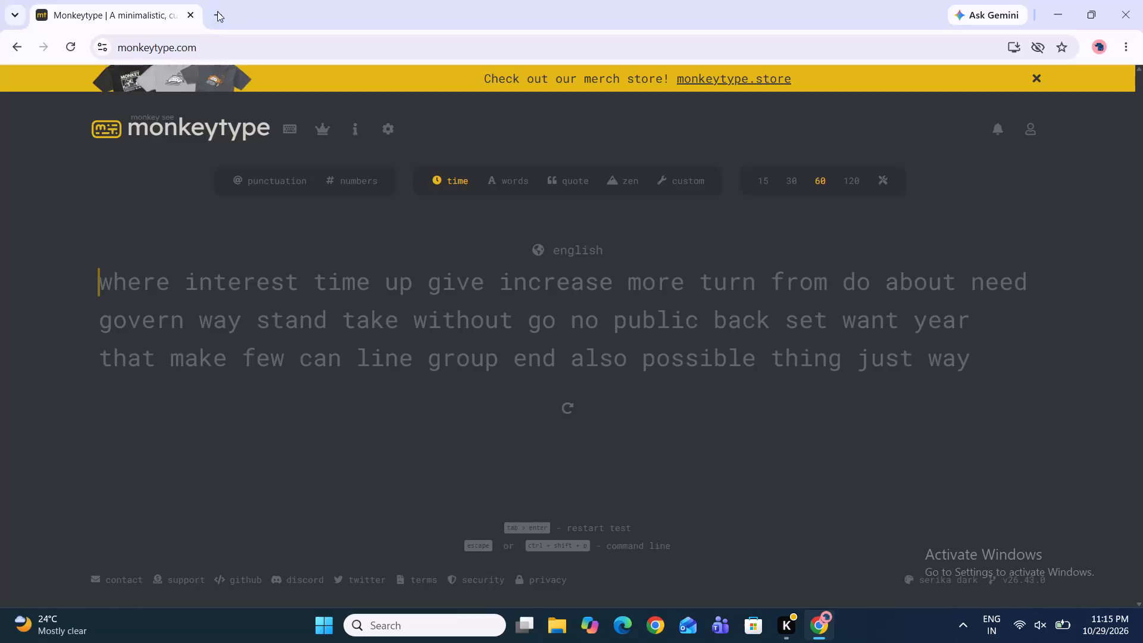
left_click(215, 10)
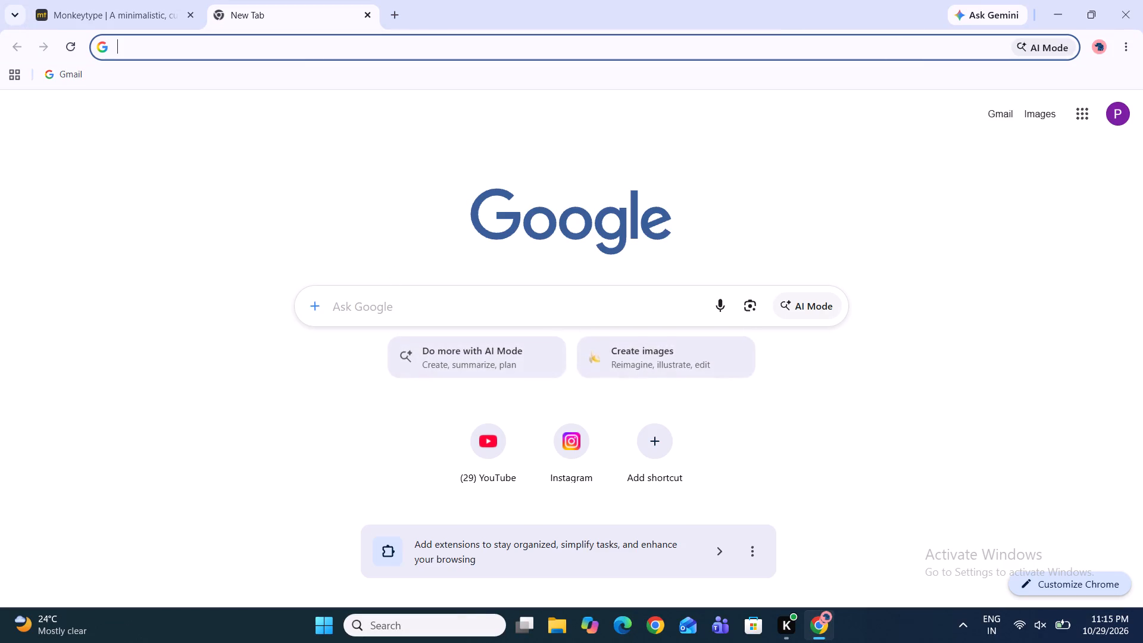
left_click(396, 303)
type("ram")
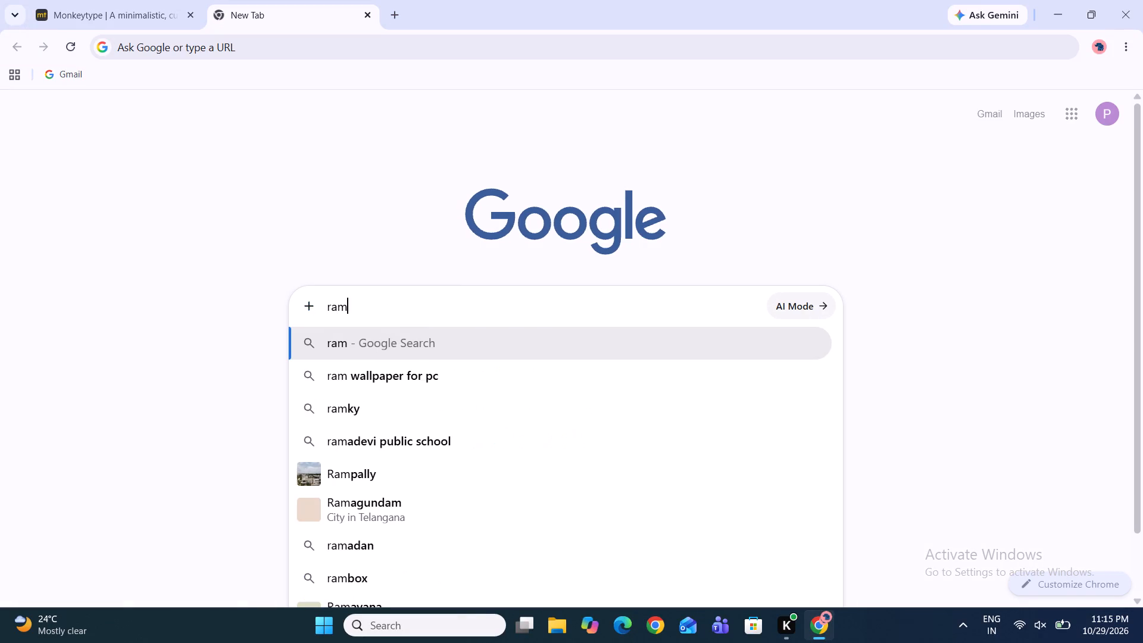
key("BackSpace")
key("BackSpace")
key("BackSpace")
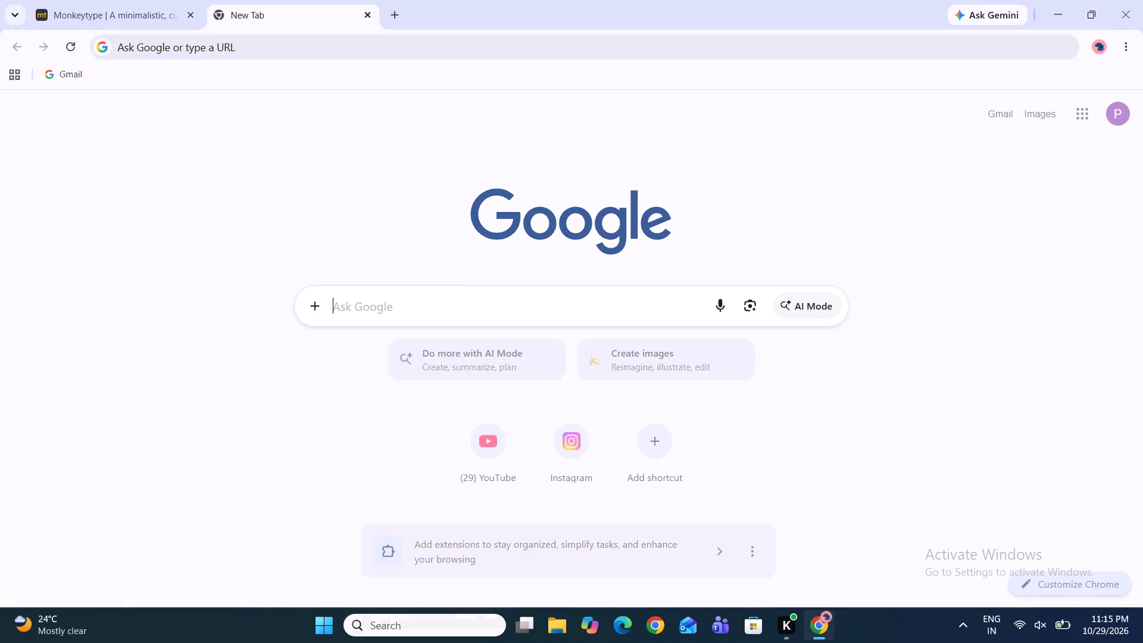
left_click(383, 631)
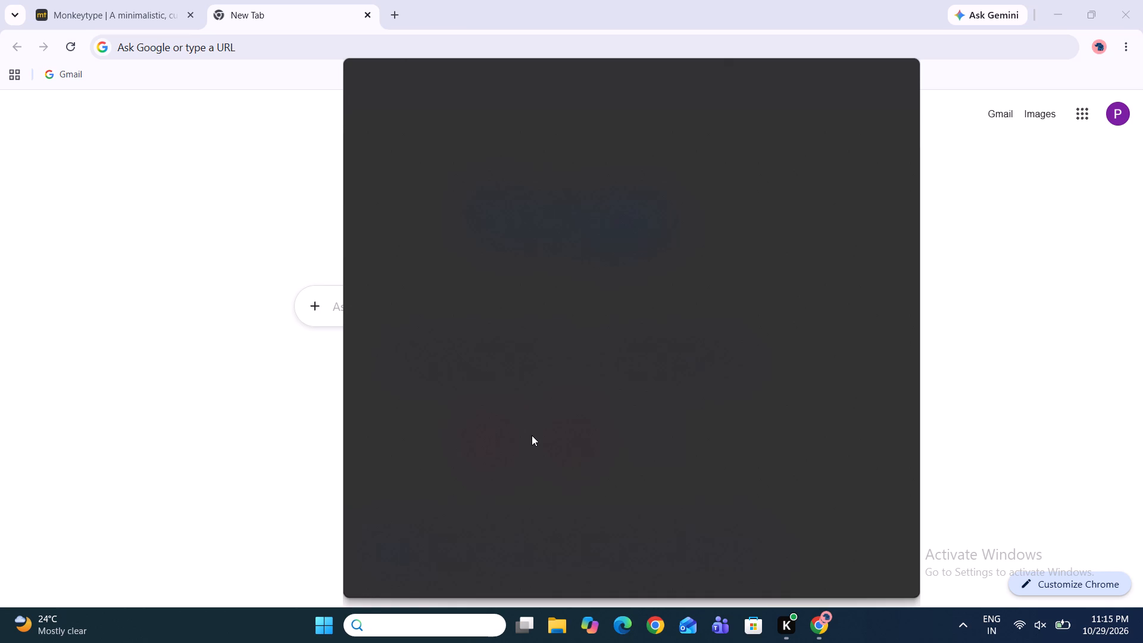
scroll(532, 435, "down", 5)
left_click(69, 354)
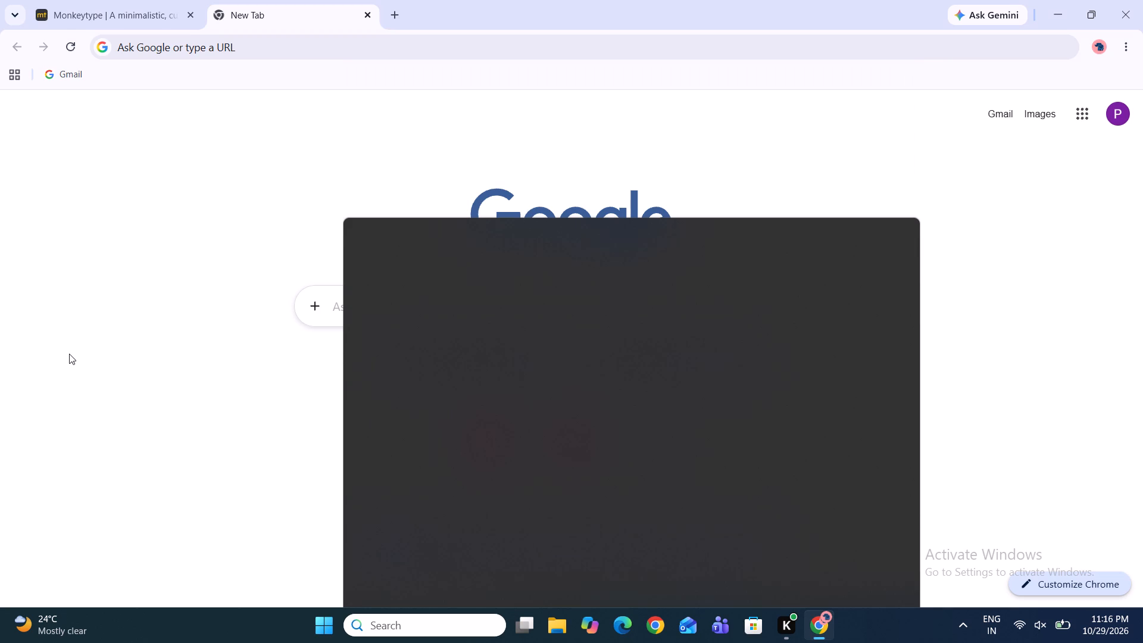
Switch to File Explorer and open the recent Word file Document 3 - Copy.
left_click(551, 632)
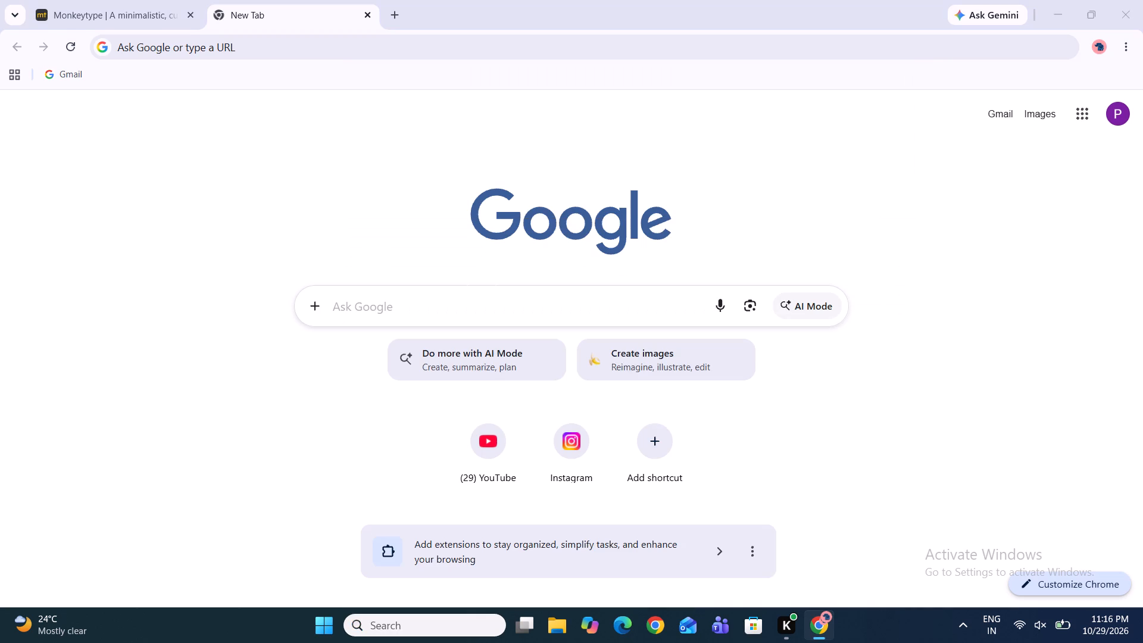
left_click(557, 631)
left_click(552, 625)
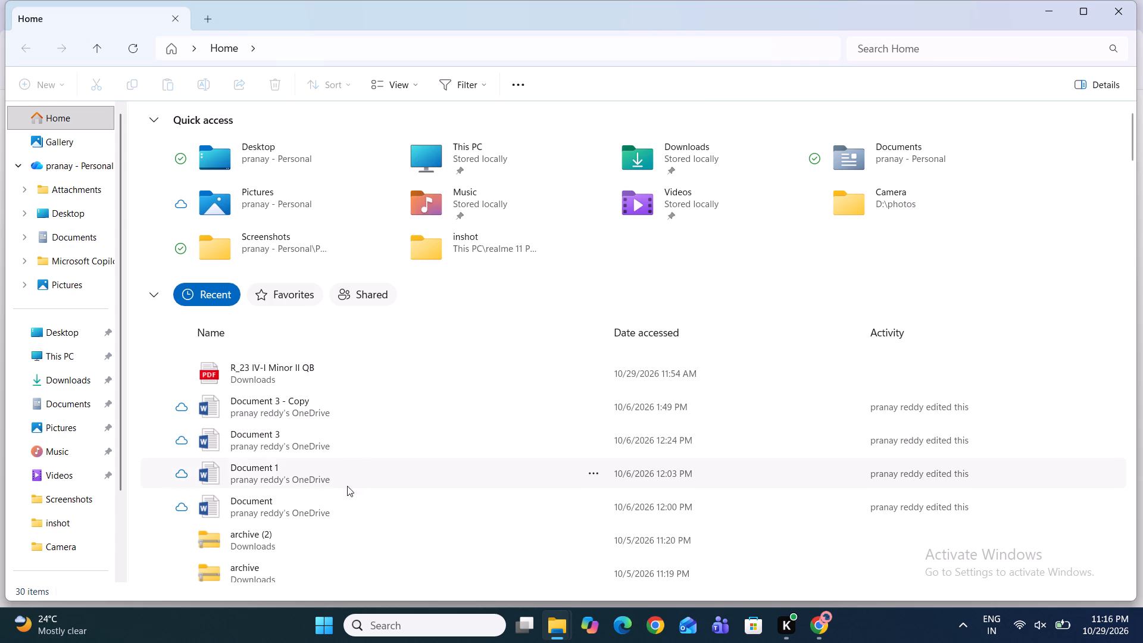
double_click(339, 395)
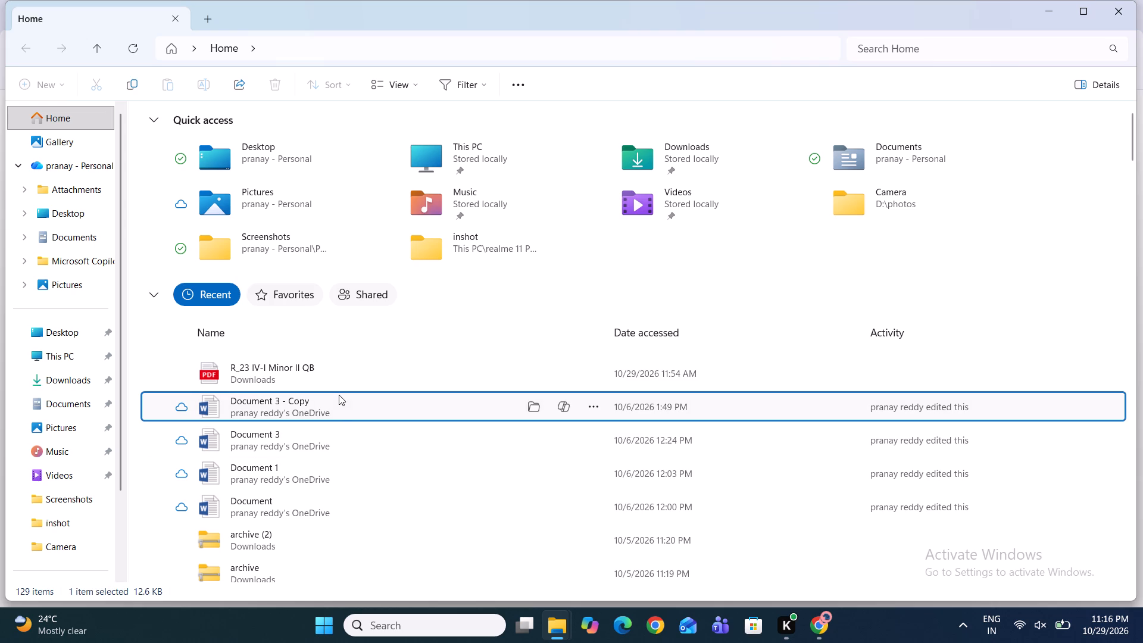
double_click(339, 413)
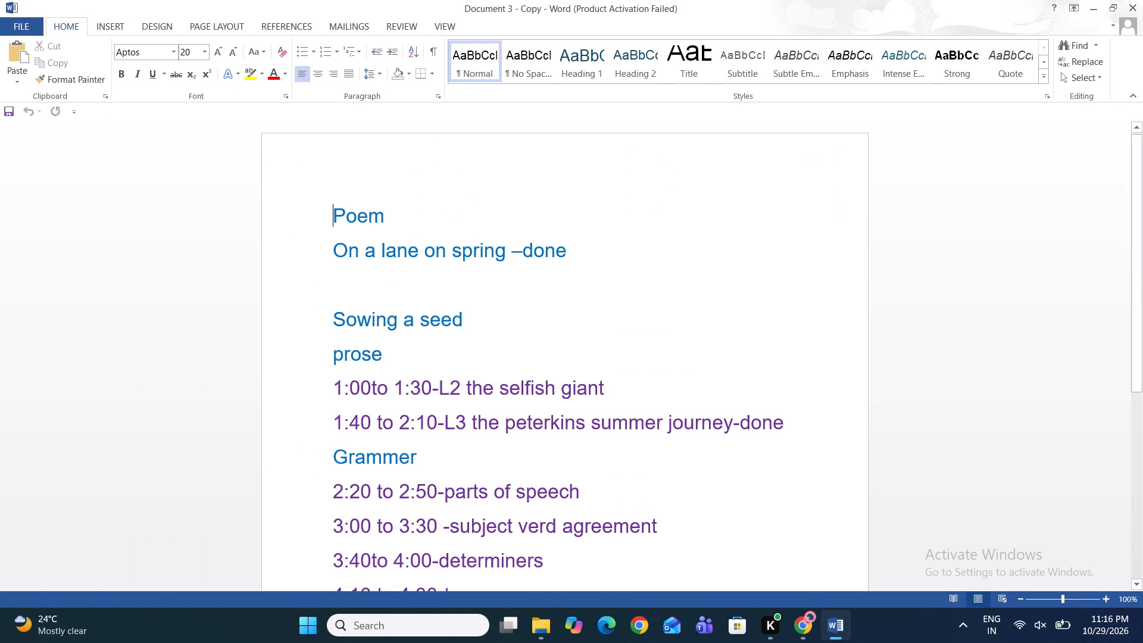
Look through the study schedule in Document 3 - Copy, dismissing the Office activation wizard, and minimize the document window.
scroll(457, 374, "down", 11)
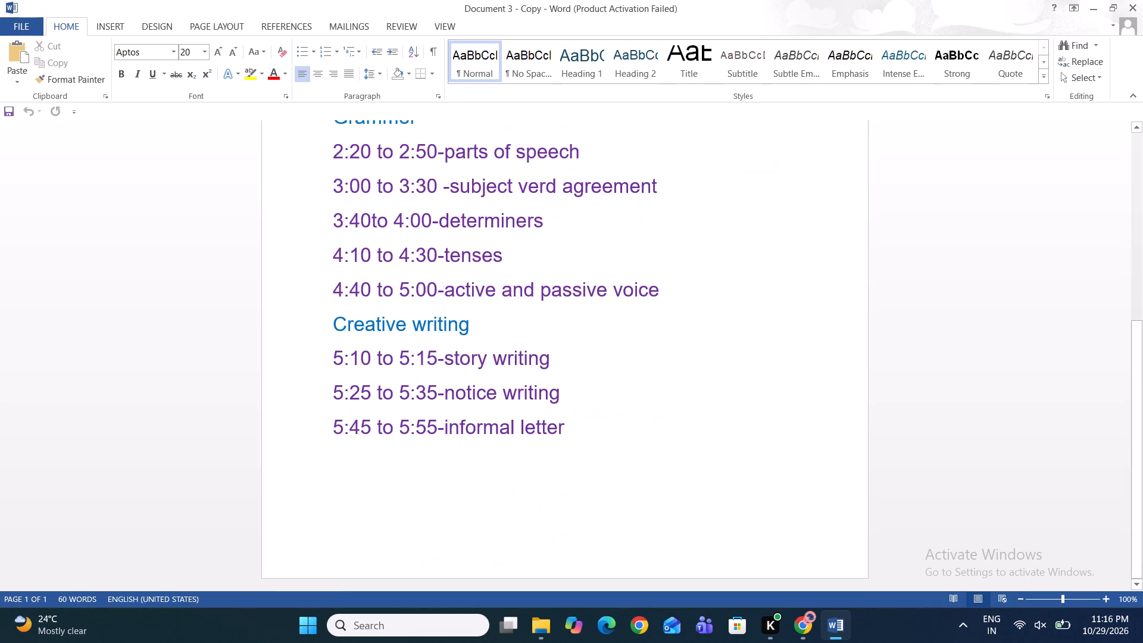
scroll(457, 374, "up", 5)
scroll(457, 374, "down", 1)
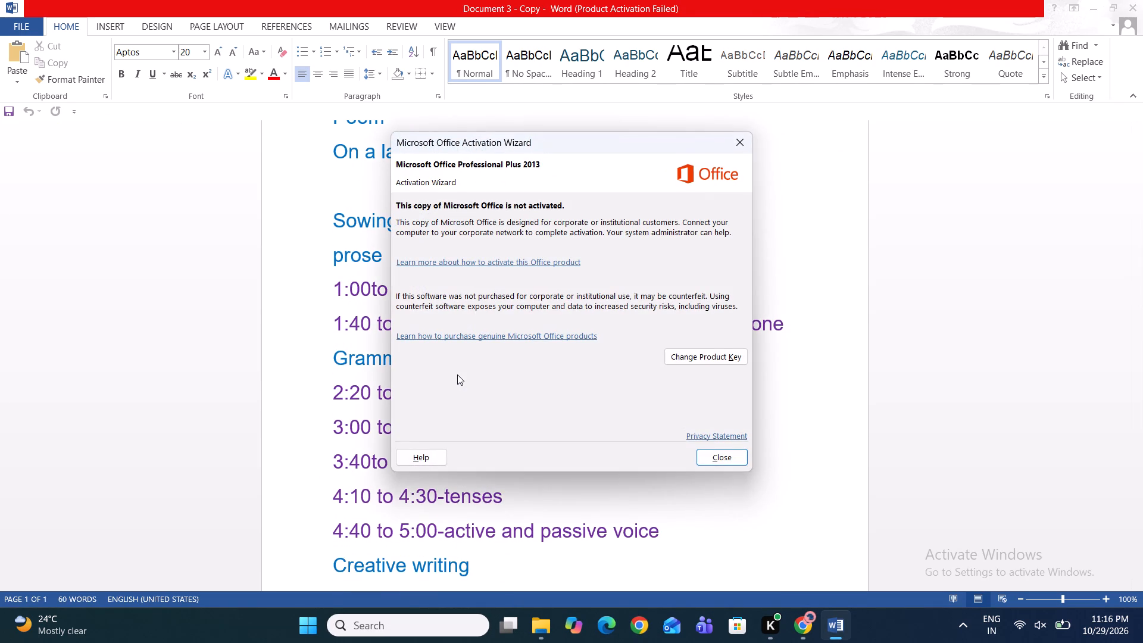
left_click(731, 145)
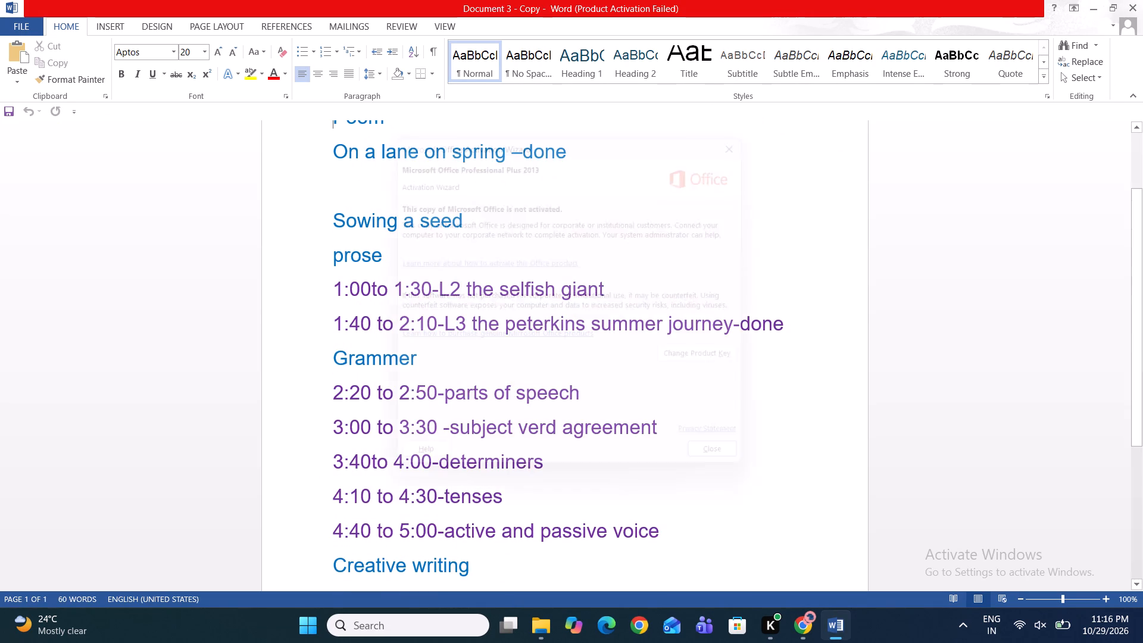
left_click(1092, 1)
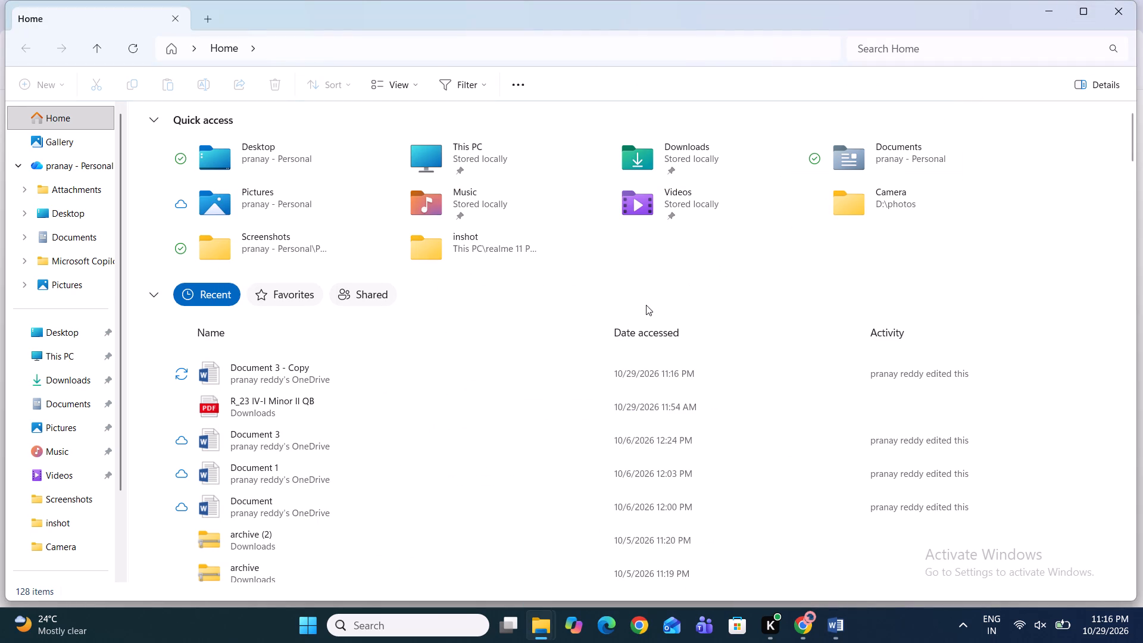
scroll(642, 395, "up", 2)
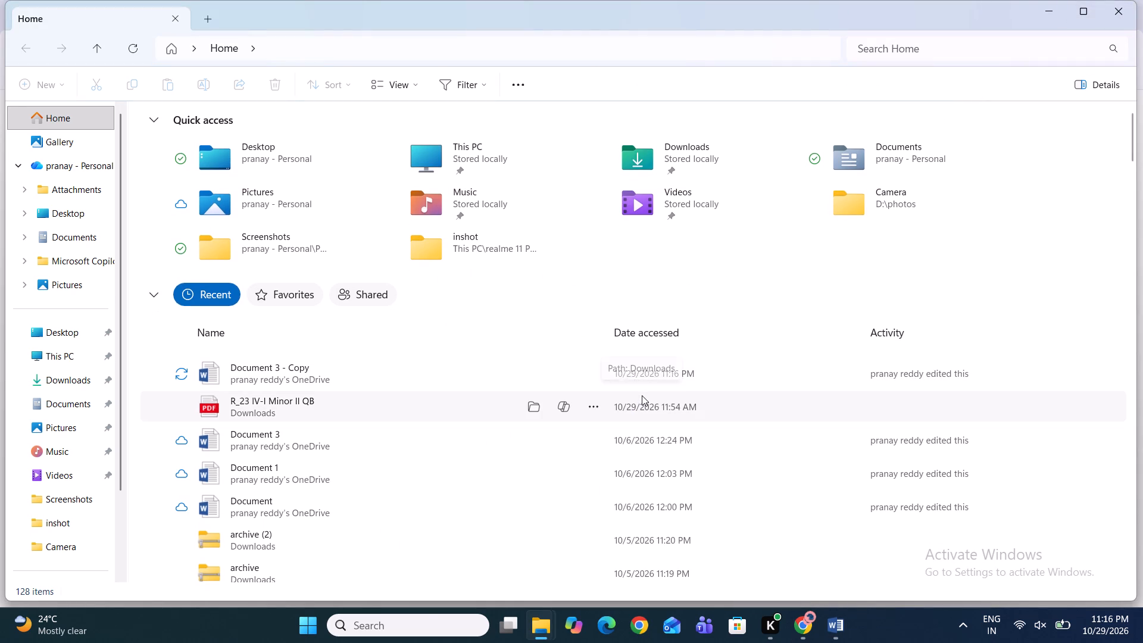
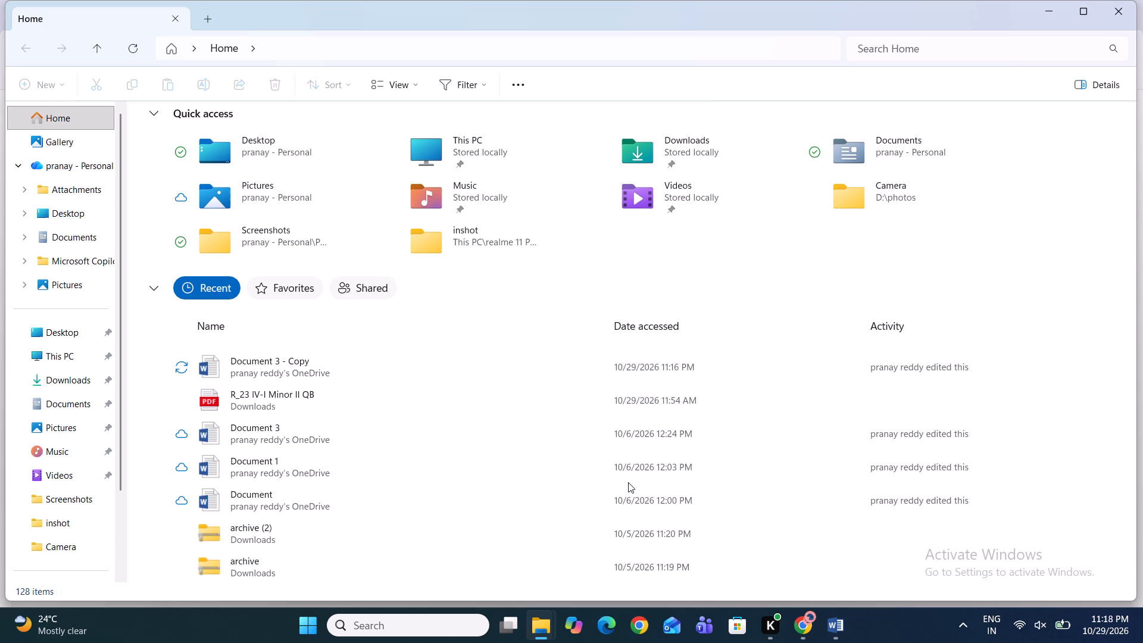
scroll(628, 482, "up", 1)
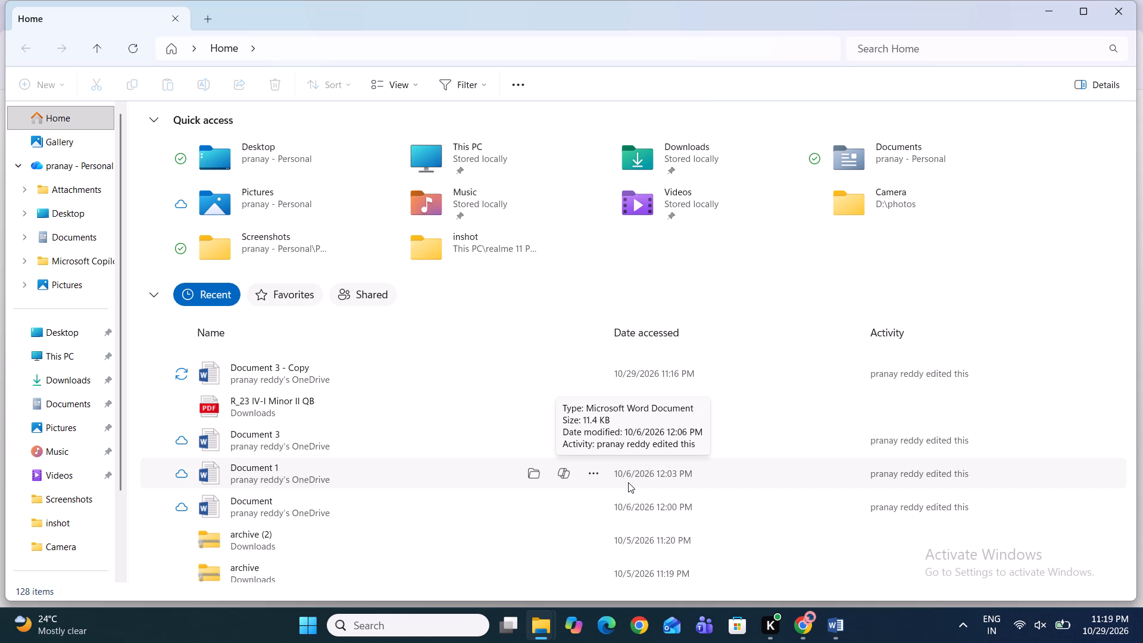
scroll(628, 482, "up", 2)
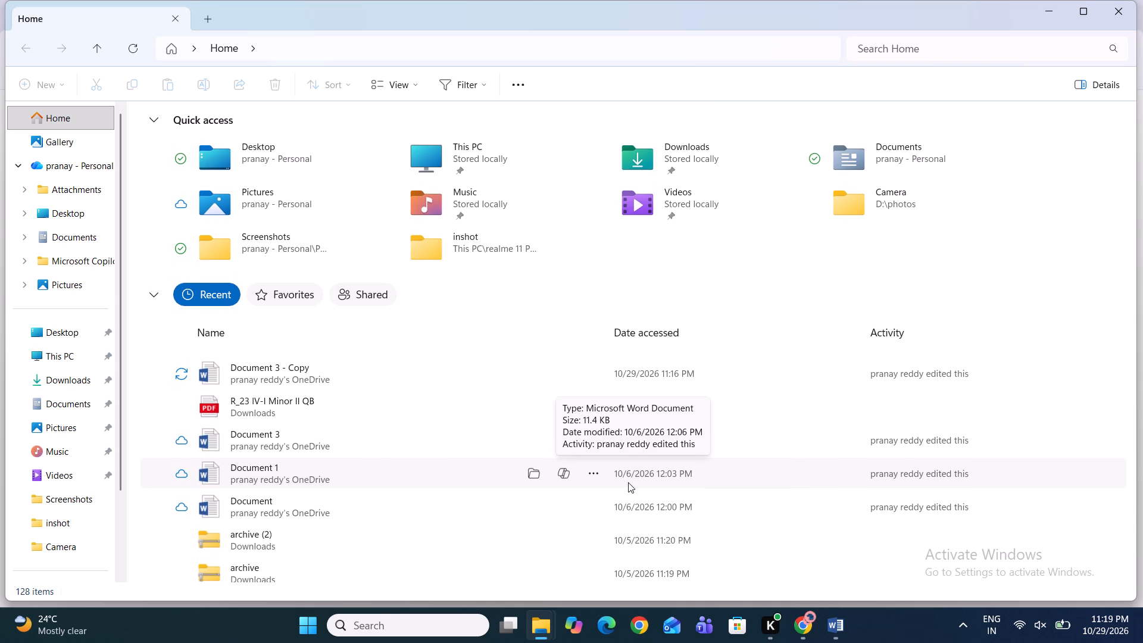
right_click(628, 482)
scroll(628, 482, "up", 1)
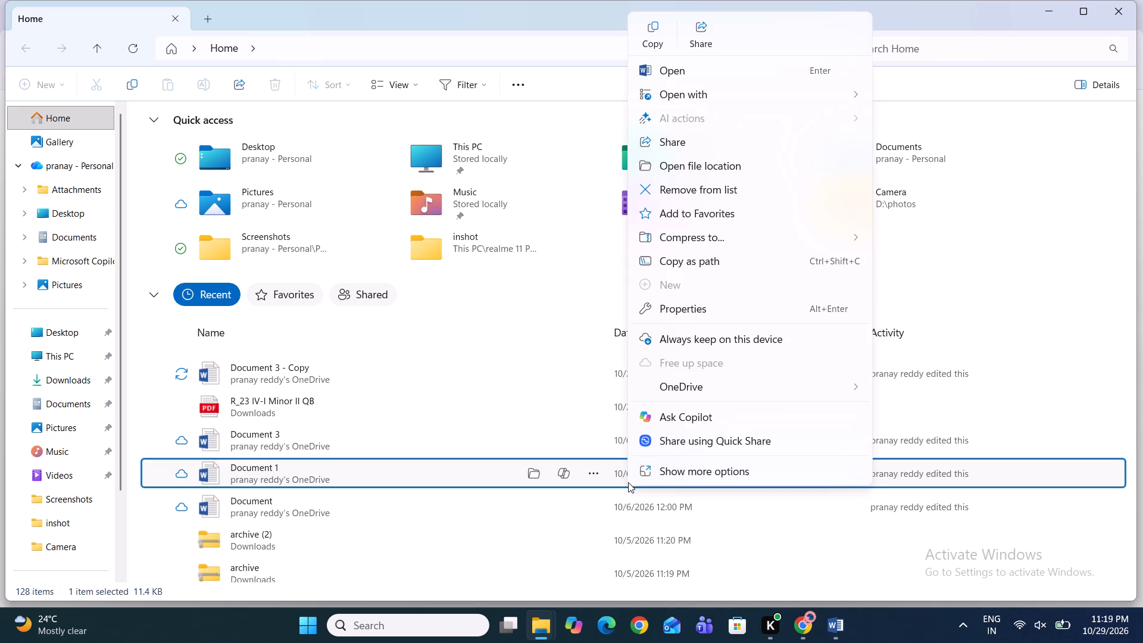
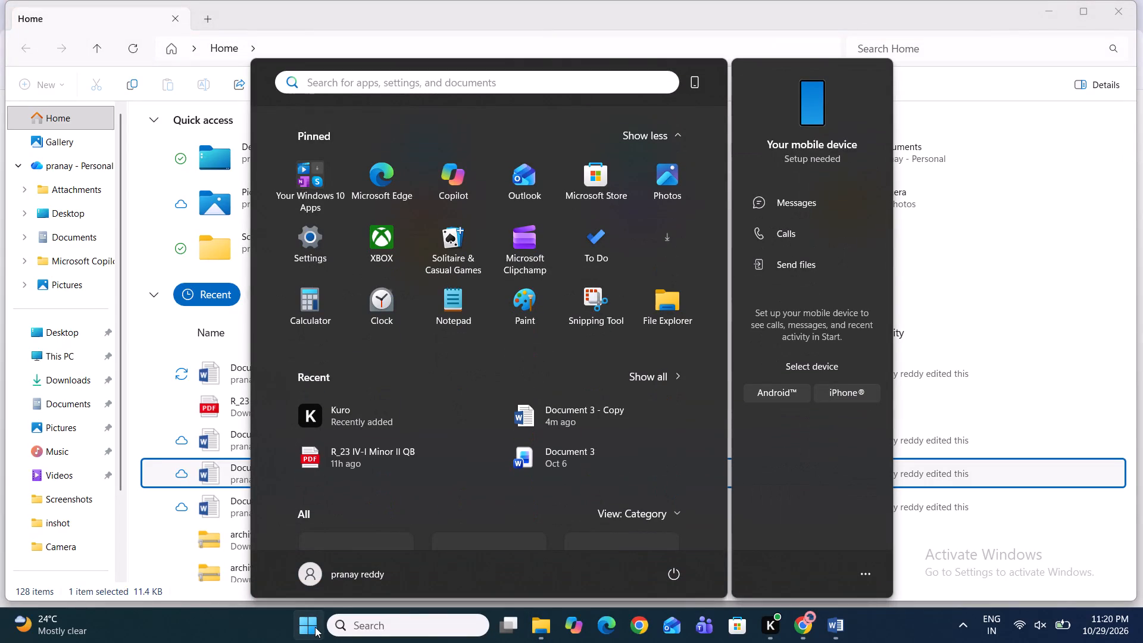
Open WhatsApp from the installed apps in the Other category.
scroll(498, 376, "down", 2)
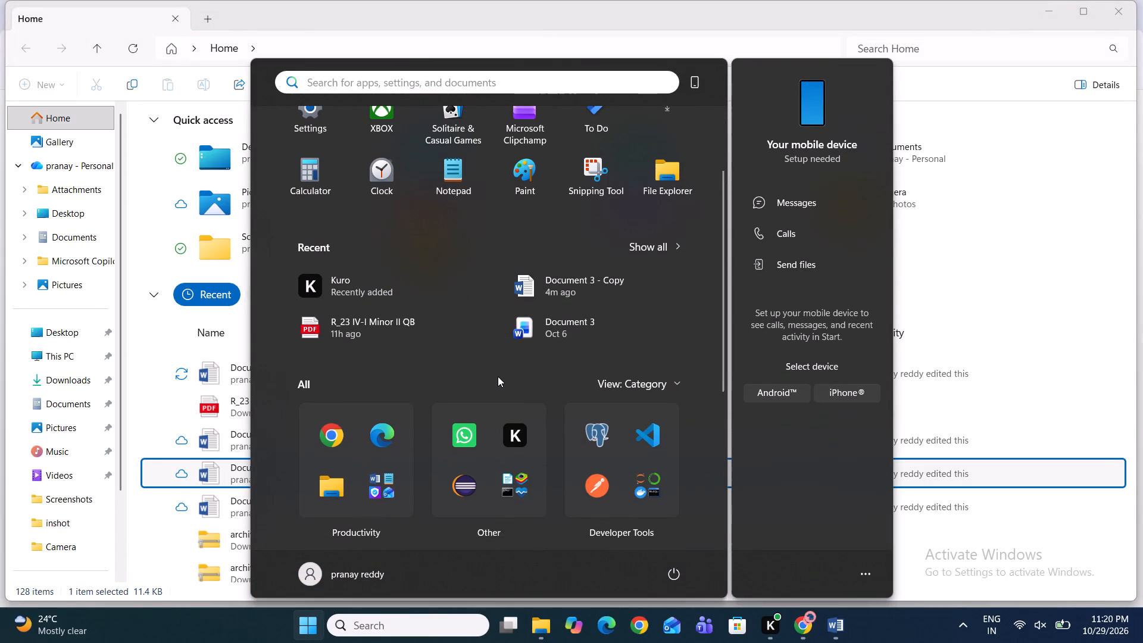
left_click(459, 423)
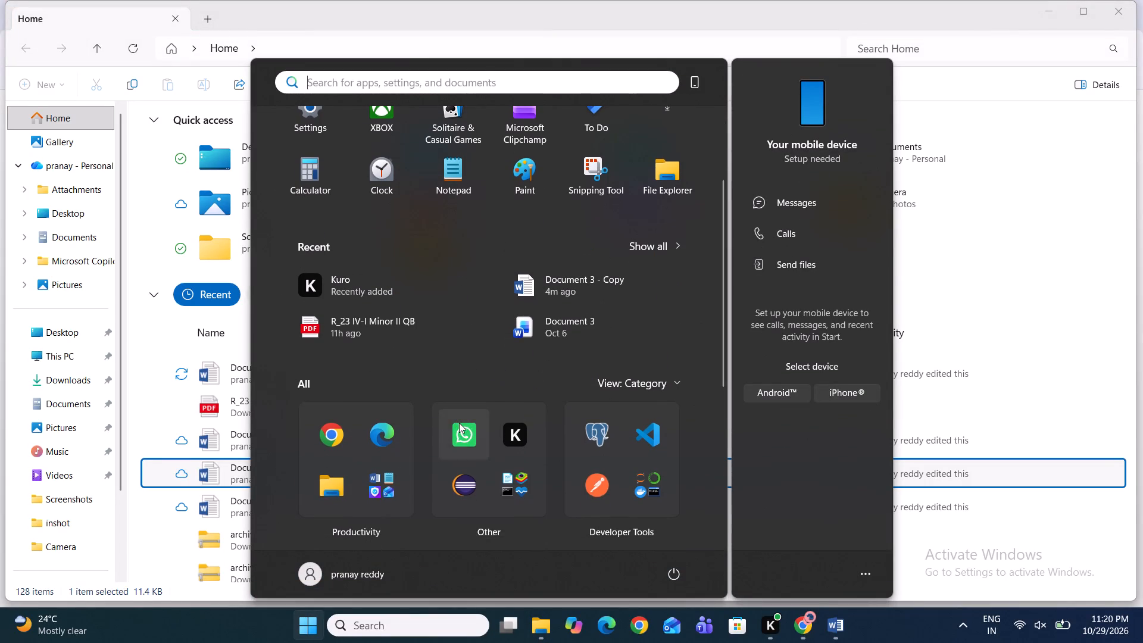
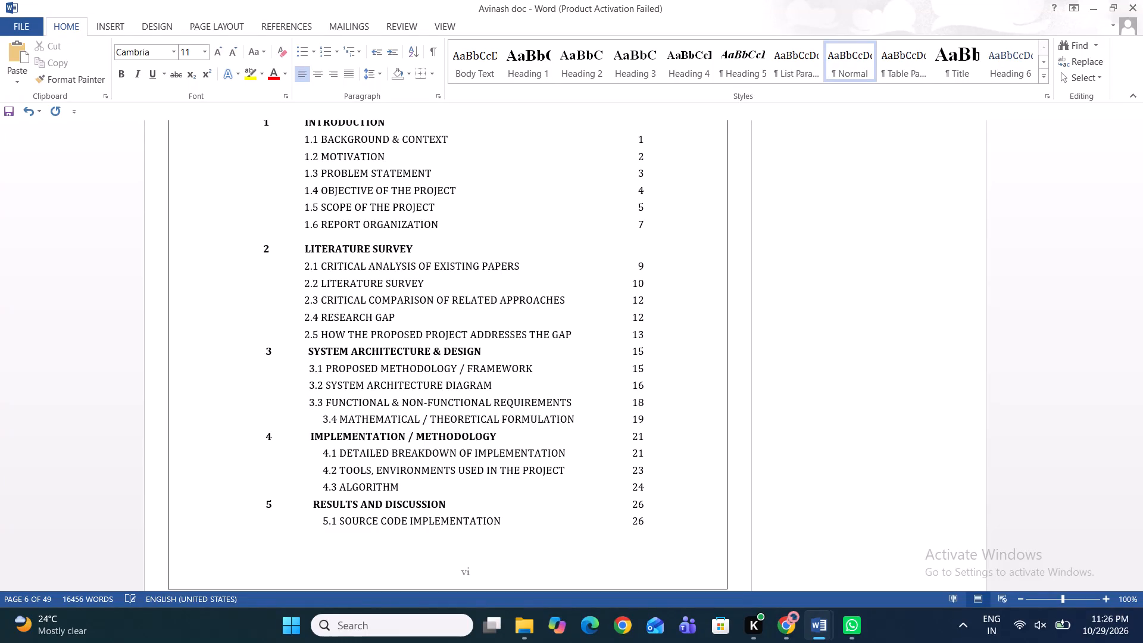
Re-indent the 3.4 Mathematical / Theoretical Formulation entry in the table of contents with spaces, lining it up with entry 3.3.
key("Down")
key("BackSpace")
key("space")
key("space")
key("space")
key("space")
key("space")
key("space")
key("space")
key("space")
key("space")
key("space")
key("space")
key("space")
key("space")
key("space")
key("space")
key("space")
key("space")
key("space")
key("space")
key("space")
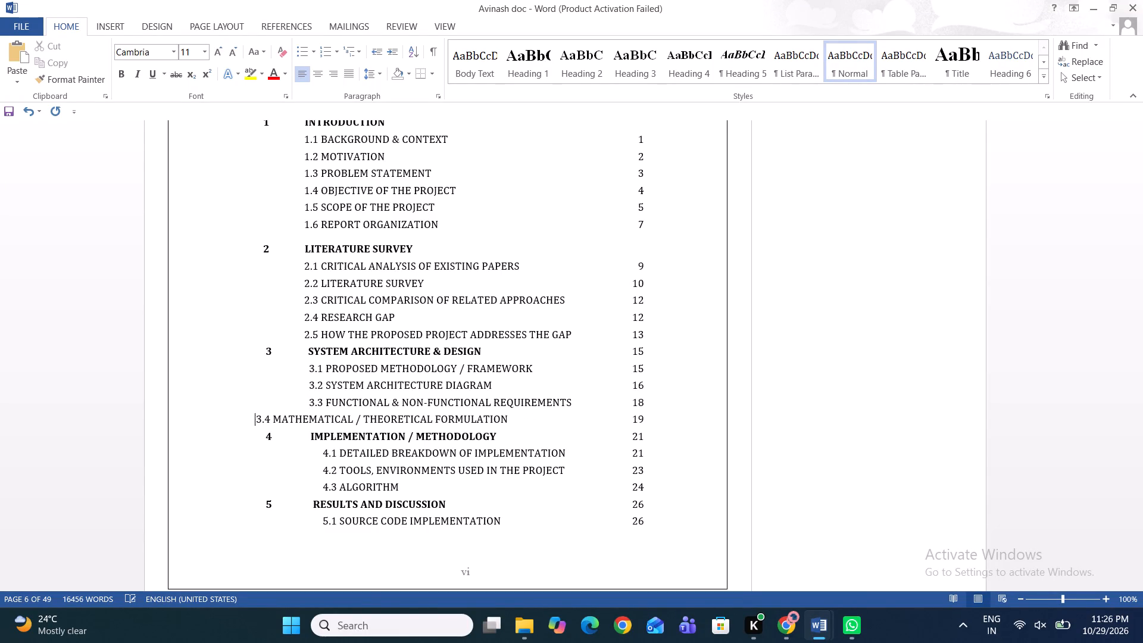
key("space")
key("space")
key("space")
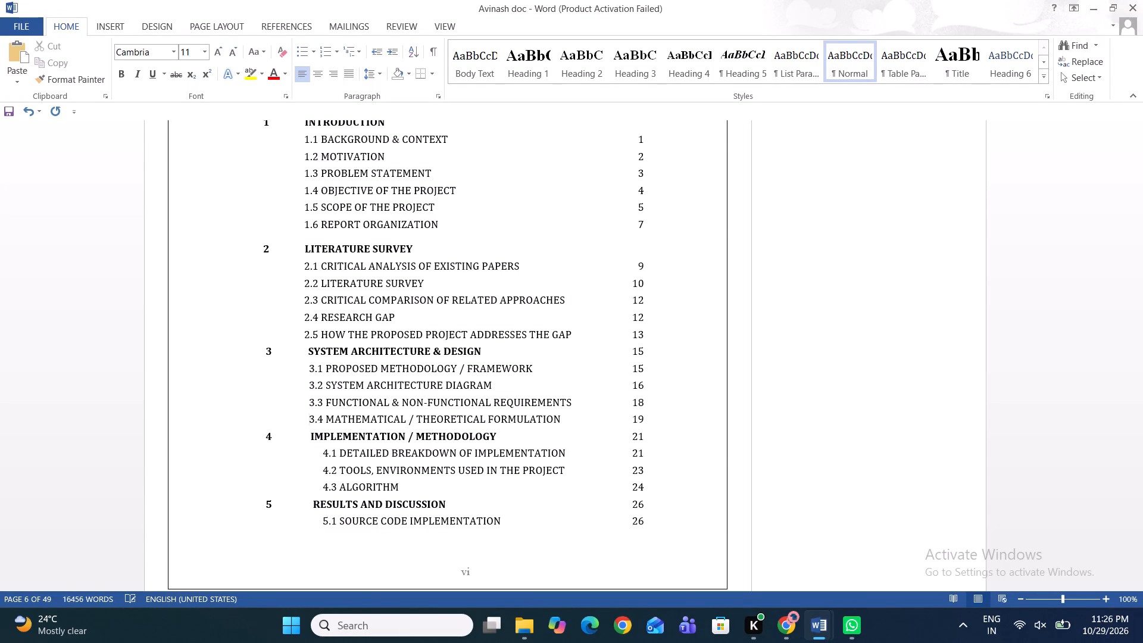
Replace the indent before contents entry 4.1 Detailed Breakdown of Implementation with spaces, aligning it under the chapter 4 title.
key("Down")
key("Down")
key("BackSpace")
key("space")
key("space")
key("space")
key("space")
key("space")
key("space")
key("space")
key("space")
key("space")
key("space")
key("space")
key("space")
key("space")
key("space")
key("space")
key("space")
key("space")
key("space")
key("space")
key("space")
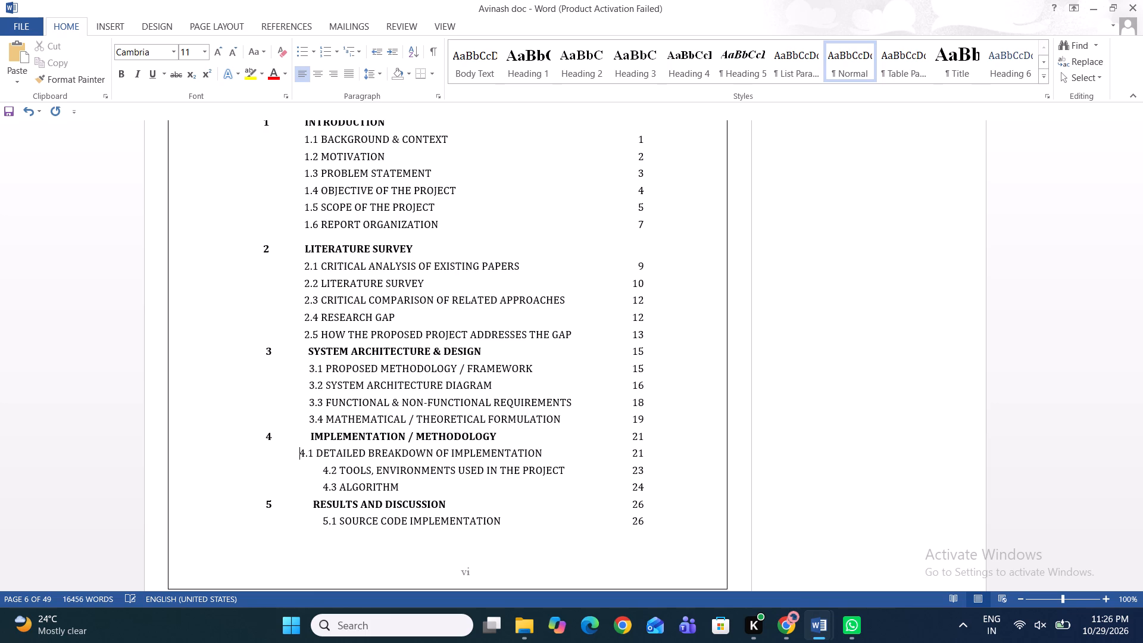
key("space")
key("space")
key("space")
key("space")
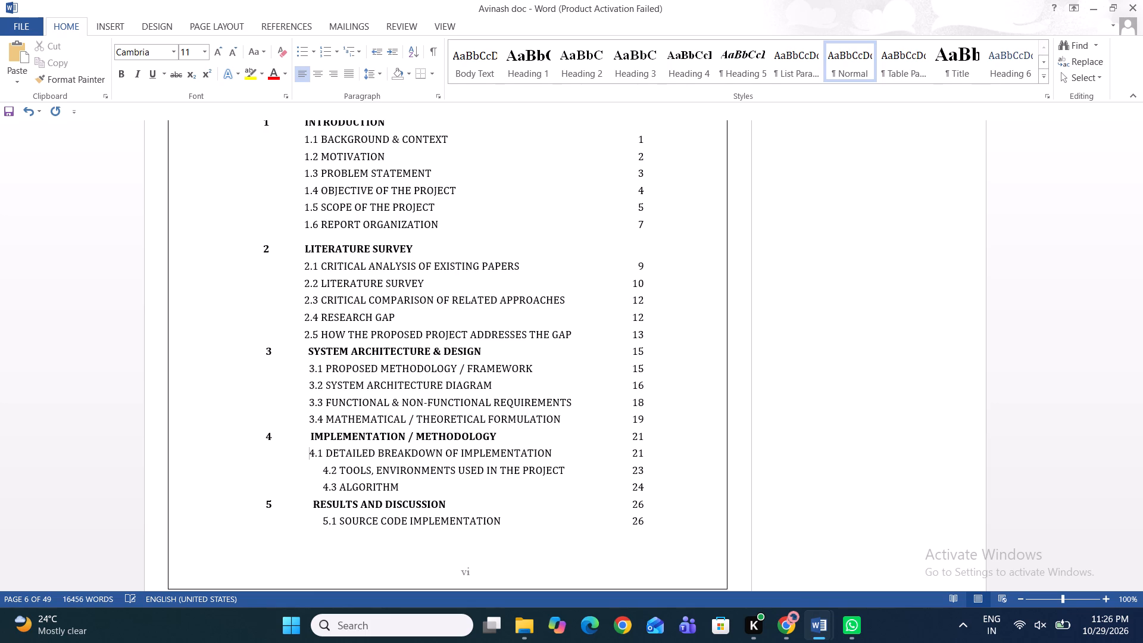
key("space")
Replace the indent before entry 4.2 Tools, Environments Used in the Project with spaces, aligning it with entry 4.1.
key("Down")
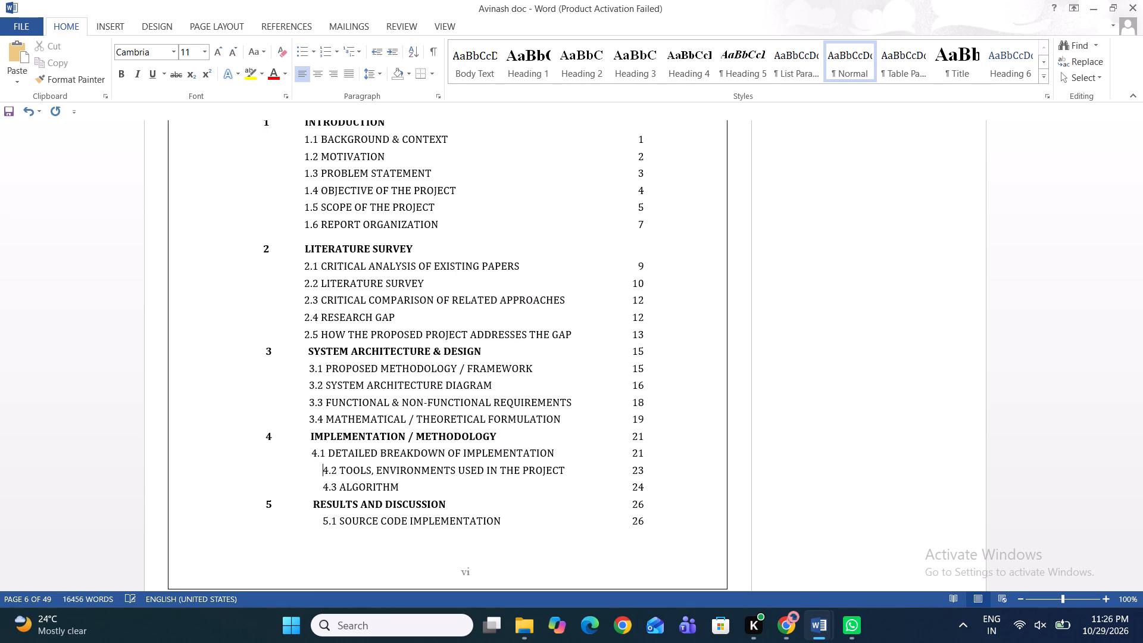
key("BackSpace")
key("space")
key("space")
key("space")
key("space")
key("space")
key("space")
key("space")
key("space")
key("space")
key("space")
key("space")
key("space")
key("space")
key("space")
key("space")
key("space")
key("space")
key("space")
key("space")
key("space")
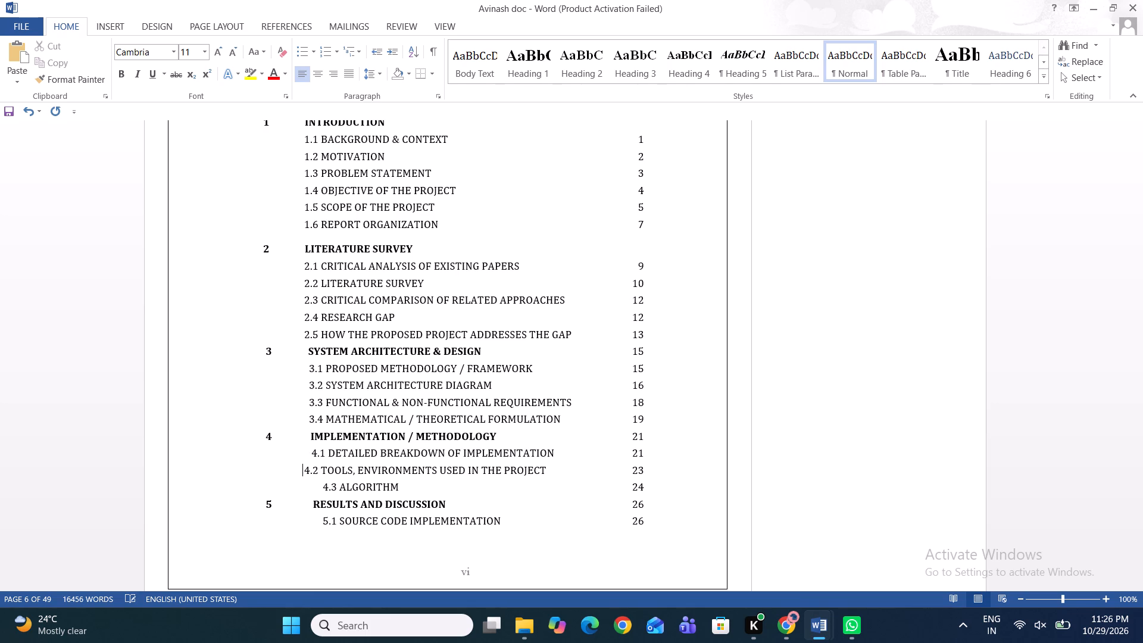
key("space")
Replace the indent before entry 4.3 Algorithm with spaces, aligning it with entries 4.1 and 4.2.
key("Down")
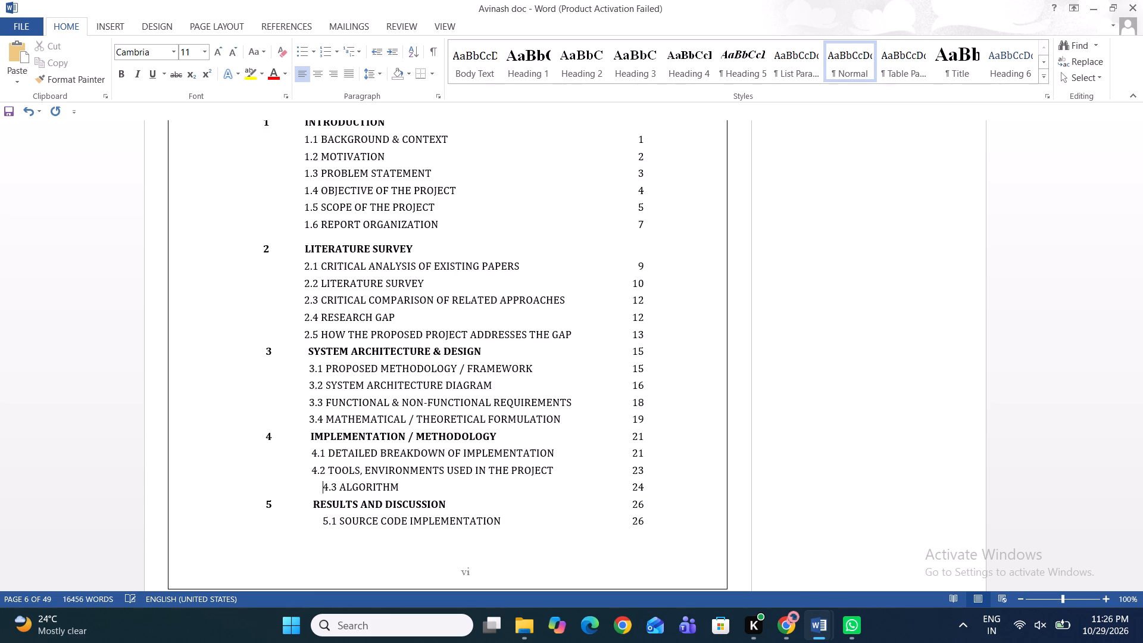
key("BackSpace")
key("space")
key("space")
key("space")
key("space")
key("space")
key("space")
key("space")
key("space")
key("space")
key("space")
key("space")
key("space")
key("space")
key("space")
key("space")
key("space")
key("space")
key("space")
key("space")
key("space")
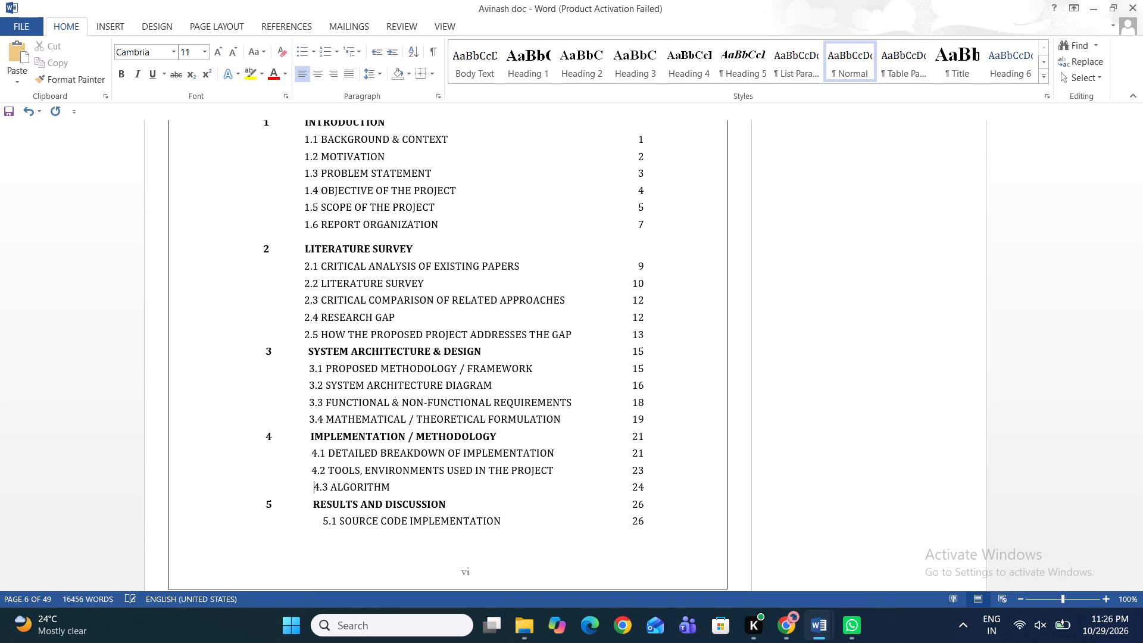
key("BackSpace")
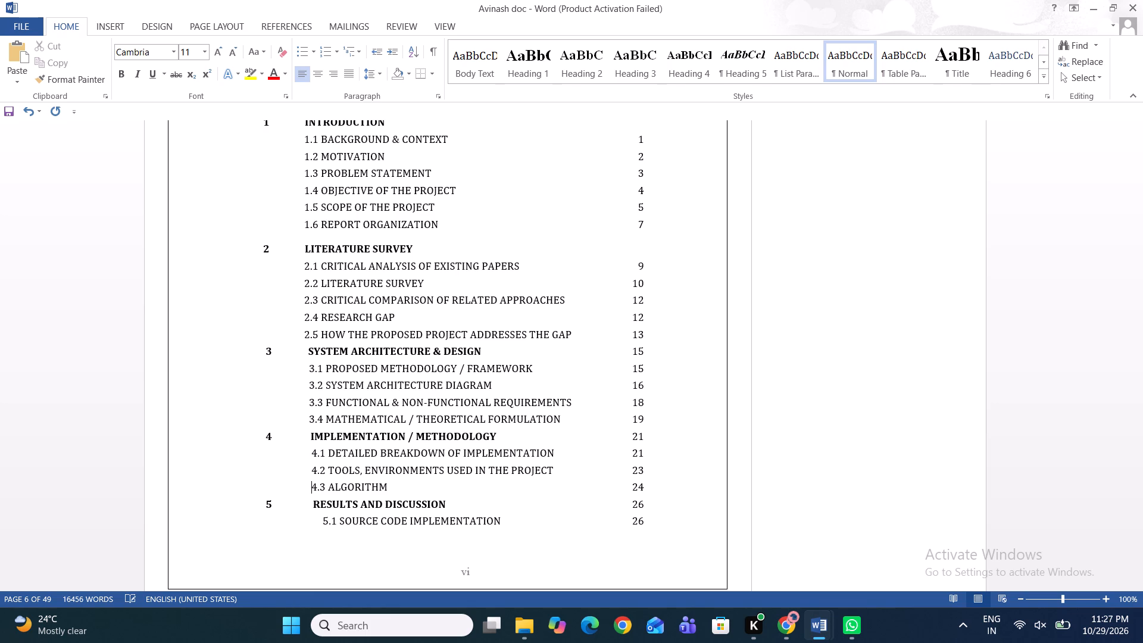
Replace the indent before entry 5.1 Source Code Implementation with spaces, aligning it under the Results and Discussion title.
key("Down")
key("Down")
key("BackSpace")
key("space")
key("space")
key("space")
key("space")
key("space")
key("space")
key("space")
key("space")
key("space")
key("space")
key("space")
key("space")
key("space")
key("space")
key("space")
key("space")
key("space")
key("space")
key("space")
key("space")
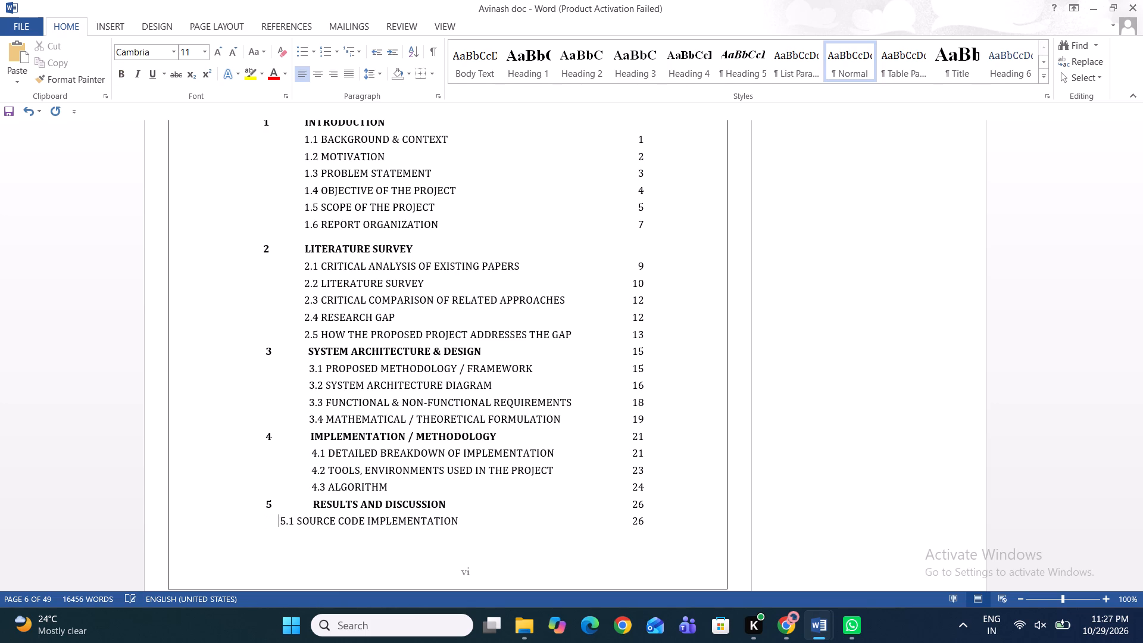
key("space")
key("space")
key("space")
key("space")
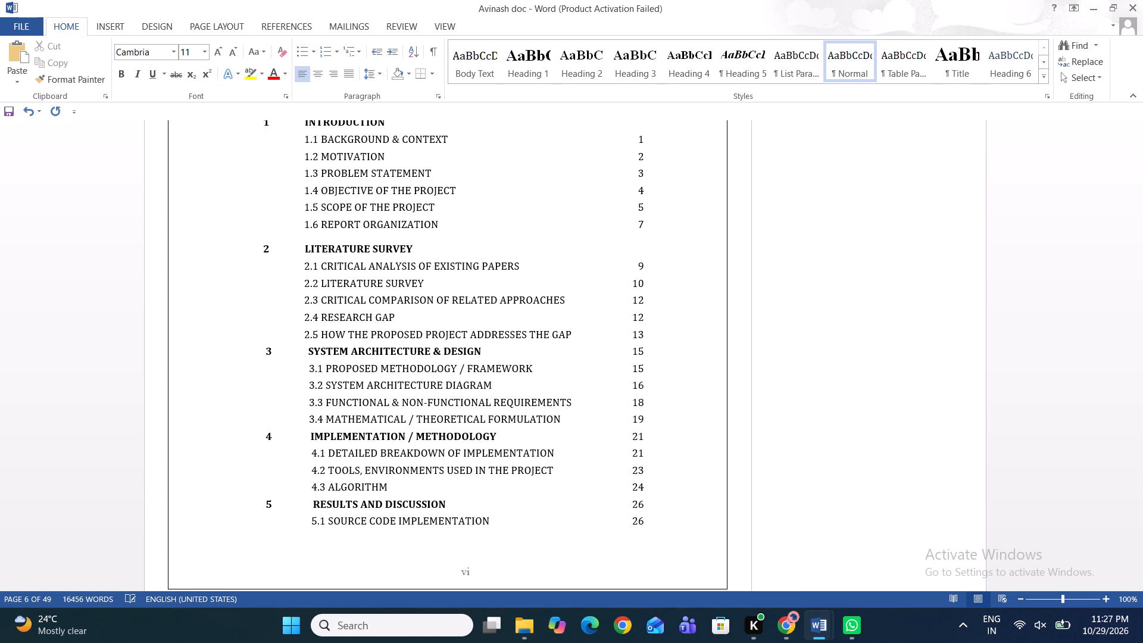
key("space")
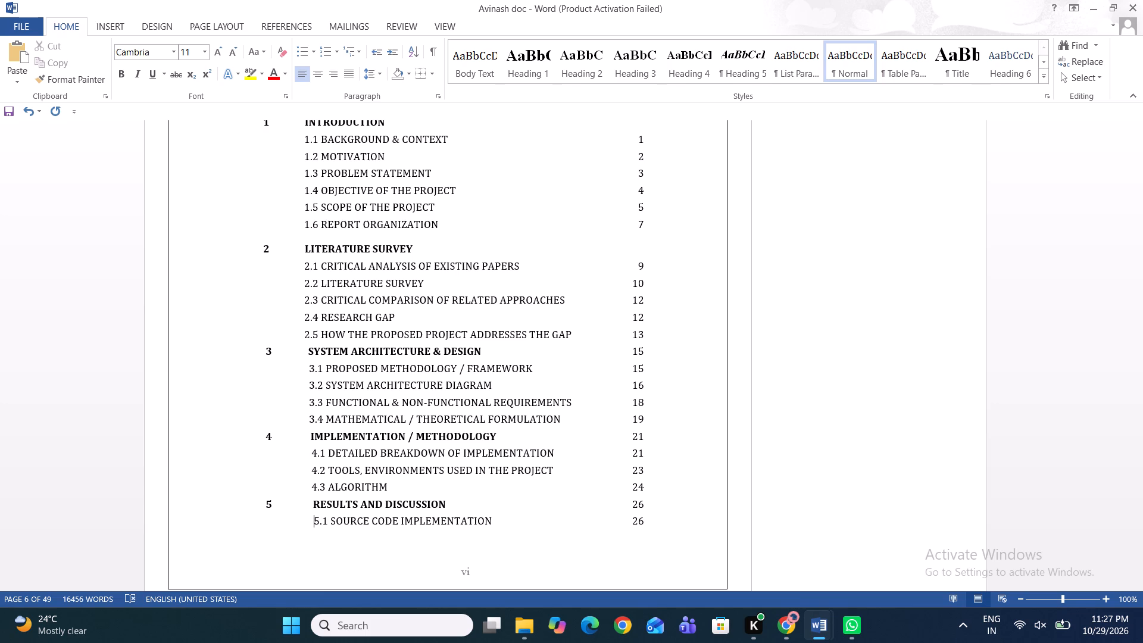
Replace the indent before entry 5.2 Experimental Results and Graphs on the following contents page with spaces, moving it close to 5.1's alignment.
scroll(323, 363, "down", 2)
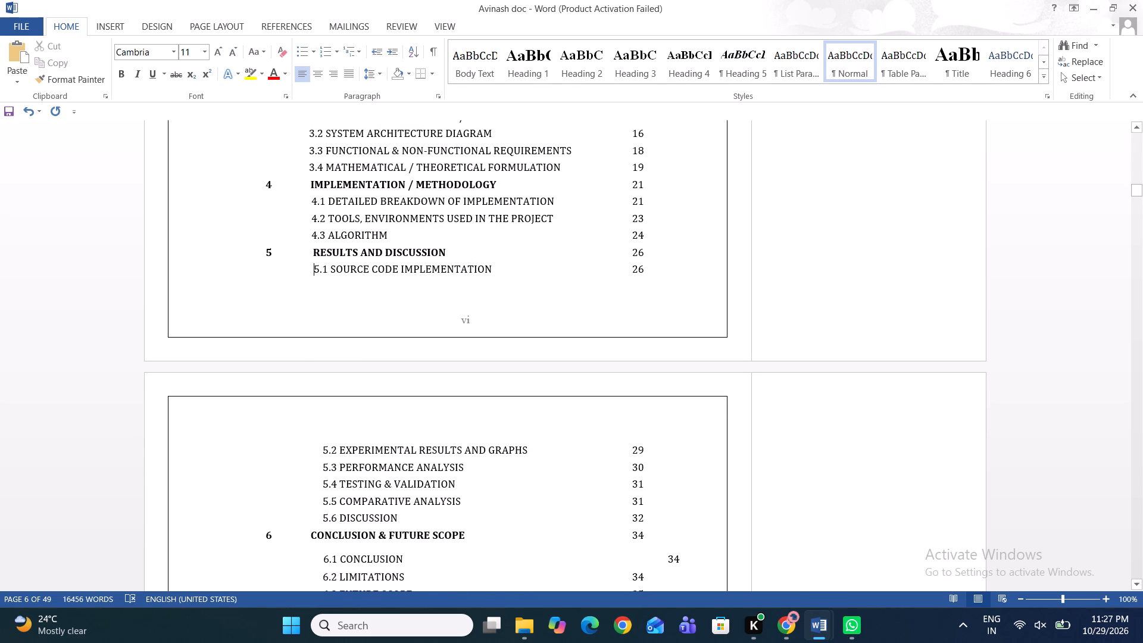
left_click(327, 439)
key("Left")
key("BackSpace")
key("space")
key("space")
key("space")
key("space")
key("space")
key("space")
key("space")
key("space")
key("space")
key("space")
key("space")
key("space")
key("space")
key("space")
key("space")
key("space")
key("space")
key("space")
key("space")
key("space")
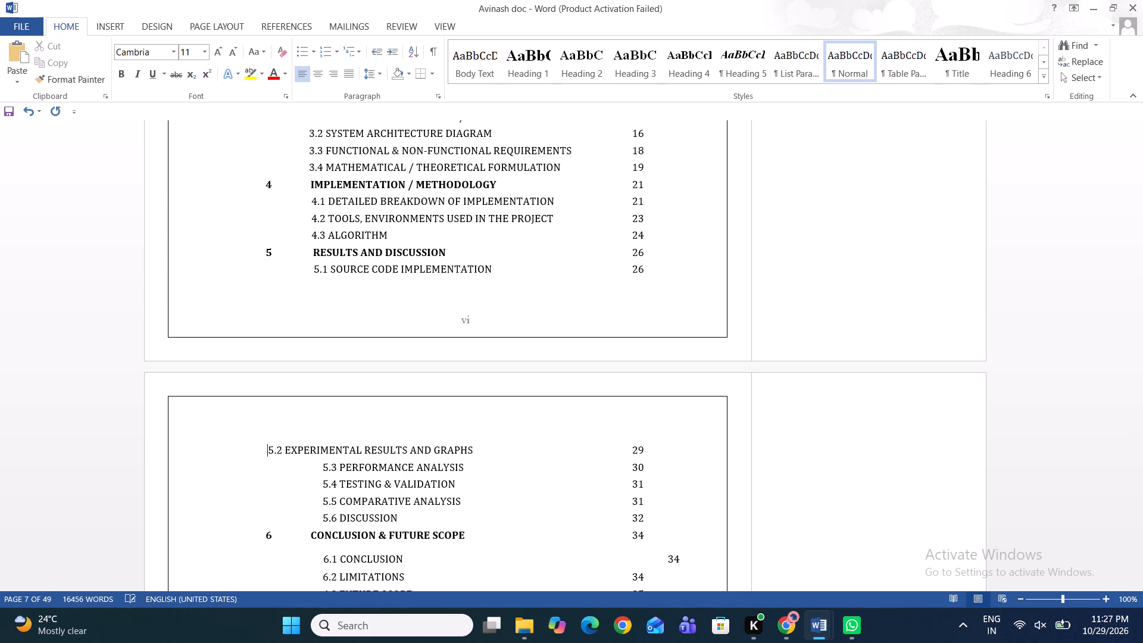
key("space")
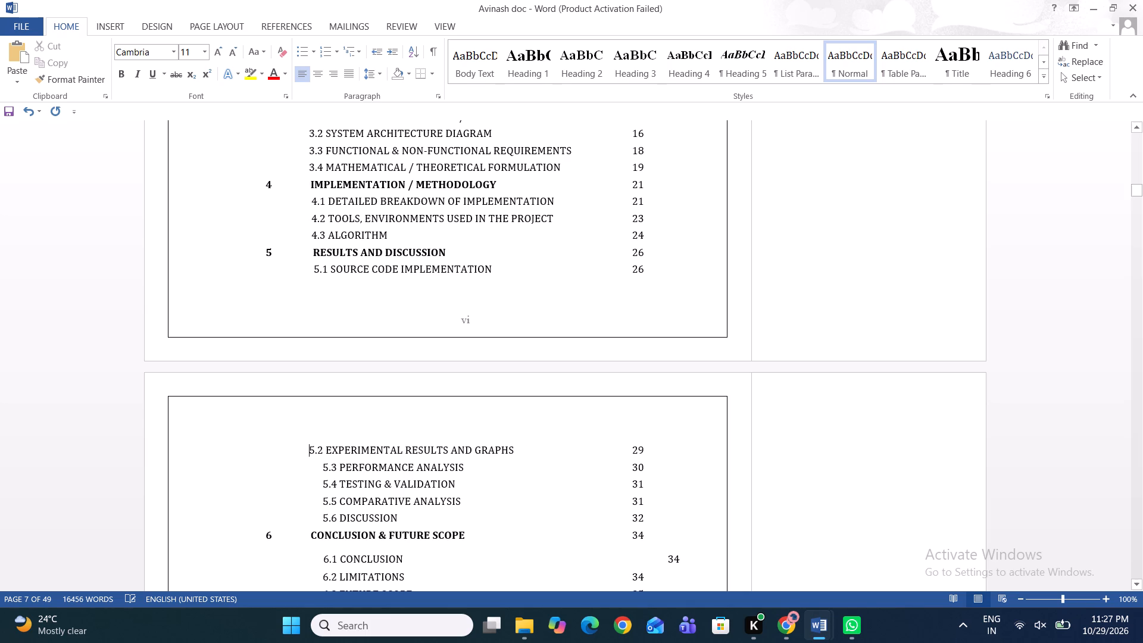
Compare entry 5.2's indent with entry 5.1's and add two spaces before 5.2 so both line up.
left_click(306, 274)
key("Right")
key("Right")
key("Right")
left_click(301, 473)
key("Up")
key("Left")
key("Left")
key("Left")
key("space")
key("space")
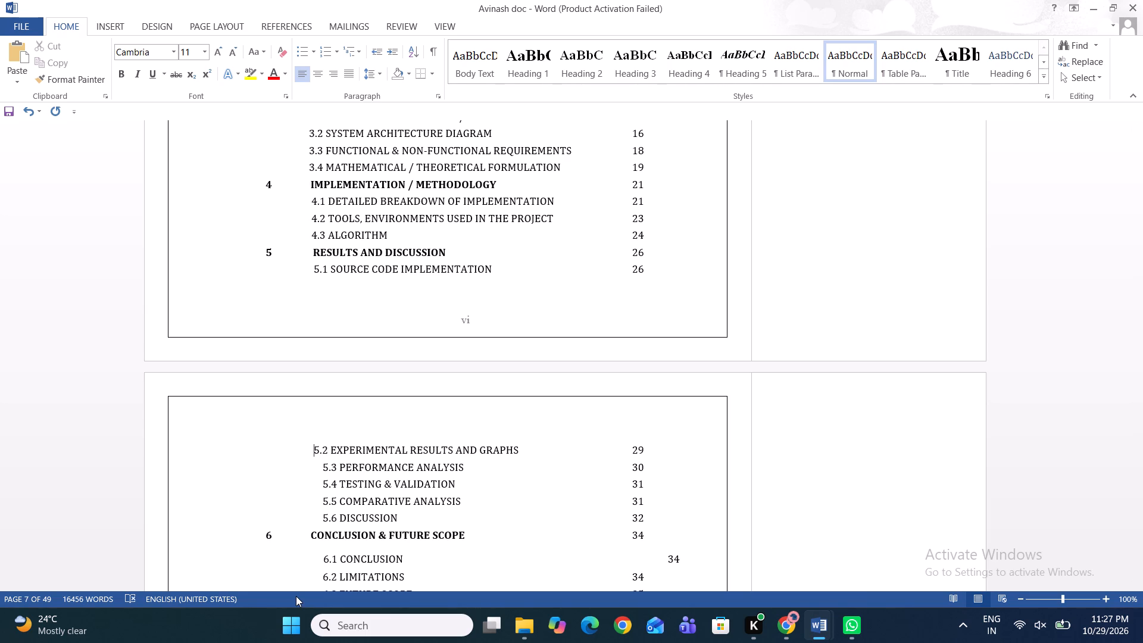
key("Up")
key("Down")
key("Up")
key("Down")
Replace the indent before entry 5.3 Performance Analysis with spaces, keeping it on its own line and aligned with entry 5.2.
key("Down")
key("BackSpace")
key("BackSpace")
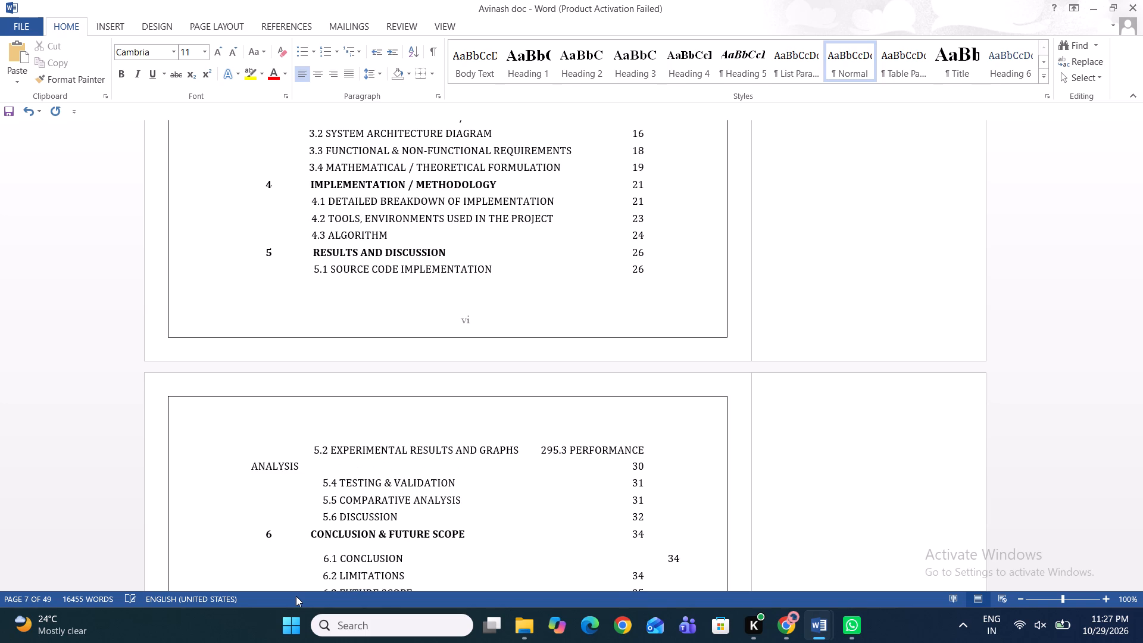
key("Return")
key("space")
key("space")
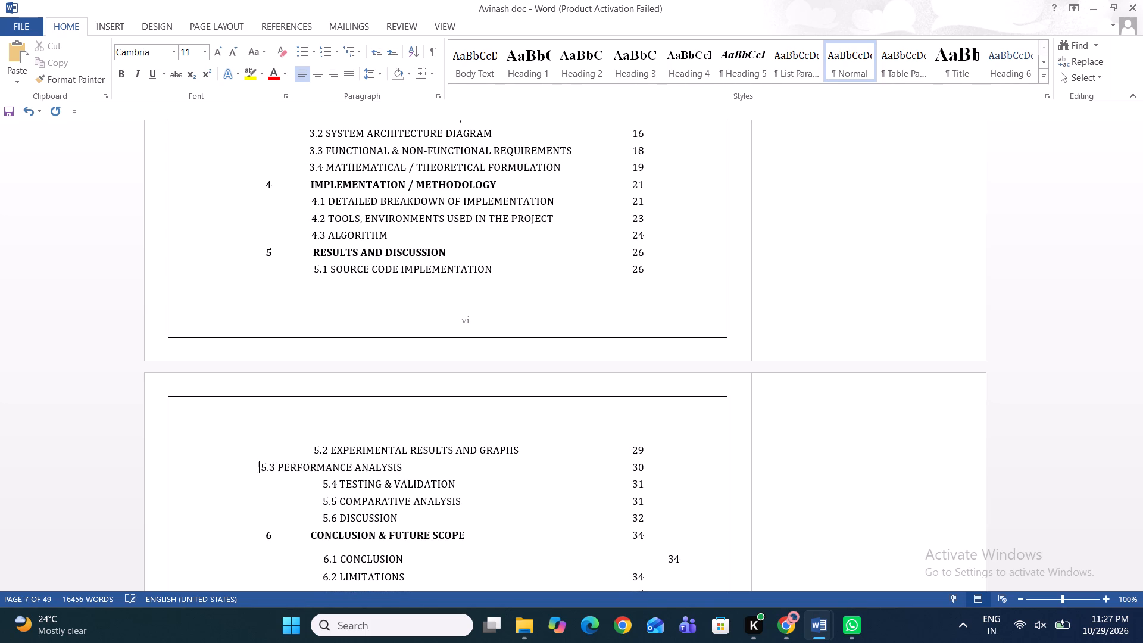
key("space")
key("space")
key("space")
key("space")
key("space")
key("space")
key("space")
key("space")
key("space")
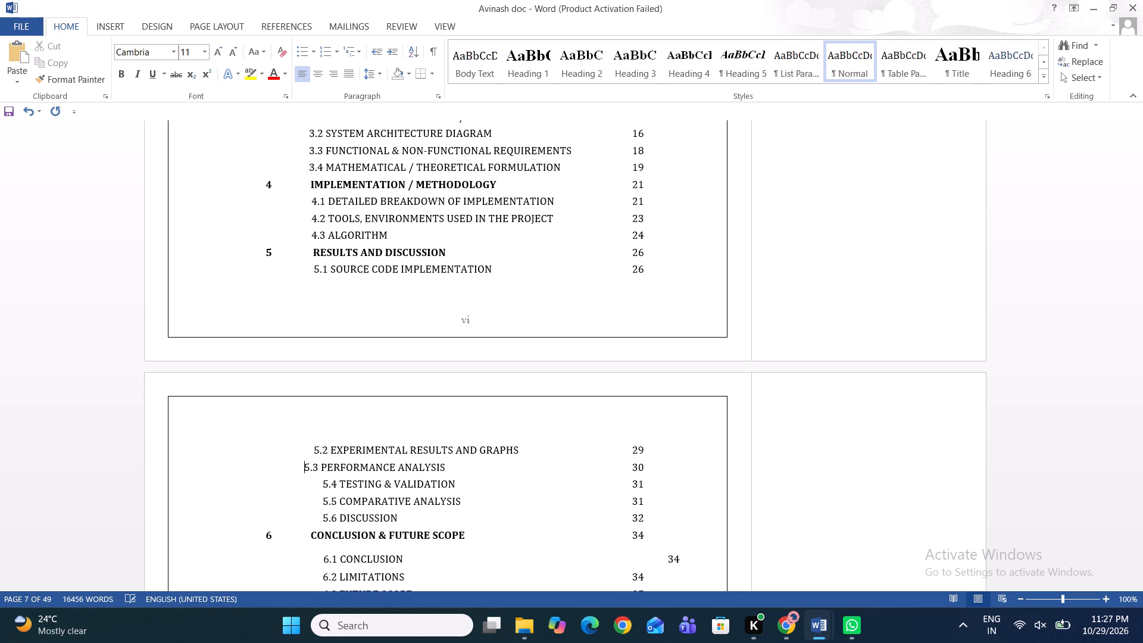
key("space")
key("space")
key("space")
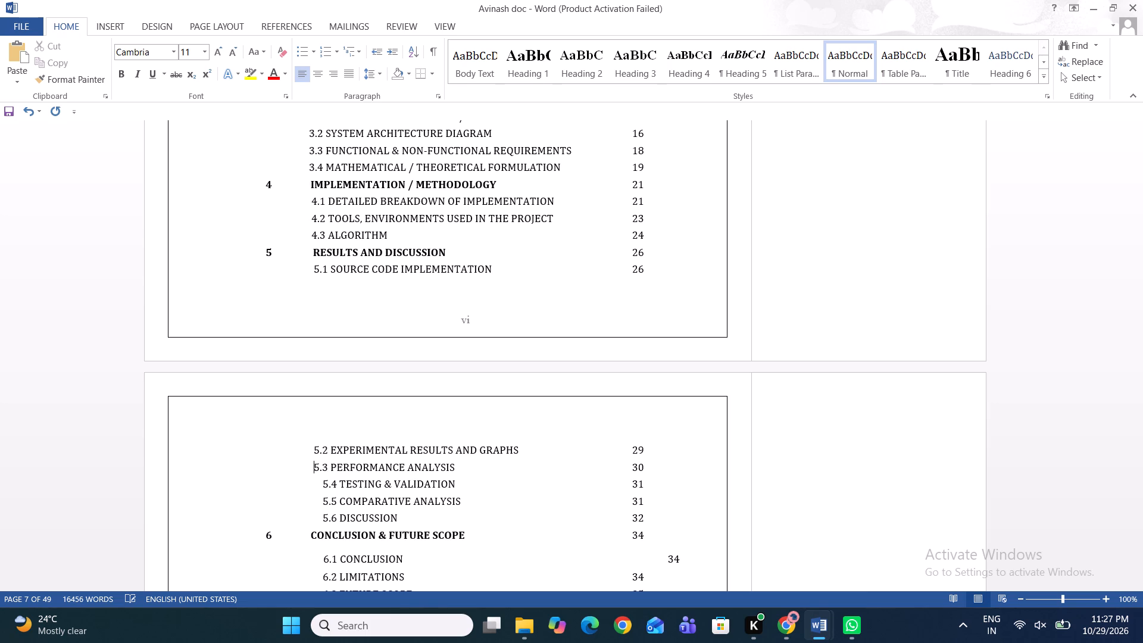
Replace the indent before entry 5.4 Testing & Validation with spaces, aligning it with entry 5.3.
key("Down")
key("BackSpace")
key("space")
key("space")
key("space")
key("space")
key("space")
key("space")
key("space")
key("space")
key("space")
key("space")
key("space")
key("space")
key("space")
key("space")
key("space")
key("space")
key("space")
key("space")
key("space")
key("space")
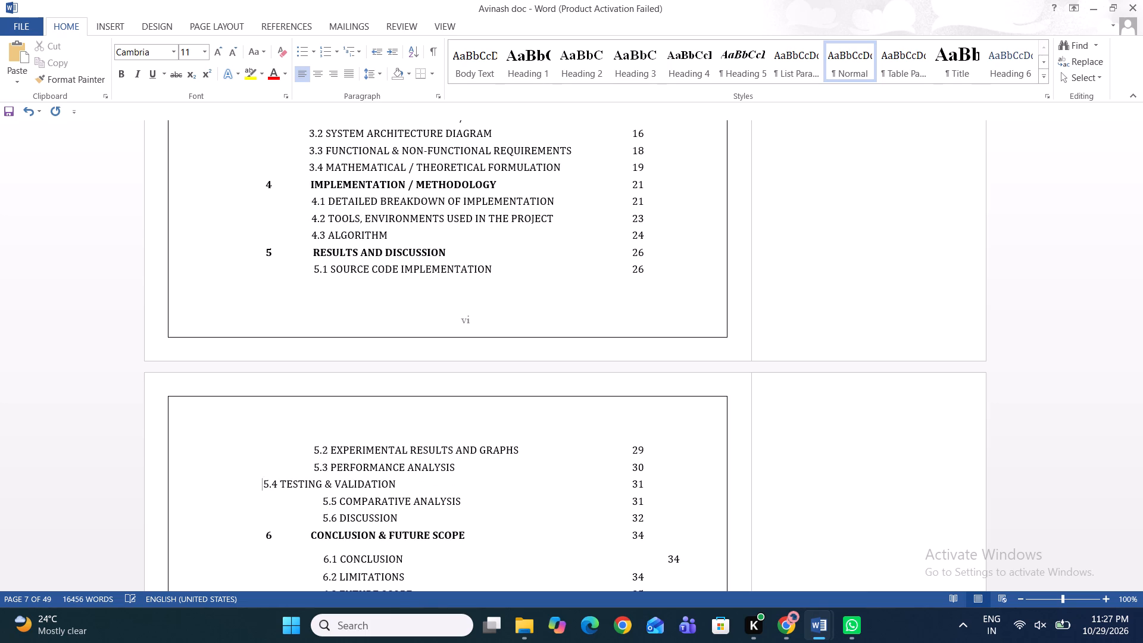
key("space")
key("space")
key("space")
key("space")
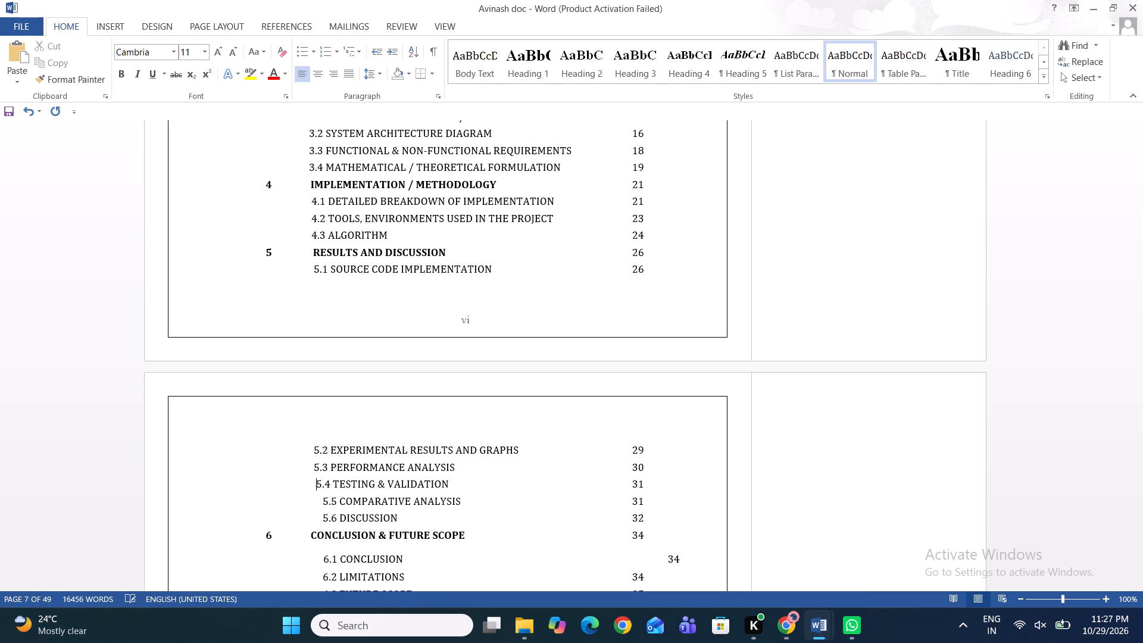
key("BackSpace")
Replace the indent before entry 5.5 Comparative Analysis with spaces, aligning it with entry 5.4.
key("Down")
key("BackSpace")
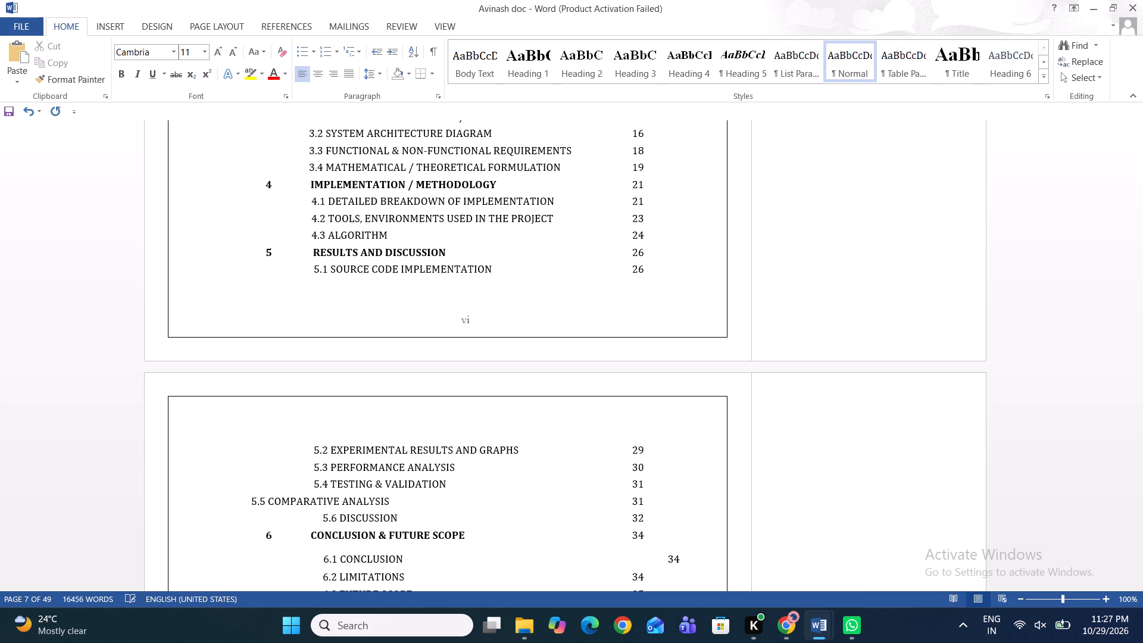
key("space")
key("space")
key("space")
key("space")
key("space")
key("space")
key("space")
key("space")
key("space")
key("space")
key("space")
key("space")
key("space")
key("space")
key("space")
key("space")
key("space")
key("space")
key("space")
key("space")
key("space")
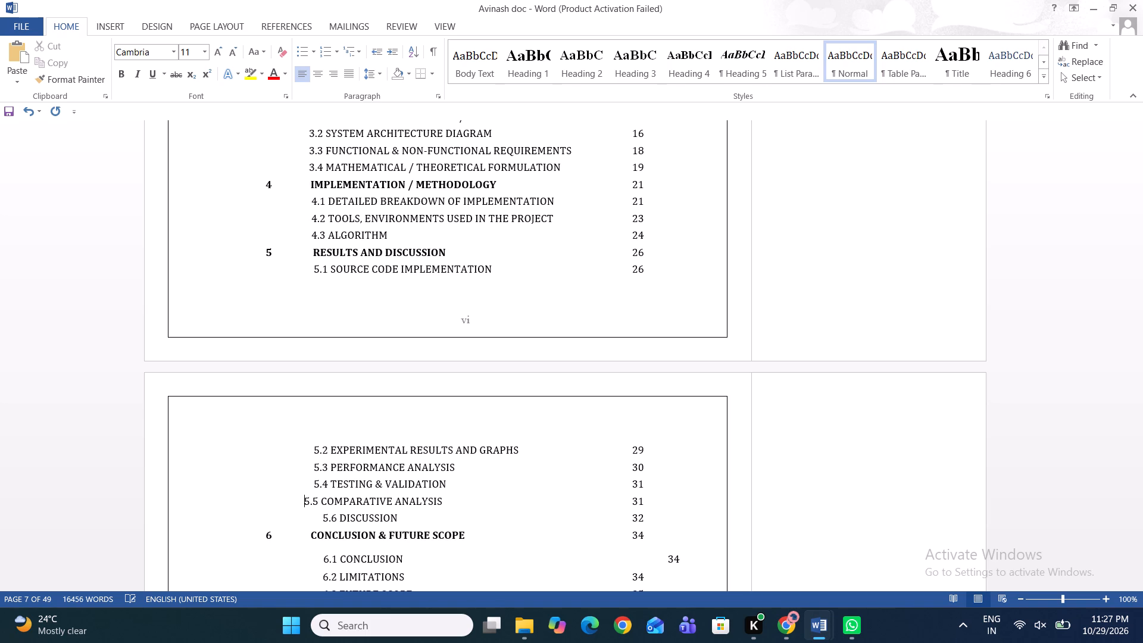
key("space")
key("space")
key("space")
key("space")
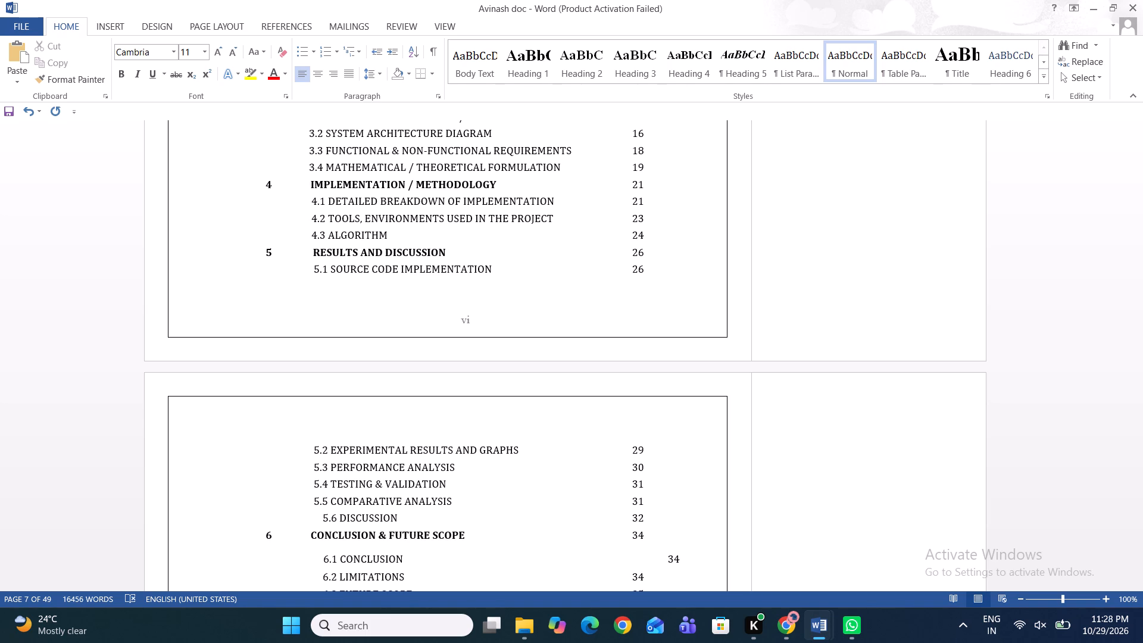
Replace the indent before entry 5.6 Discussion with spaces, aligning it with entry 5.5.
key("Down")
key("Up")
key("Down")
key("BackSpace")
key("space")
key("space")
key("space")
key("space")
key("space")
key("space")
key("space")
key("space")
key("space")
key("space")
key("space")
key("space")
key("space")
key("space")
key("space")
key("space")
key("space")
key("space")
key("space")
key("space")
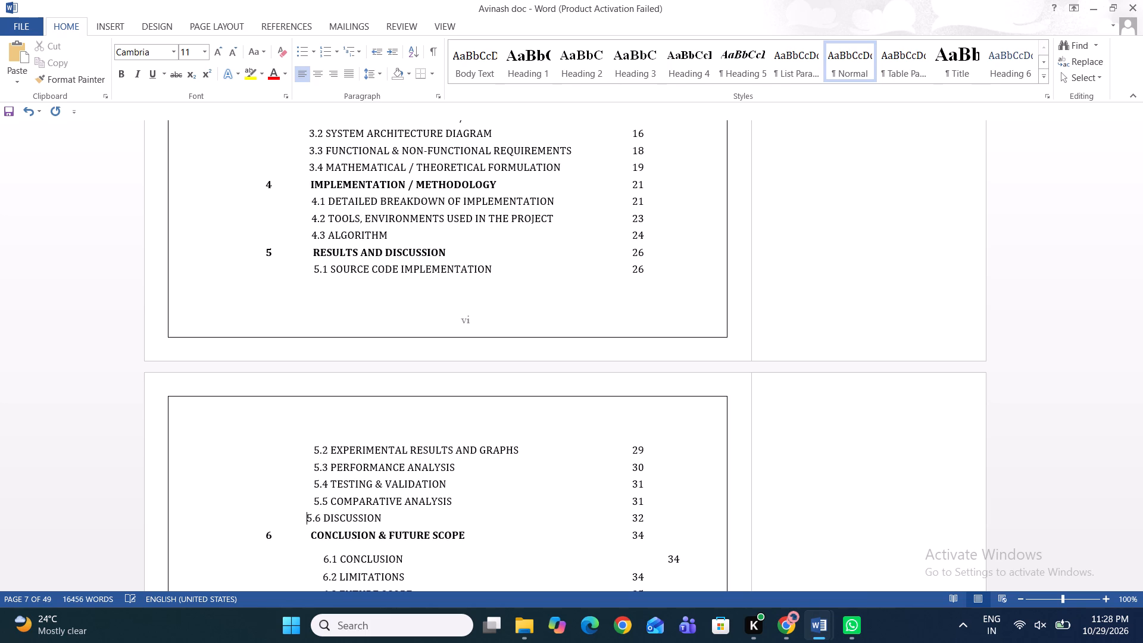
key("space")
key("space")
key("space")
key("space")
key("BackSpace")
Shift entries 5.2 through 5.6 back by one space each, aligning them with the Conclusion & Future Scope title.
scroll(296, 596, "down", 2)
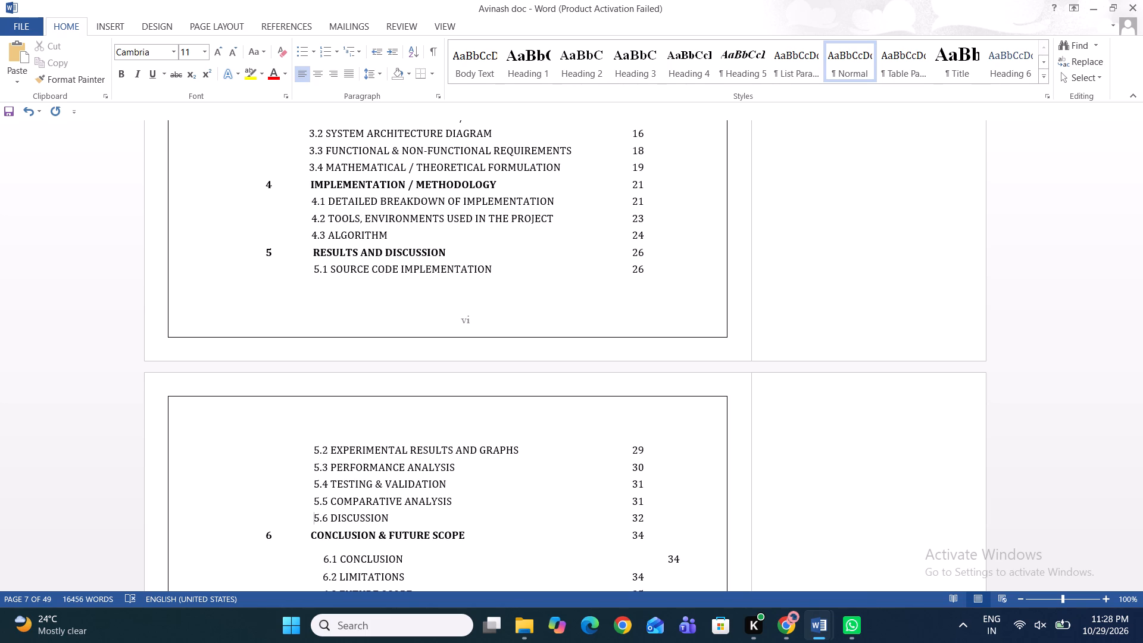
scroll(296, 596, "down", 2)
key("BackSpace")
key("Up")
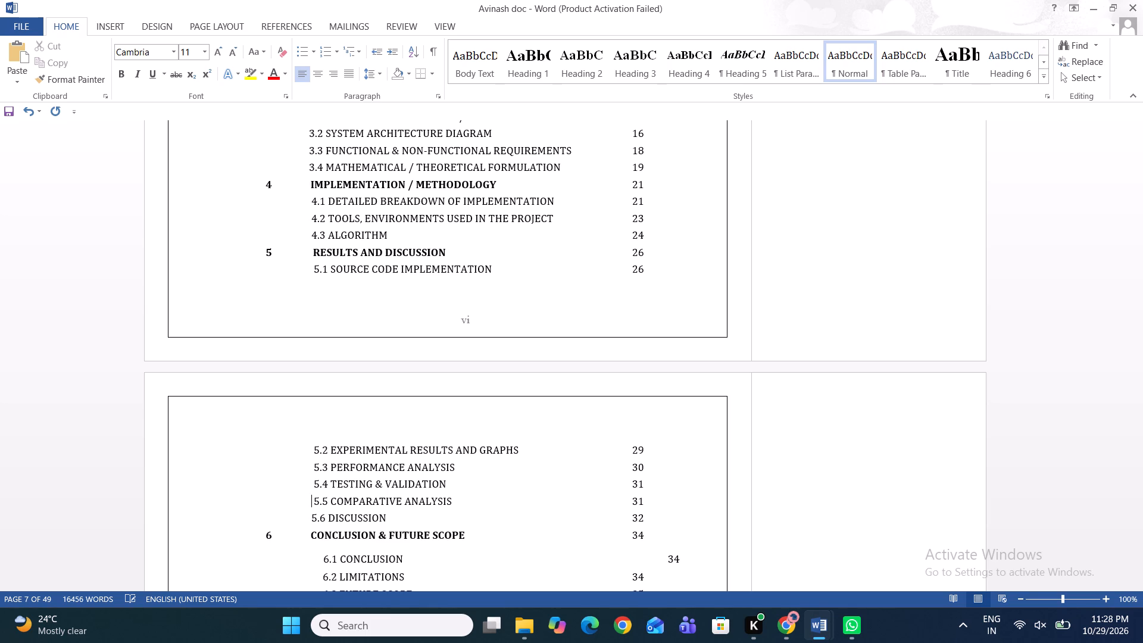
key("Right")
key("BackSpace")
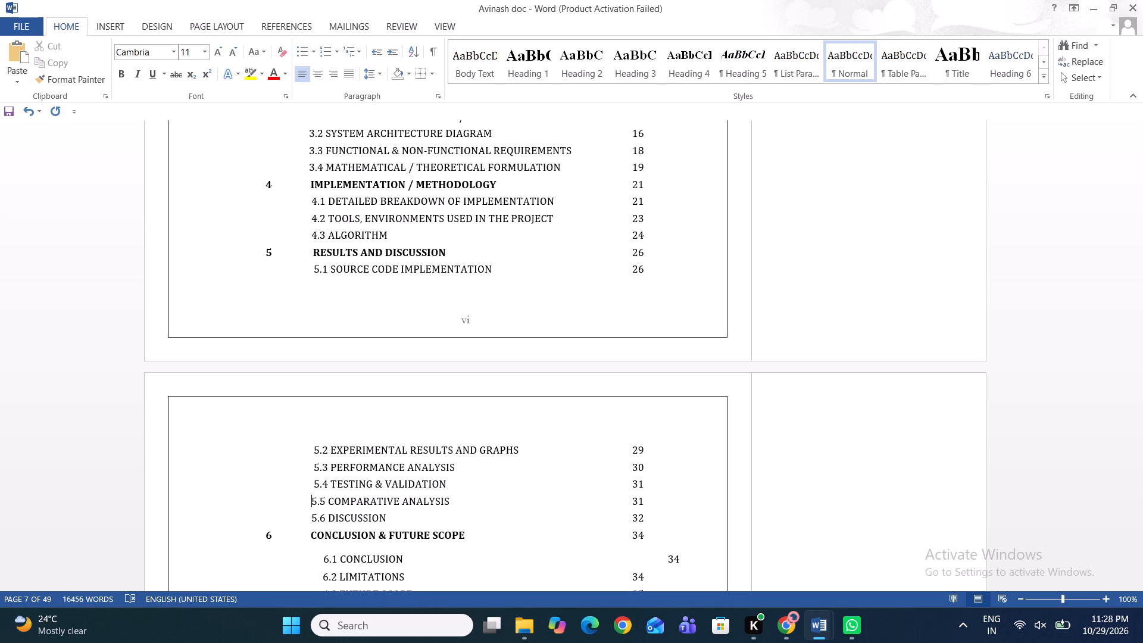
key("Down")
key("BackSpace")
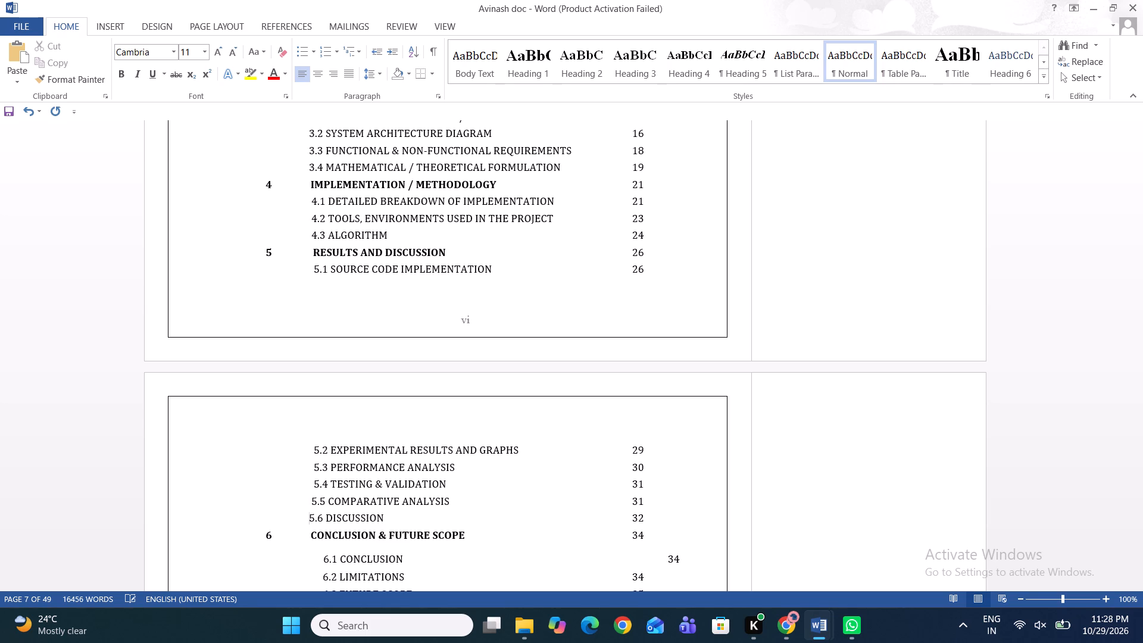
key("space")
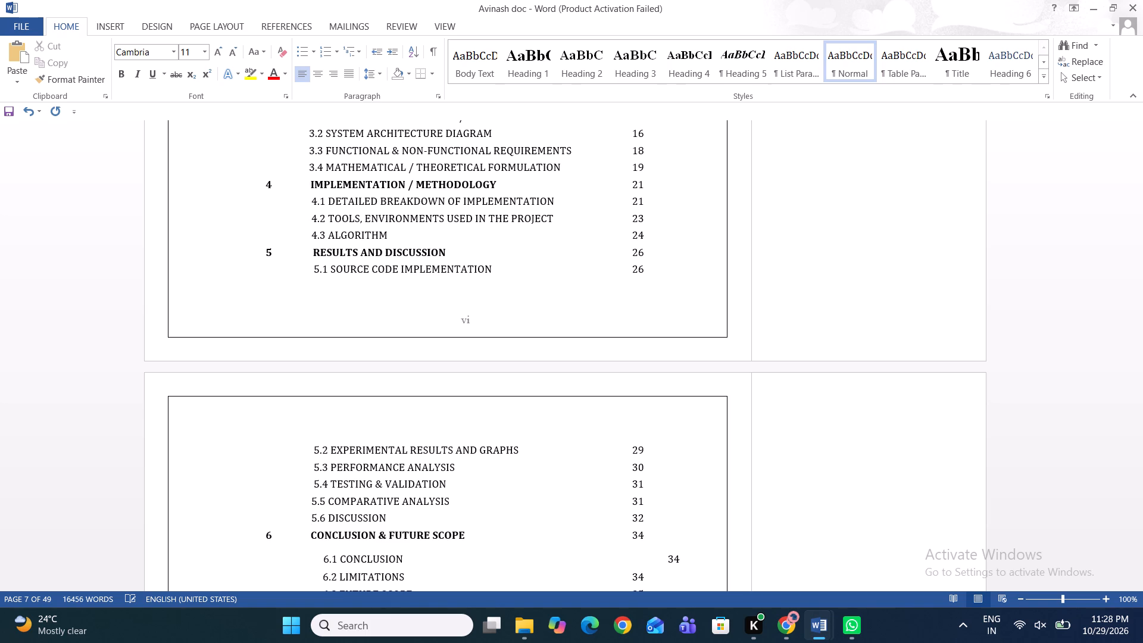
key("Up")
key("Up")
key("Right")
key("BackSpace")
key("Up")
key("Right")
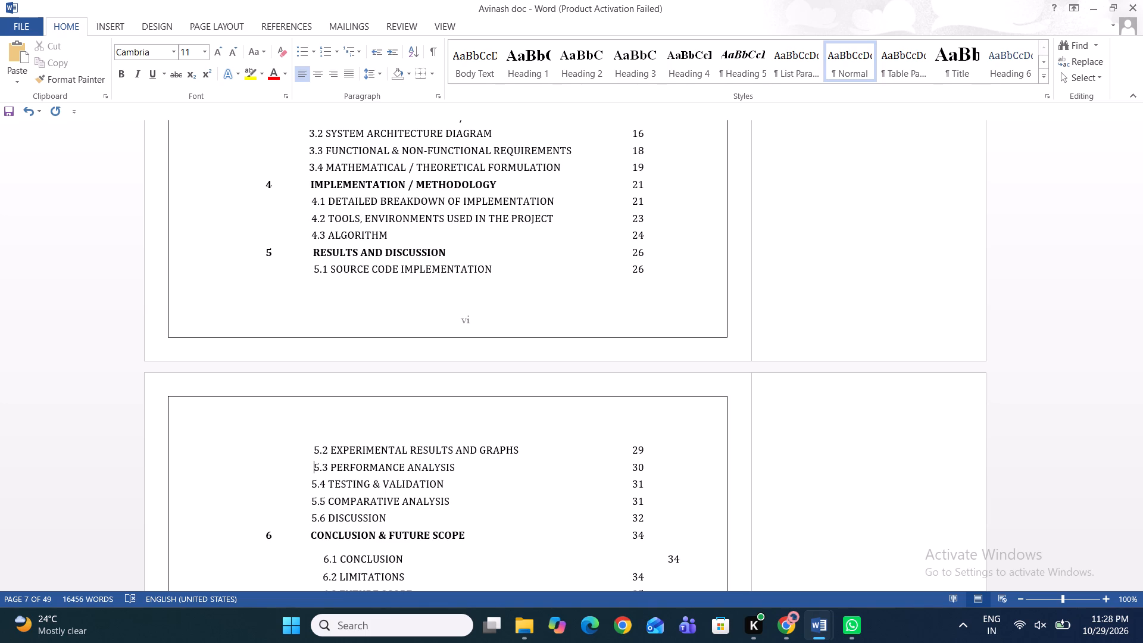
key("BackSpace")
key("Up")
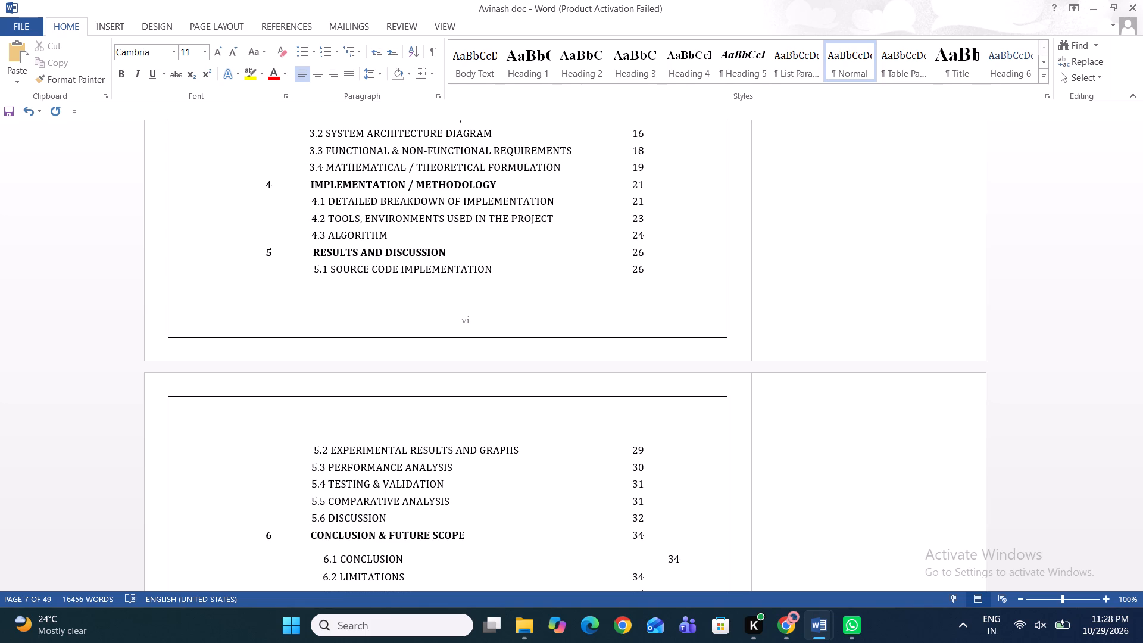
key("Right")
key("BackSpace")
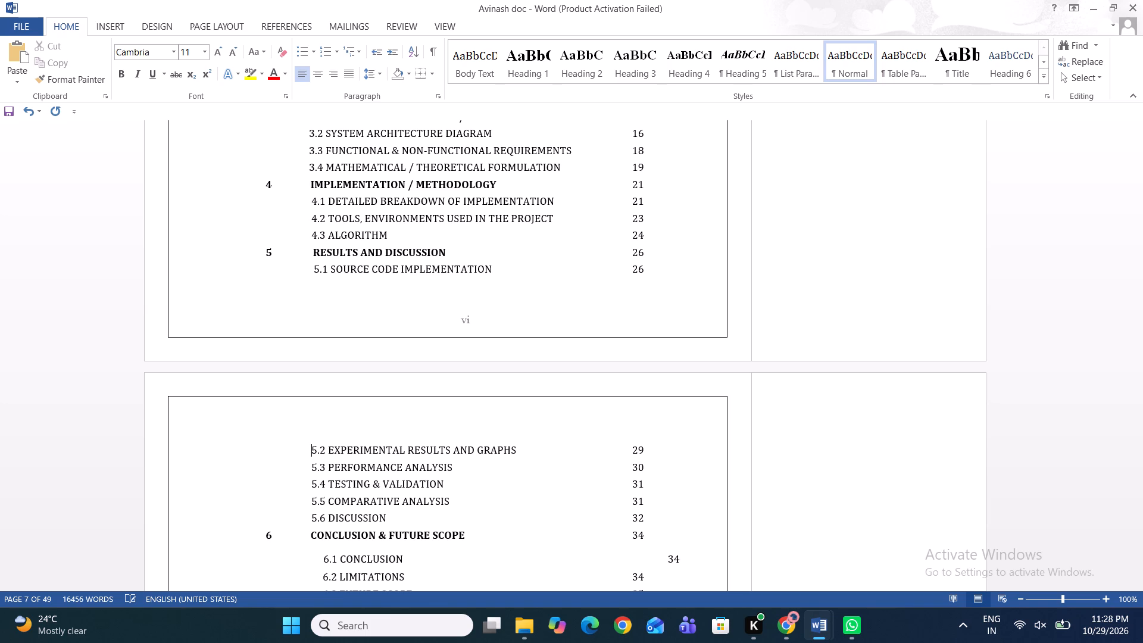
Remove four spaces before entry 6.1 Conclusion to bring it under the Conclusion & Future Scope title.
scroll(296, 596, "down", 3)
scroll(395, 477, "down", 1)
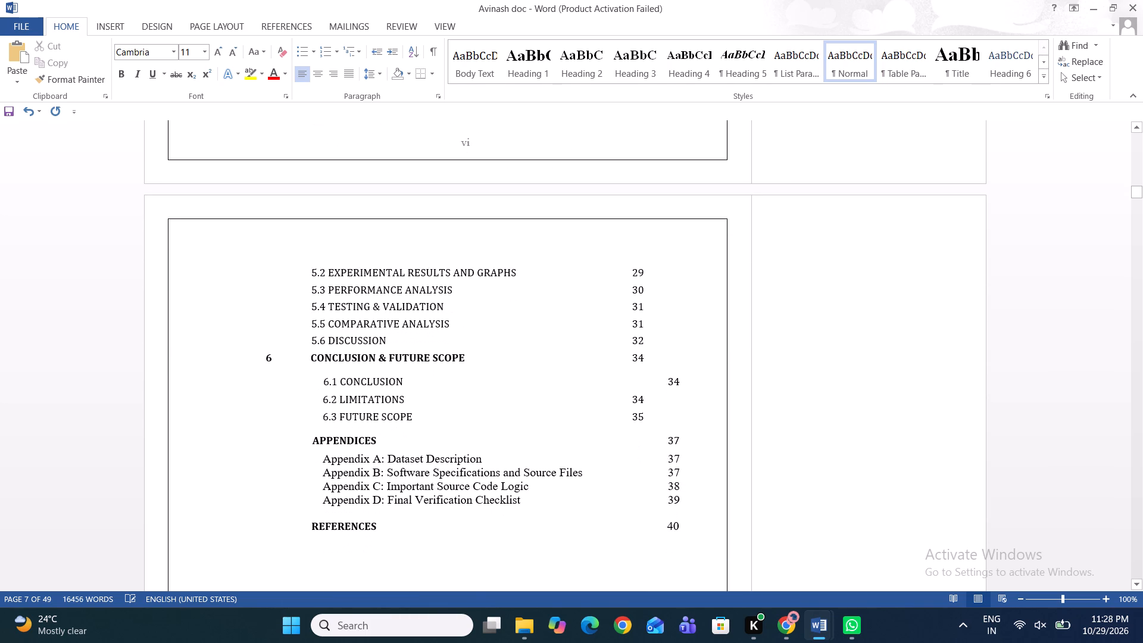
left_click(329, 431)
key("Down")
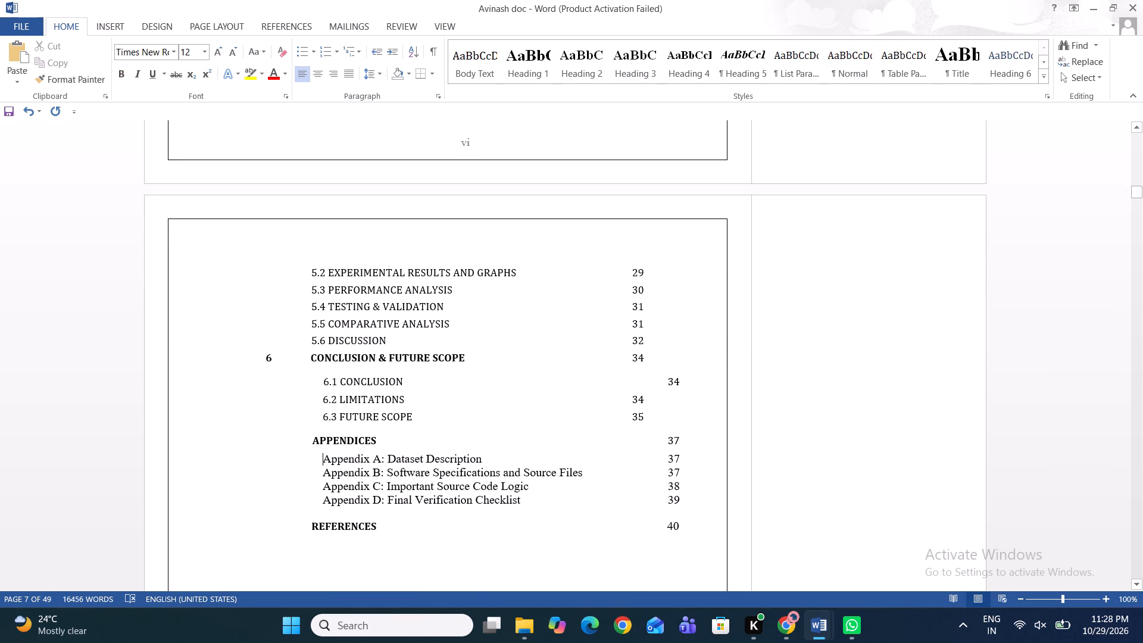
left_click(407, 464)
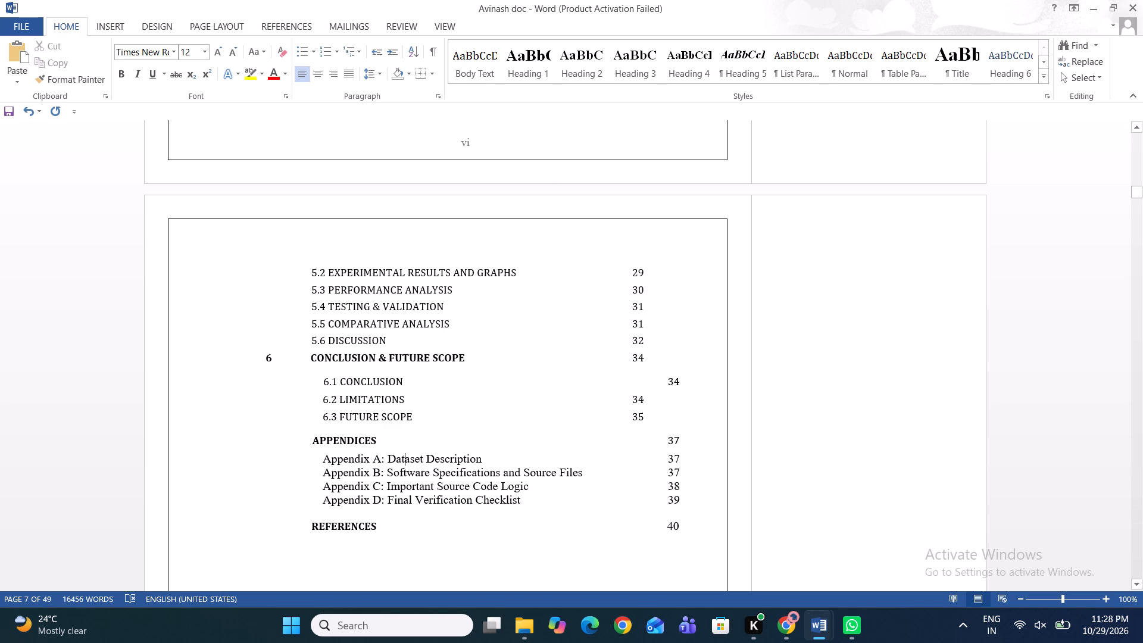
left_click(401, 473)
left_click(360, 440)
key("Up")
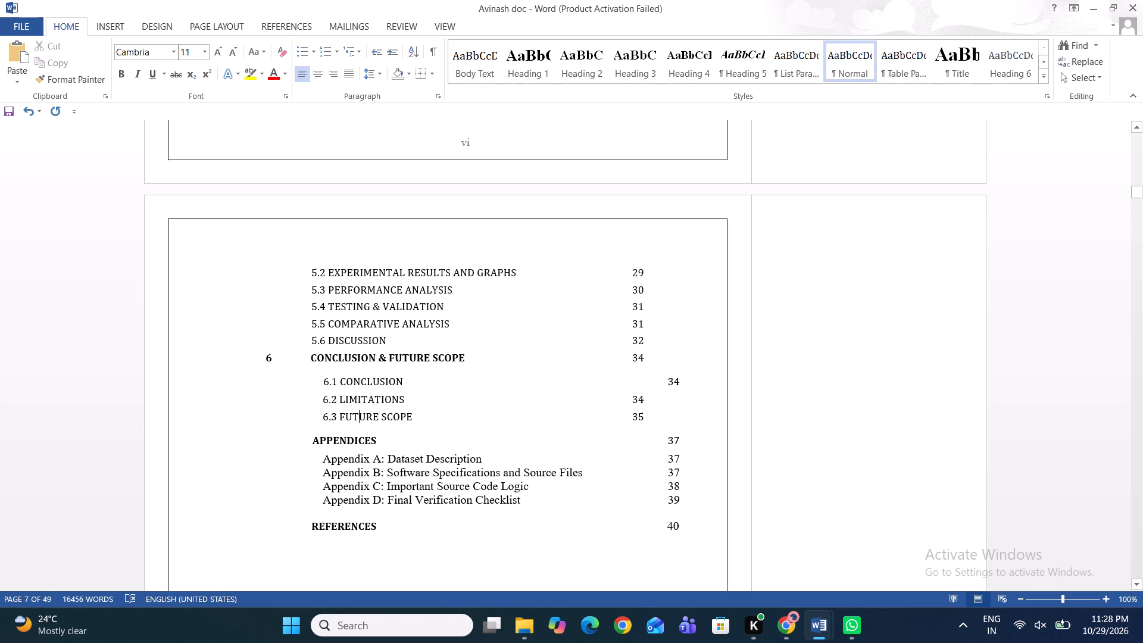
key("Up")
key("Up")
key("Up")
key("Down")
key("Left")
key("Left")
key("Left")
key("Left")
key("Left")
key("Left")
key("Left")
key("BackSpace")
key("BackSpace")
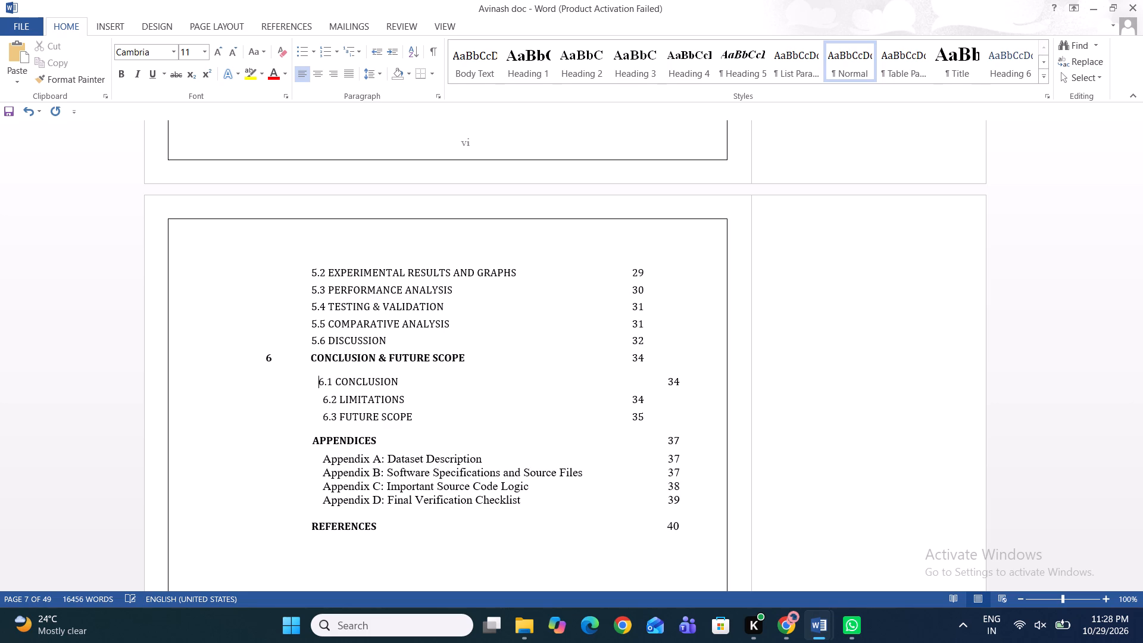
key("BackSpace")
key("BackSpace")
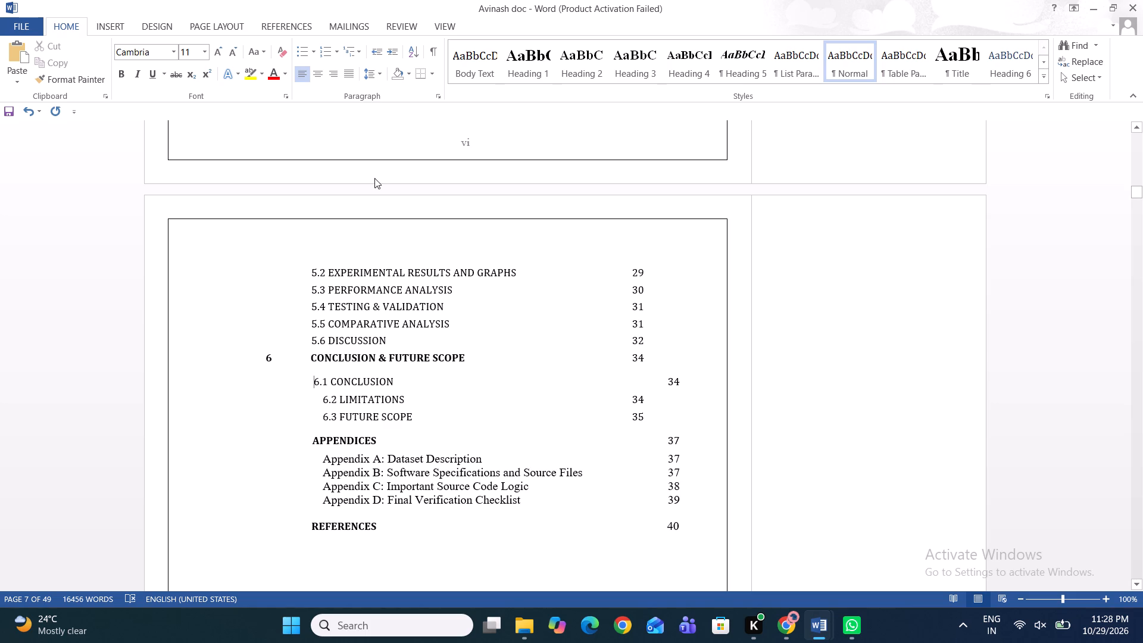
Replace the gap before entry 6.1 Conclusion's page number with spaces, lining it up with the page numbers of the neighbouring entries.
left_click(738, 472)
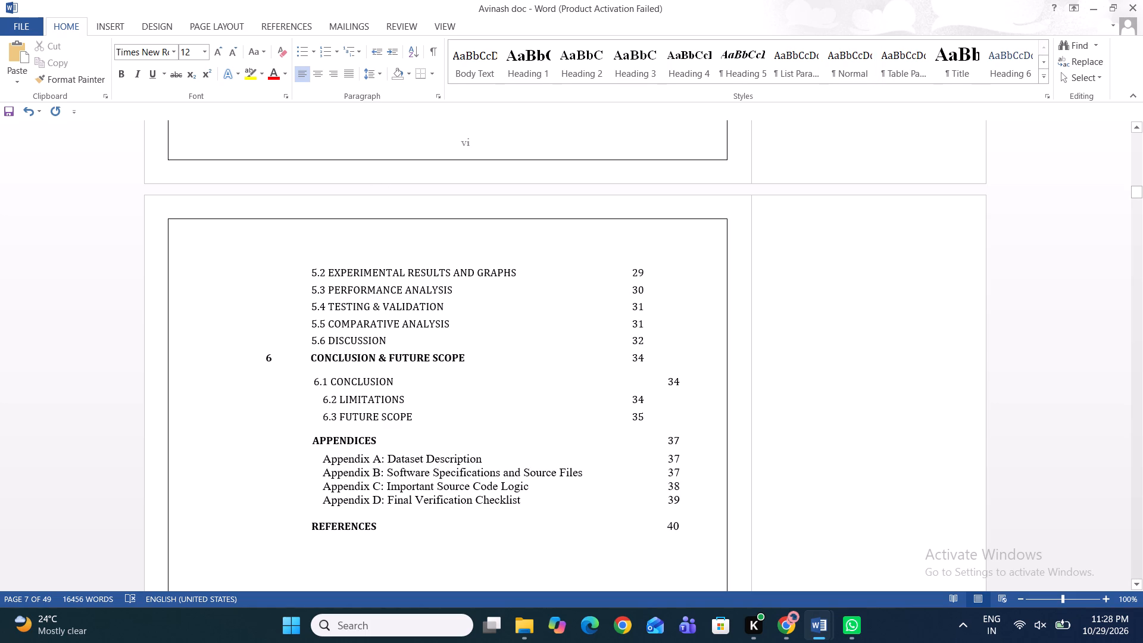
key("Up")
key("Up")
key("Up")
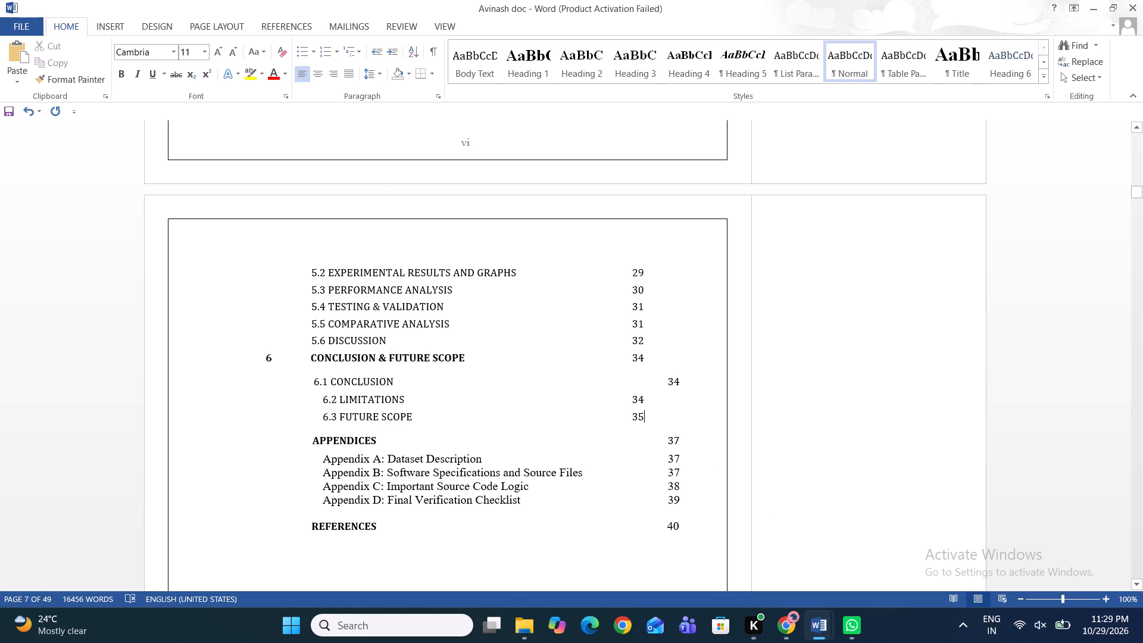
key("Up")
key("Up")
key("Left")
key("Left")
key("BackSpace")
key("space")
key("space")
key("space")
key("space")
key("space")
key("space")
key("space")
key("space")
key("space")
key("space")
key("space")
key("space")
key("space")
key("space")
key("space")
key("space")
key("space")
key("space")
key("space")
key("space")
key("space")
key("space")
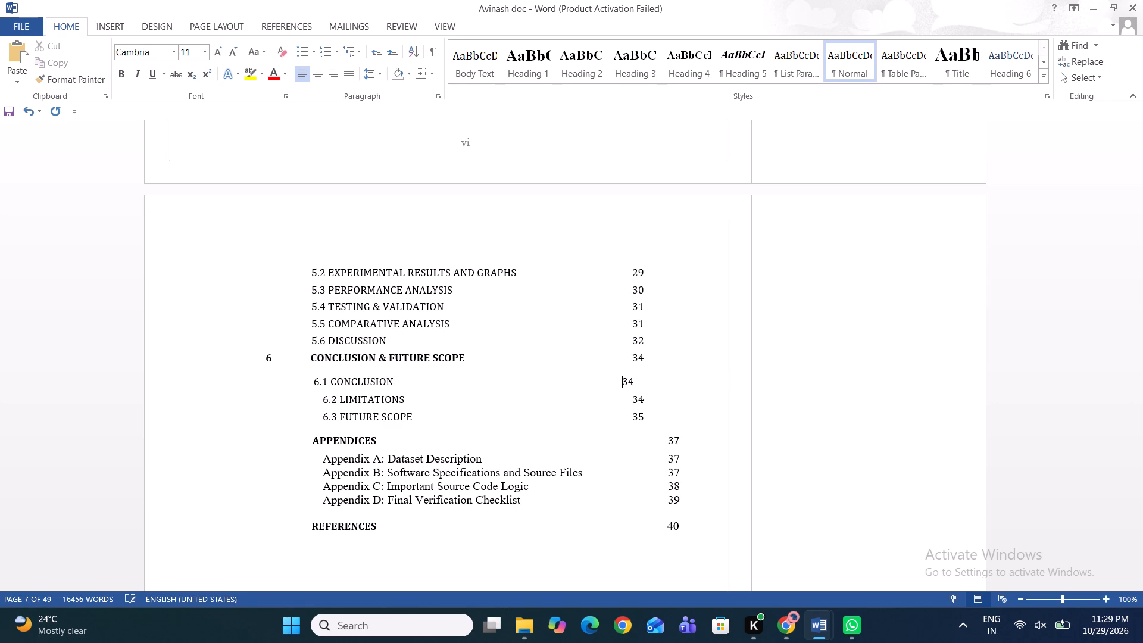
key("space")
key("space")
key("space")
key("space")
Replace the indent before entry 6.2 Limitations with spaces, aligning it with entry 6.1 Conclusion.
key("Left")
key("Left")
key("Left")
key("Left")
key("Left")
key("Left")
key("Left")
key("Left")
key("Left")
key("Down")
key("Left")
key("Left")
key("Left")
key("Left")
key("Left")
key("Left")
key("Left")
key("Left")
key("Left")
key("Left")
key("Left")
key("Left")
key("Left")
key("Left")
key("Left")
key("Left")
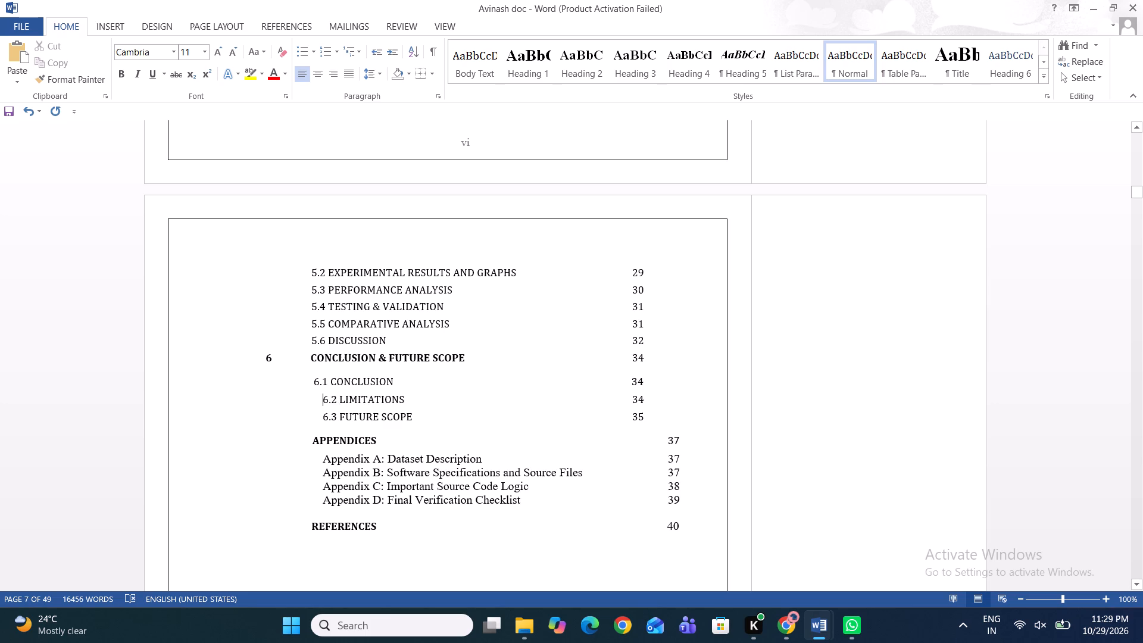
key("BackSpace")
left_click(419, 387)
key("space")
key("space")
key("space")
key("space")
key("space")
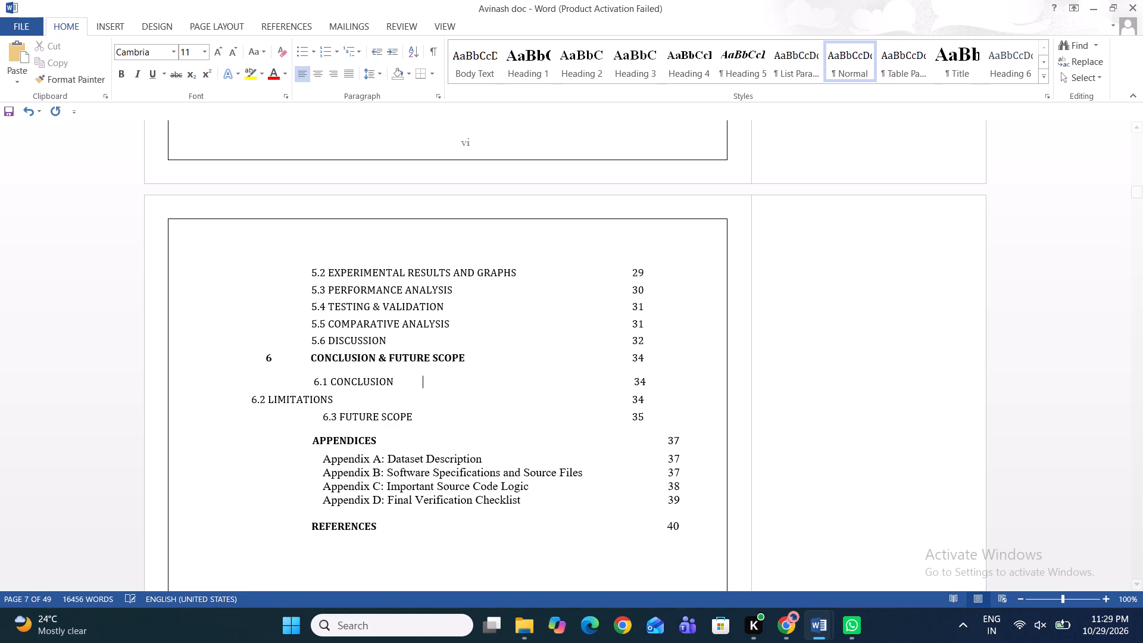
key("Down")
key("Left")
key("Left")
key("Left")
key("Left")
key("Left")
key("Left")
key("Left")
key("Left")
key("Left")
key("Left")
key("Left")
key("Left")
key("Left")
key("Left")
key("Left")
key("space")
key("space")
key("space")
key("space")
key("space")
key("space")
key("space")
key("space")
key("space")
key("space")
key("space")
key("space")
key("space")
key("space")
key("space")
key("space")
key("space")
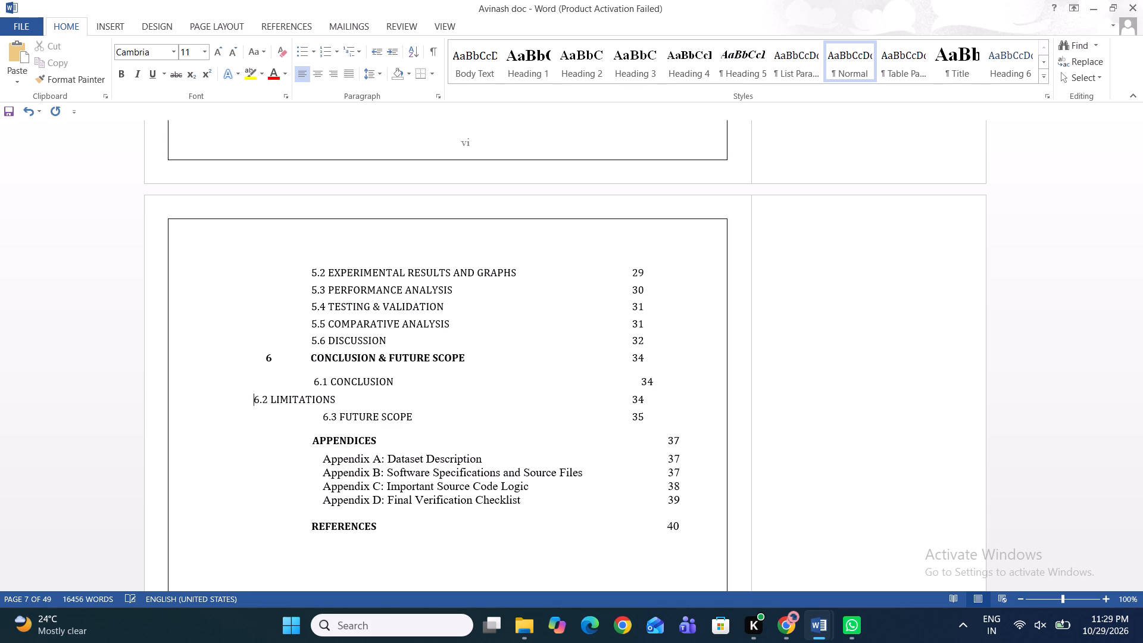
key("space")
key("space")
key("space")
key("space")
key("space")
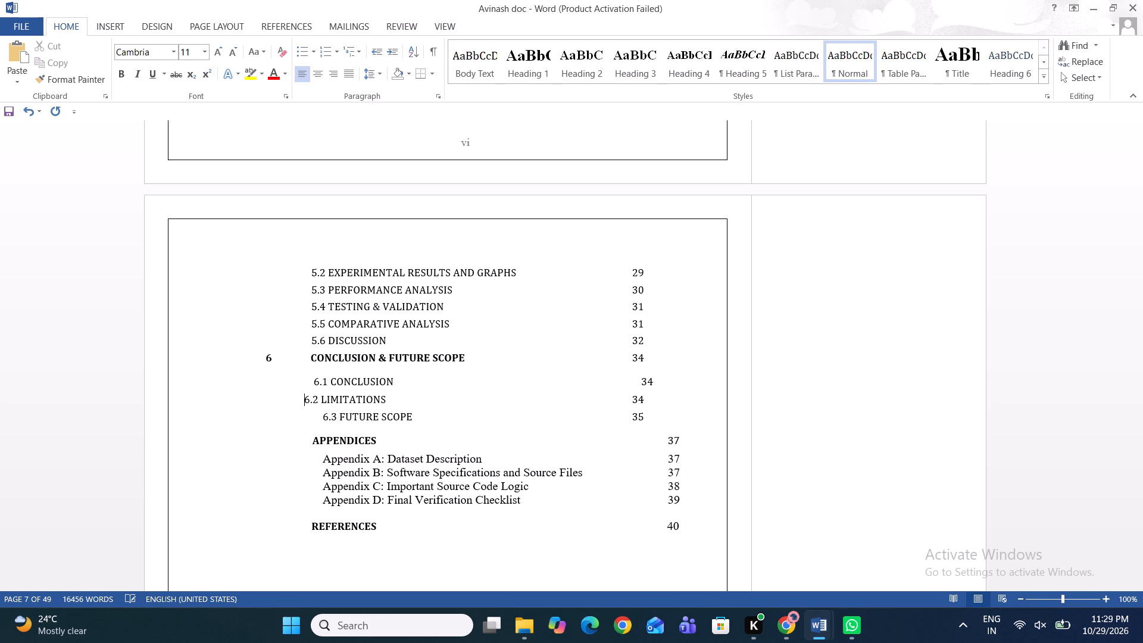
key("space")
key("space")
key("space")
key("space")
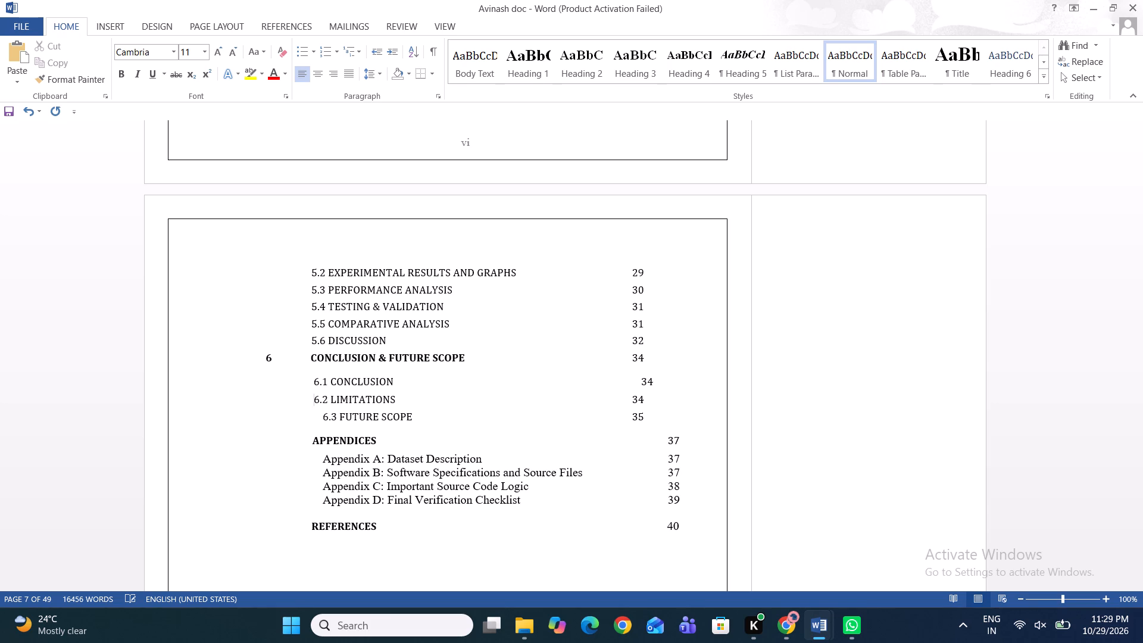
Remove one space before each of entries 6.1 and 6.2 to align them with the Conclusion & Future Scope title.
key("Up")
key("BackSpace")
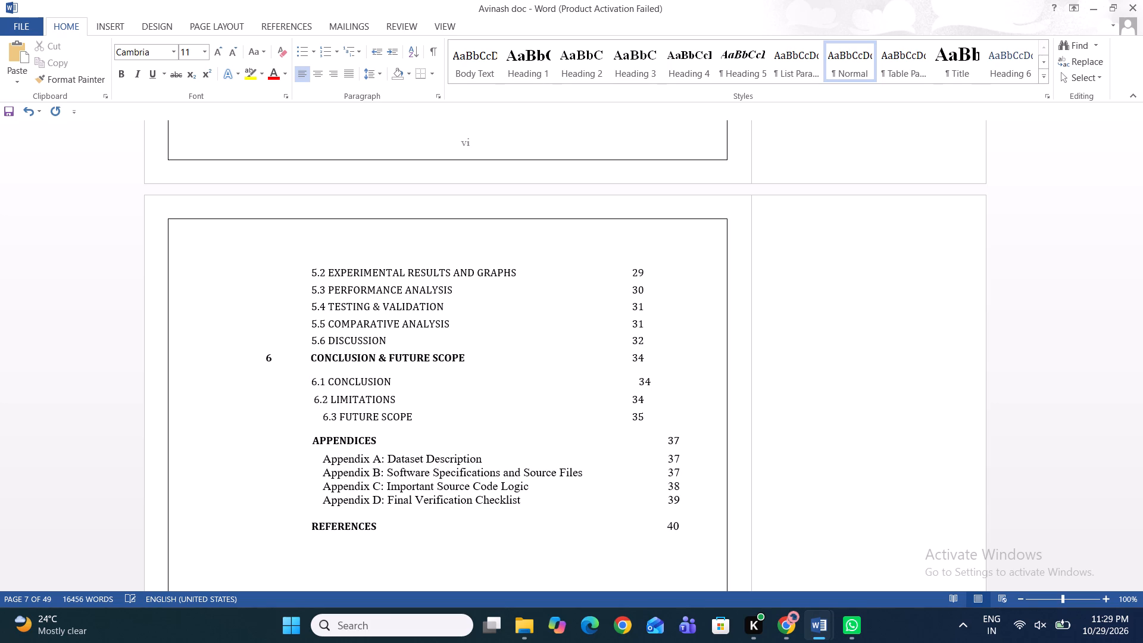
key("Down")
key("Right")
key("BackSpace")
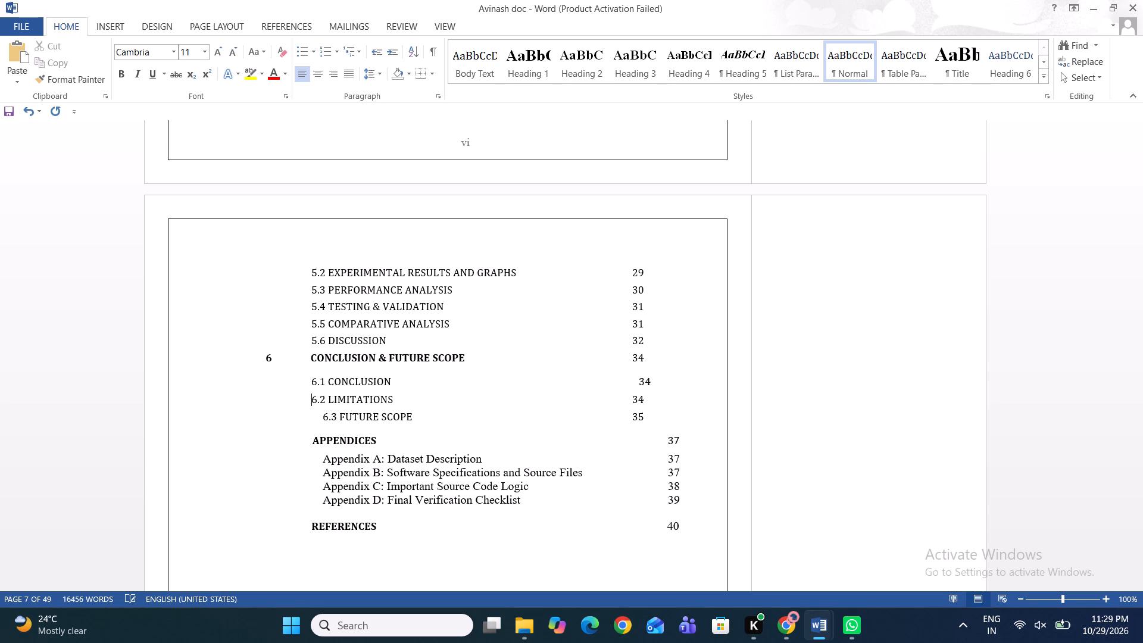
Replace the indent before entry 6.3 Future Scope with spaces, aligning it with entry 6.2.
key("Down")
key("Right")
key("Left")
key("BackSpace")
key("space")
key("space")
key("space")
key("space")
key("space")
key("space")
key("space")
key("space")
key("space")
key("space")
key("space")
key("space")
key("space")
key("space")
key("space")
key("space")
key("space")
key("space")
key("space")
key("space")
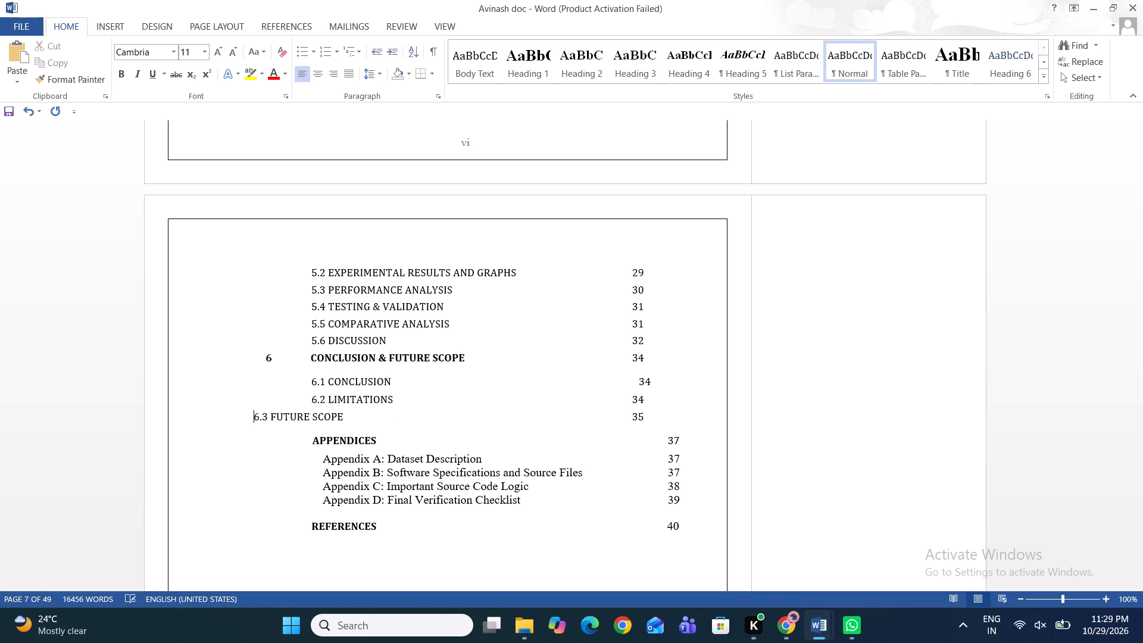
key("space")
key("space")
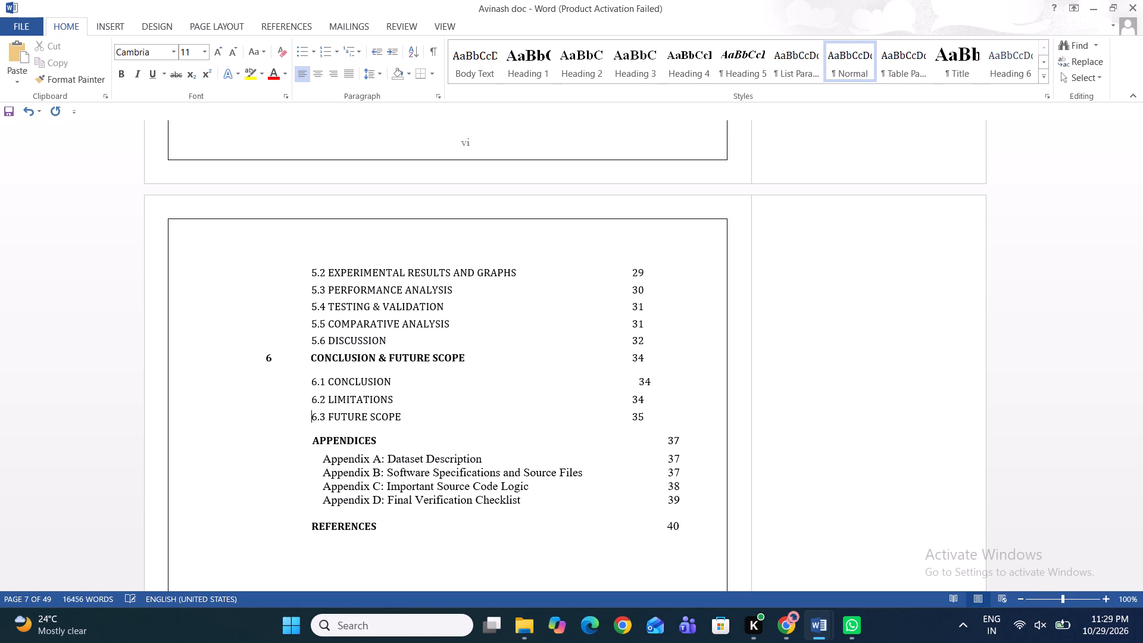
Replace the indent before the Appendix A: Dataset Description entry with spaces, aligning it under the Appendices title.
key("Down")
key("Down")
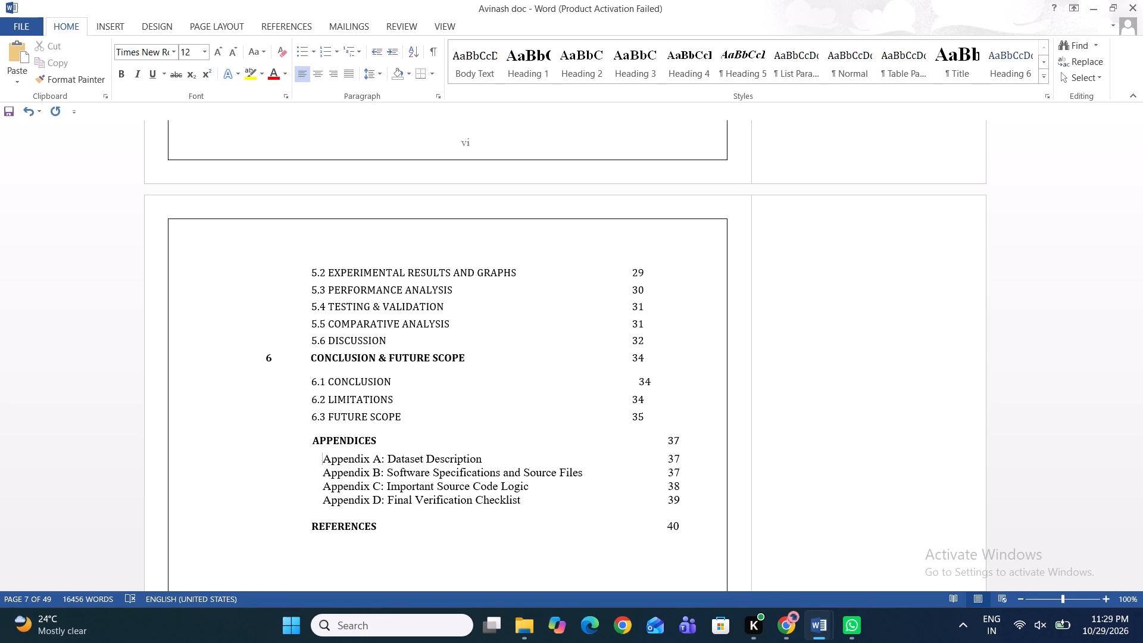
key("BackSpace")
key("space")
key("space")
key("space")
key("space")
key("space")
key("space")
key("space")
key("space")
key("space")
key("space")
key("space")
key("space")
key("space")
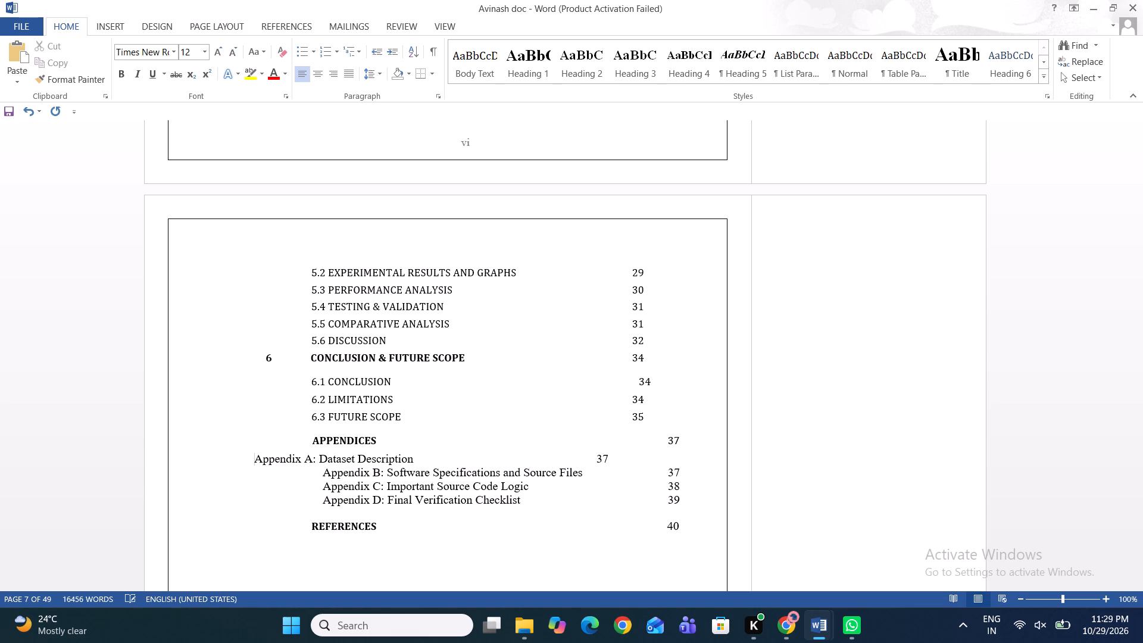
key("space")
key("space")
key("space")
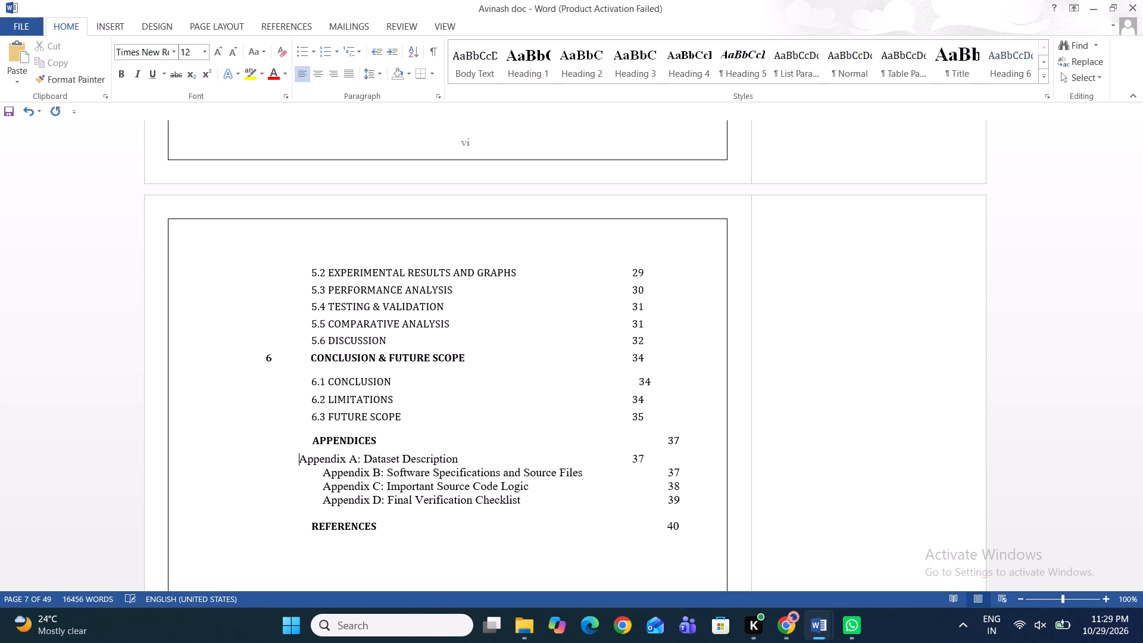
key("space")
key("space")
key("space")
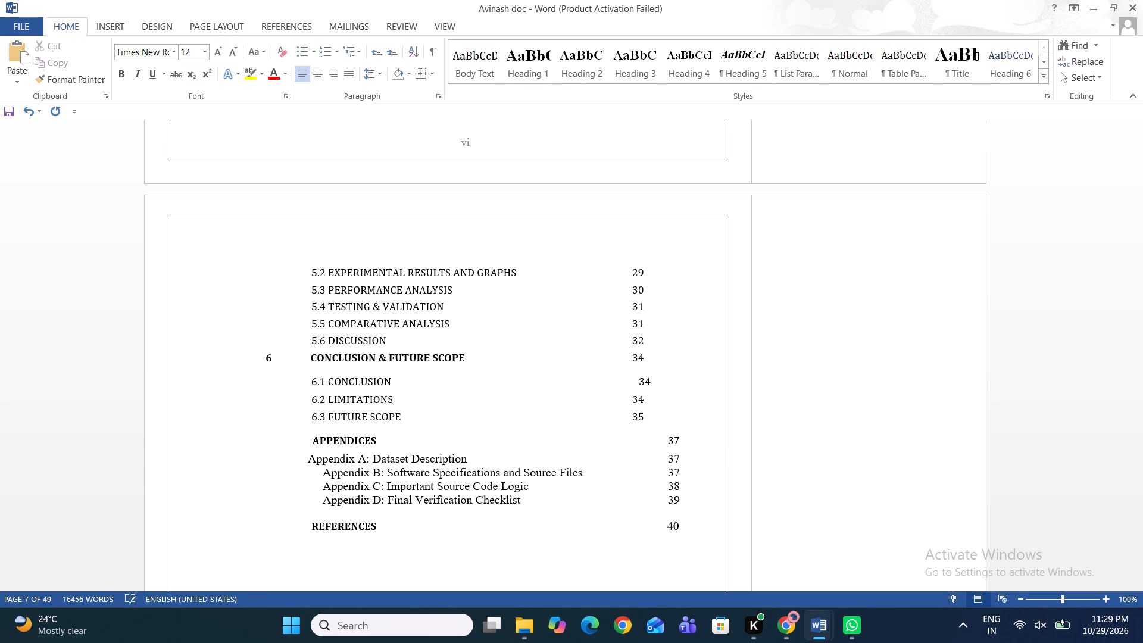
key("space")
Replace the indent before the Appendix B: Software Specifications and Source Files entry with spaces, aligning it with Appendix A.
key("Down")
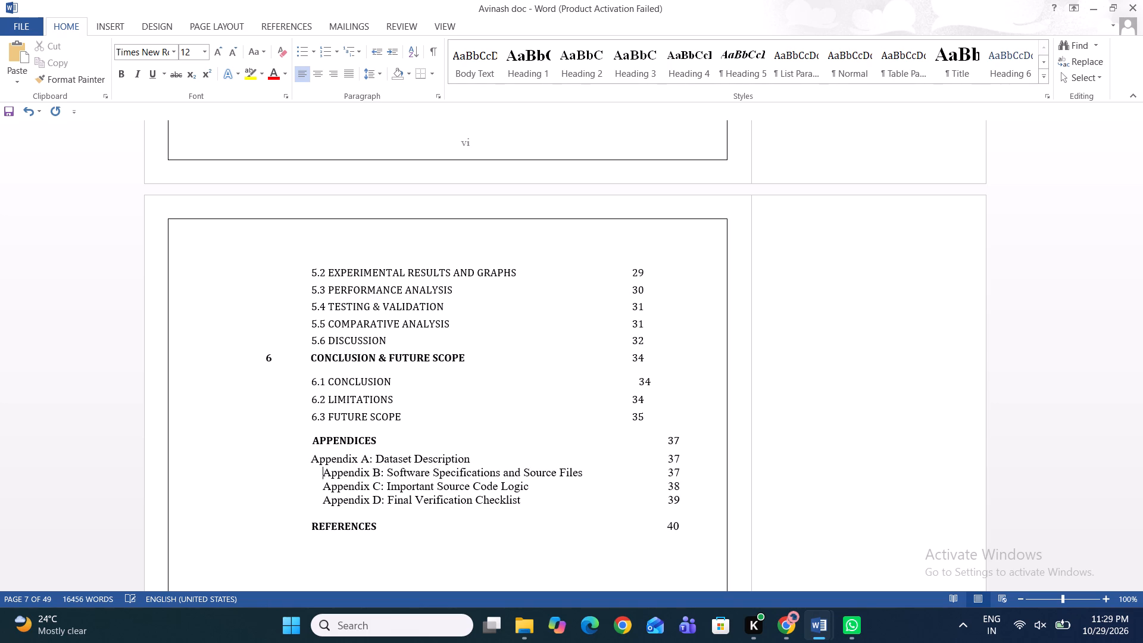
key("BackSpace")
key("space")
key("space")
key("space")
key("space")
key("space")
key("space")
key("space")
key("space")
key("space")
key("space")
key("space")
key("space")
key("space")
key("space")
key("space")
key("space")
key("space")
key("space")
key("space")
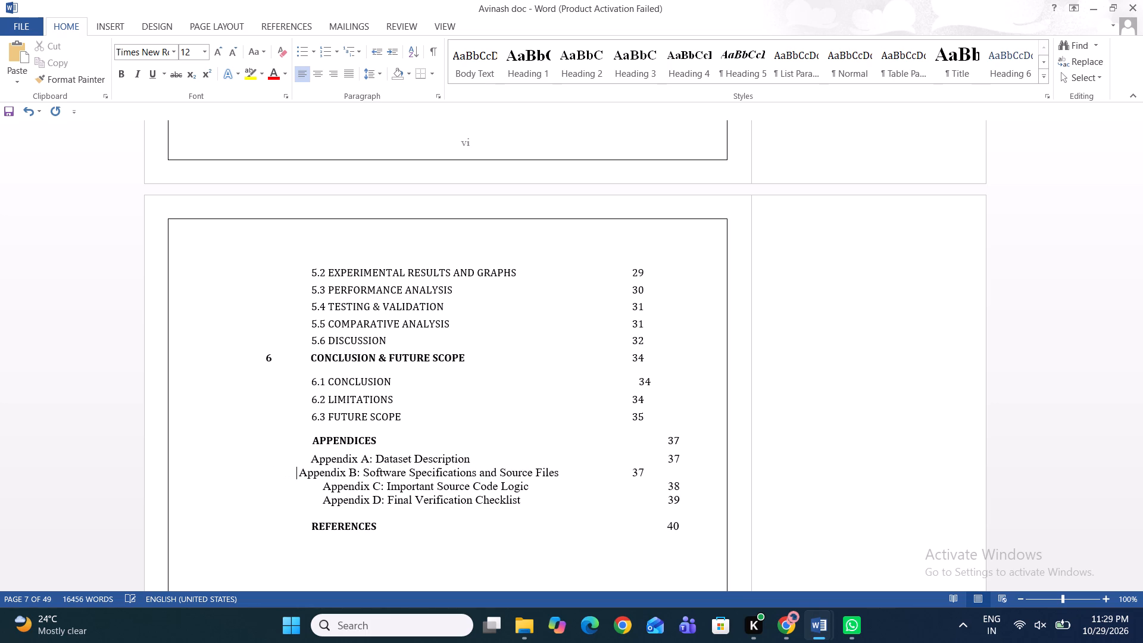
key("space")
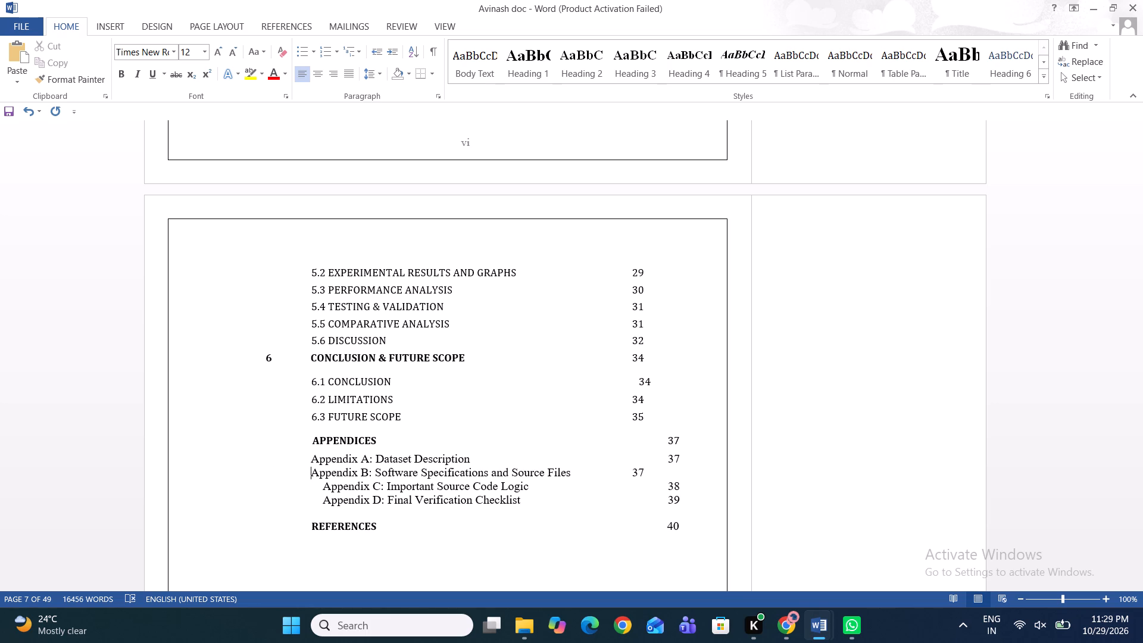
key("Up")
key("Down")
Replace the indent before the Appendix C: Important Source Code Logic entry with spaces, aligning it with Appendix B.
key("Down")
key("BackSpace")
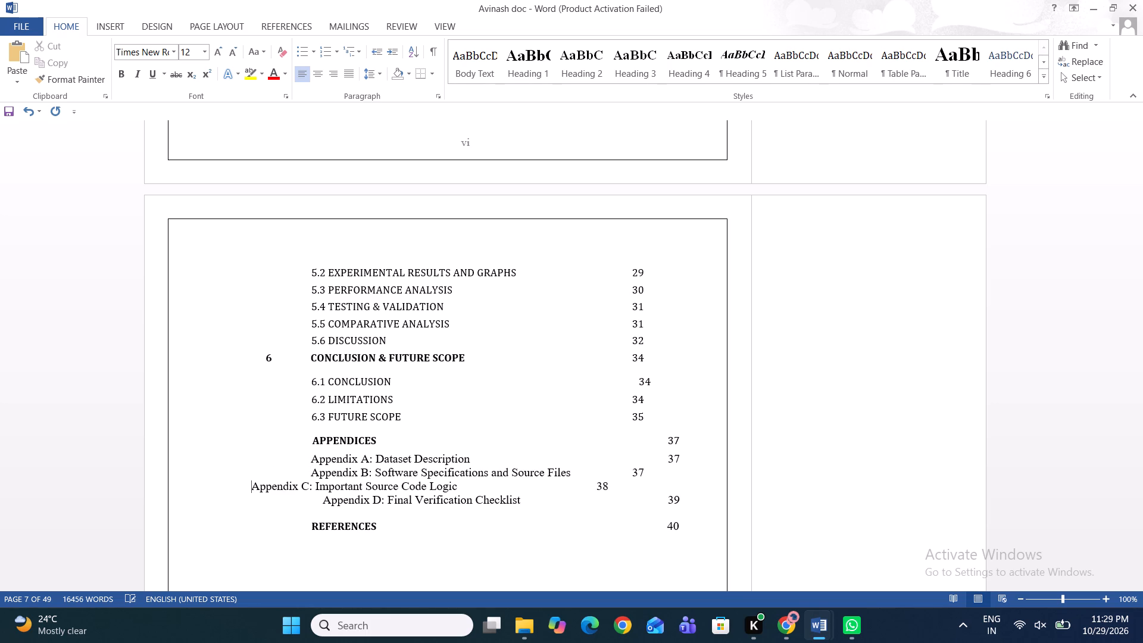
key("space")
key("space")
key("space")
key("space")
key("space")
key("space")
key("space")
key("space")
key("space")
key("space")
key("space")
key("space")
key("space")
key("space")
key("space")
key("space")
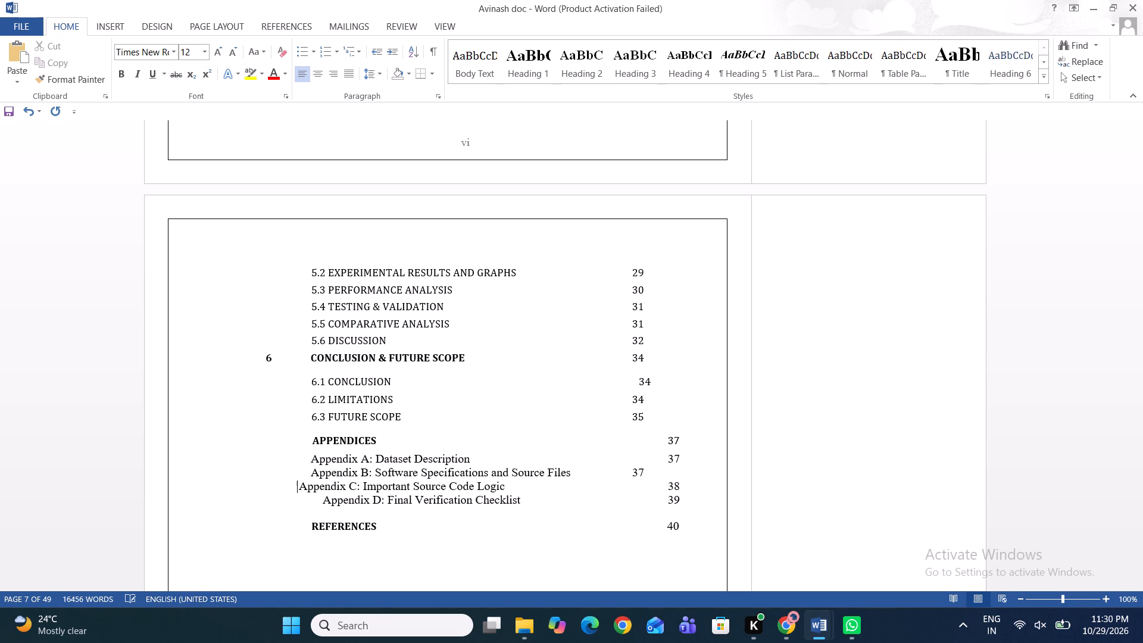
key("space")
key("space")
key("space")
key("space")
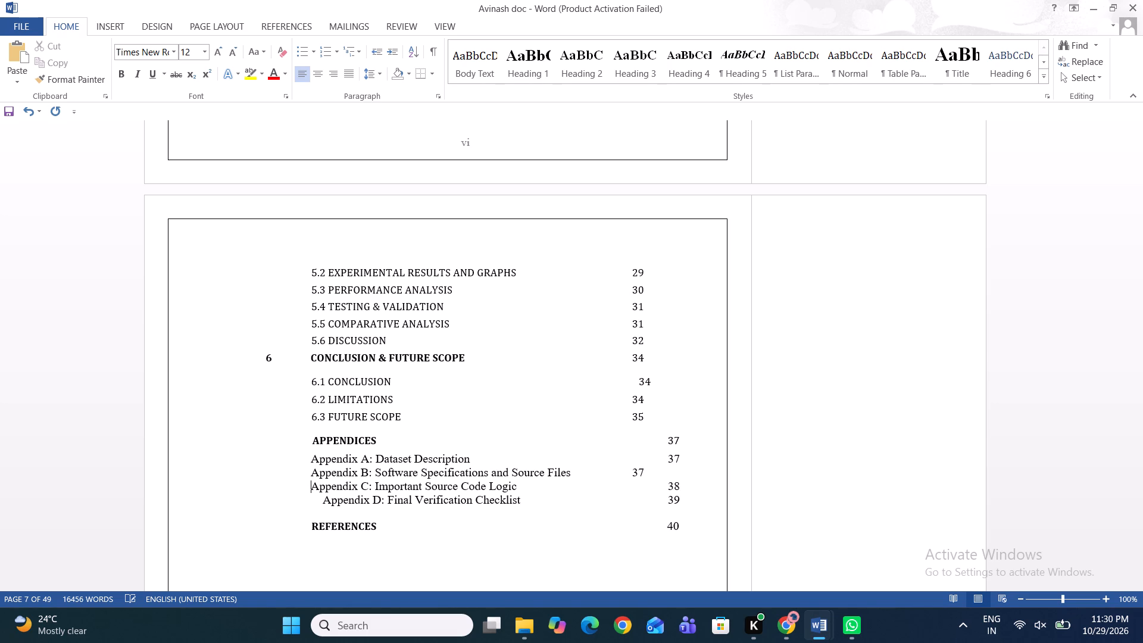
Replace the indent before the Appendix D: Final Verification Checklist entry with spaces, aligning it with Appendix C.
key("Down")
key("BackSpace")
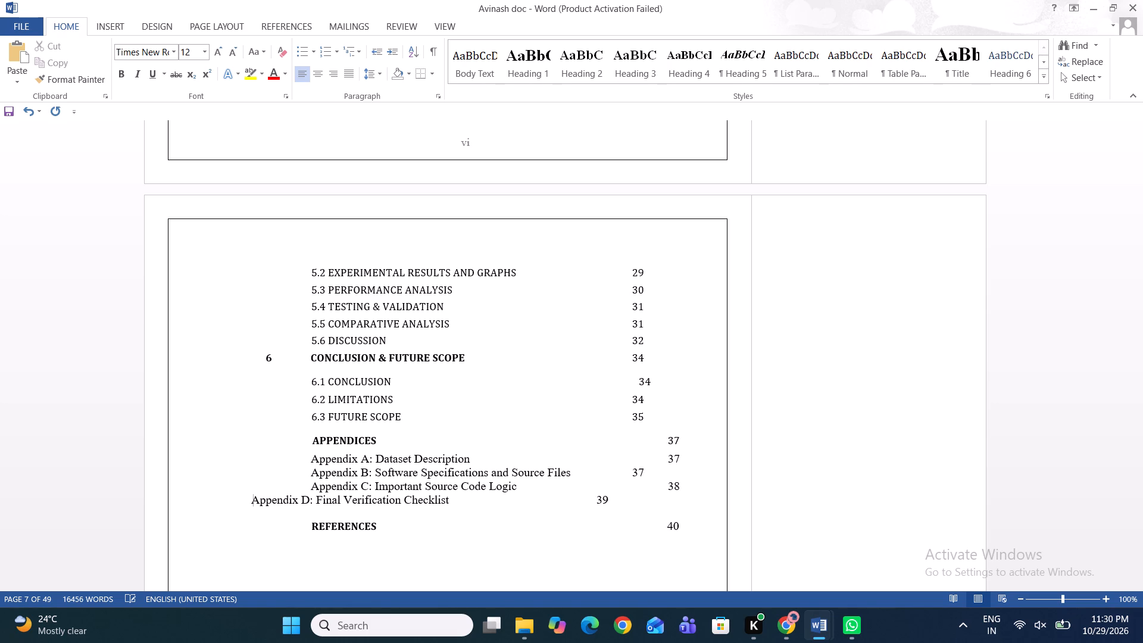
key("space")
key("space")
key("space")
key("space")
key("space")
key("space")
key("space")
key("space")
key("space")
key("space")
key("space")
key("space")
key("space")
key("space")
key("space")
key("space")
key("space")
key("space")
key("space")
key("space")
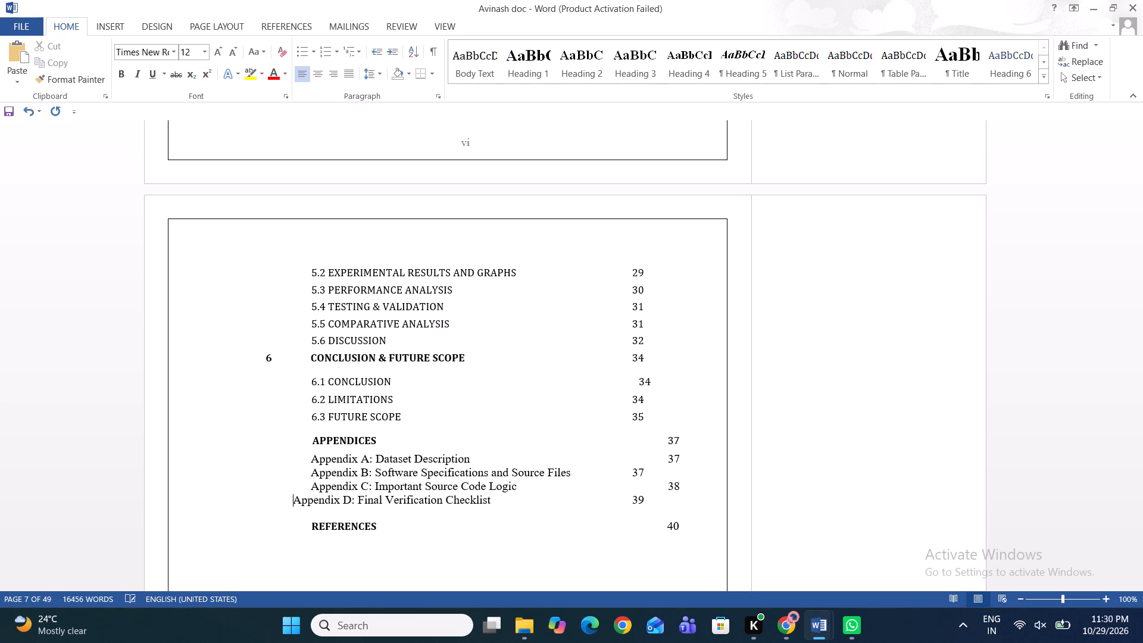
key("space")
key("space")
key("space")
key("space")
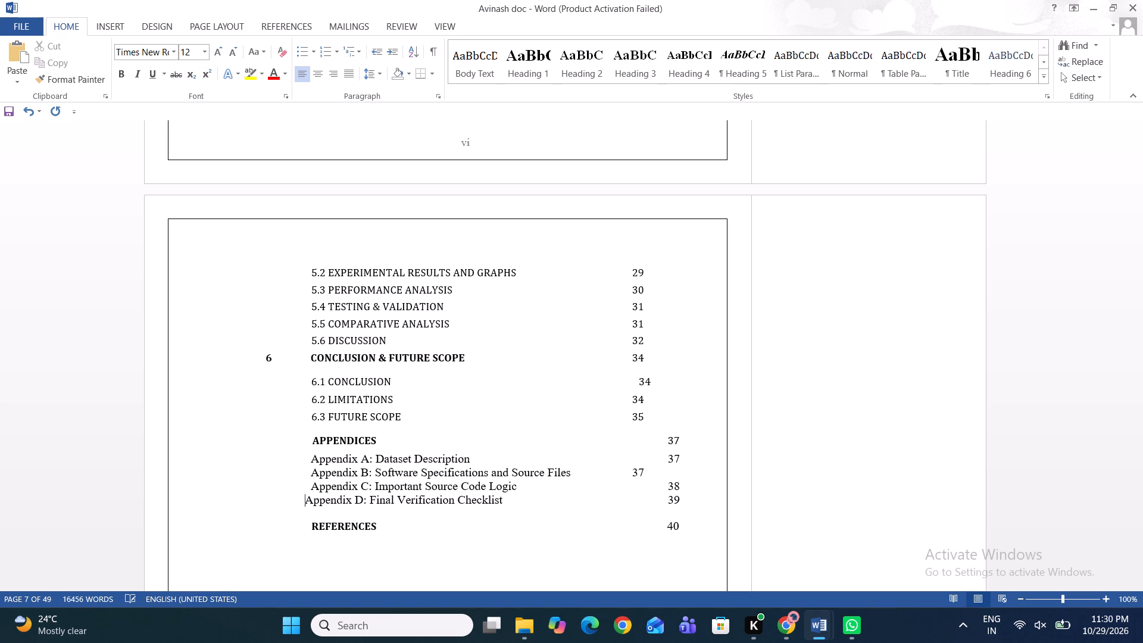
key("space")
key("space")
Add spaces before the page number 37 of the Appendix B entry, aligning it with the other appendix page numbers.
key("Up")
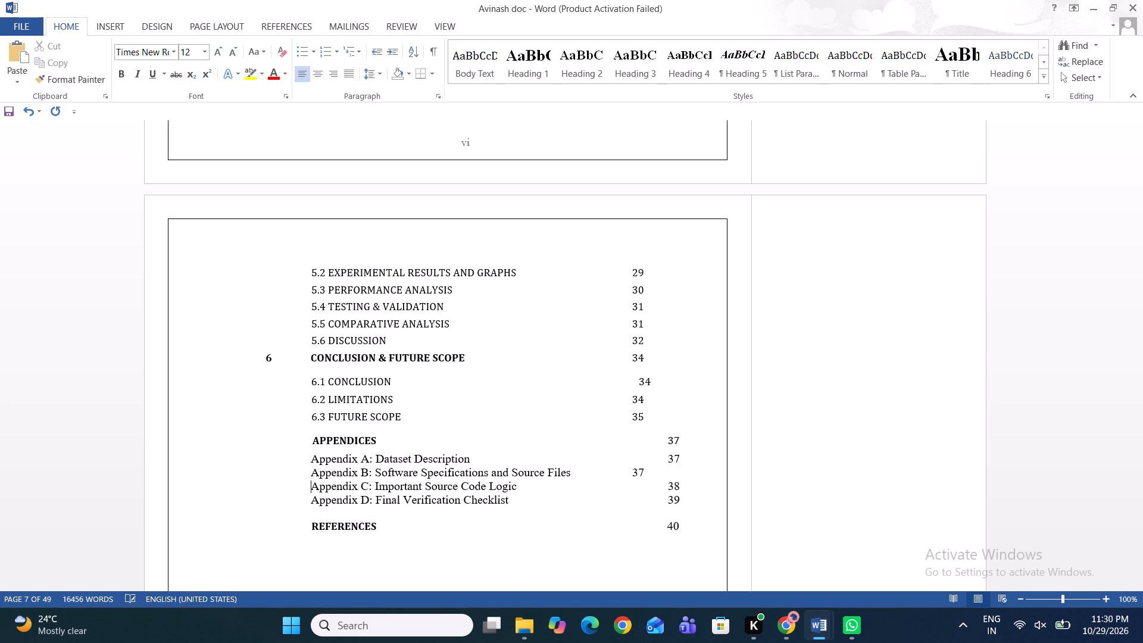
key("Up")
key("Up")
key("Up")
key("Down")
key("Down")
key("Down")
key("Right")
key("Right")
key("Right")
key("Right")
key("Right")
key("Right")
key("Right")
key("Right")
key("Right")
key("Right")
key("Right")
key("Right")
key("Right")
key("Right")
key("Right")
key("Right")
key("Right")
key("Right")
key("Right")
key("Right")
key("Up")
key("Right")
key("Right")
key("Right")
key("Right")
key("Right")
key("Right")
key("Right")
key("Right")
key("Right")
key("Right")
key("Right")
key("Right")
key("Right")
key("Right")
key("Right")
key("Right")
key("Right")
key("Right")
key("Right")
key("Right")
key("Right")
key("Right")
key("Right")
key("Right")
key("Right")
key("Right")
key("Right")
key("space")
key("space")
key("space")
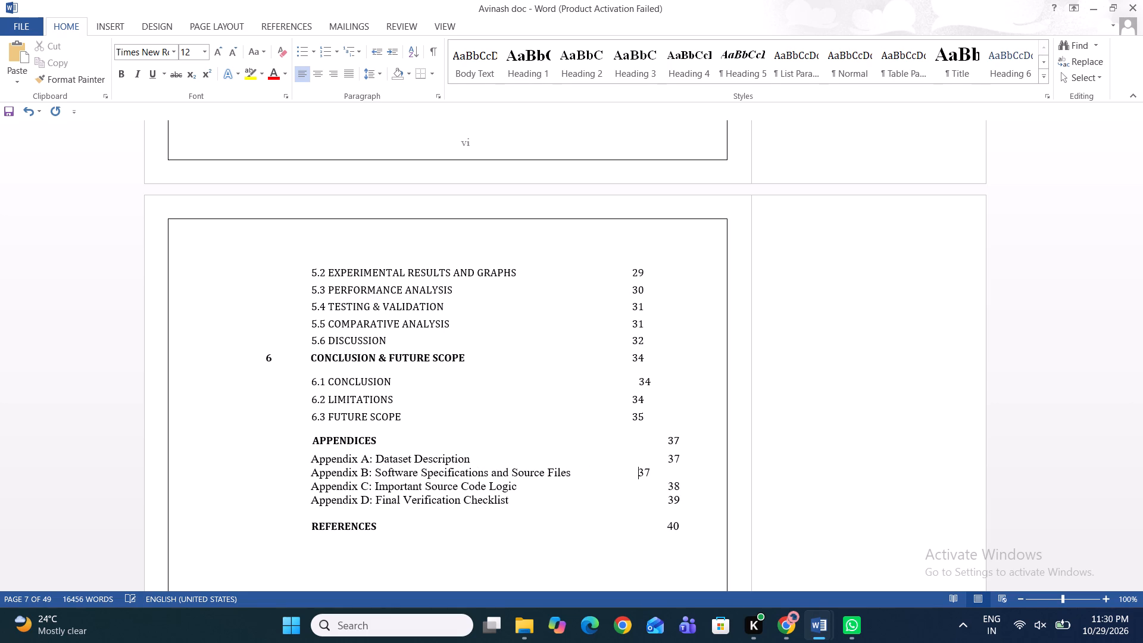
key("space")
key("space")
key("space")
key("space")
key("space")
key("space")
key("space")
key("space")
key("space")
Replace the tab before the Appendices title's page number 37 with spaces, aligning it above the appendix page numbers.
key("Up")
key("Up")
key("BackSpace")
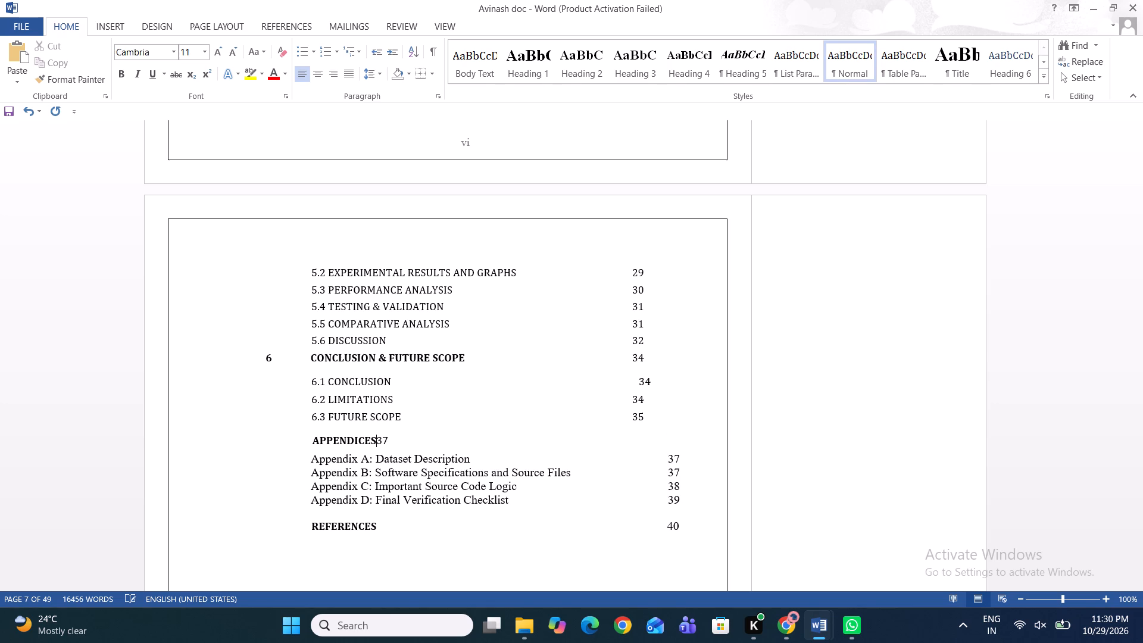
key("space")
key("space")
key("space")
key("space")
key("space")
key("space")
key("space")
key("space")
key("space")
key("space")
key("space")
key("space")
key("space")
key("space")
key("space")
key("space")
key("space")
key("space")
key("space")
key("space")
key("space")
Remove the extra spaces before the 6.1 Conclusion entry's page number 34, aligning it with the 6.2 and 6.3 page numbers.
scroll(749, 361, "down", 9)
scroll(749, 361, "up", 5)
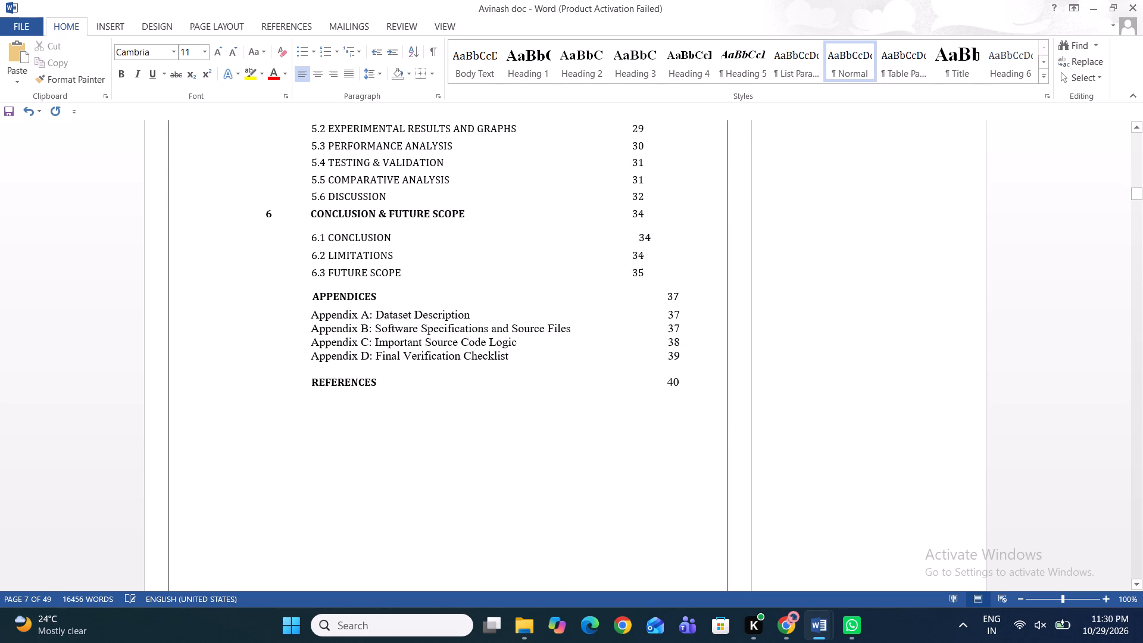
scroll(749, 370, "up", 1)
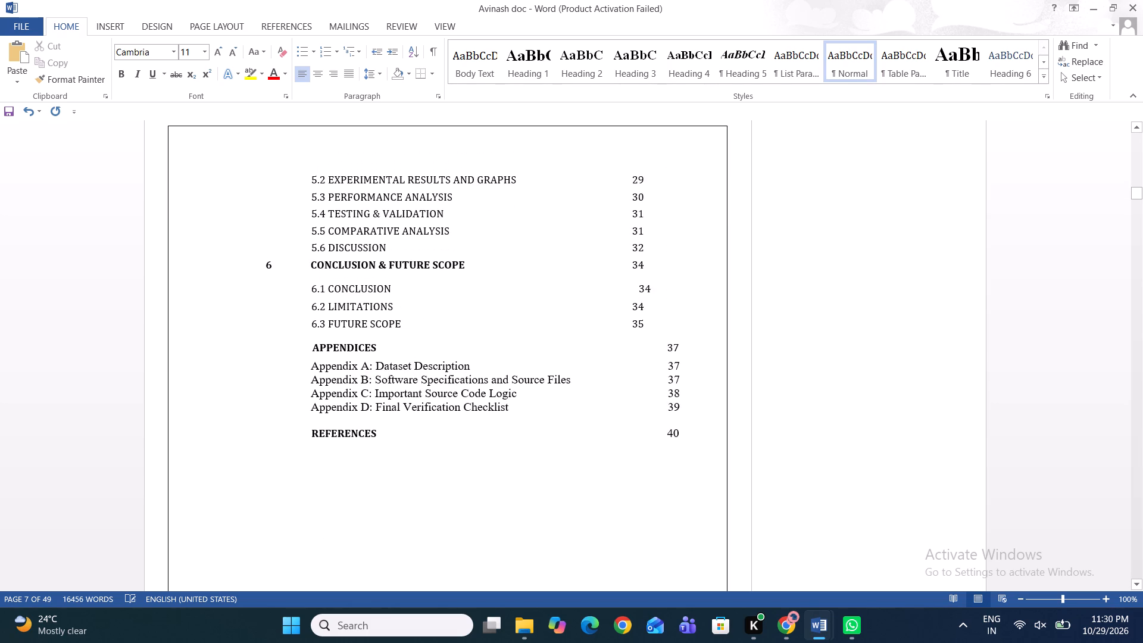
key("Up")
key("Up")
key("Up")
key("Left")
key("Left")
key("BackSpace")
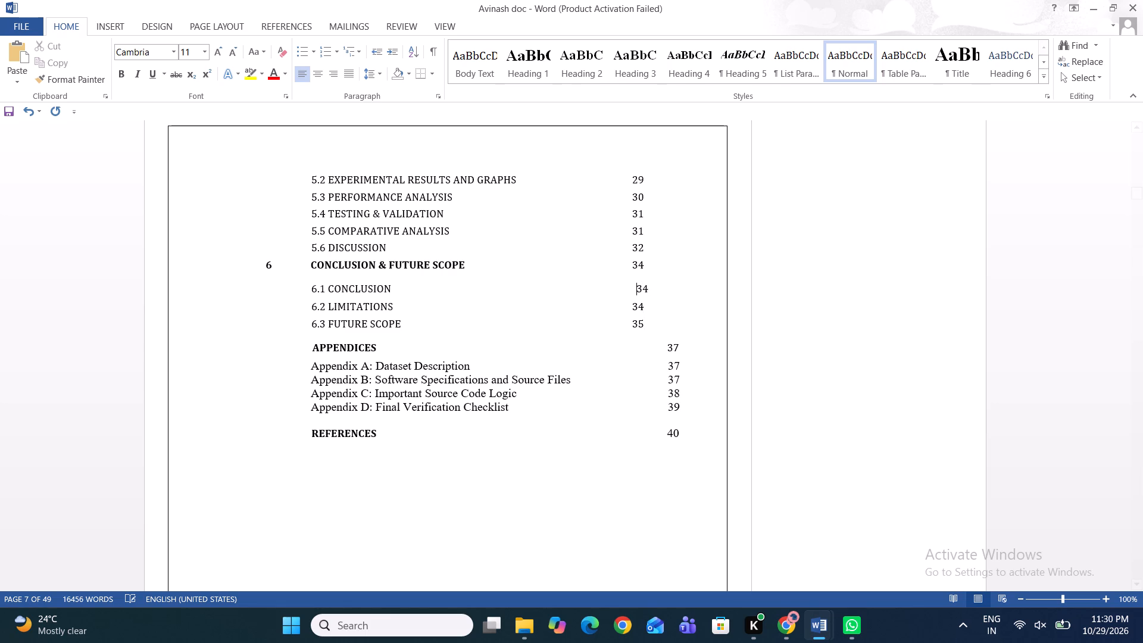
key("BackSpace")
key("BackSpace")
Check the page-number alignment of the table of contents entries from chapter 3 through chapter 6.
key("Up")
key("Up")
key("Up")
key("Up")
key("Up")
key("Up")
key("Up")
key("Up")
key("Up")
key("Up")
key("Up")
key("Up")
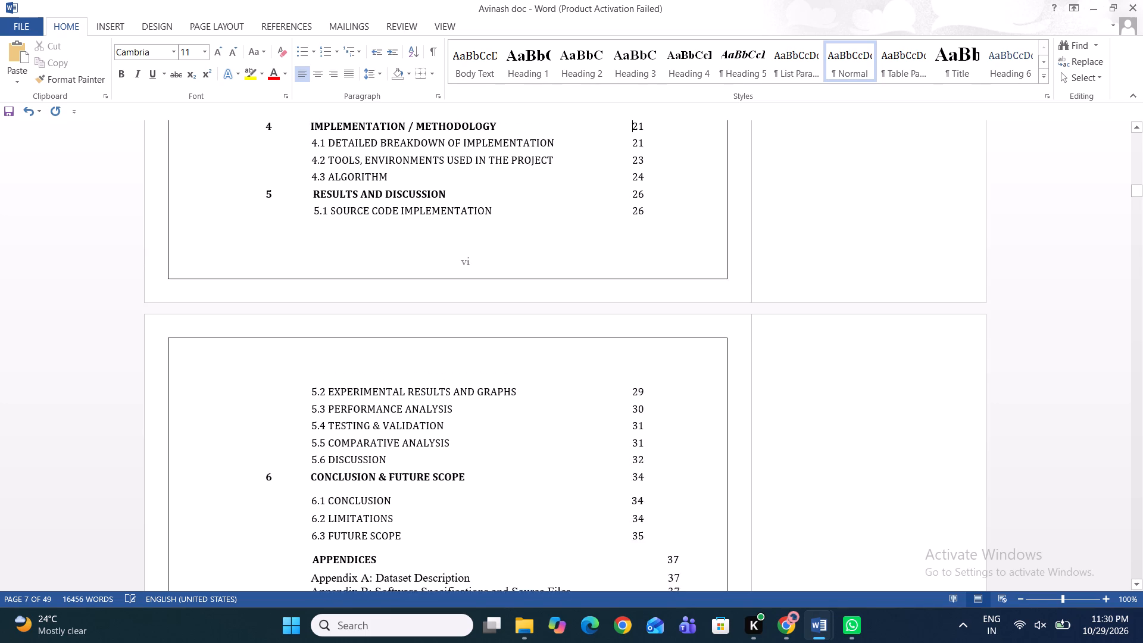
key("Up")
key("Up")
key("Up")
key("Down")
key("Down")
key("Down")
key("Down")
key("Down")
key("Down")
key("Down")
key("Down")
key("Down")
key("Down")
key("Down")
key("Down")
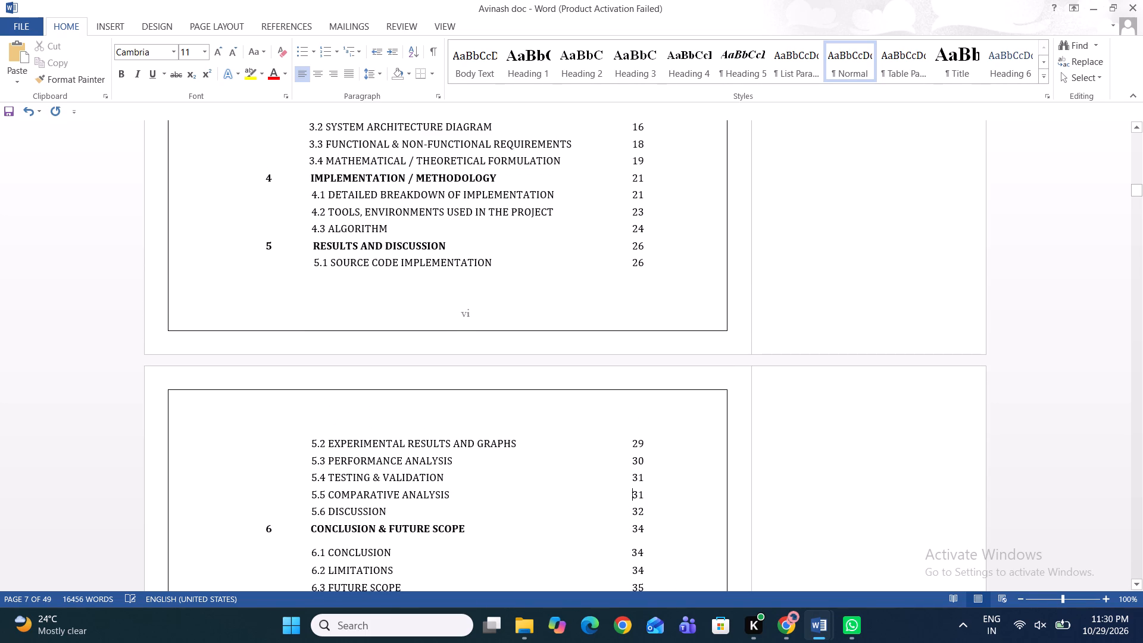
Review the layout of the figure and table lists, the abbreviation list and Chapter 1, up to the start of Chapter 2.
scroll(633, 413, "down", 3)
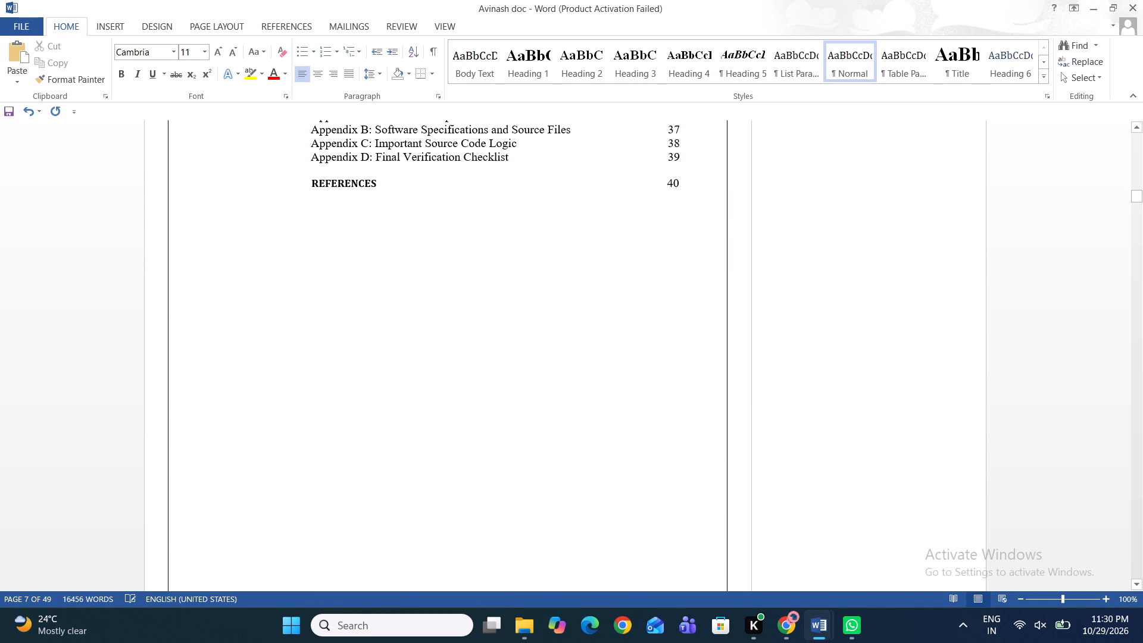
scroll(633, 413, "down", 2)
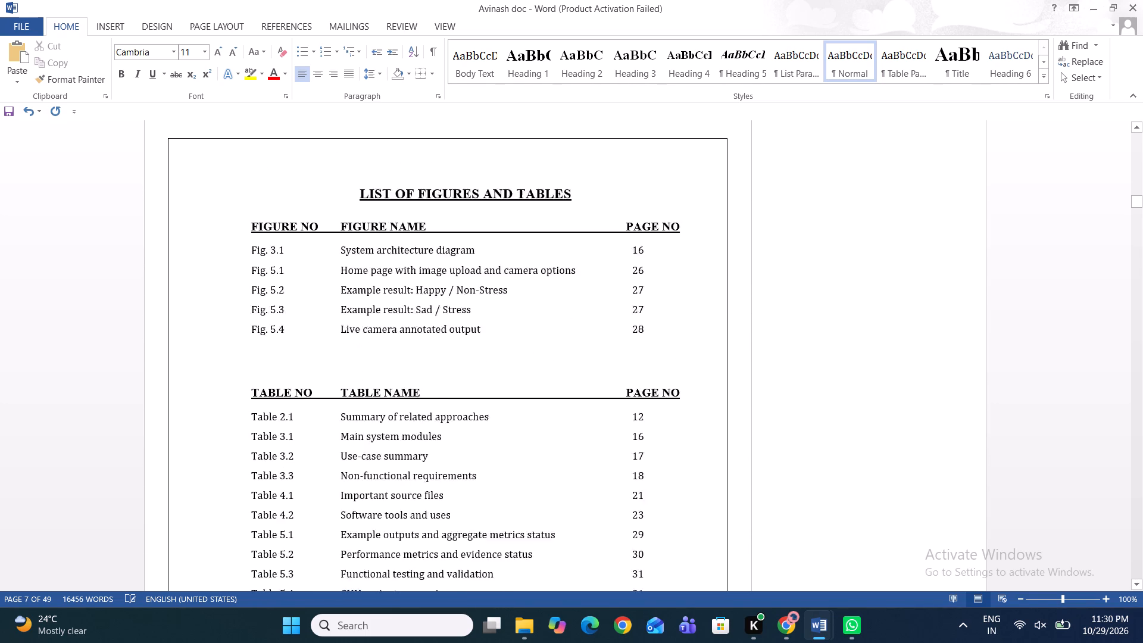
scroll(633, 413, "down", 5)
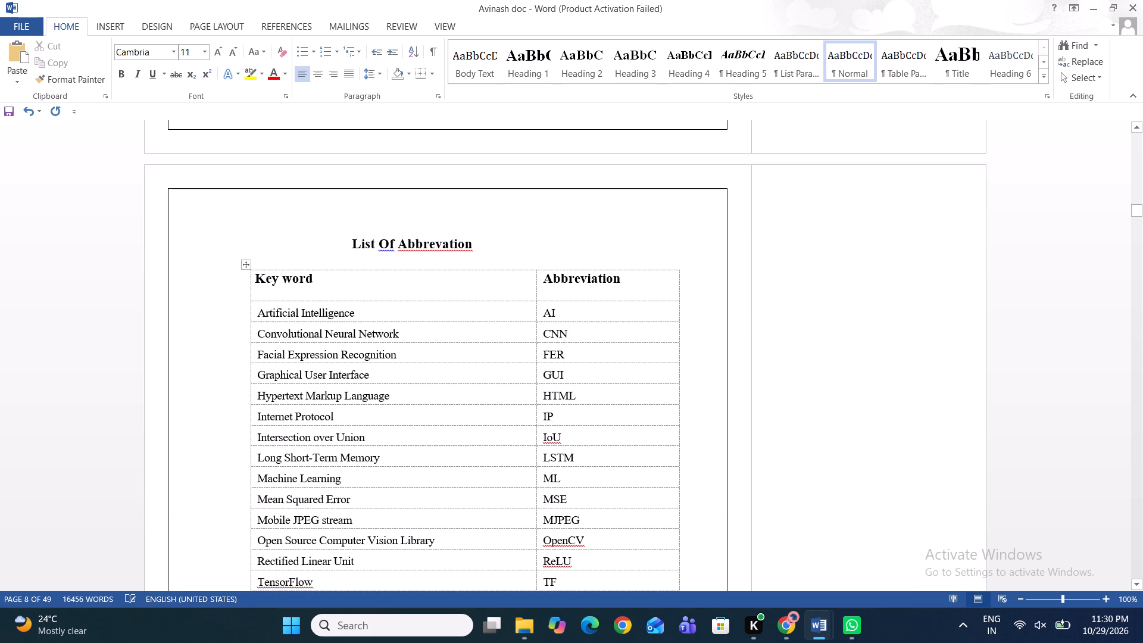
scroll(633, 413, "down", 1)
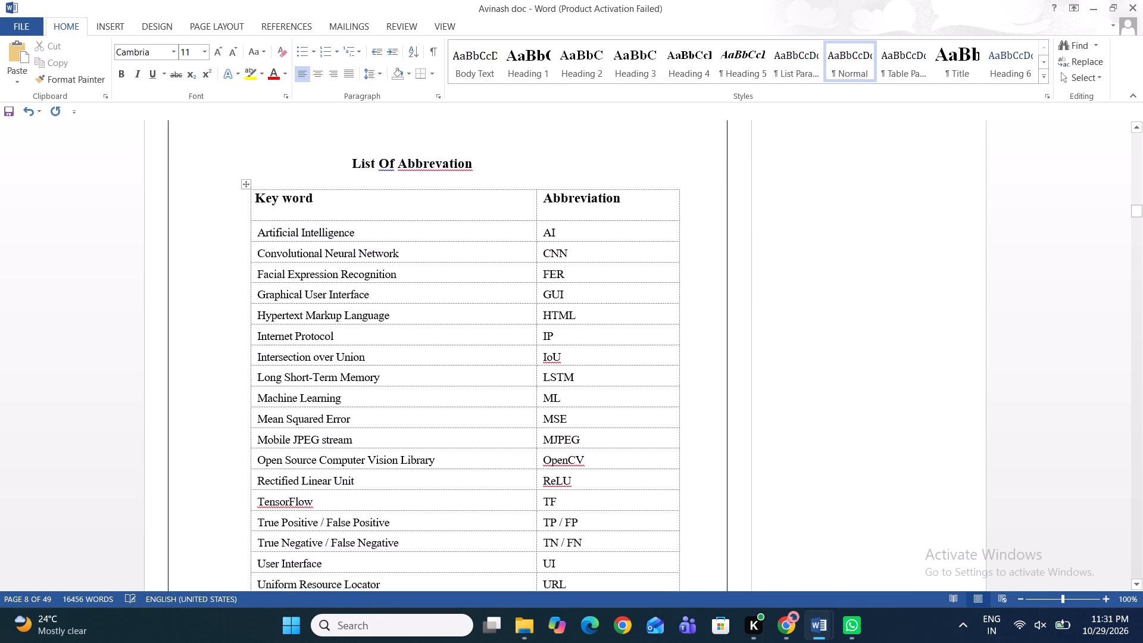
scroll(633, 413, "down", 1)
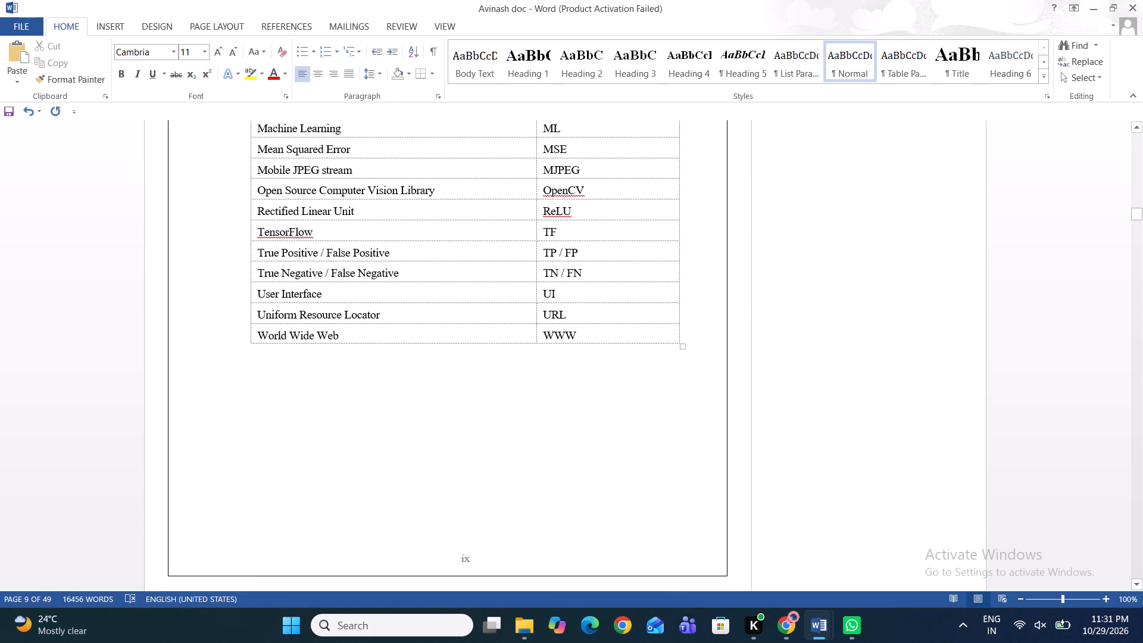
scroll(633, 413, "down", 3)
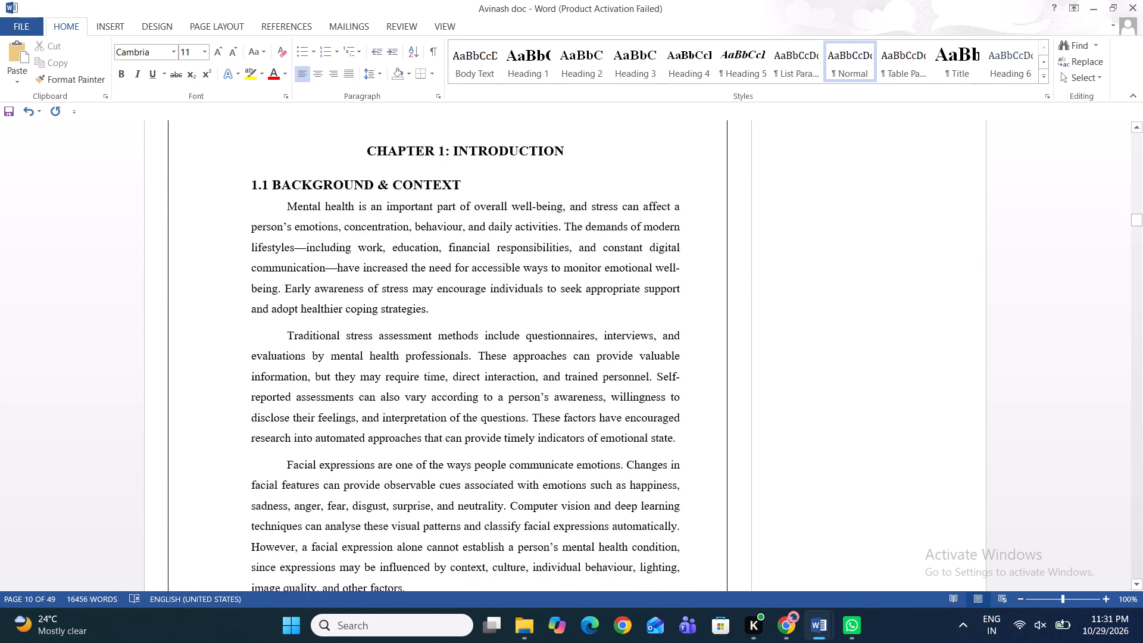
scroll(633, 413, "down", 4)
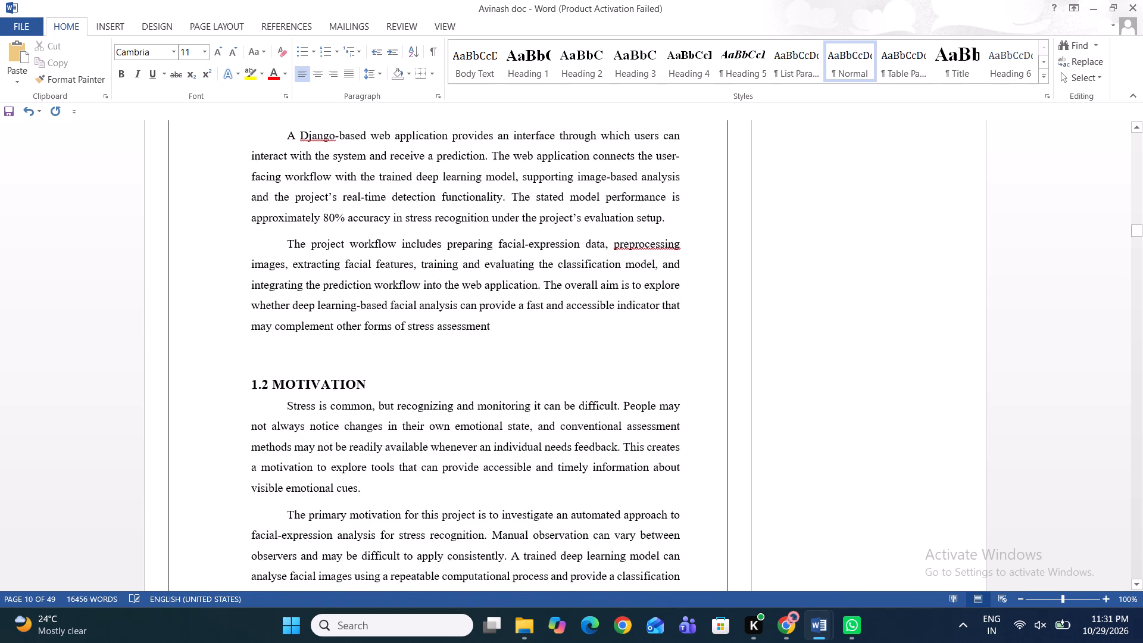
scroll(633, 413, "down", 8)
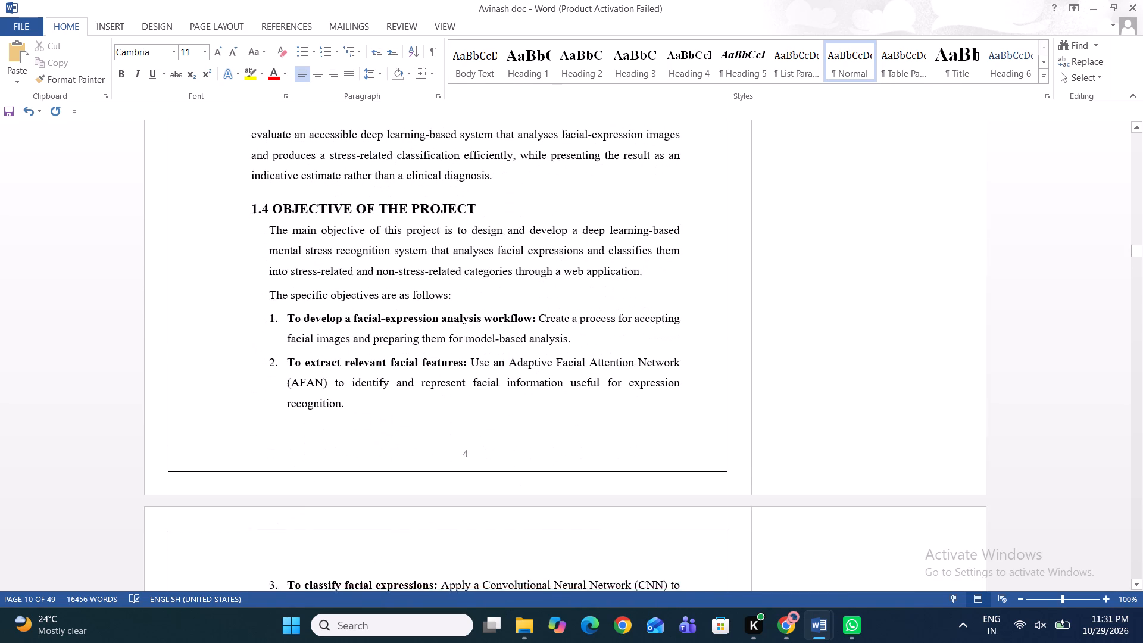
scroll(633, 413, "down", 7)
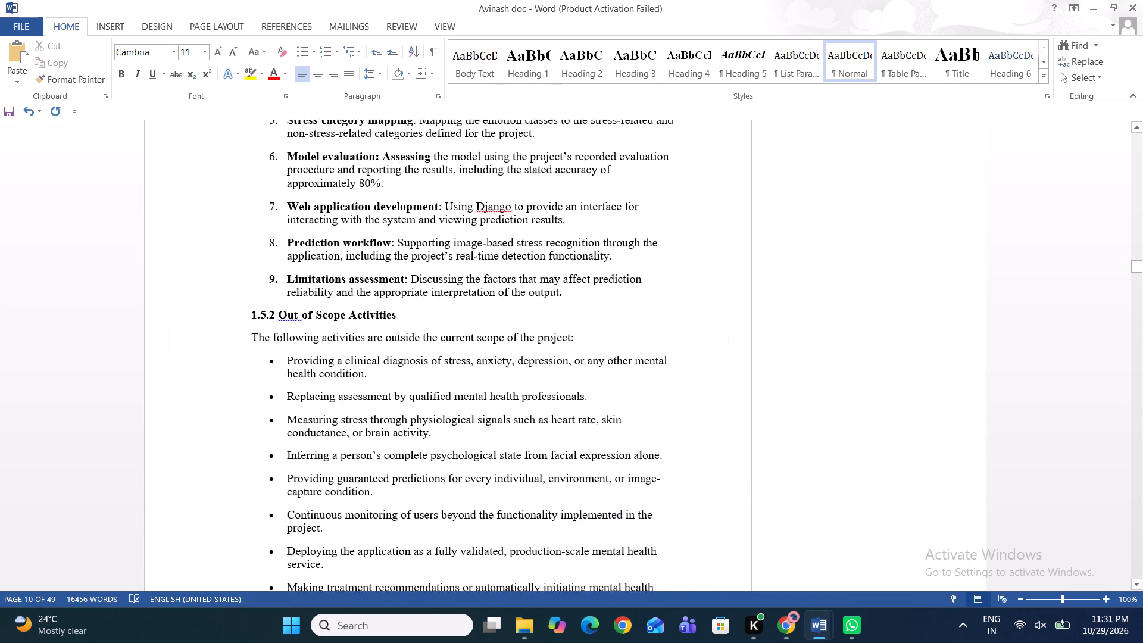
scroll(633, 413, "down", 7)
scroll(633, 413, "up", 1)
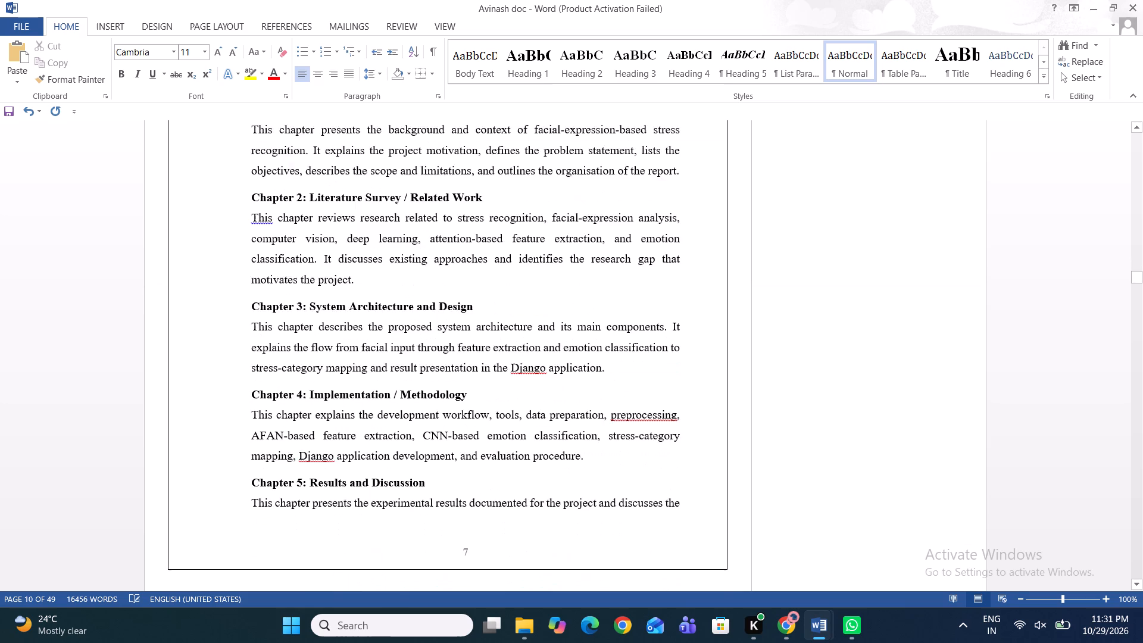
scroll(633, 413, "up", 2)
scroll(633, 413, "down", 1)
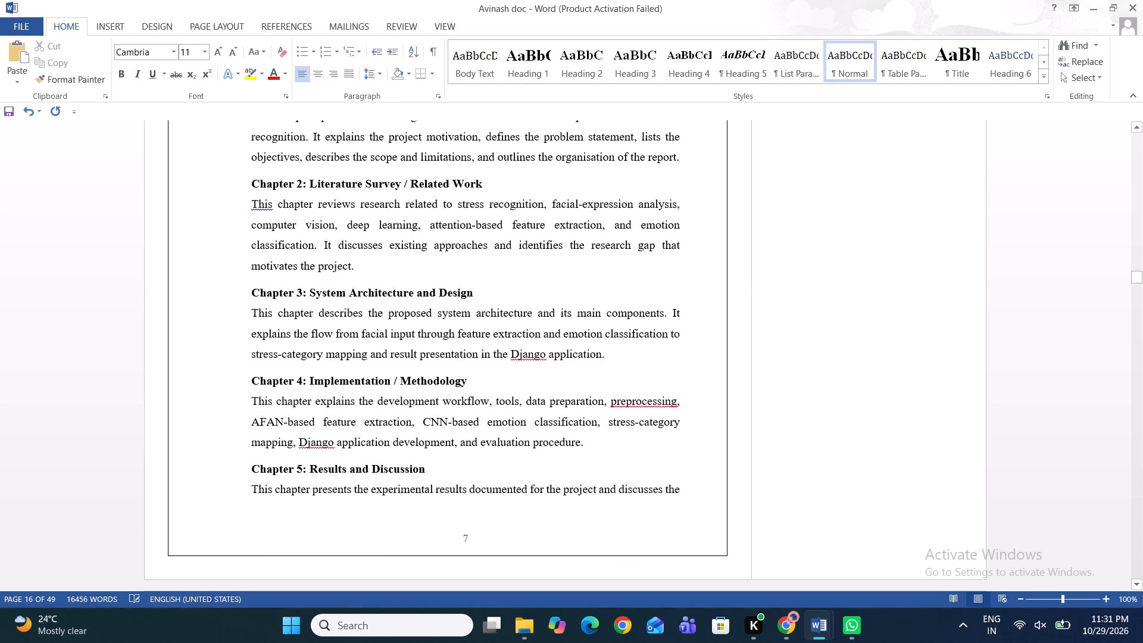
scroll(633, 413, "down", 1)
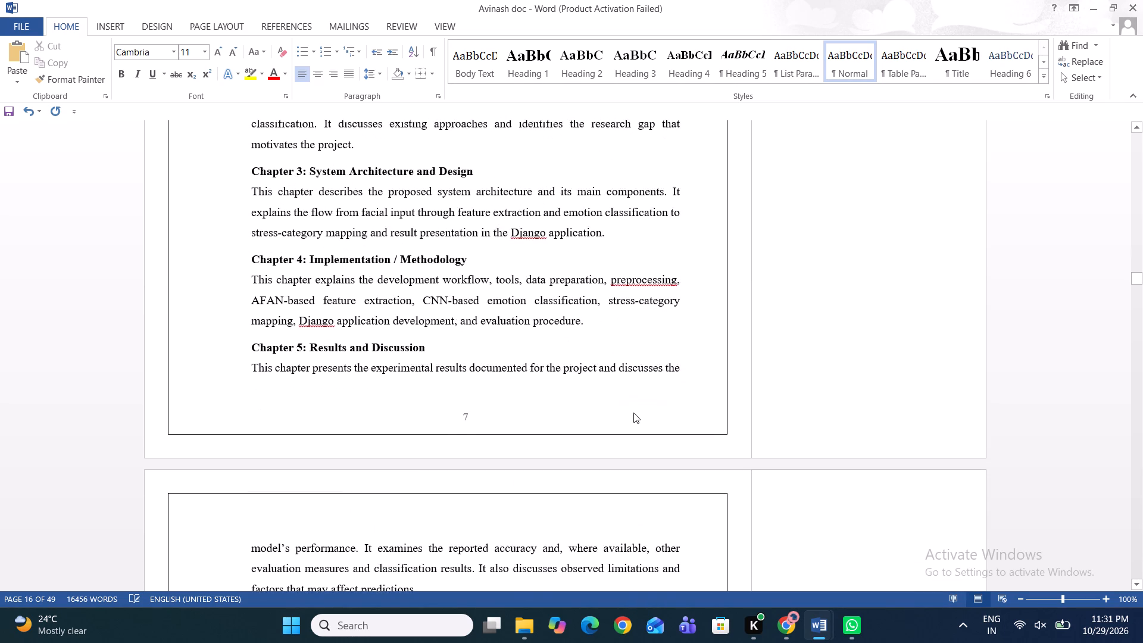
scroll(633, 413, "down", 4)
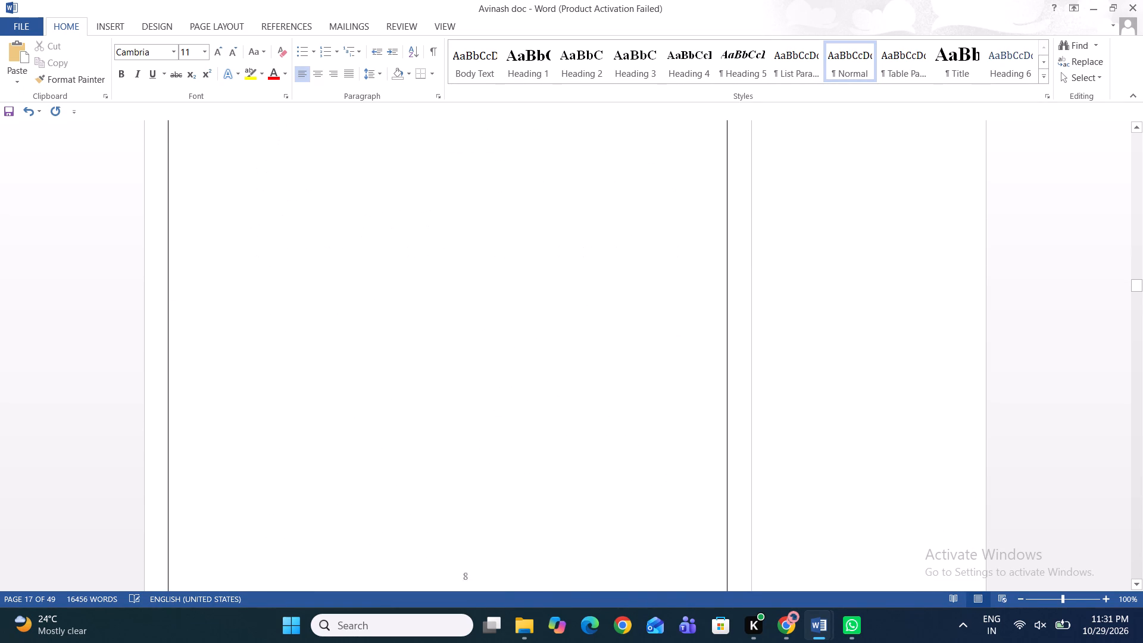
scroll(633, 413, "down", 3)
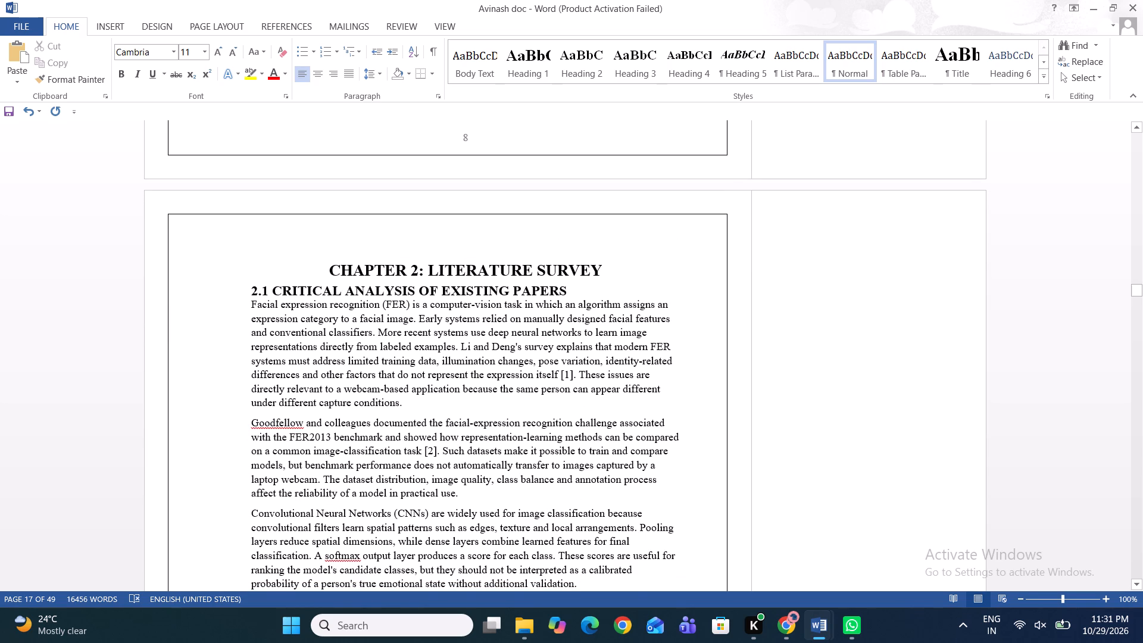
Remove the centering from the Chapter 2: Literature Survey heading so it aligns with the left margin.
key("Down")
key("Down")
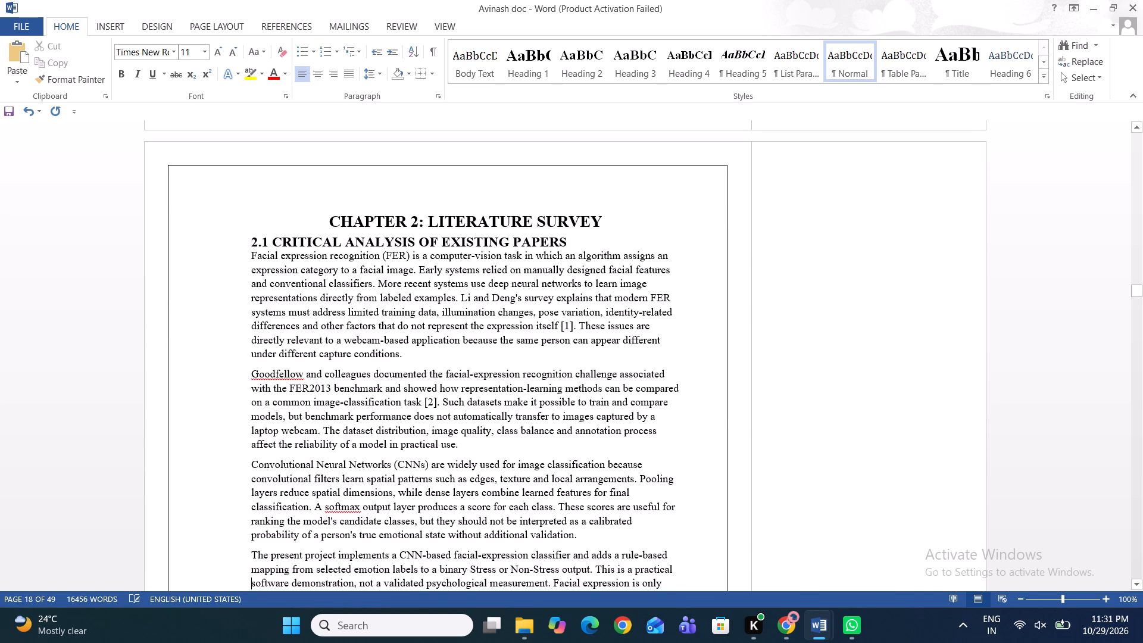
left_click(404, 242)
key("Up")
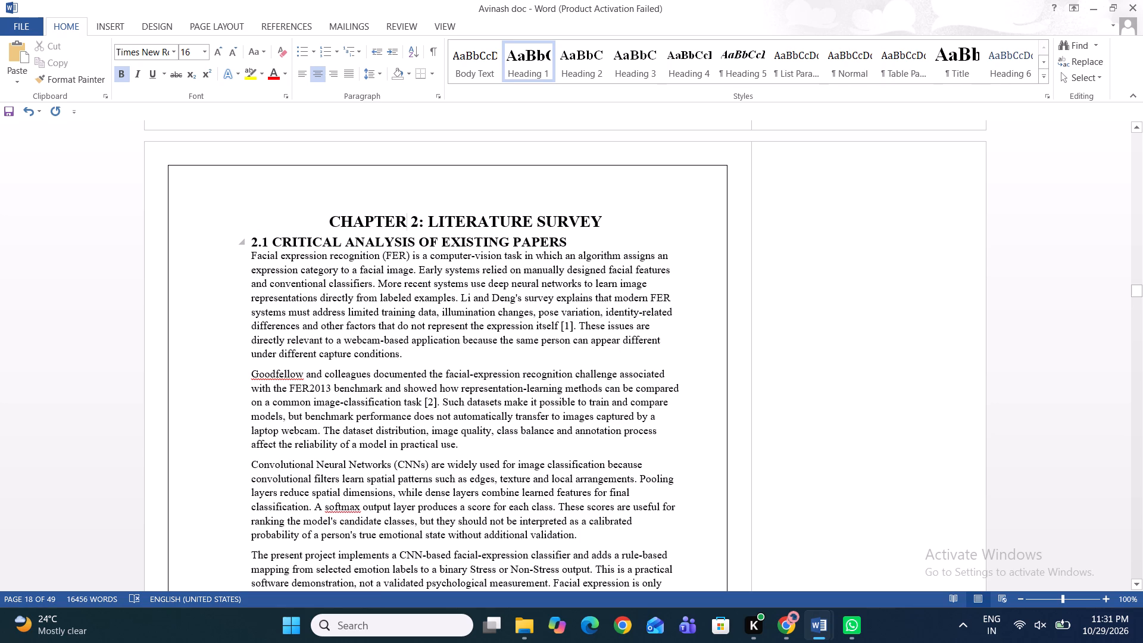
key("Left")
key("Left")
key("Left")
key("Left")
key("Left")
key("Left")
key("Left")
key("BackSpace")
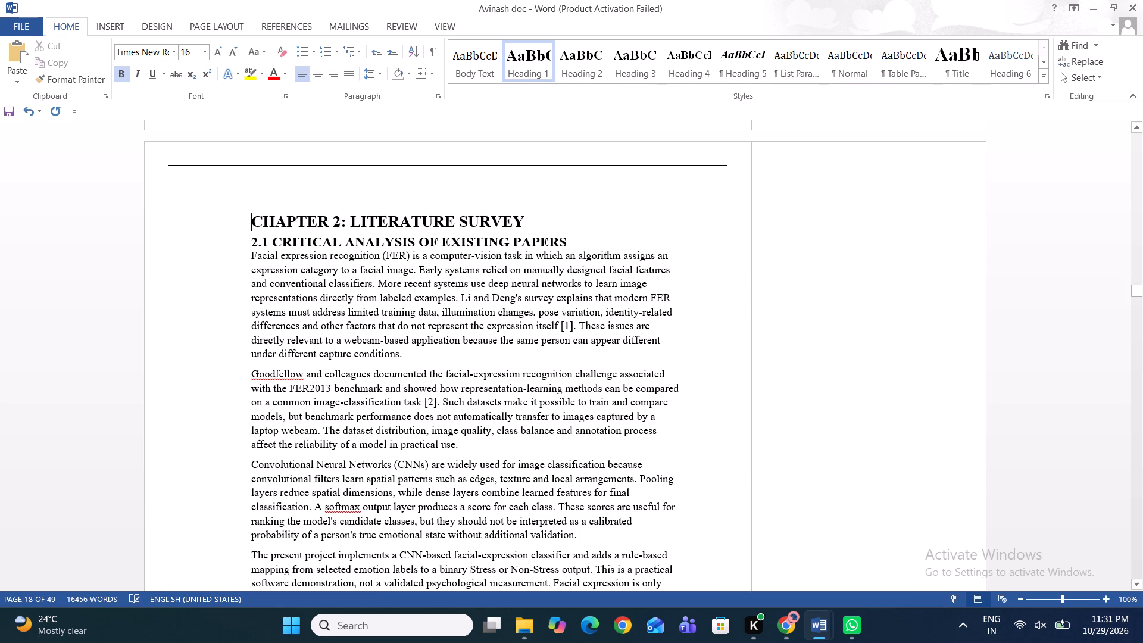
Check the font, size and alignment of the 1.6 Report Organization heading and the chapter summaries below it.
scroll(447, 258, "up", 5)
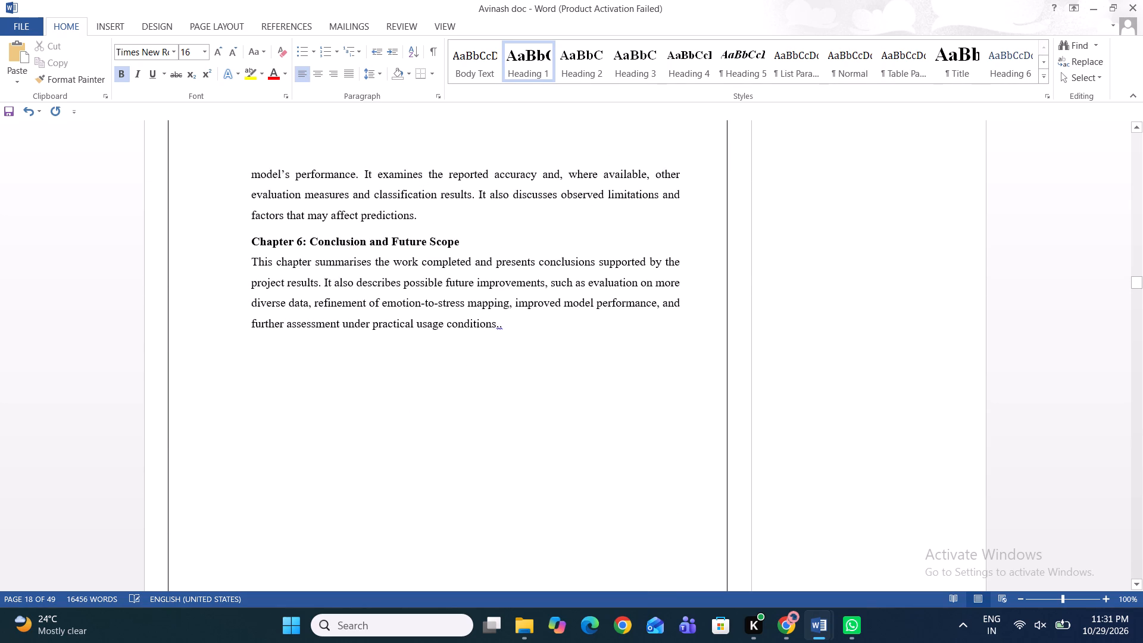
scroll(447, 258, "up", 1)
left_click(419, 238)
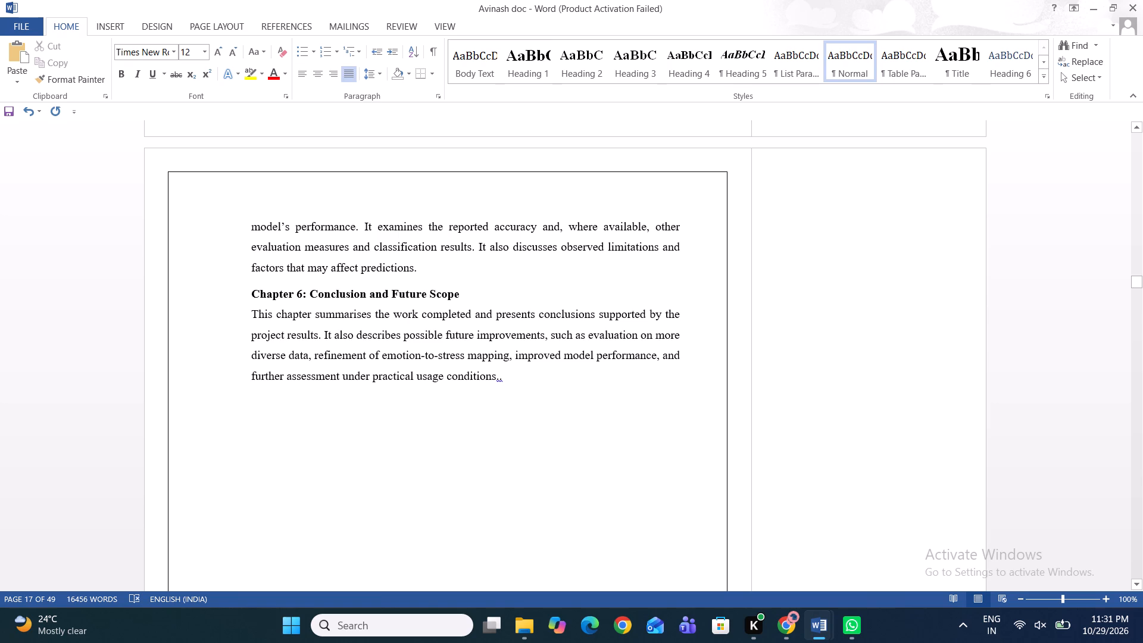
left_click_drag(242, 218, 260, 223)
left_click(247, 237)
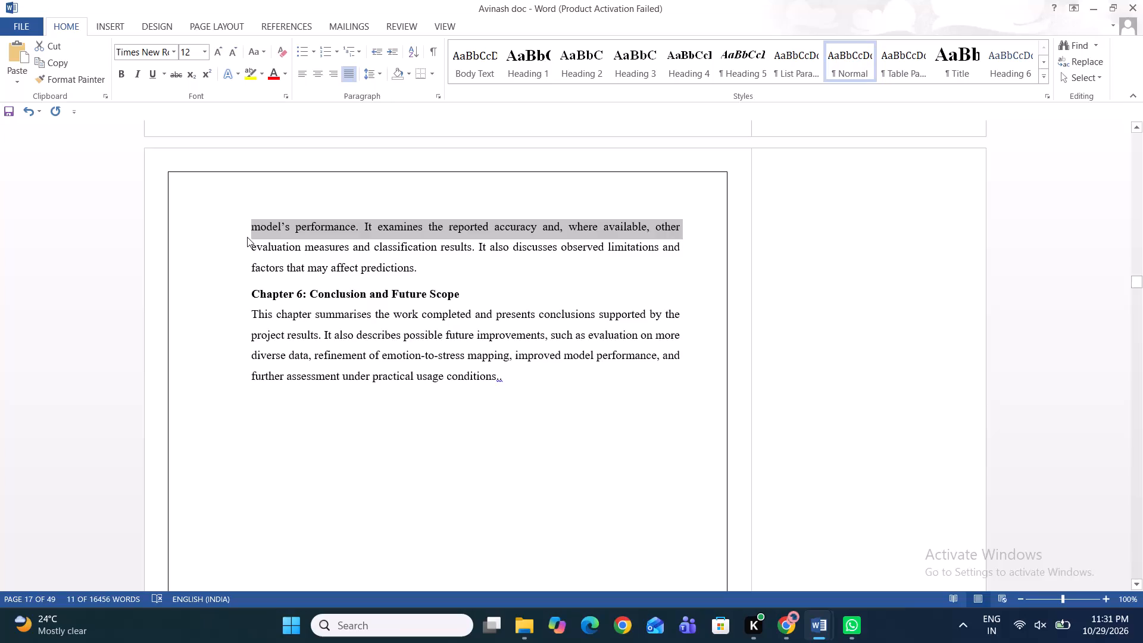
scroll(247, 237, "down", 8)
scroll(247, 237, "up", 2)
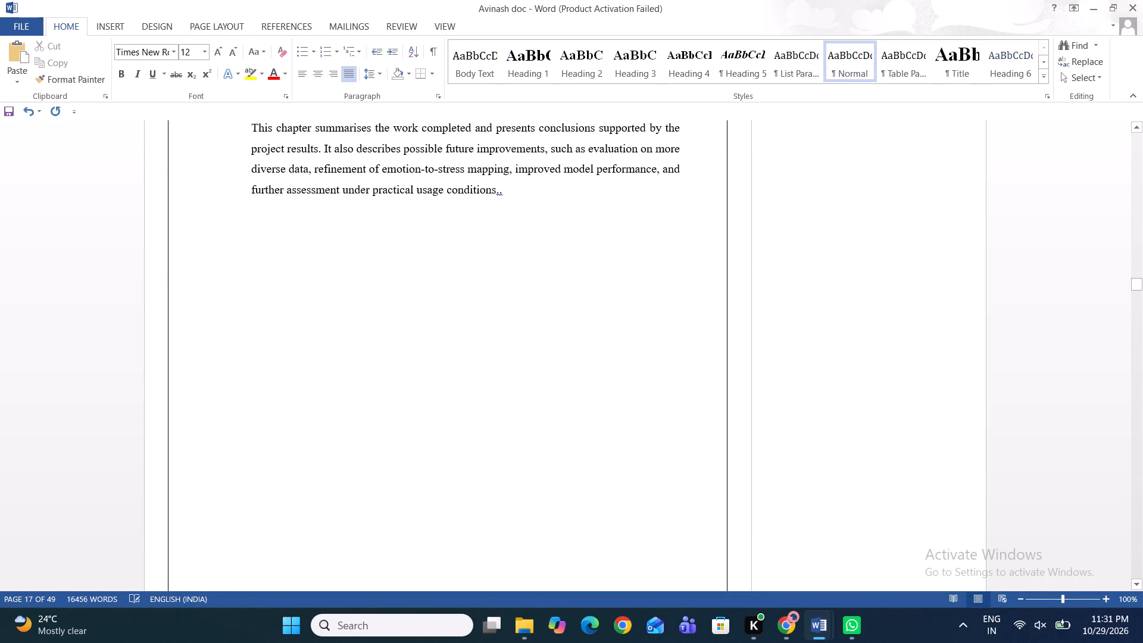
scroll(247, 237, "up", 3)
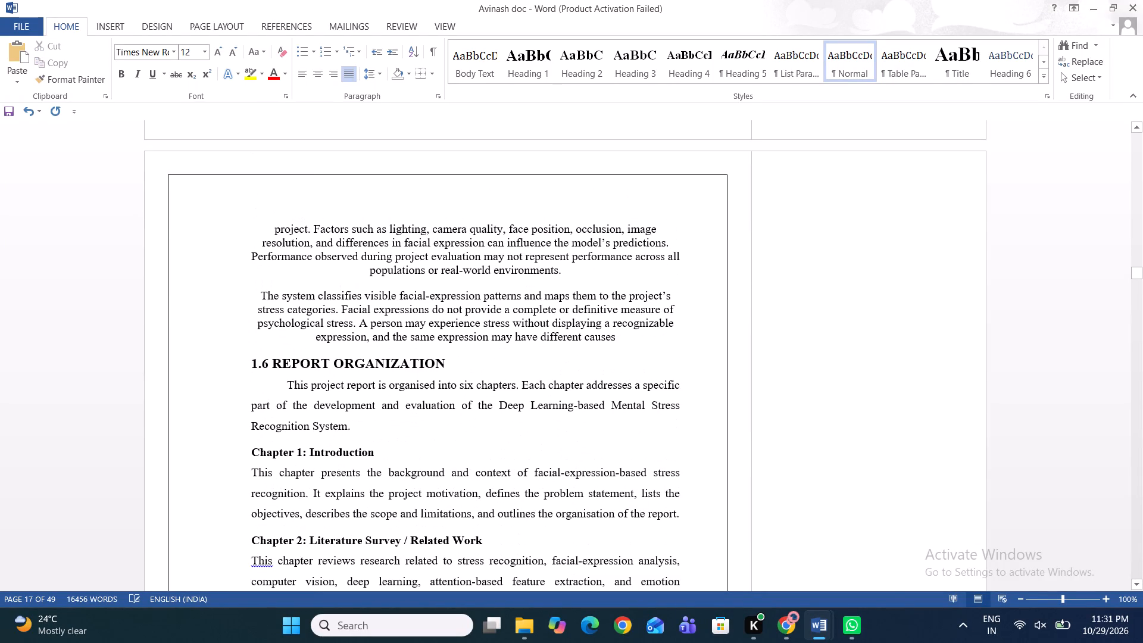
triple_click(278, 371)
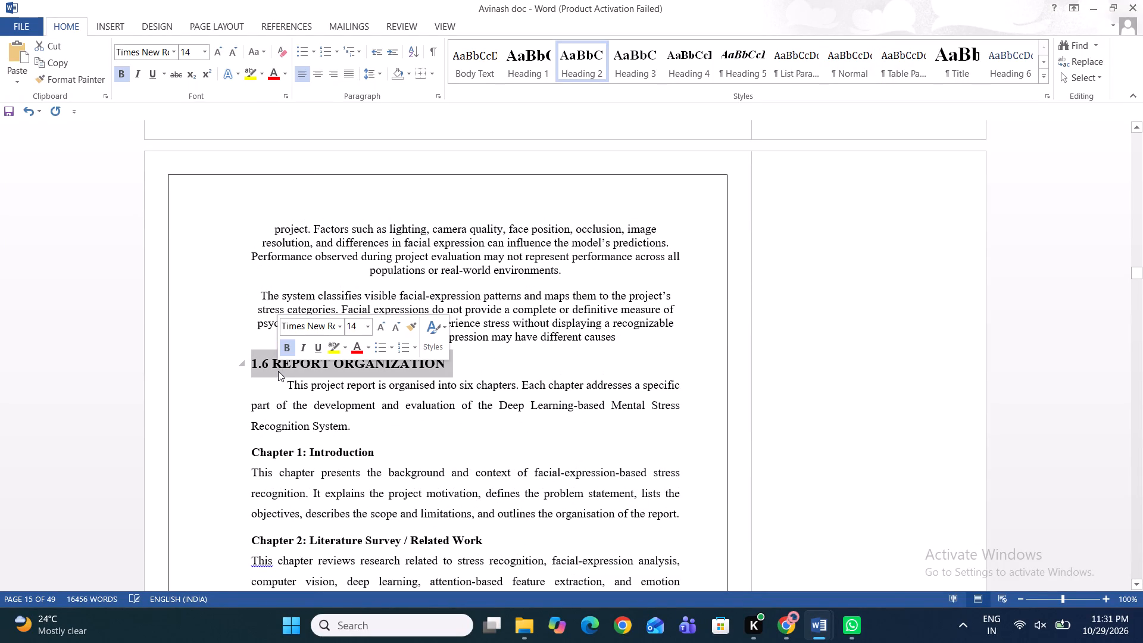
left_click(218, 388)
scroll(218, 388, "down", 3)
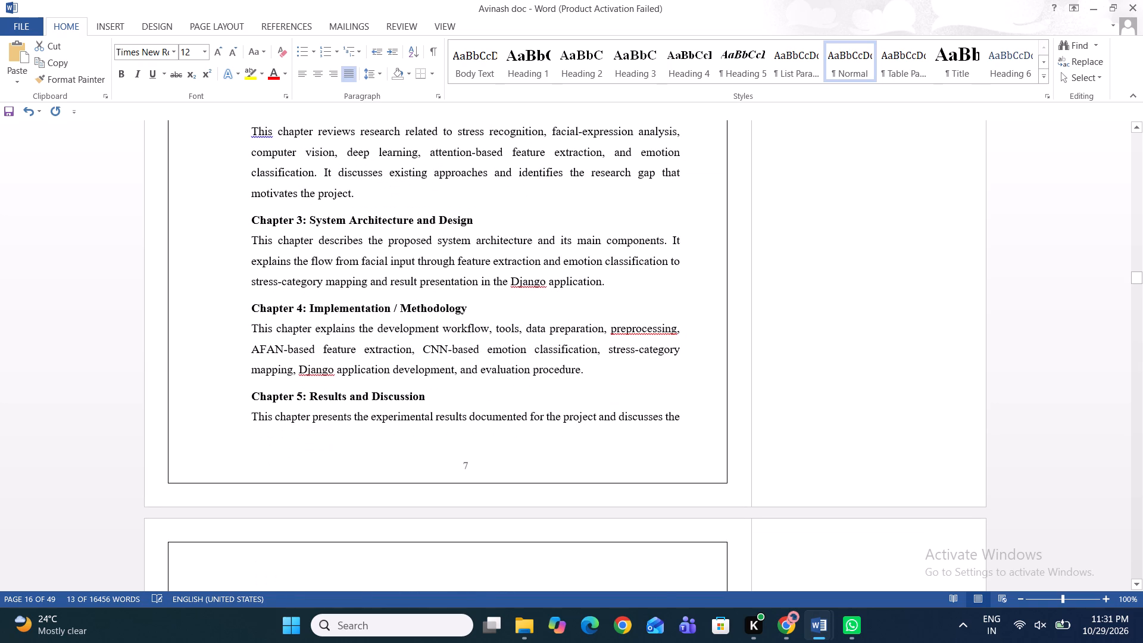
left_click(218, 388)
scroll(218, 388, "down", 4)
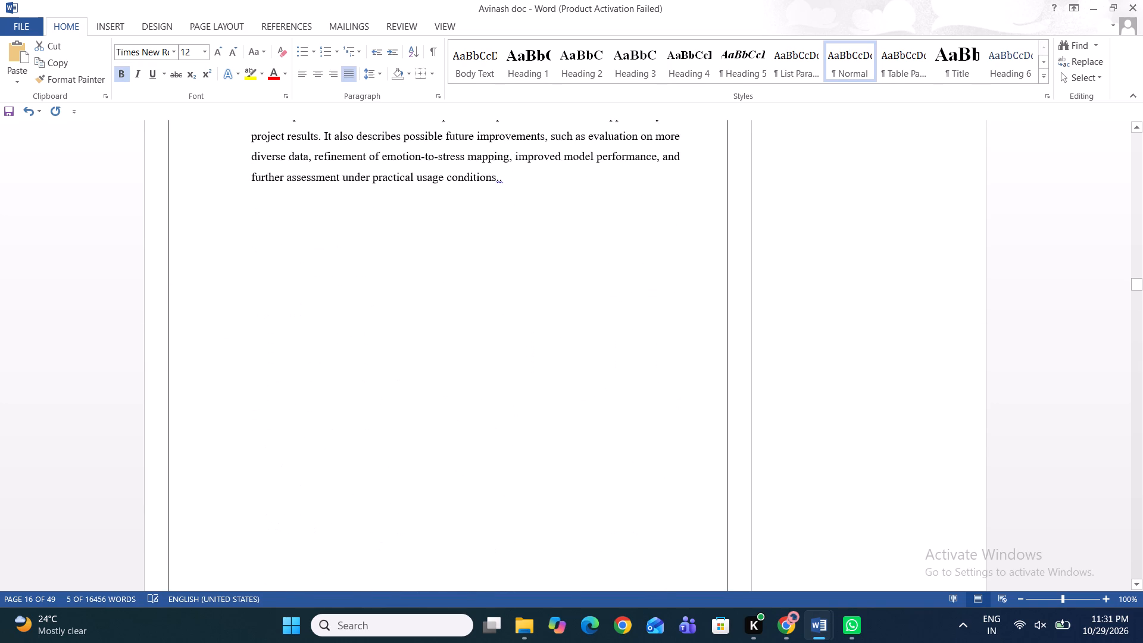
scroll(218, 388, "down", 3)
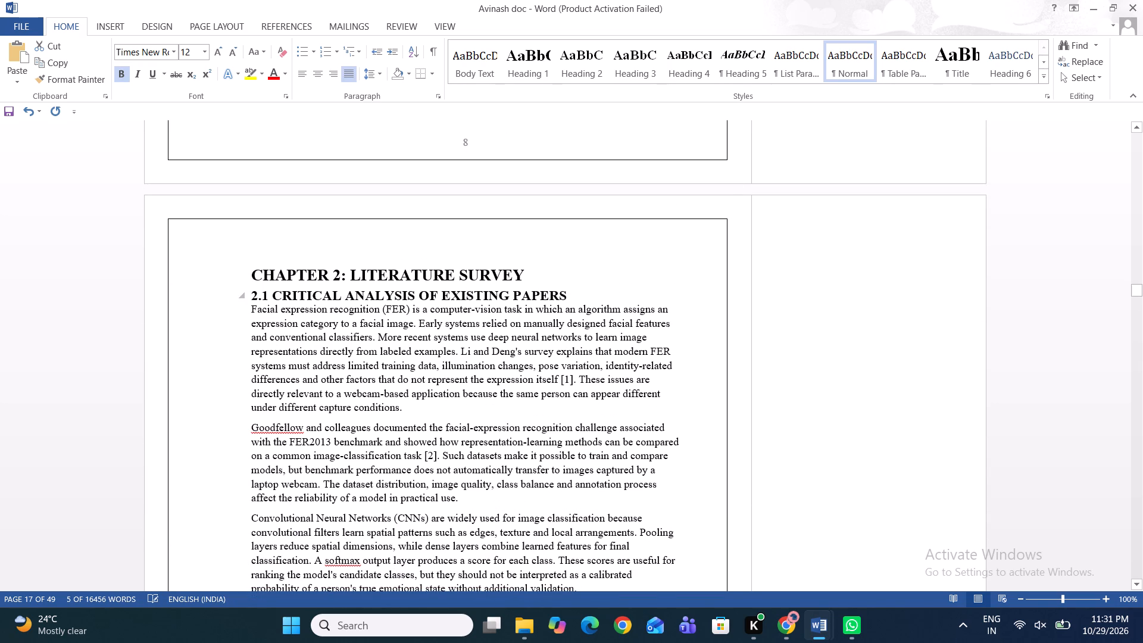
Format the Chapter 2: Literature Survey heading in 14 pt Times New Roman.
triple_click(300, 279)
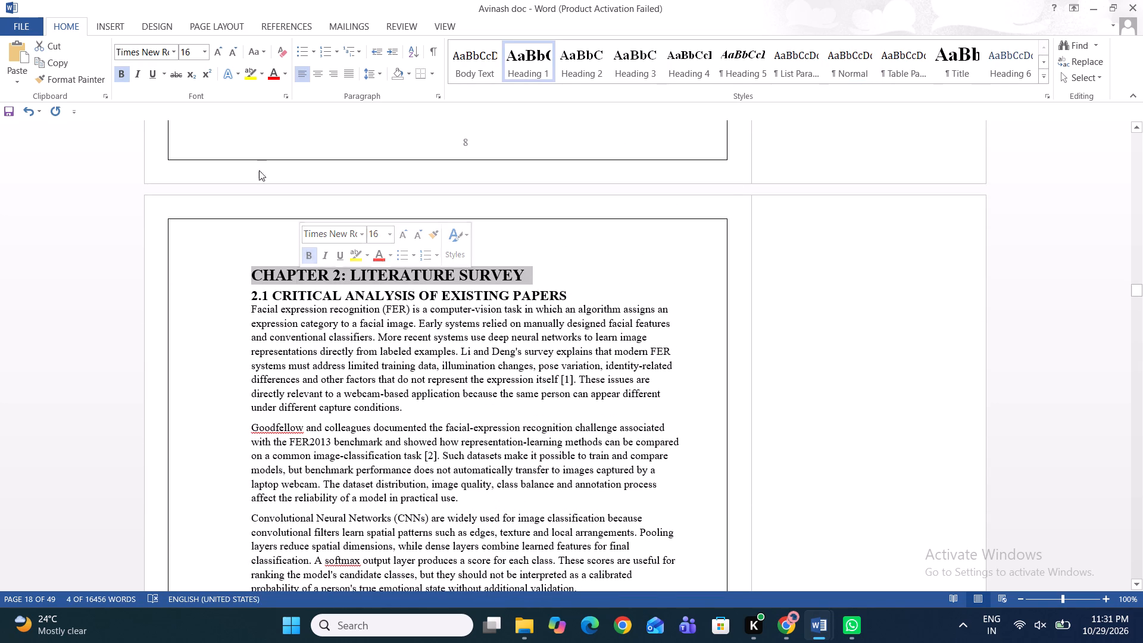
left_click(204, 47)
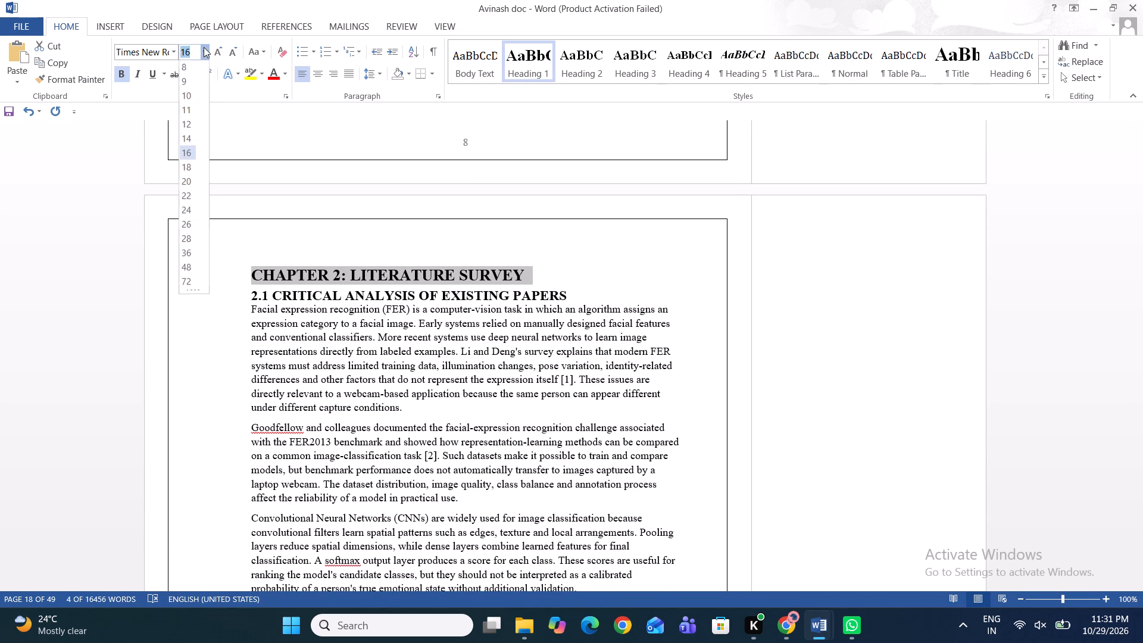
left_click(193, 135)
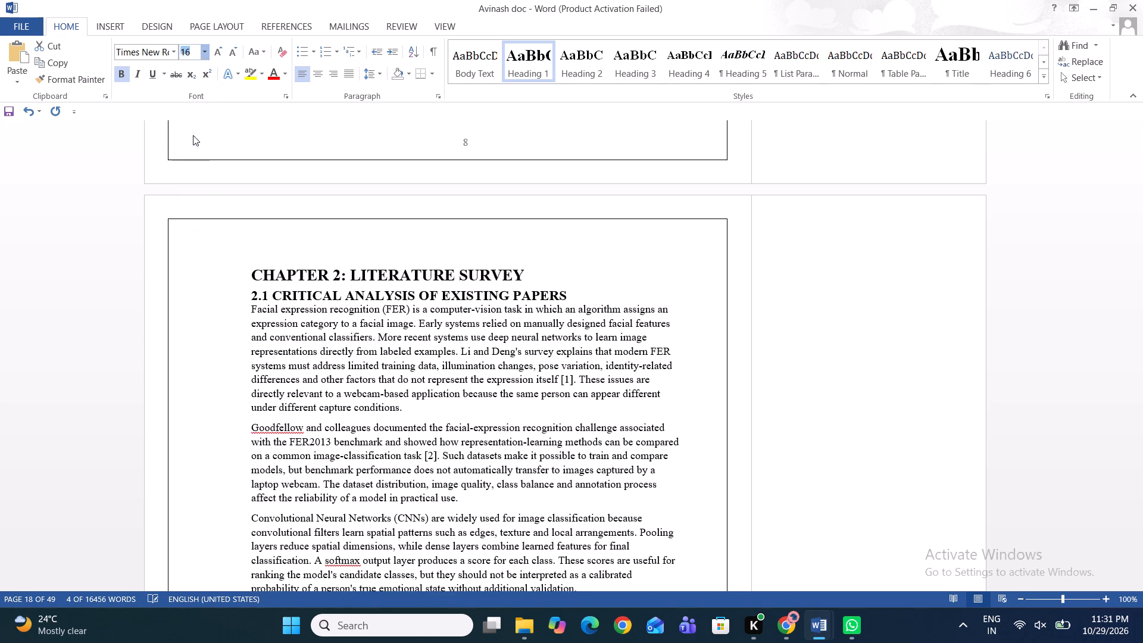
left_click(280, 217)
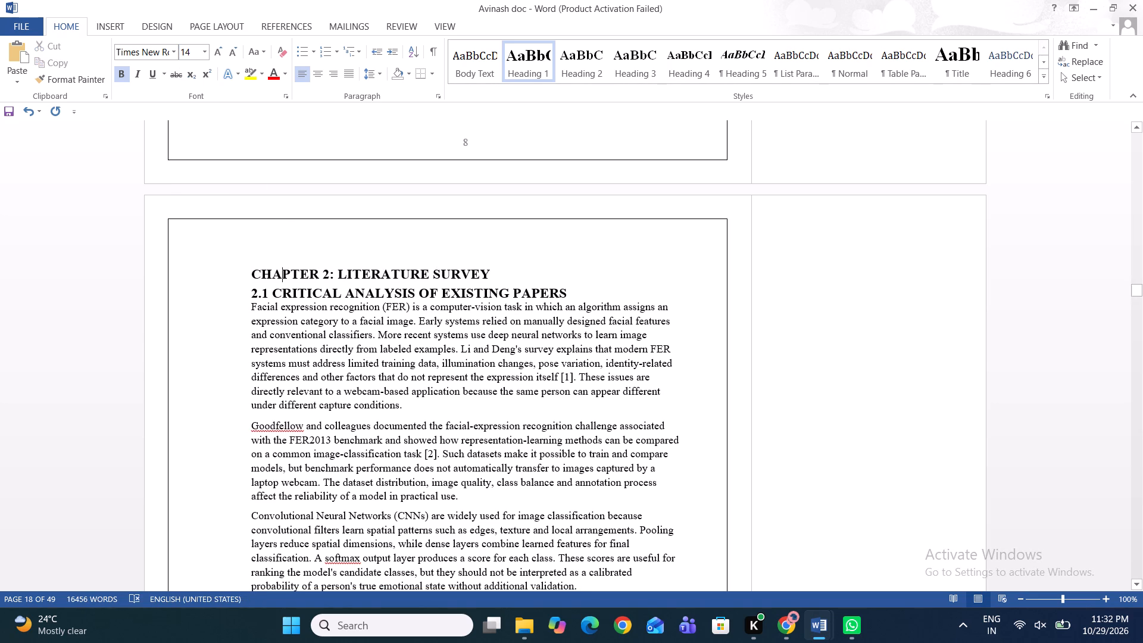
triple_click(270, 273)
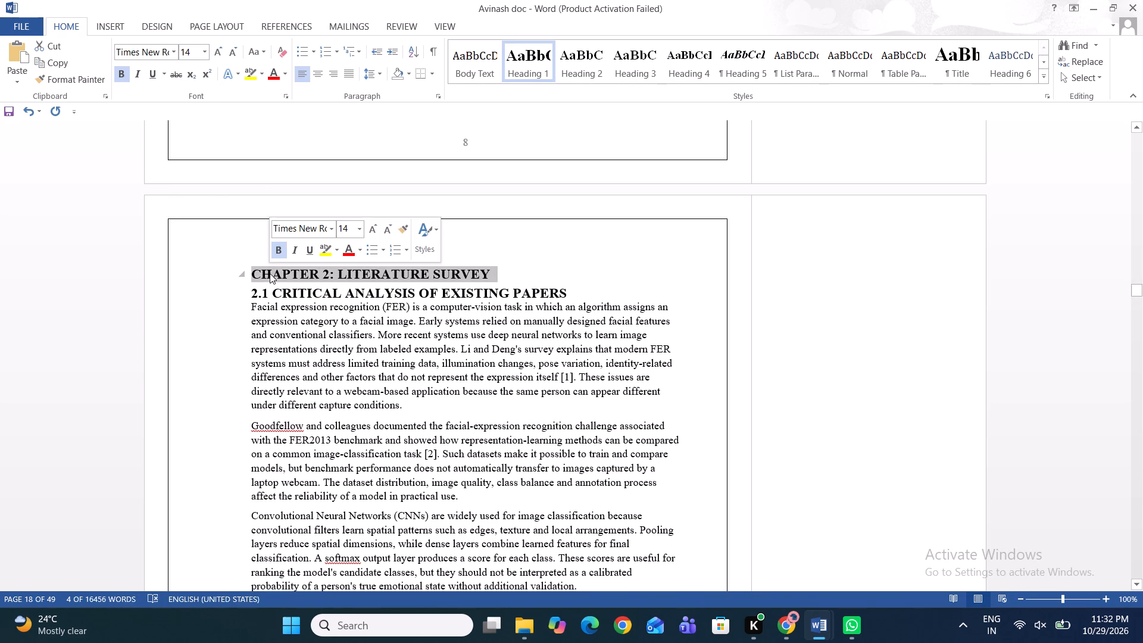
left_click(174, 52)
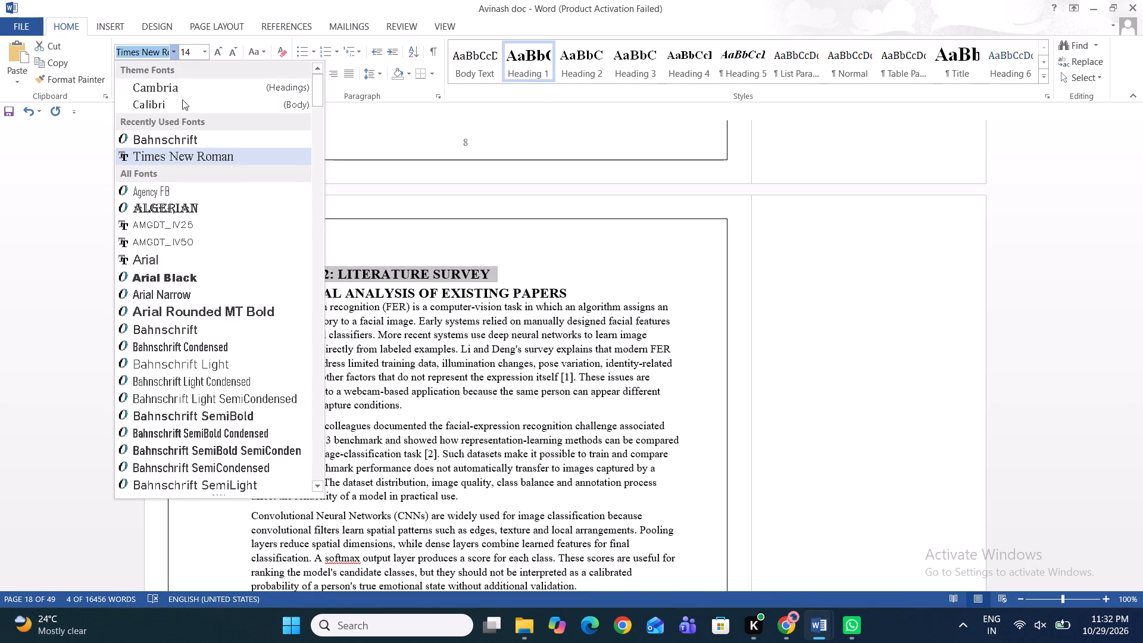
left_click(201, 163)
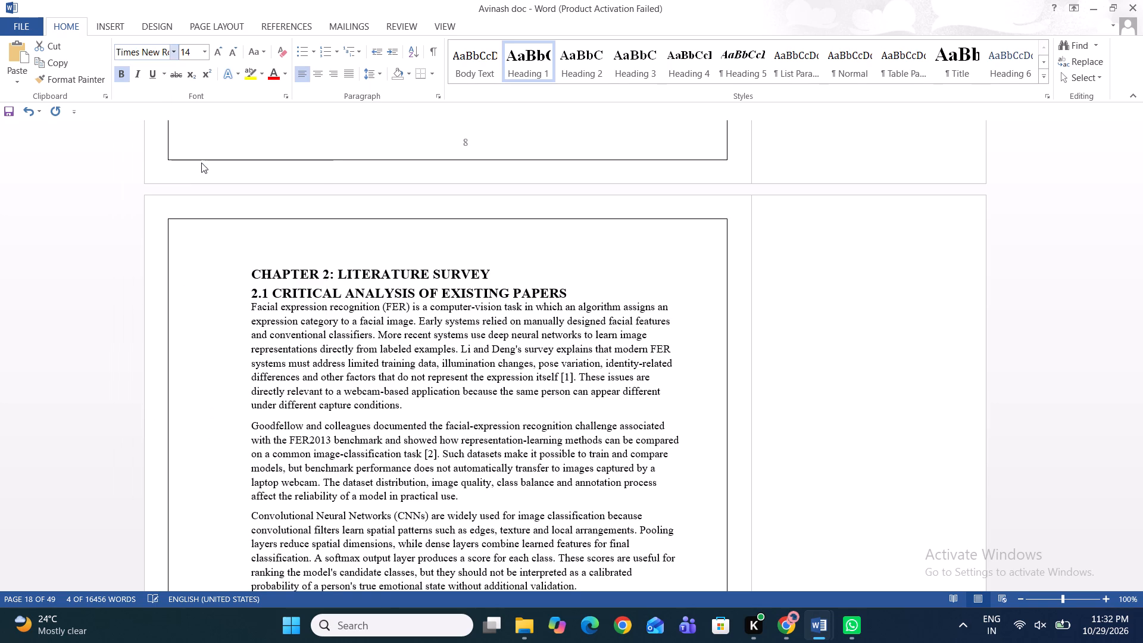
left_click(266, 213)
Examine the font and size of the 1.6 Report Organization heading, the Chapter 1: Introduction subheading and its paragraph.
scroll(266, 213, "up", 2)
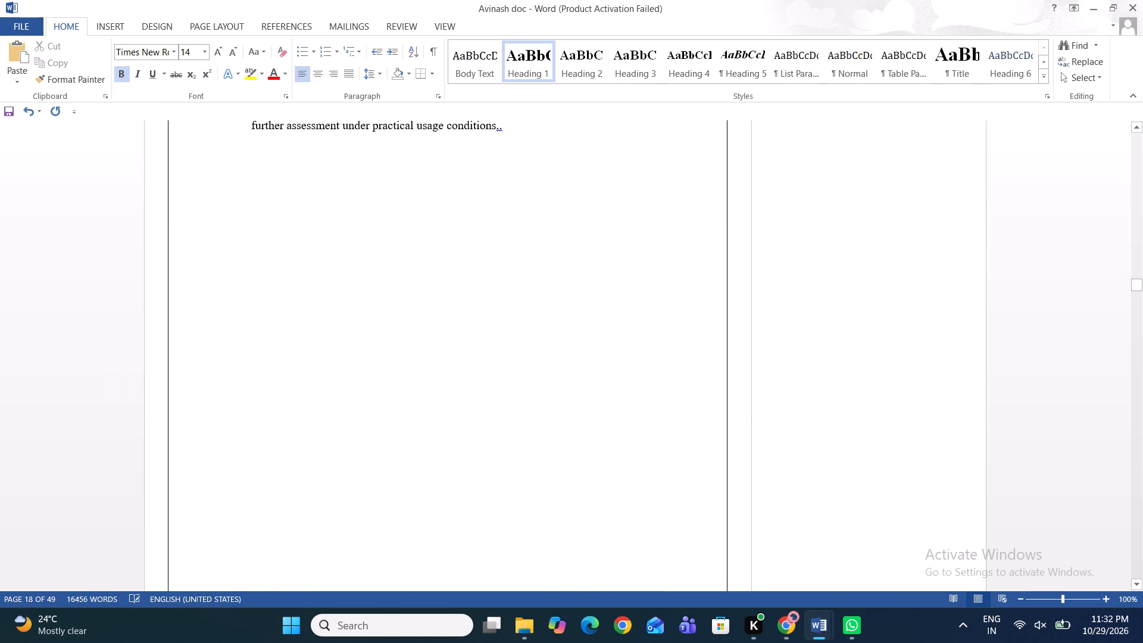
scroll(266, 213, "up", 6)
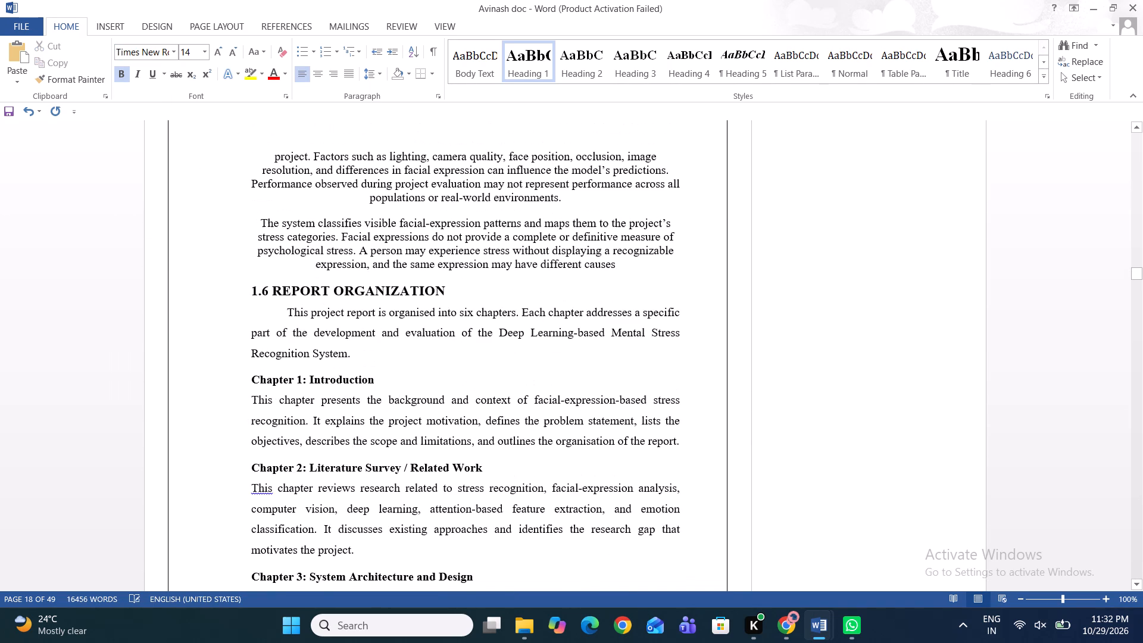
scroll(266, 213, "up", 1)
scroll(266, 213, "down", 1)
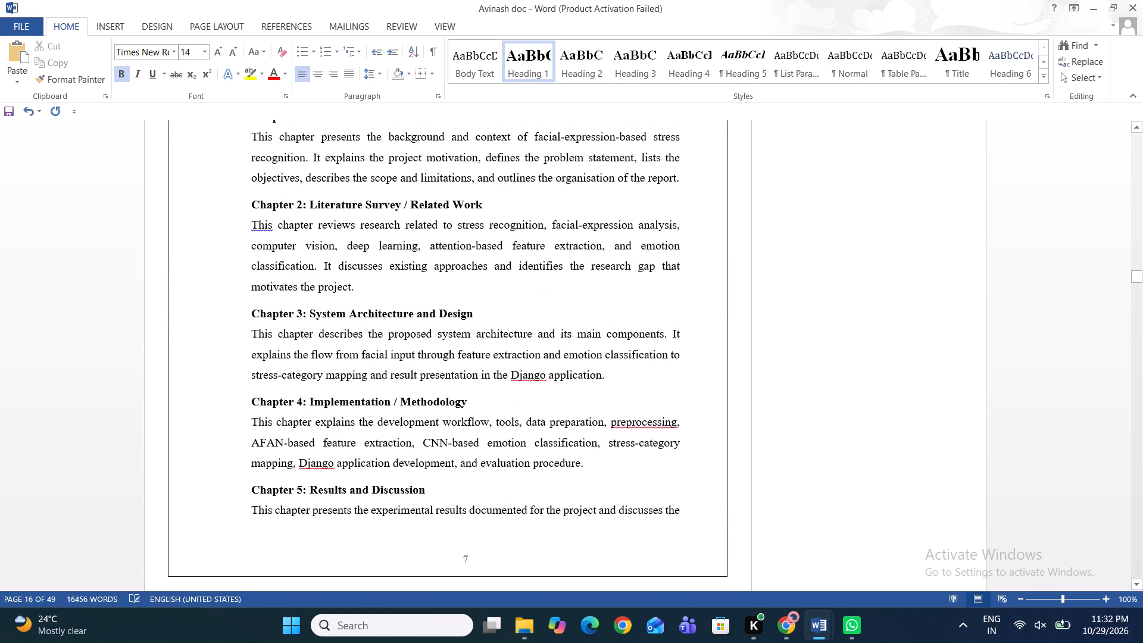
scroll(289, 183, "up", 1)
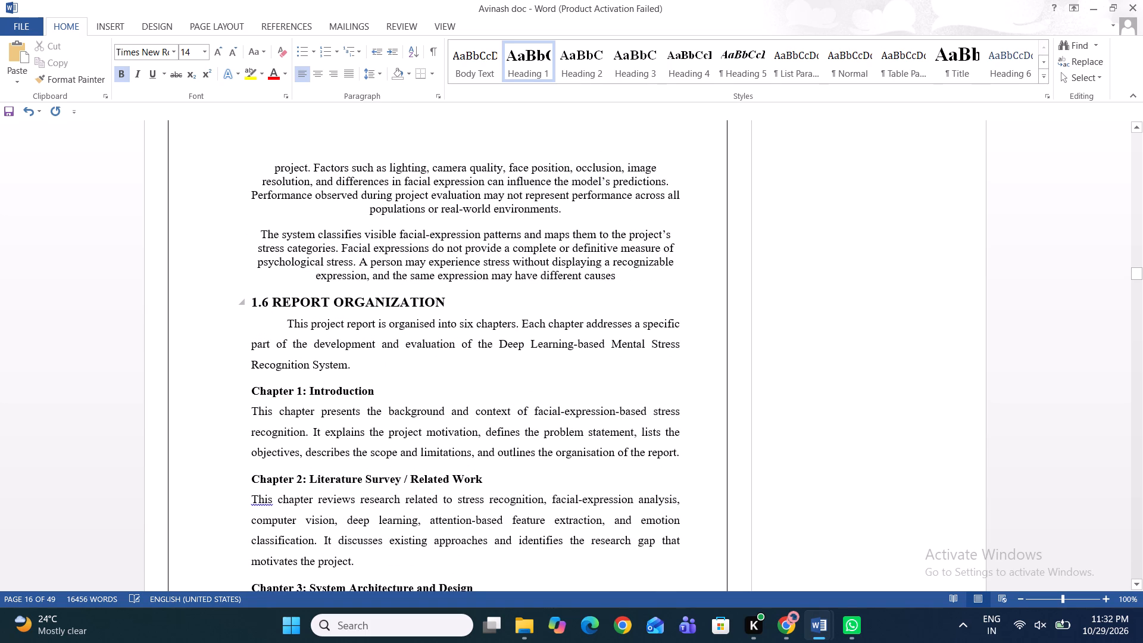
scroll(286, 308, "up", 1)
triple_click(286, 308)
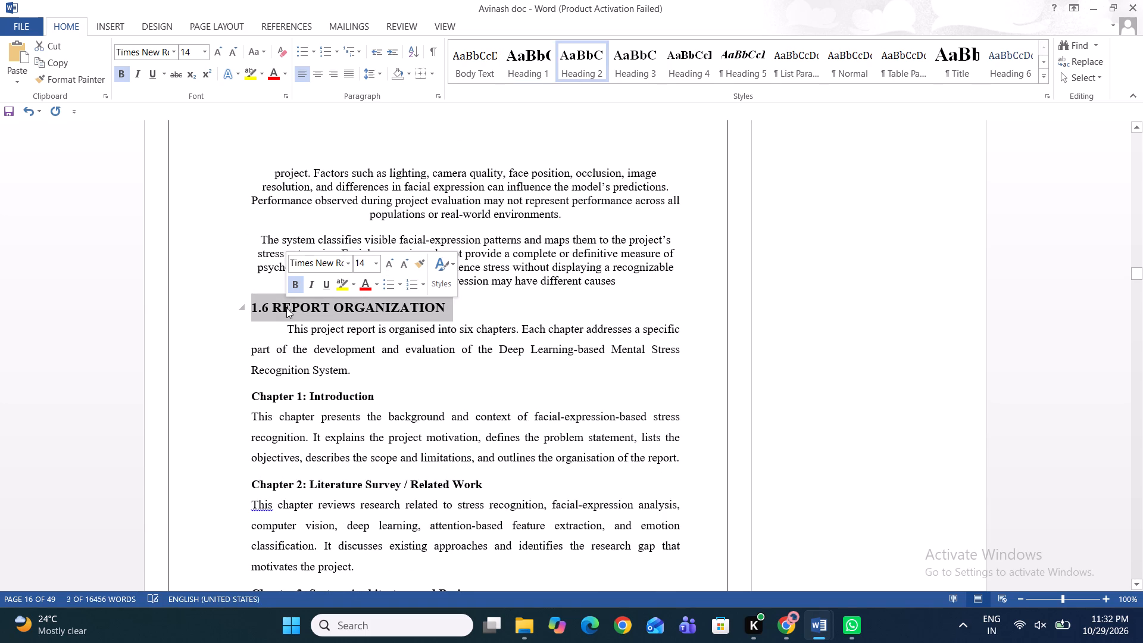
left_click(214, 311)
scroll(214, 311, "down", 4)
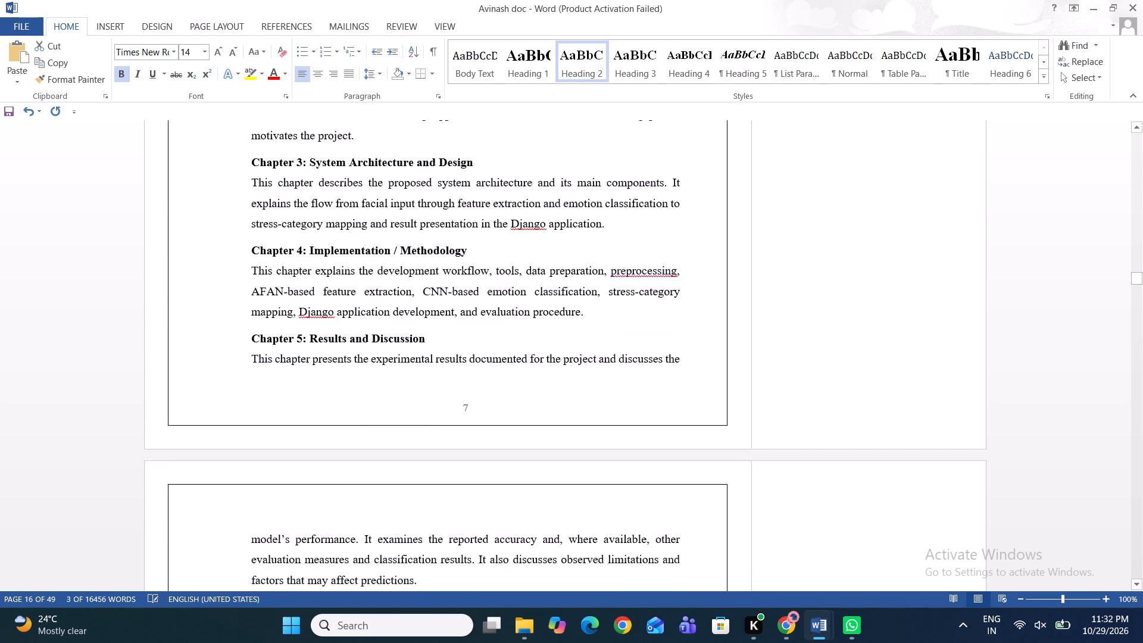
scroll(214, 311, "down", 3)
scroll(214, 311, "up", 2)
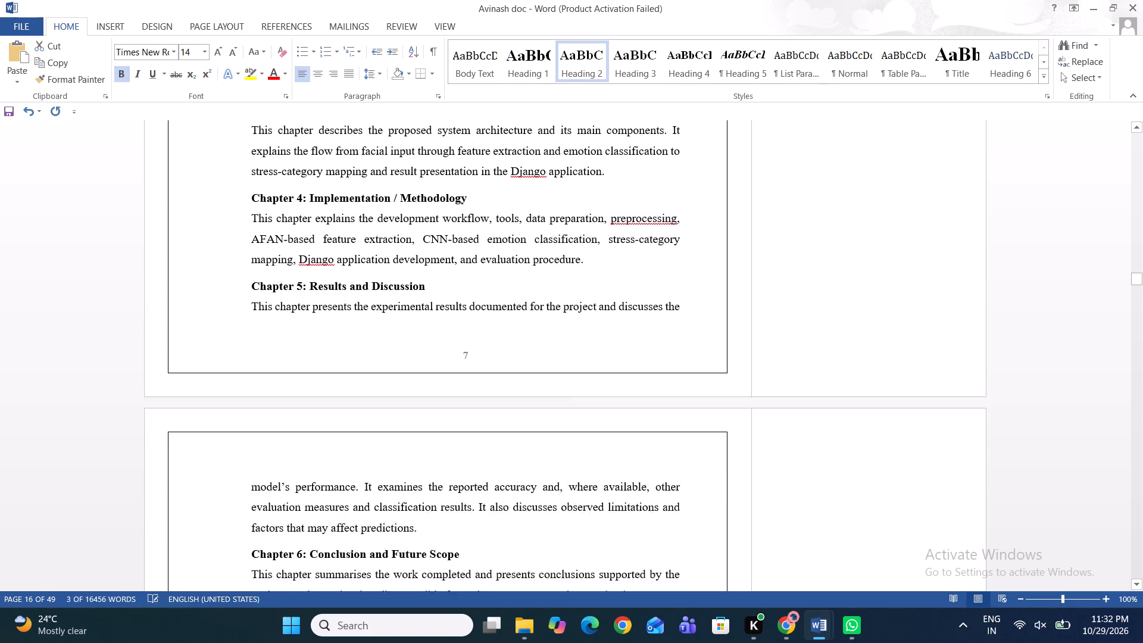
scroll(214, 311, "up", 1)
triple_click(294, 285)
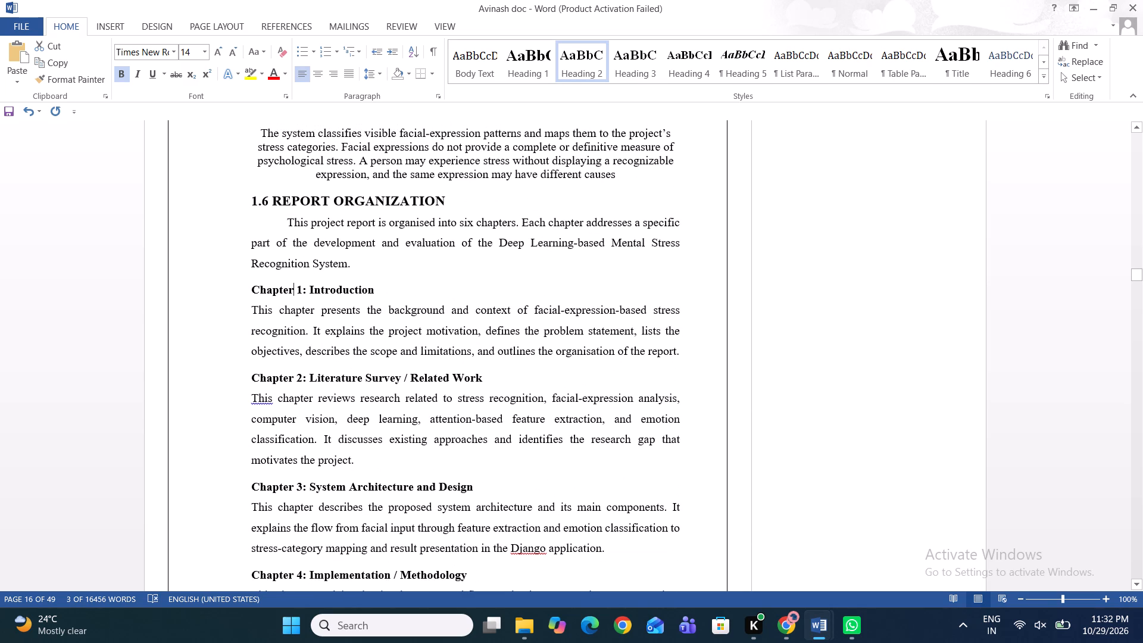
left_click(294, 285)
triple_click(294, 285)
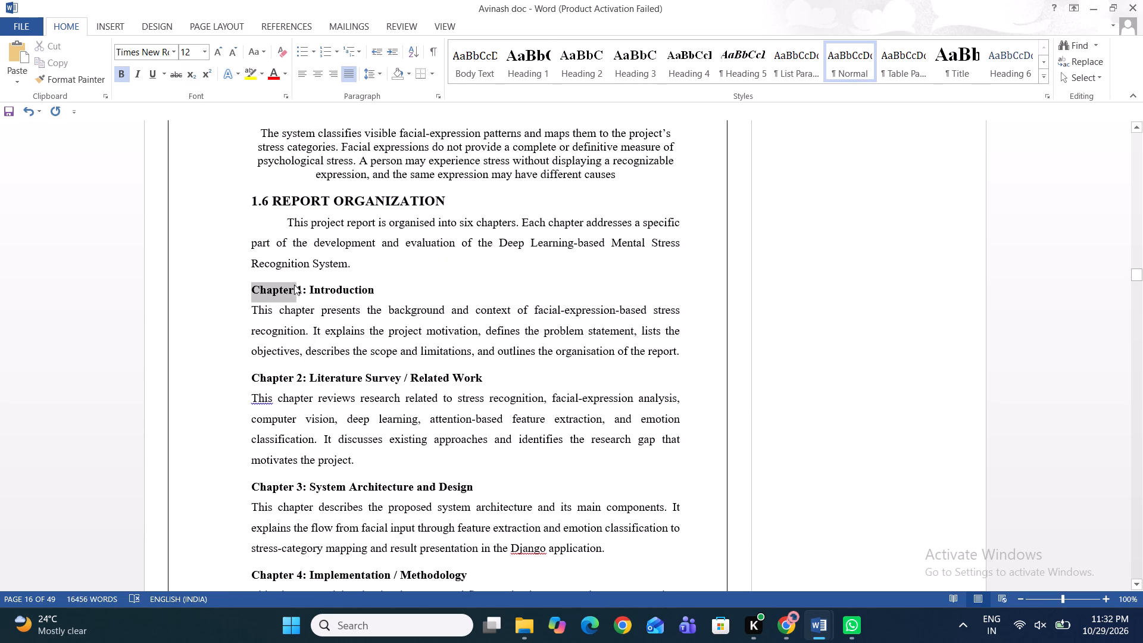
left_click(294, 285)
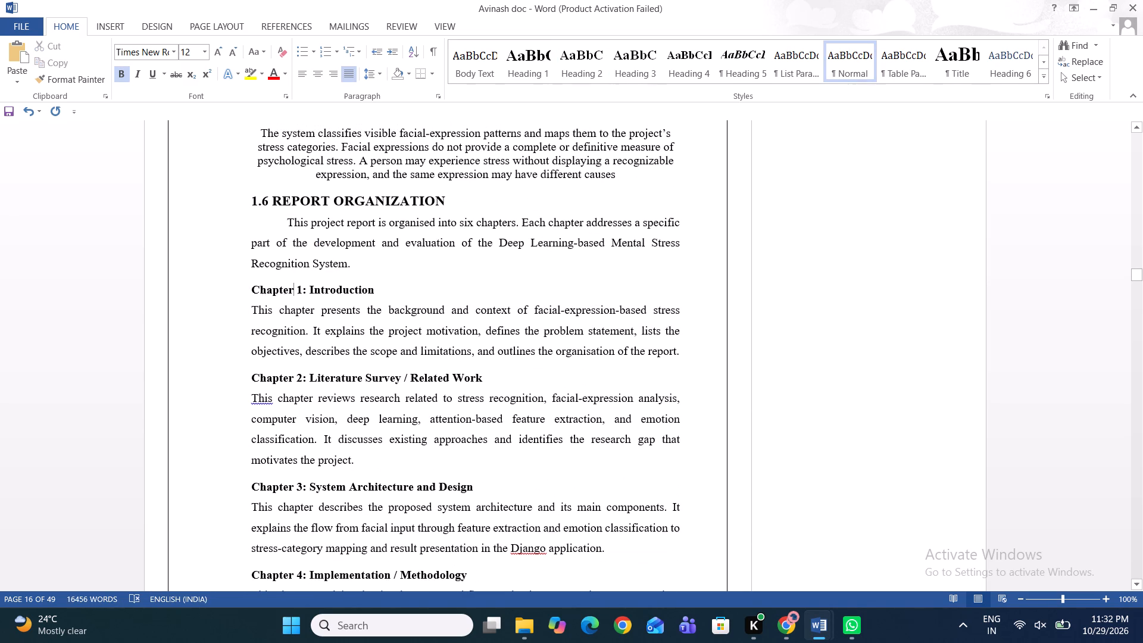
left_click_drag(376, 283, 274, 274)
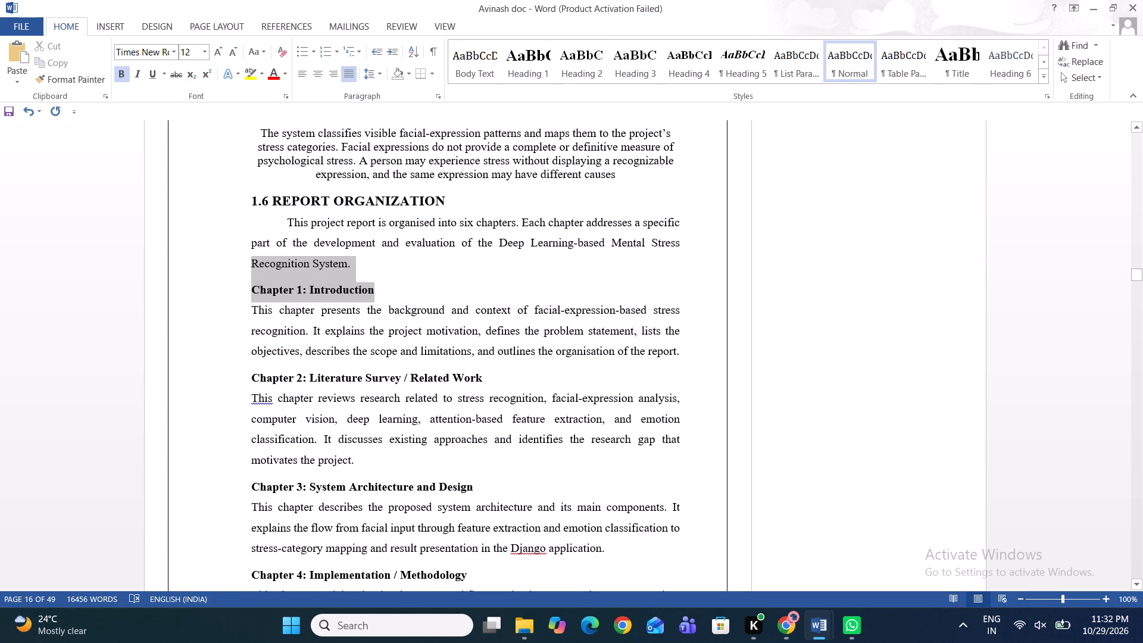
left_click_drag(274, 274, 259, 293)
left_click_drag(227, 299, 265, 313)
left_click(265, 313)
triple_click(265, 313)
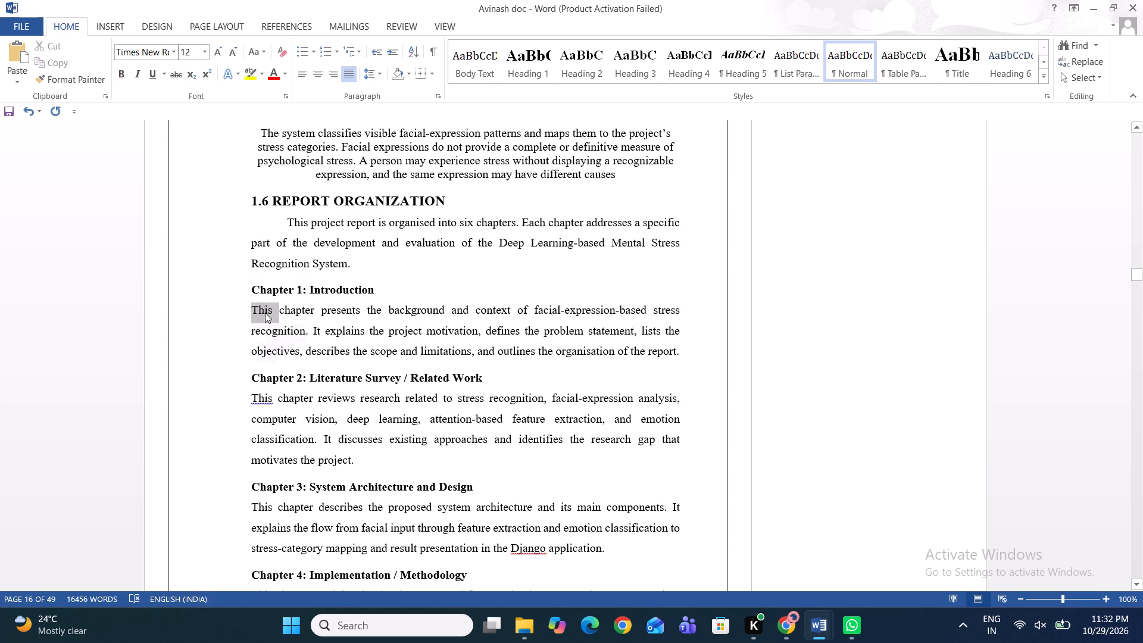
left_click(265, 313)
triple_click(265, 313)
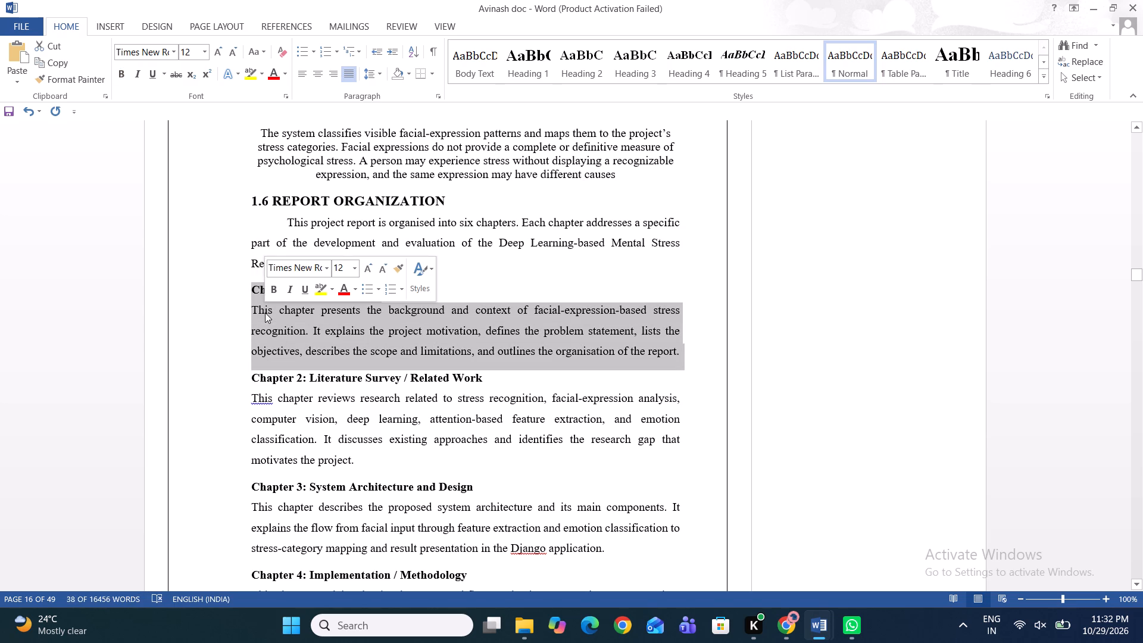
left_click(230, 319)
Set the 2.1 Critical Analysis of Existing Papers heading to 12 pt.
scroll(230, 319, "down", 7)
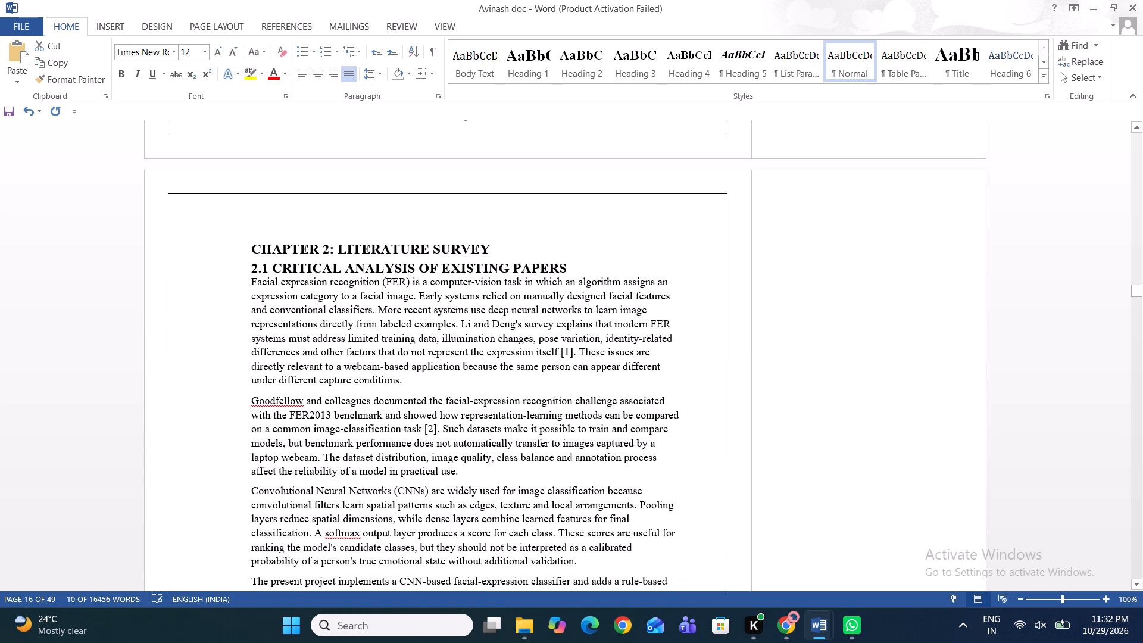
left_click_drag(251, 263, 426, 264)
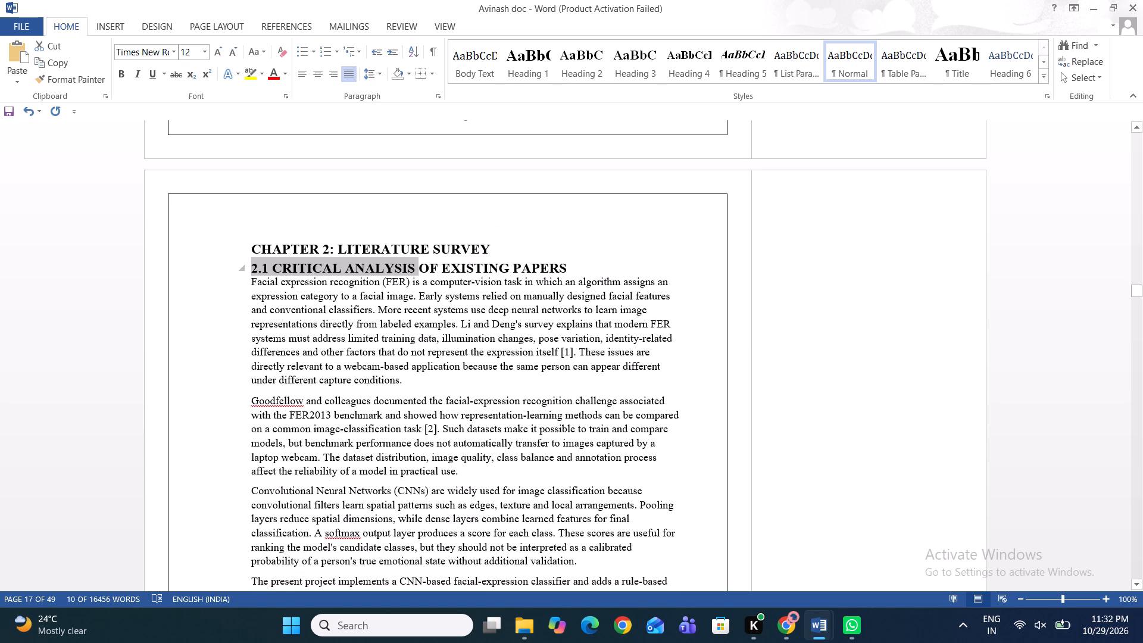
left_click_drag(426, 264, 594, 263)
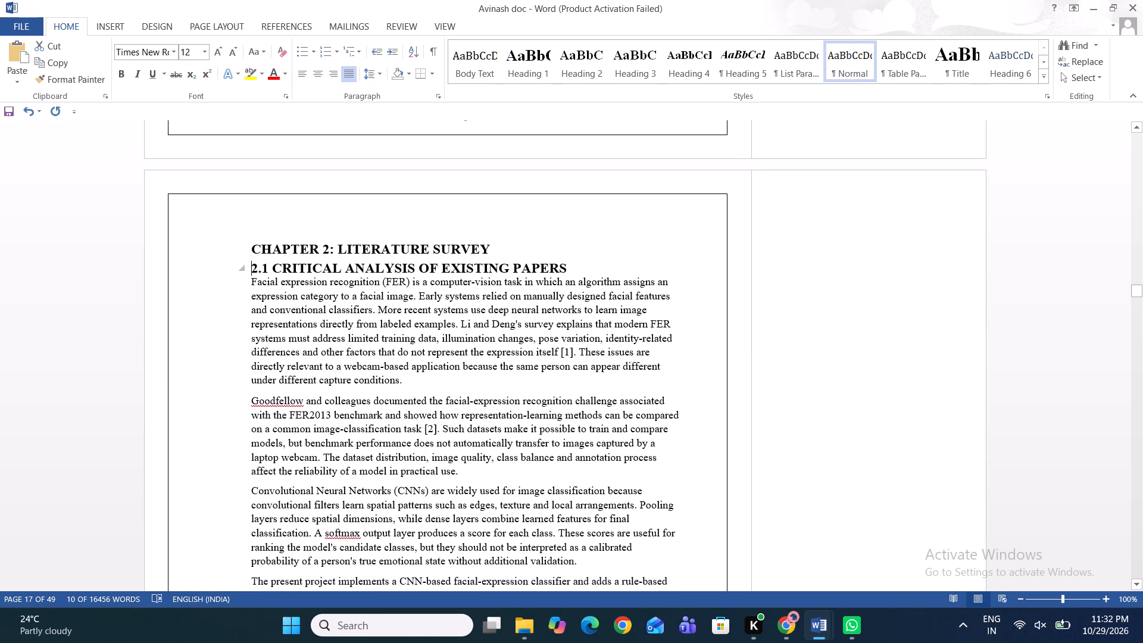
left_click_drag(594, 263, 448, 372)
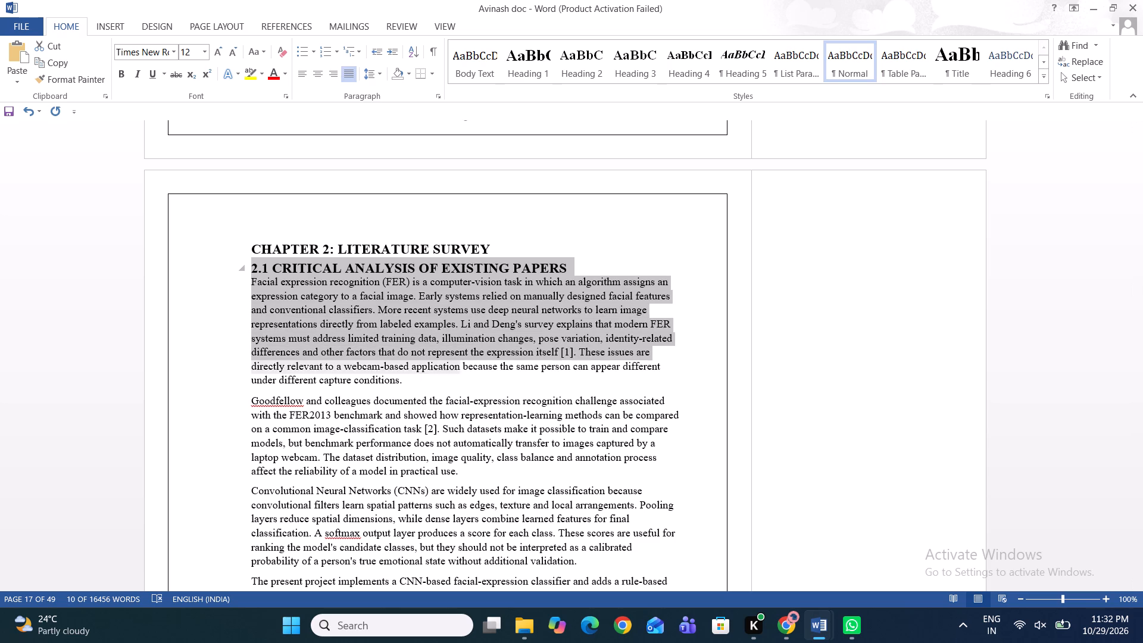
left_click_drag(448, 372, 420, 382)
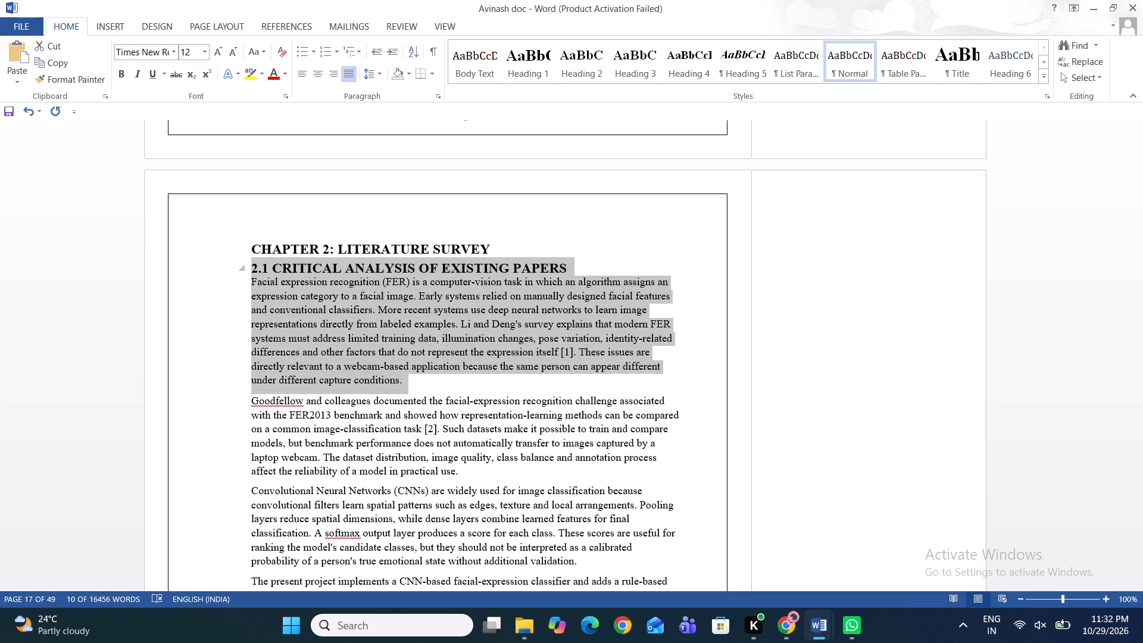
left_click_drag(420, 382, 554, 264)
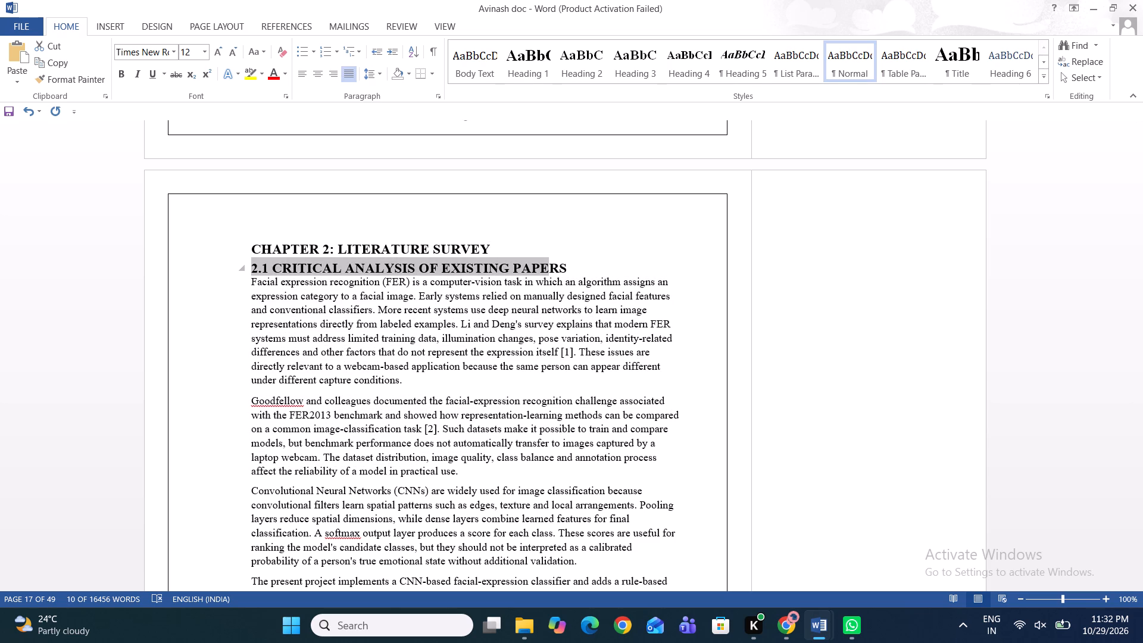
left_click_drag(554, 264, 564, 266)
left_click(652, 225)
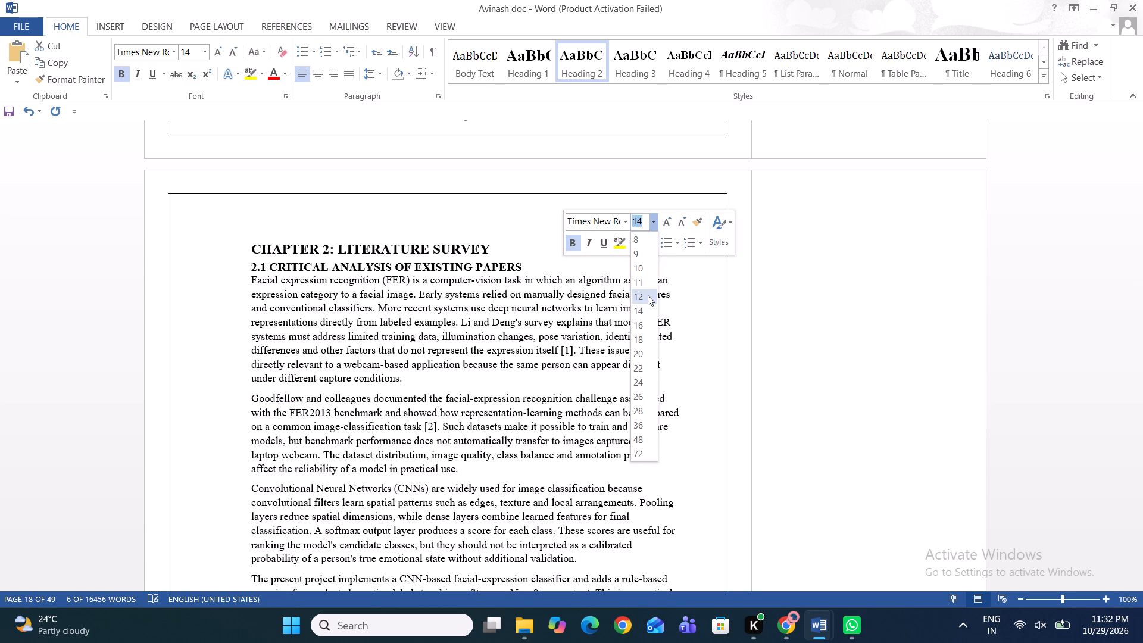
left_click(648, 295)
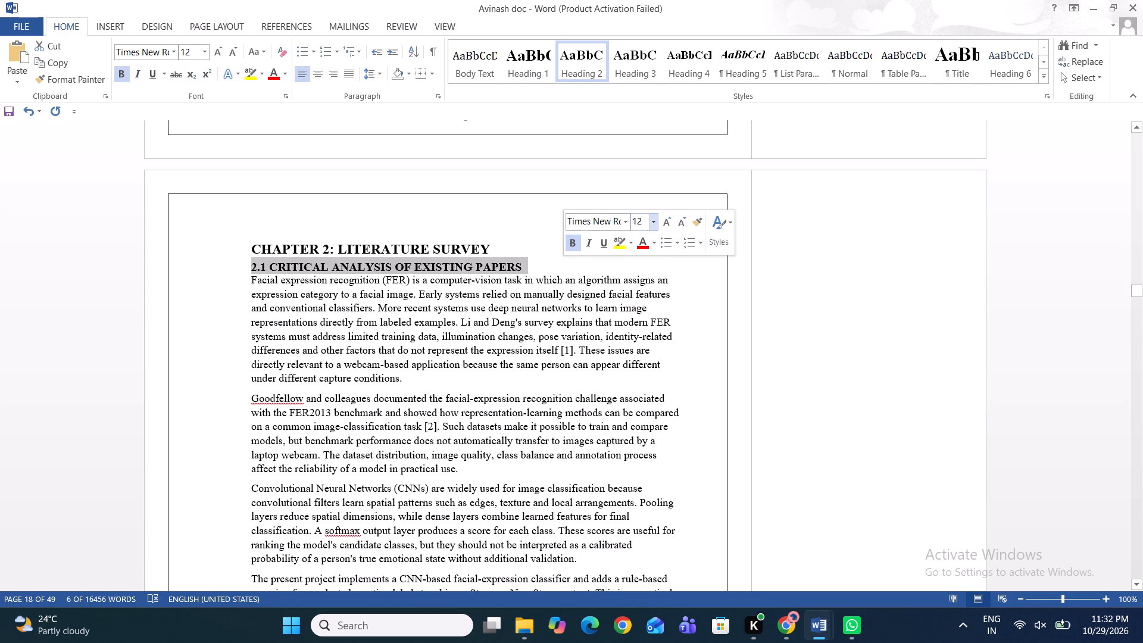
left_click(508, 379)
Set the body paragraphs below the 2.1 heading on Chapter 2's first page to 12 pt.
scroll(405, 357, "down", 1)
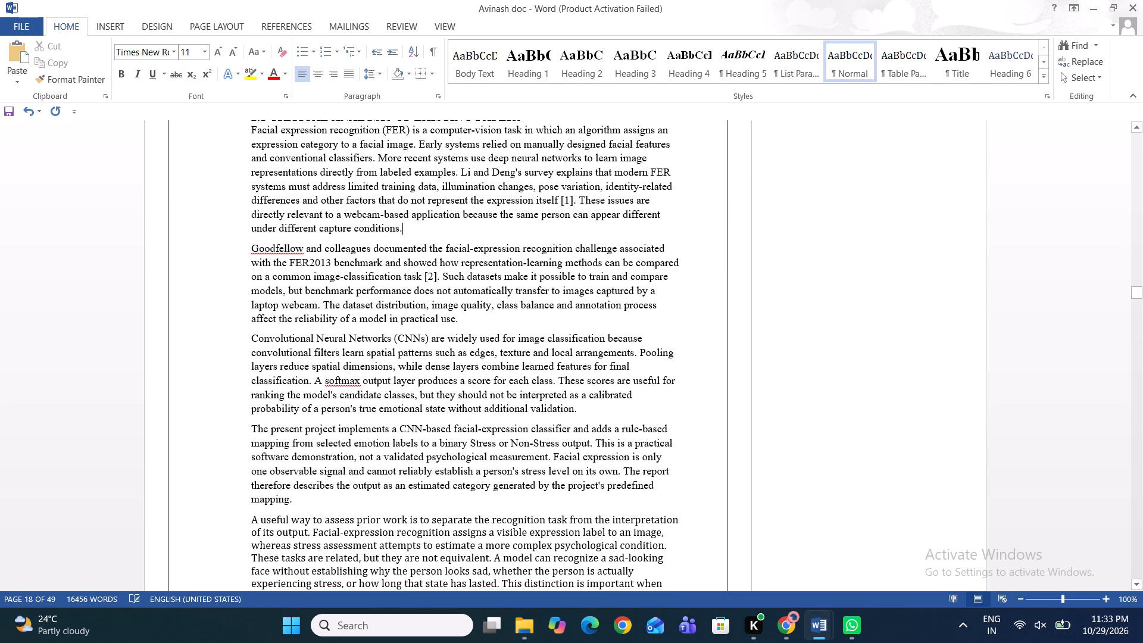
scroll(346, 313, "up", 1)
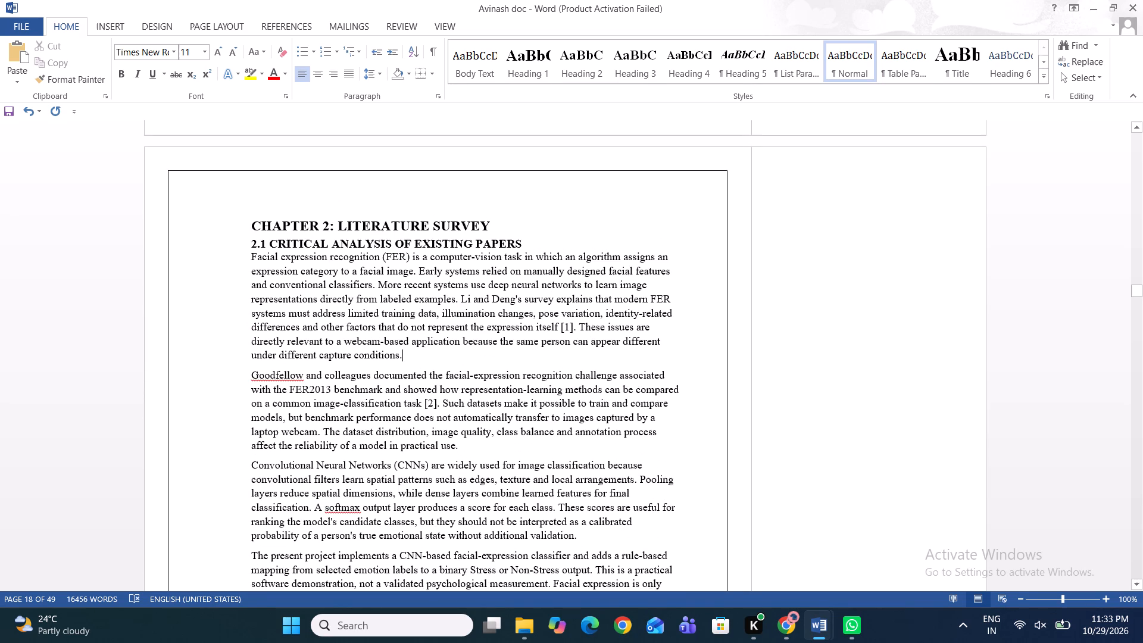
left_click_drag(251, 257, 342, 550)
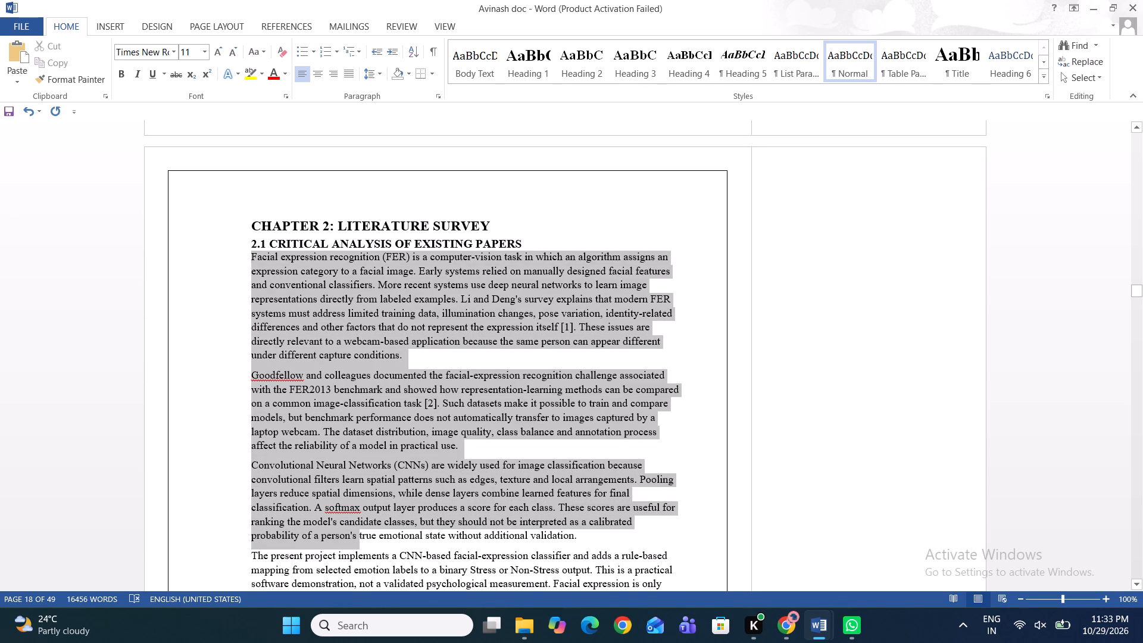
left_click_drag(342, 550, 391, 460)
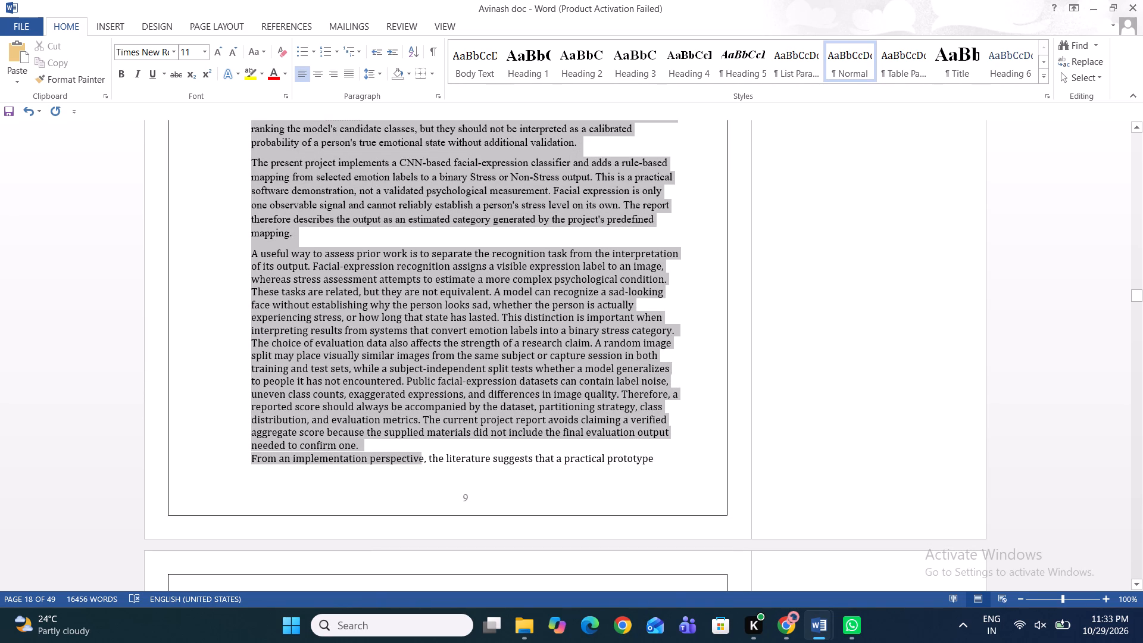
left_click_drag(391, 460, 605, 479)
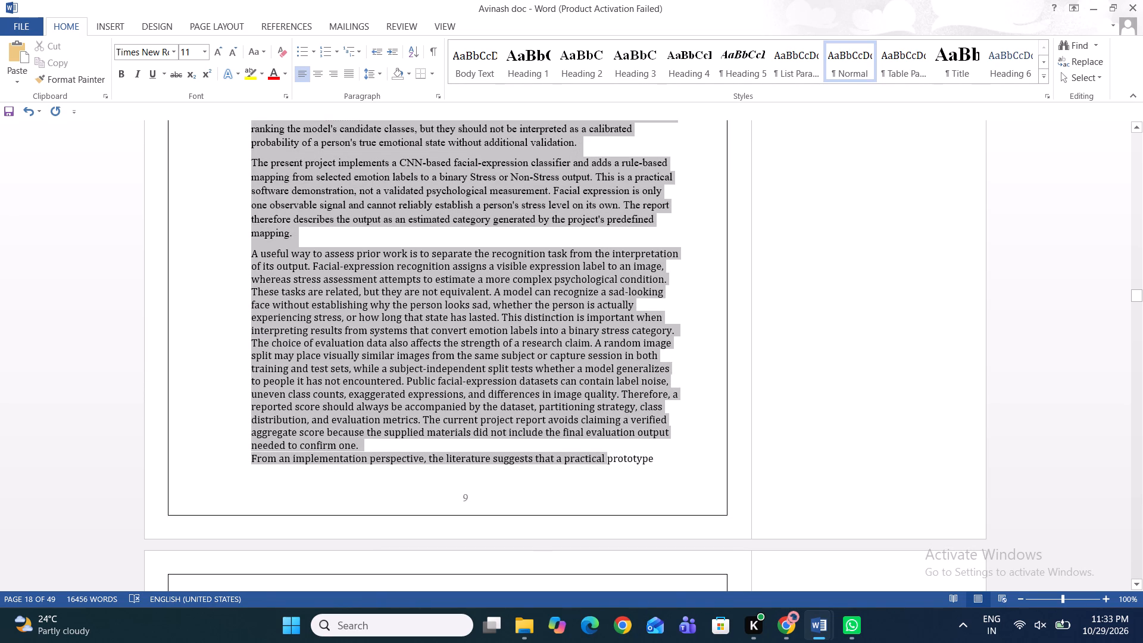
left_click_drag(605, 479, 679, 479)
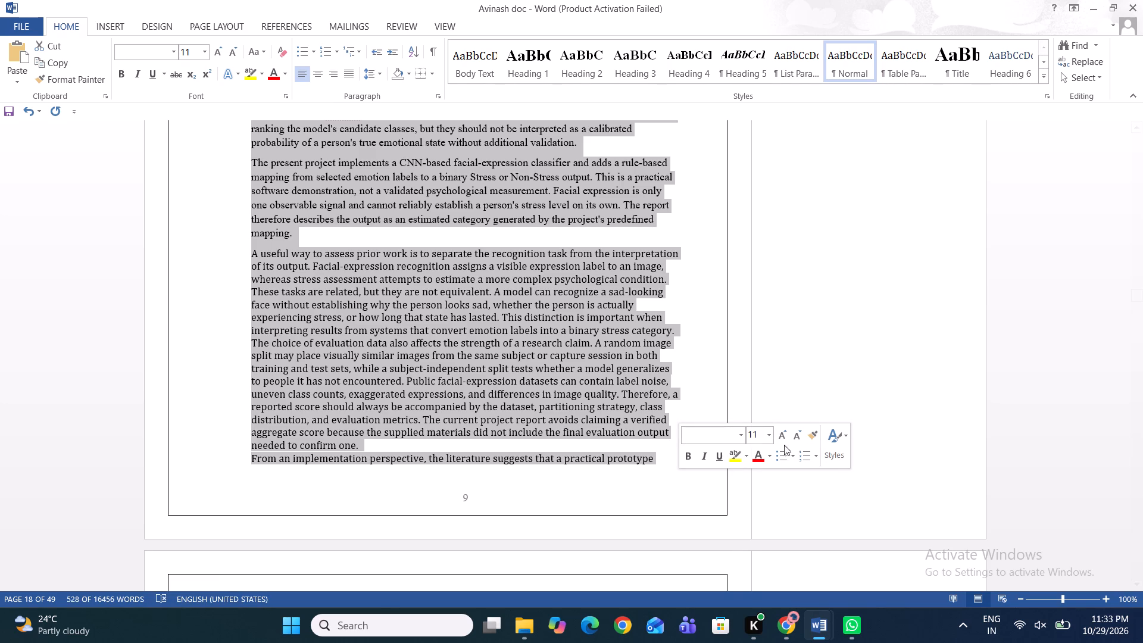
left_click(771, 436)
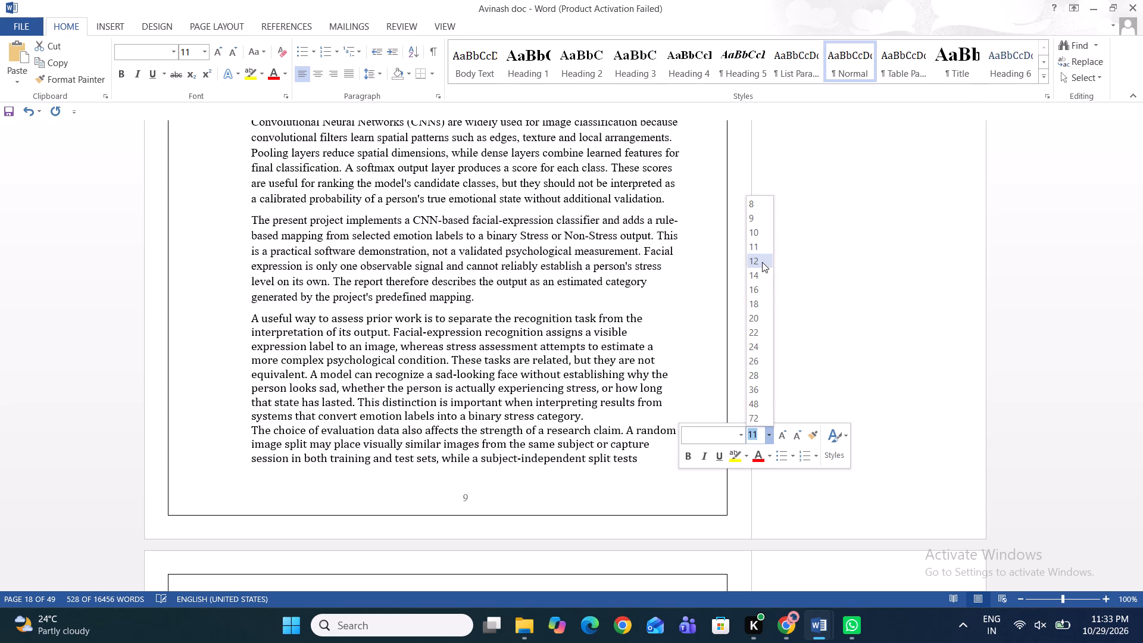
left_click(762, 262)
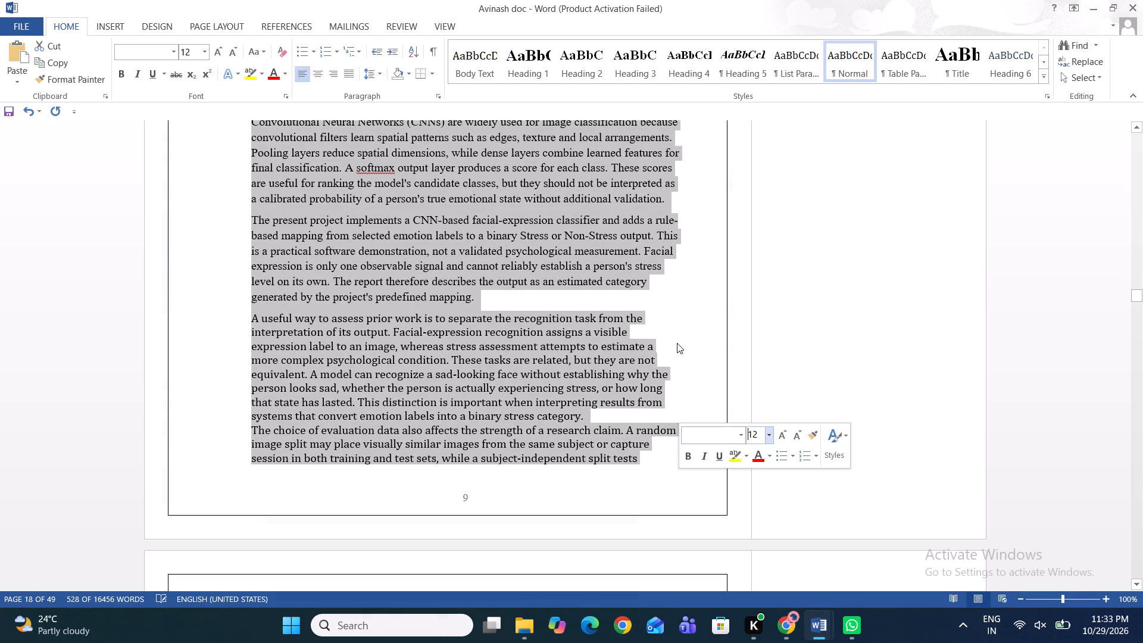
left_click(677, 343)
Justify the section 2.1 body paragraphs on Chapter 2's first page.
scroll(677, 343, "up", 2)
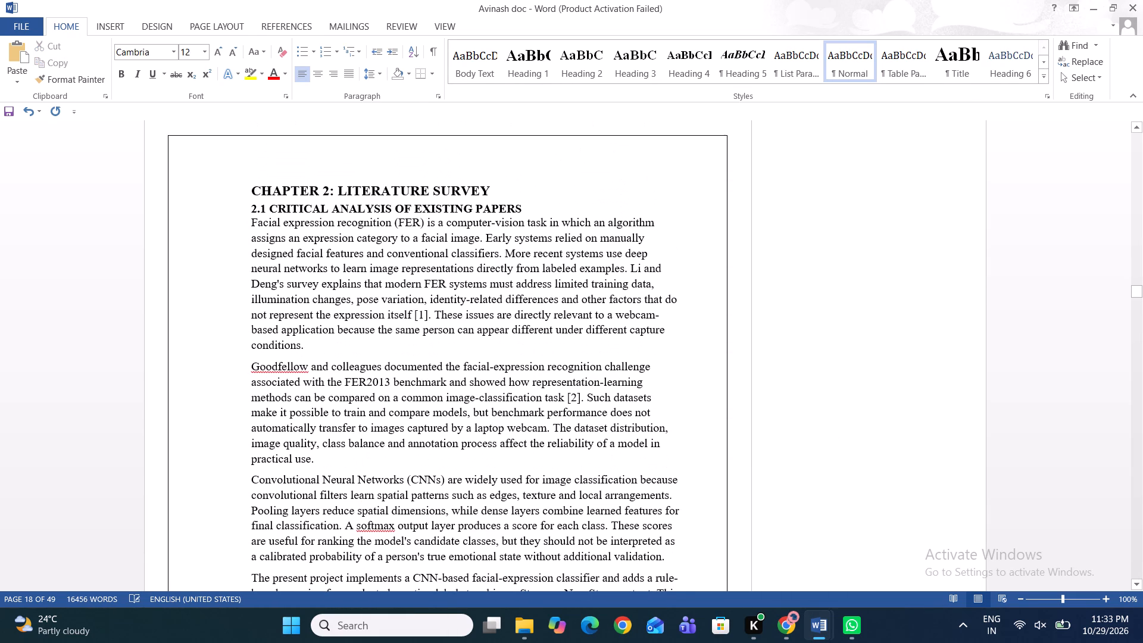
scroll(677, 343, "up", 6)
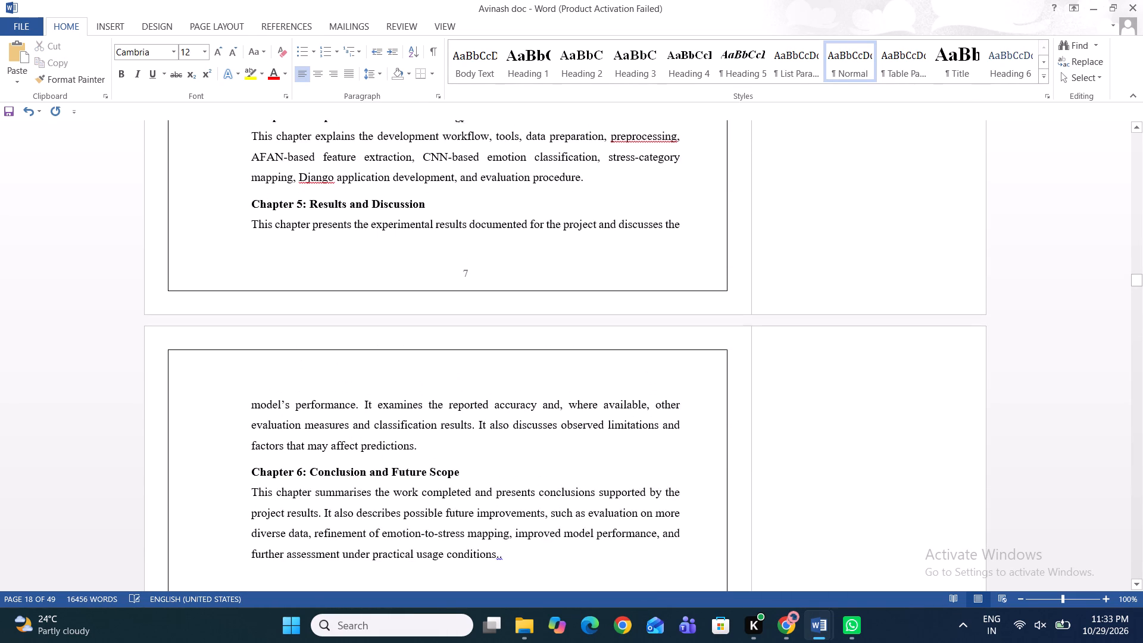
scroll(677, 343, "up", 1)
scroll(677, 343, "down", 7)
scroll(677, 343, "up", 1)
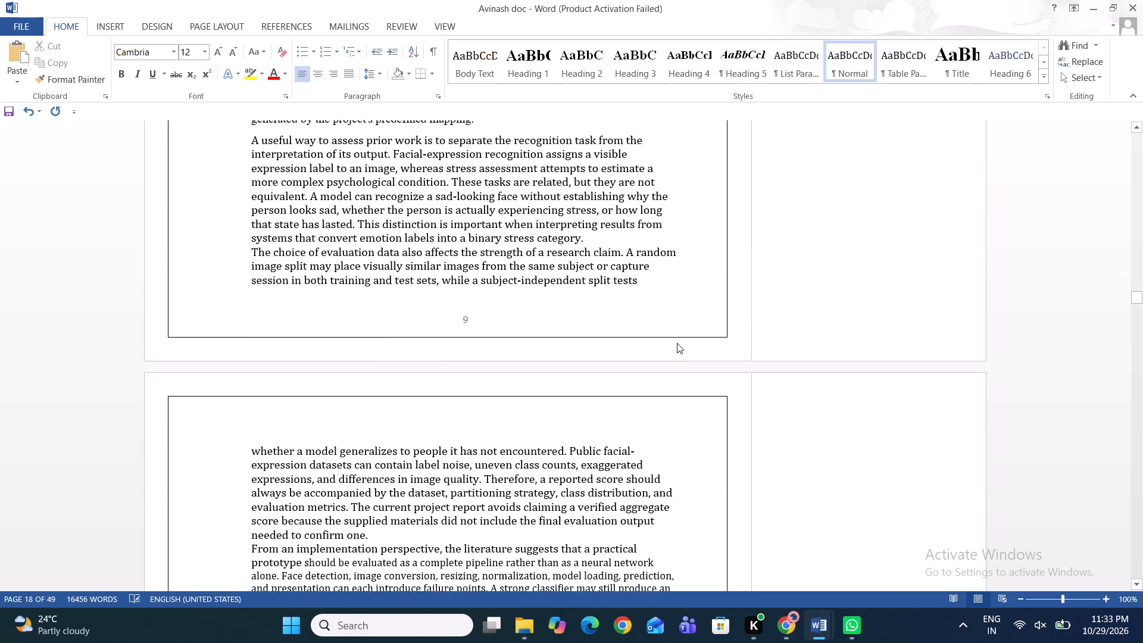
scroll(677, 343, "up", 2)
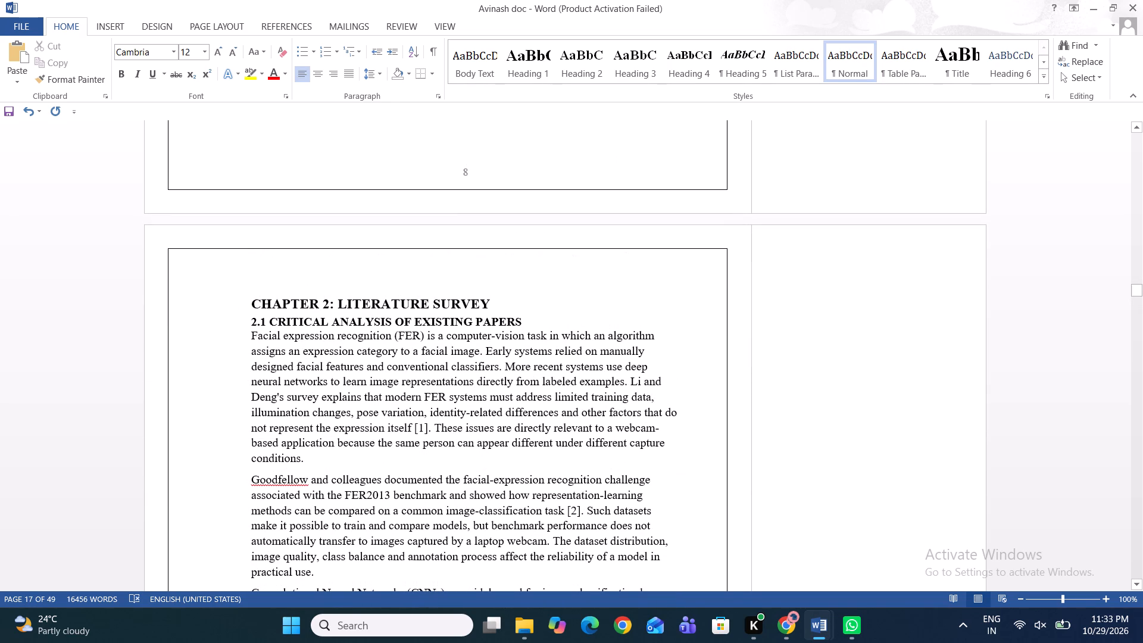
left_click_drag(250, 335, 363, 588)
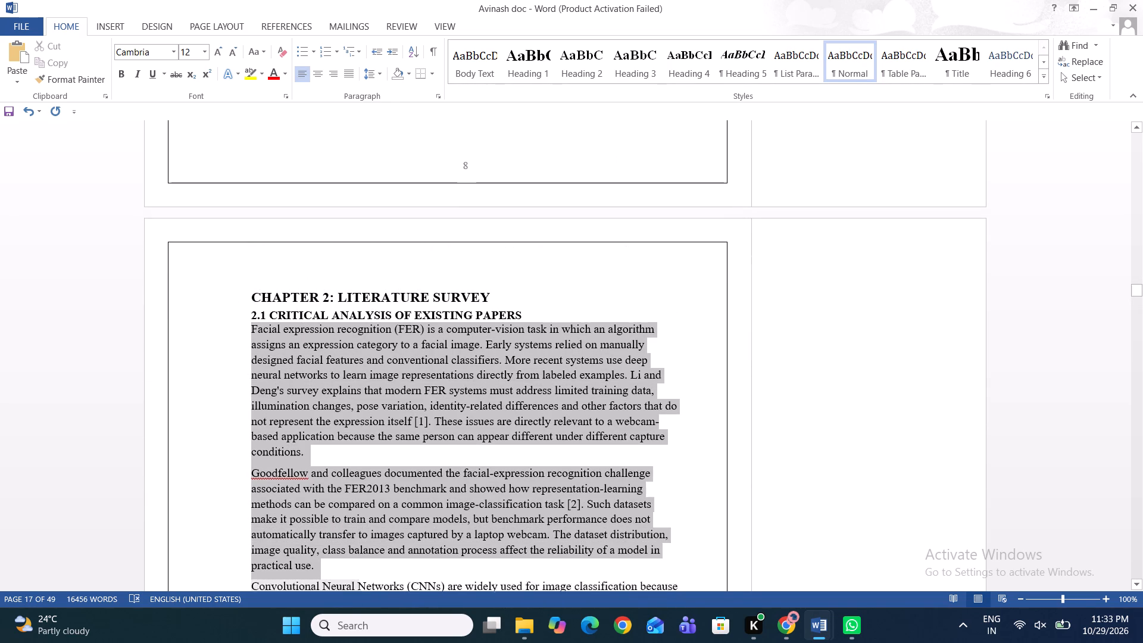
left_click_drag(363, 588, 363, 594)
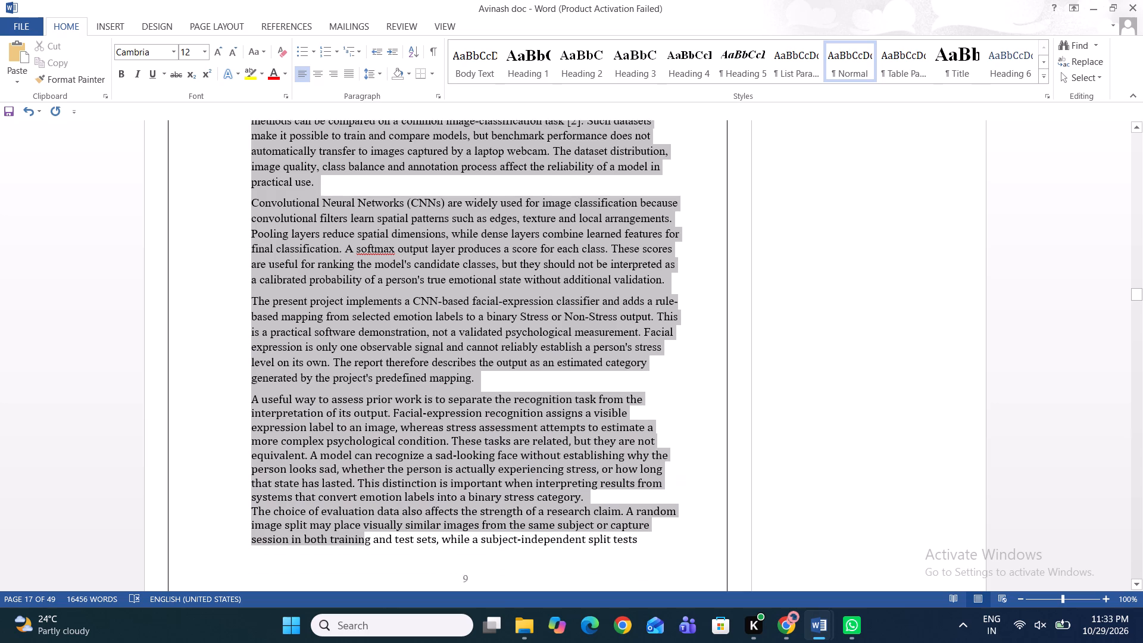
left_click_drag(363, 594, 542, 481)
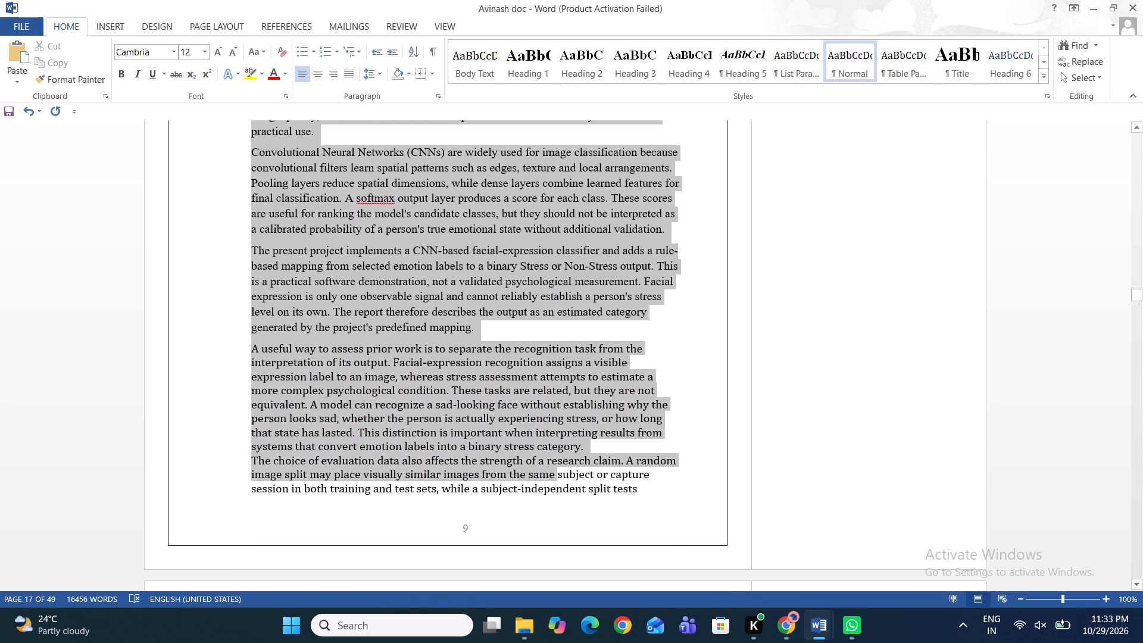
left_click_drag(542, 481, 717, 485)
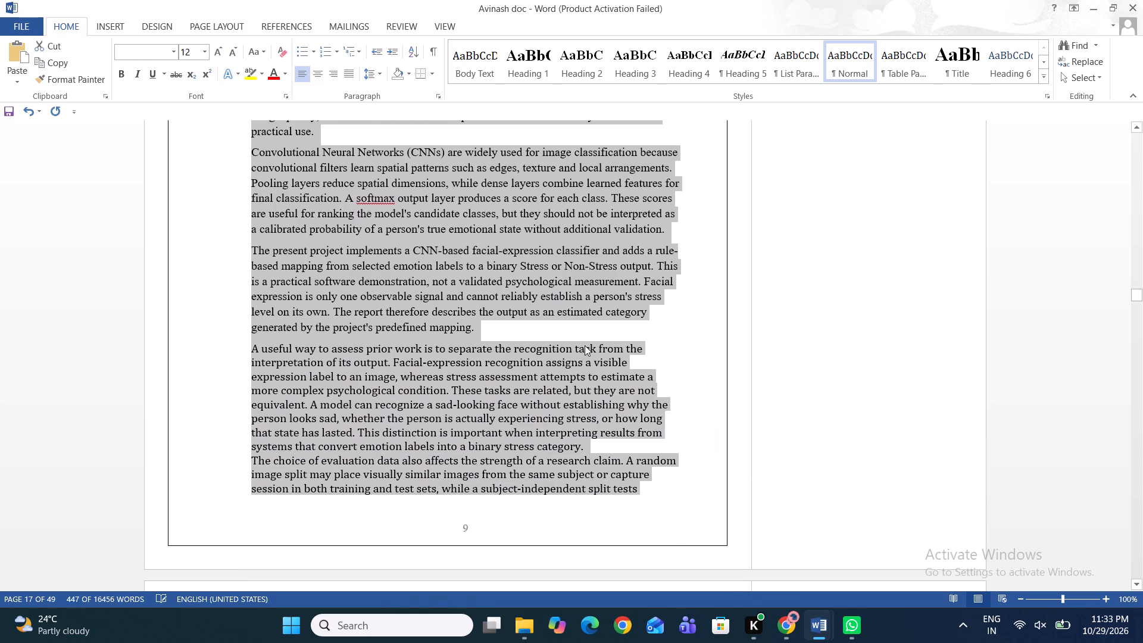
left_click(348, 73)
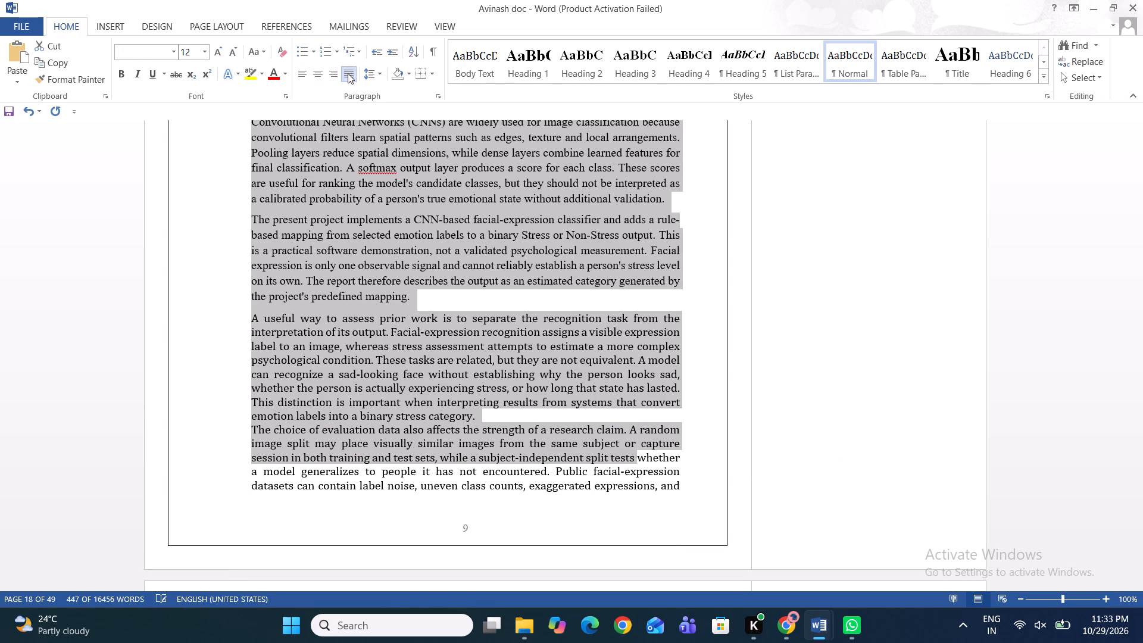
left_click(441, 294)
Set the remaining section 2.1 text on the following page, above the 2.2 Literature Survey heading, to 12 pt.
scroll(441, 294, "up", 1)
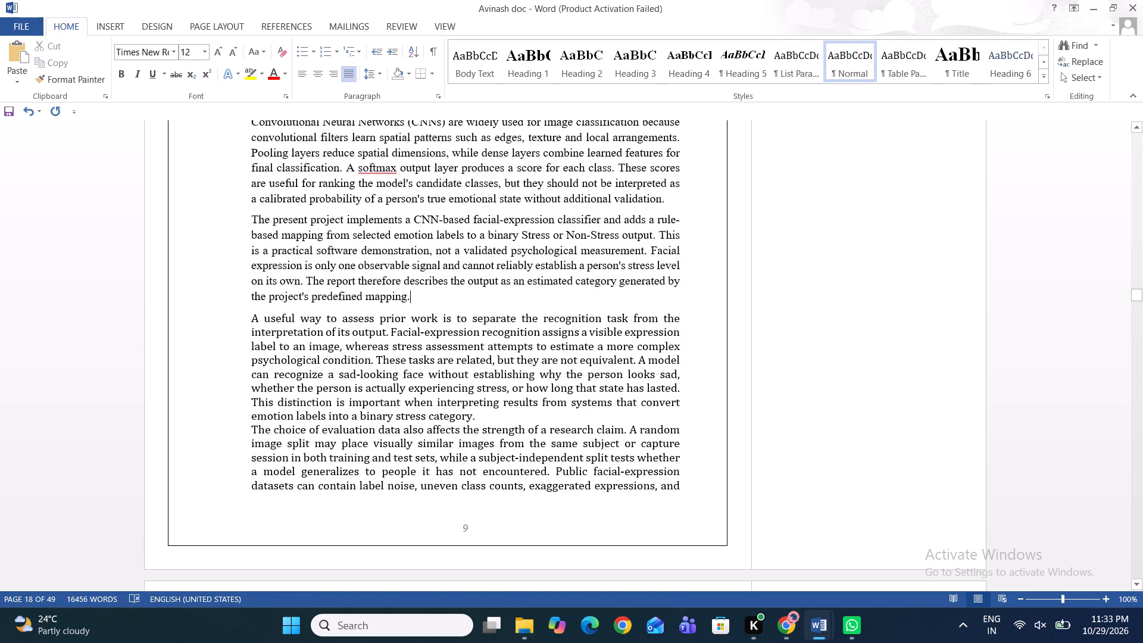
scroll(441, 294, "up", 2)
scroll(441, 294, "down", 2)
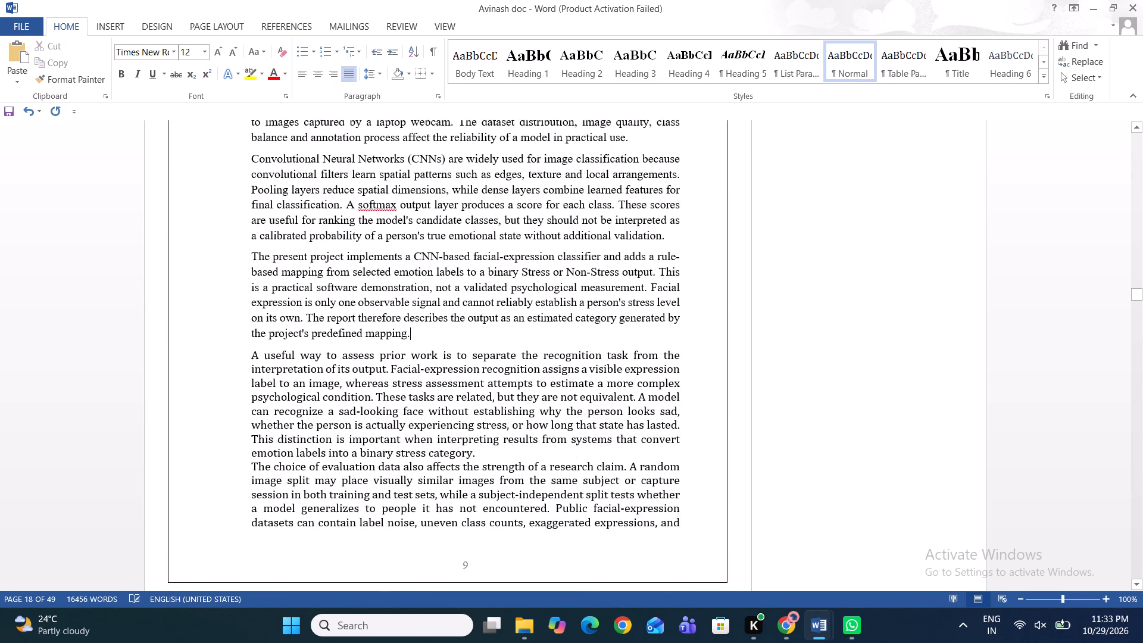
scroll(441, 294, "down", 2)
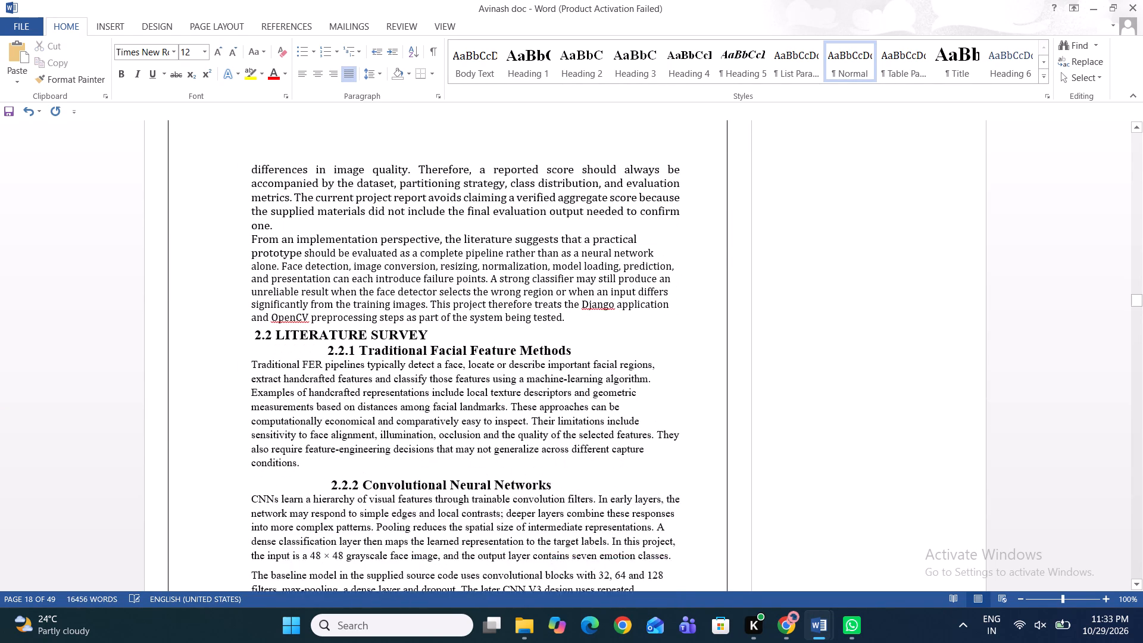
scroll(441, 294, "down", 1)
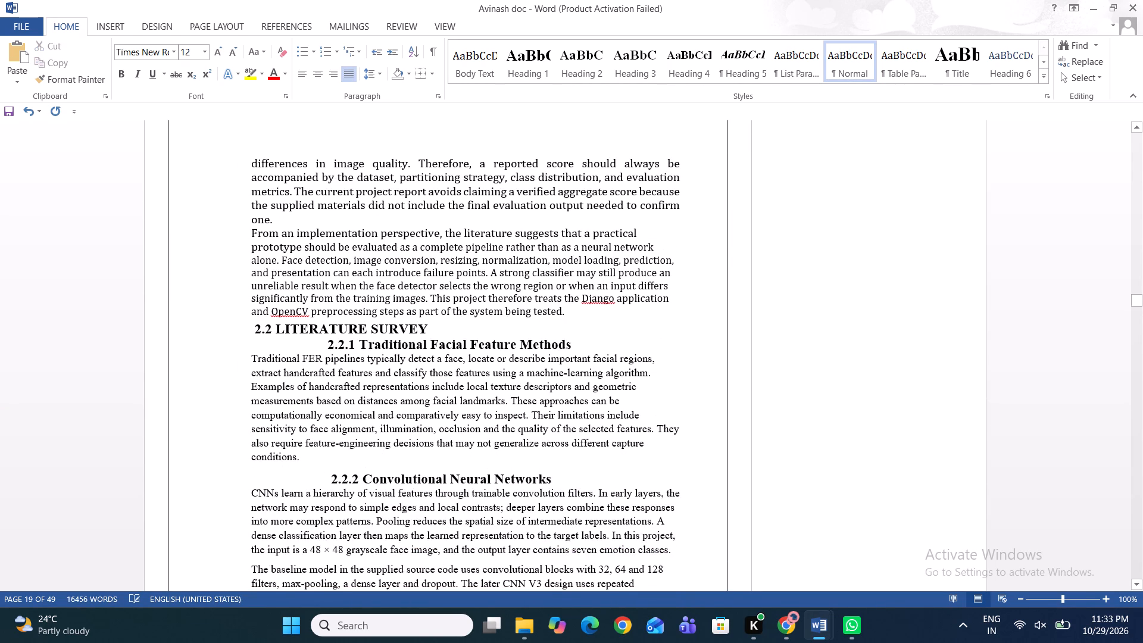
left_click_drag(575, 307, 246, 163)
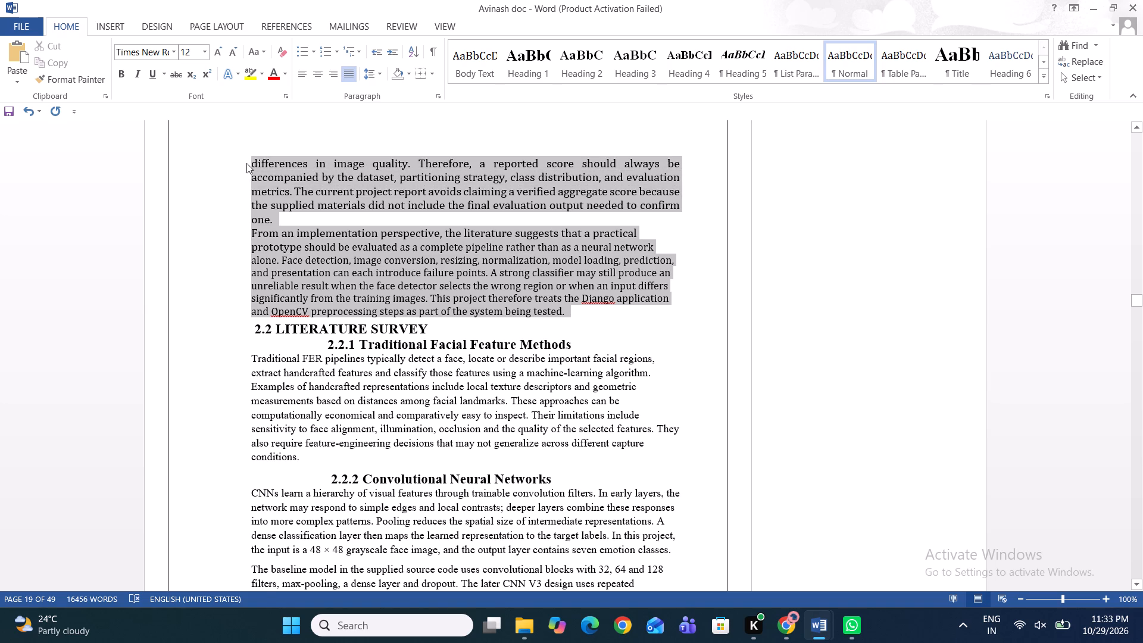
left_click(337, 113)
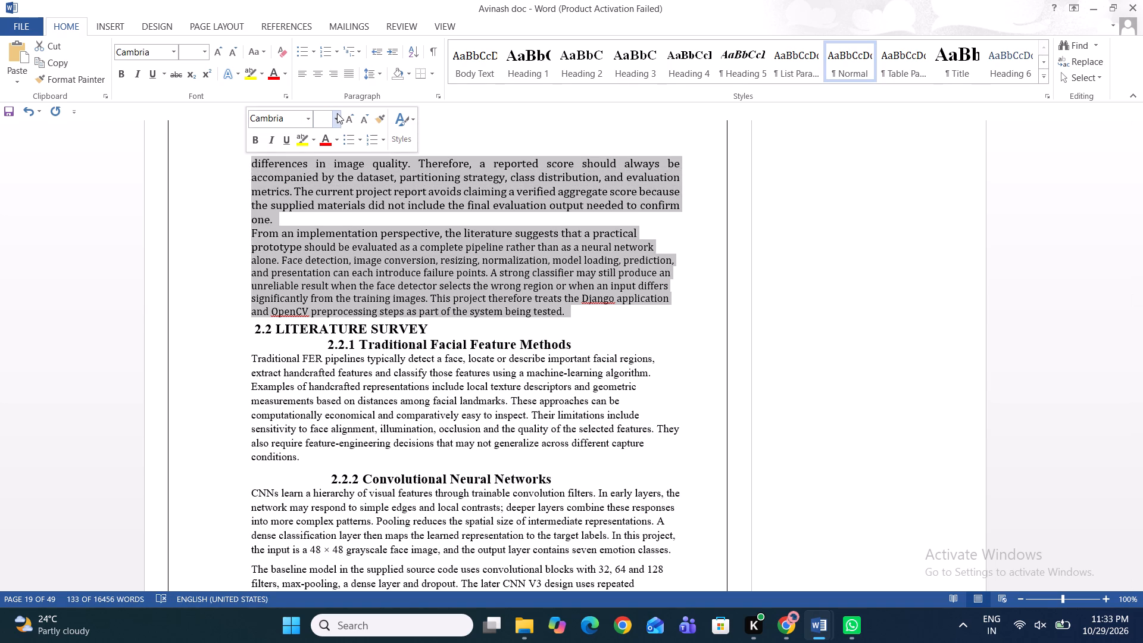
left_click(326, 193)
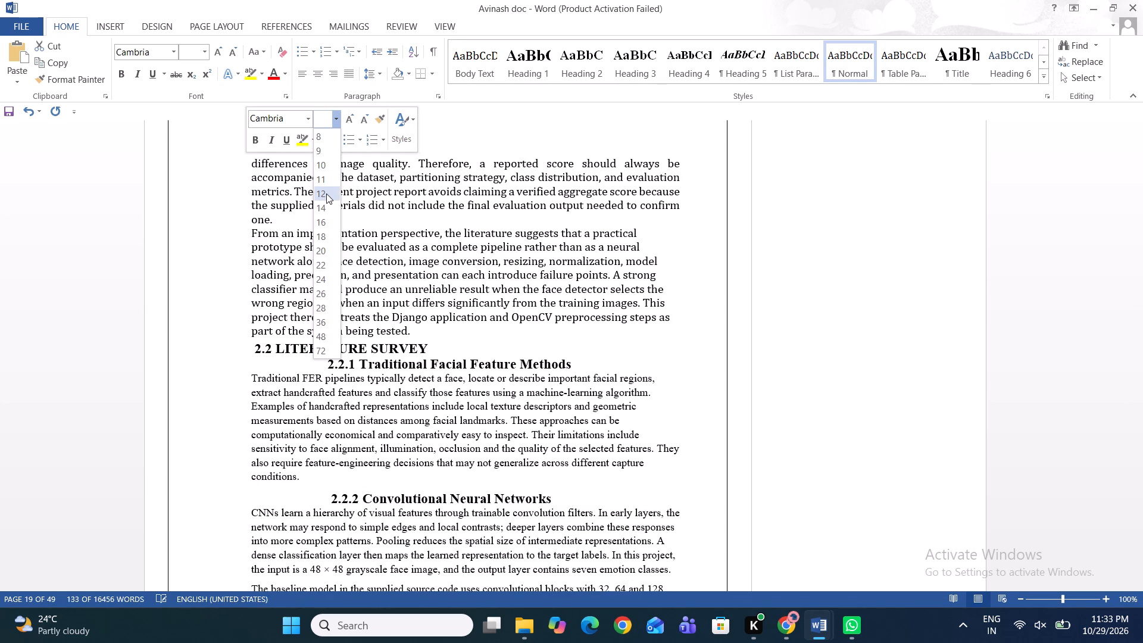
left_click(302, 216)
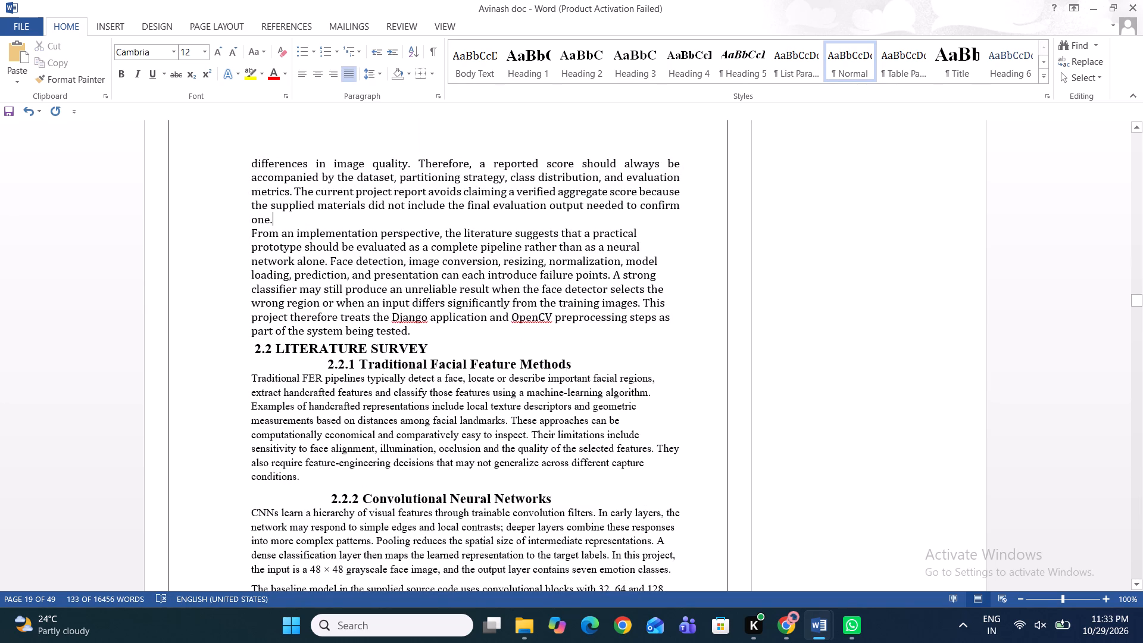
Justify the remaining section 2.1 text on the page above the 2.2 Literature Survey heading.
left_click_drag(408, 325, 314, 217)
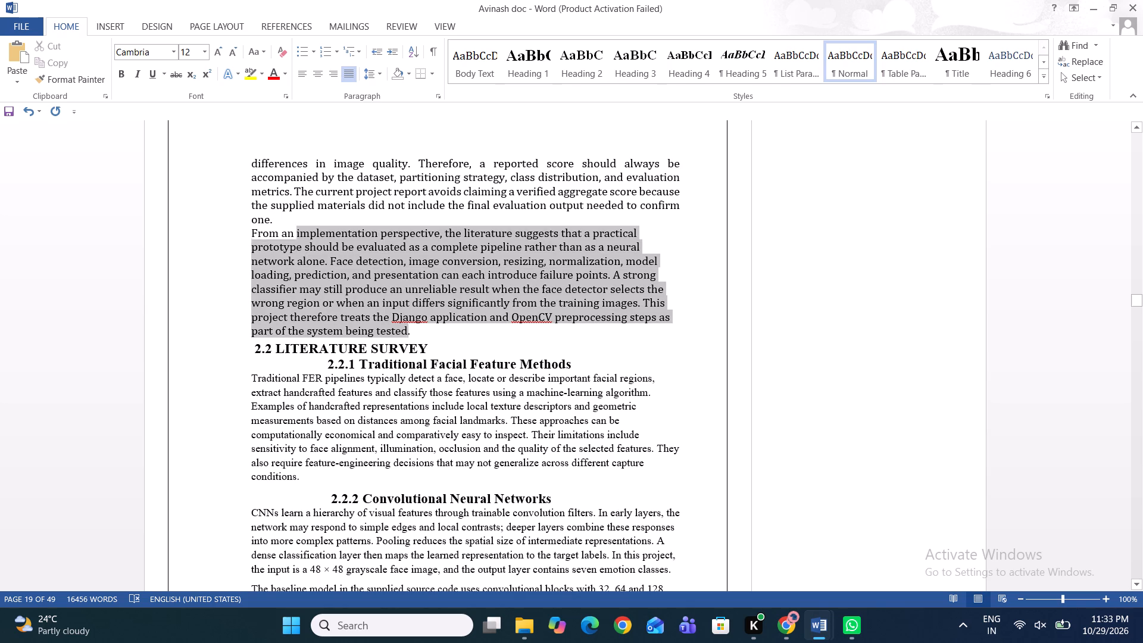
left_click_drag(314, 217, 253, 161)
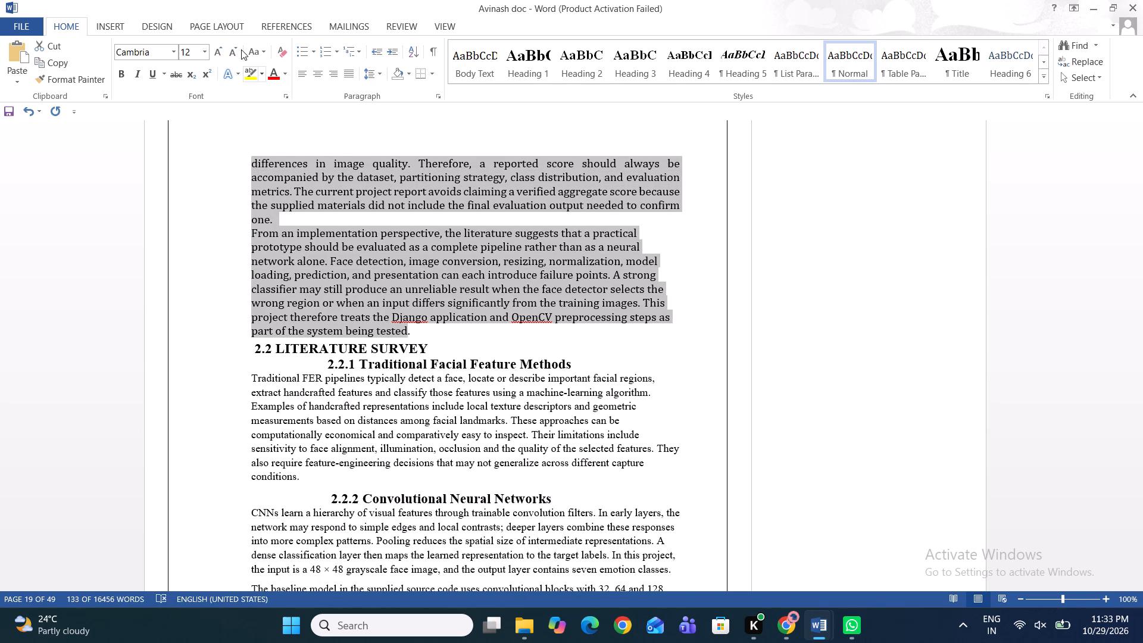
left_click(348, 77)
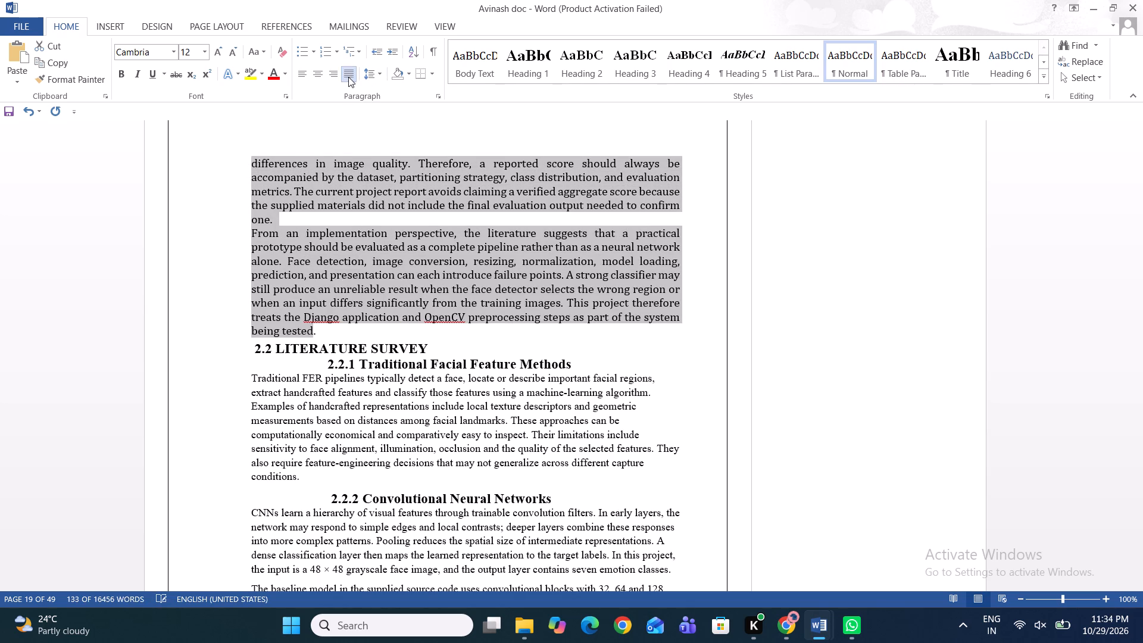
left_click(231, 193)
Set the 2.2 Literature Survey heading to 12 pt.
scroll(231, 193, "down", 1)
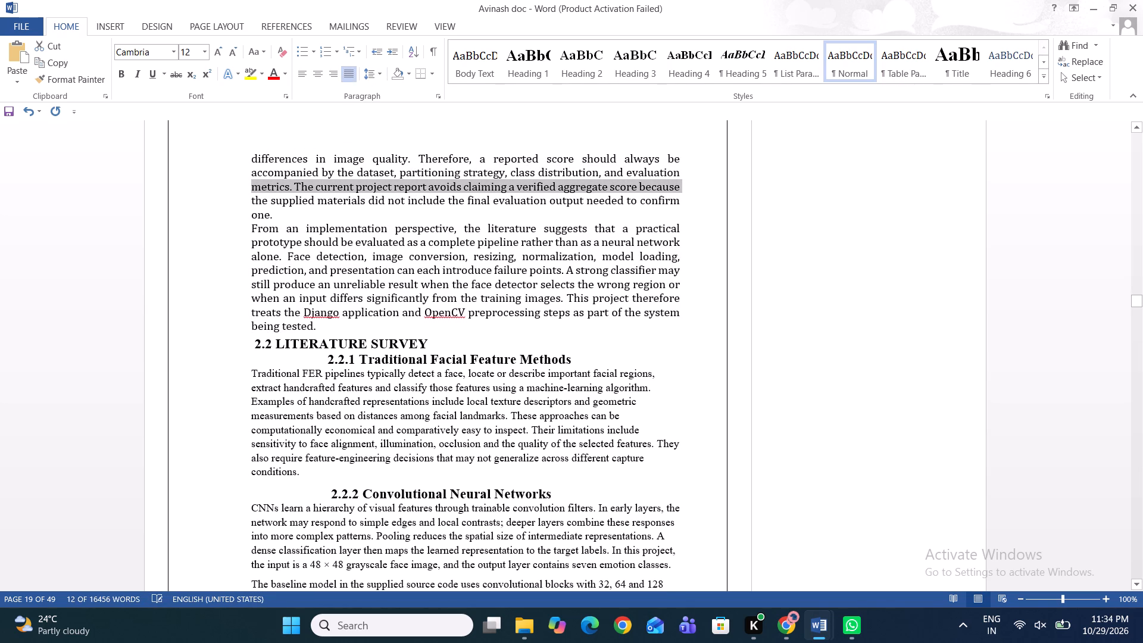
scroll(231, 193, "down", 3)
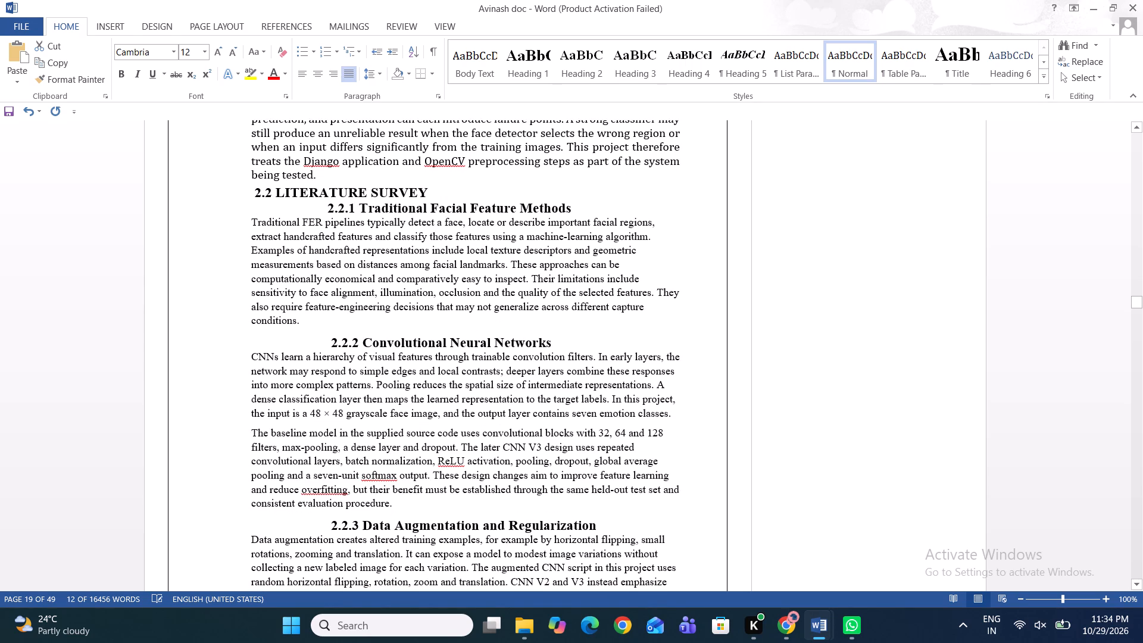
triple_click(304, 196)
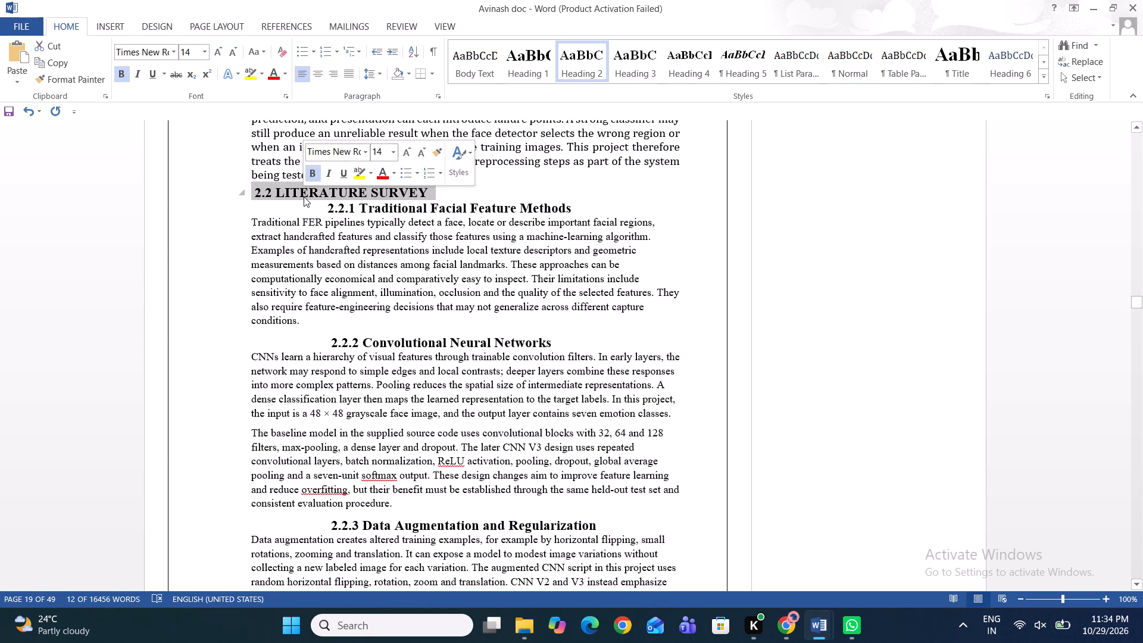
left_click(391, 154)
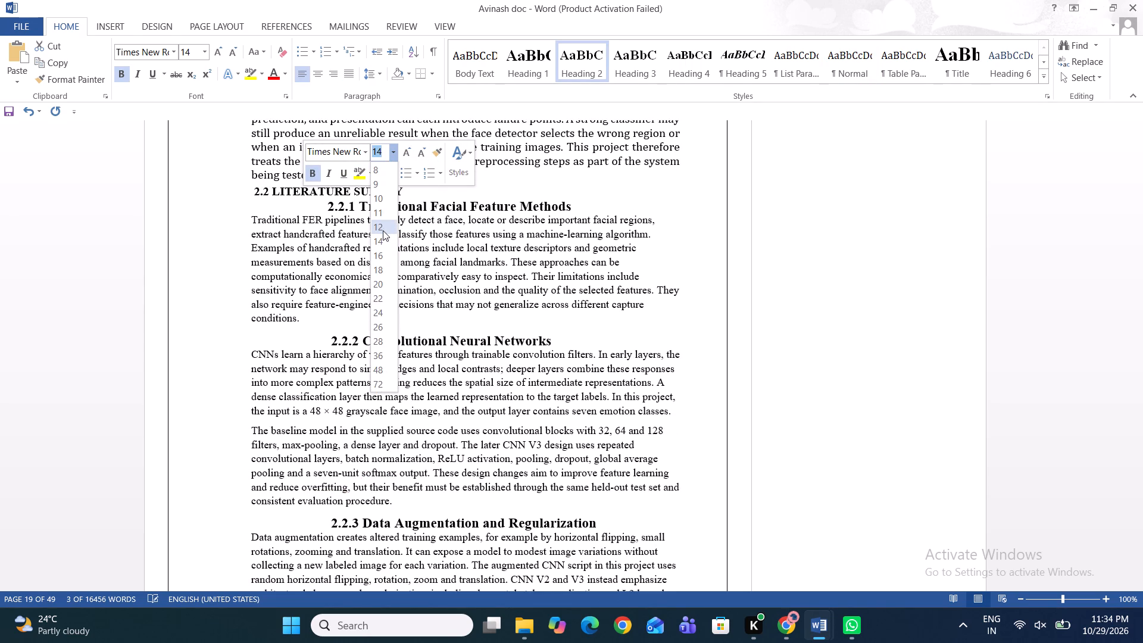
left_click(383, 230)
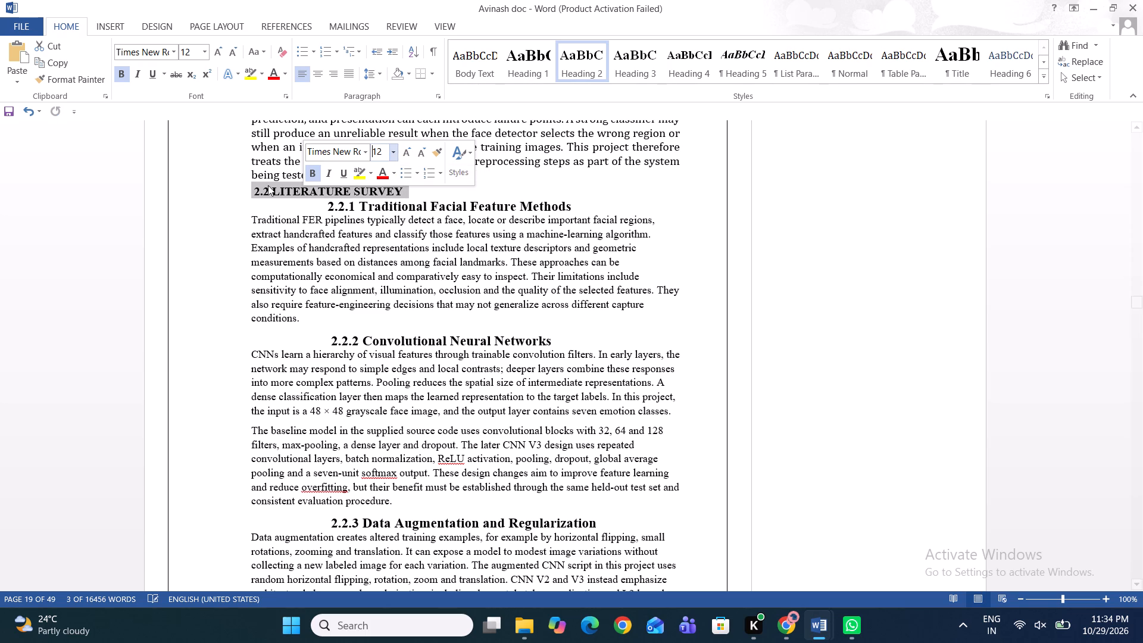
left_click(235, 189)
Check the font sizes of the Chapter 2 title and the 2.1 heading for comparison.
scroll(276, 186, "up", 2)
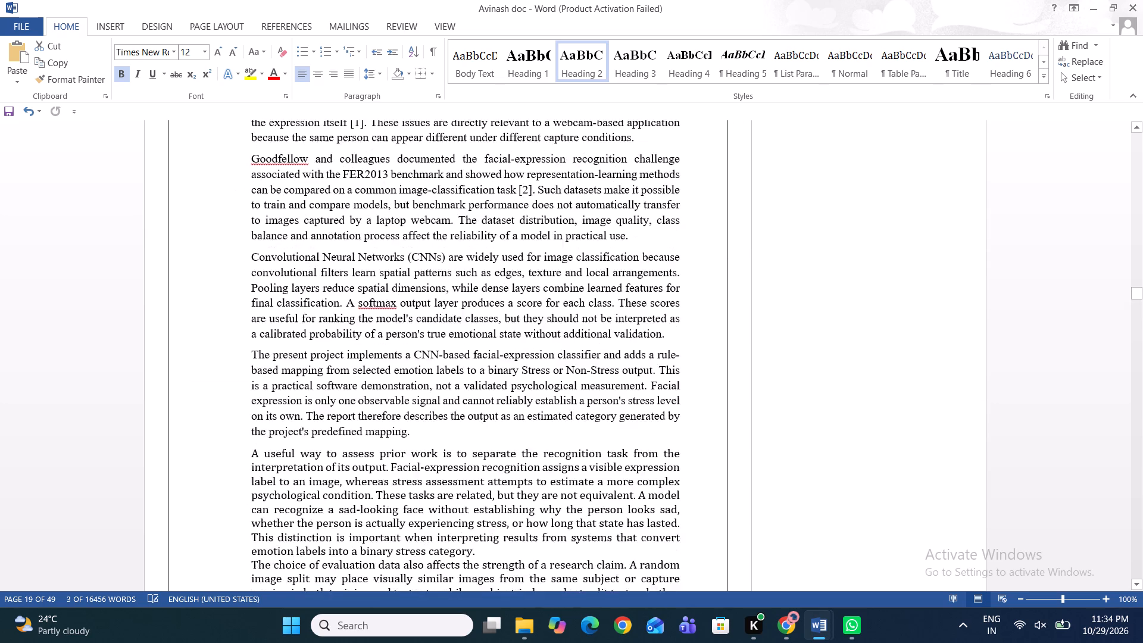
scroll(276, 186, "up", 4)
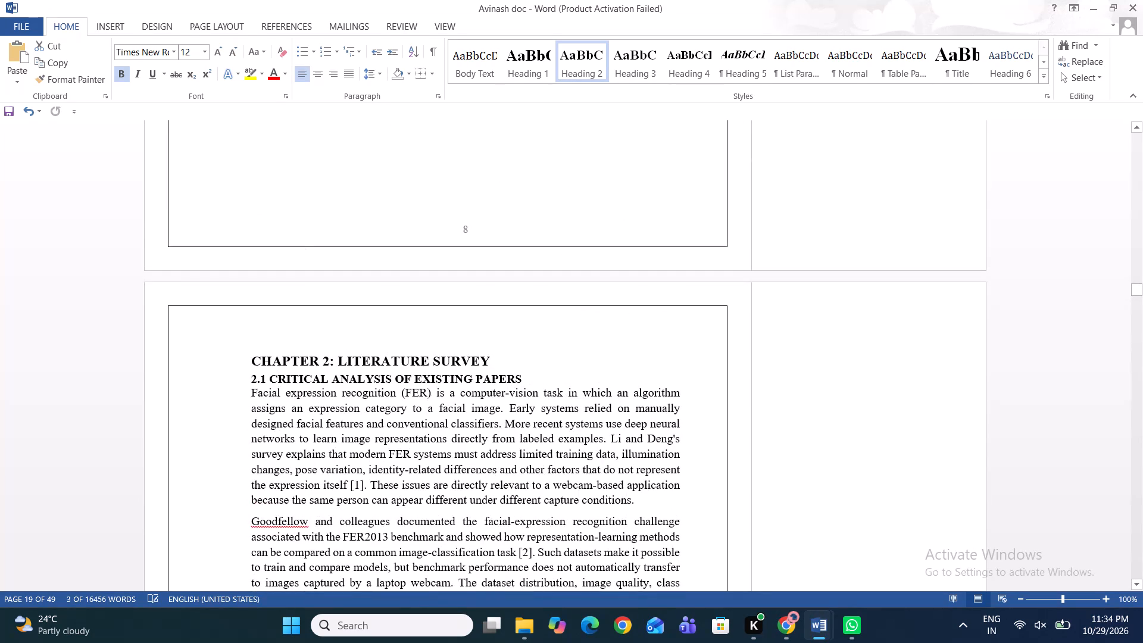
double_click(344, 380)
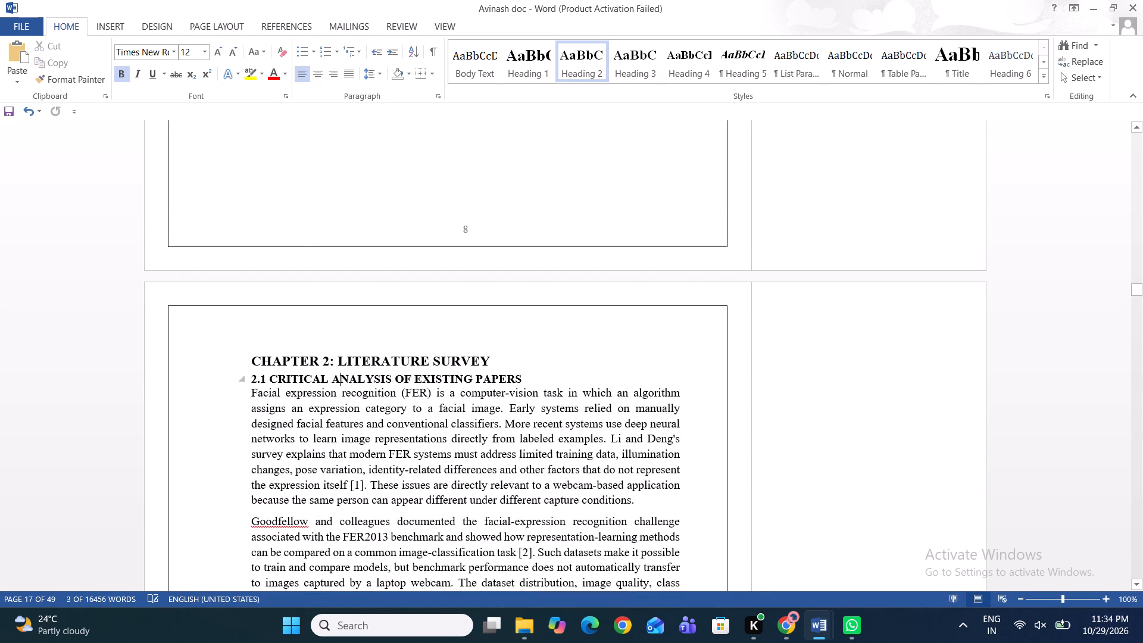
left_click(344, 380)
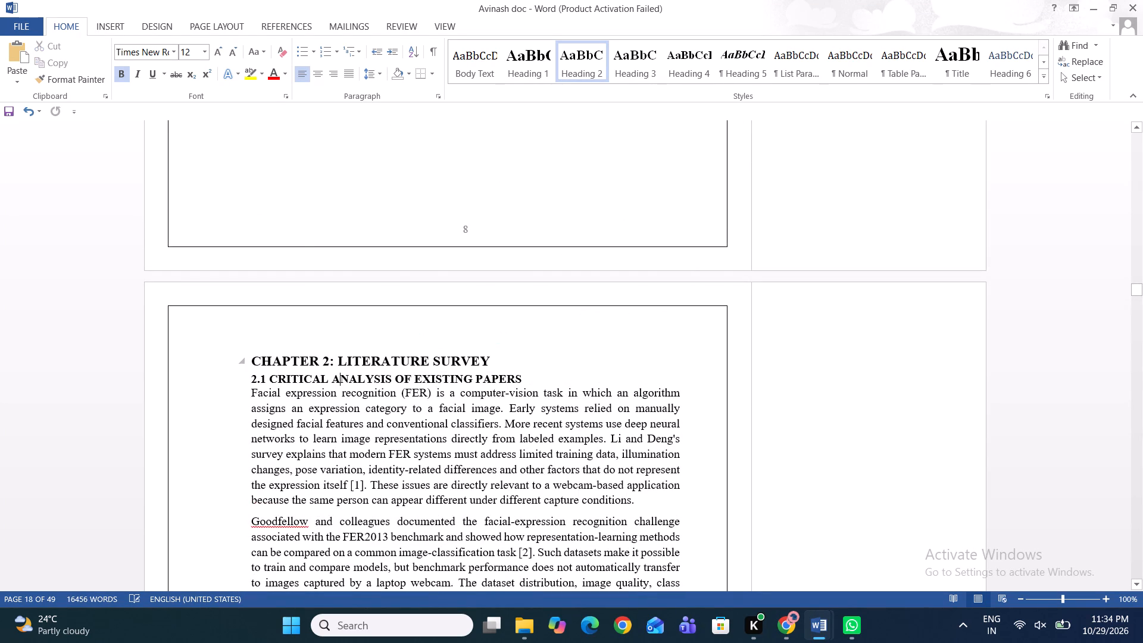
triple_click(349, 355)
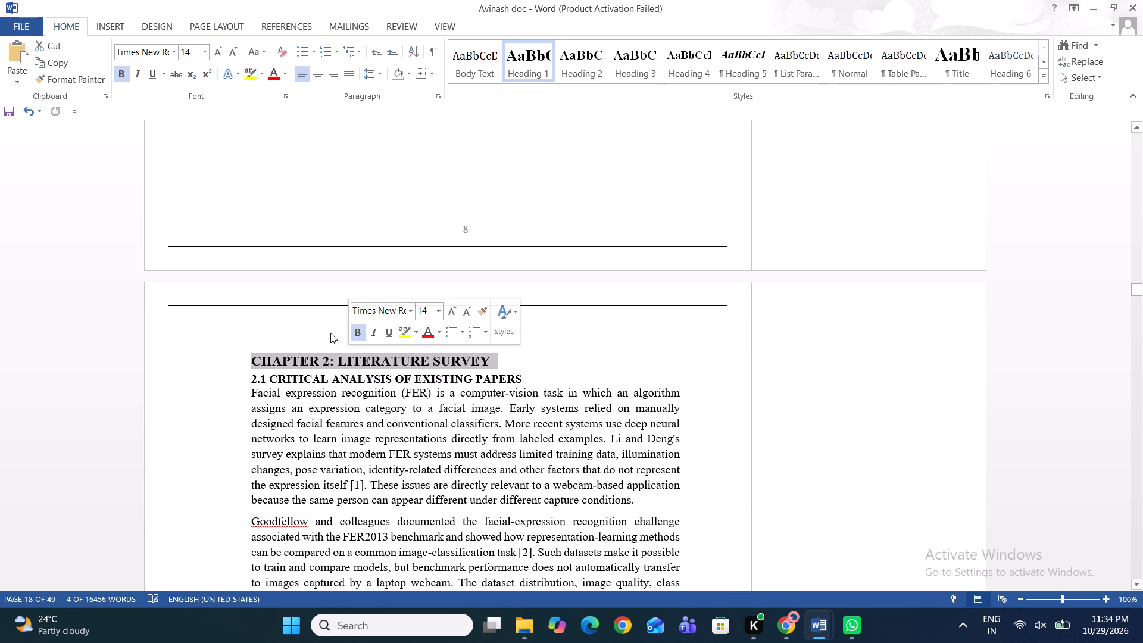
left_click(330, 333)
Set the 2.2.1 Traditional Facial Feature Methods heading to 12 pt.
scroll(330, 333, "down", 4)
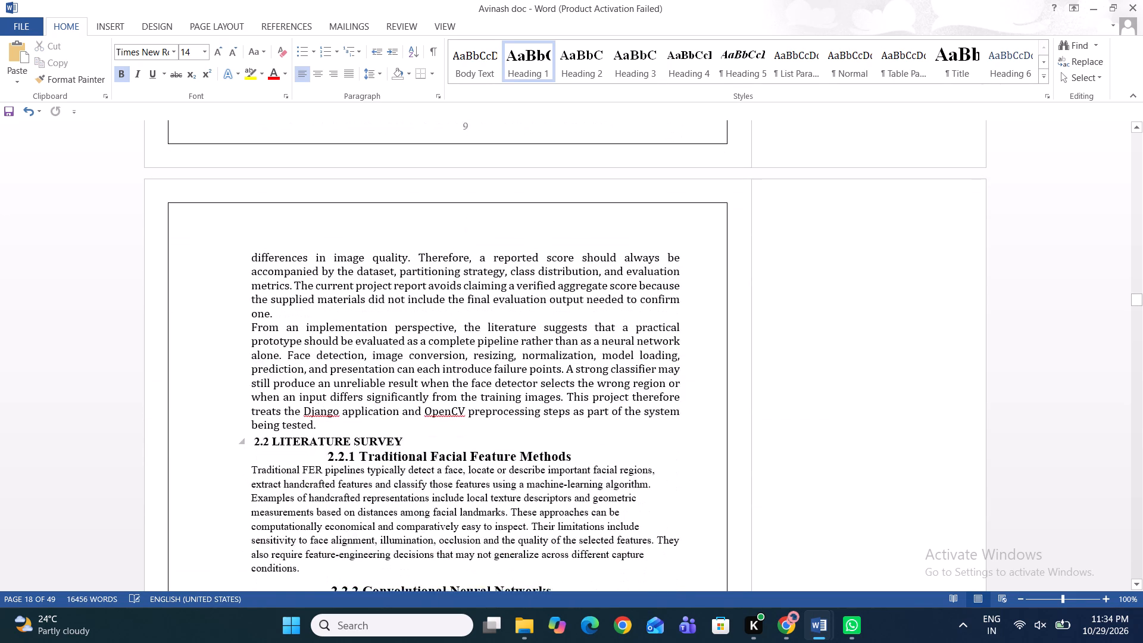
scroll(330, 333, "down", 2)
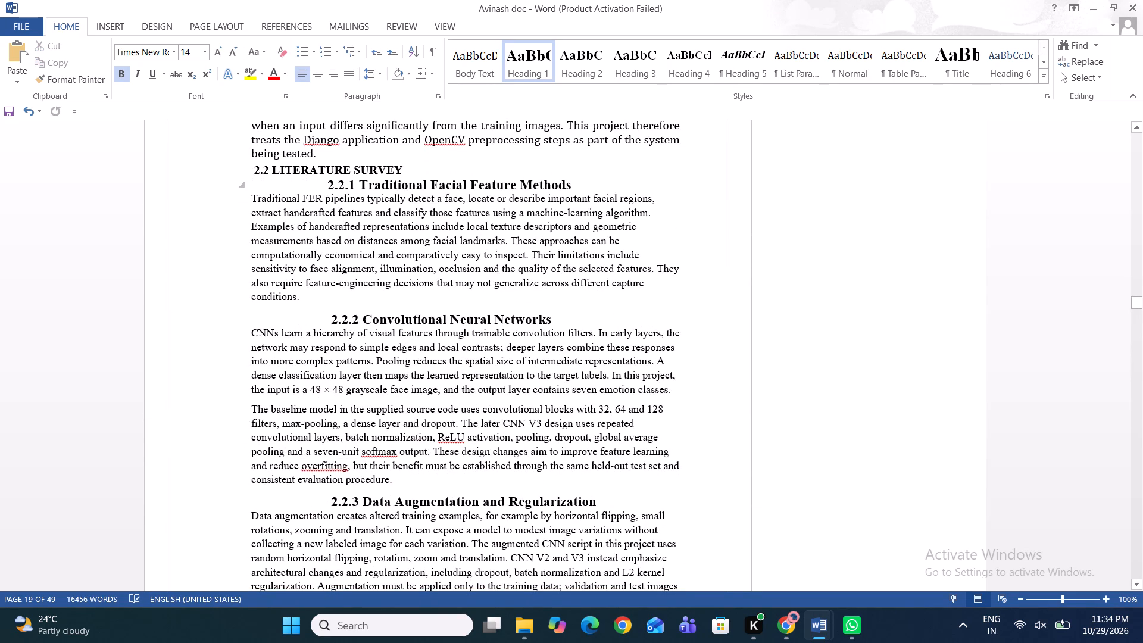
left_click(324, 182)
triple_click(332, 188)
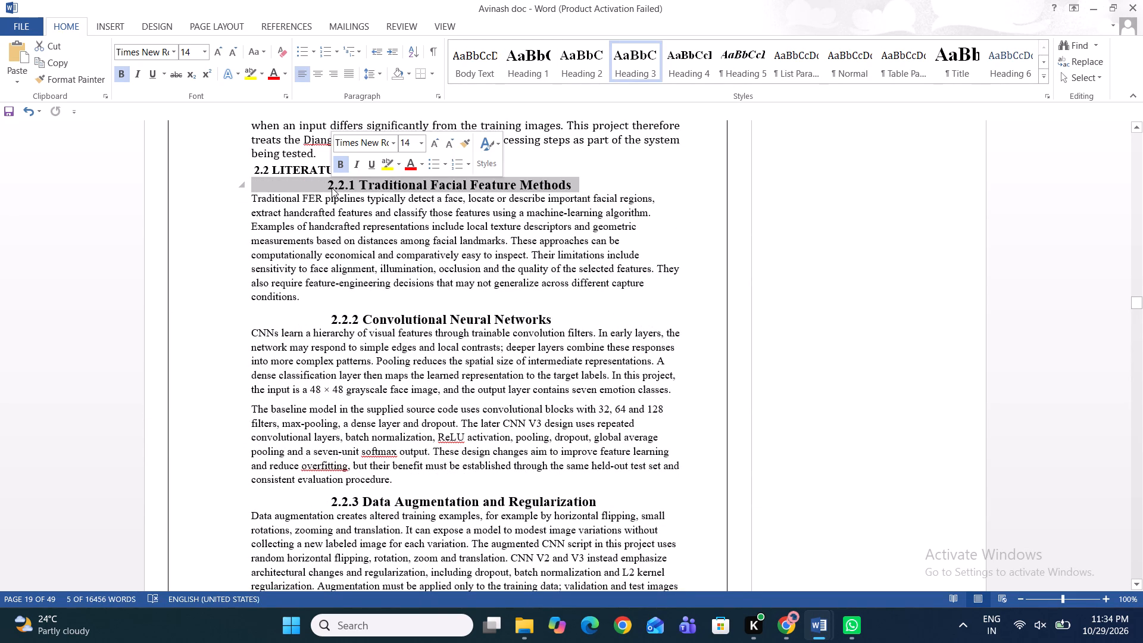
left_click(419, 146)
left_click(412, 214)
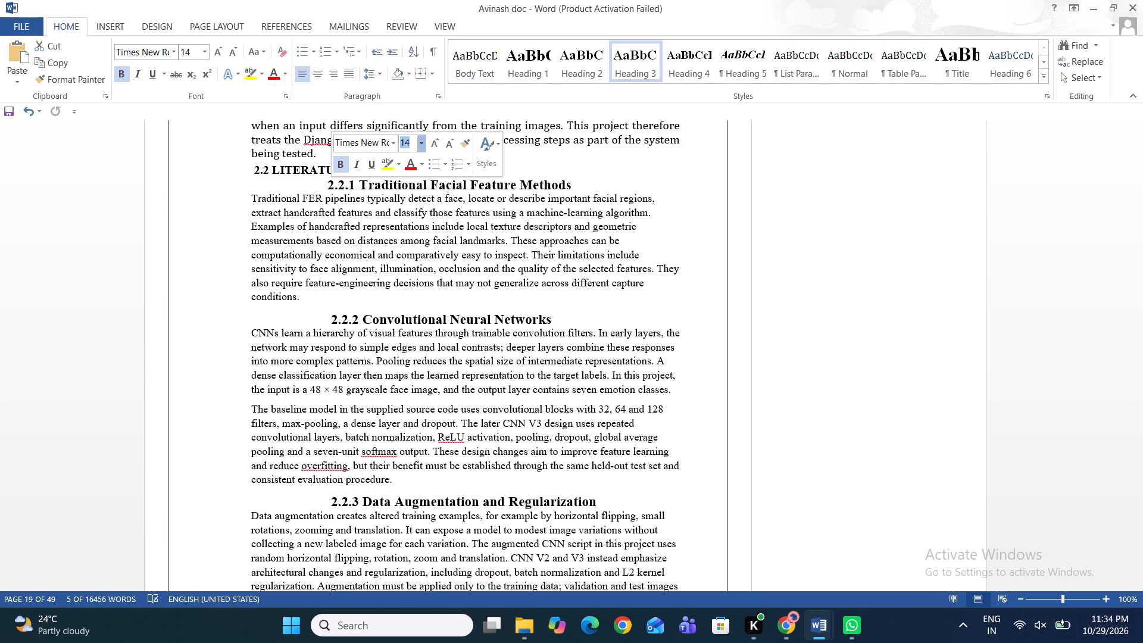
Remove the leading spaces before the 2.2.1 Traditional Facial Feature Methods heading so it lines up under the 2.2 heading.
left_click(316, 185)
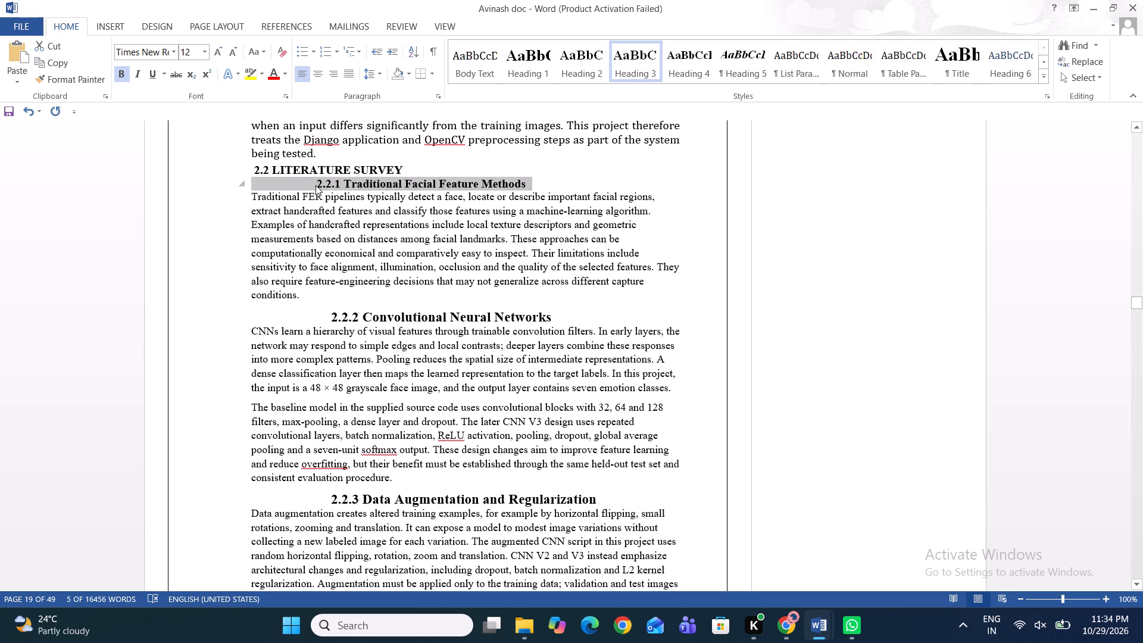
key("BackSpace")
key("BackSpace")
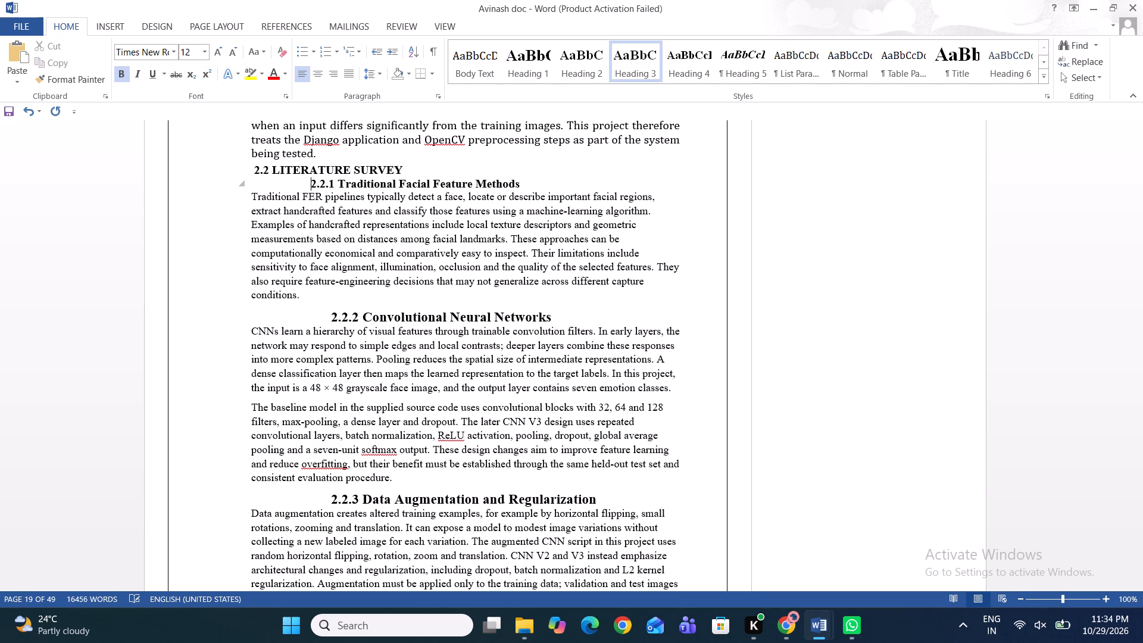
key("BackSpace")
key("BackSpace")
key("BackSpace")
key("BackSpace")
key("BackSpace")
key("BackSpace")
key("BackSpace")
key("BackSpace")
key("BackSpace")
key("BackSpace")
key("BackSpace")
key("BackSpace")
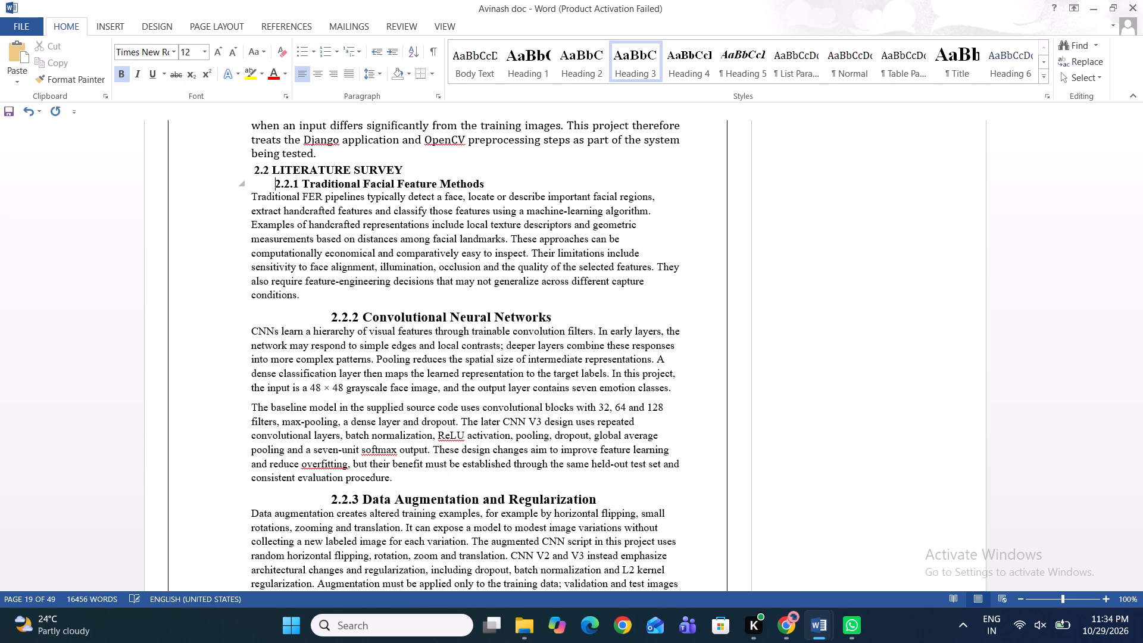
key("BackSpace")
key("BackSpace")
key("BackSpace")
key("BackSpace")
key("BackSpace")
key("BackSpace")
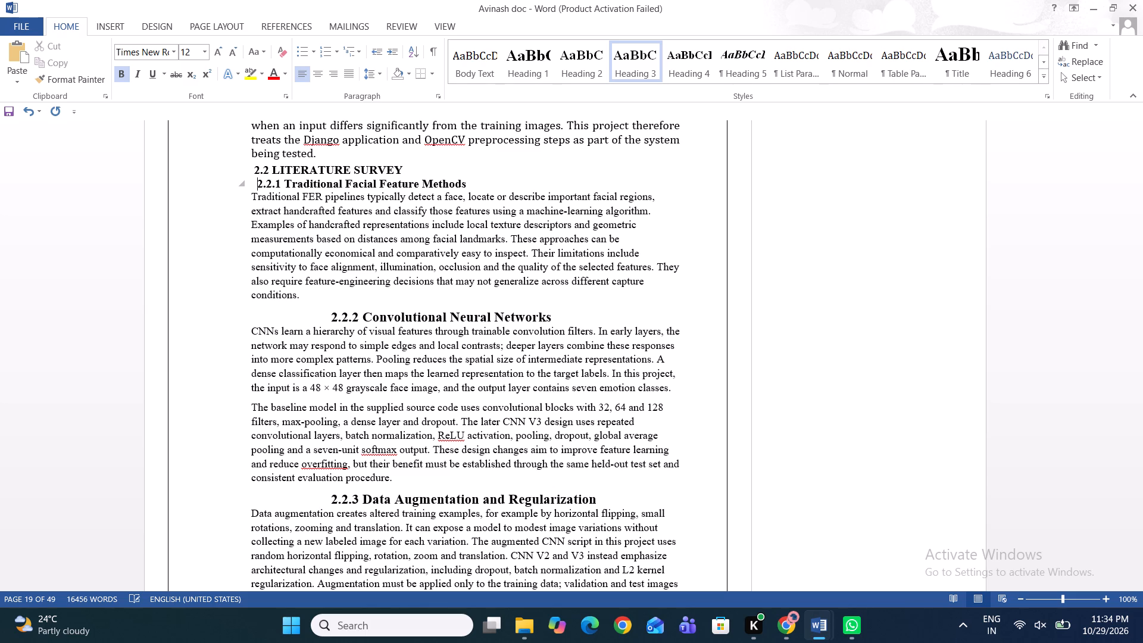
key("BackSpace")
Insert a blank line between the 2.2.1 Traditional Facial Feature Methods heading and its paragraph.
scroll(326, 174, "up", 3)
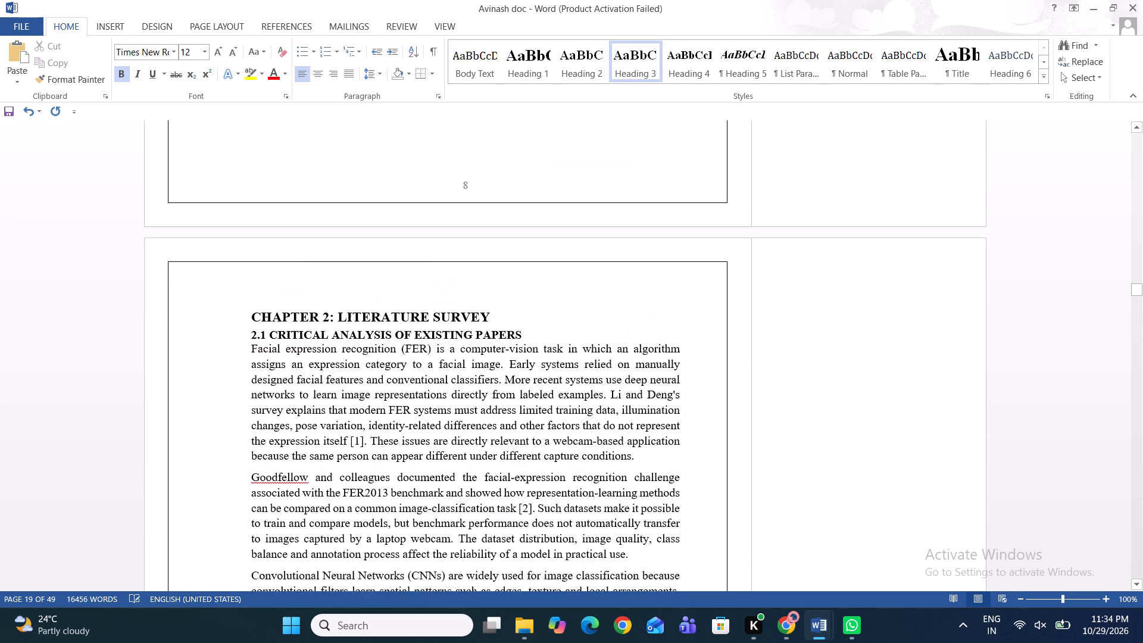
scroll(326, 174, "up", 7)
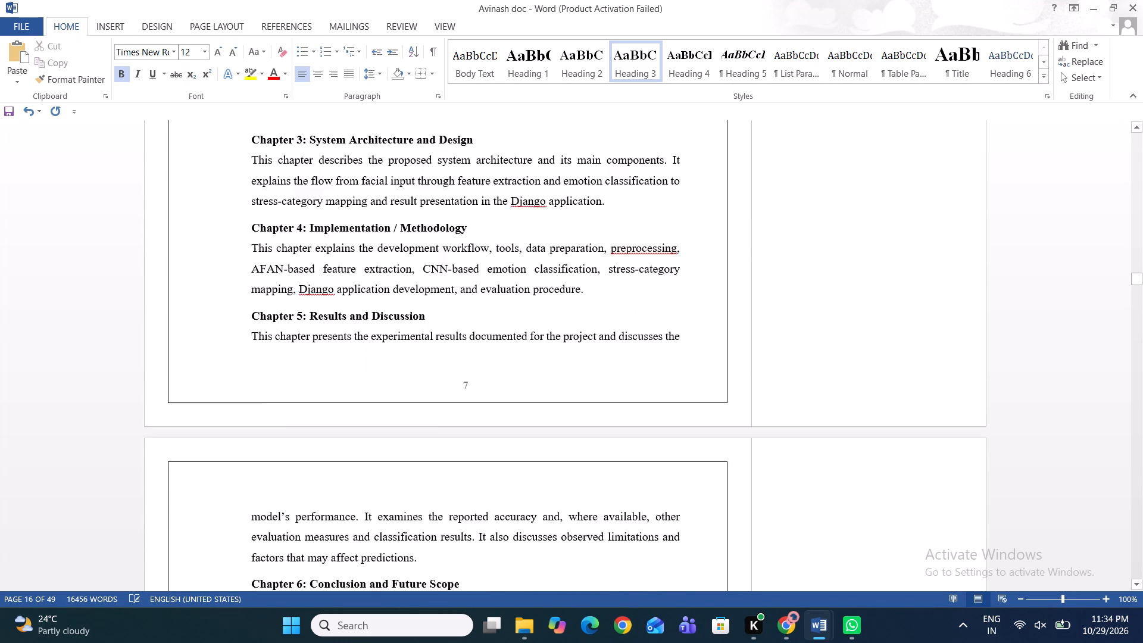
scroll(326, 174, "up", 1)
scroll(326, 174, "down", 5)
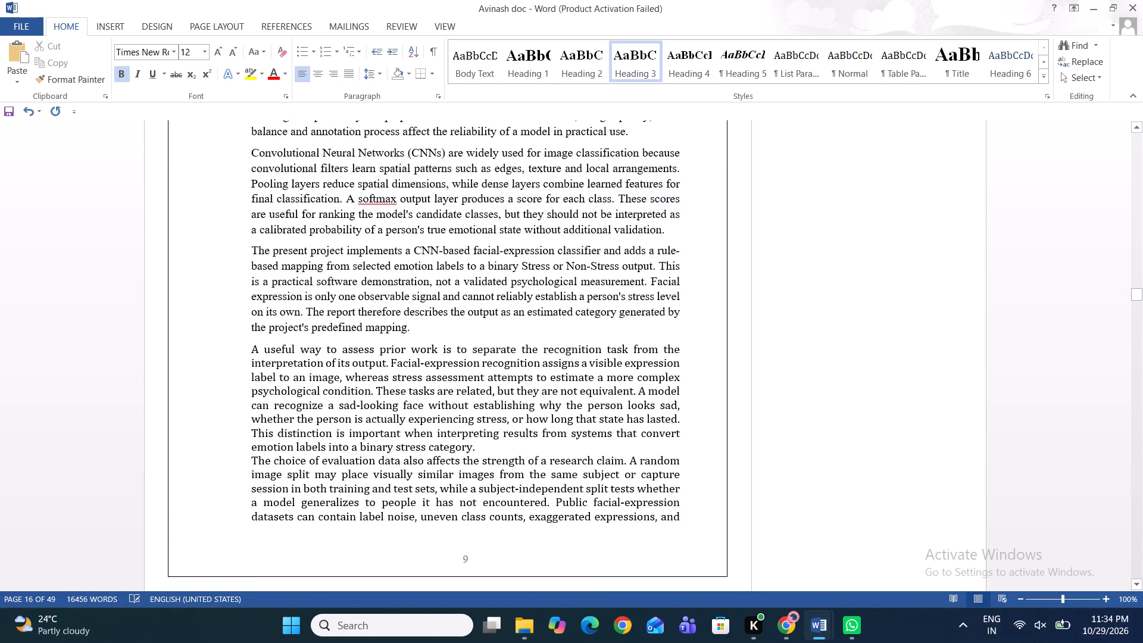
scroll(326, 174, "down", 6)
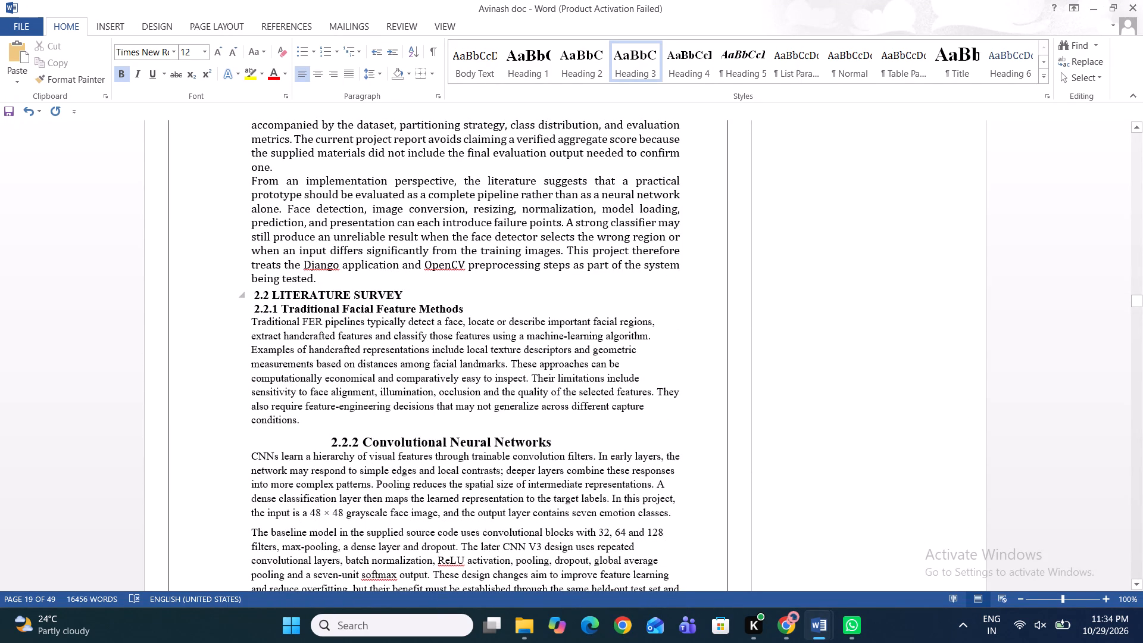
left_click(470, 307)
key("Return")
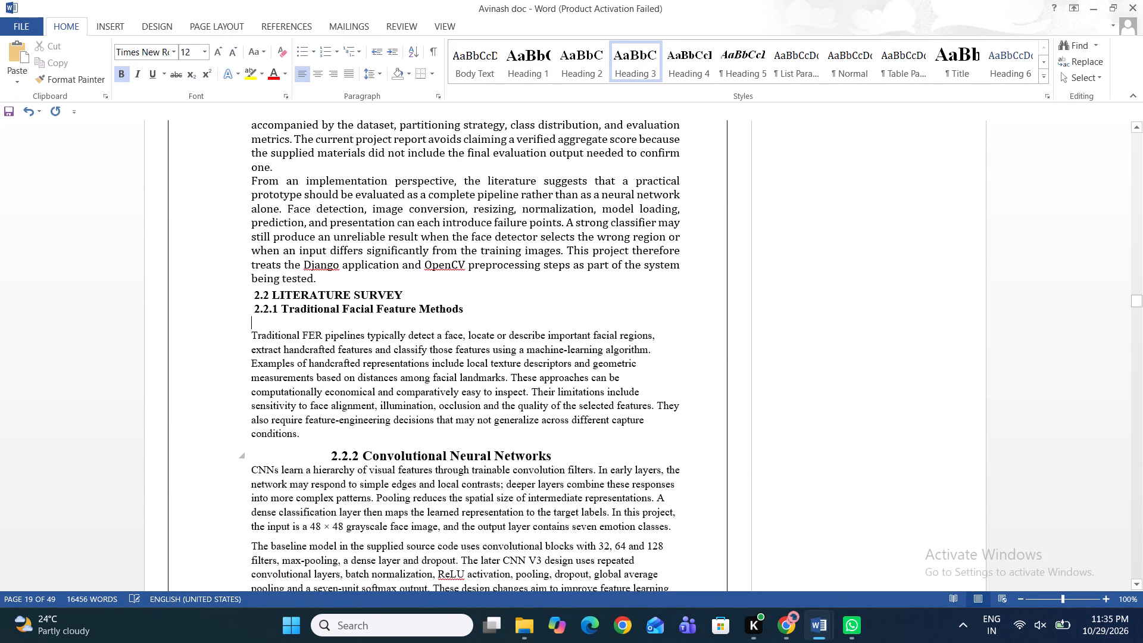
Set the paragraph under the 2.2.1 heading to 12 pt and justify it.
left_click_drag(305, 436, 243, 338)
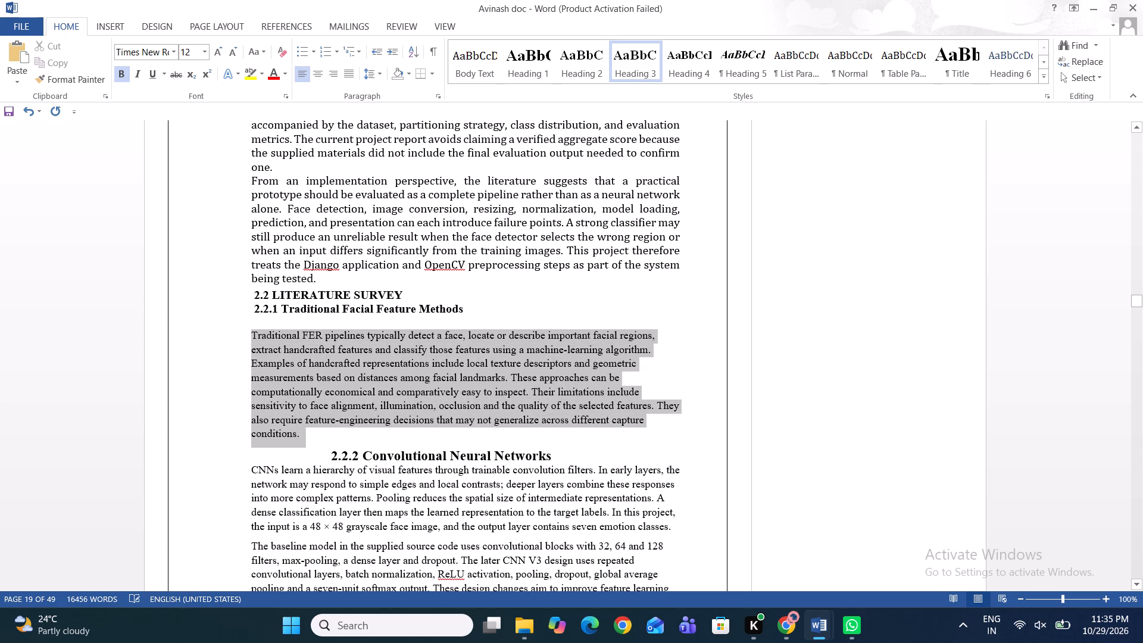
left_click_drag(243, 338, 242, 335)
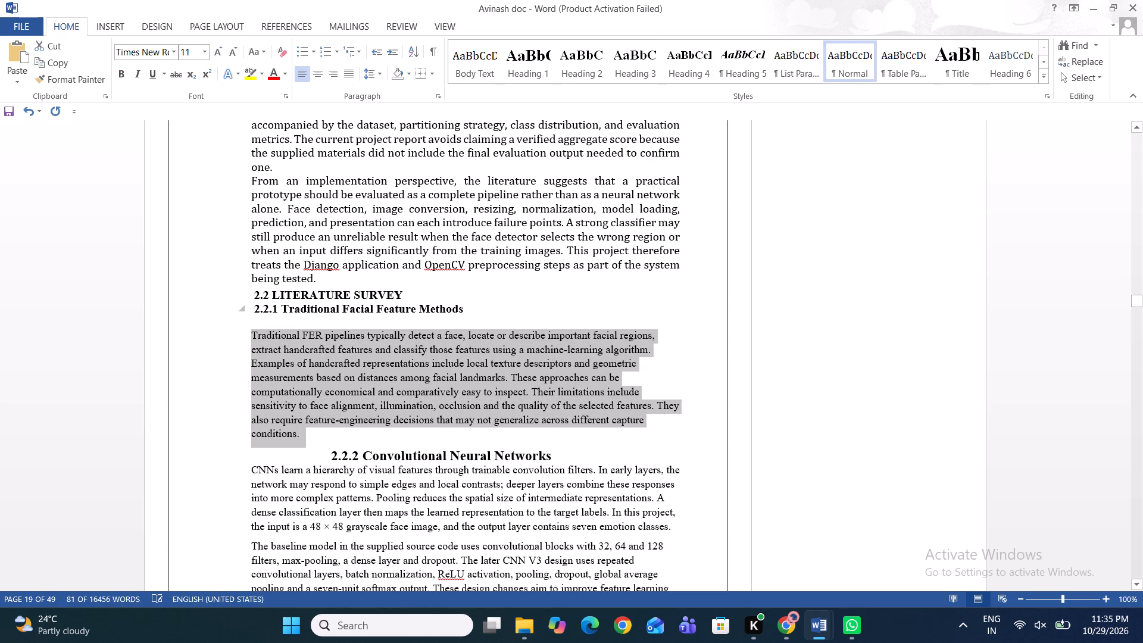
left_click(205, 48)
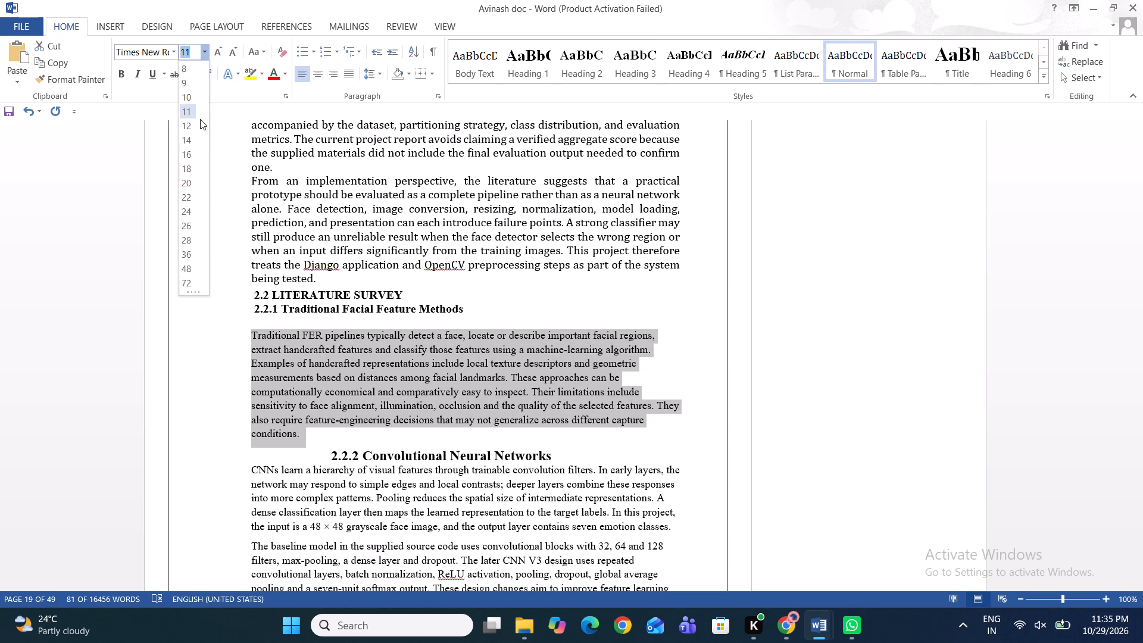
left_click(194, 127)
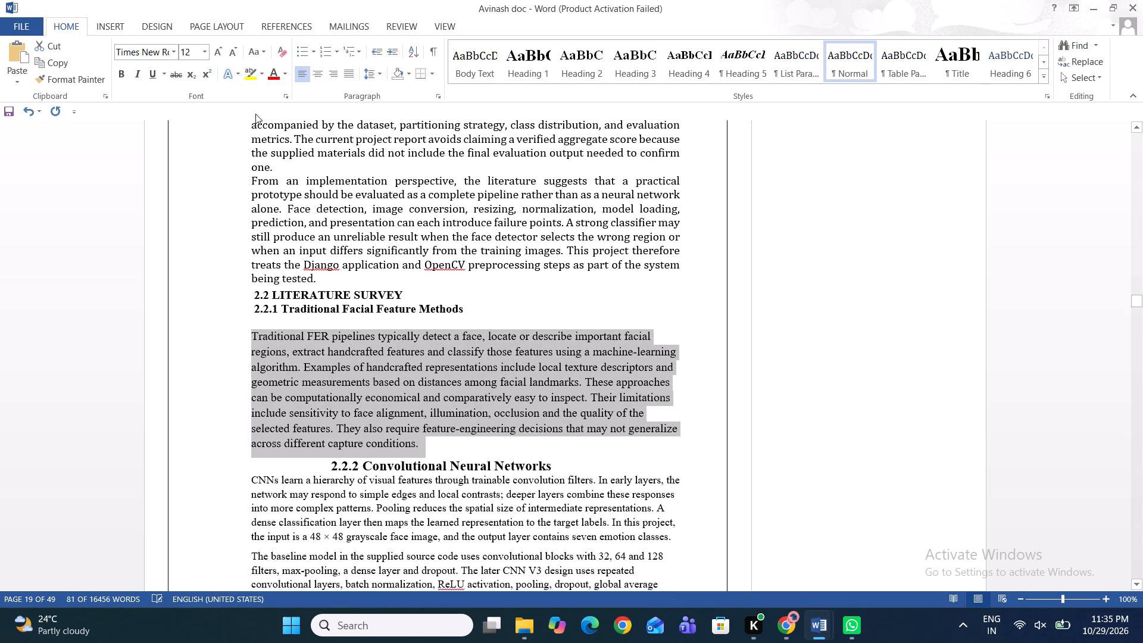
left_click(349, 70)
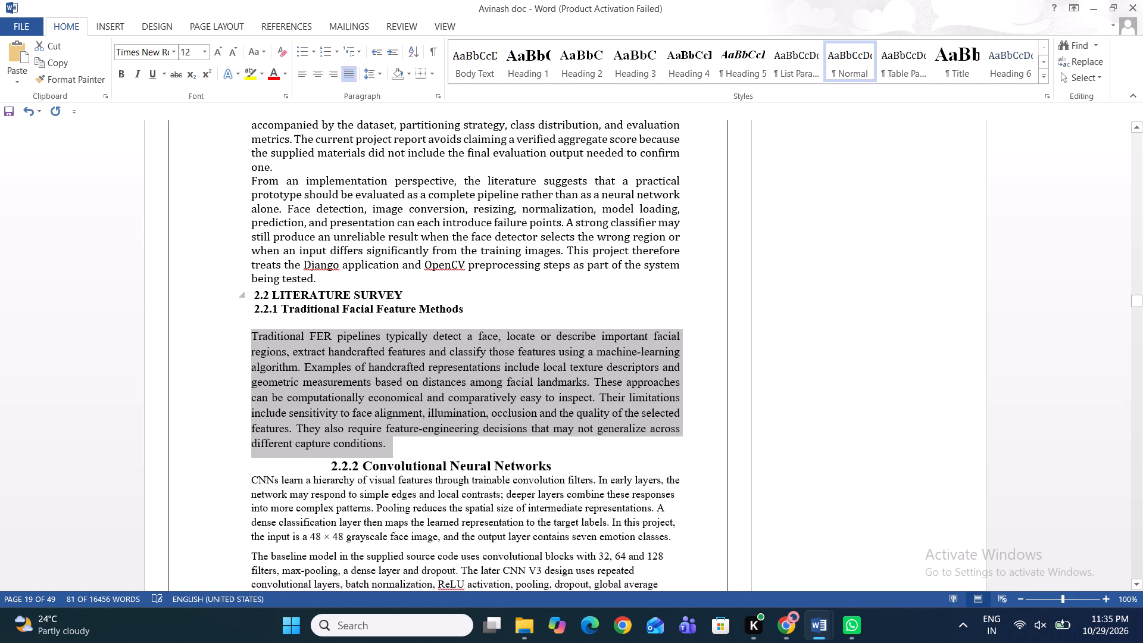
left_click(460, 292)
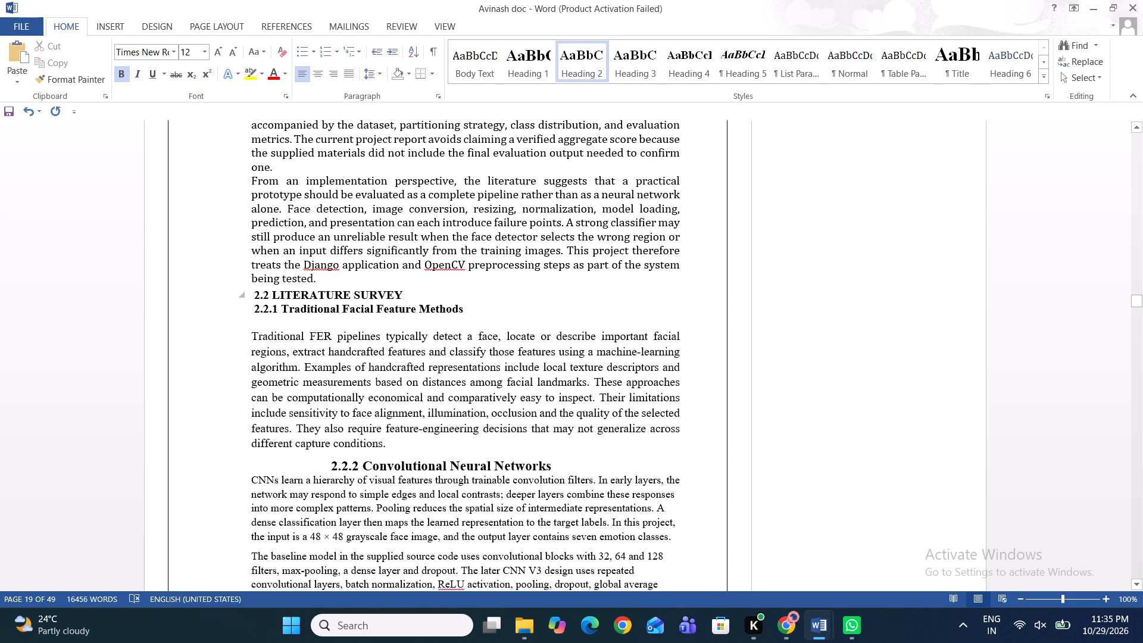
Compare the font size of the 1.6 REPORT ORGANIZATION heading with that of the 2.1 CRITICAL ANALYSIS OF EXISTING PAPERS heading.
scroll(453, 293, "up", 9)
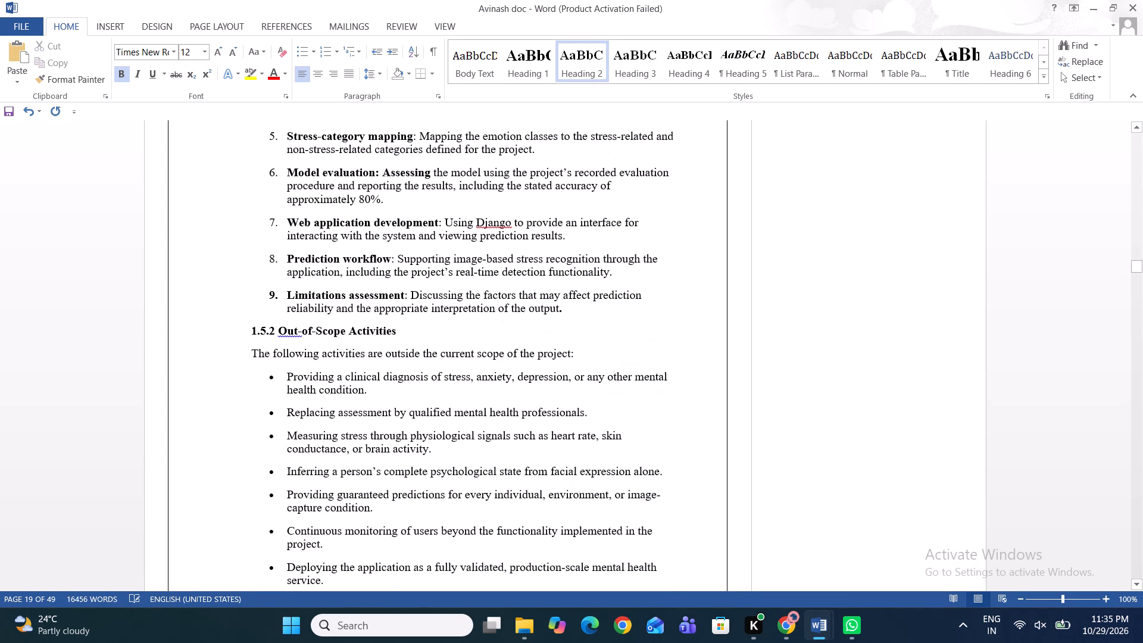
scroll(453, 293, "up", 2)
scroll(453, 293, "down", 2)
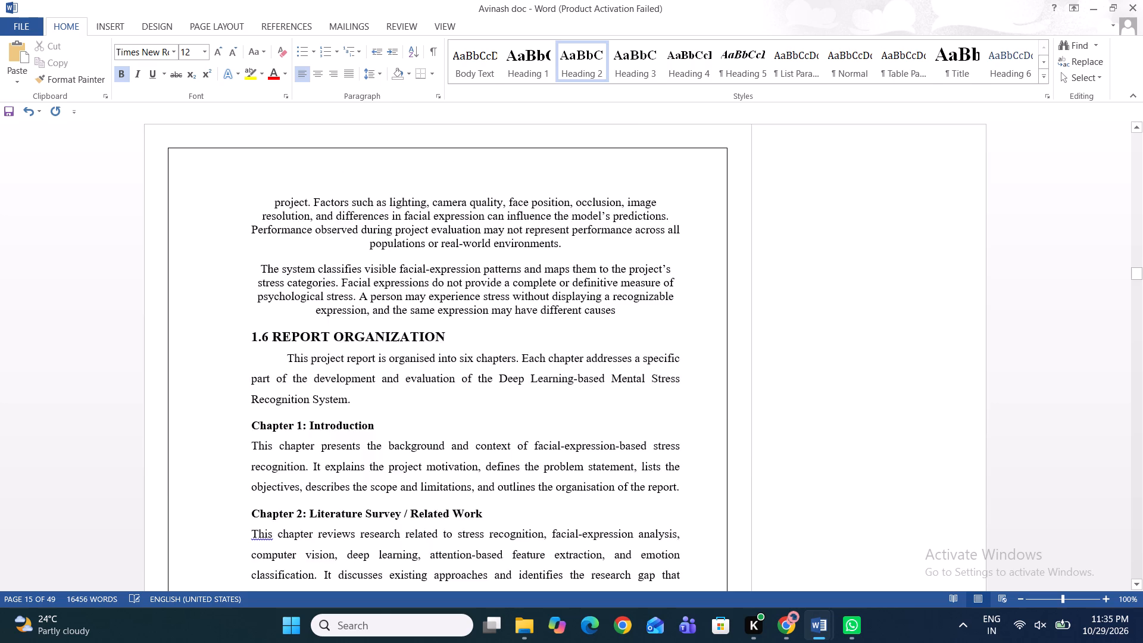
scroll(453, 293, "down", 1)
scroll(453, 293, "up", 3)
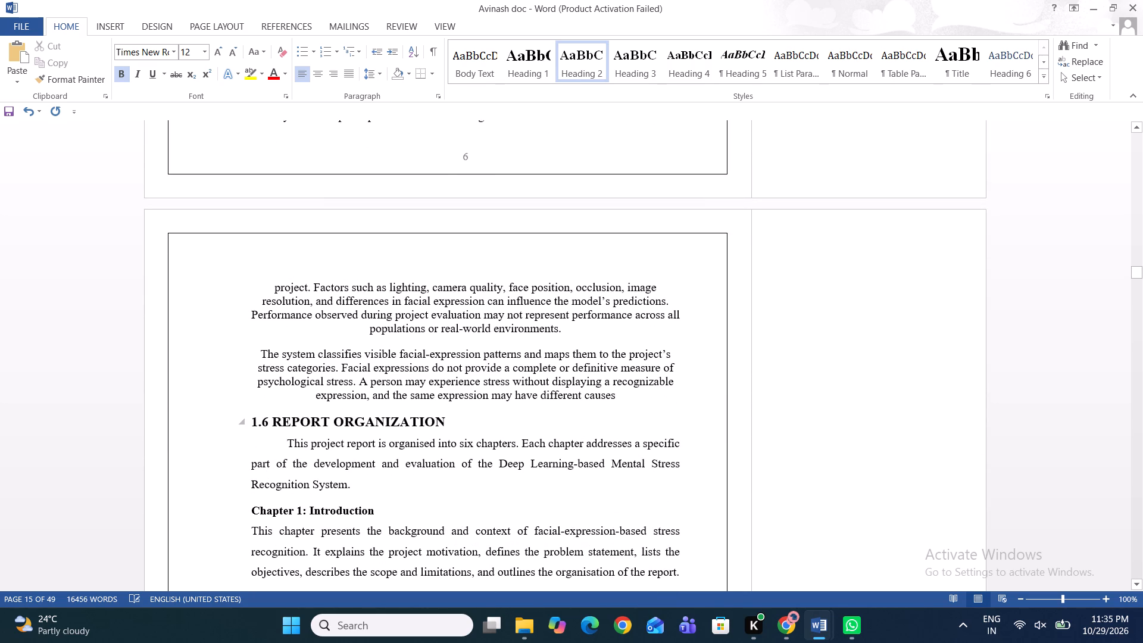
triple_click(391, 417)
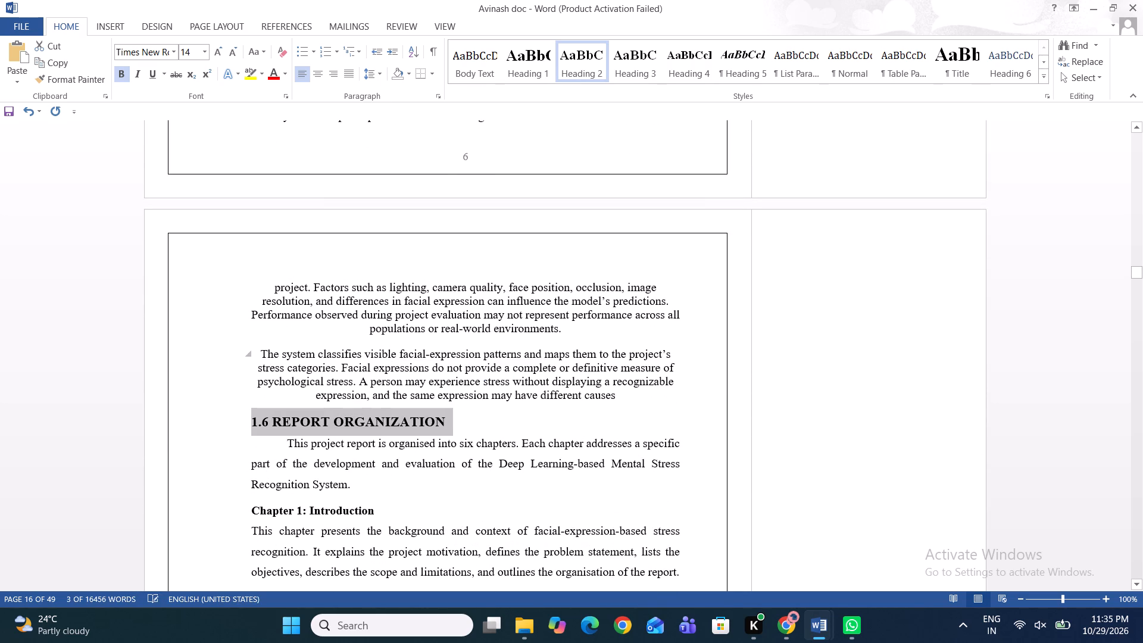
left_click(224, 378)
scroll(224, 378, "down", 2)
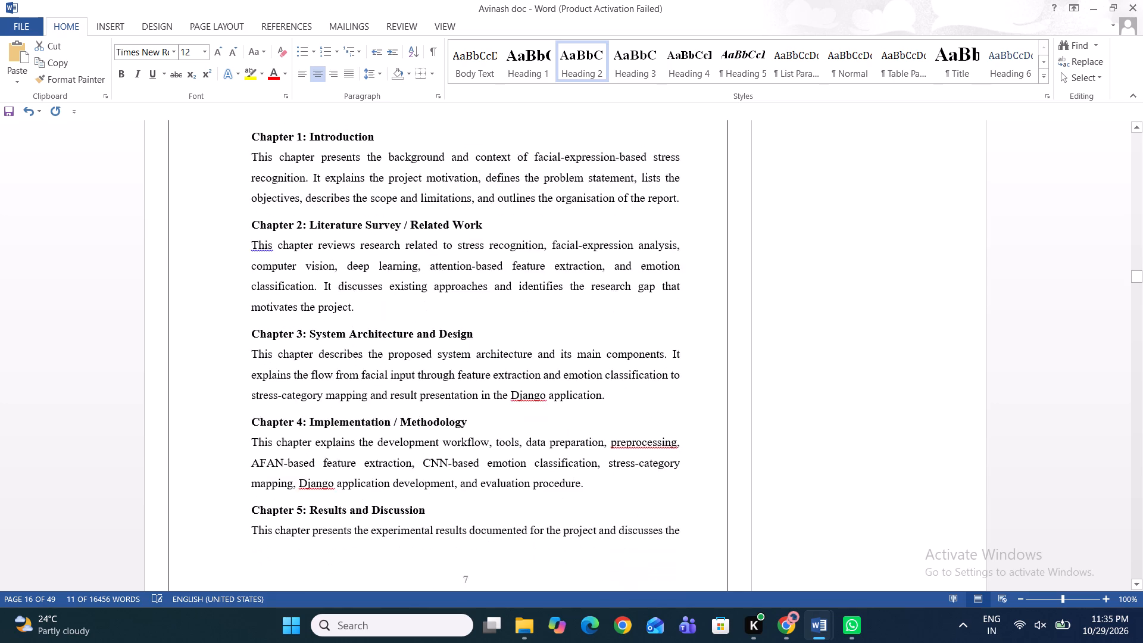
scroll(224, 378, "down", 7)
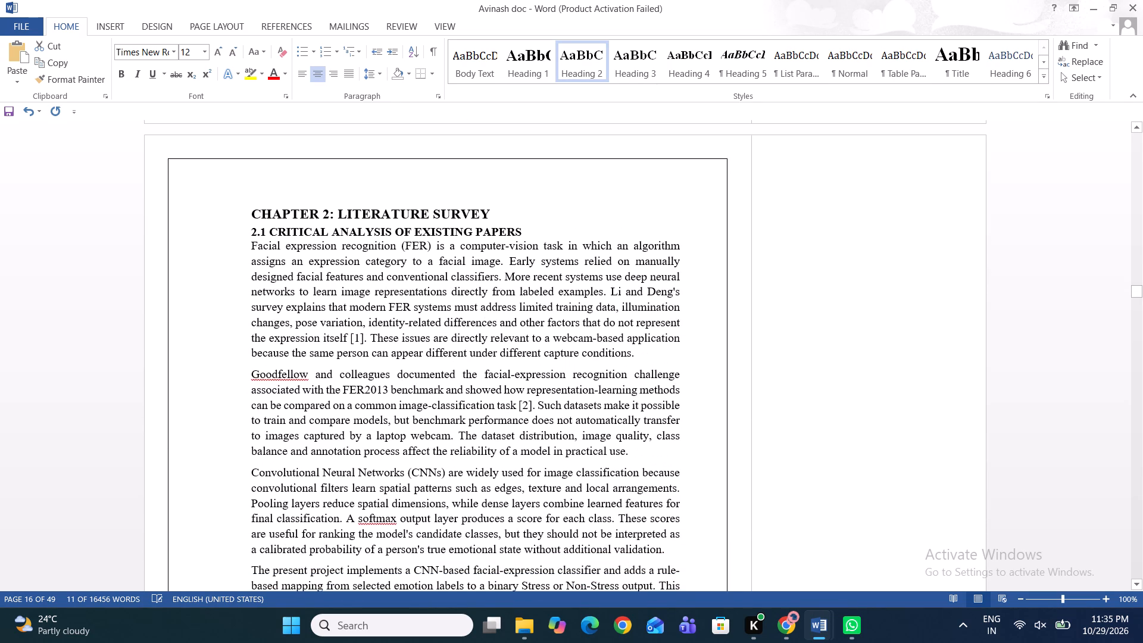
triple_click(310, 226)
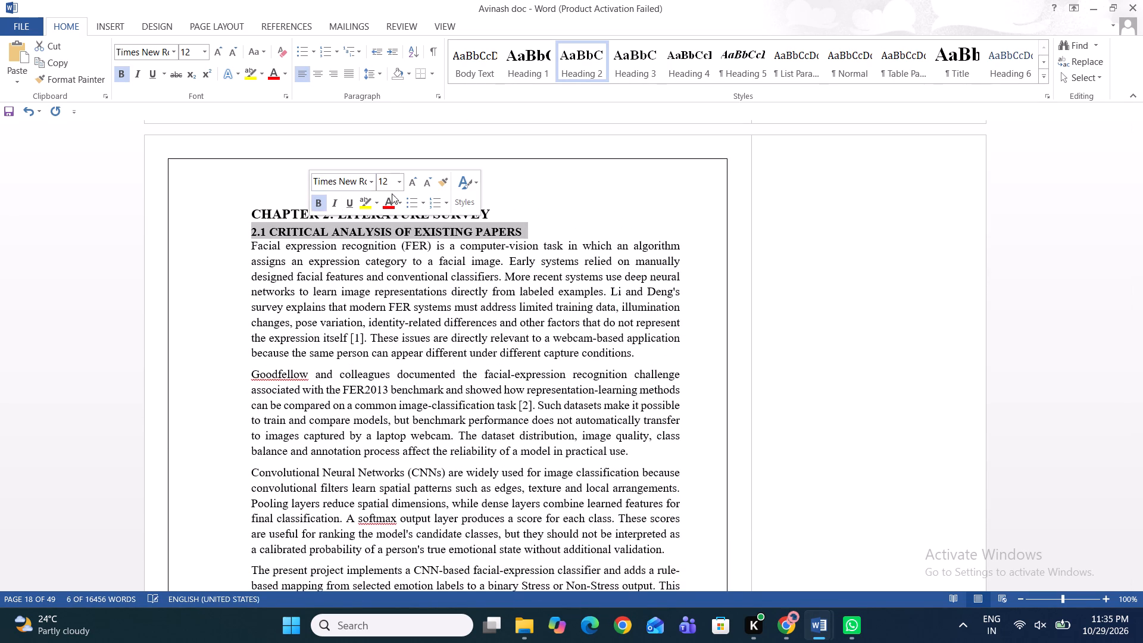
left_click(269, 179)
Check the size and alignment of the CHAPTER 1: INTRODUCTION title and the 1.1 BACKGROUND & CONTEXT heading.
scroll(269, 179, "up", 11)
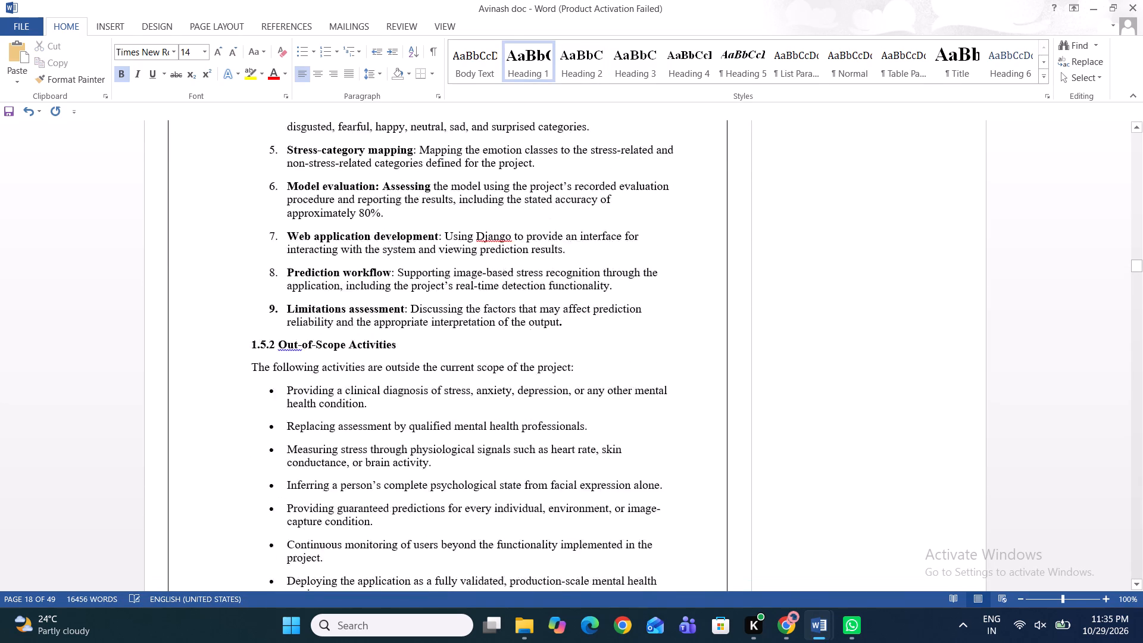
scroll(269, 179, "up", 9)
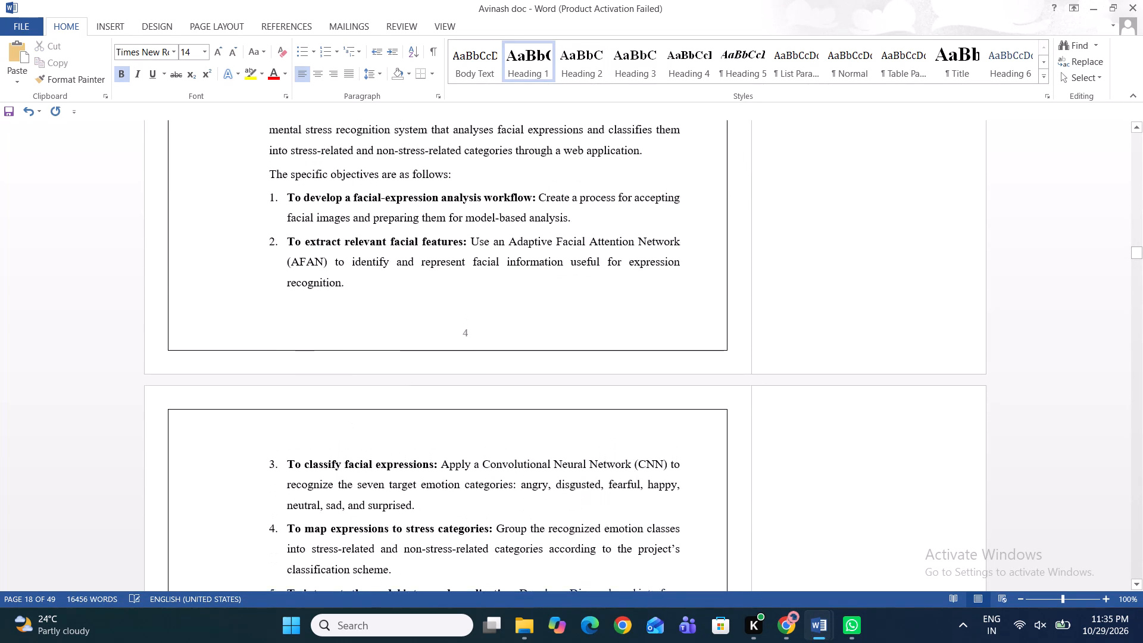
scroll(269, 179, "up", 6)
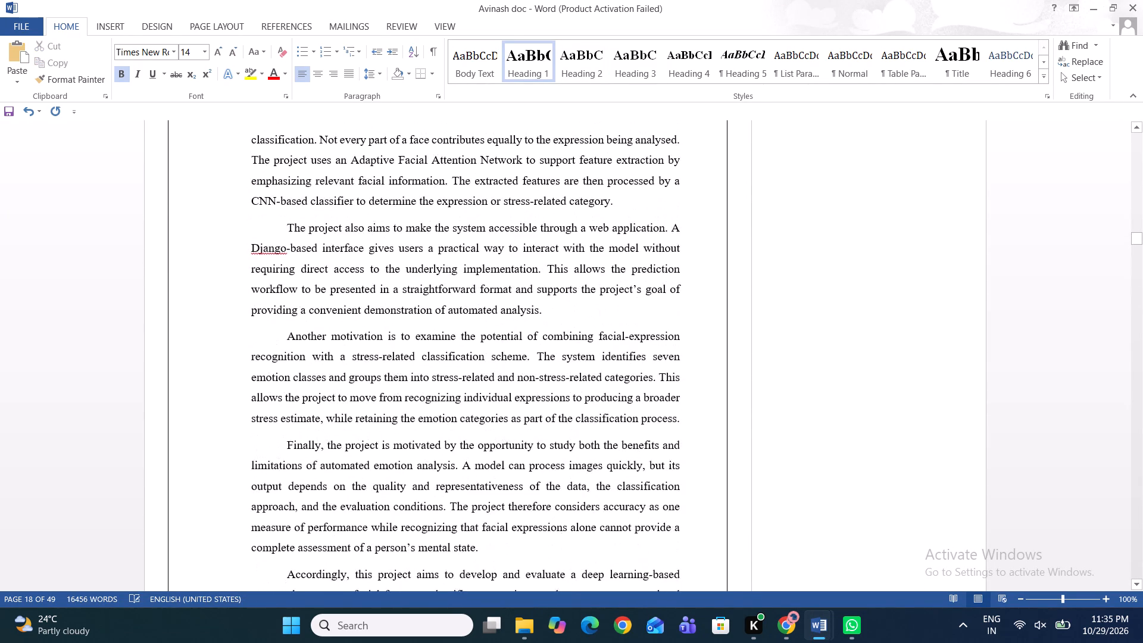
scroll(269, 179, "up", 6)
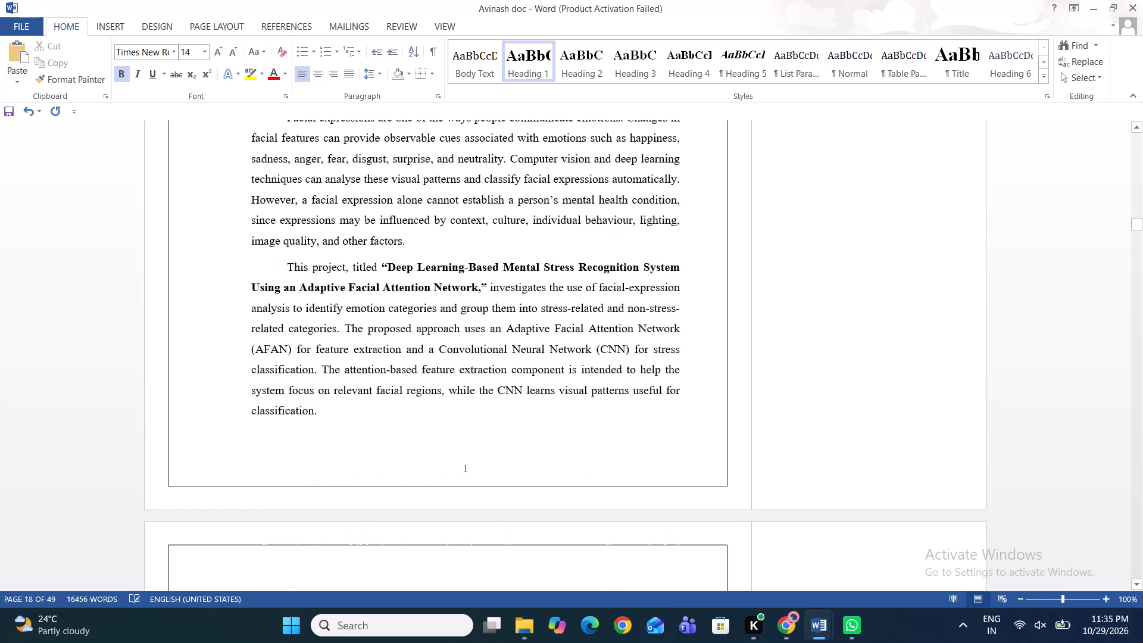
scroll(269, 179, "up", 4)
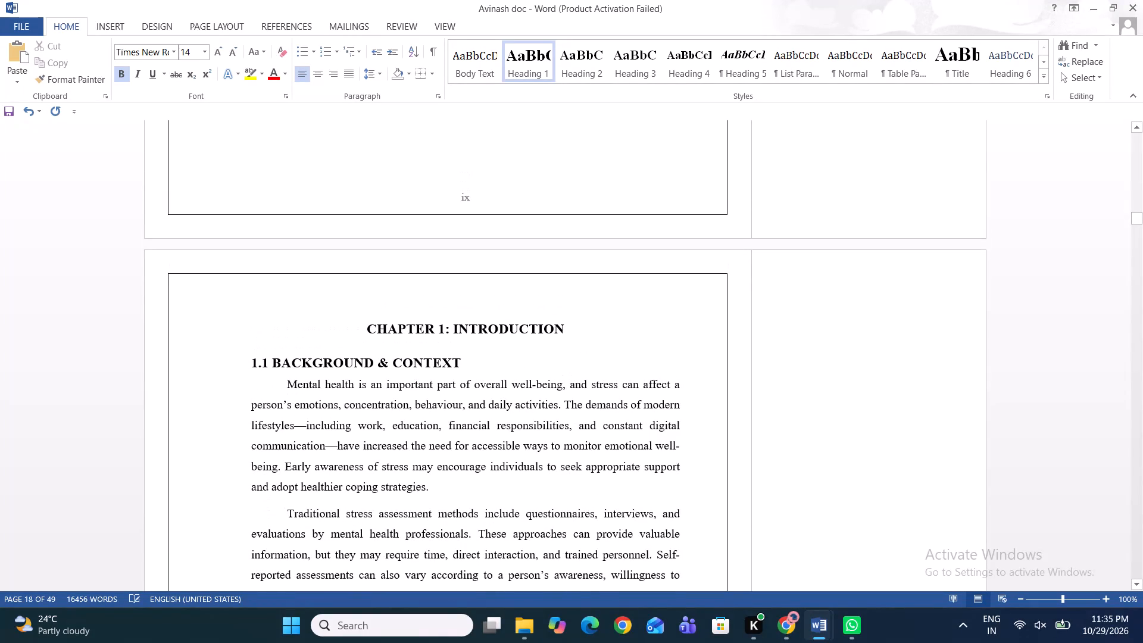
triple_click(423, 330)
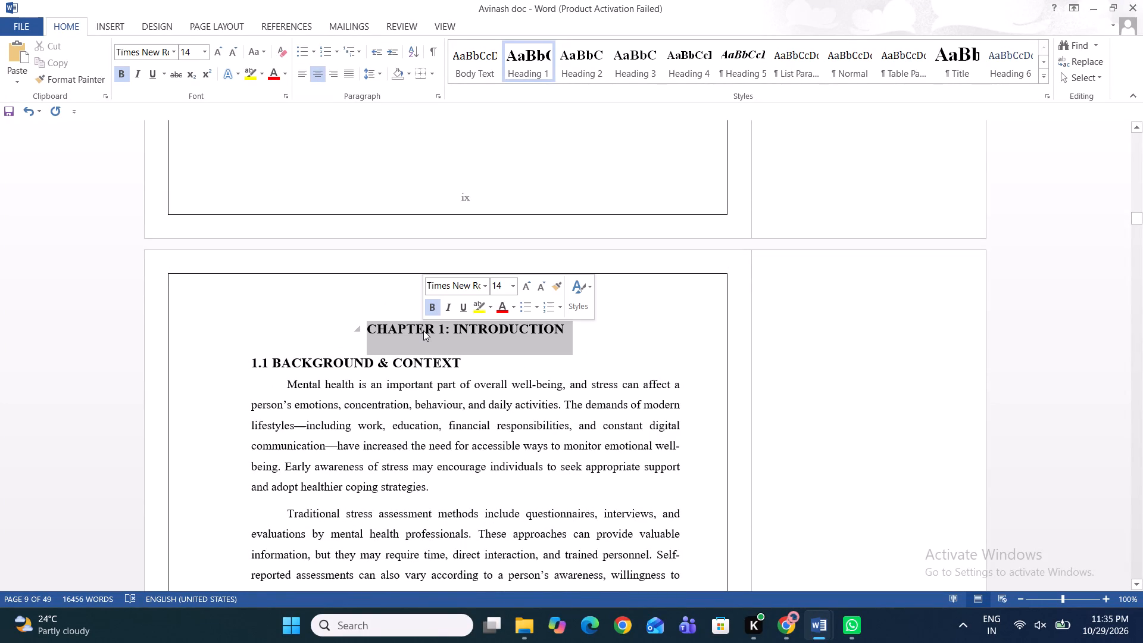
left_click(361, 313)
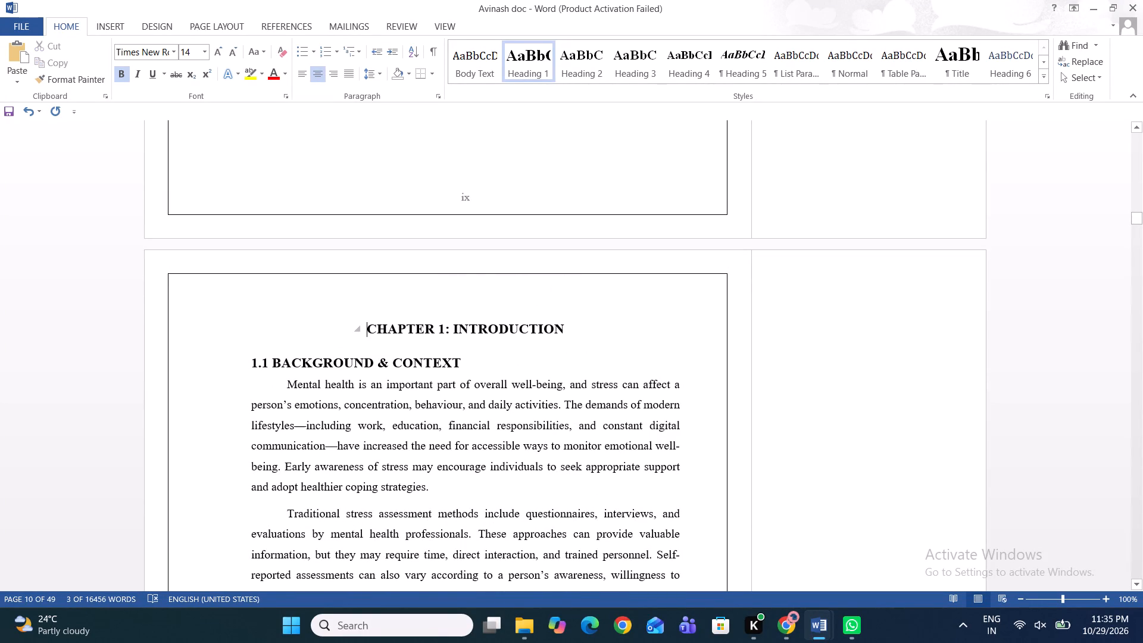
triple_click(355, 357)
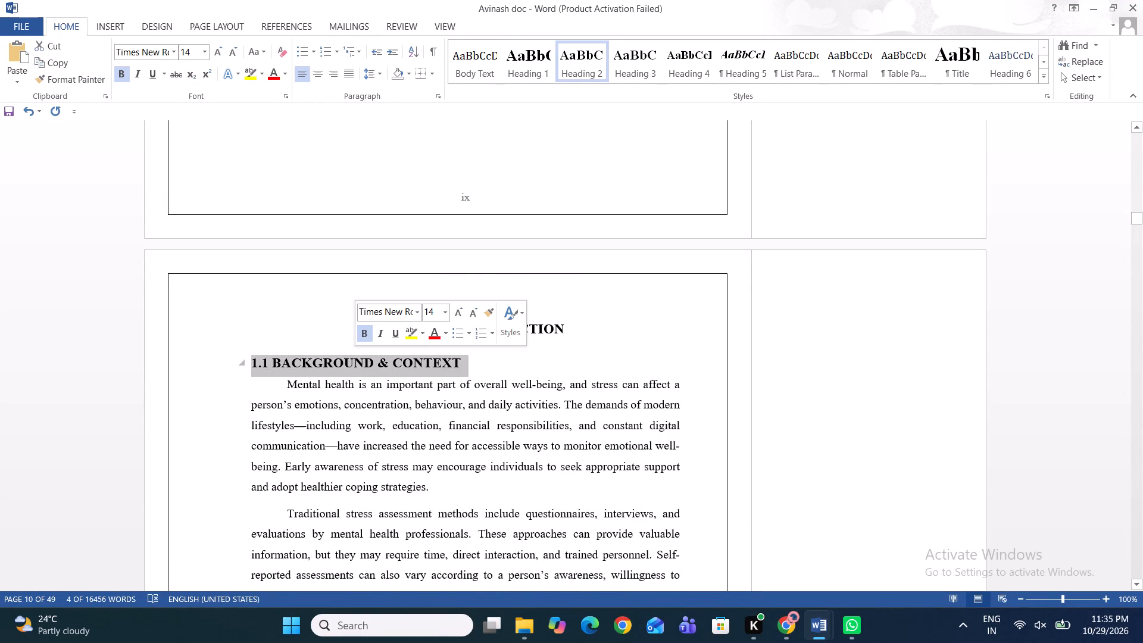
left_click(299, 308)
Center the CHAPTER 2: LITERATURE SURVEY title to match the Chapter 1 title.
scroll(299, 308, "down", 17)
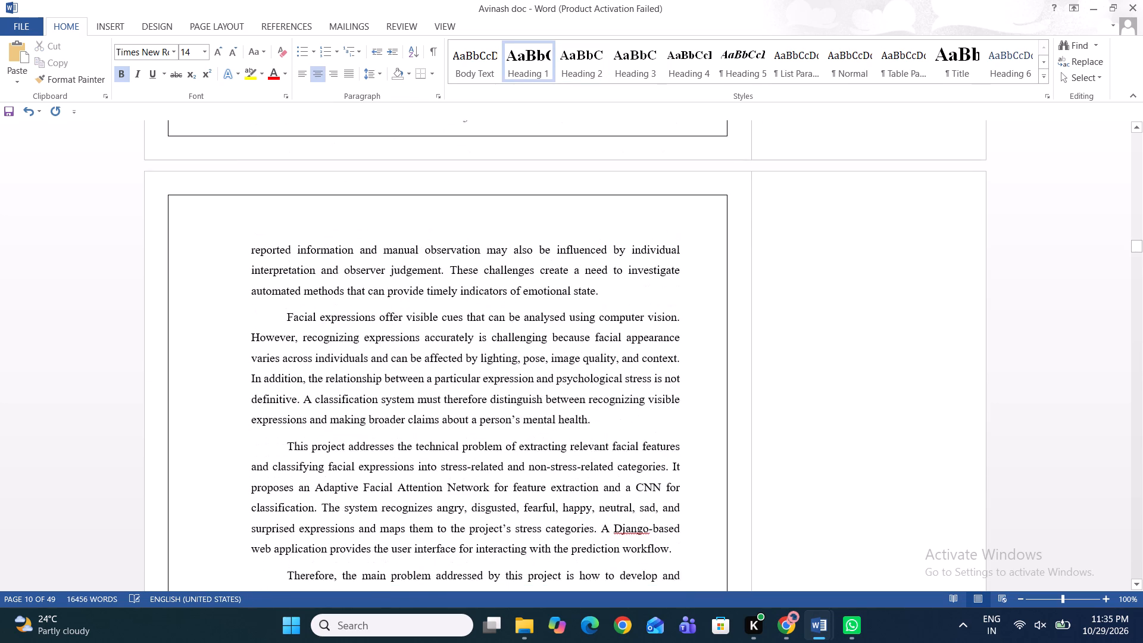
scroll(299, 308, "down", 4)
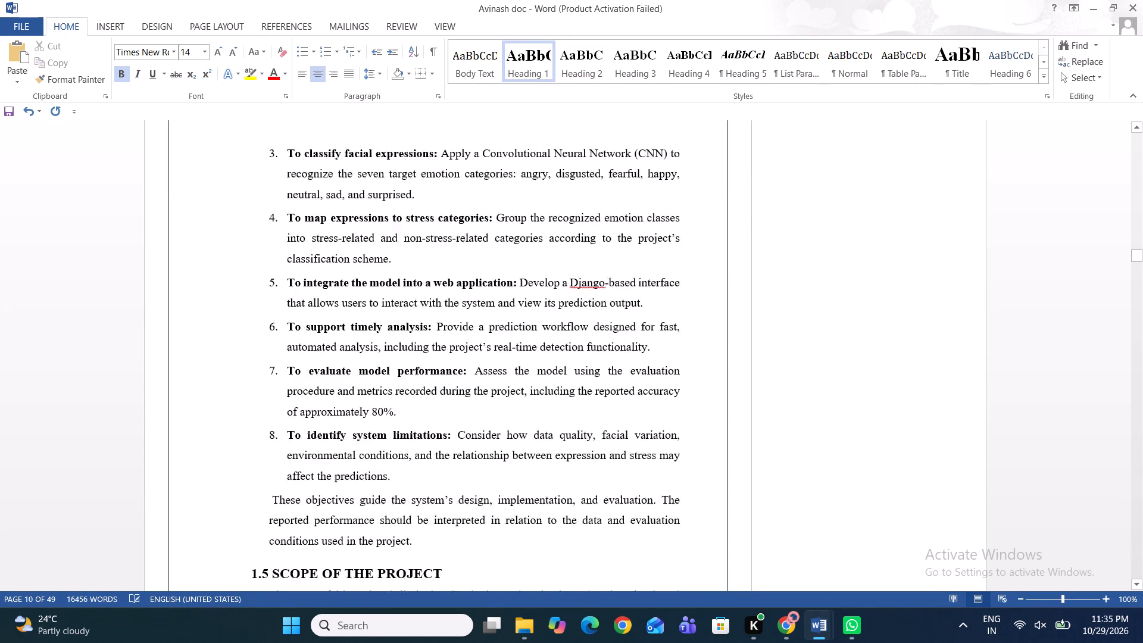
scroll(299, 308, "down", 5)
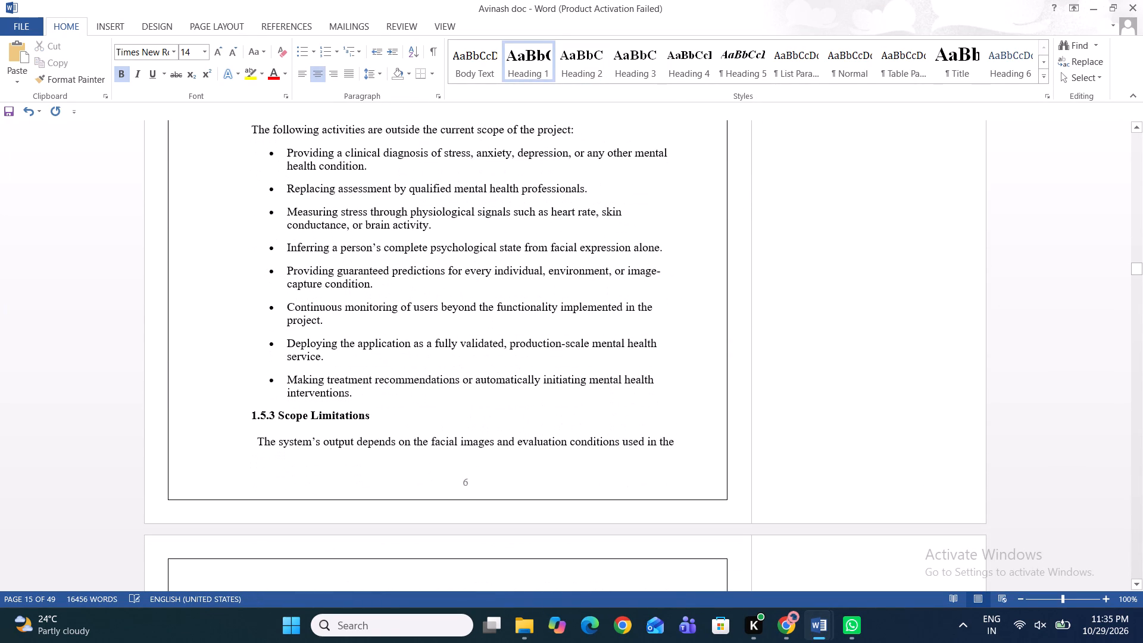
scroll(299, 308, "down", 3)
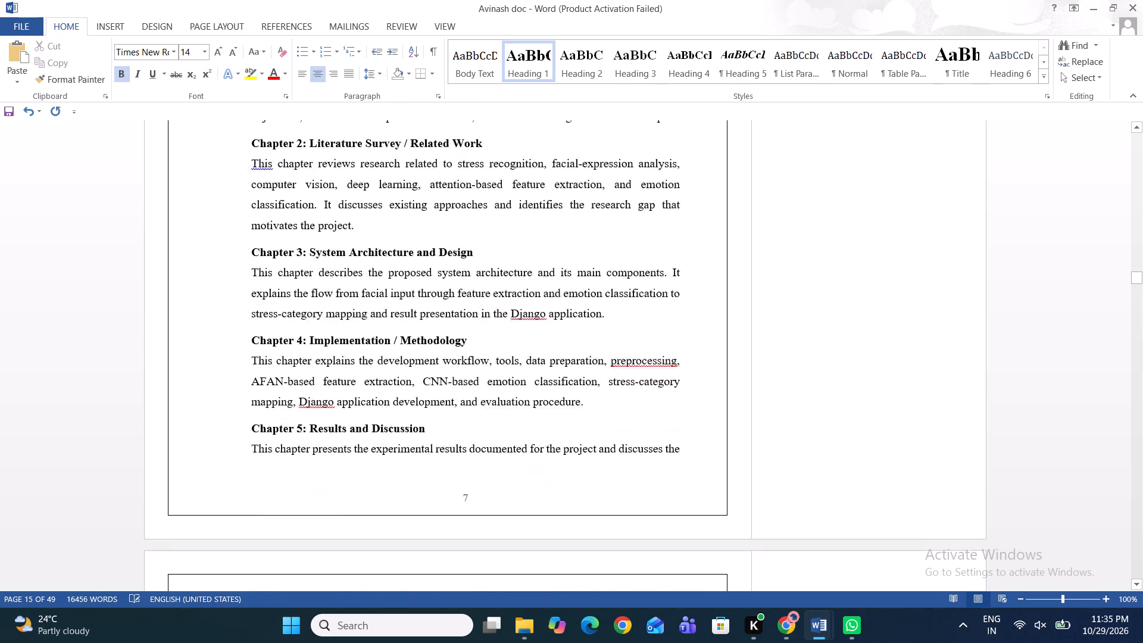
scroll(299, 308, "down", 4)
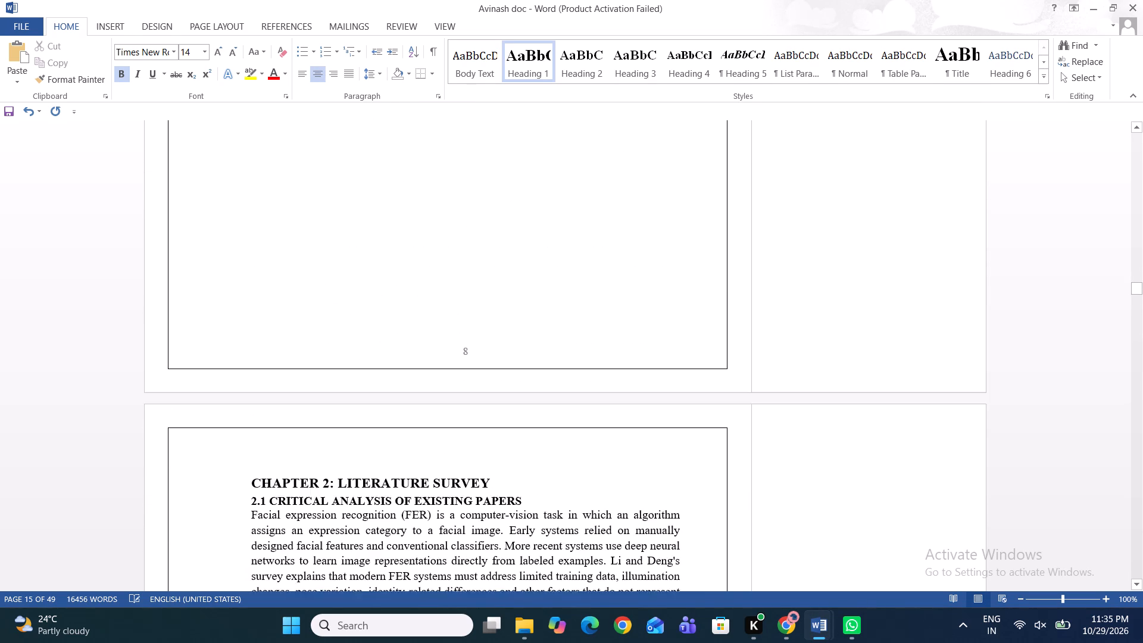
scroll(299, 308, "down", 2)
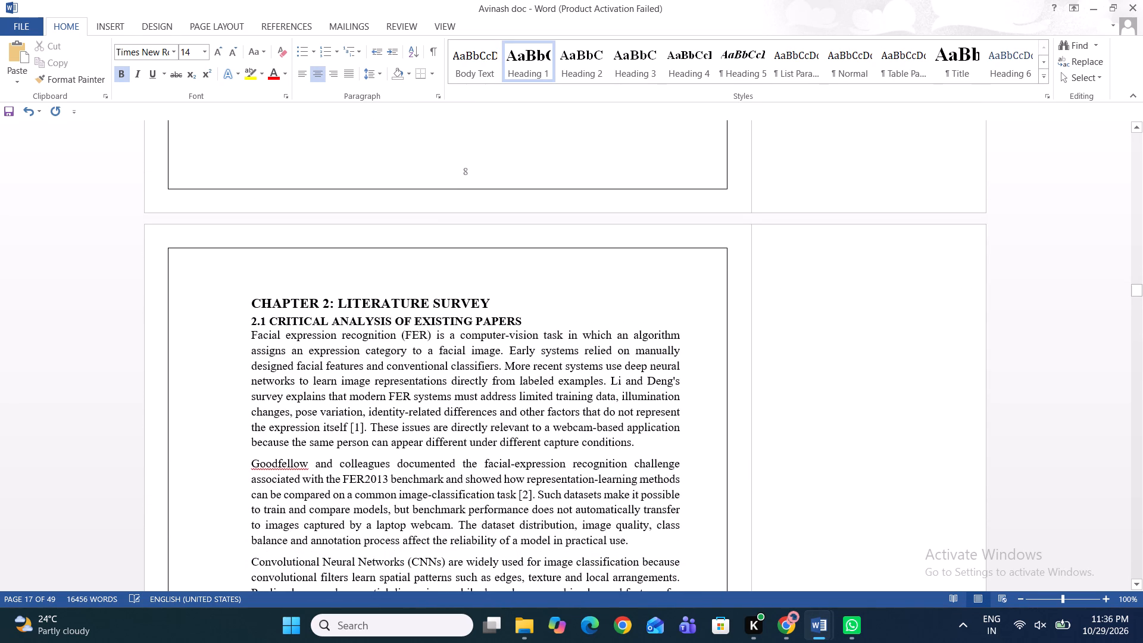
left_click(249, 292)
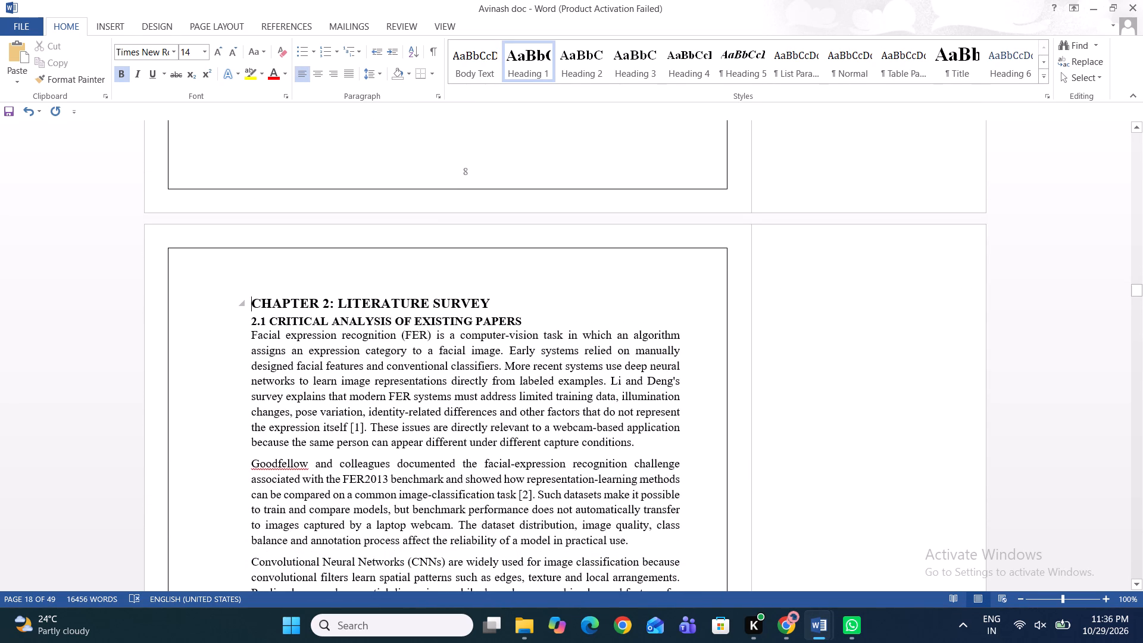
left_click_drag(255, 301, 391, 302)
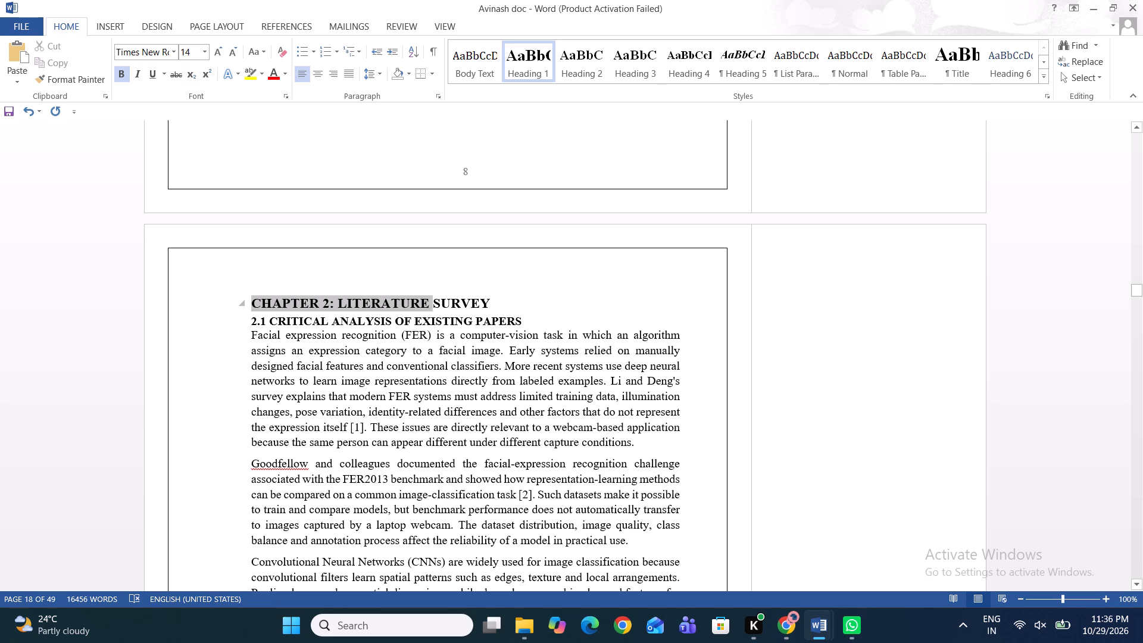
left_click_drag(391, 302, 454, 303)
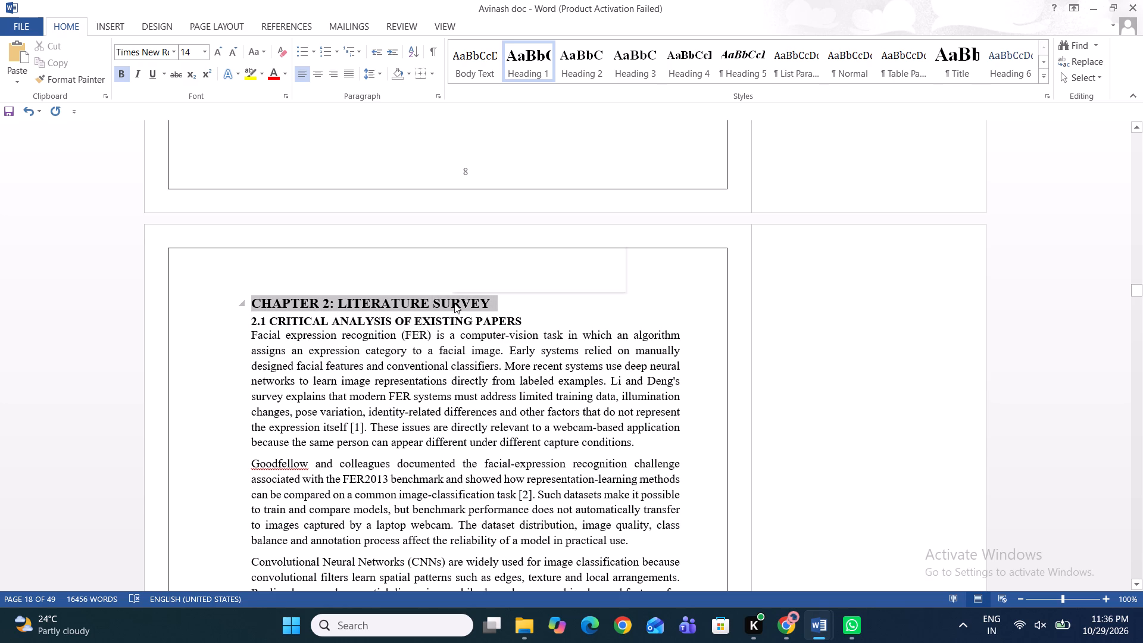
left_click(318, 78)
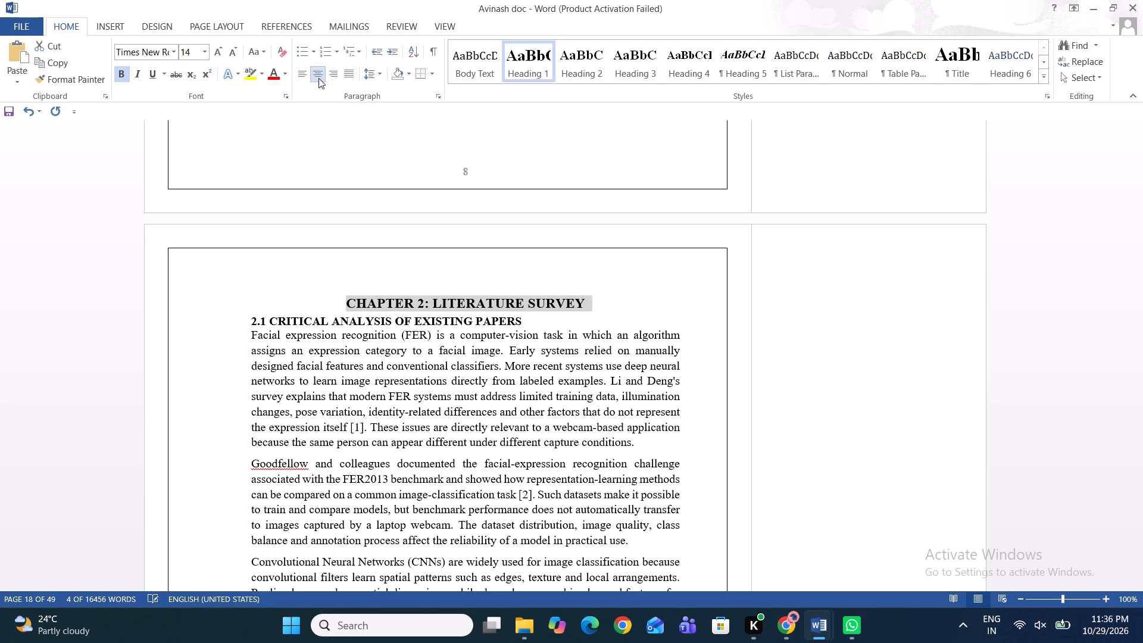
left_click(338, 291)
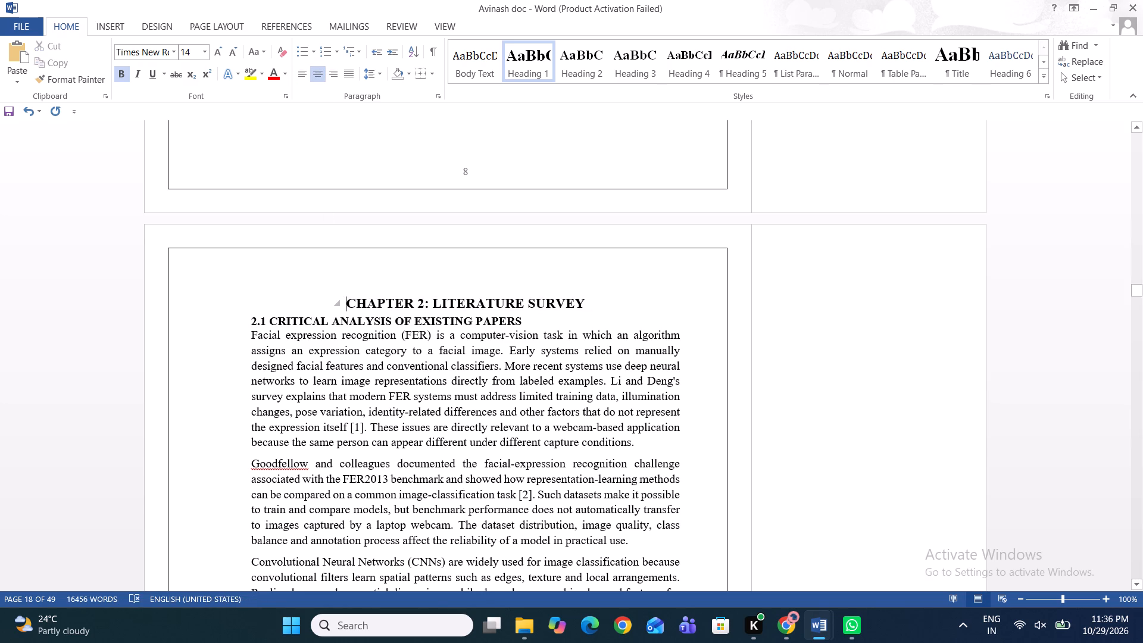
Apply a 14 pt font size to the CHAPTER 2: LITERATURE SURVEY title.
triple_click(355, 302)
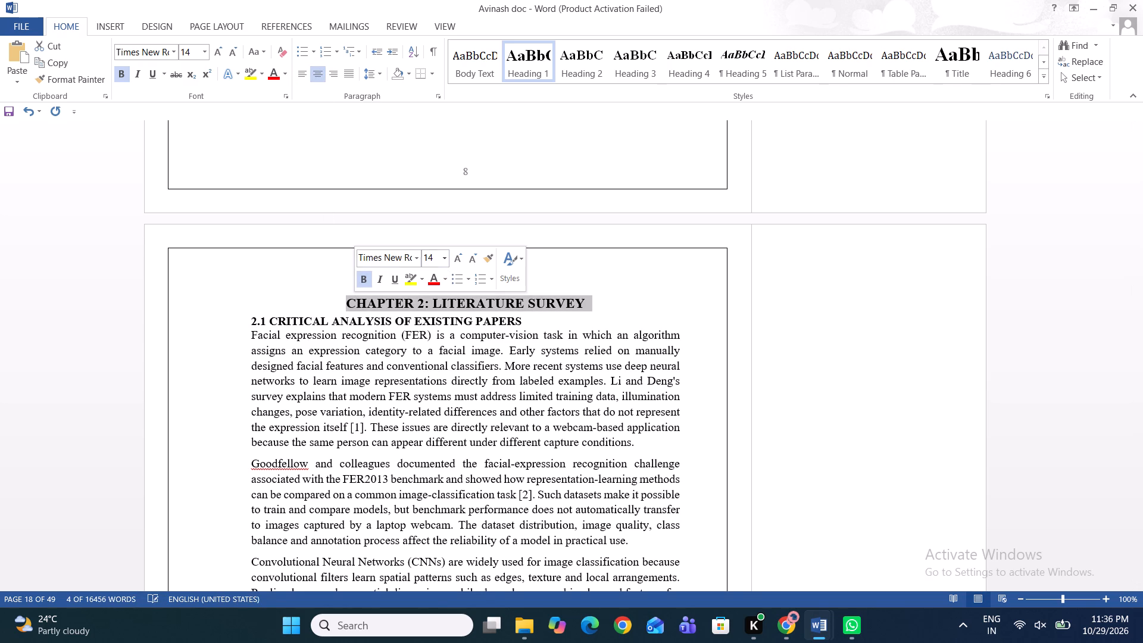
left_click(442, 261)
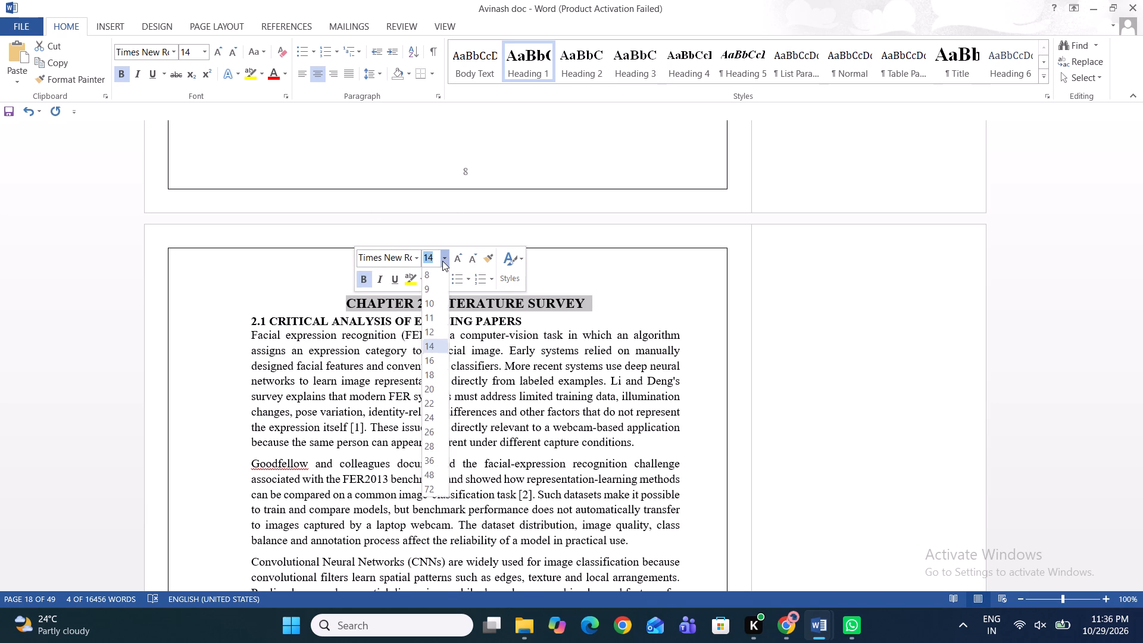
left_click(438, 344)
triple_click(401, 312)
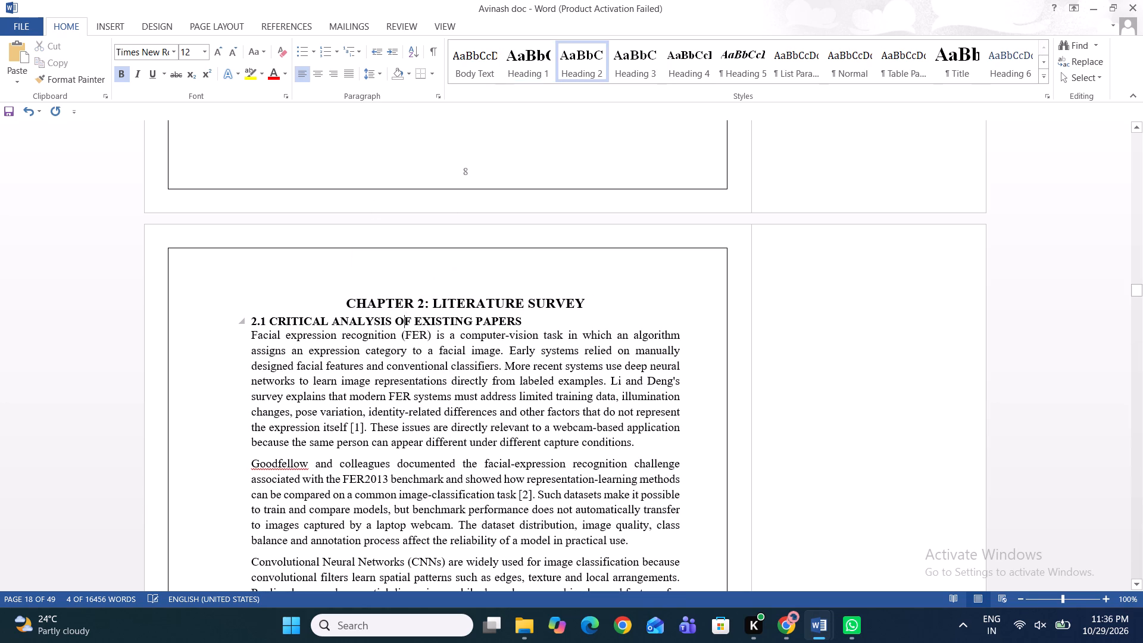
left_click(358, 280)
Review Chapter 1's title, headings and body layout again as a reference for the opening of Chapter 2.
scroll(371, 263, "up", 3)
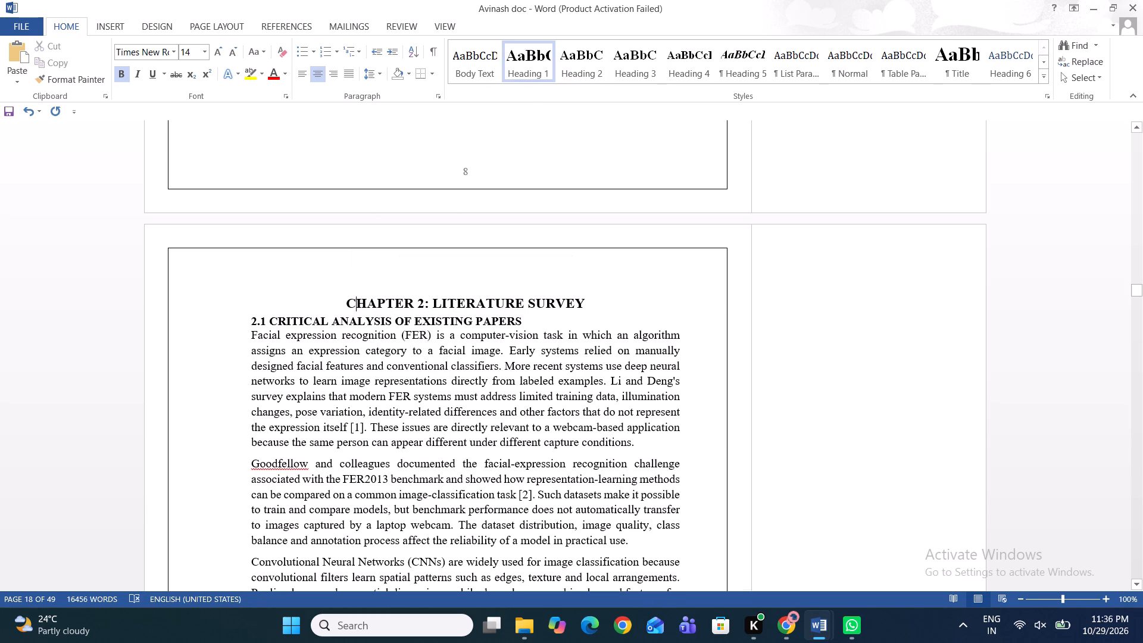
scroll(371, 263, "up", 12)
scroll(371, 263, "down", 1)
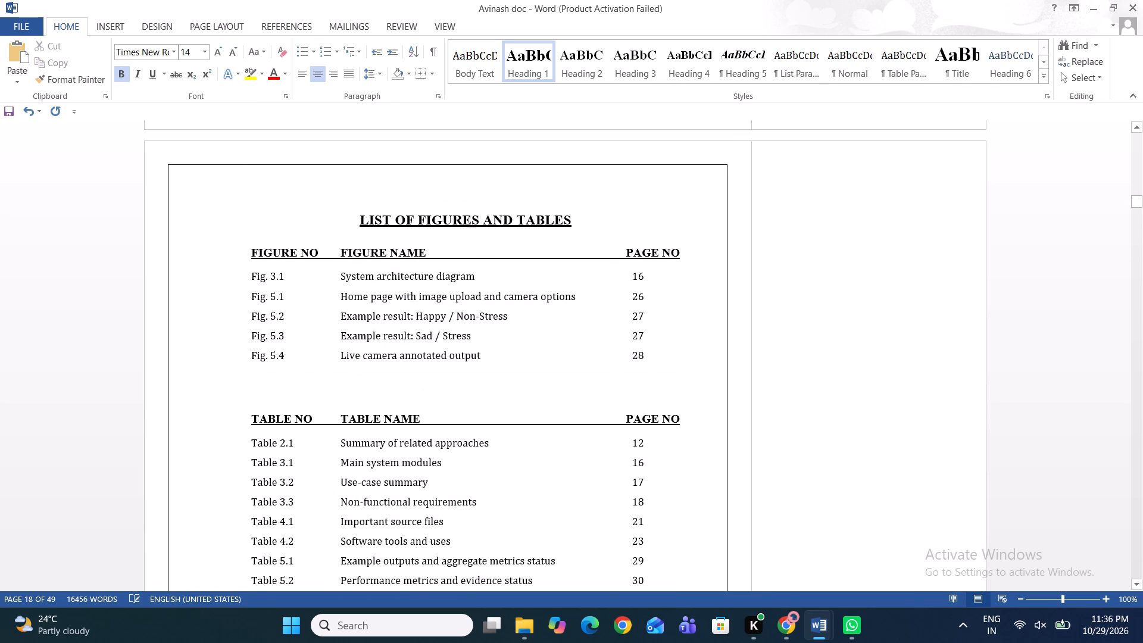
scroll(371, 263, "down", 6)
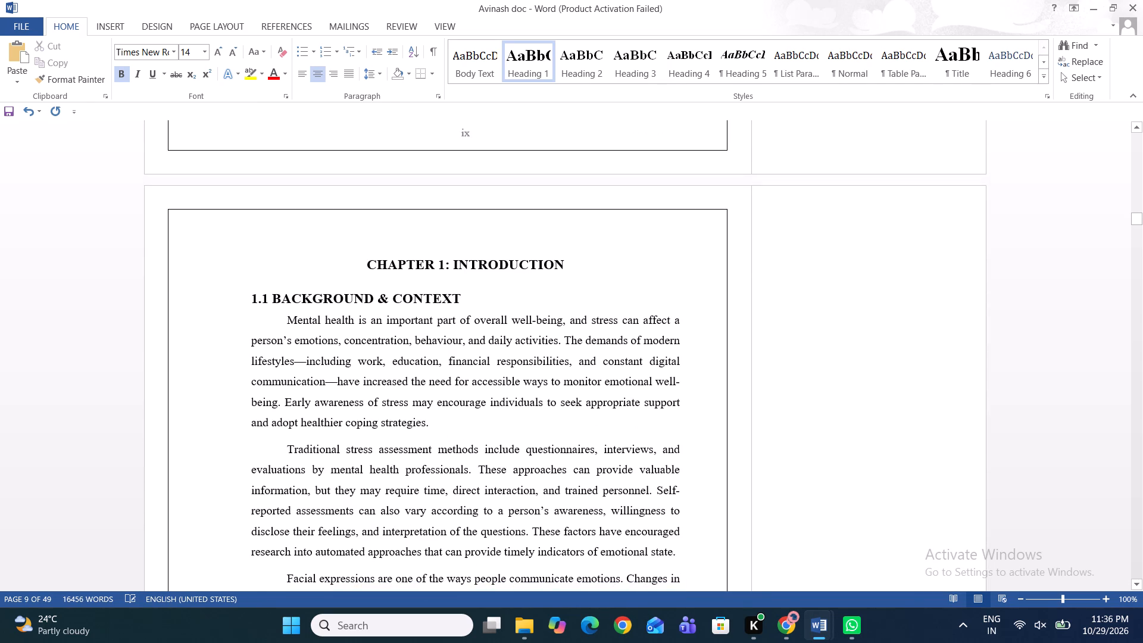
scroll(371, 263, "down", 9)
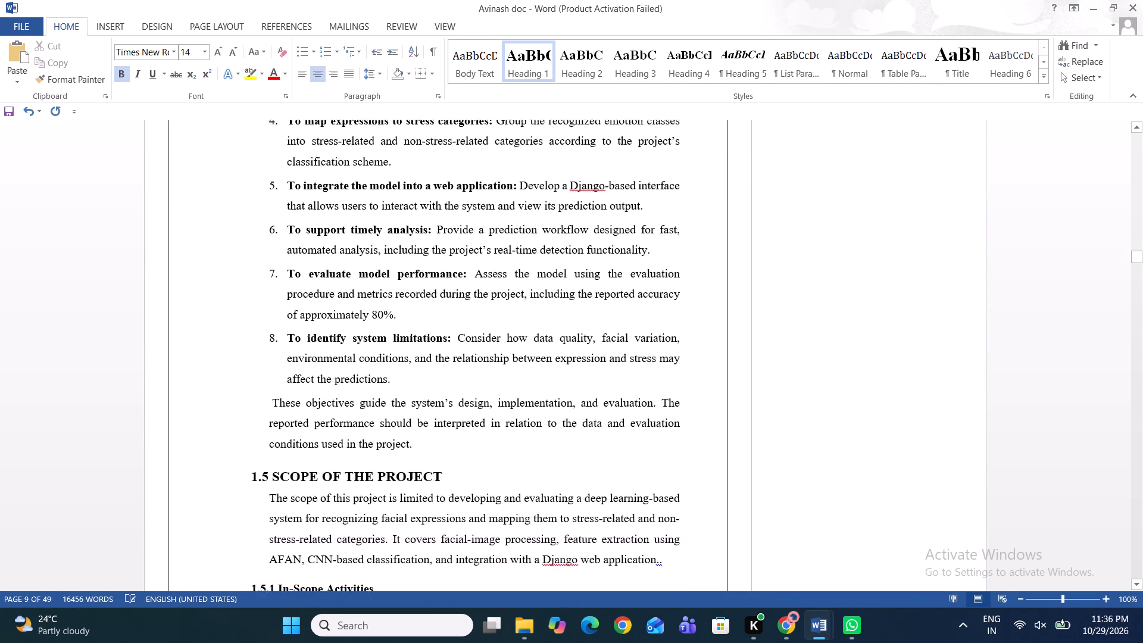
scroll(371, 263, "down", 9)
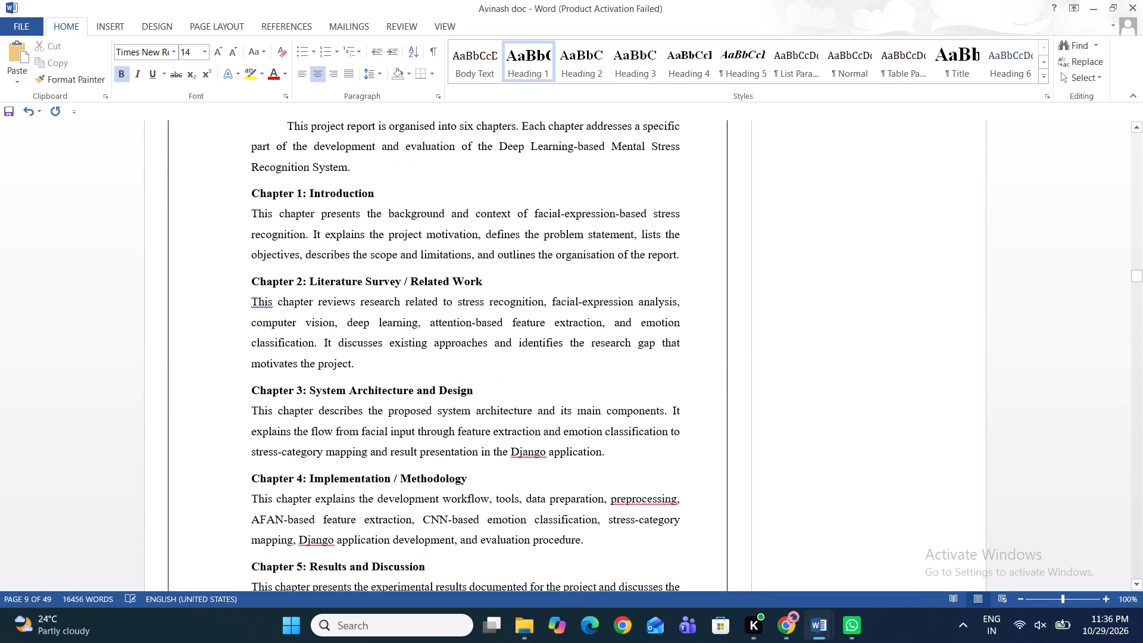
scroll(371, 263, "down", 1)
scroll(371, 263, "up", 1)
scroll(371, 263, "down", 4)
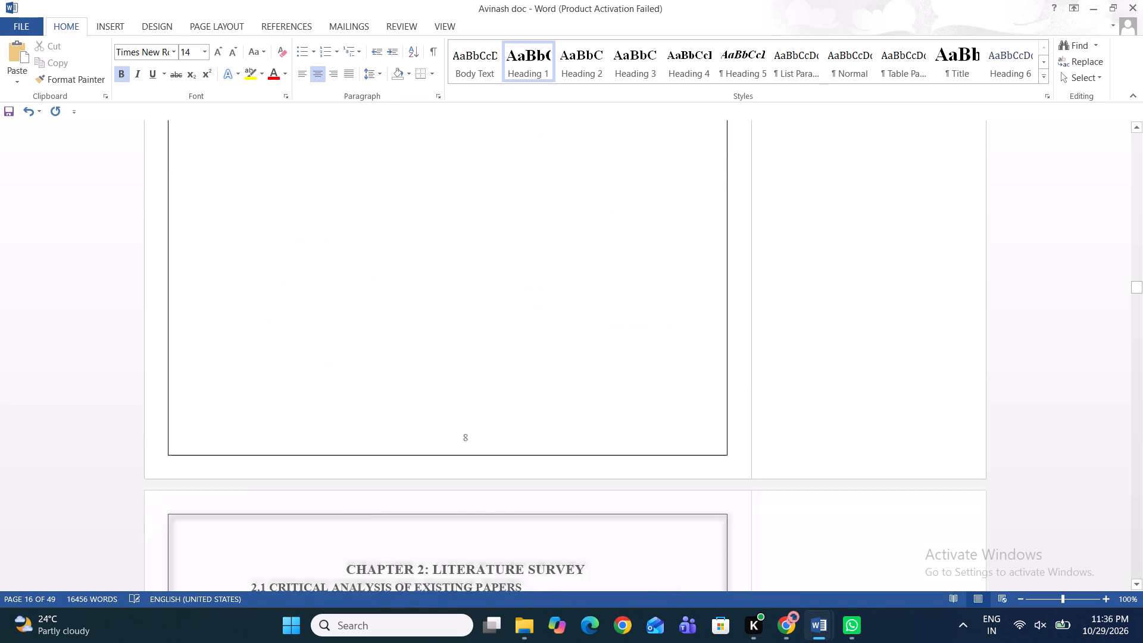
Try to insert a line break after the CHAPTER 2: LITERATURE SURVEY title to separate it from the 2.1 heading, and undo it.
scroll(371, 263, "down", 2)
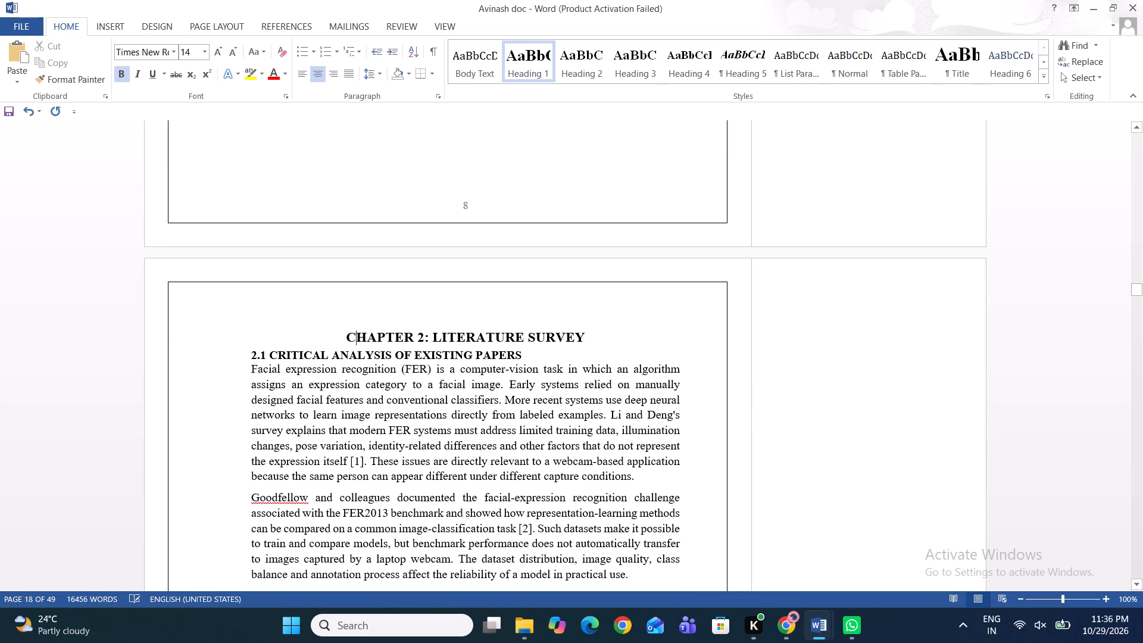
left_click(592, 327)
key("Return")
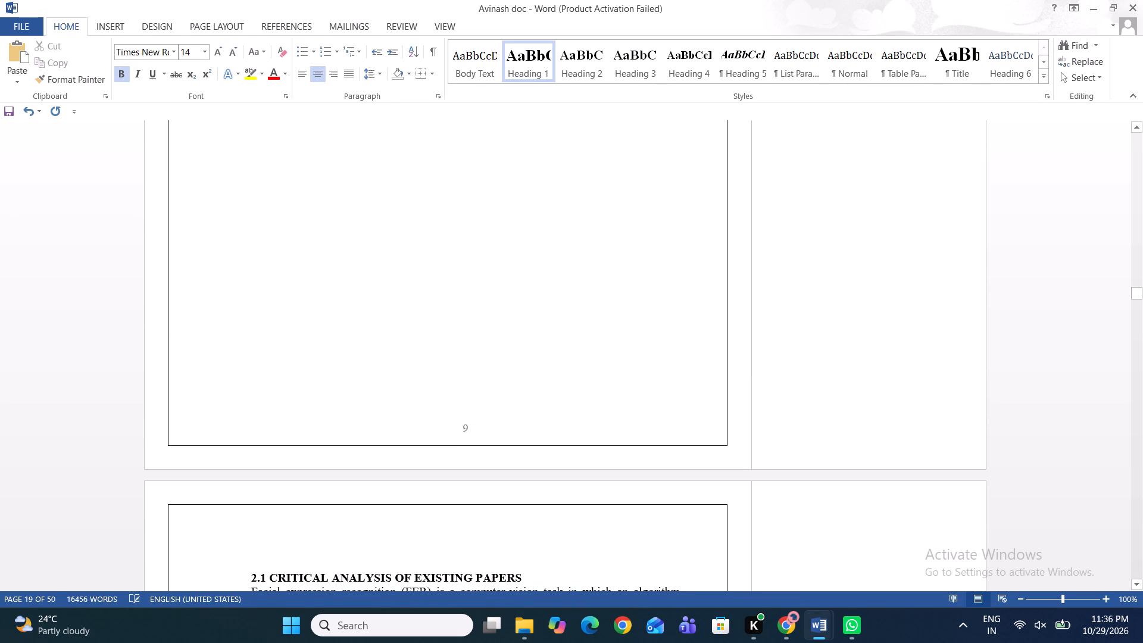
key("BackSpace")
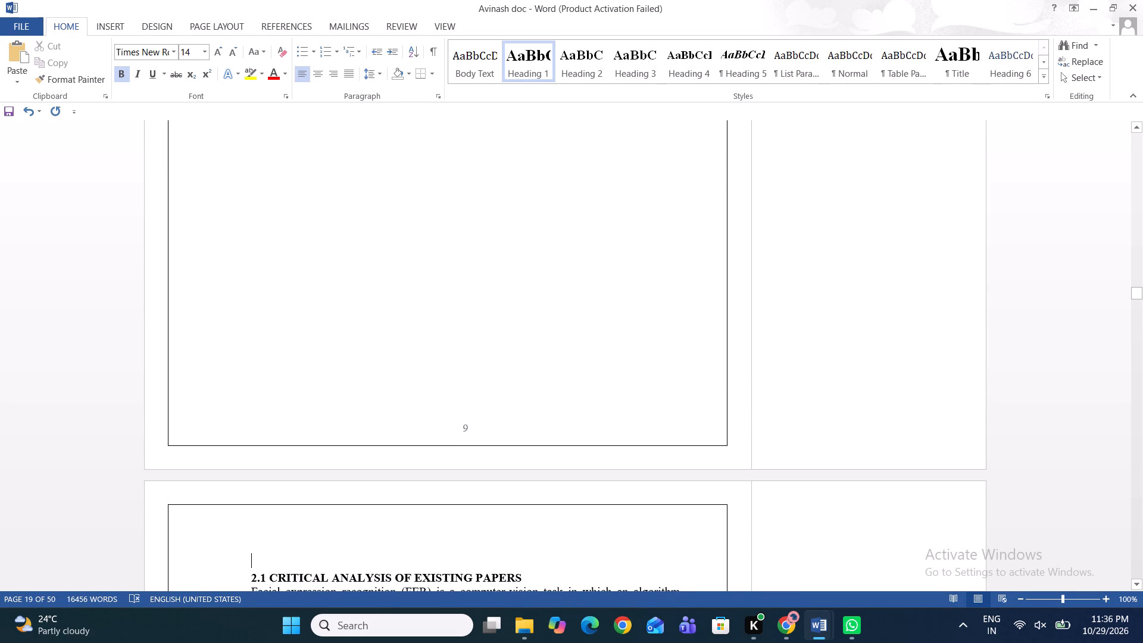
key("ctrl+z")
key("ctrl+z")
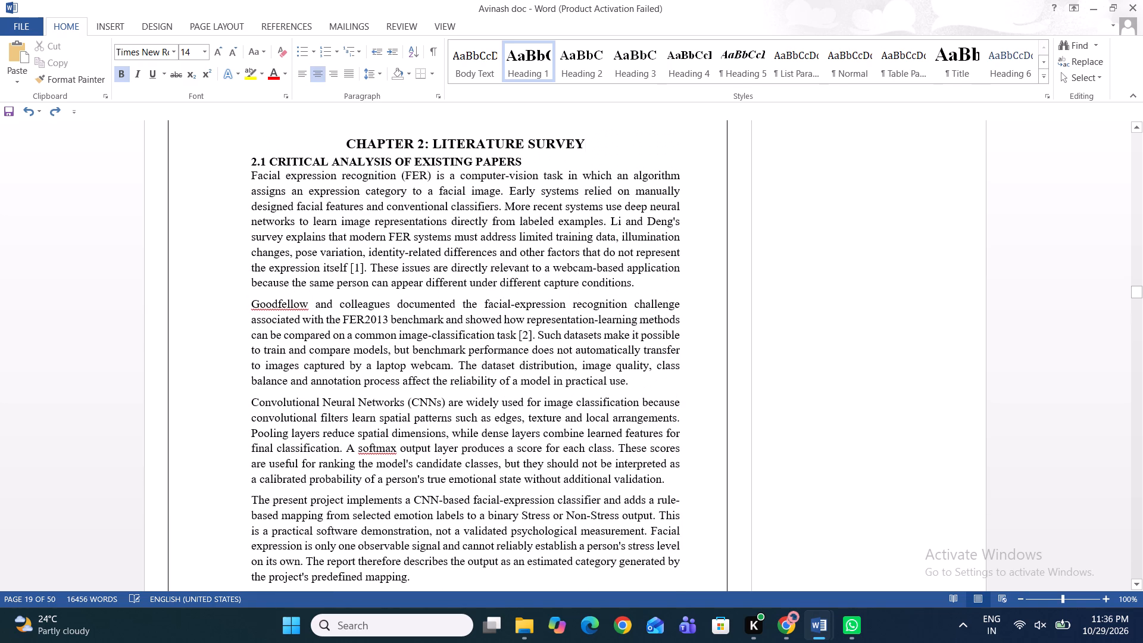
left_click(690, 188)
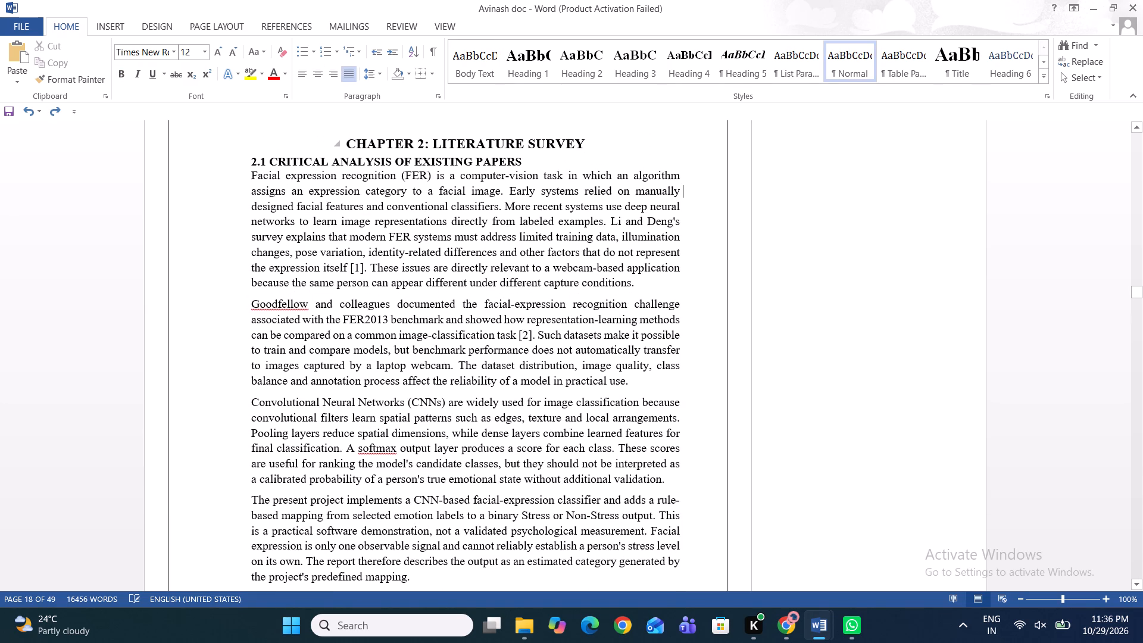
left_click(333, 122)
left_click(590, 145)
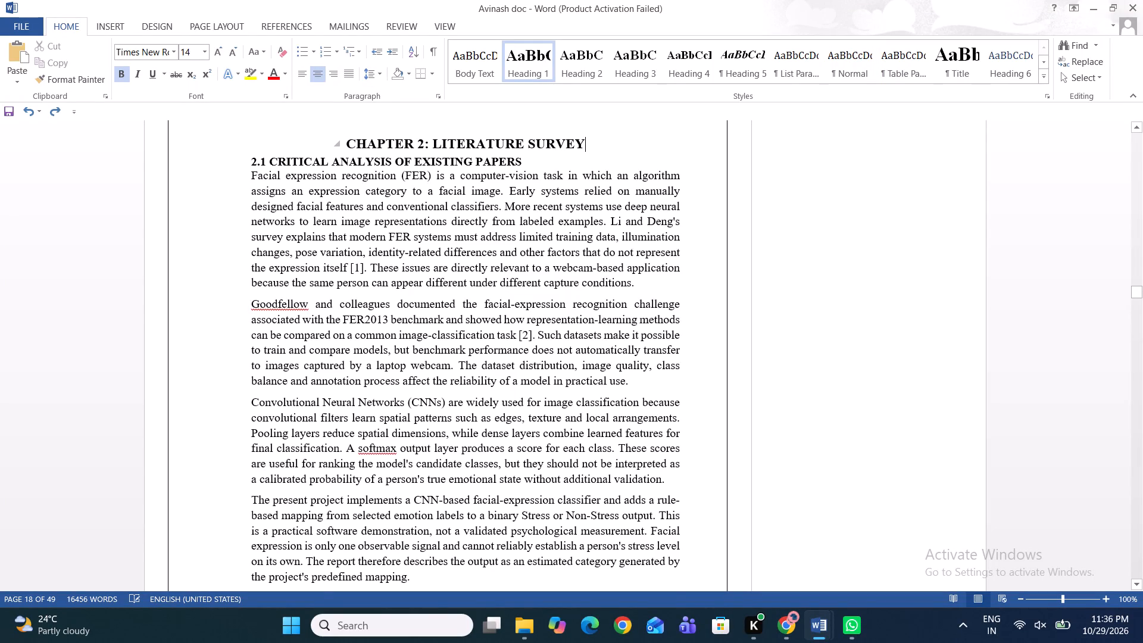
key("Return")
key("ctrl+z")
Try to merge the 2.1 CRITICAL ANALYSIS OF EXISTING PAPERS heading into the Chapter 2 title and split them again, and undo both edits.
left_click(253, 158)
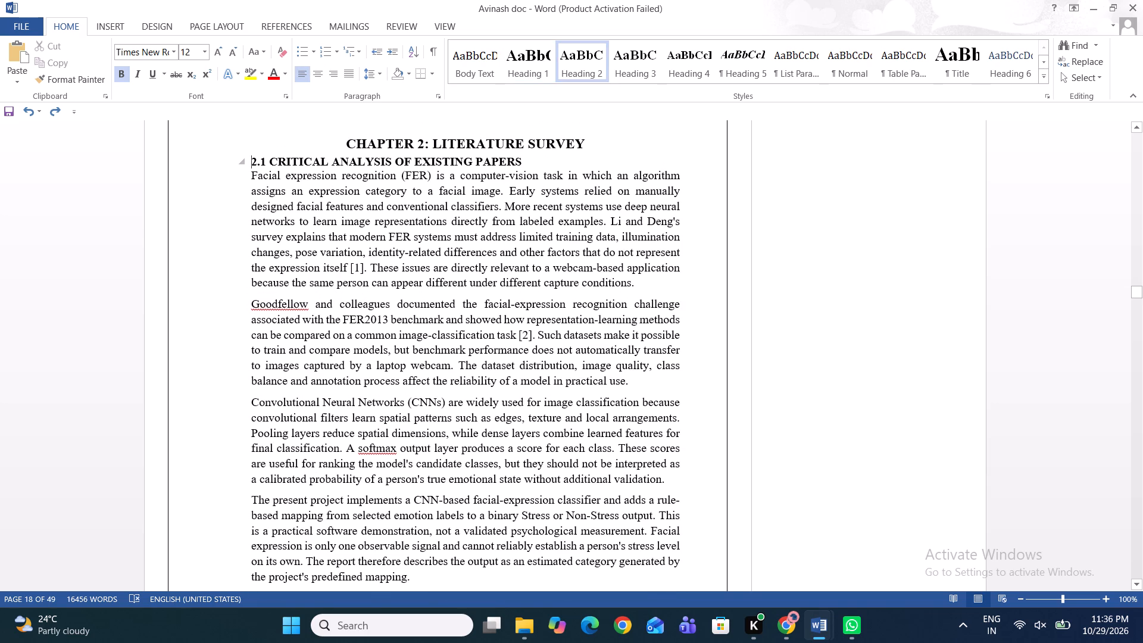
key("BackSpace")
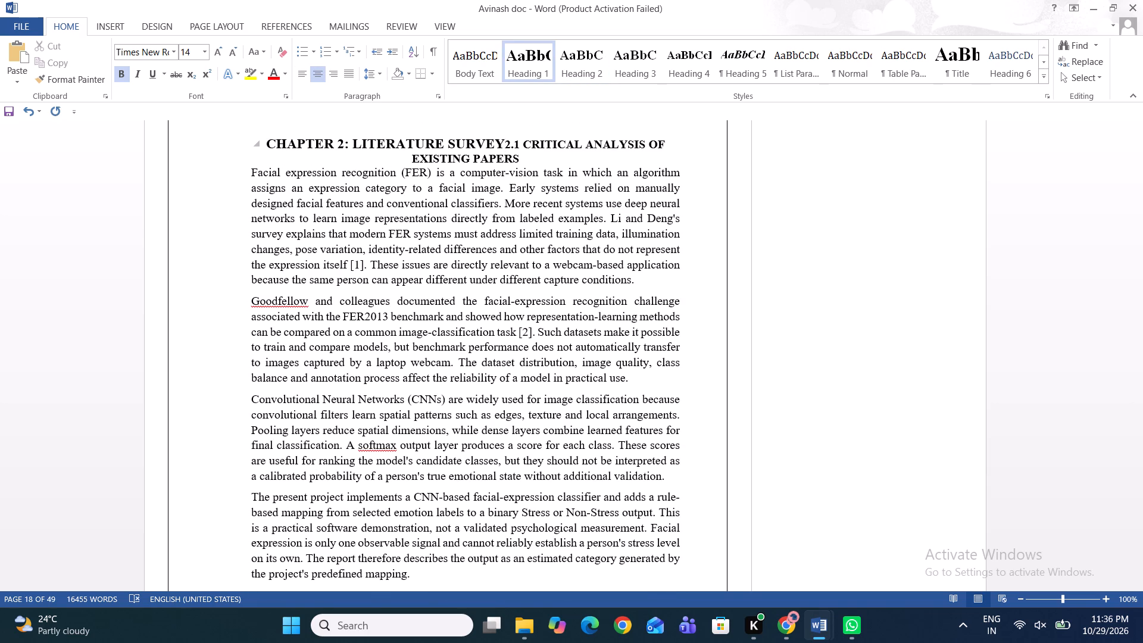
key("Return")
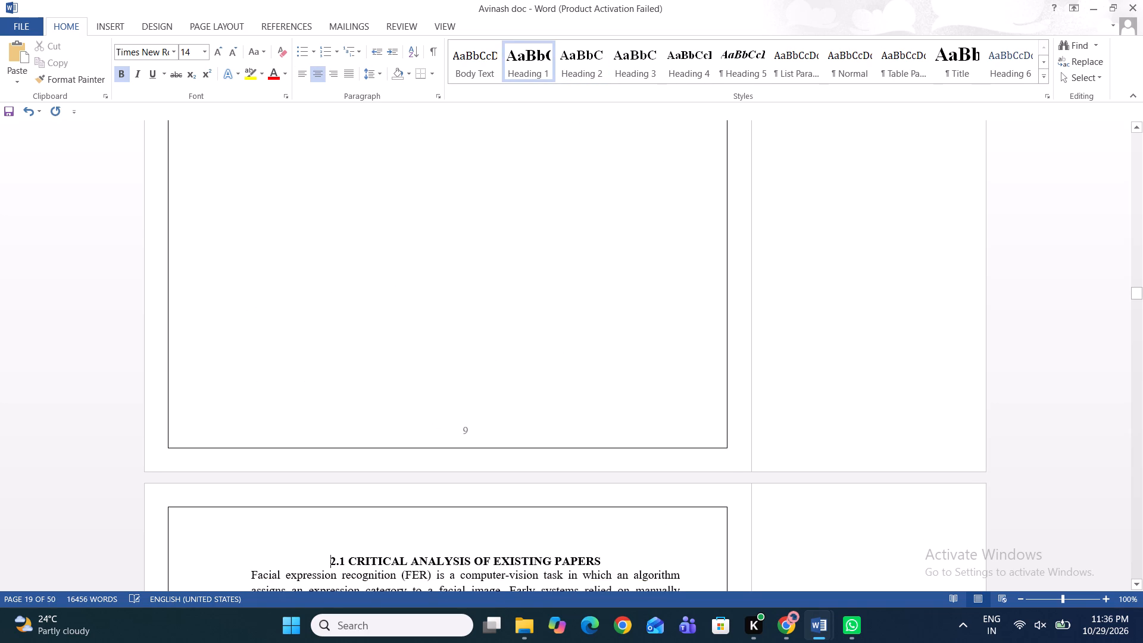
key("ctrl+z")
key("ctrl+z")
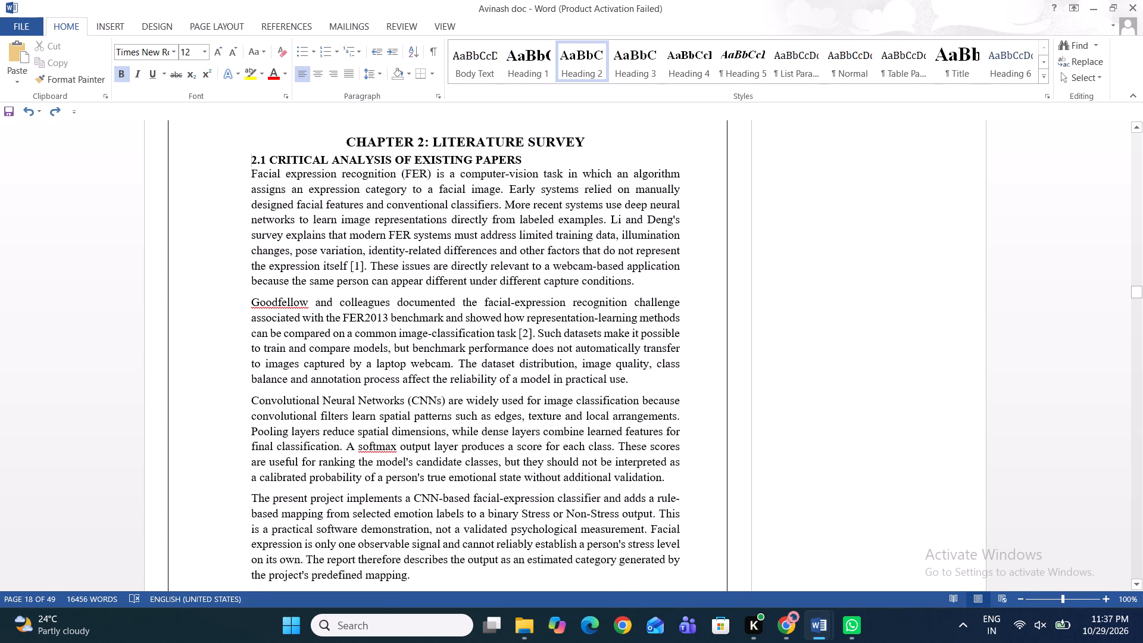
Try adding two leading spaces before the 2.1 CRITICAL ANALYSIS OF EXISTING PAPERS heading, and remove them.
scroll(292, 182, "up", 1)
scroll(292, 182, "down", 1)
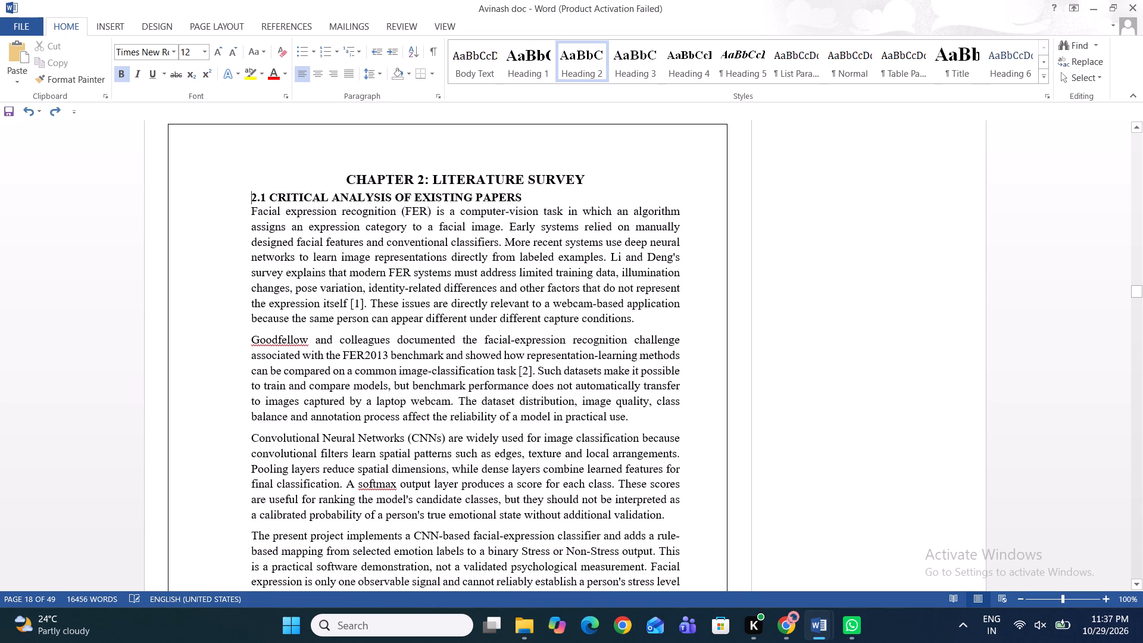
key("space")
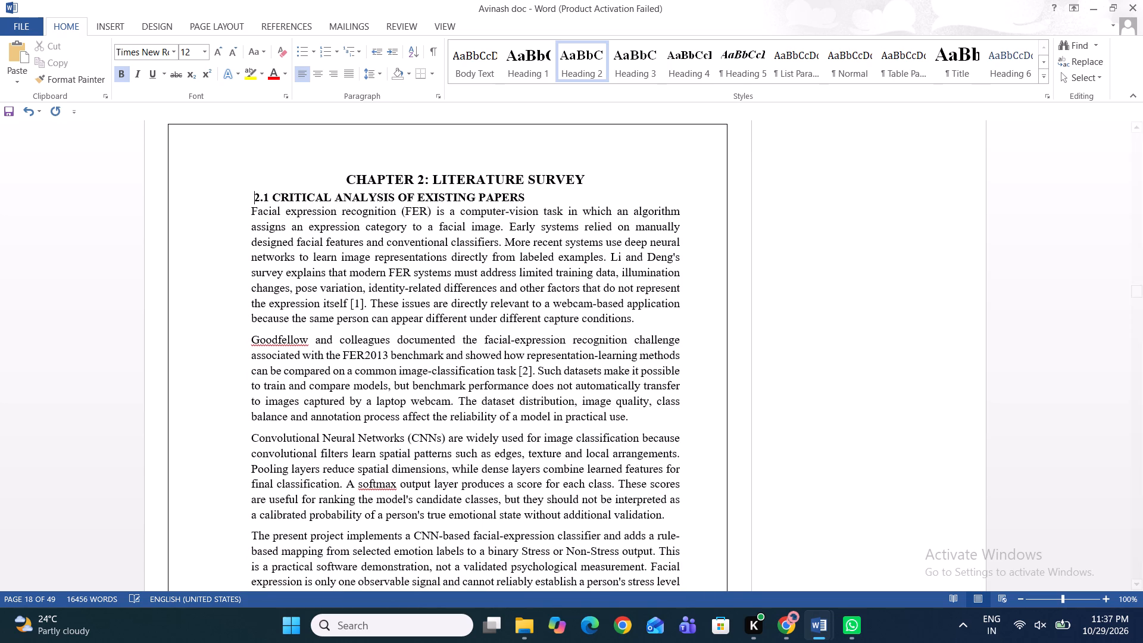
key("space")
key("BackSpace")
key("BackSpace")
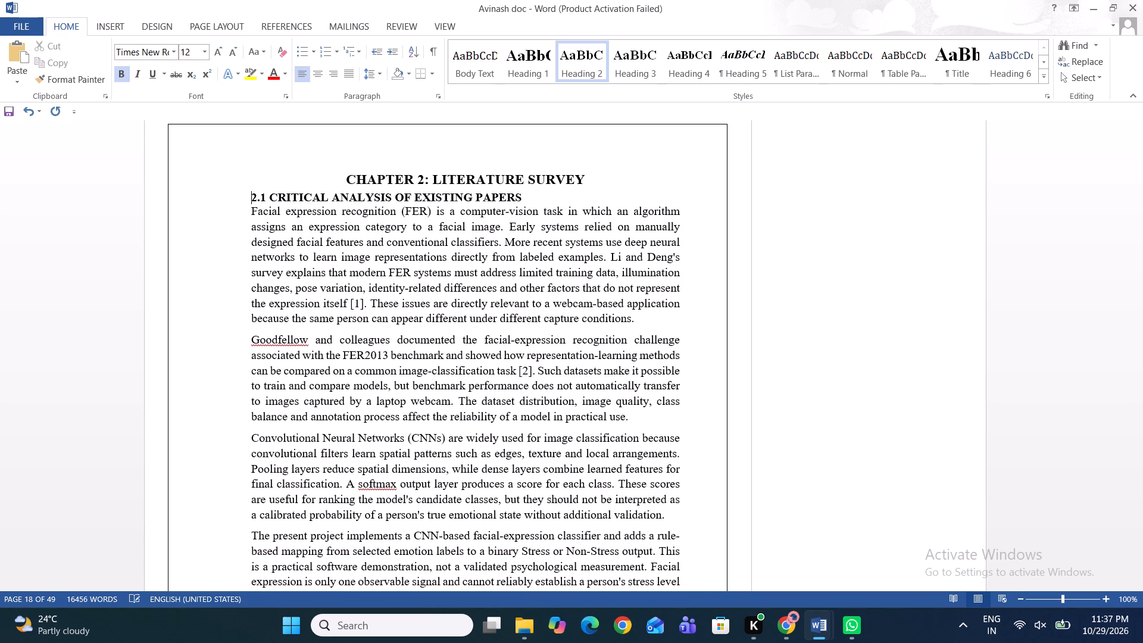
Set the 2.1 CRITICAL ANALYSIS OF EXISTING PAPERS heading to 14 pt.
triple_click(271, 192)
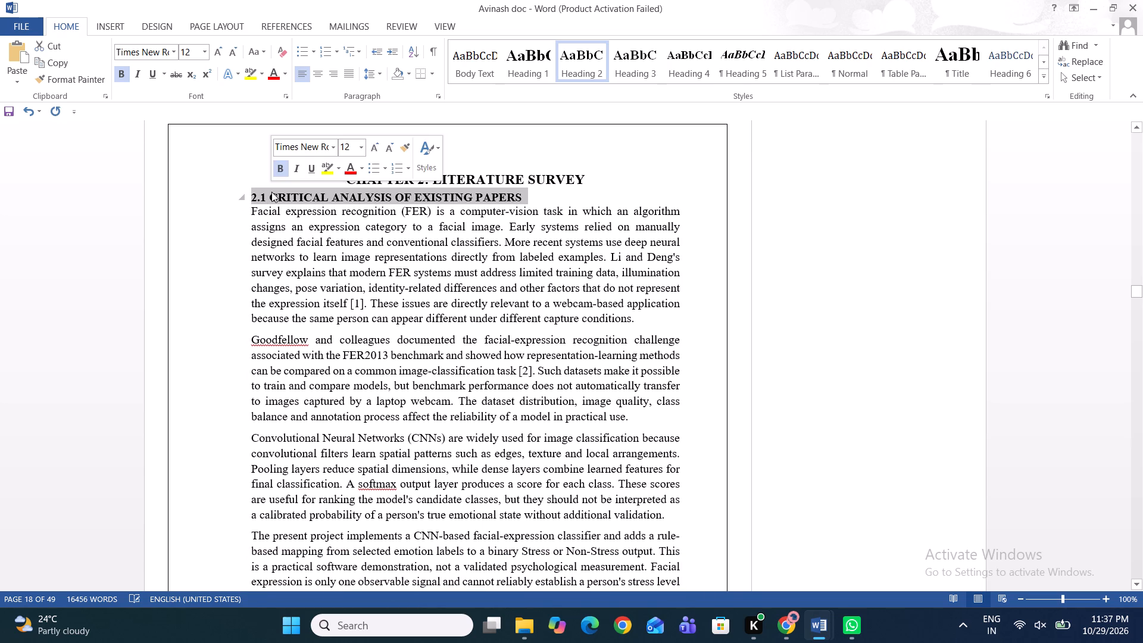
left_click(204, 55)
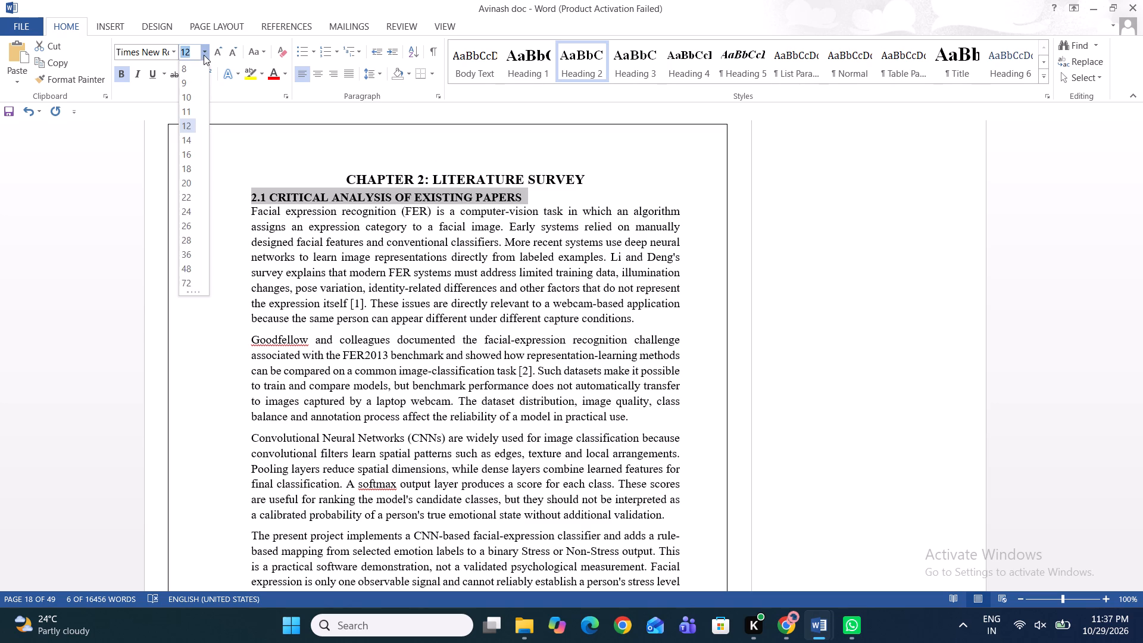
left_click(190, 138)
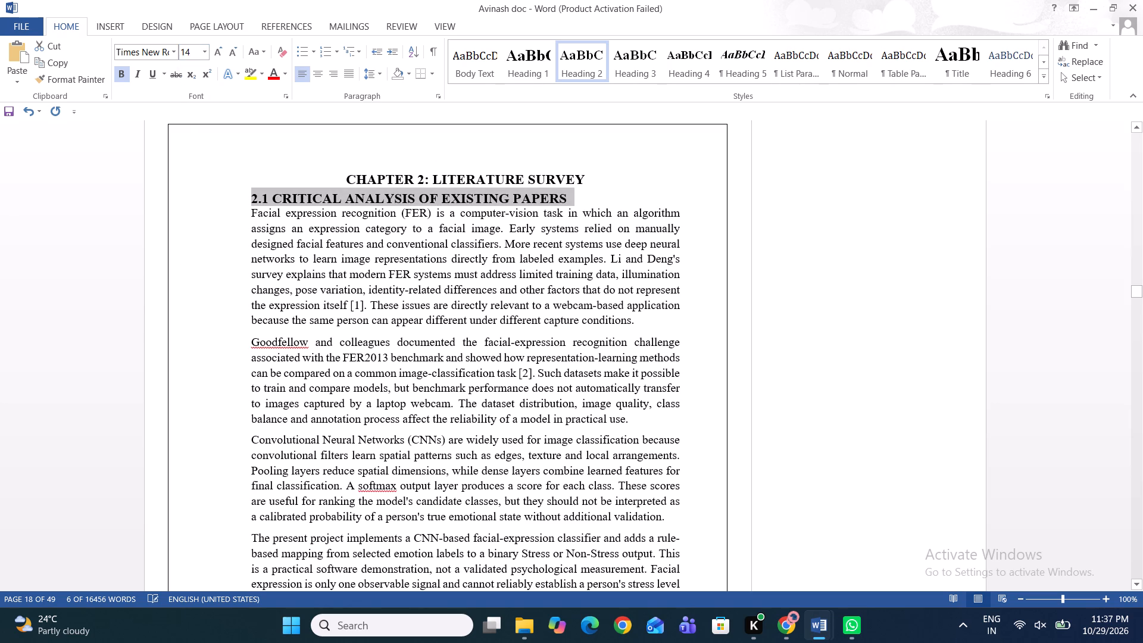
left_click(219, 188)
Check the font, size and alignment of the body paragraphs in section 2.1, up to the 2.2 heading.
left_click(233, 232)
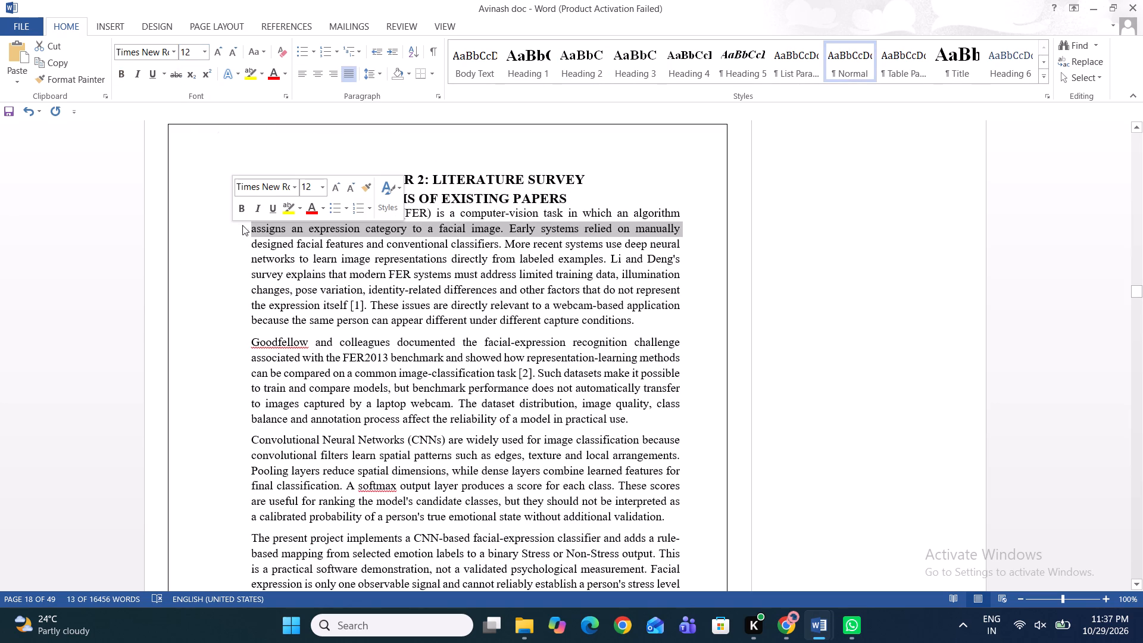
left_click(225, 258)
left_click(191, 255)
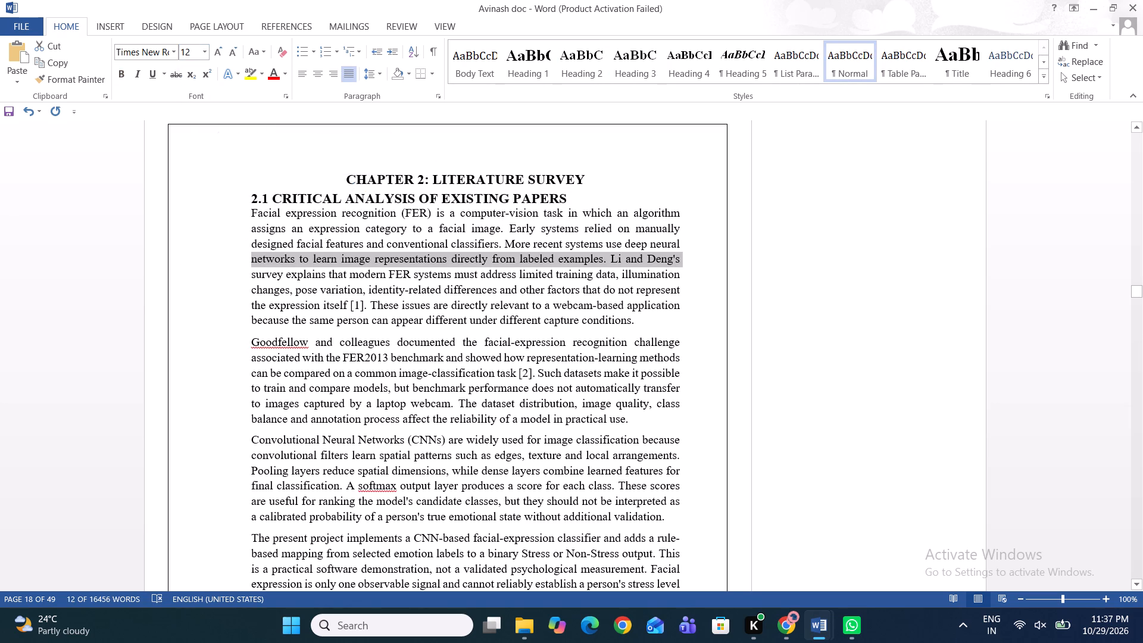
left_click_drag(248, 211, 285, 289)
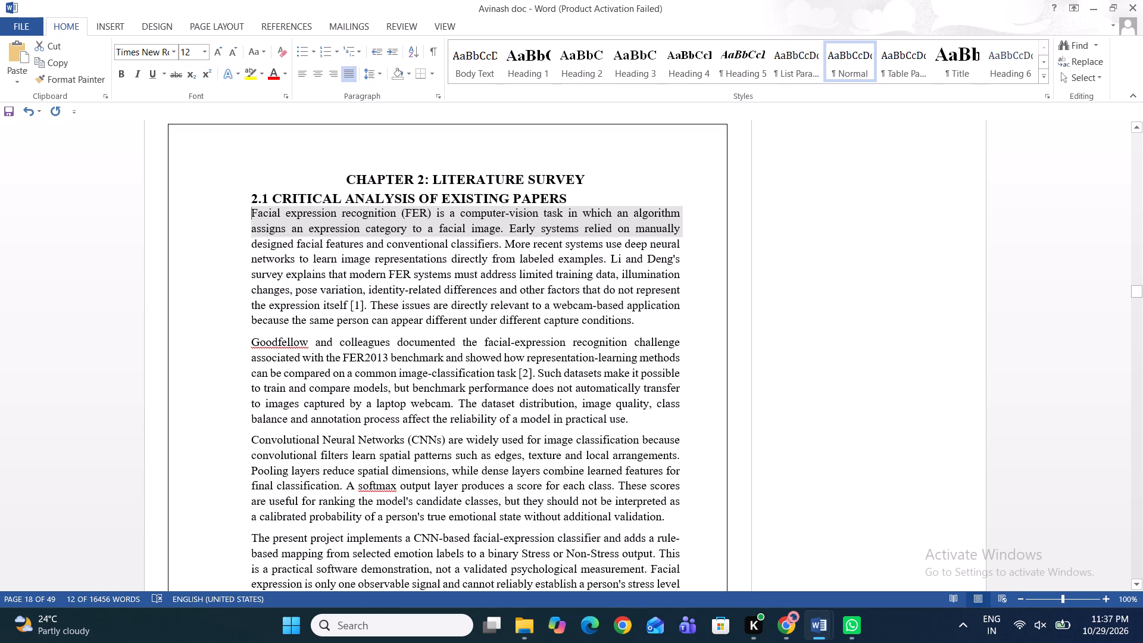
left_click_drag(285, 289, 440, 572)
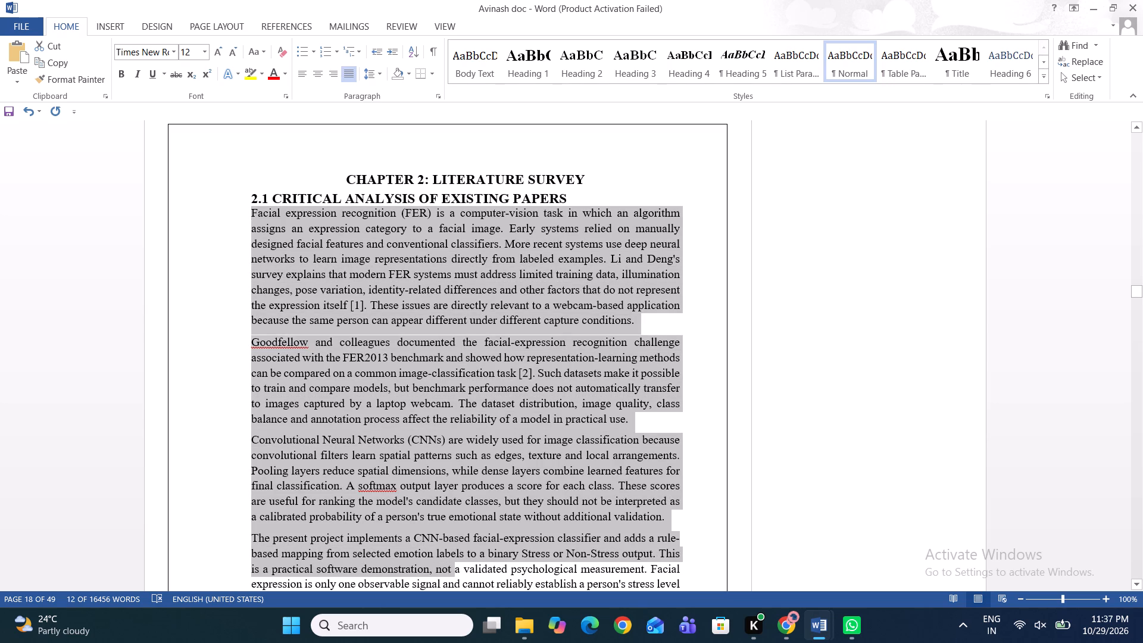
left_click_drag(440, 572, 443, 594)
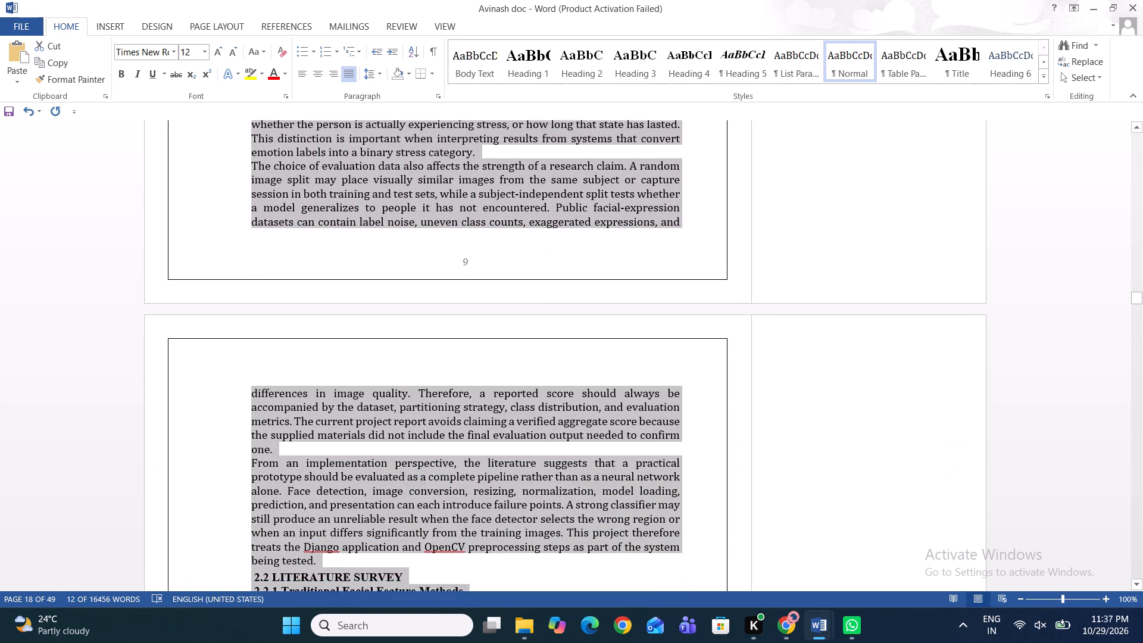
left_click_drag(443, 594, 318, 400)
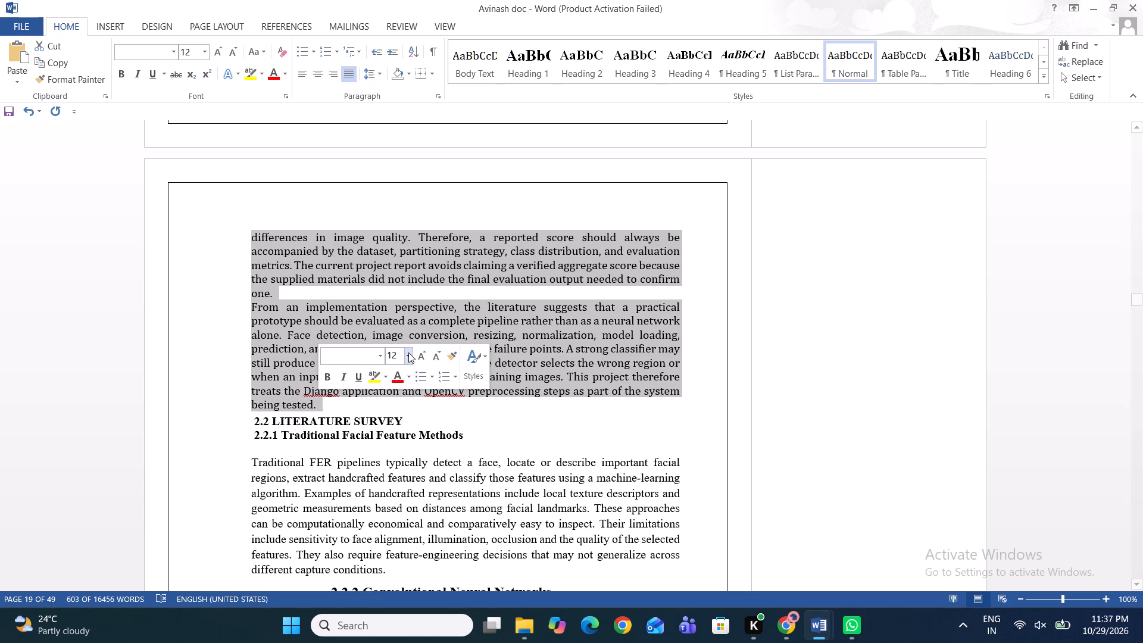
left_click(326, 230)
Set the 2.2 LITERATURE SURVEY and 2.2.1 Traditional Facial Feature Methods headings to 14 pt.
scroll(326, 230, "down", 1)
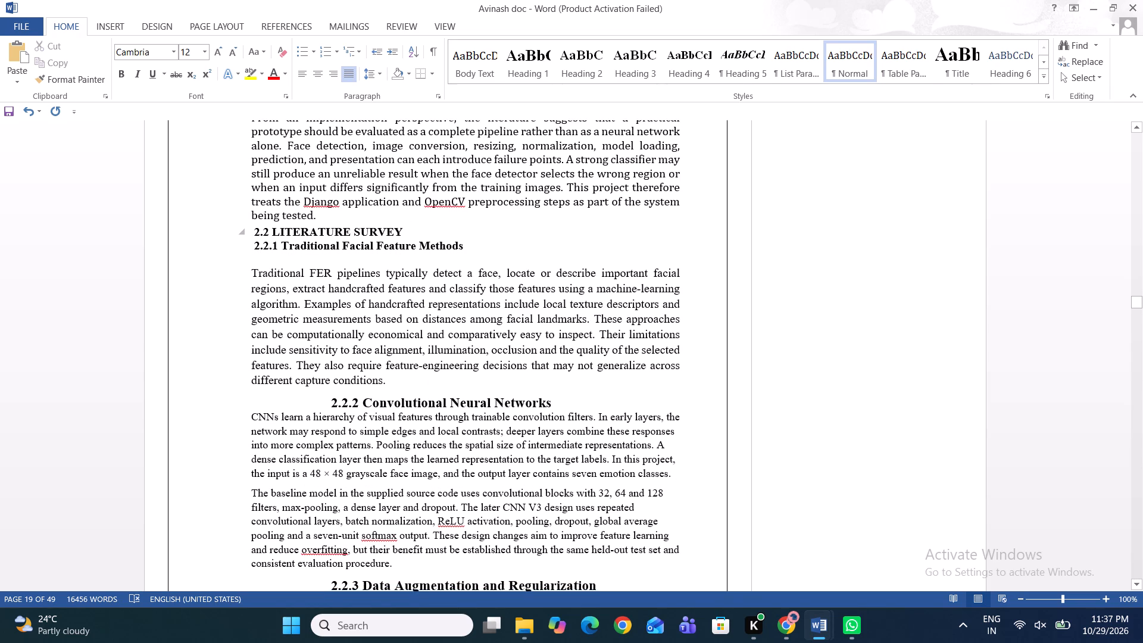
triple_click(307, 230)
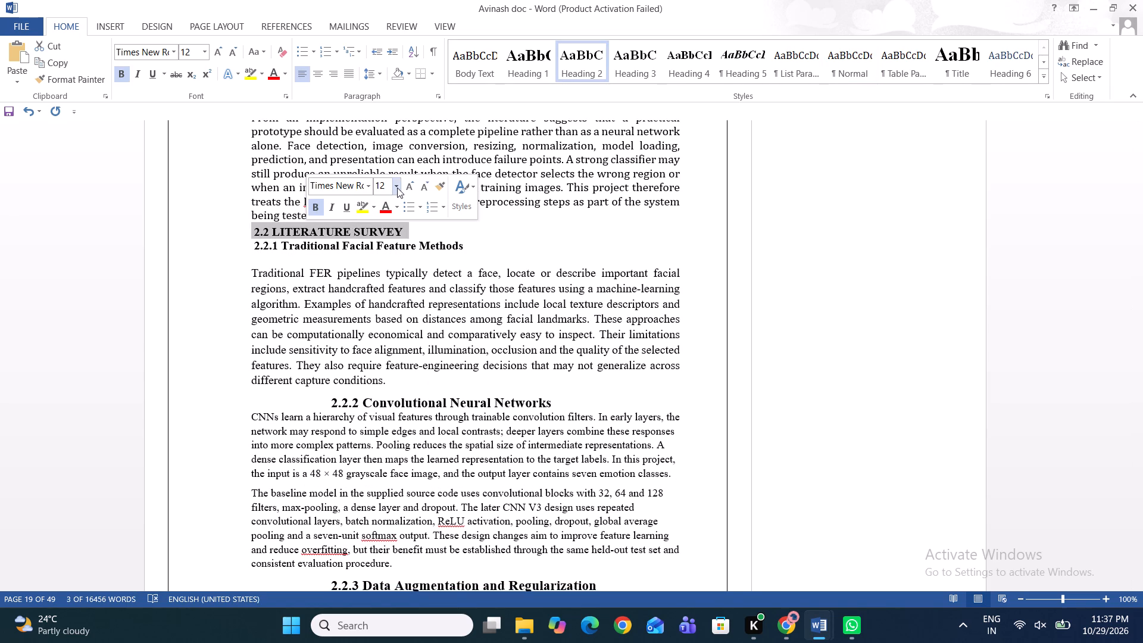
left_click(397, 188)
left_click(384, 273)
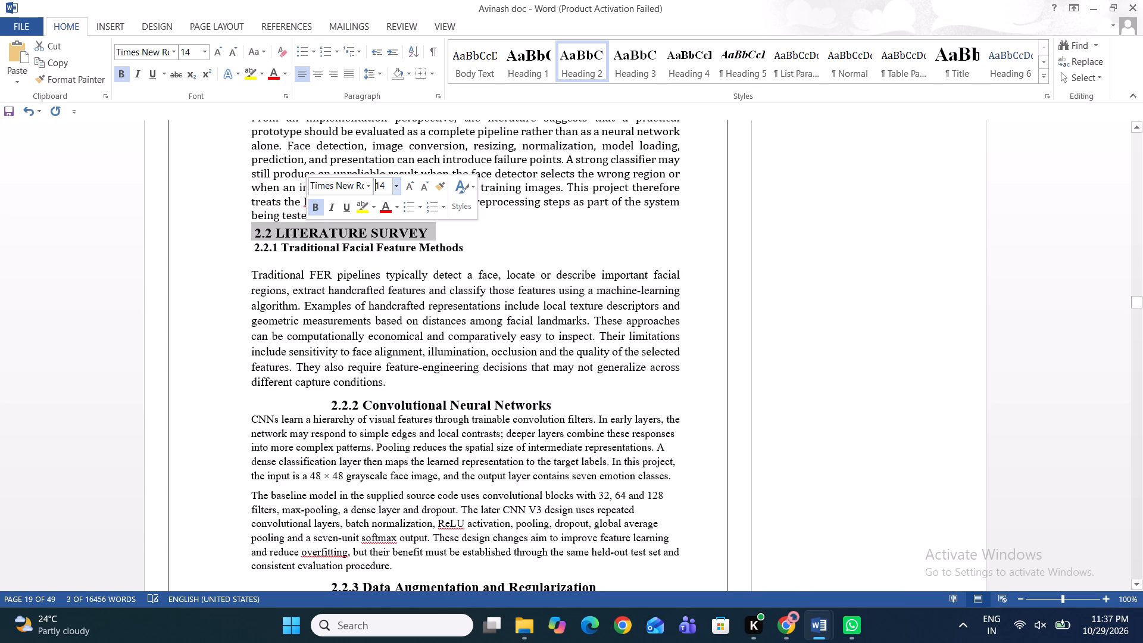
triple_click(358, 248)
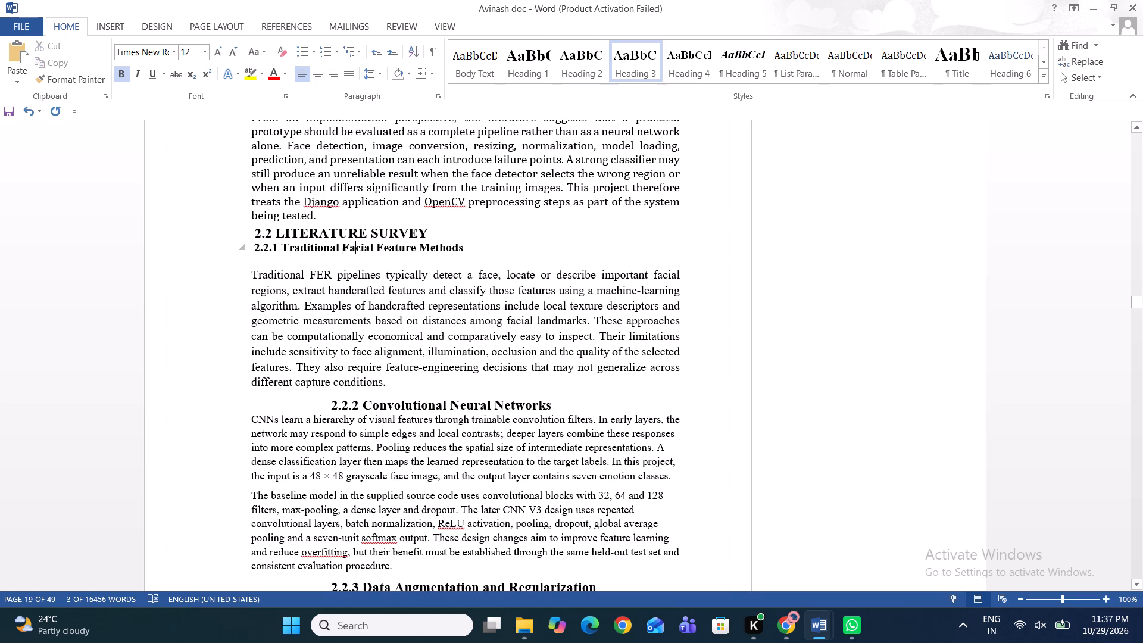
left_click(445, 207)
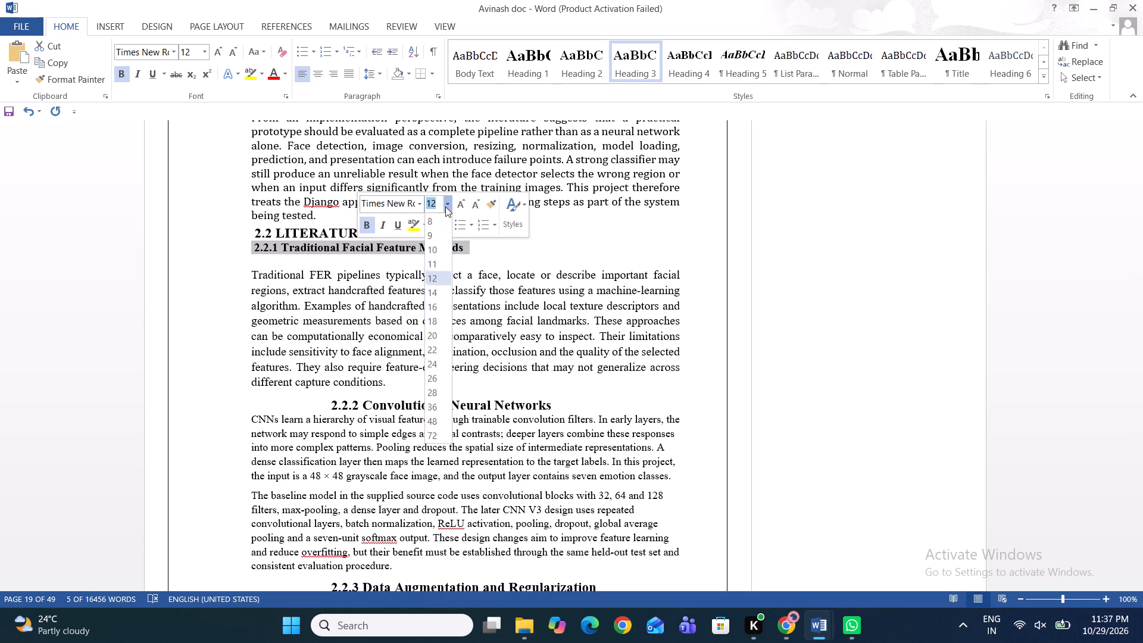
left_click(430, 292)
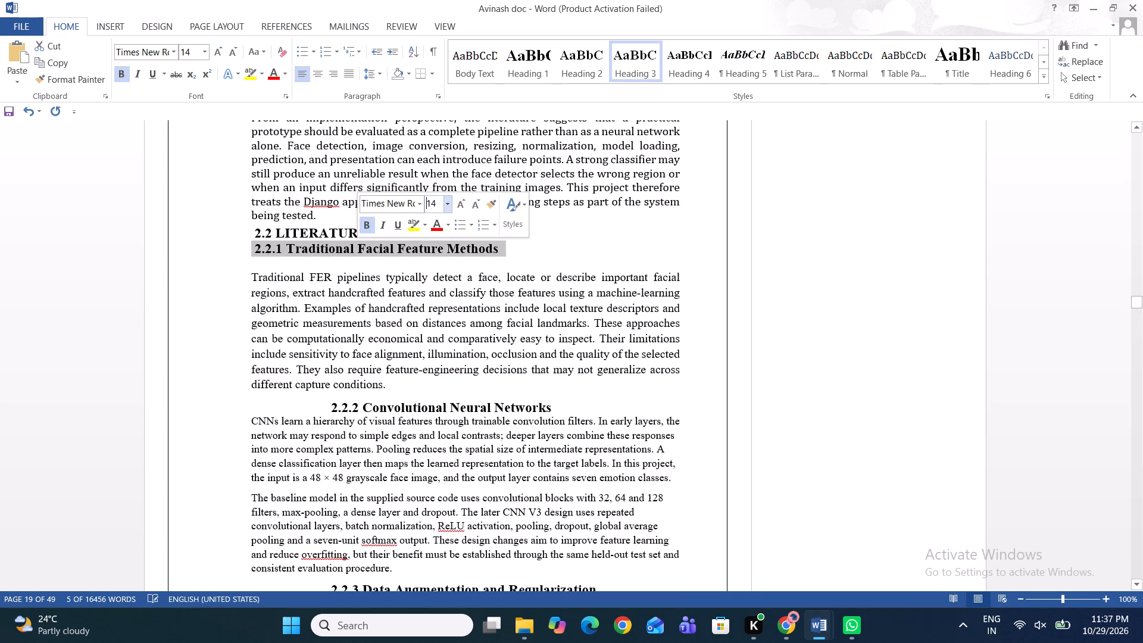
Check the font, size and alignment of the body paragraph under 2.2.1 Traditional Facial Feature Methods.
left_click(369, 266)
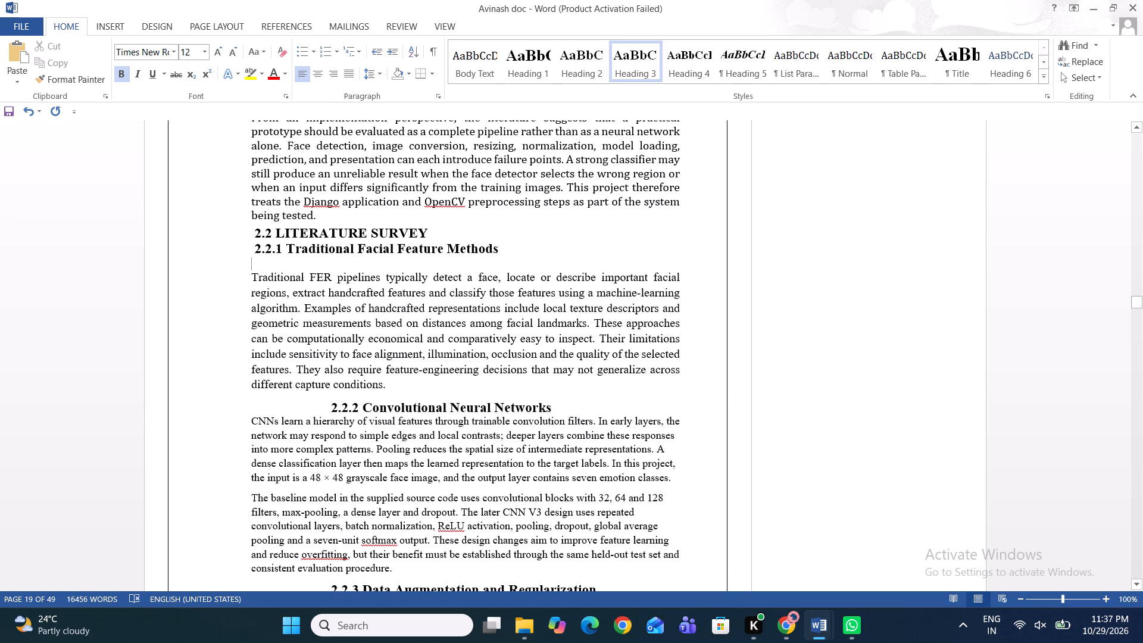
left_click_drag(251, 277, 411, 392)
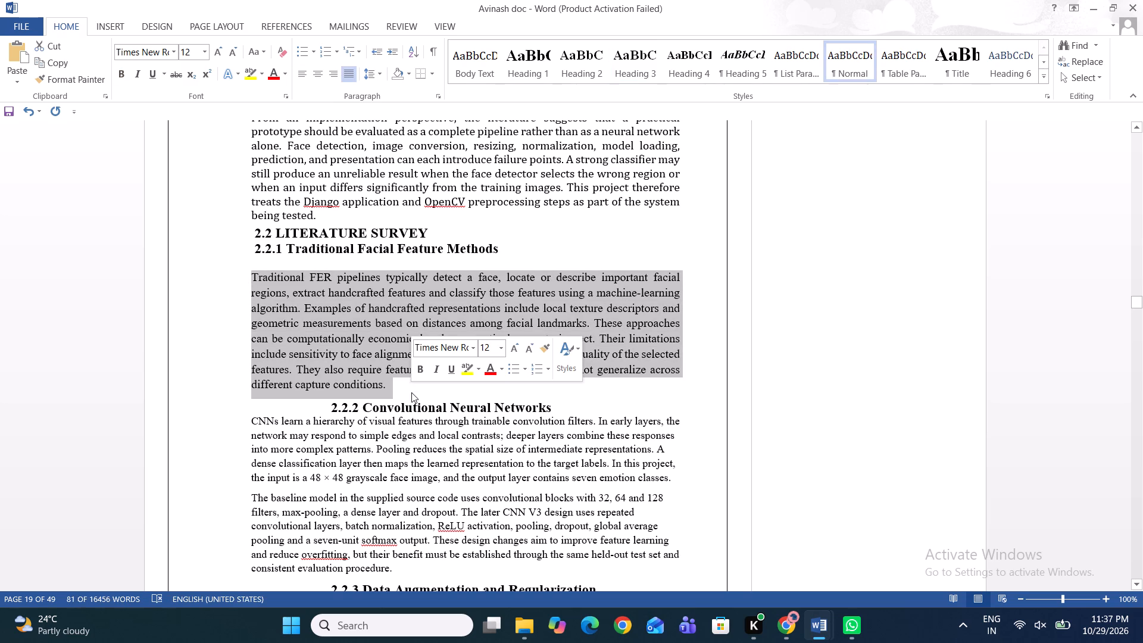
left_click(196, 341)
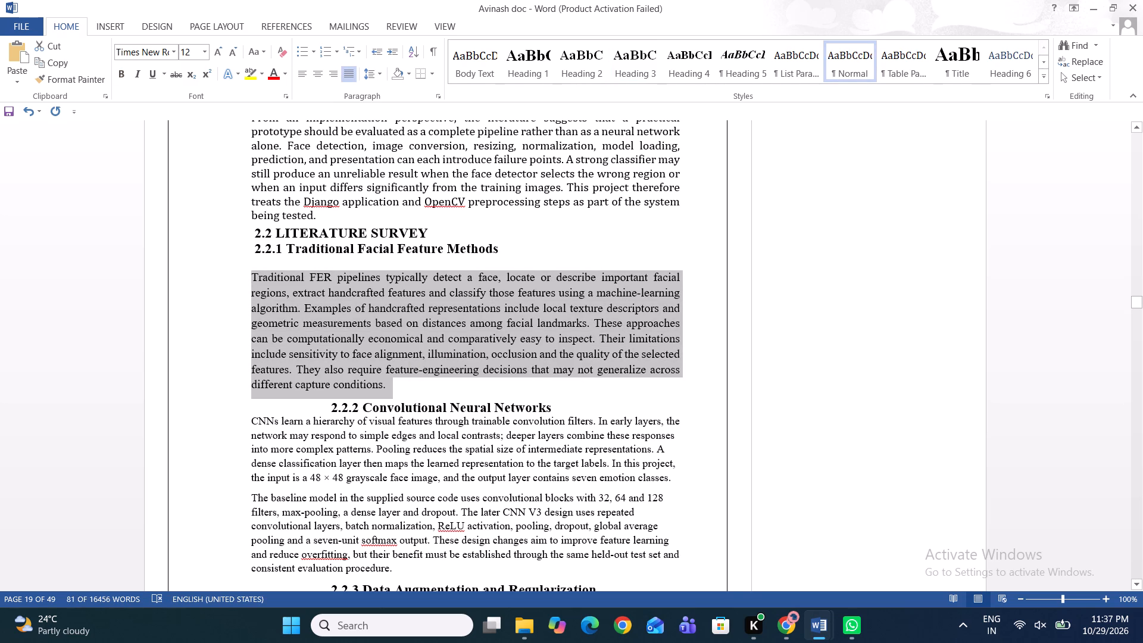
Delete the leading spaces before the 2.2.2 Convolutional Neural Networks heading so it starts at the left text margin.
scroll(196, 341, "down", 1)
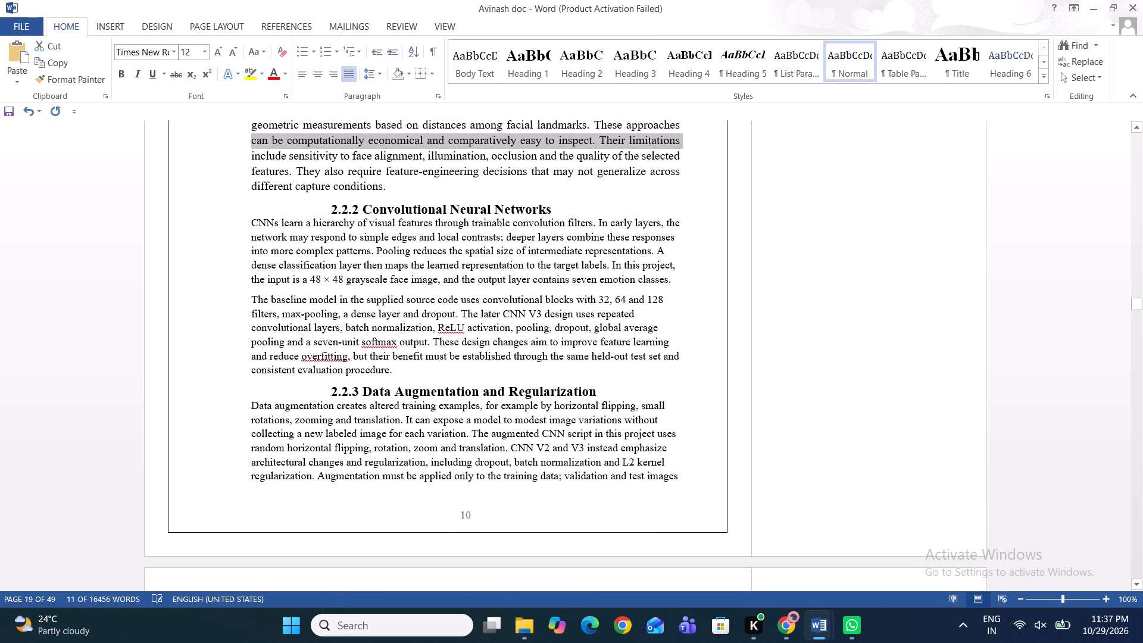
left_click(332, 210)
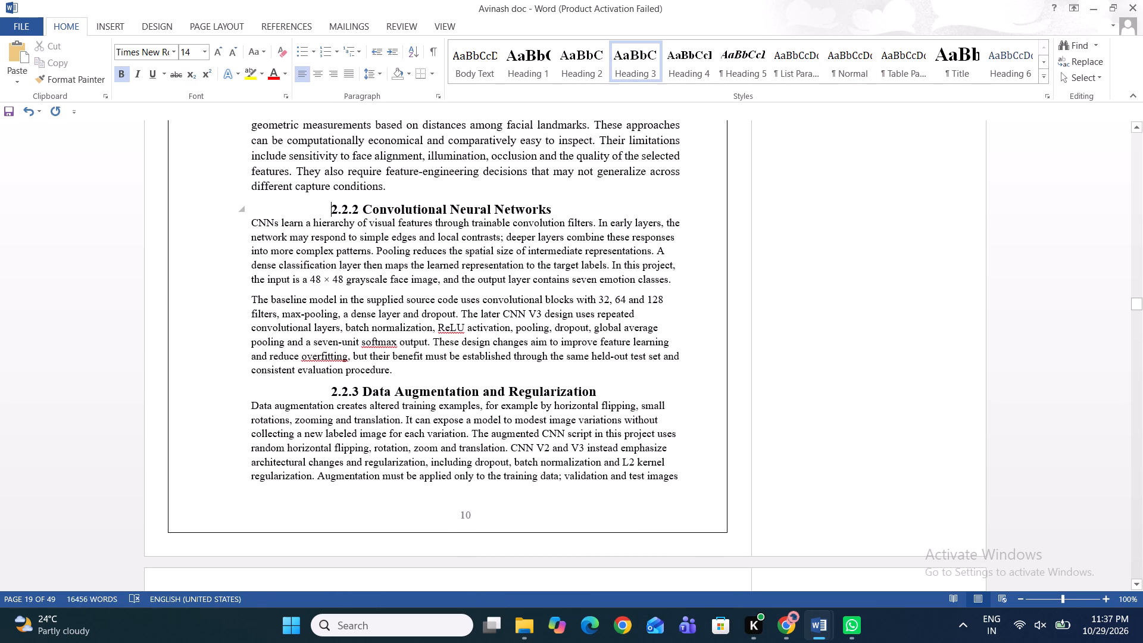
key("BackSpace")
key("BackSpace")
key("BackSpace")
key("BackSpace")
key("BackSpace")
key("BackSpace")
key("BackSpace")
key("BackSpace")
key("BackSpace")
key("BackSpace")
key("BackSpace")
key("BackSpace")
key("BackSpace")
key("BackSpace")
key("BackSpace")
key("BackSpace")
key("BackSpace")
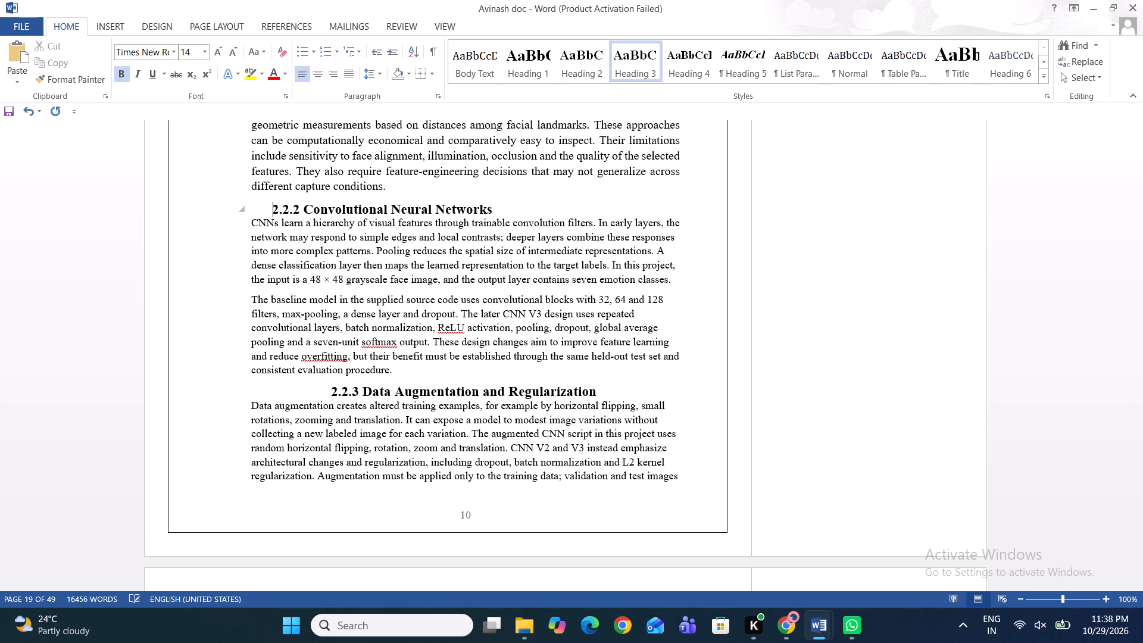
key("BackSpace")
key("BackSpace")
key("BackSpace")
key("BackSpace")
key("BackSpace")
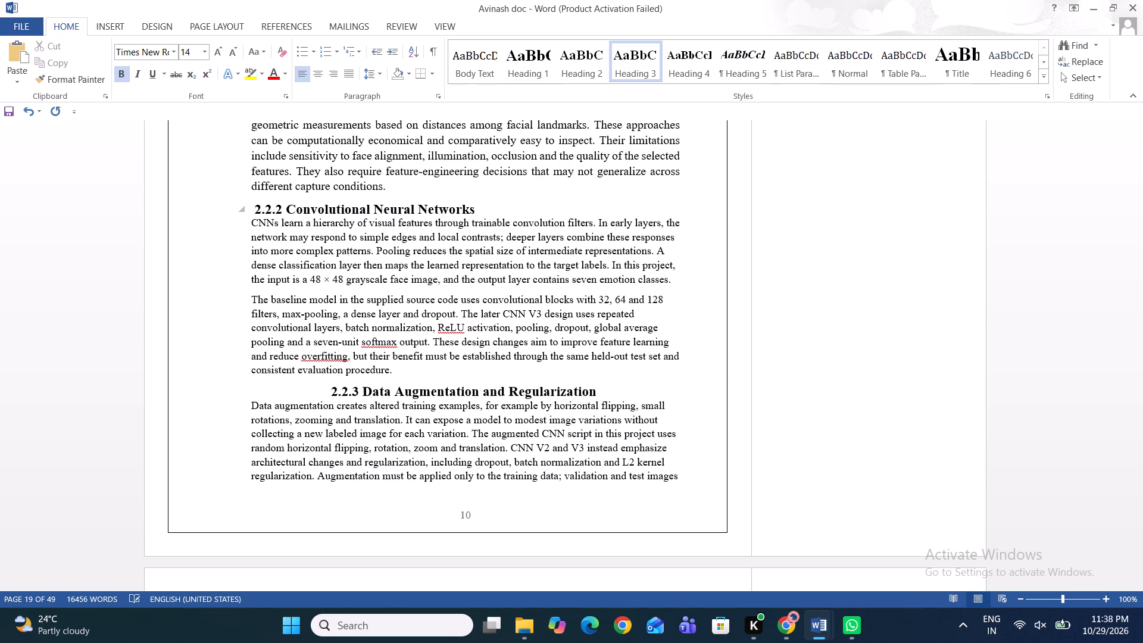
key("BackSpace")
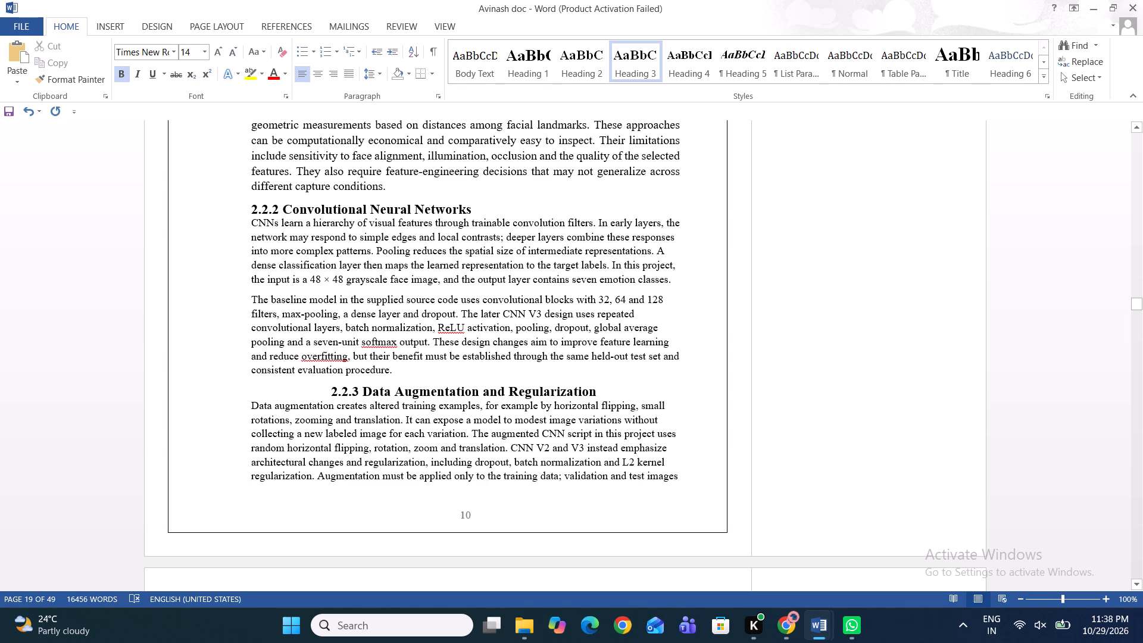
Set the two body paragraphs under 2.2.2 Convolutional Neural Networks to 12 pt and justify them.
left_click_drag(252, 221, 395, 369)
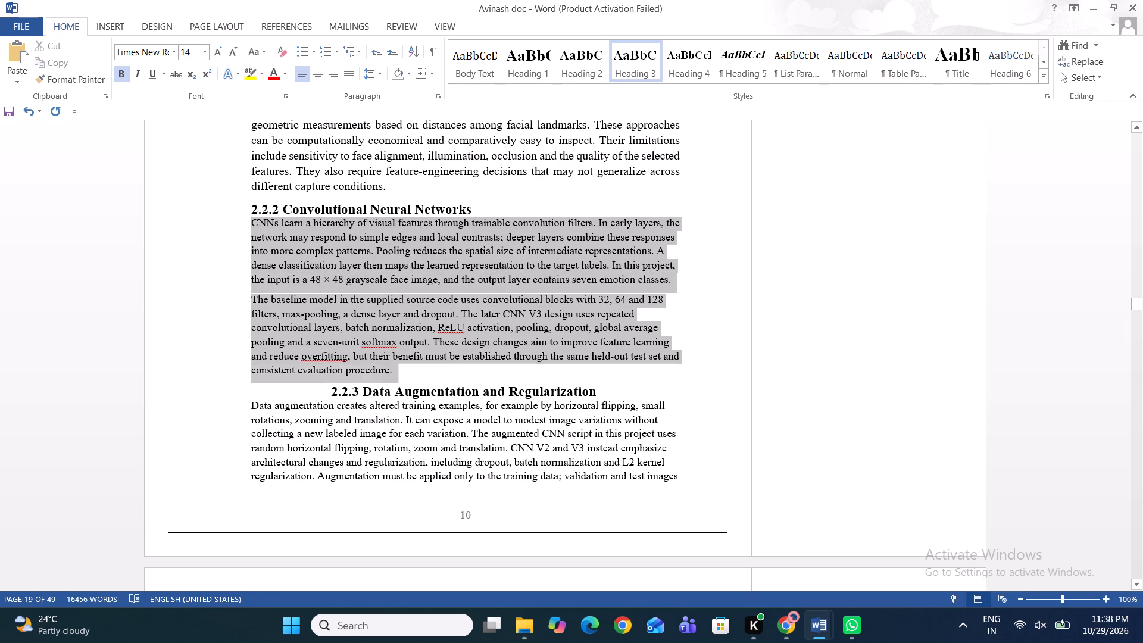
left_click_drag(395, 369, 396, 370)
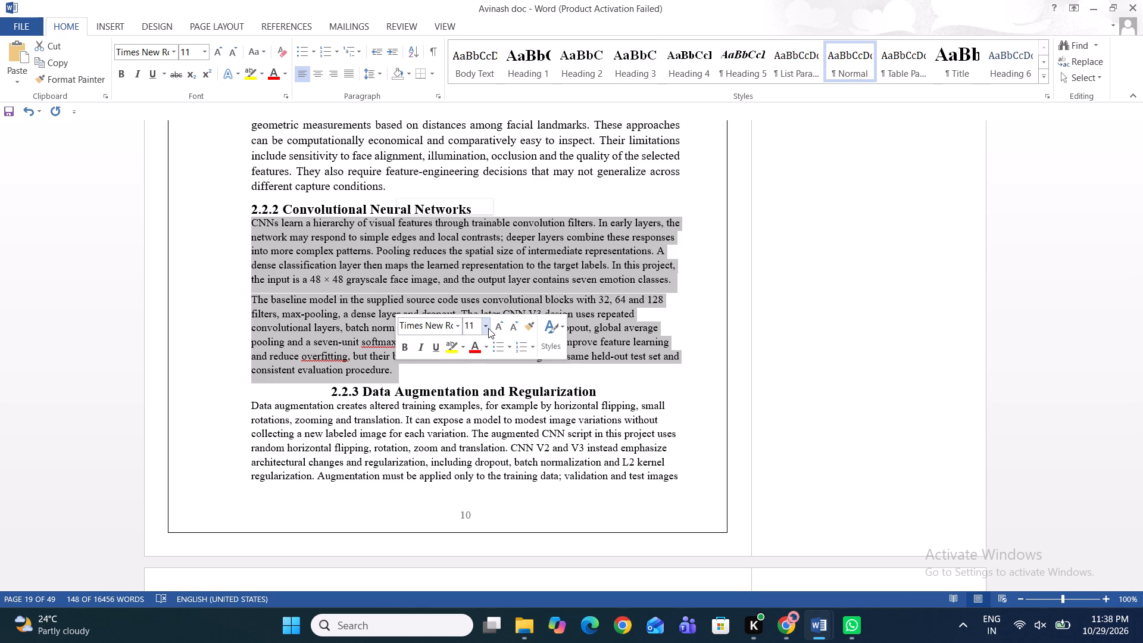
left_click(488, 328)
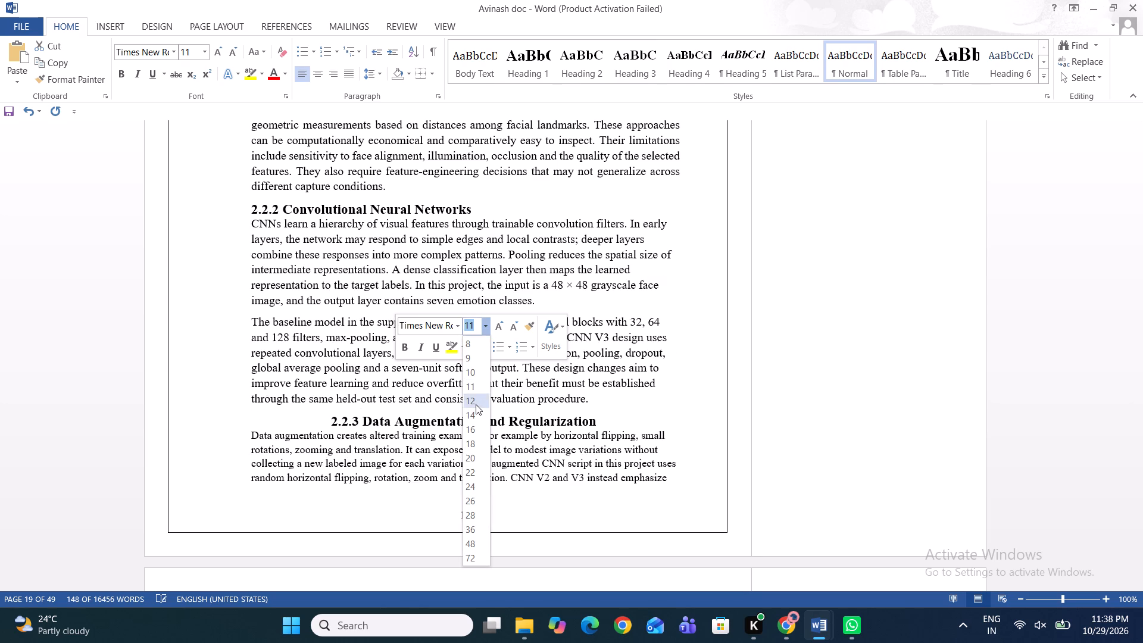
left_click(476, 404)
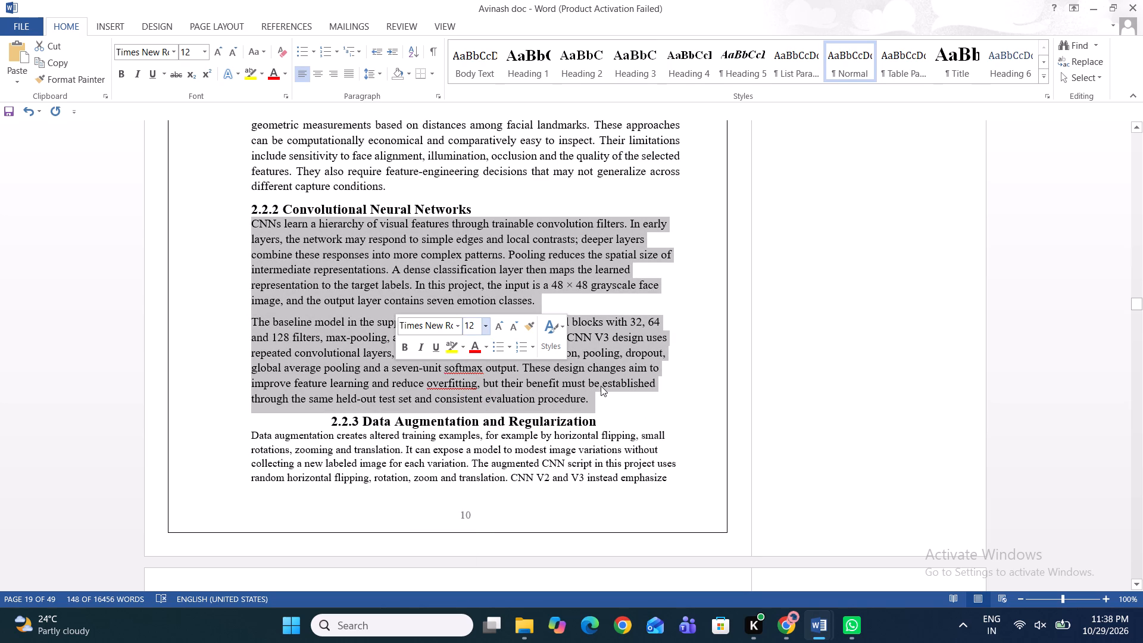
left_click(601, 386)
left_click_drag(597, 402, 368, 301)
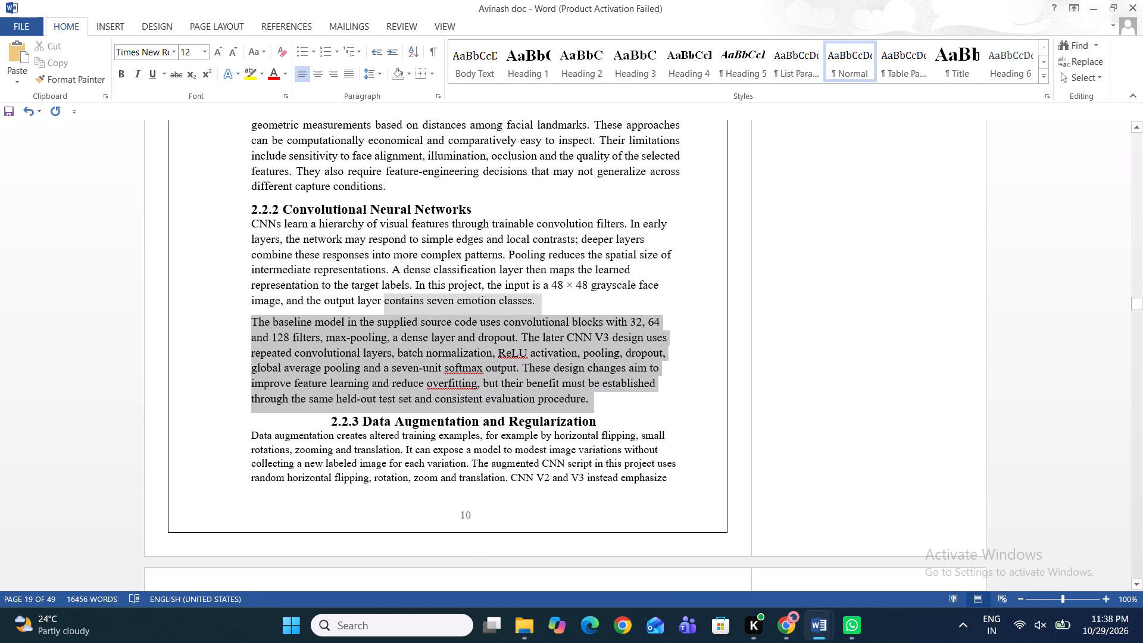
left_click_drag(368, 301, 252, 223)
left_click(346, 70)
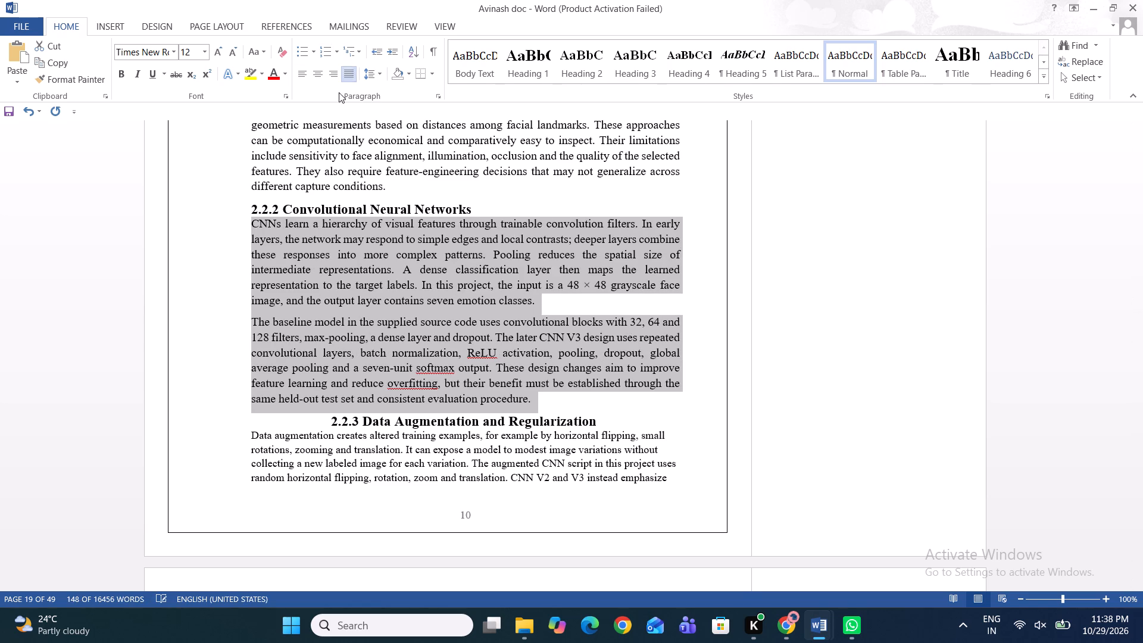
left_click(223, 253)
Delete the indenting spaces before the 2.2.3 Data Augmentation and Regularization heading, keeping it on its own line below the preceding paragraph.
scroll(223, 253, "down", 1)
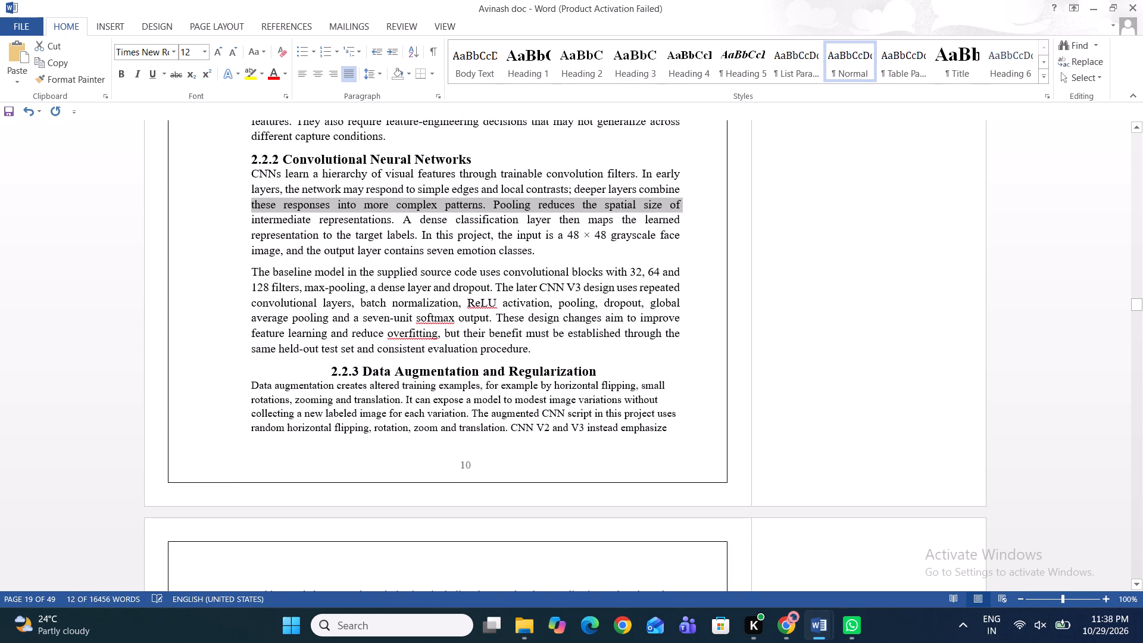
scroll(368, 296, "down", 1)
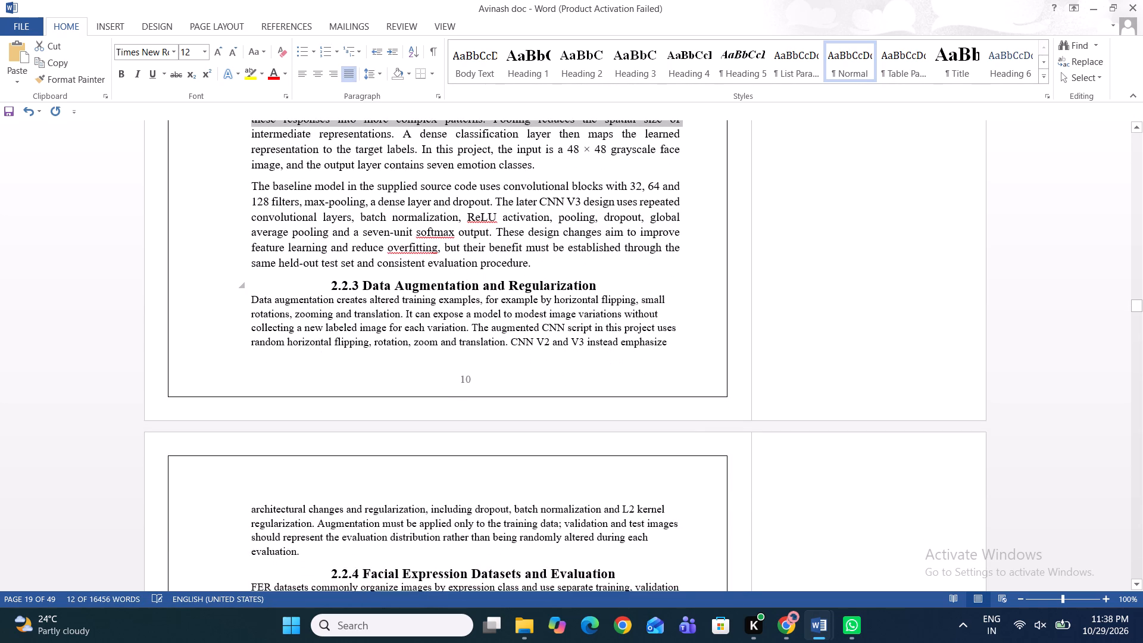
left_click(330, 287)
triple_click(330, 287)
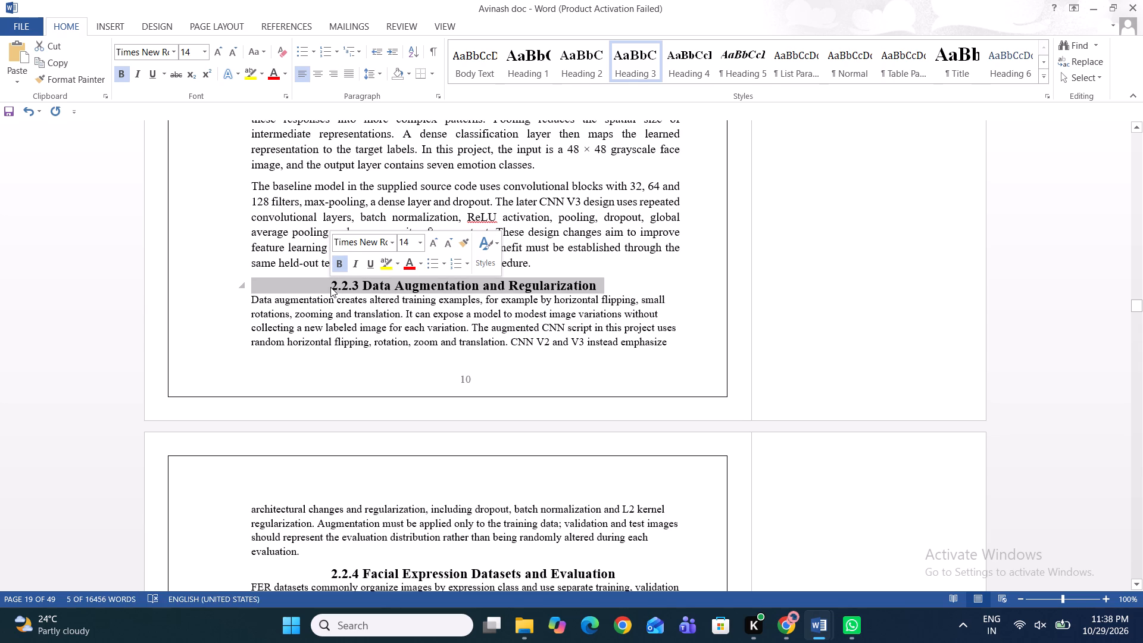
left_click(327, 282)
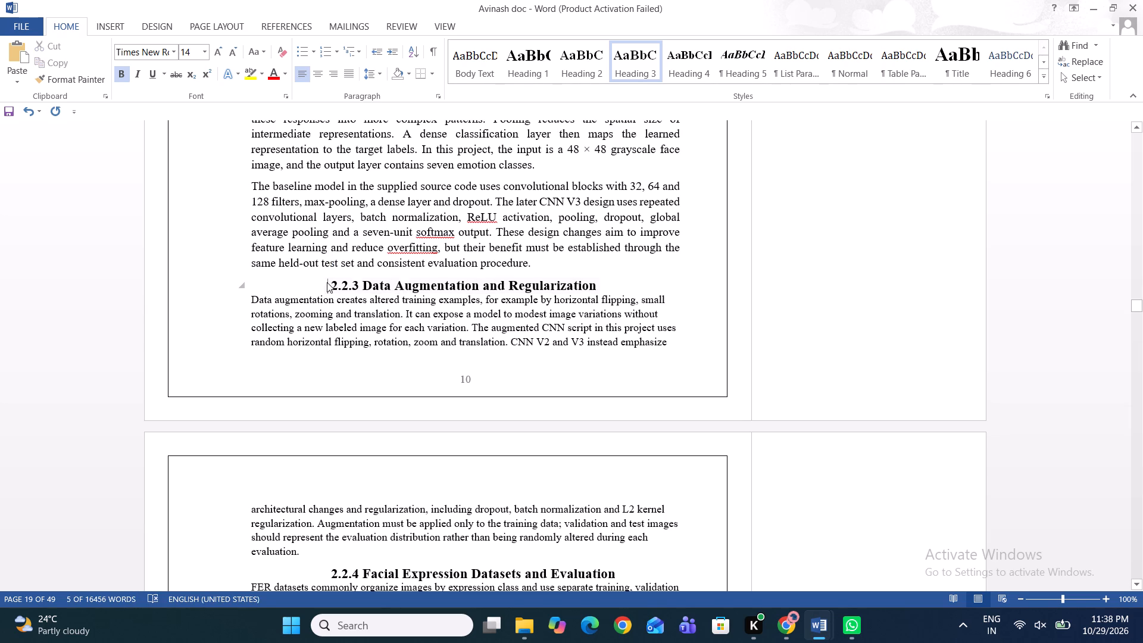
key("BackSpace")
key("BackSpace")
key("BackSpace")
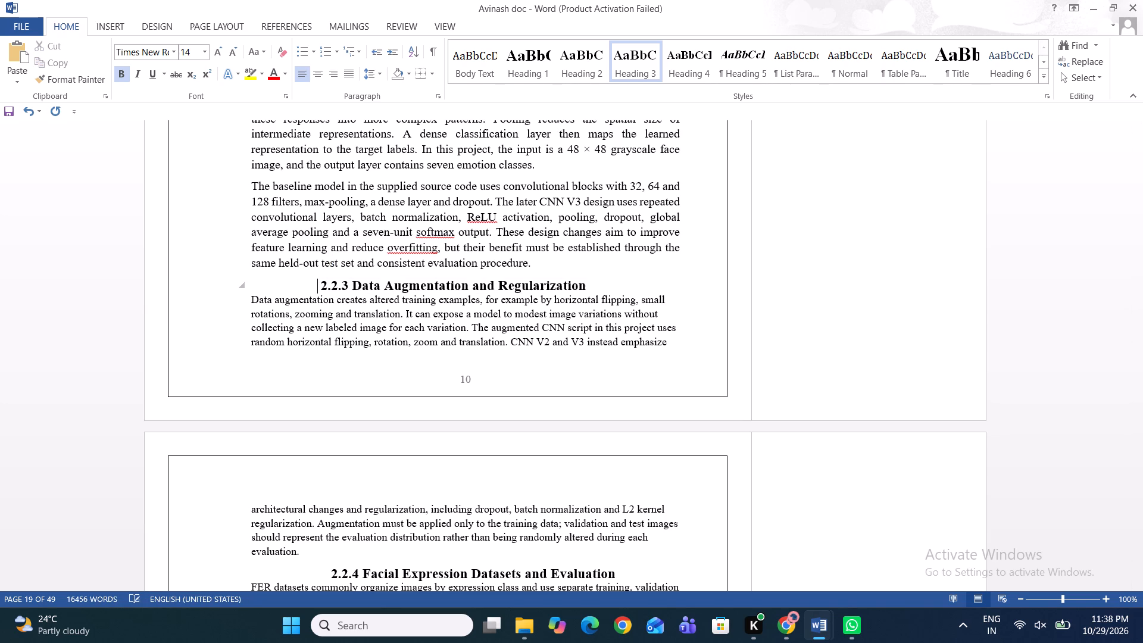
key("BackSpace")
key("BackSpace")
key("BackSpace")
key("BackSpace")
key("BackSpace")
key("BackSpace")
key("BackSpace")
key("BackSpace")
key("BackSpace")
key("BackSpace")
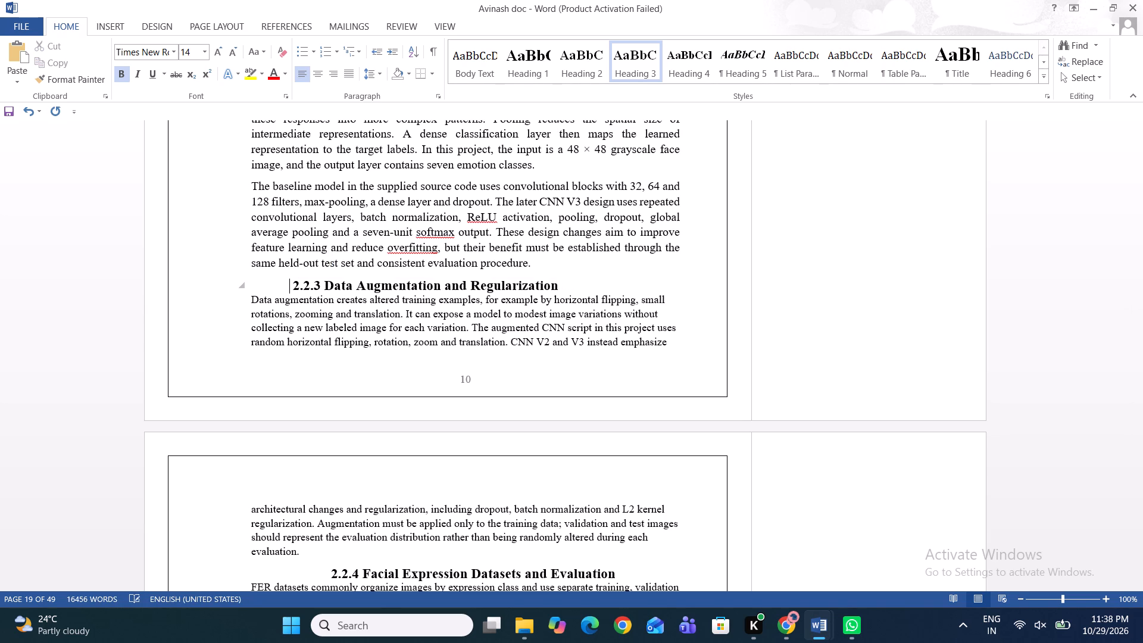
key("BackSpace")
key("BackSpace")
key("BackSpace")
key("BackSpace")
key("BackSpace")
key("BackSpace")
key("BackSpace")
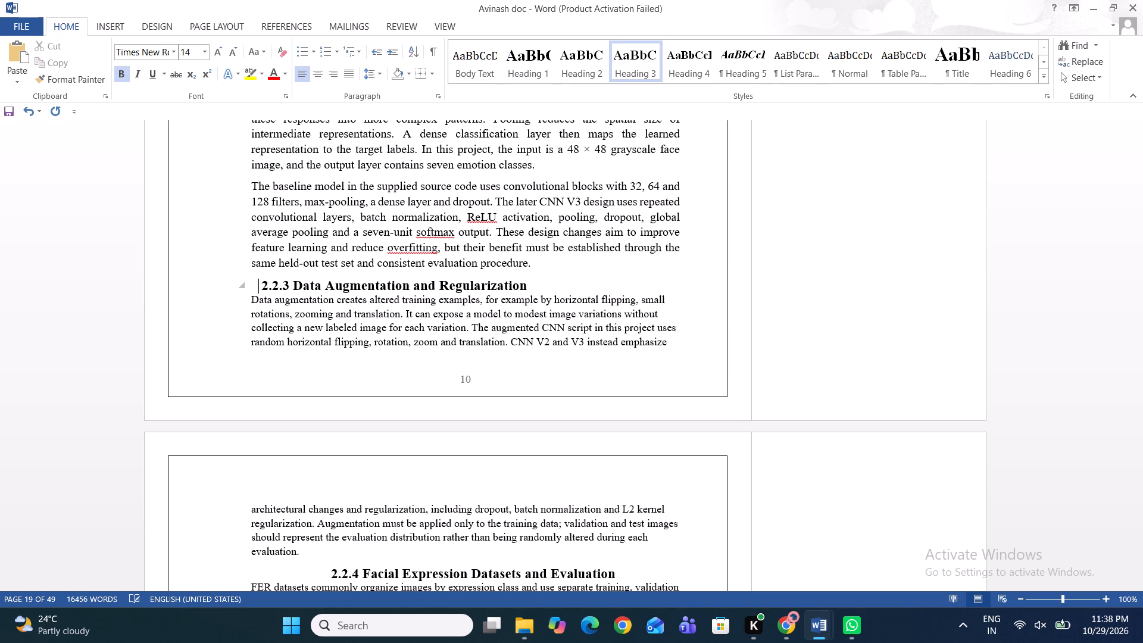
key("BackSpace")
key("BackSpace")
key("BackSpace")
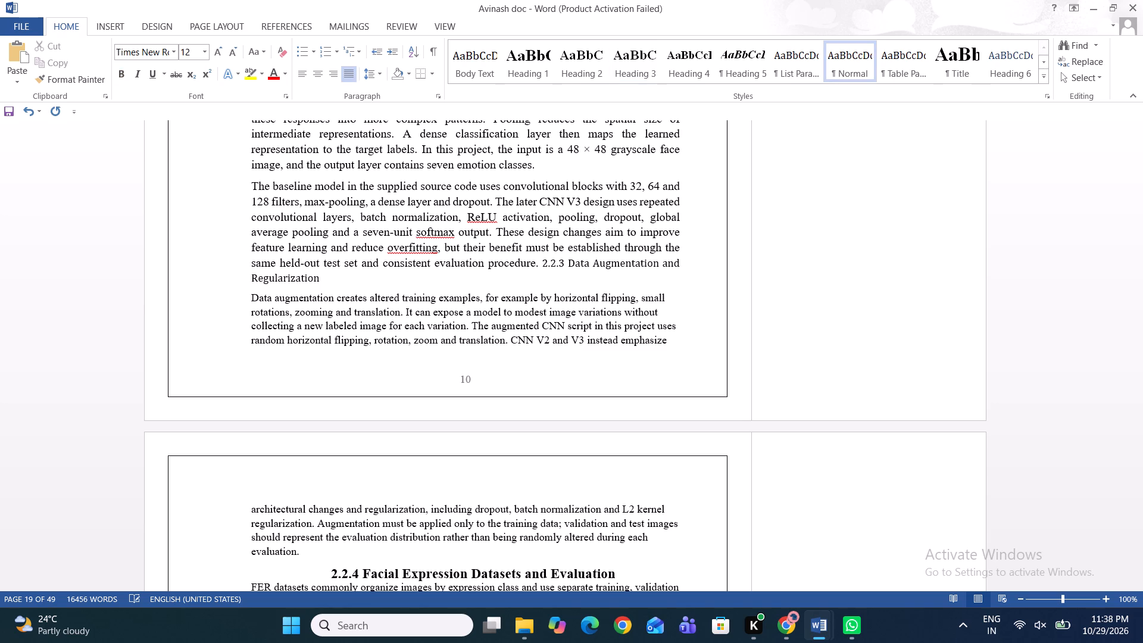
key("Return")
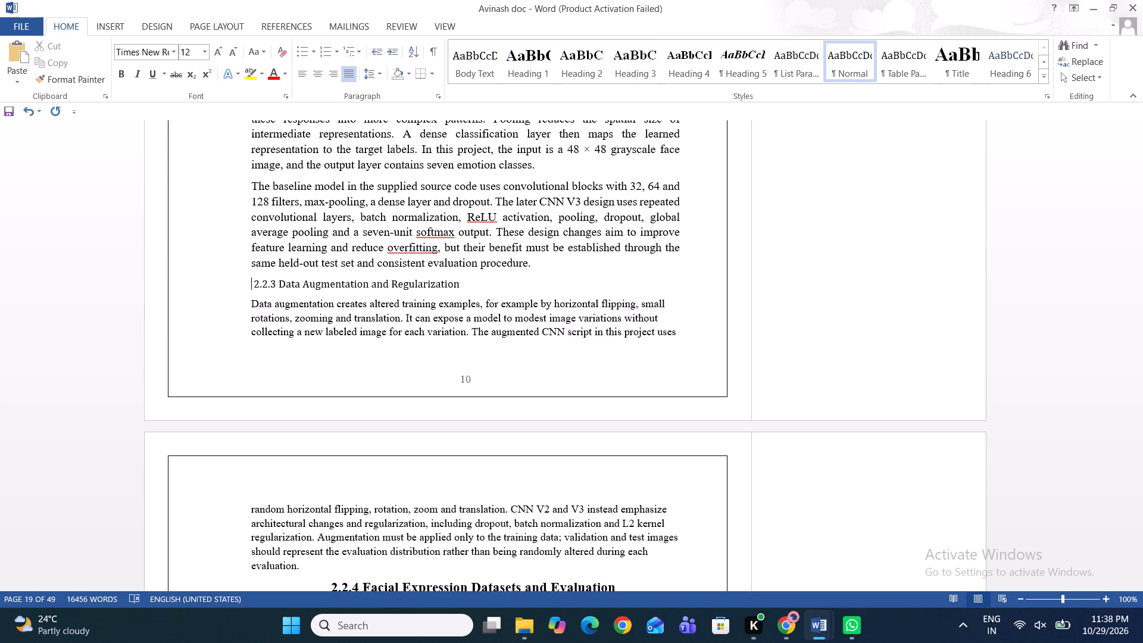
Format the 2.2.3 Data Augmentation and Regularization heading as 14 pt bold.
triple_click(288, 273)
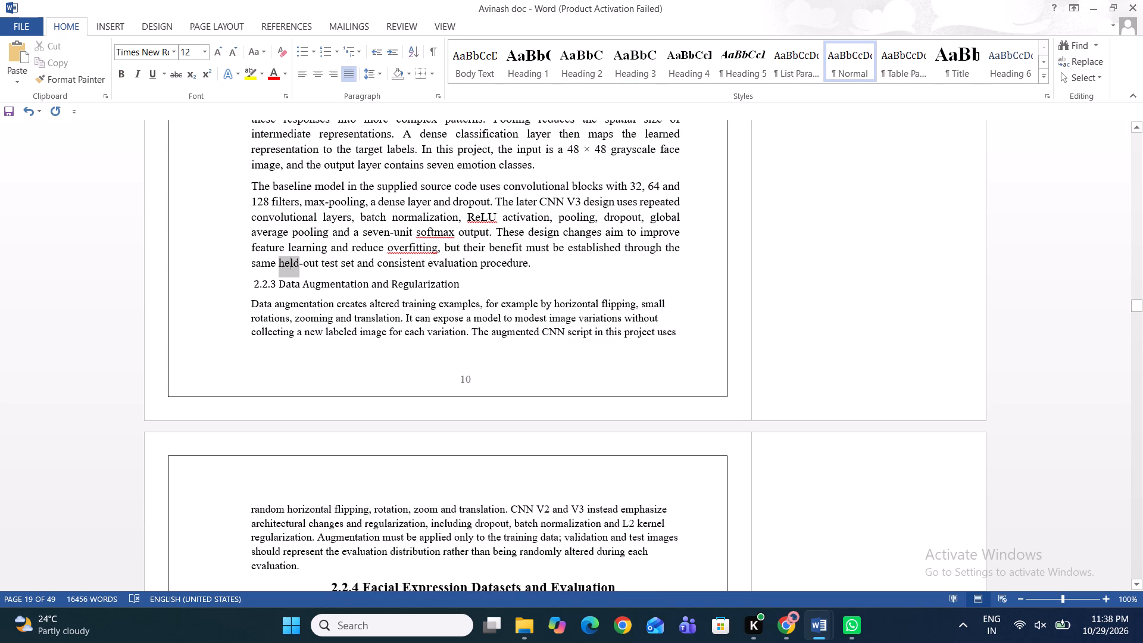
left_click(288, 284)
triple_click(288, 284)
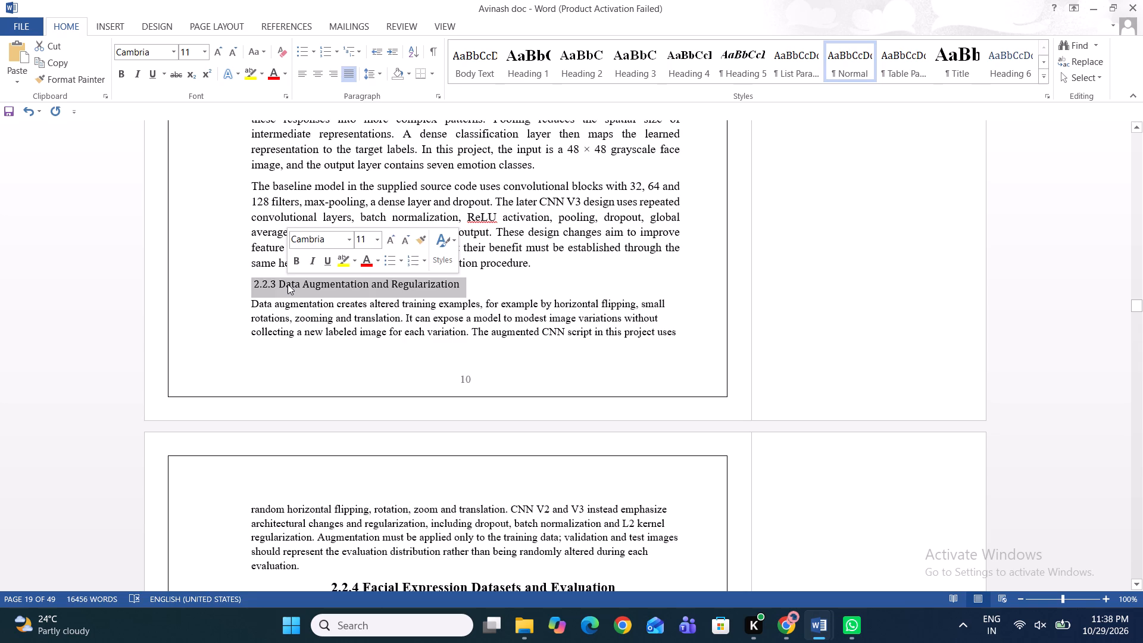
double_click(288, 284)
triple_click(288, 284)
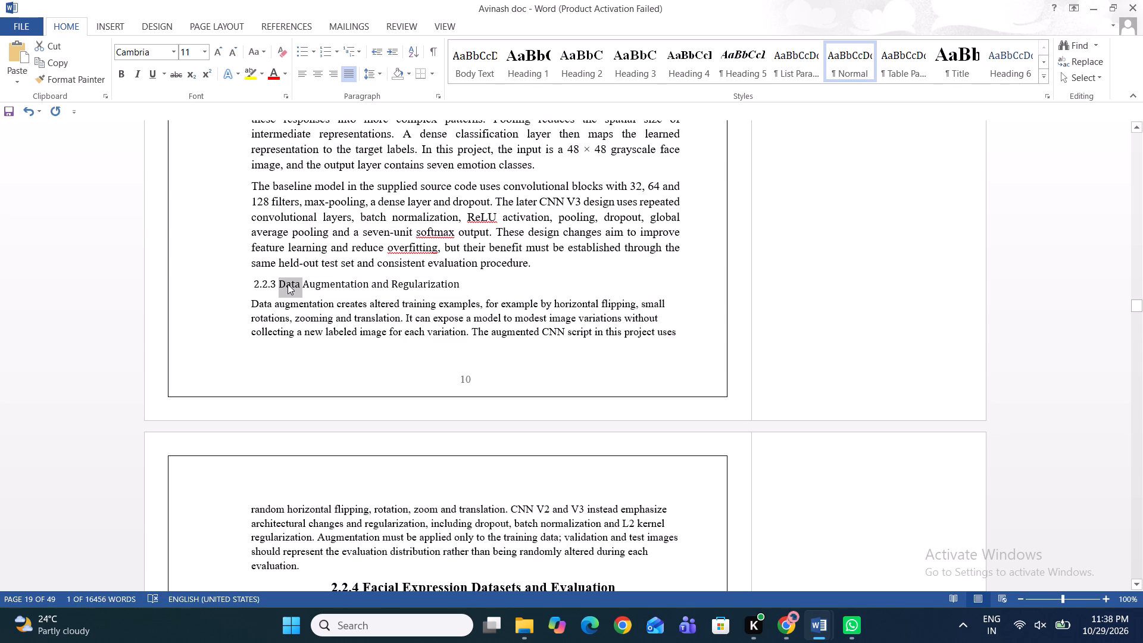
left_click(373, 241)
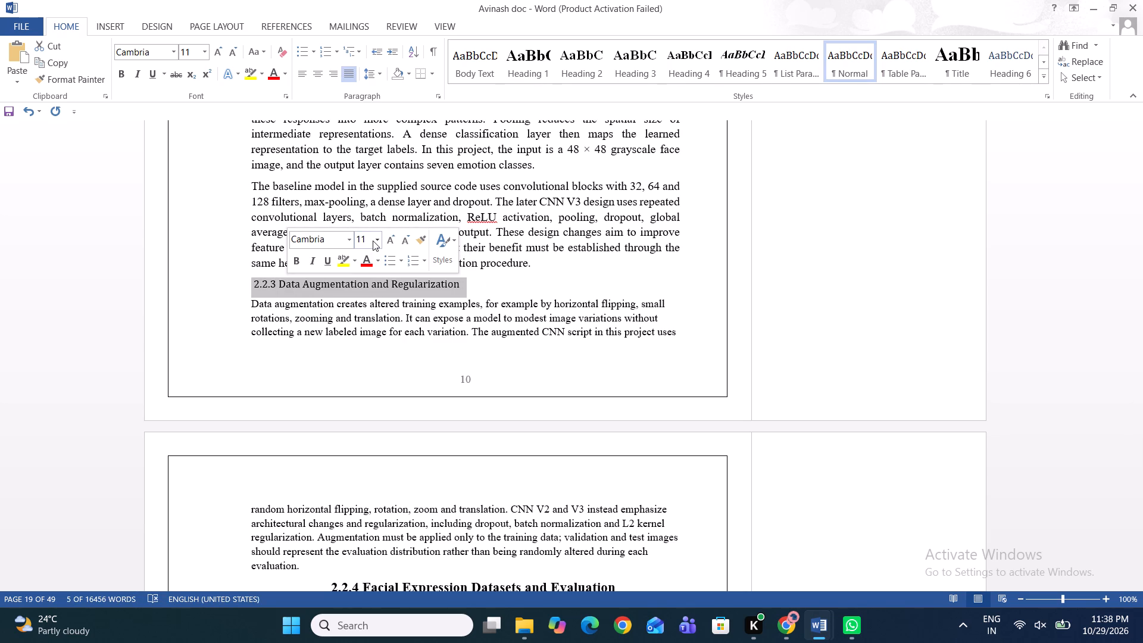
left_click(374, 241)
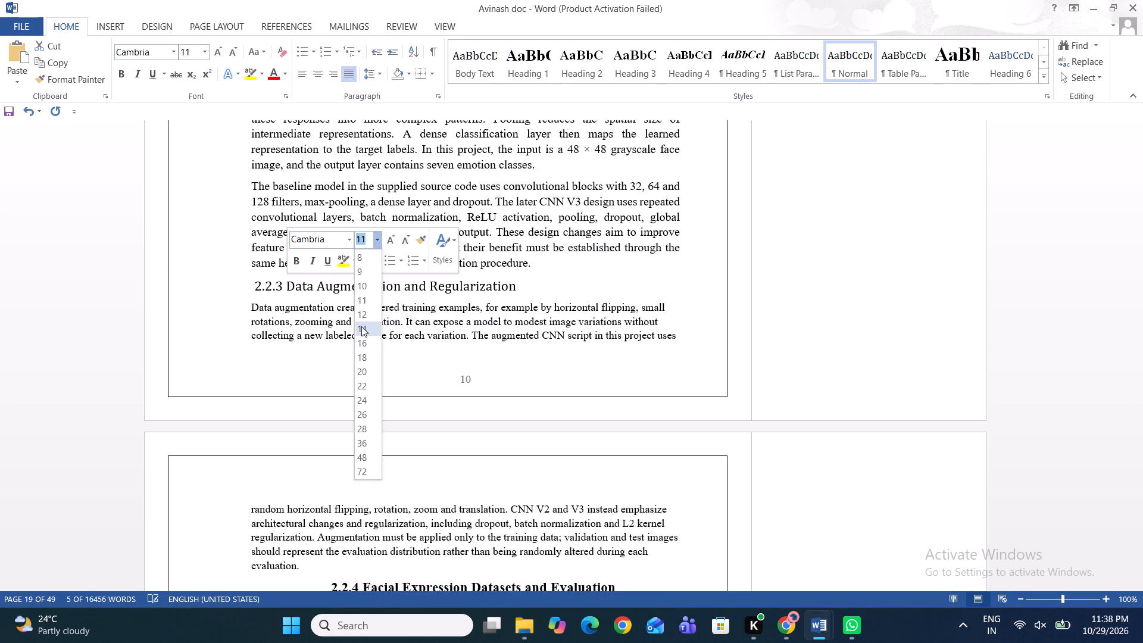
left_click(361, 327)
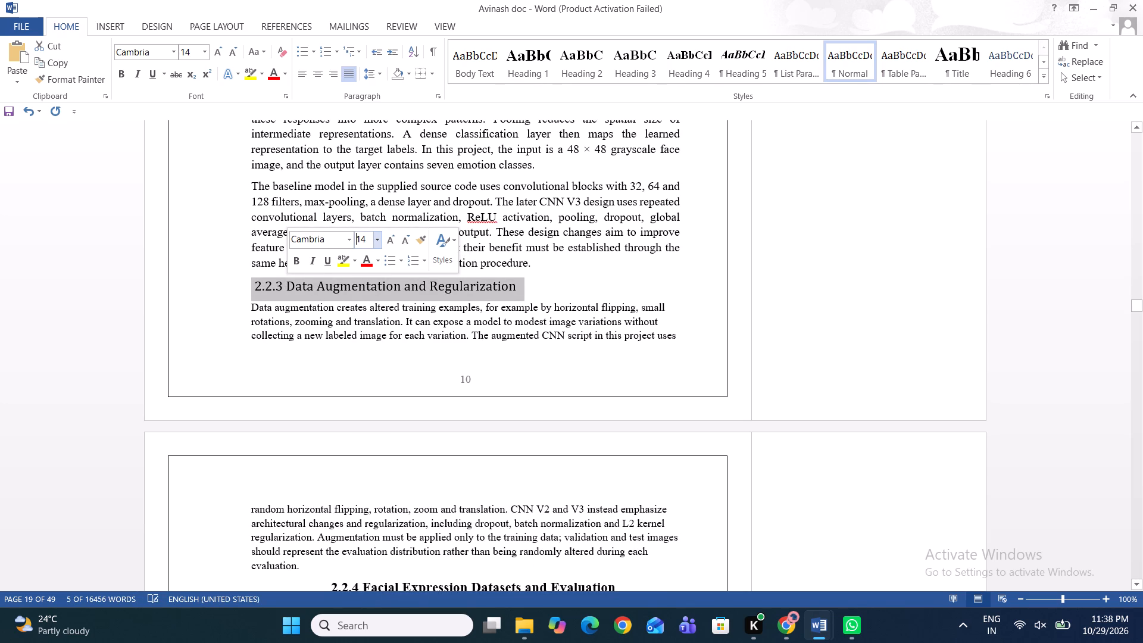
left_click(295, 257)
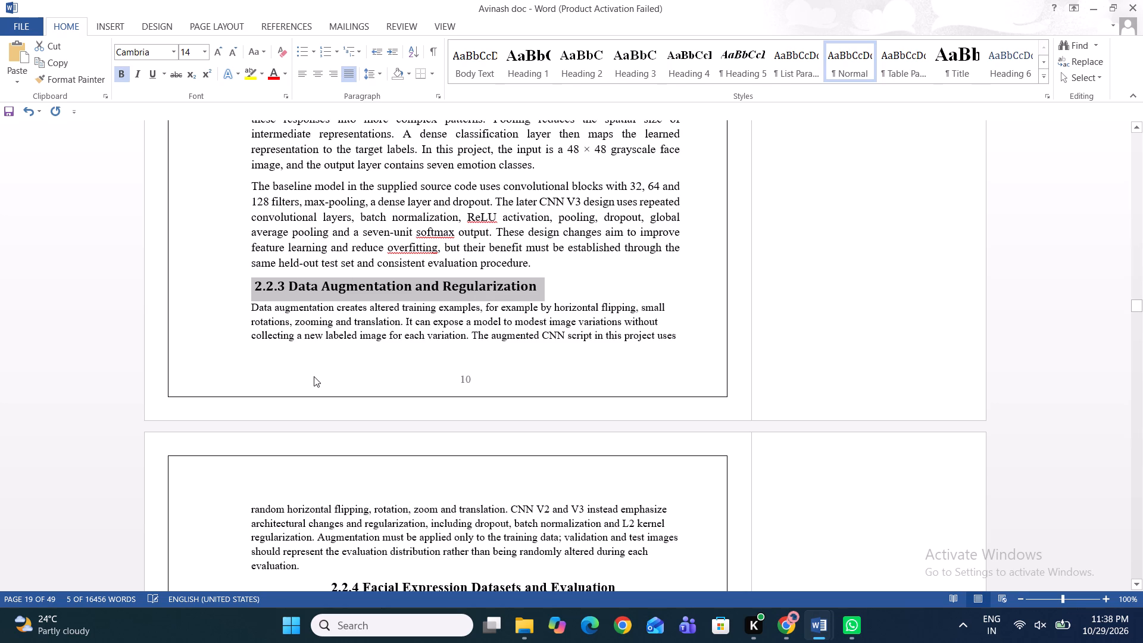
left_click(314, 376)
Set the body paragraph under 2.2.3 Data Augmentation and Regularization to 12 pt and justify it across both pages.
left_click_drag(252, 308, 308, 564)
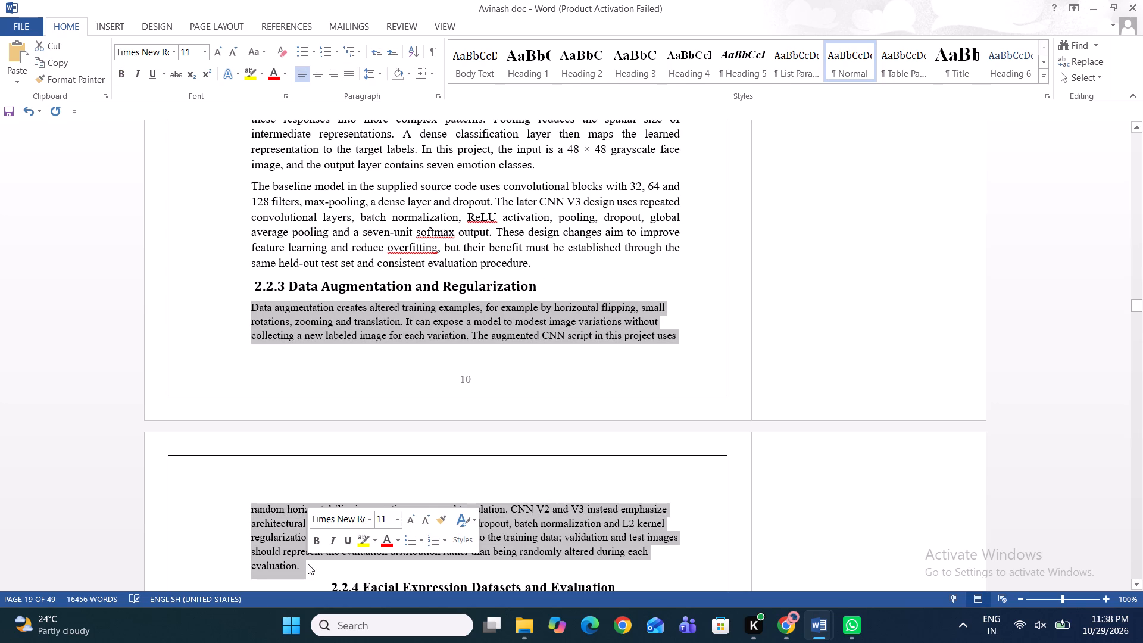
left_click(399, 517)
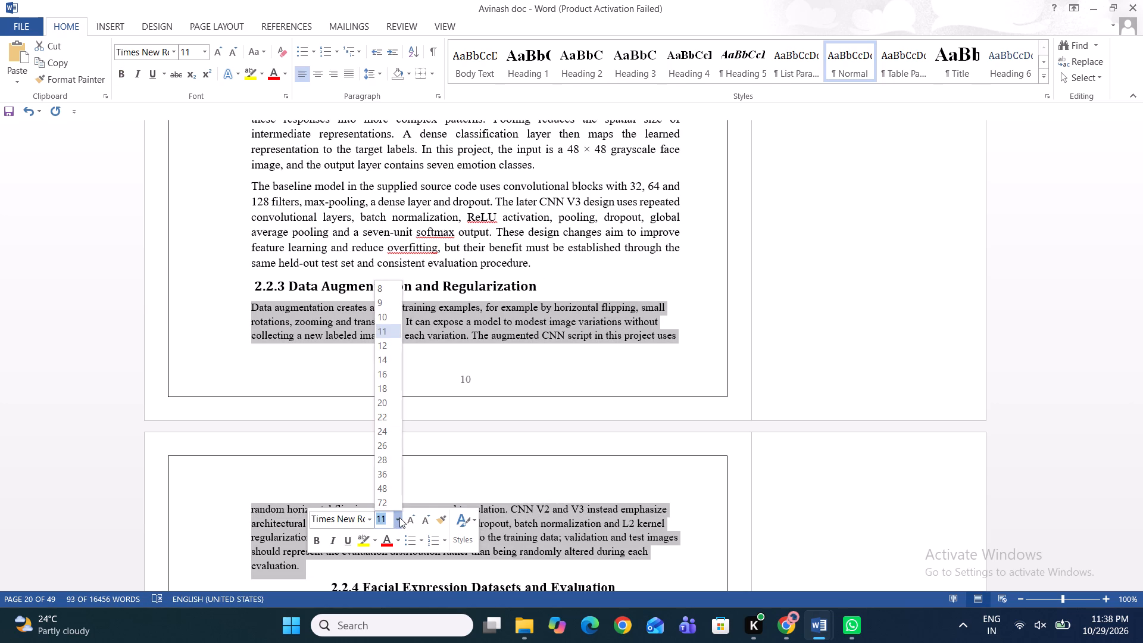
left_click(384, 348)
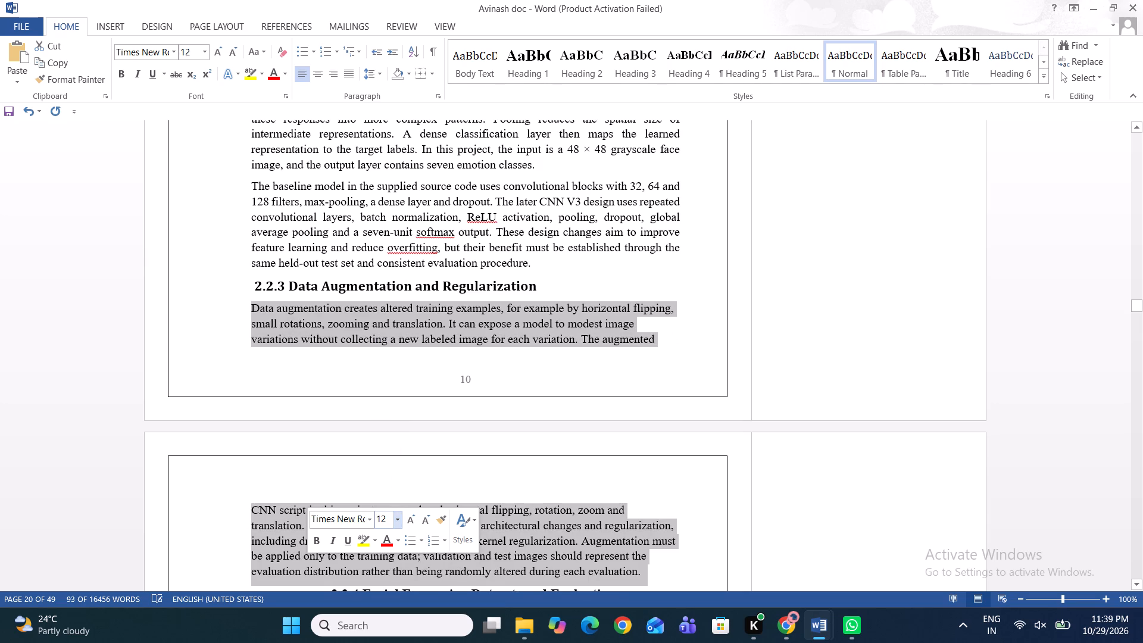
left_click(380, 360)
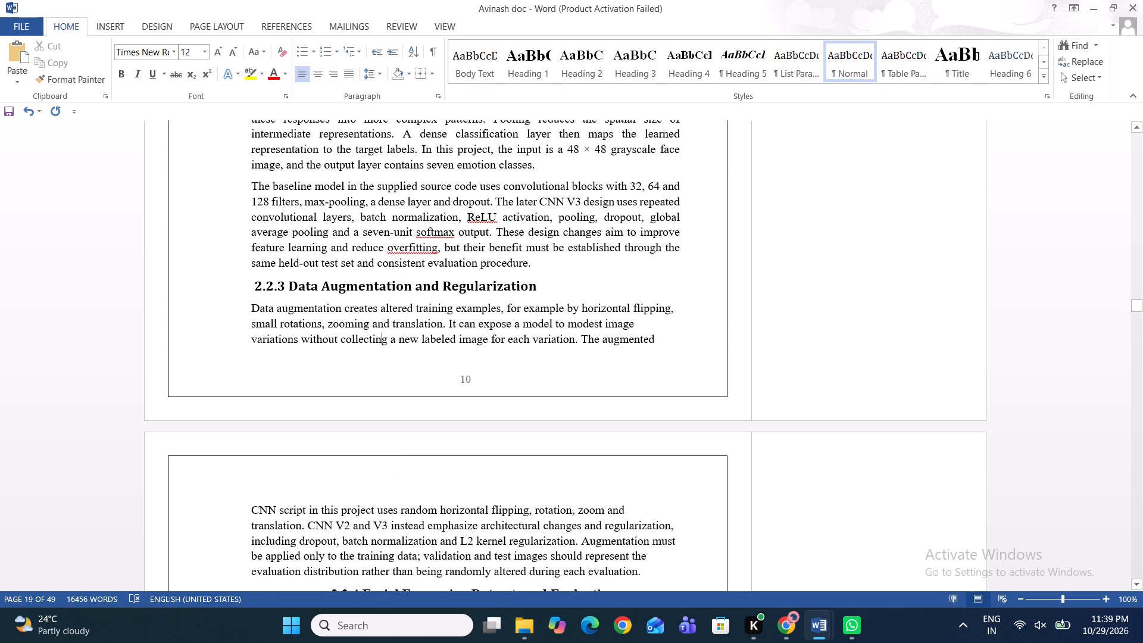
left_click_drag(253, 310, 613, 567)
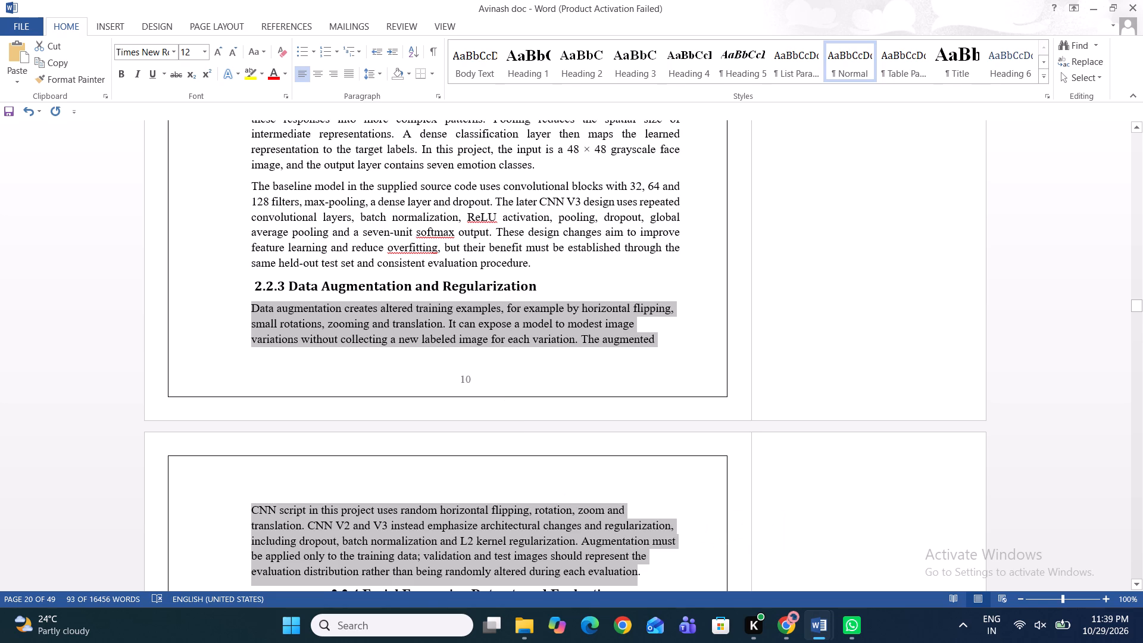
left_click(351, 76)
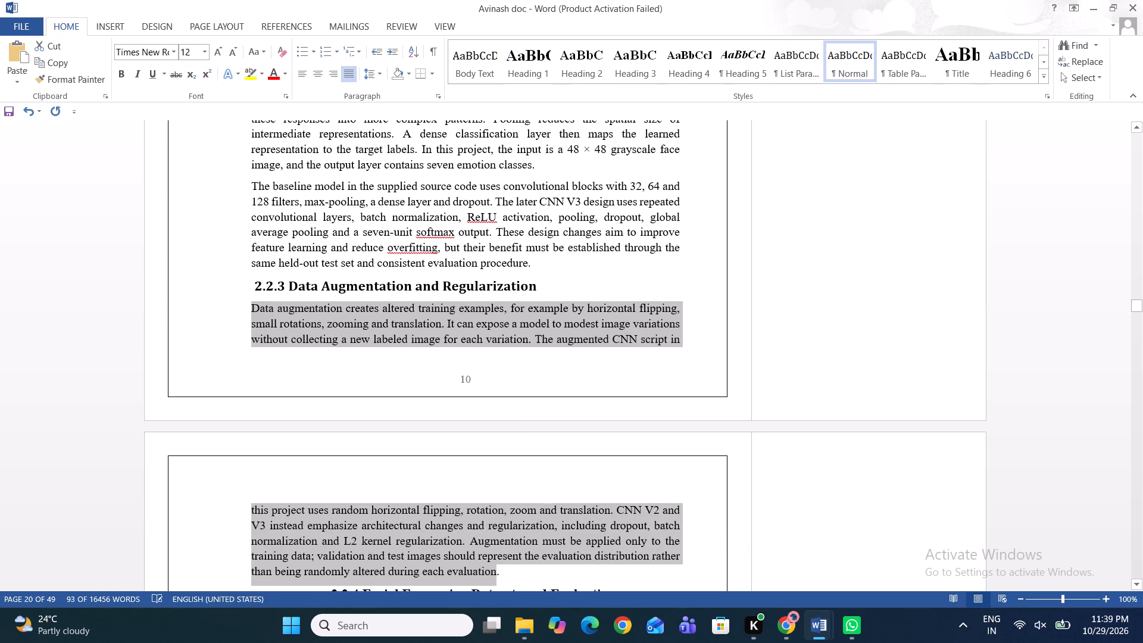
left_click(425, 370)
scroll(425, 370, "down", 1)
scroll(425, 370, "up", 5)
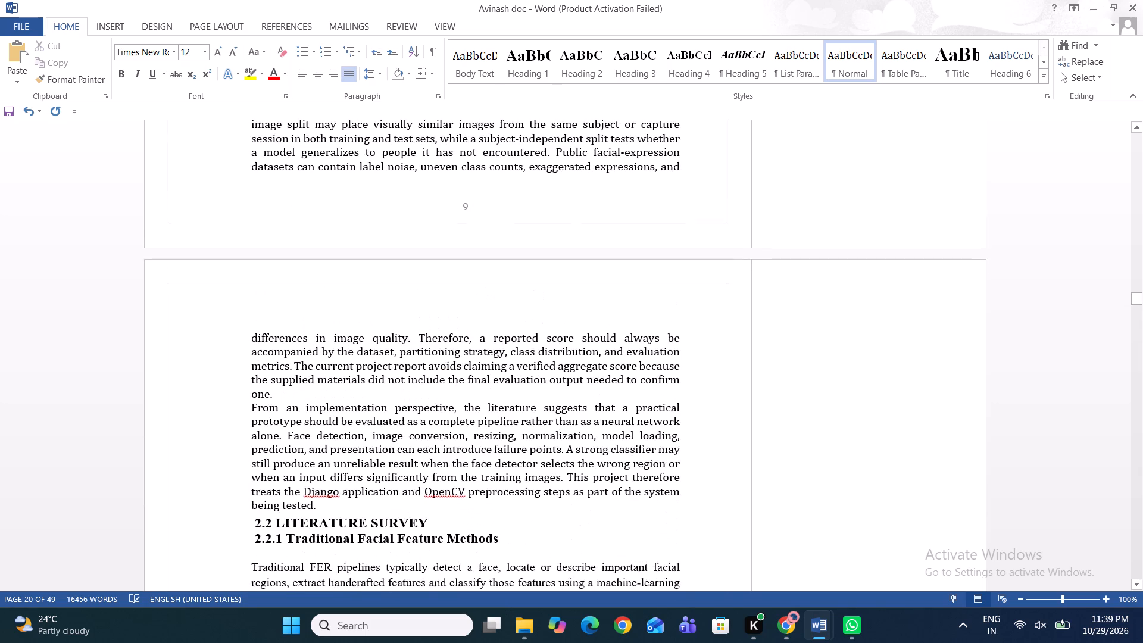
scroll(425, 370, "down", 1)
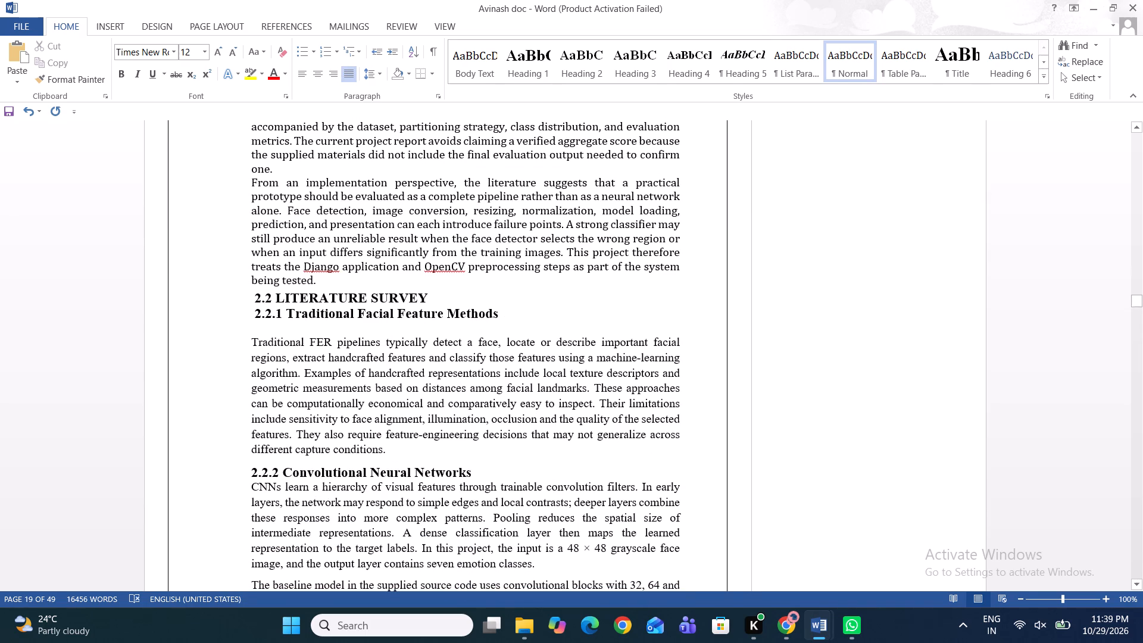
Change all body paragraphs under 2.1 Critical Analysis of Existing Papers to Times New Roman, across both pages.
scroll(329, 409, "up", 1)
triple_click(305, 473)
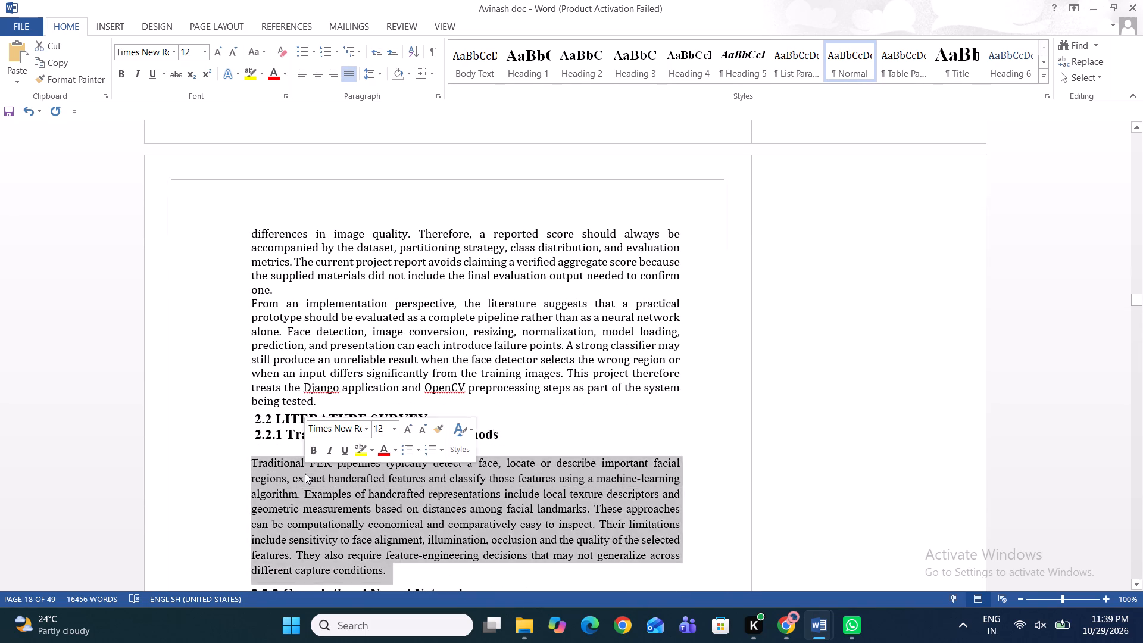
left_click(305, 473)
triple_click(352, 362)
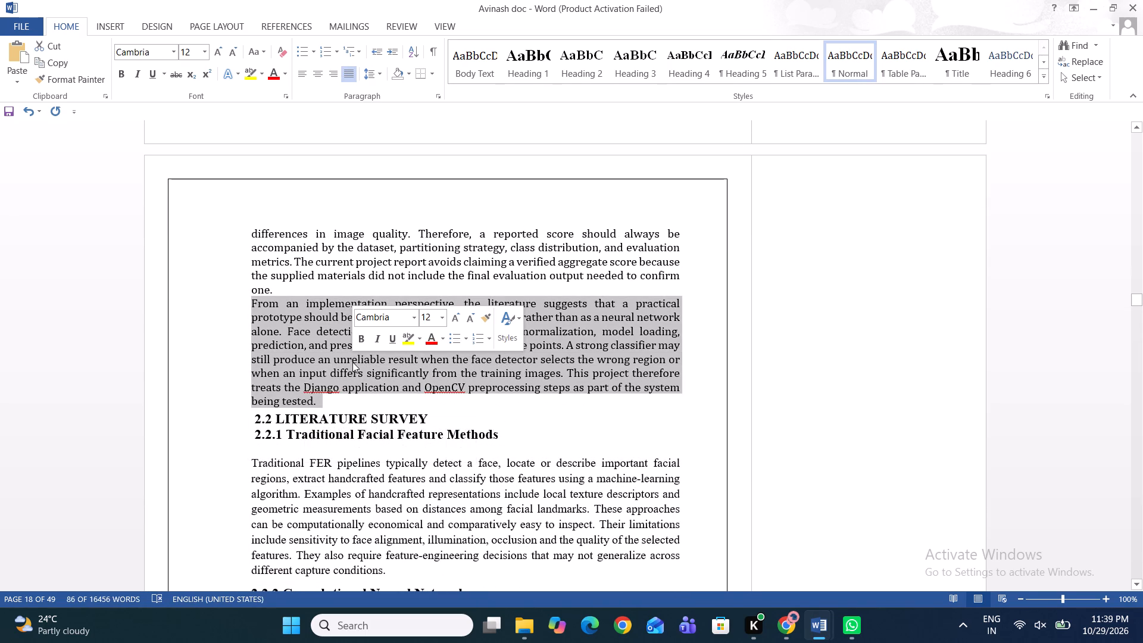
left_click(352, 362)
triple_click(352, 362)
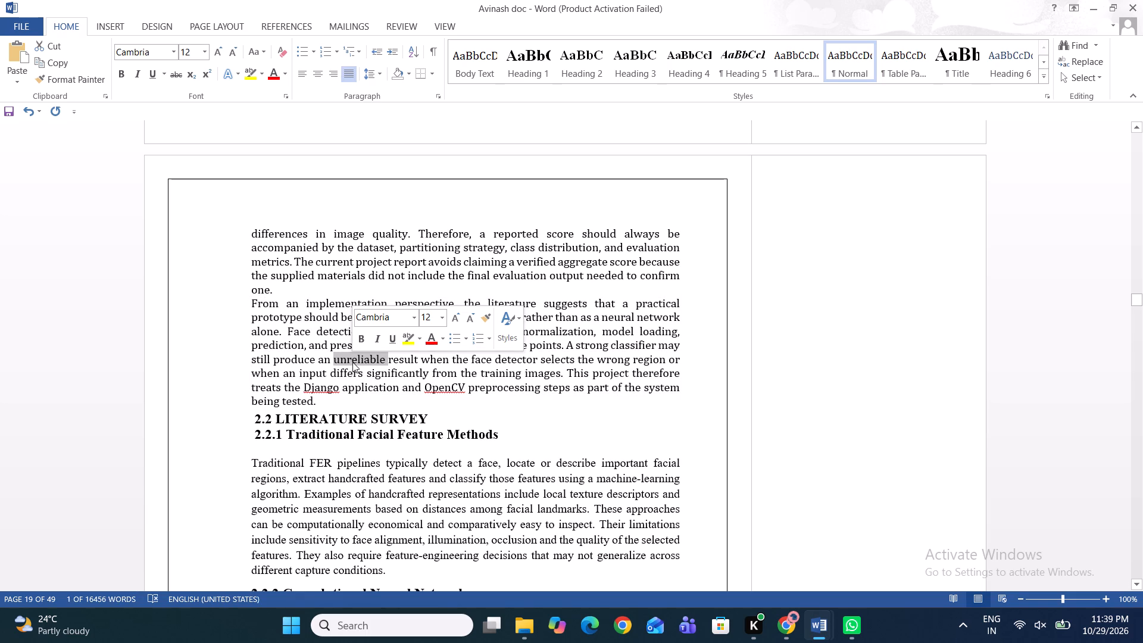
left_click_drag(313, 406, 291, 284)
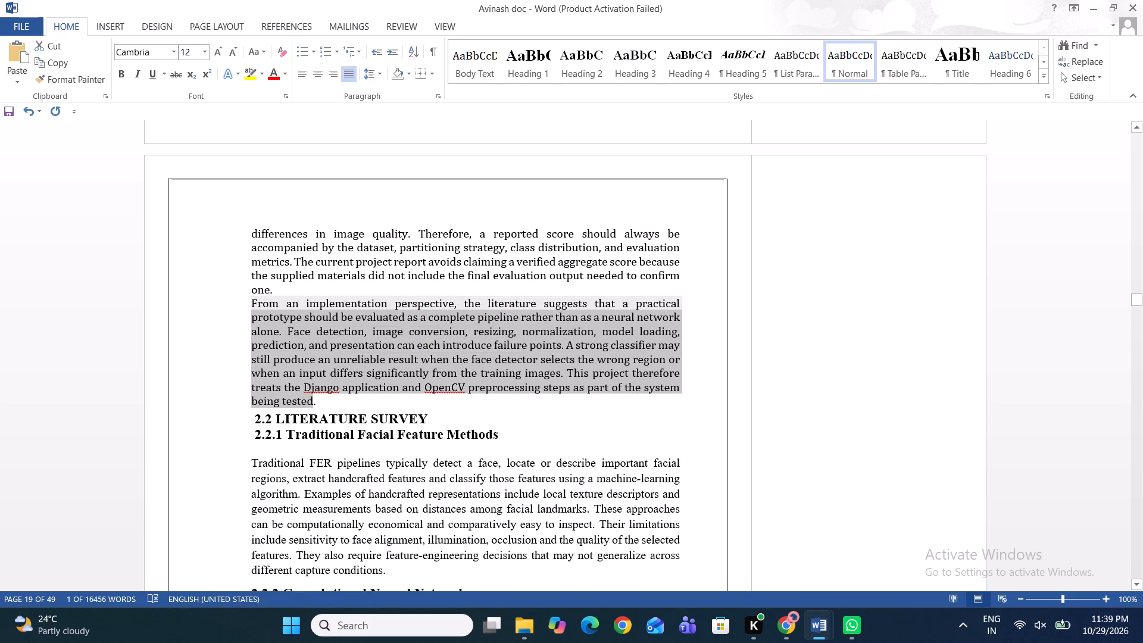
left_click_drag(291, 284, 292, 179)
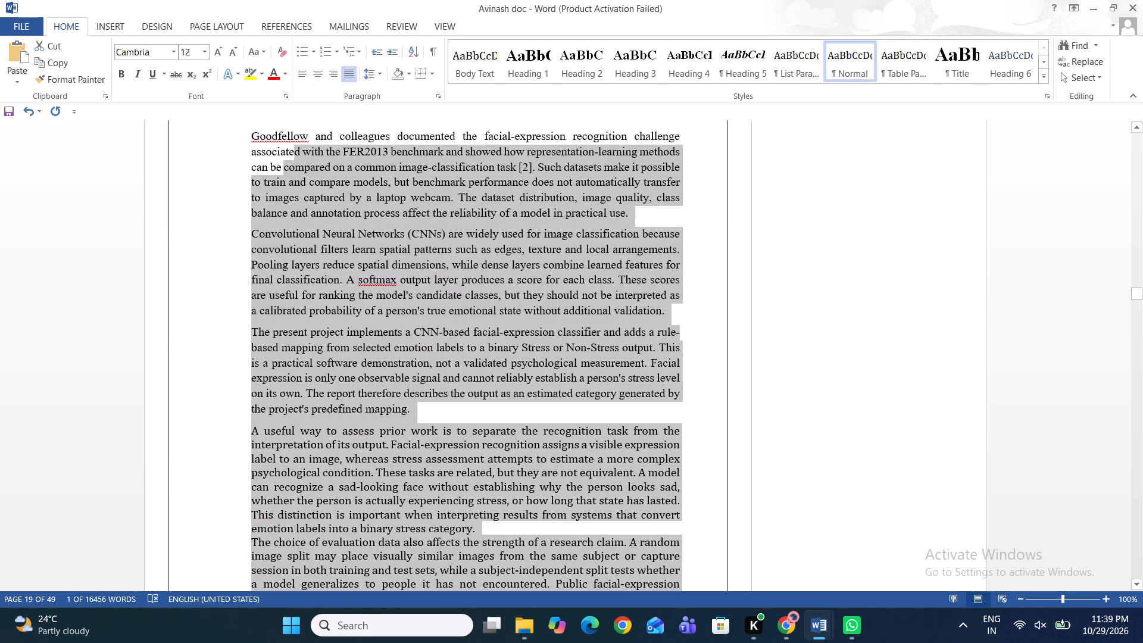
left_click_drag(292, 179, 278, 108)
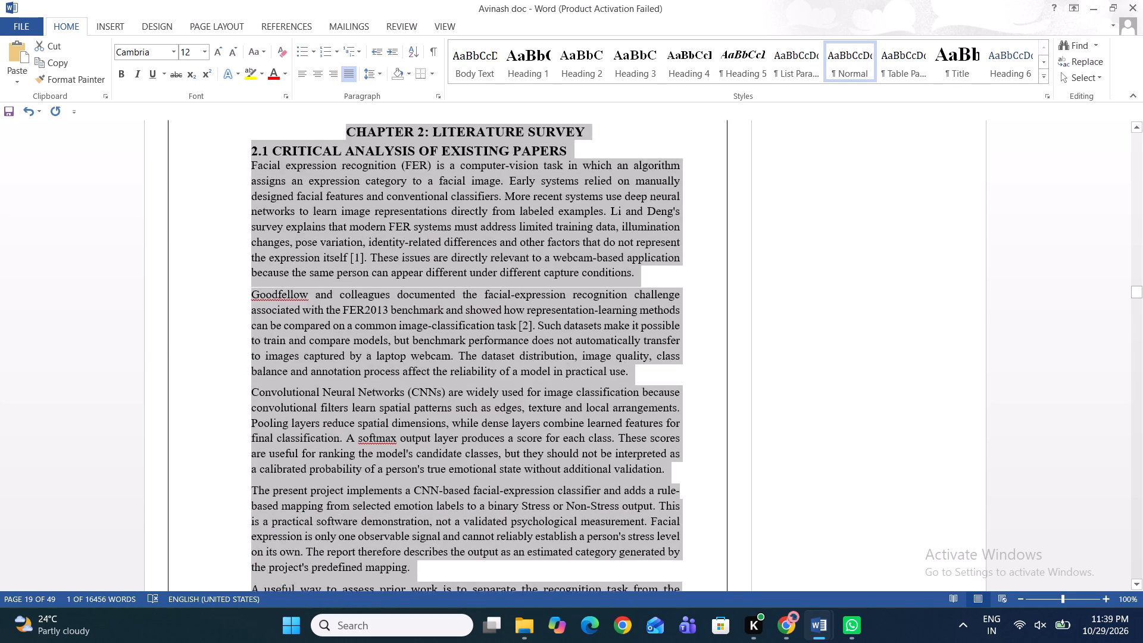
left_click_drag(278, 108, 248, 270)
left_click(308, 223)
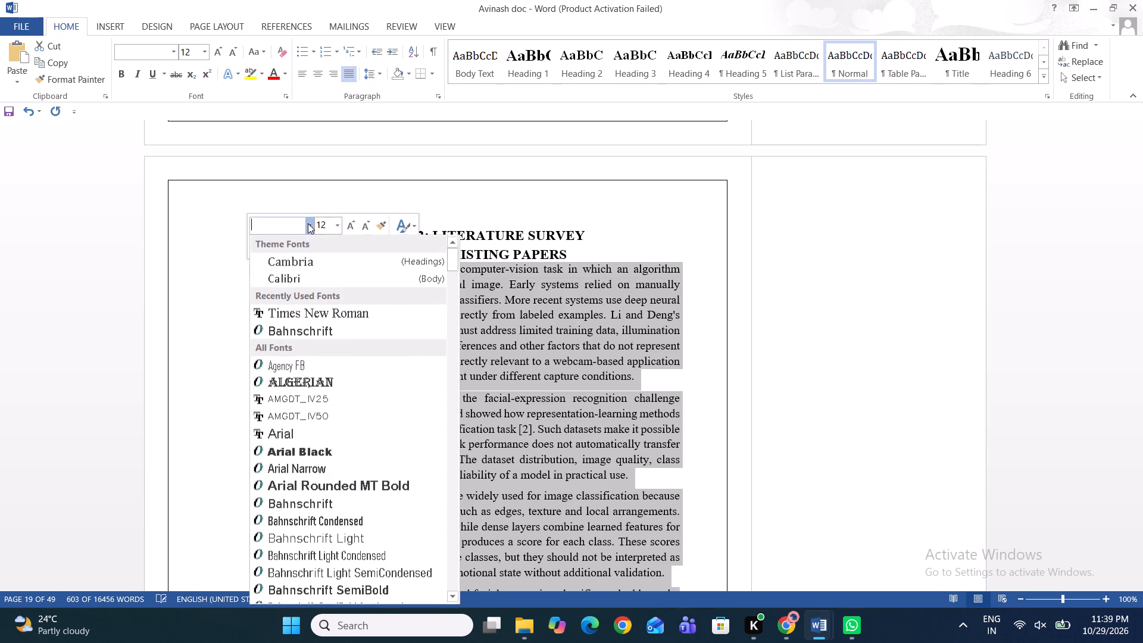
left_click(312, 317)
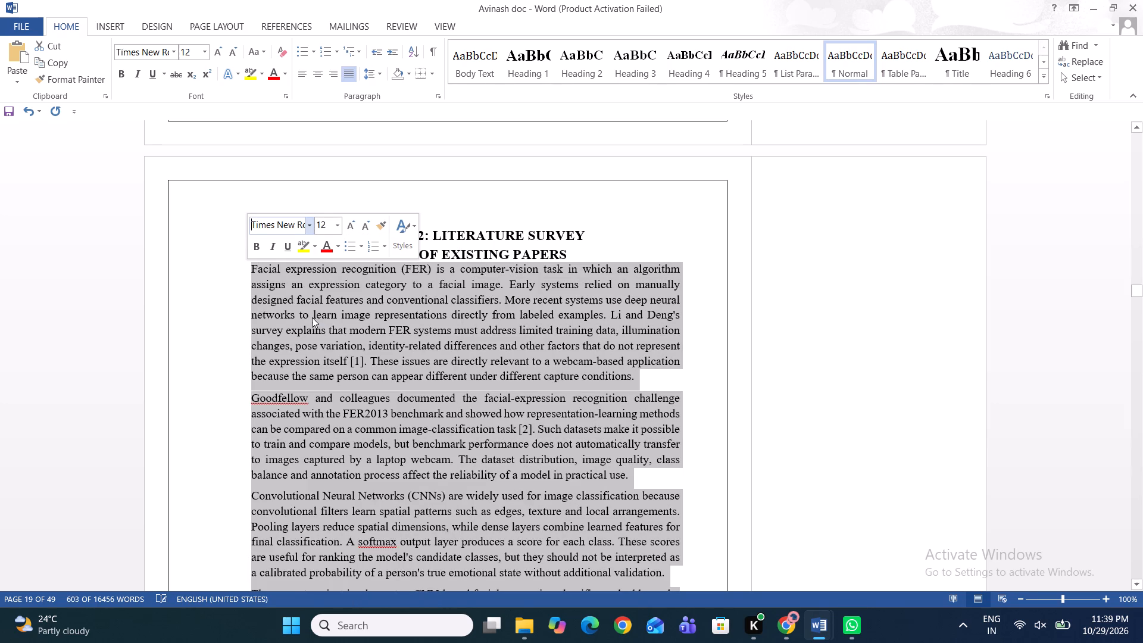
left_click(245, 305)
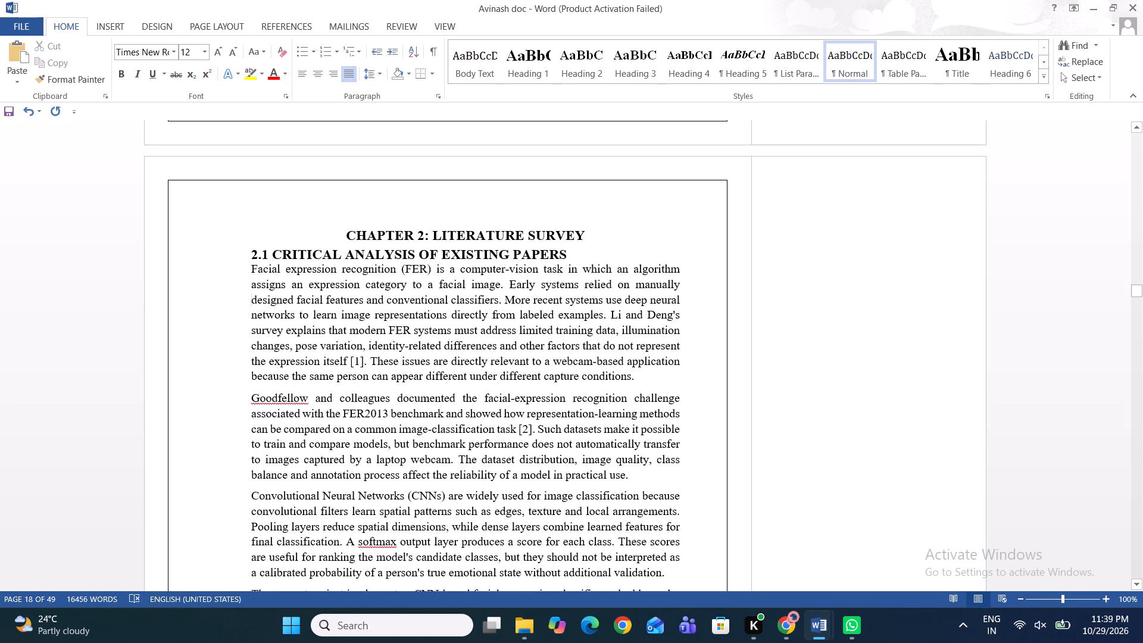
Insert a blank line between the last 2.1 body paragraph and the 2.2 Literature Survey heading.
scroll(255, 305, "down", 4)
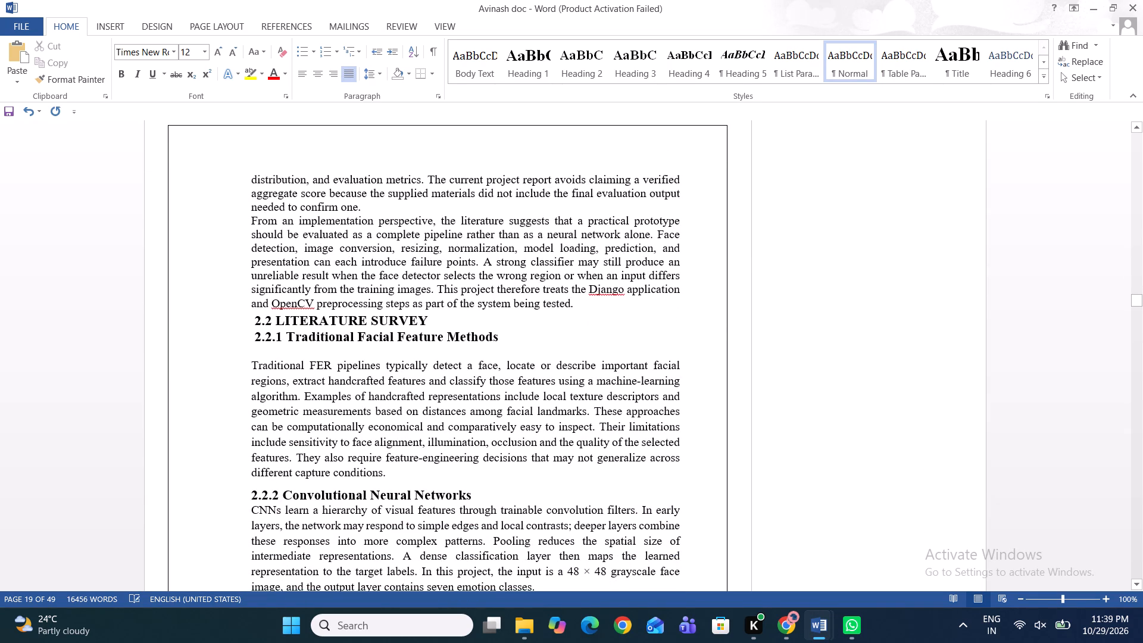
left_click(580, 300)
key("Return")
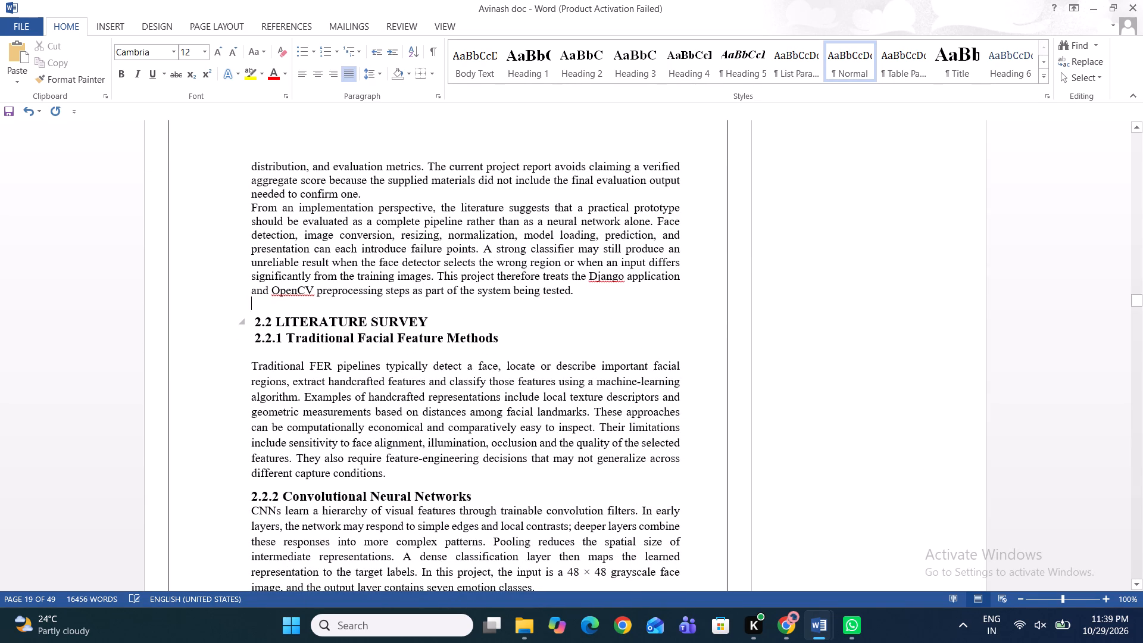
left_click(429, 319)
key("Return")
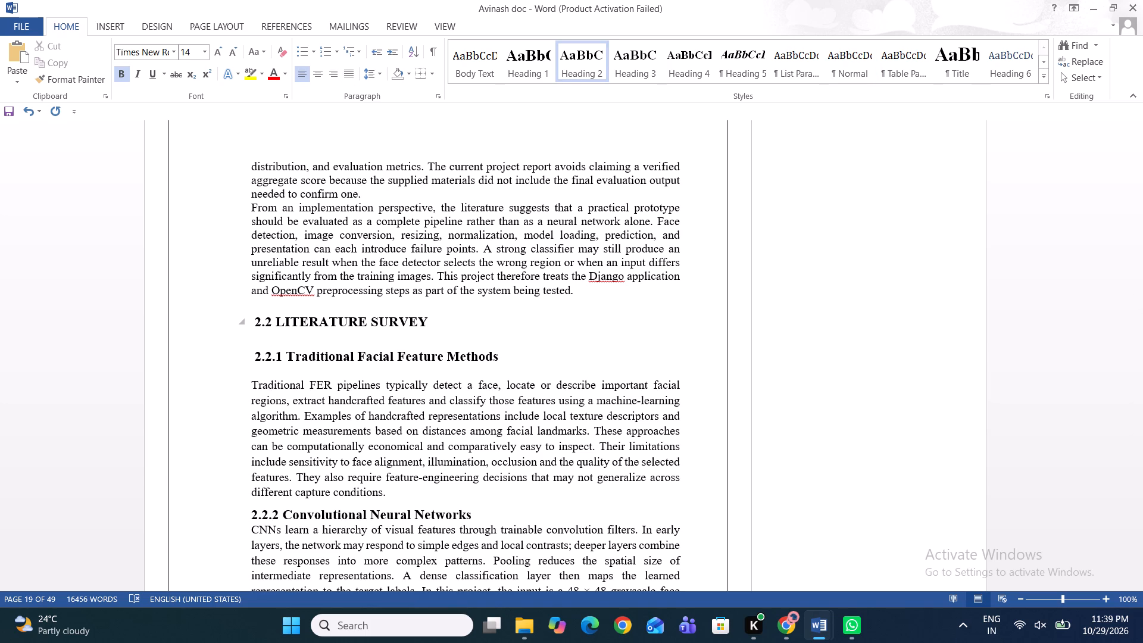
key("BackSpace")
Delete the remaining leading space before the 2.2.3 Data Augmentation and Regularization heading.
scroll(499, 336, "down", 1)
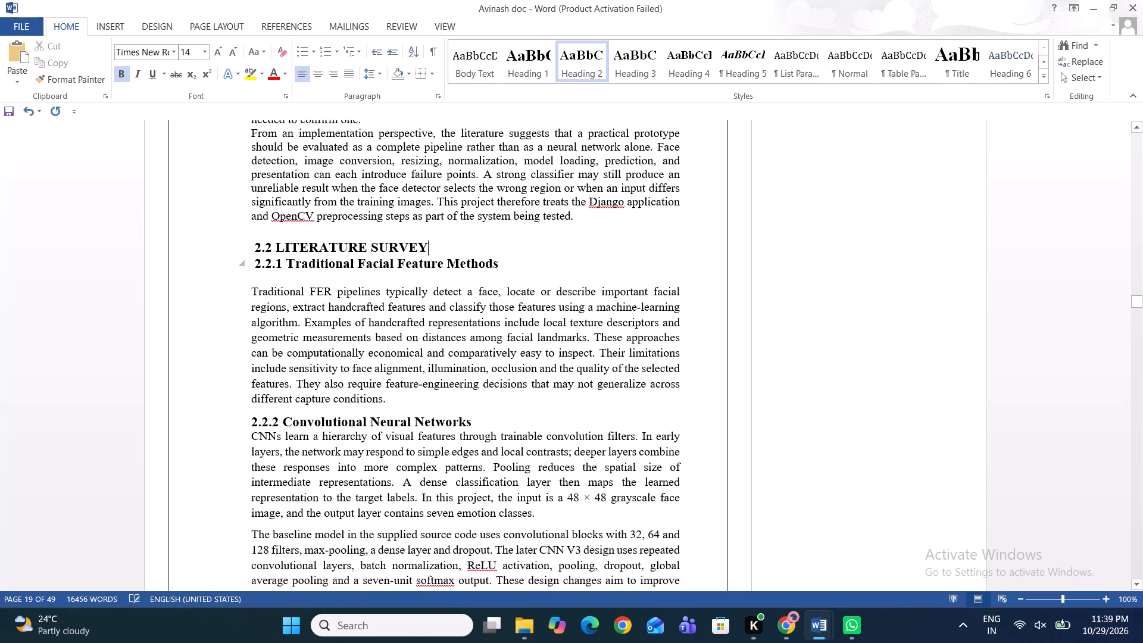
scroll(499, 336, "down", 1)
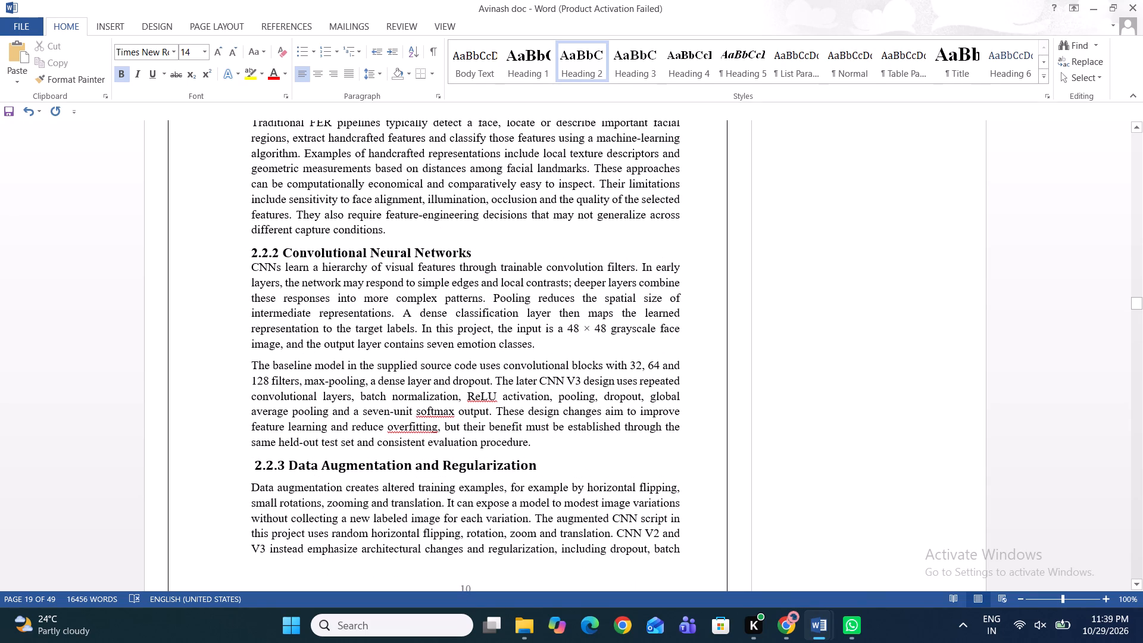
left_click(254, 473)
key("BackSpace")
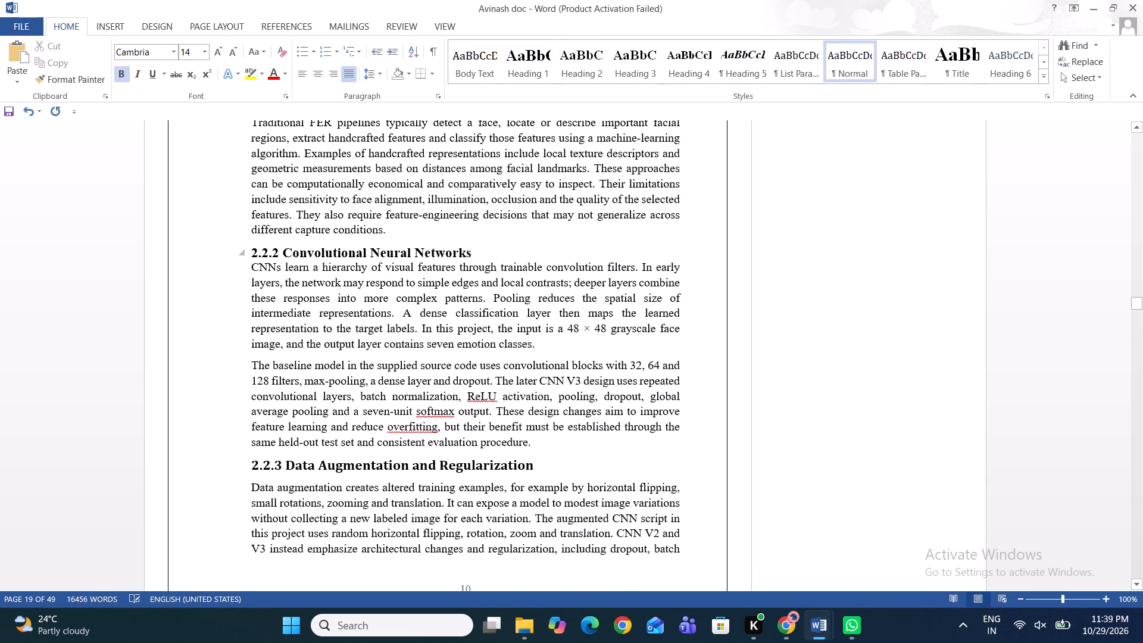
Check the font and size of the 2.2.2 heading and the body paragraphs under 2.2.2 and 2.2.3.
triple_click(364, 257)
triple_click(413, 208)
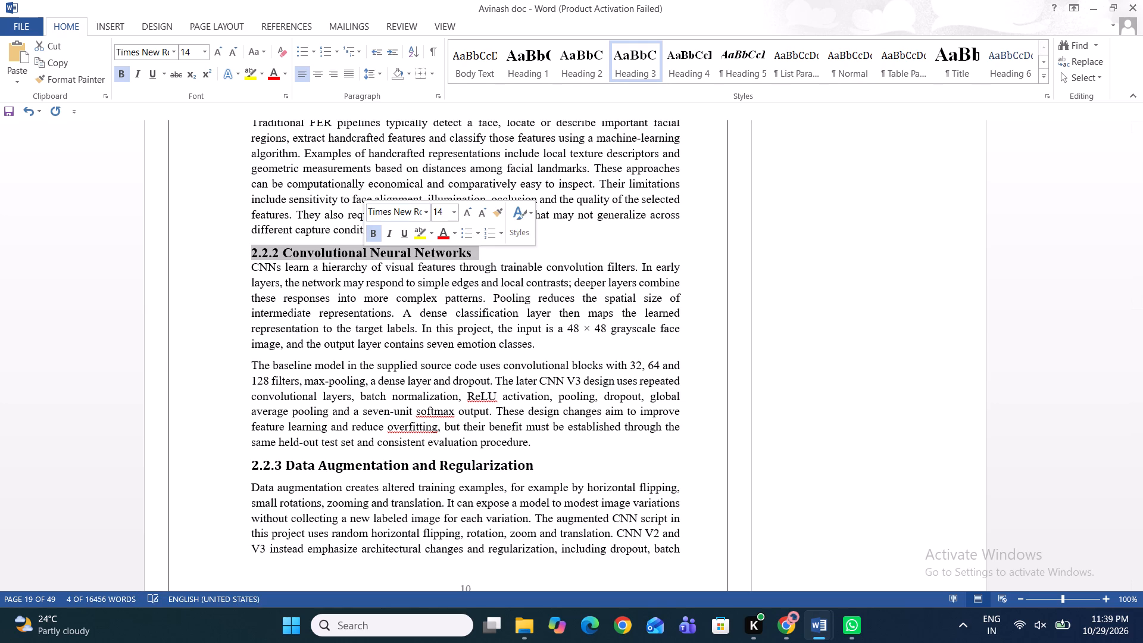
triple_click(409, 294)
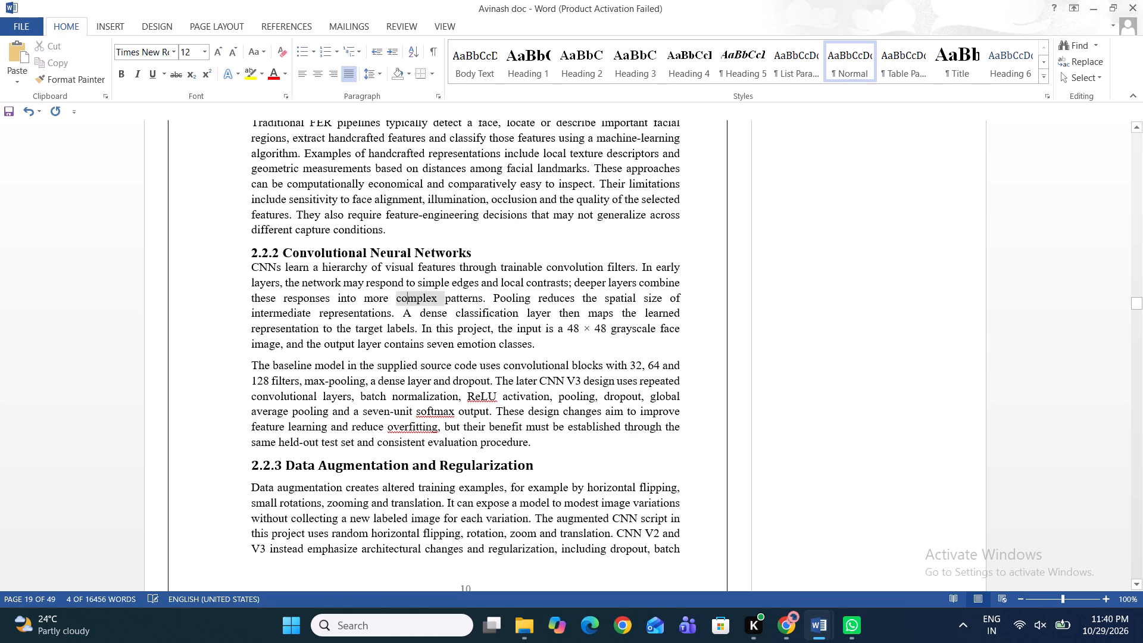
scroll(409, 294, "down", 3)
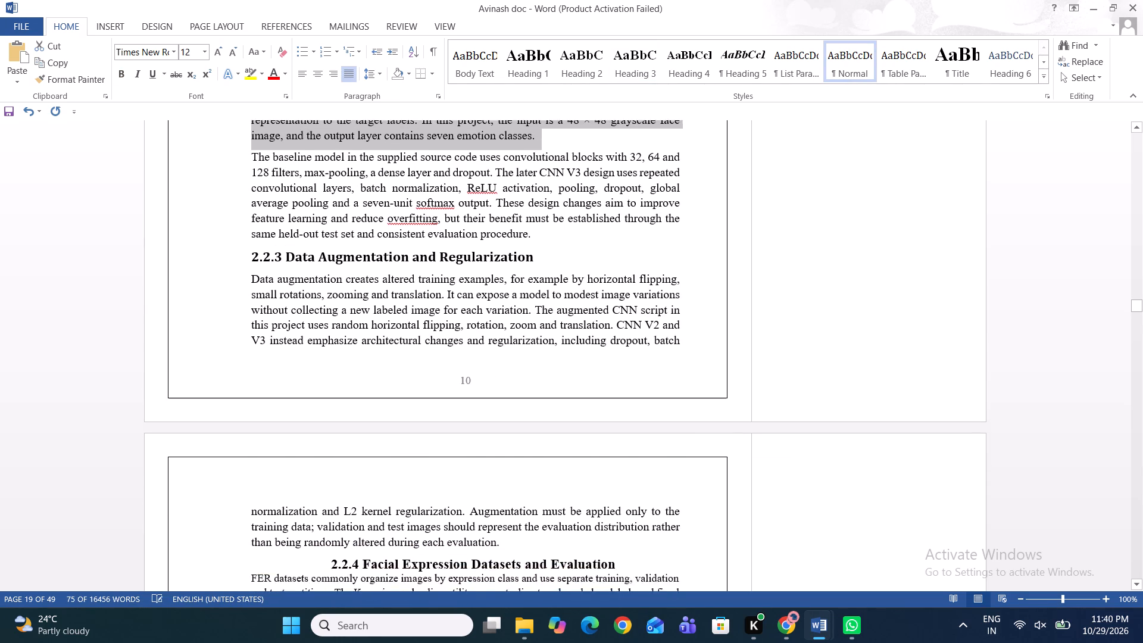
scroll(409, 294, "down", 1)
triple_click(297, 164)
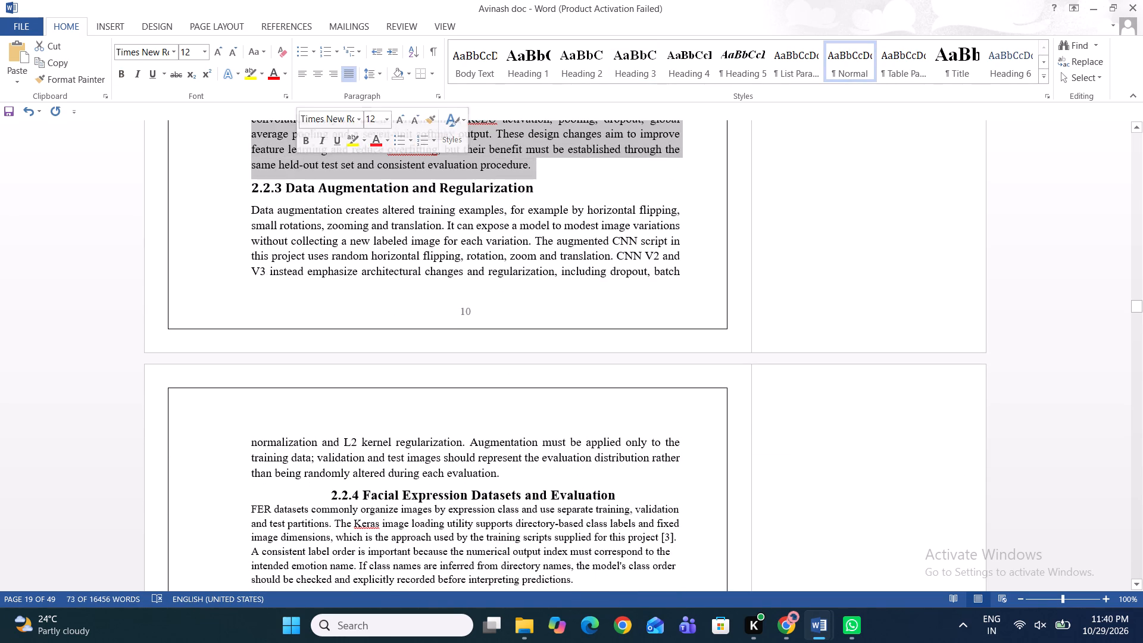
triple_click(339, 258)
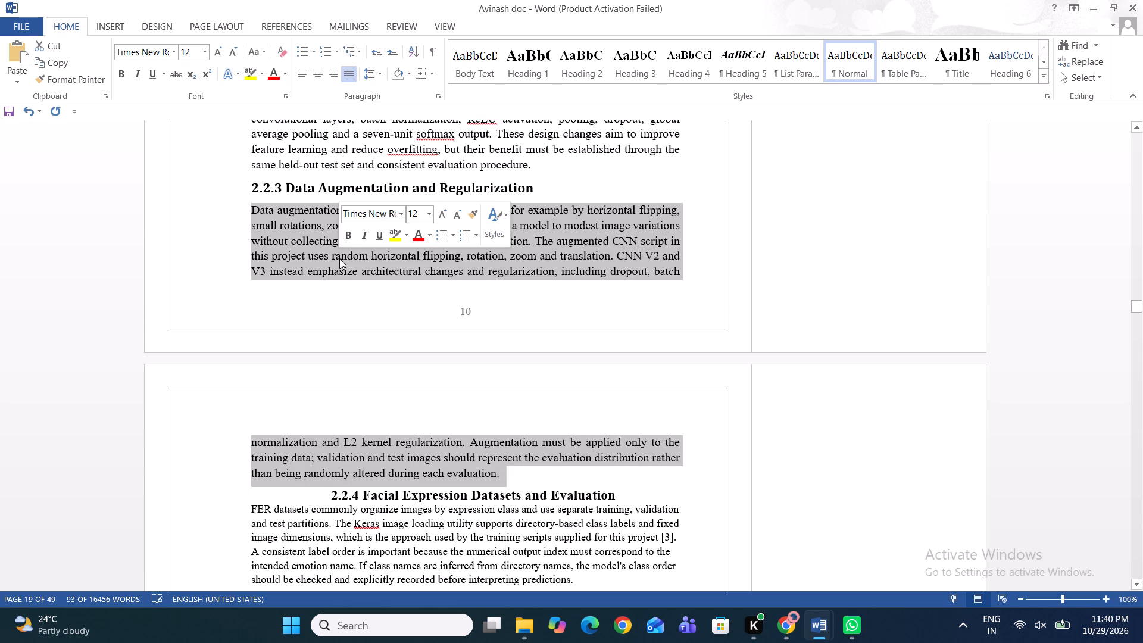
left_click(341, 320)
Insert a blank line between the 2.2.3 body paragraph and the 2.2.4 Facial Expression Datasets and Evaluation heading.
scroll(341, 320, "down", 1)
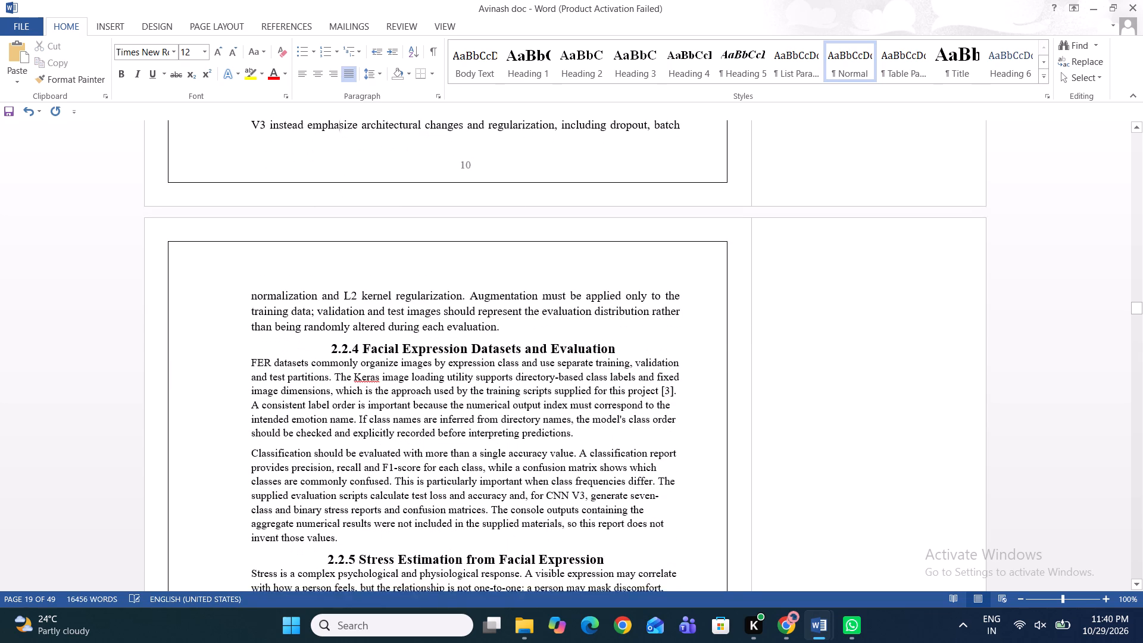
scroll(341, 320, "down", 1)
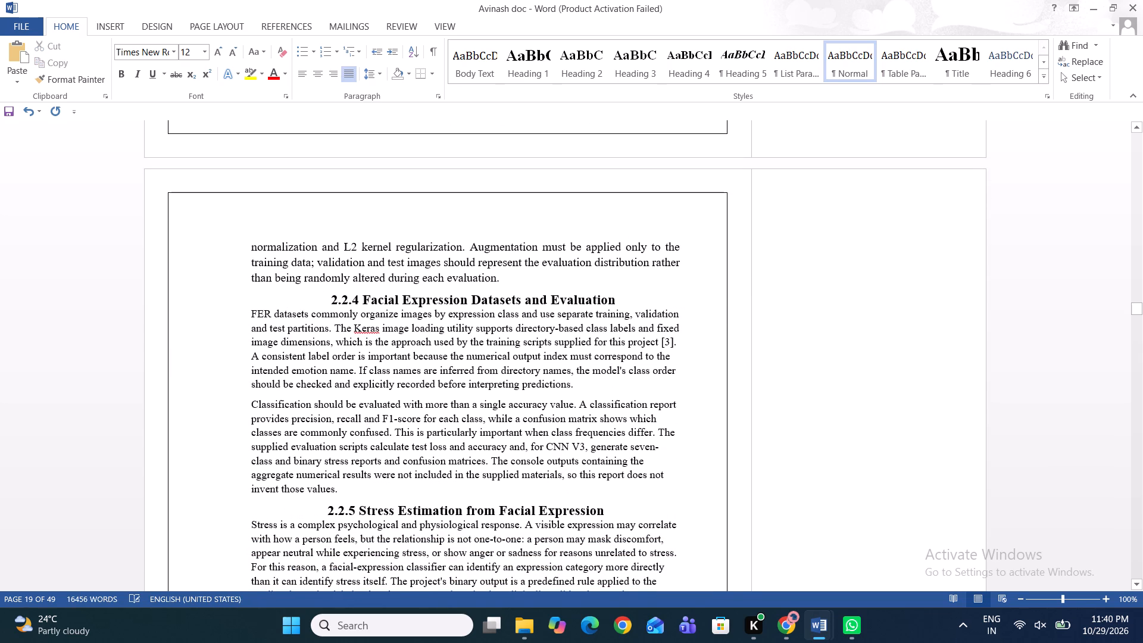
left_click(506, 277)
key("Return")
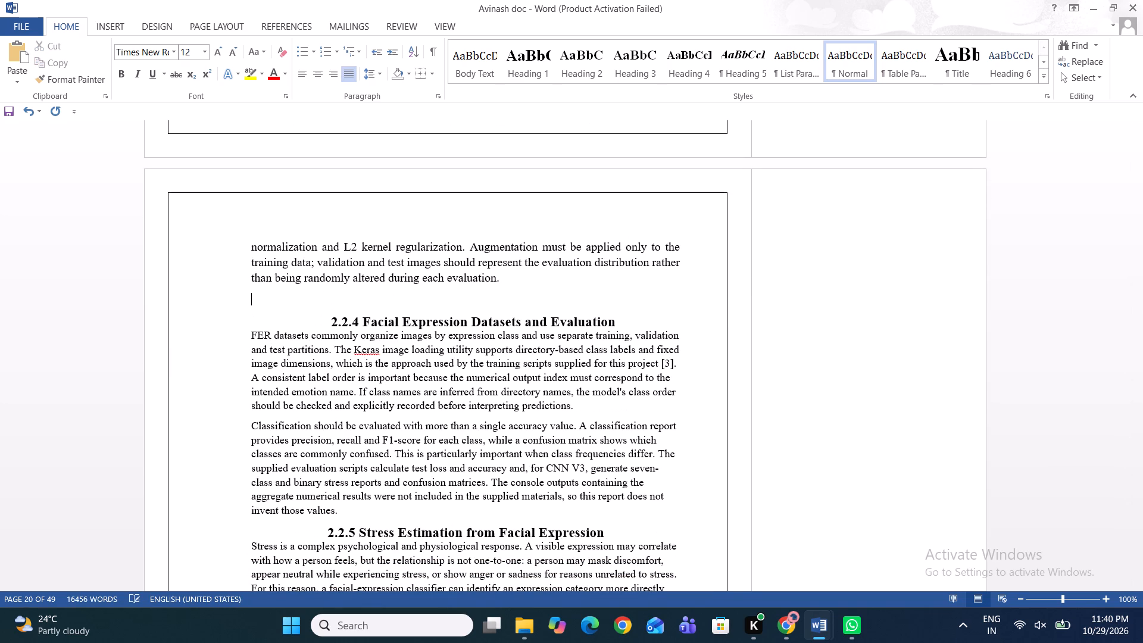
Delete all the indenting spaces before the 2.2.4 Facial Expression Datasets and Evaluation heading so it starts at the left margin.
left_click(332, 320)
key("BackSpace")
key("BackSpace")
key("BackSpace")
key("BackSpace")
key("BackSpace")
key("BackSpace")
key("BackSpace")
key("BackSpace")
key("BackSpace")
key("BackSpace")
key("BackSpace")
key("BackSpace")
key("BackSpace")
key("BackSpace")
key("BackSpace")
key("BackSpace")
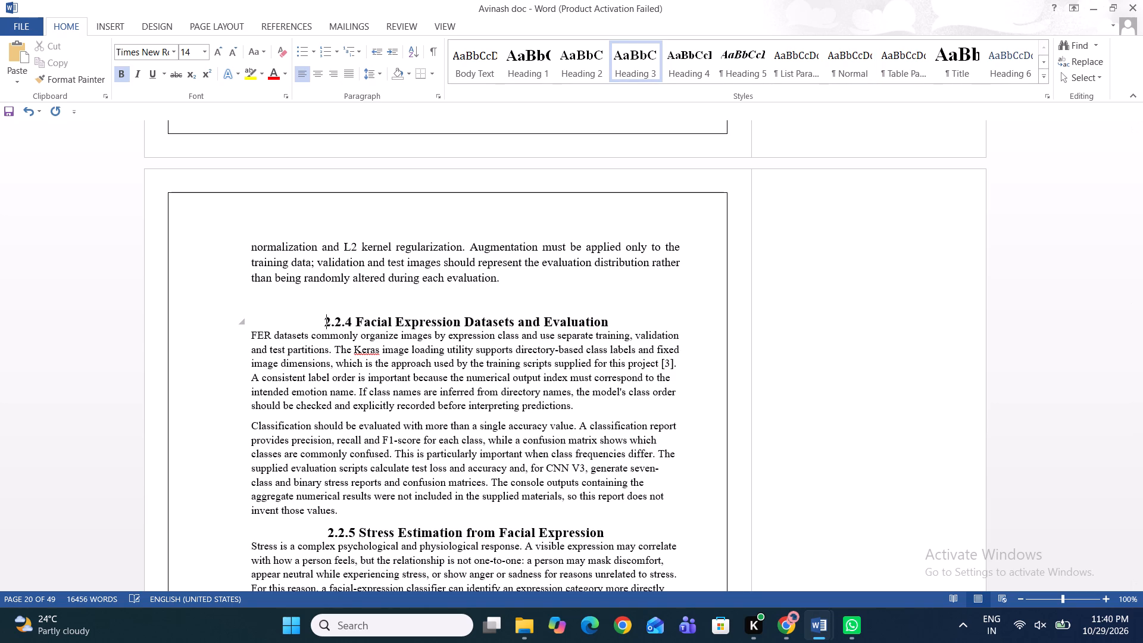
key("BackSpace")
key("BackSpace")
key("BackSpace")
key("BackSpace")
key("BackSpace")
key("BackSpace")
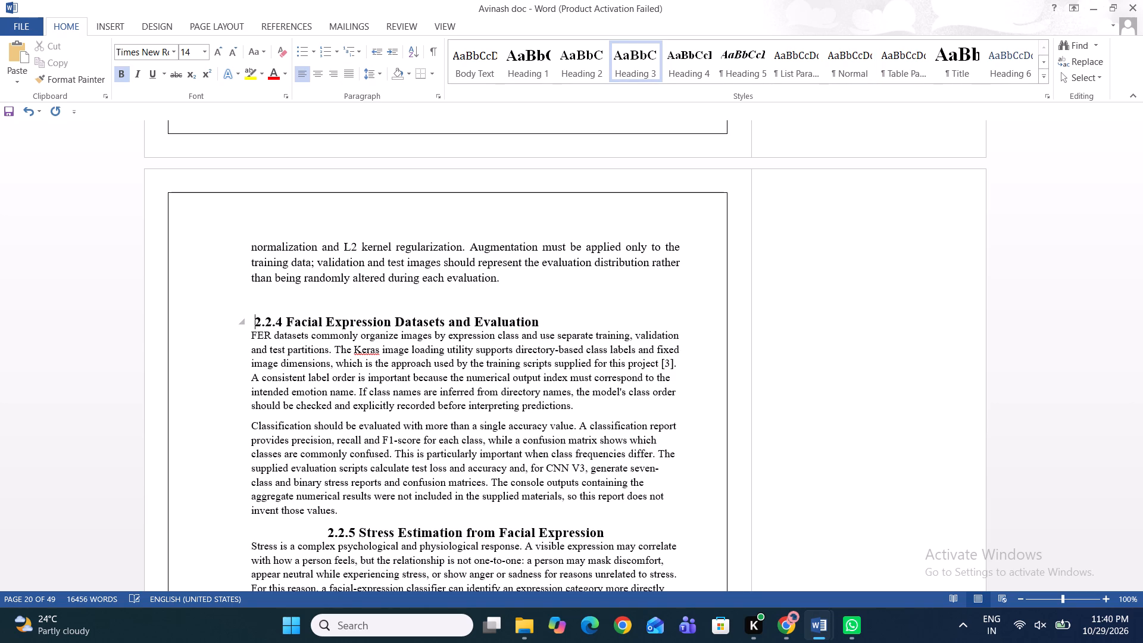
key("BackSpace")
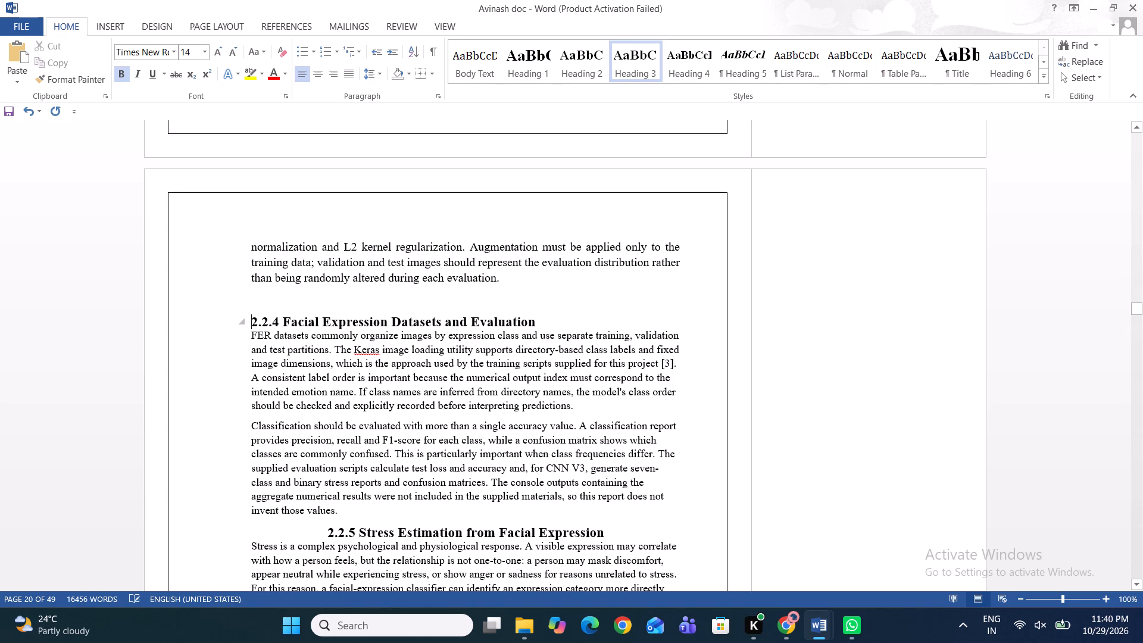
Set the 2.2.4 Facial Expression Datasets and Evaluation heading to 14 pt.
triple_click(331, 319)
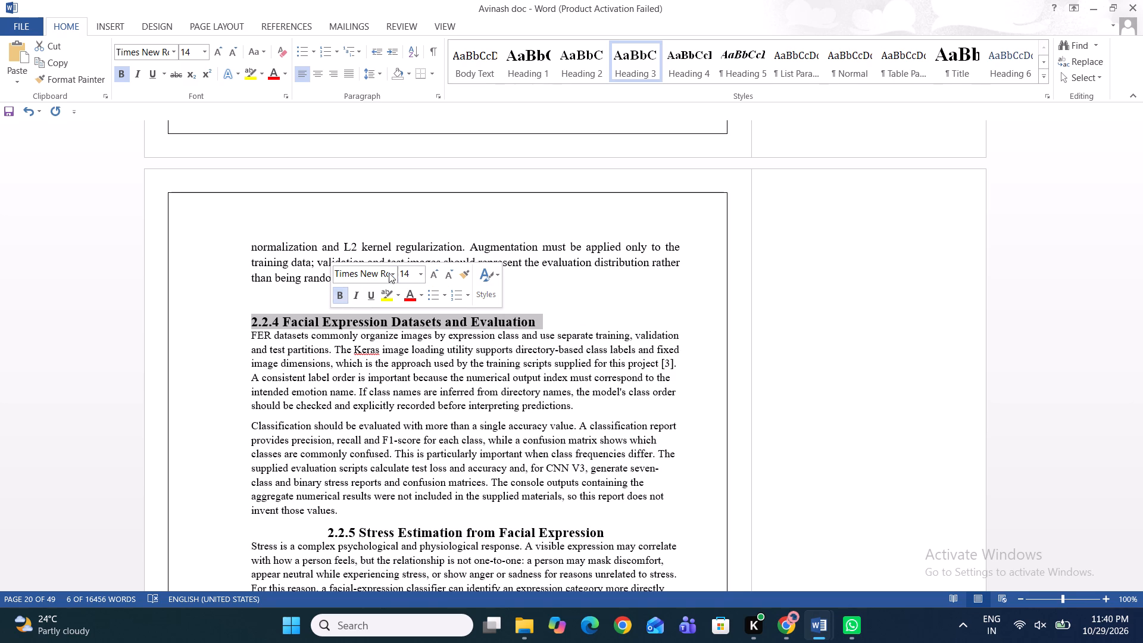
left_click(420, 275)
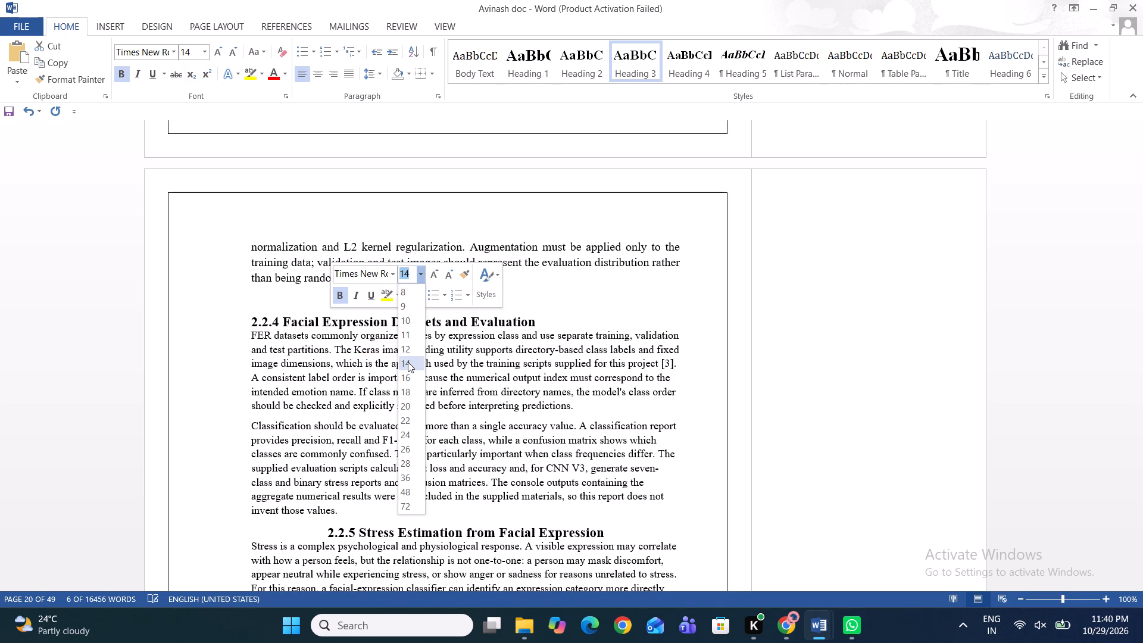
left_click(408, 362)
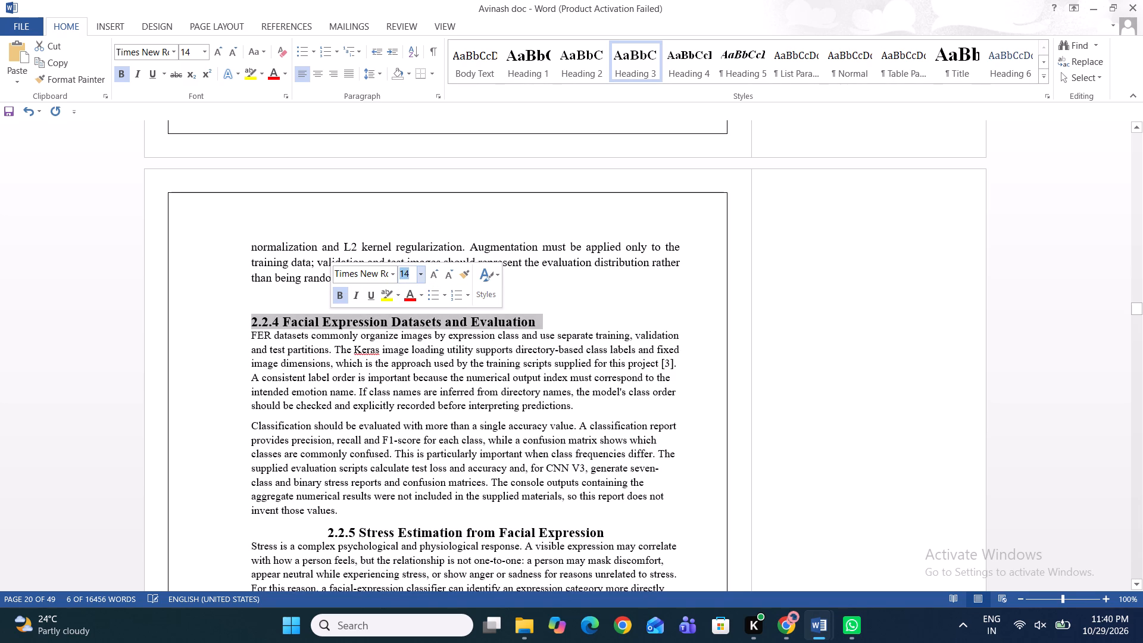
Set the two body paragraphs under 2.2.4 Facial Expression Datasets and Evaluation to 12 pt and justify them.
left_click_drag(245, 335, 346, 516)
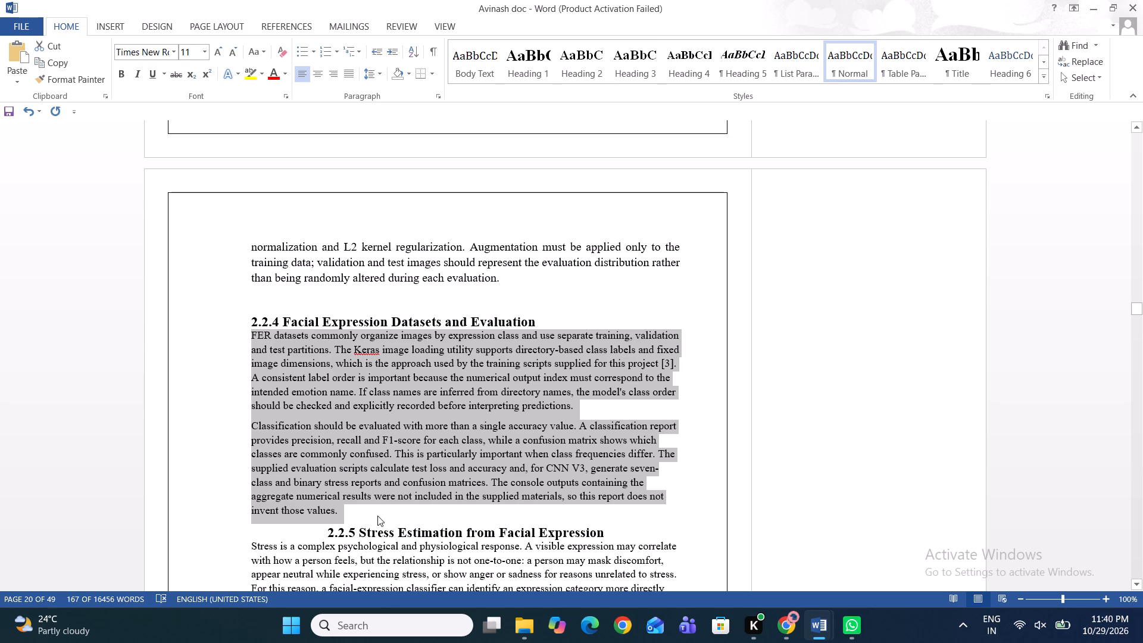
left_click(201, 51)
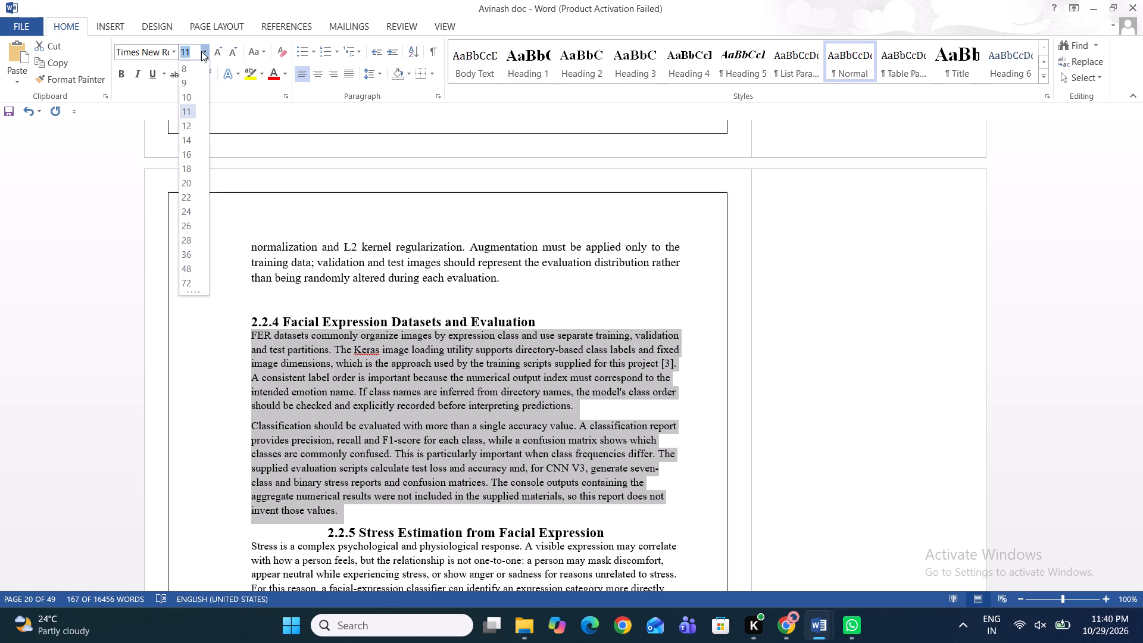
left_click(189, 124)
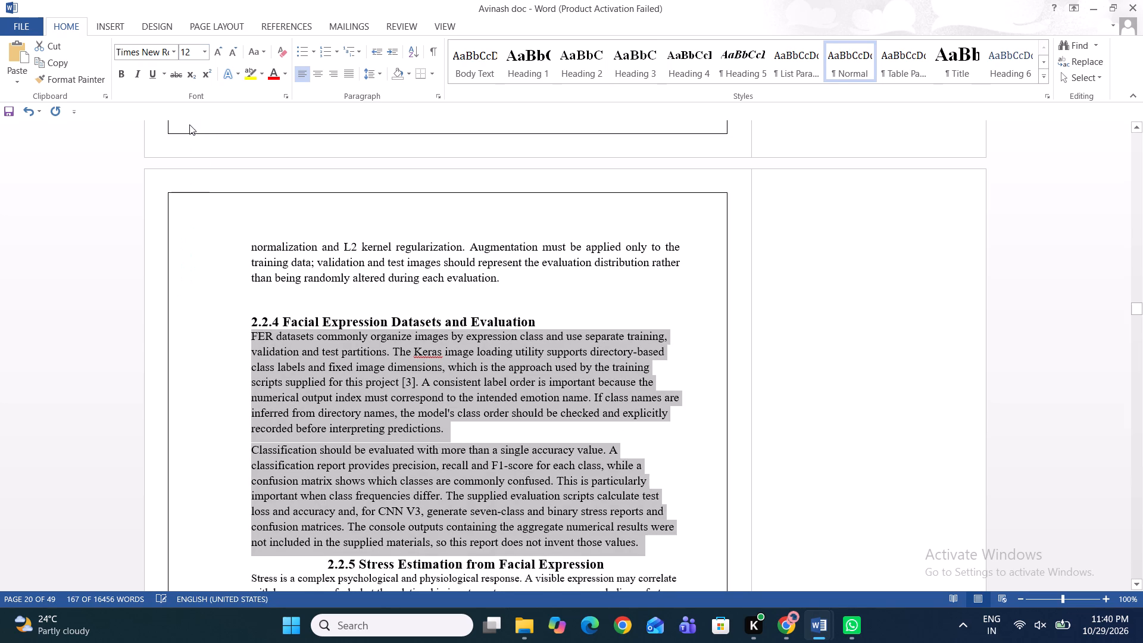
left_click(349, 77)
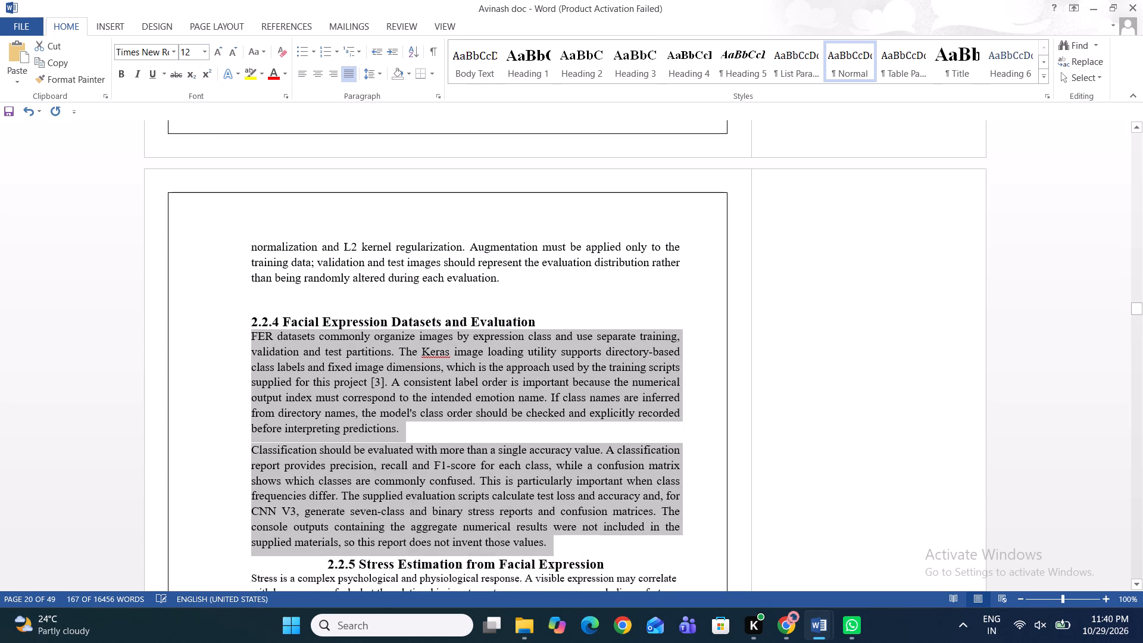
left_click(349, 315)
scroll(349, 315, "down", 1)
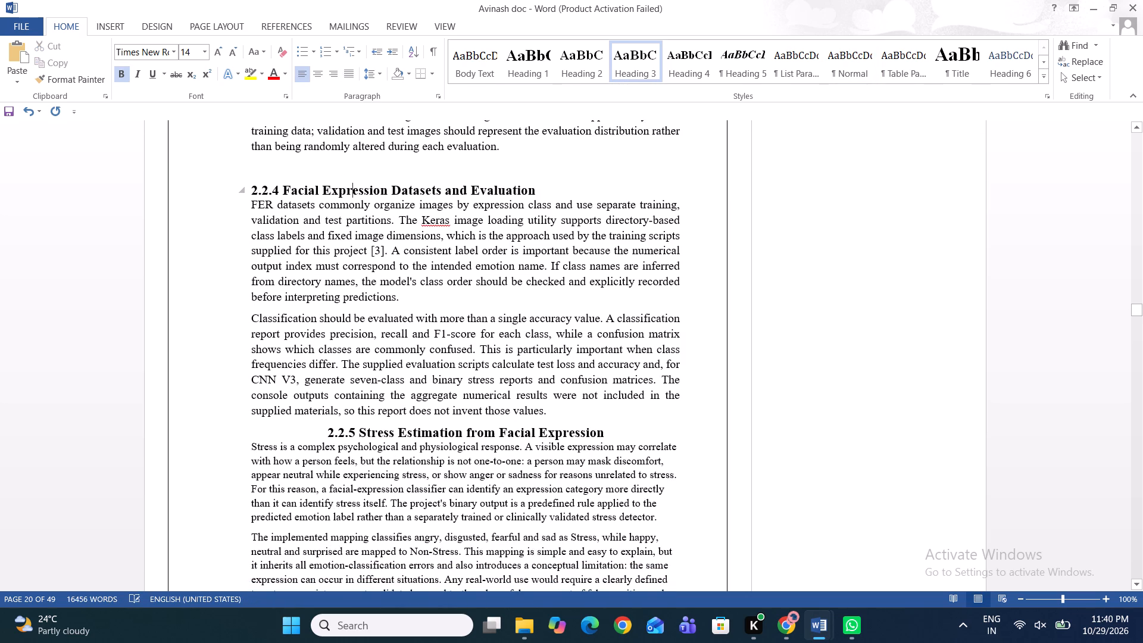
Remove the blank line above the 2.2.4 Facial Expression Datasets and Evaluation heading and insert one below it.
left_click(250, 193)
key("BackSpace")
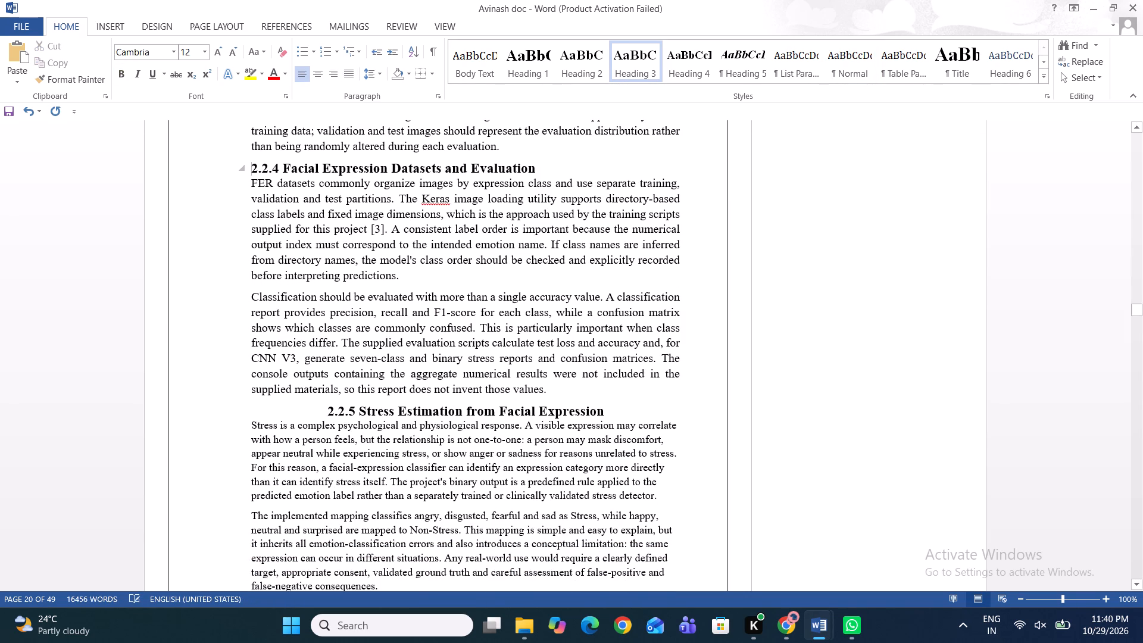
left_click(549, 168)
key("Return")
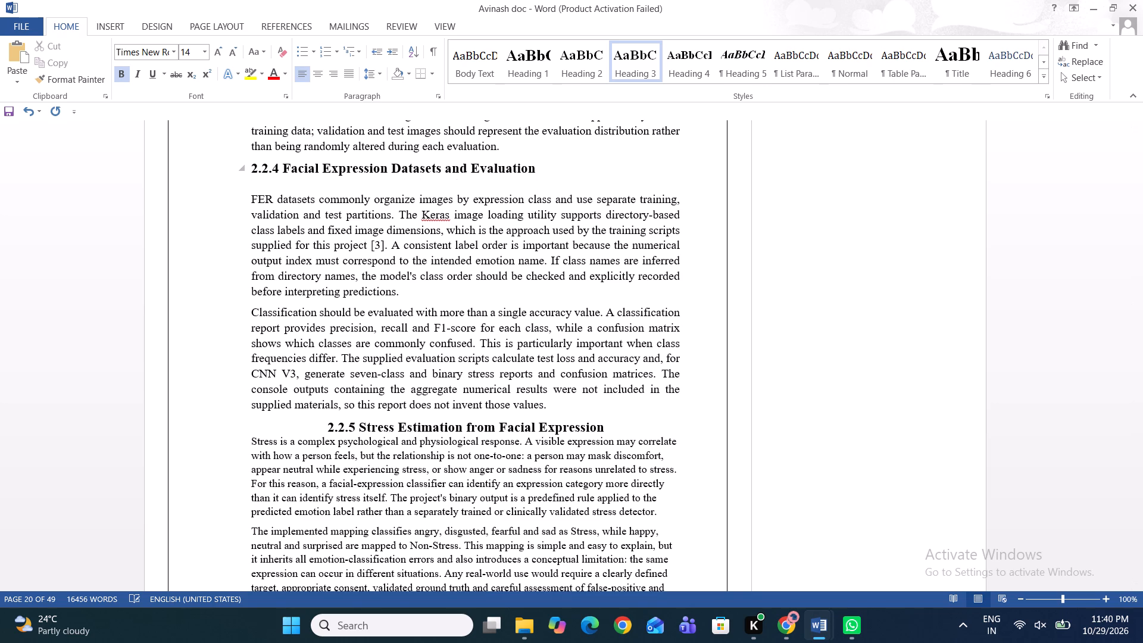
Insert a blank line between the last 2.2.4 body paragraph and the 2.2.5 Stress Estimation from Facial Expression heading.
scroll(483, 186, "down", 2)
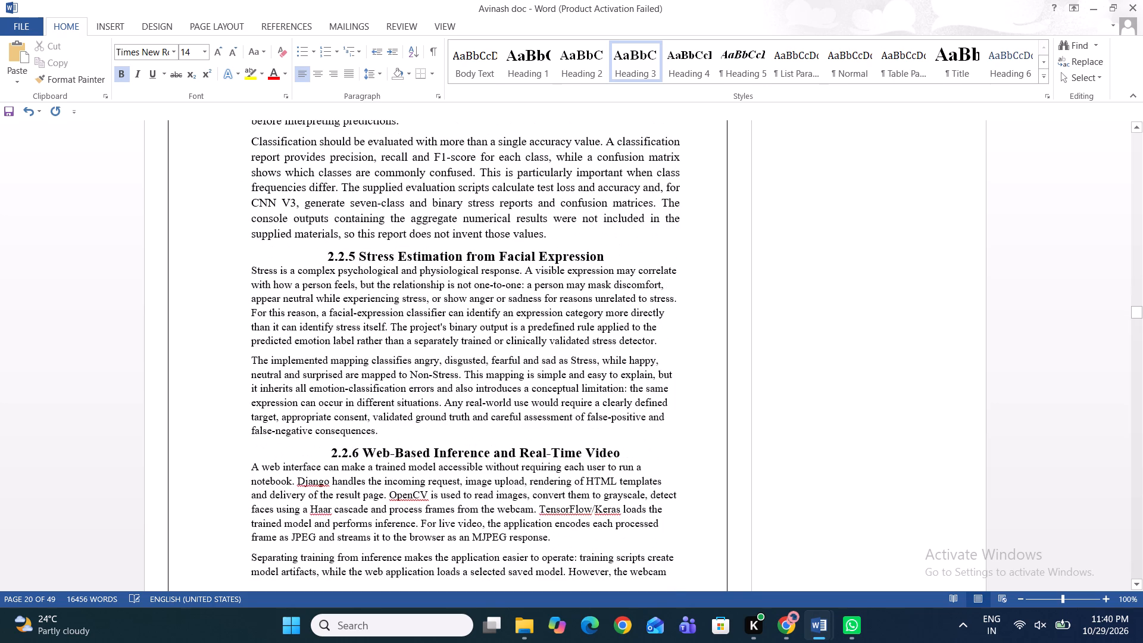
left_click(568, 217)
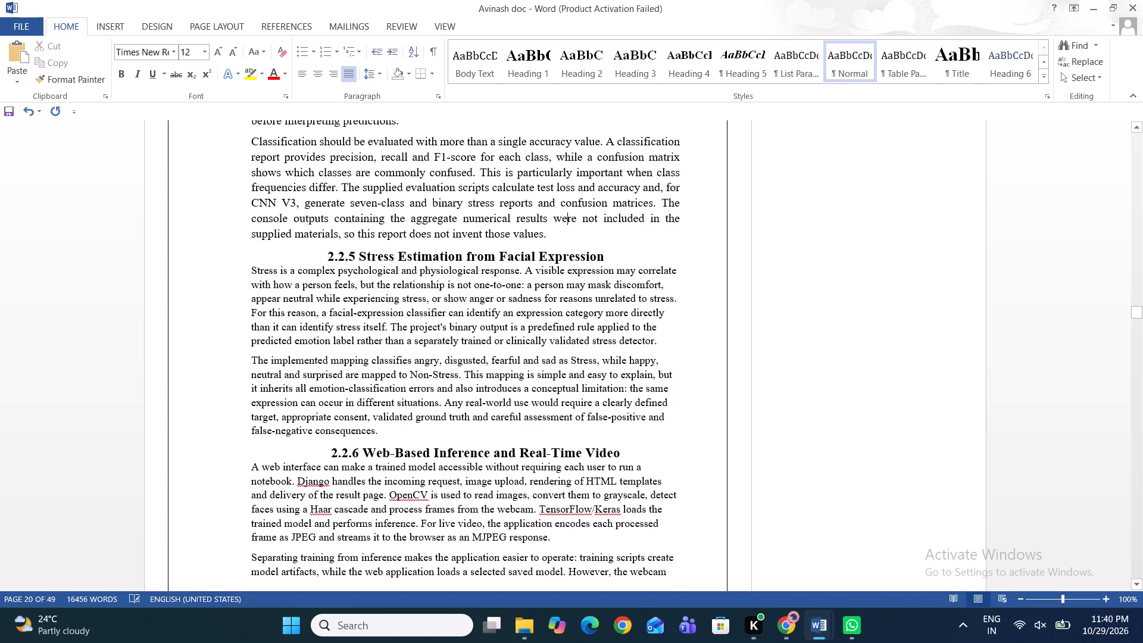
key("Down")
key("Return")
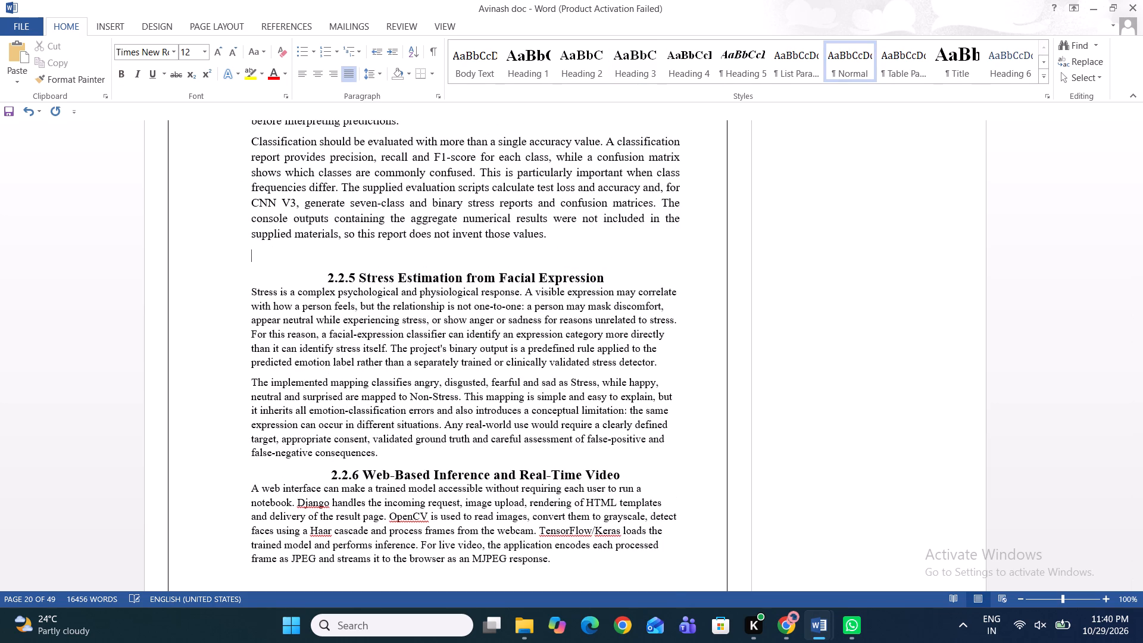
Delete all the indenting spaces before the 2.2.5 Stress Estimation from Facial Expression heading so it starts at the left margin.
key("Down")
key("Right")
key("Right")
key("Right")
key("Right")
key("Right")
key("Right")
key("Right")
key("Right")
key("Right")
key("Right")
key("Right")
key("Right")
key("Right")
key("Right")
key("Right")
key("Right")
key("Right")
key("Right")
key("Right")
key("Right")
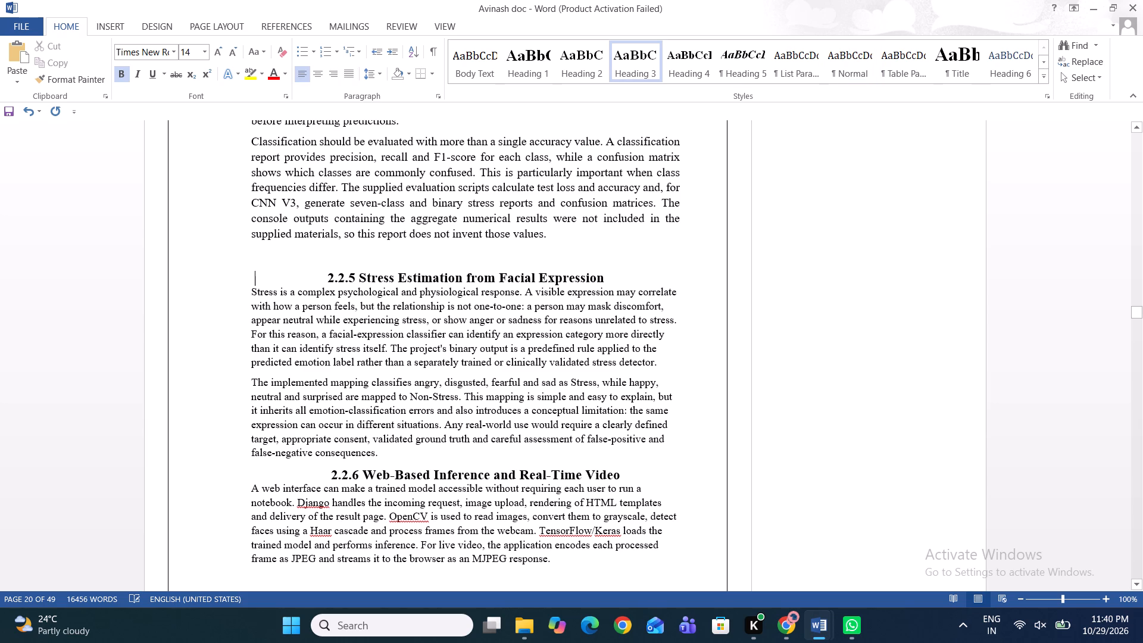
key("BackSpace")
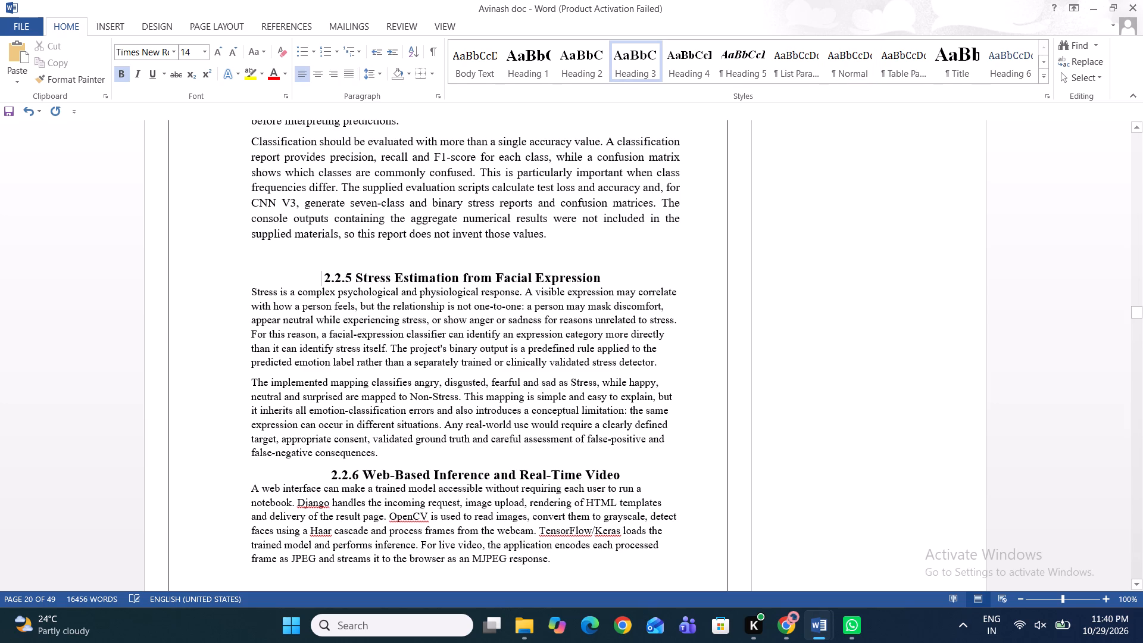
key("BackSpace")
key("BackSpace")
key("BackSpace")
key("BackSpace")
key("BackSpace")
key("BackSpace")
key("BackSpace")
key("BackSpace")
key("BackSpace")
key("BackSpace")
key("BackSpace")
key("BackSpace")
key("BackSpace")
key("BackSpace")
key("BackSpace")
key("BackSpace")
key("BackSpace")
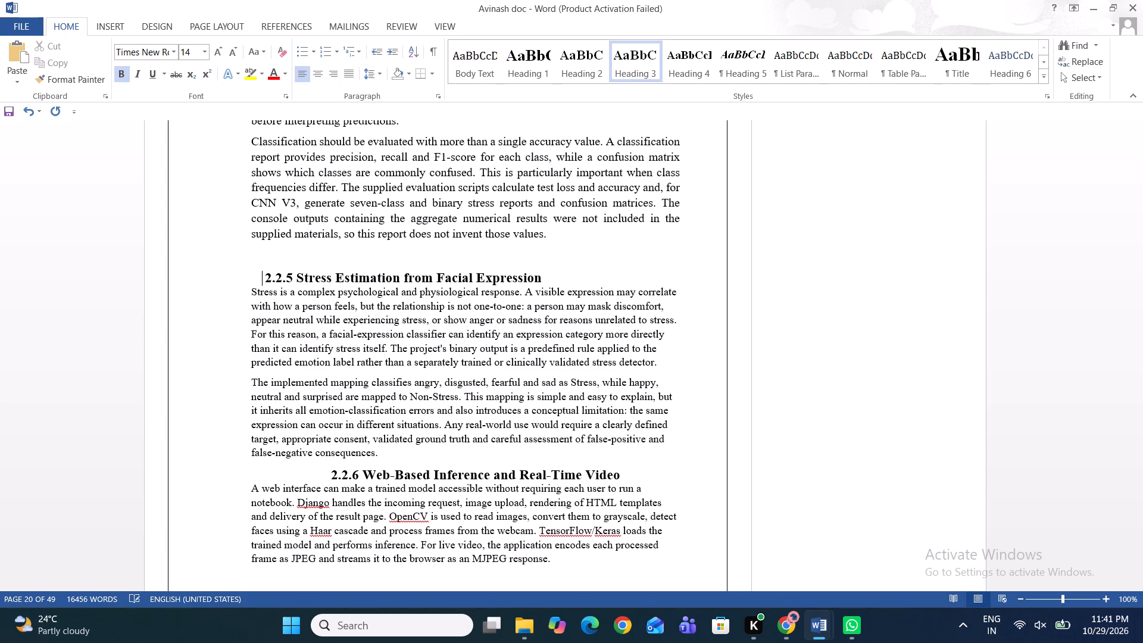
key("BackSpace")
key("BackSpace")
key("Right")
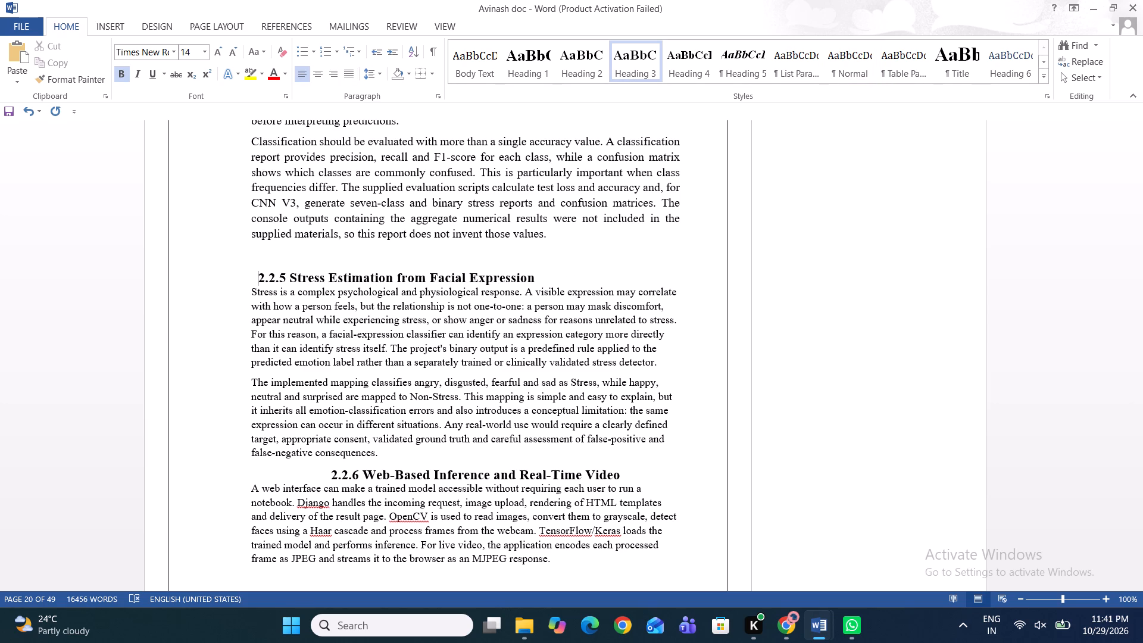
key("BackSpace")
key("BackSpace")
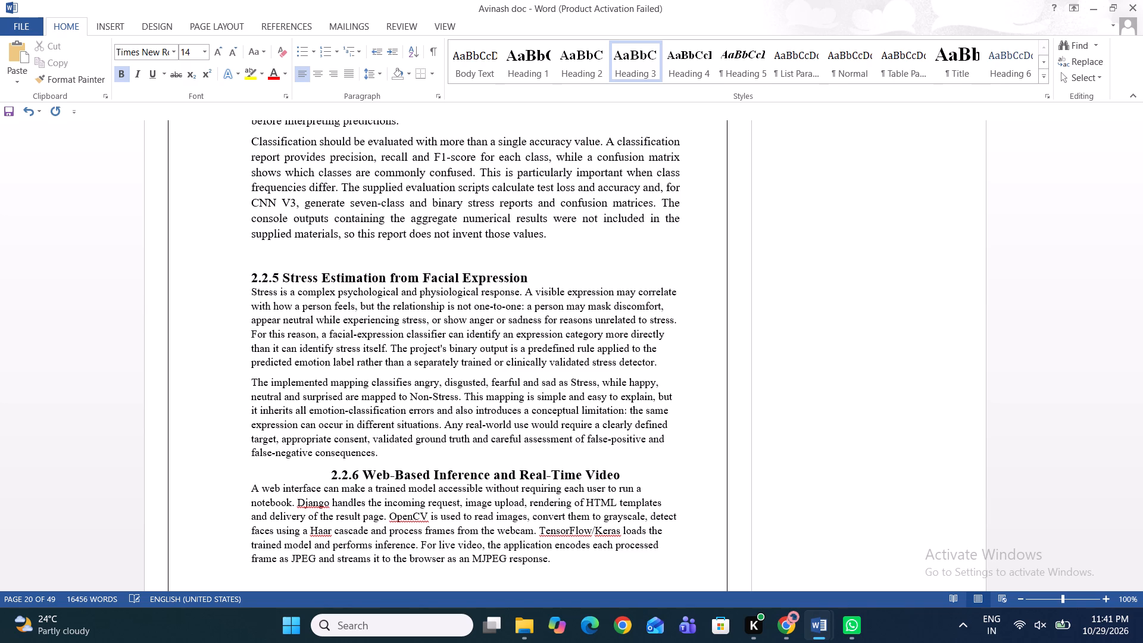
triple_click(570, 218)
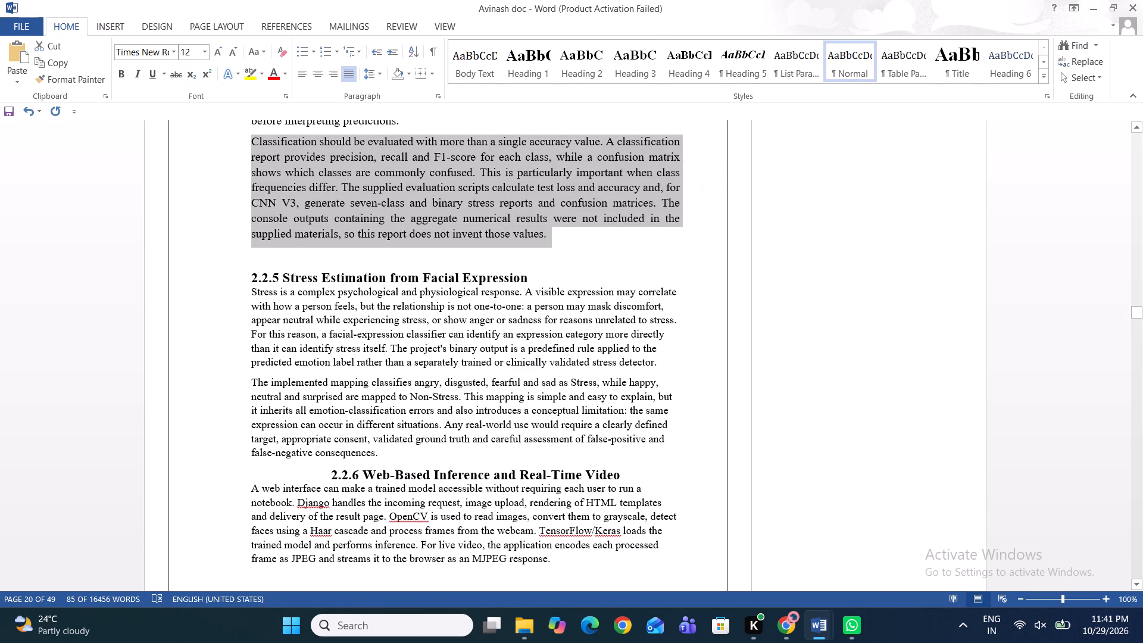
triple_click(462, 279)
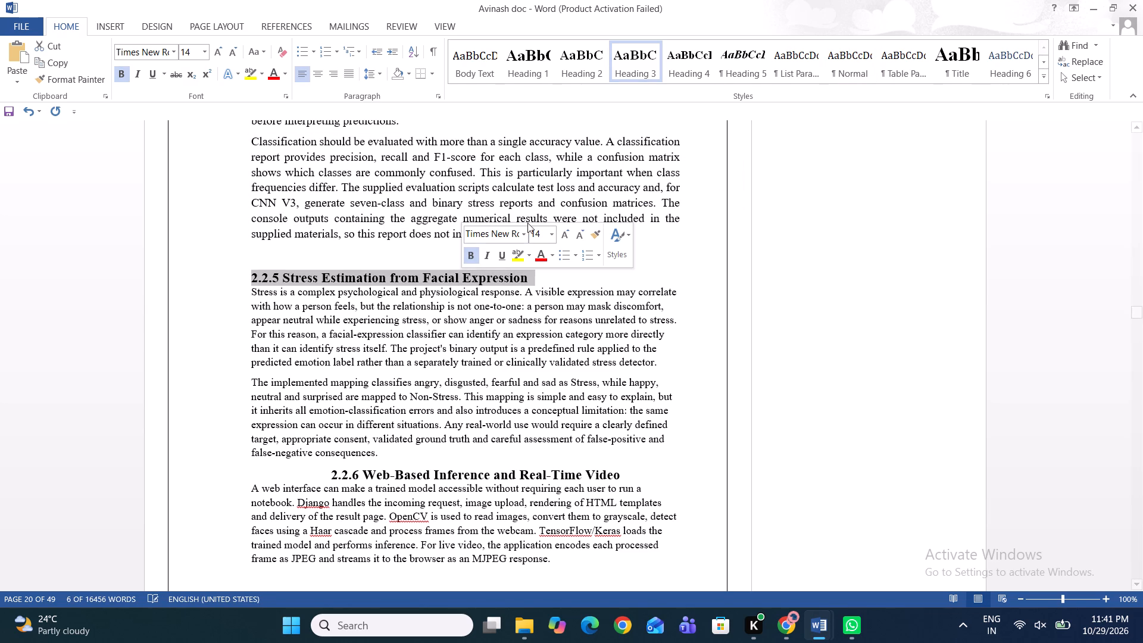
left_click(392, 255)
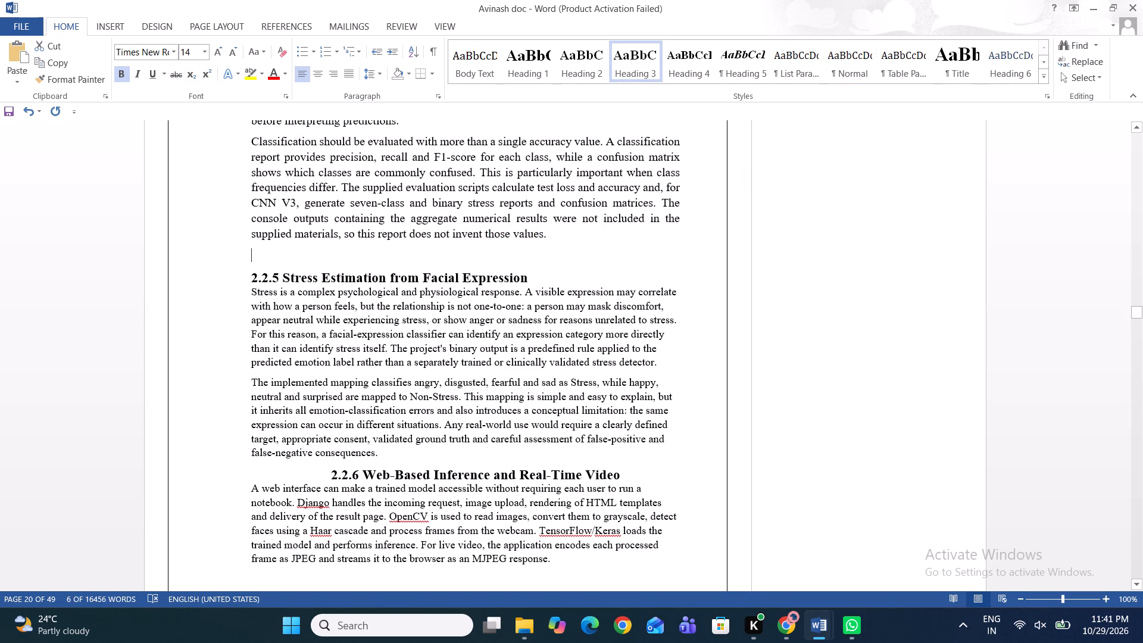
Insert a blank line between the 2.2.5 Stress Estimation from Facial Expression heading and its first body paragraph.
left_click(527, 276)
key("Return")
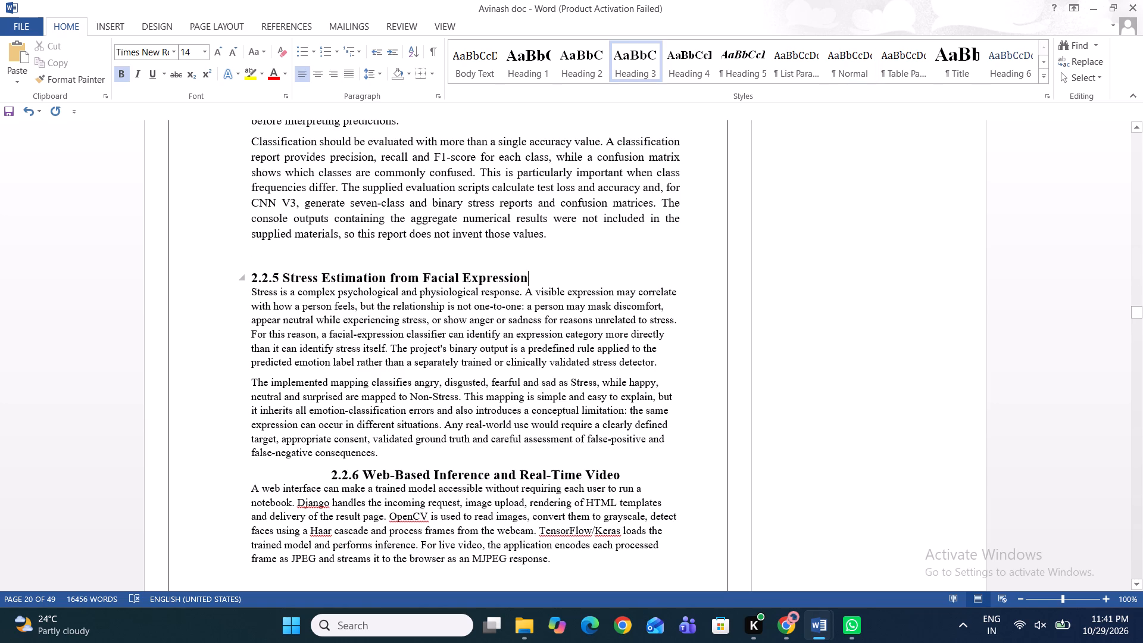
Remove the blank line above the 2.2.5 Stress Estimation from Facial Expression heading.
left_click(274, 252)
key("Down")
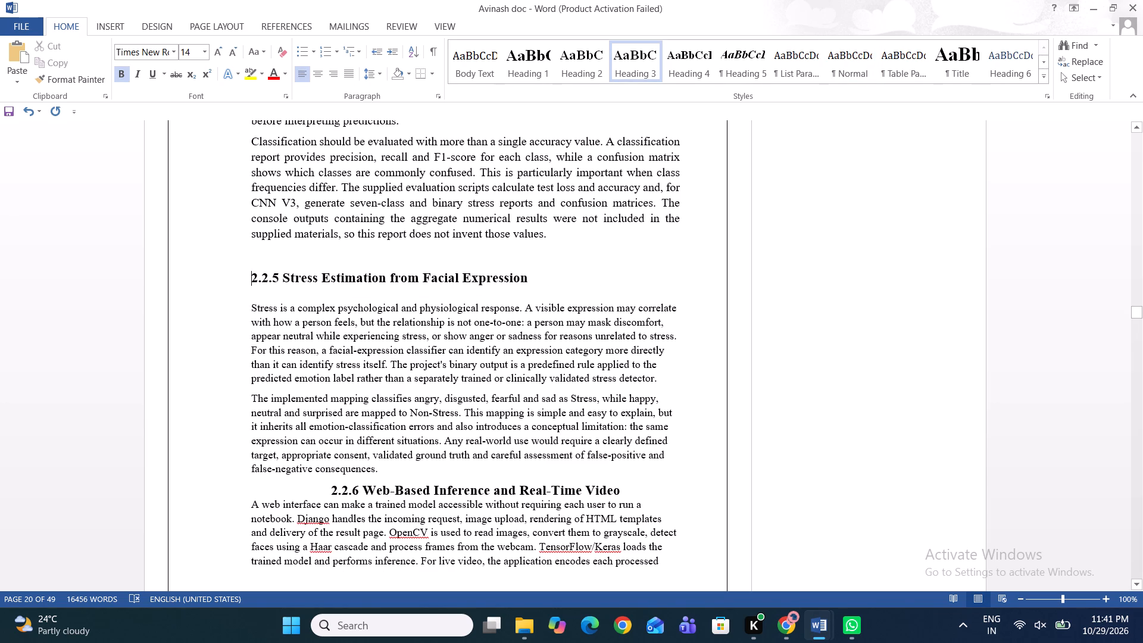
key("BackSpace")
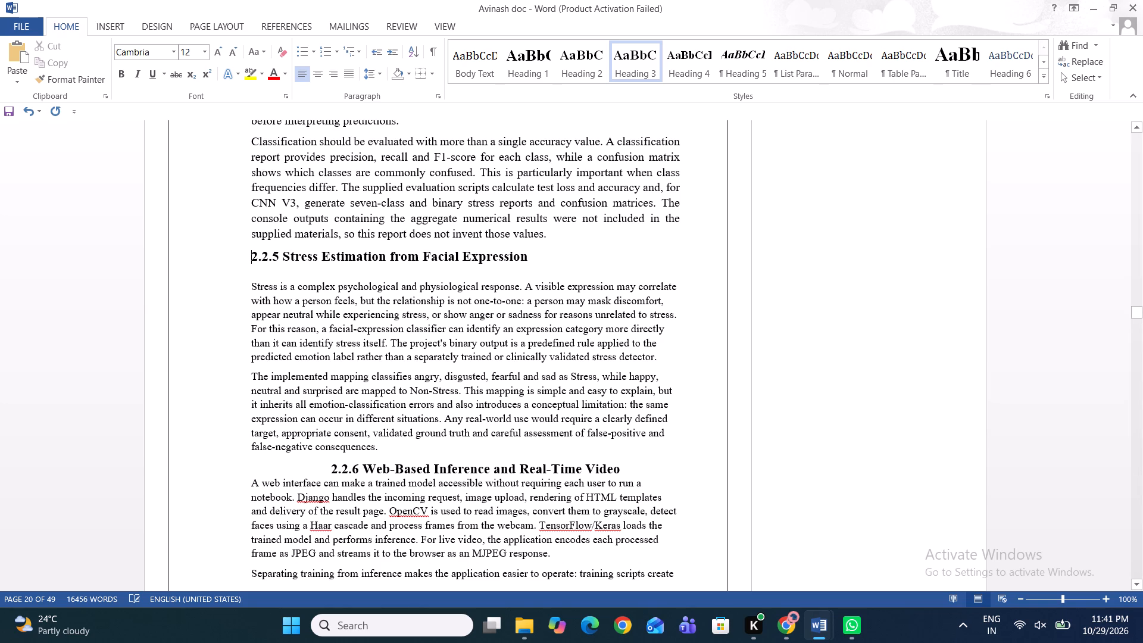
Set the two body paragraphs under 2.2.5 Stress Estimation from Facial Expression to 12 pt and justify them.
left_click_drag(251, 282, 380, 445)
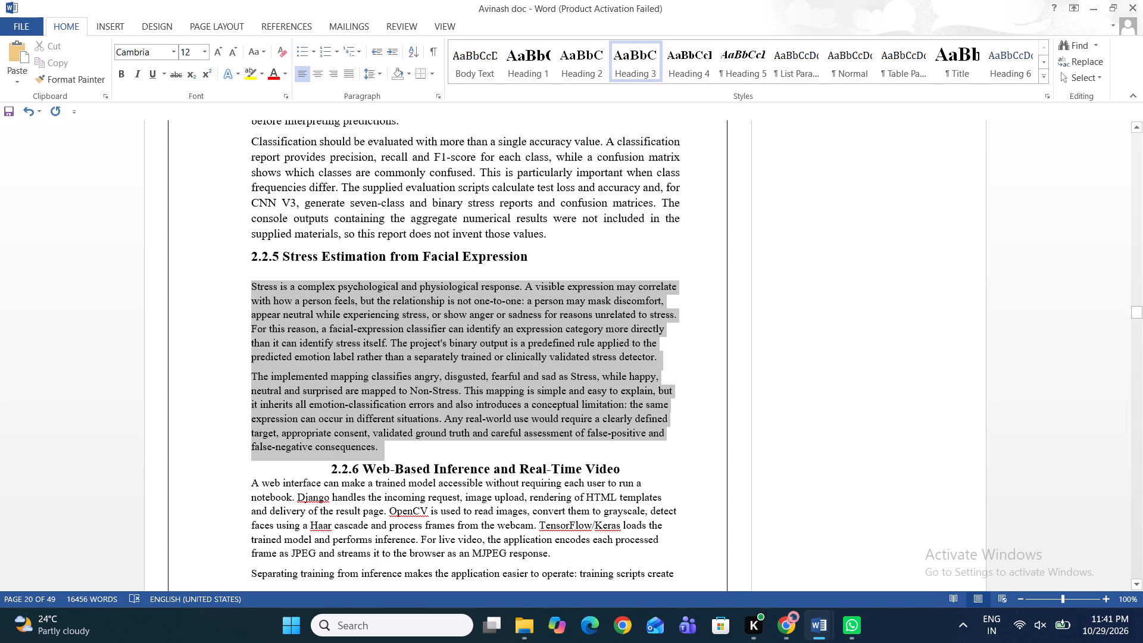
left_click_drag(380, 445, 380, 446)
left_click(470, 401)
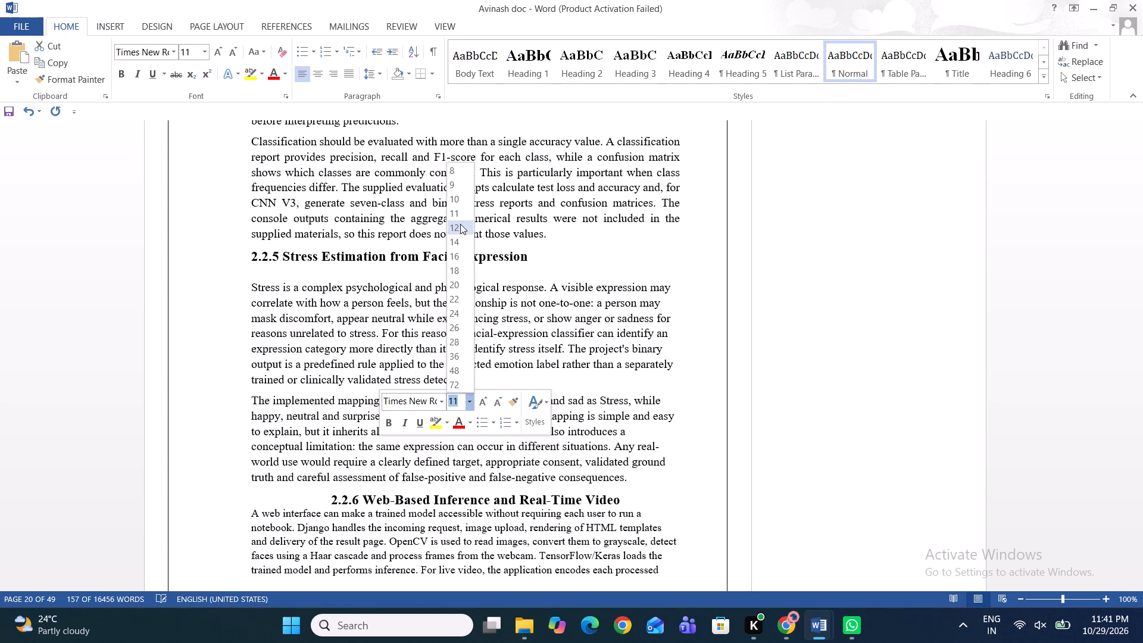
left_click(460, 224)
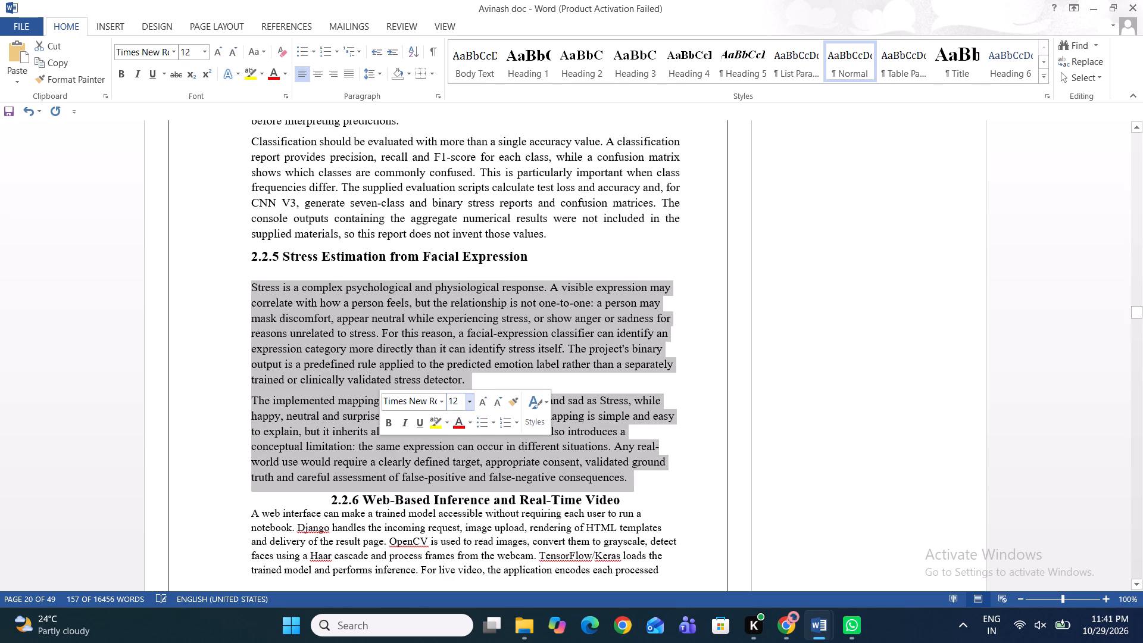
left_click(346, 74)
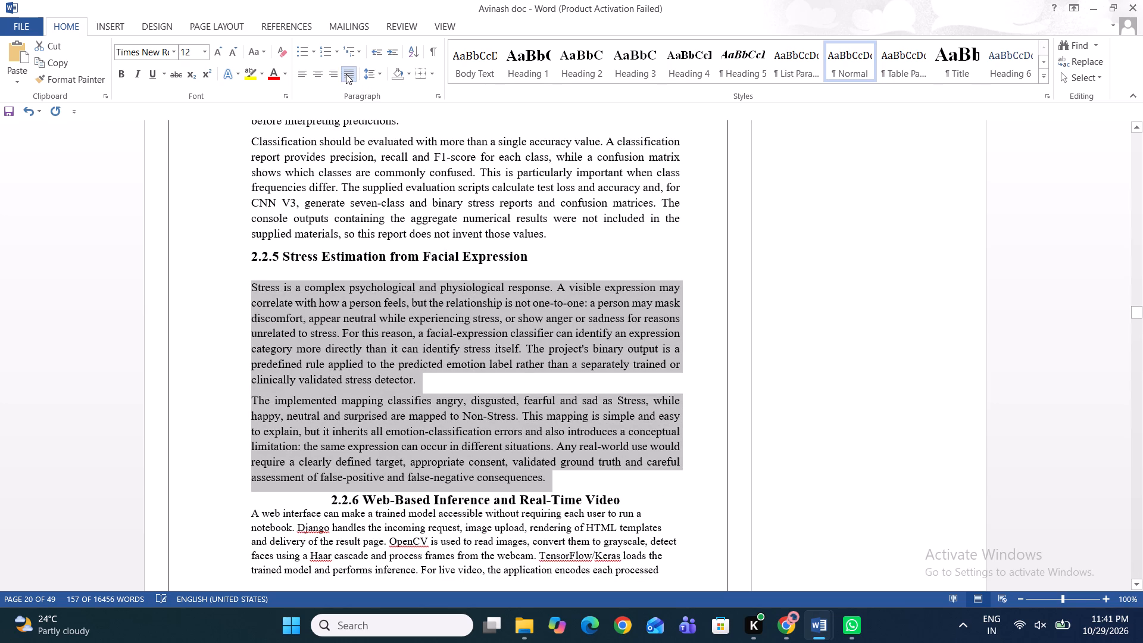
left_click(444, 377)
Delete the indenting spaces before the 2.2.6 Web-Based Inference and Real-Time Video heading, keeping it on its own line at the left margin.
scroll(444, 377, "down", 1)
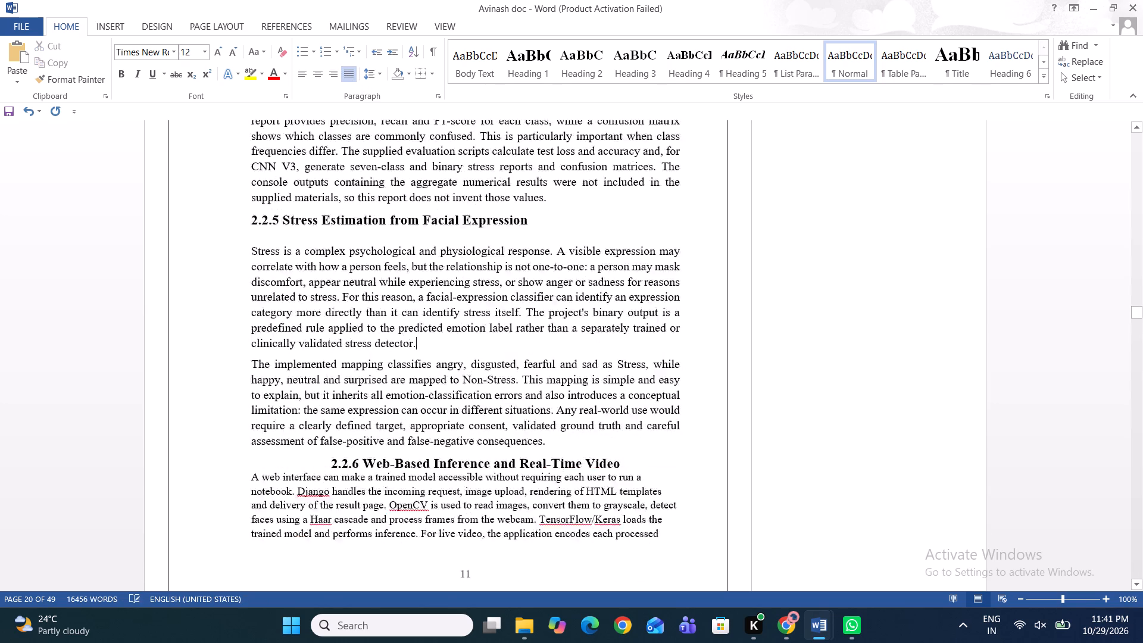
scroll(444, 377, "down", 1)
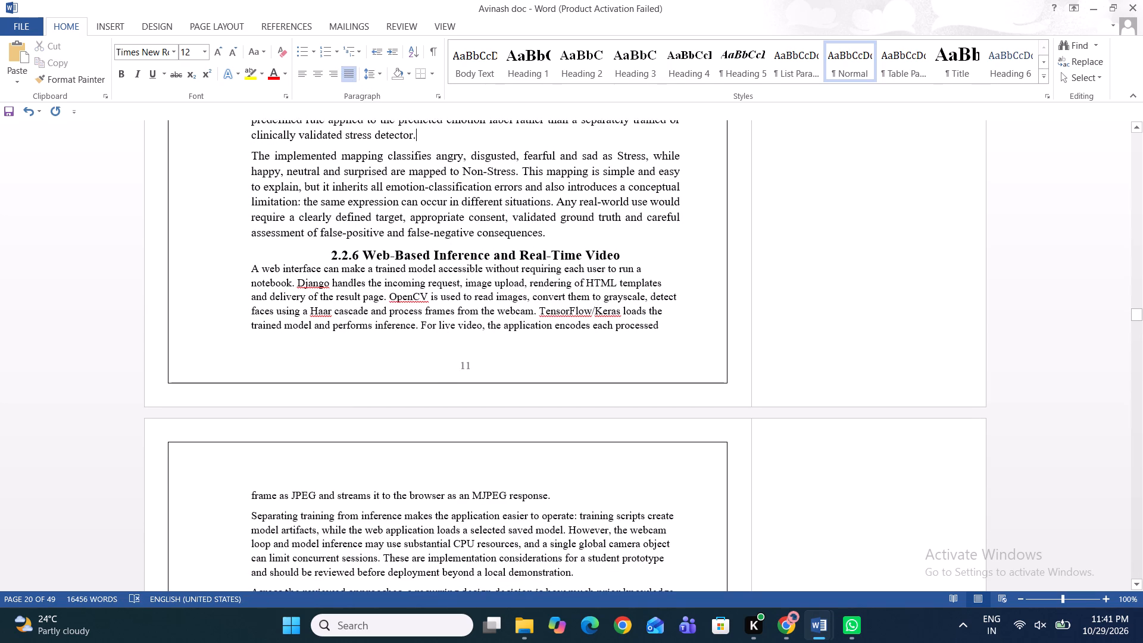
left_click(330, 264)
left_click(331, 255)
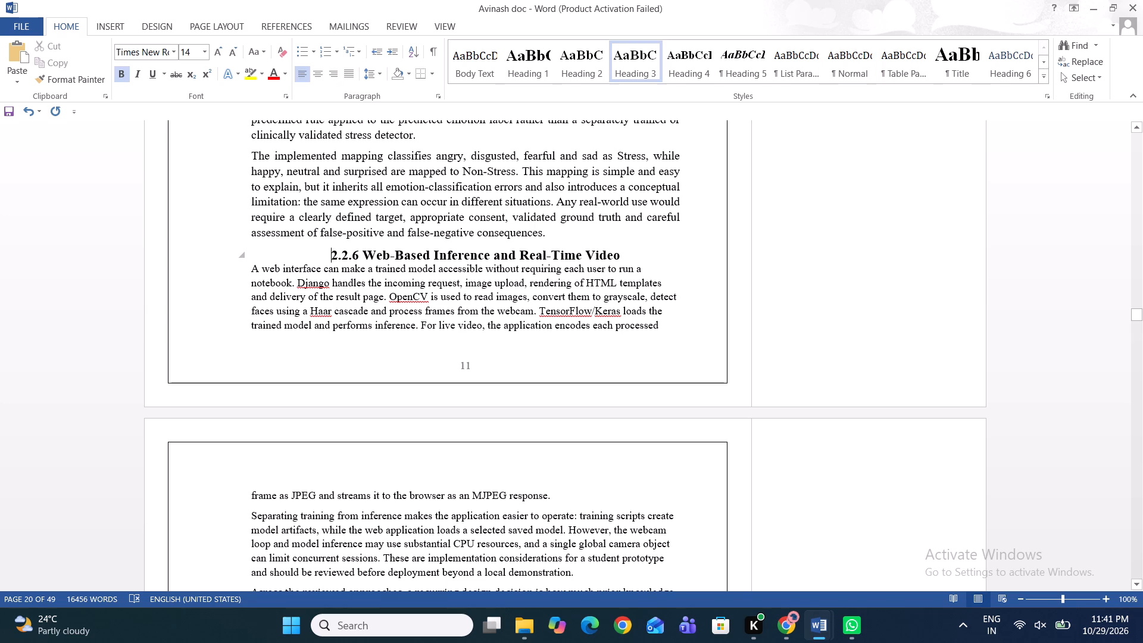
key("BackSpace")
key("BackSpace")
key("BackSpace")
key("BackSpace")
key("BackSpace")
key("BackSpace")
key("BackSpace")
key("BackSpace")
key("BackSpace")
key("BackSpace")
key("BackSpace")
key("BackSpace")
key("BackSpace")
key("BackSpace")
key("BackSpace")
key("BackSpace")
key("BackSpace")
key("BackSpace")
key("BackSpace")
key("BackSpace")
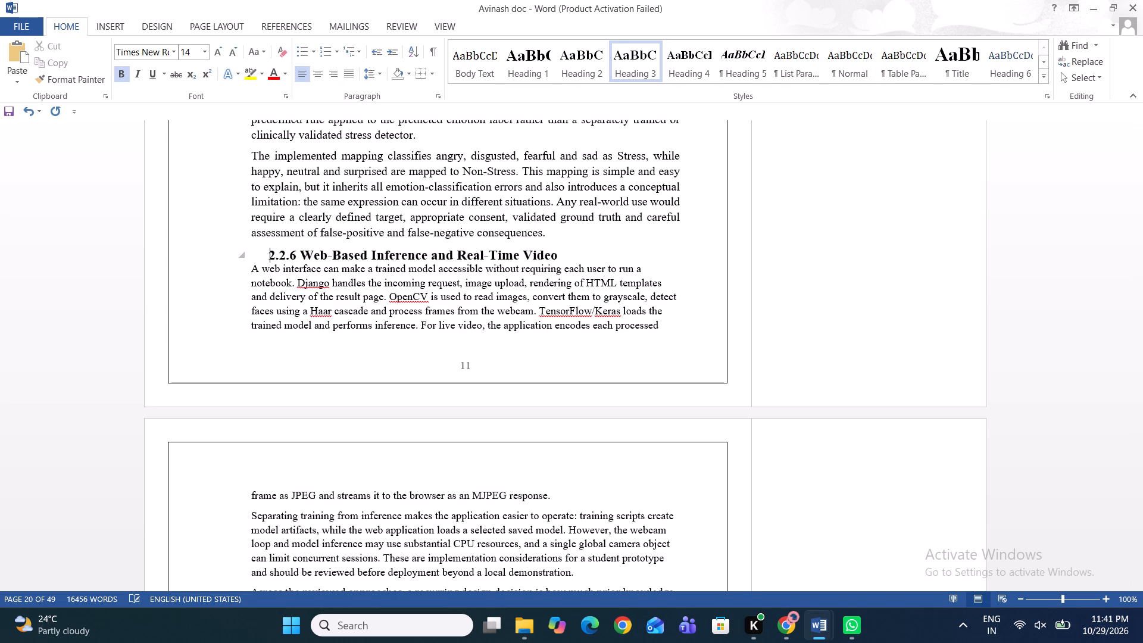
key("Return")
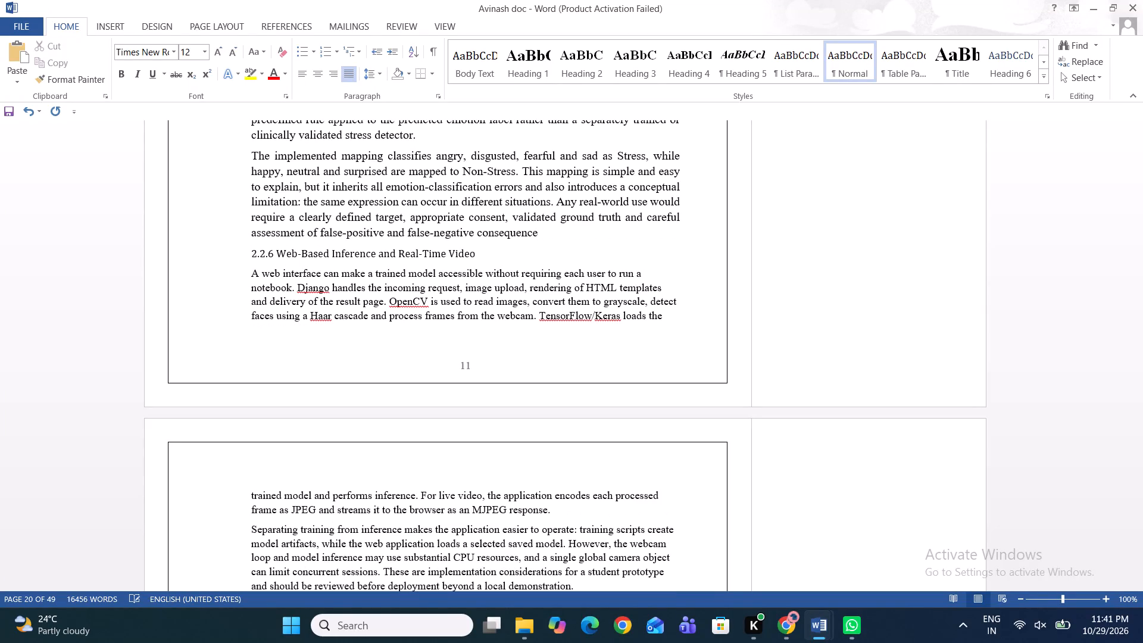
Make the 2.2.6 Web-Based Inference and Real-Time Video heading bold.
double_click(331, 255)
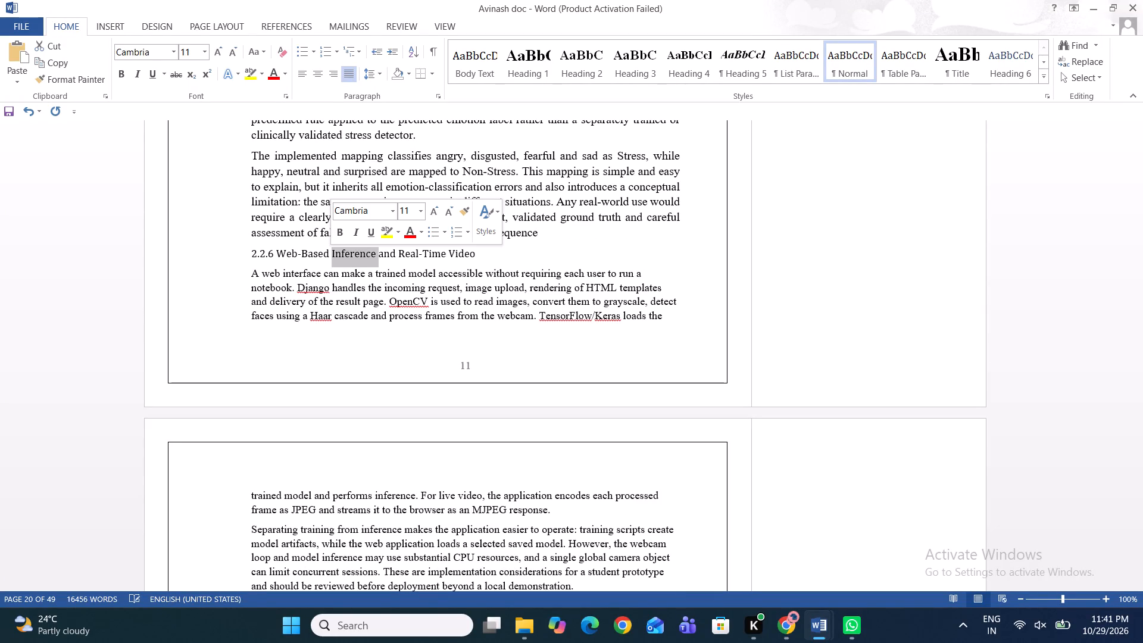
triple_click(303, 237)
double_click(303, 237)
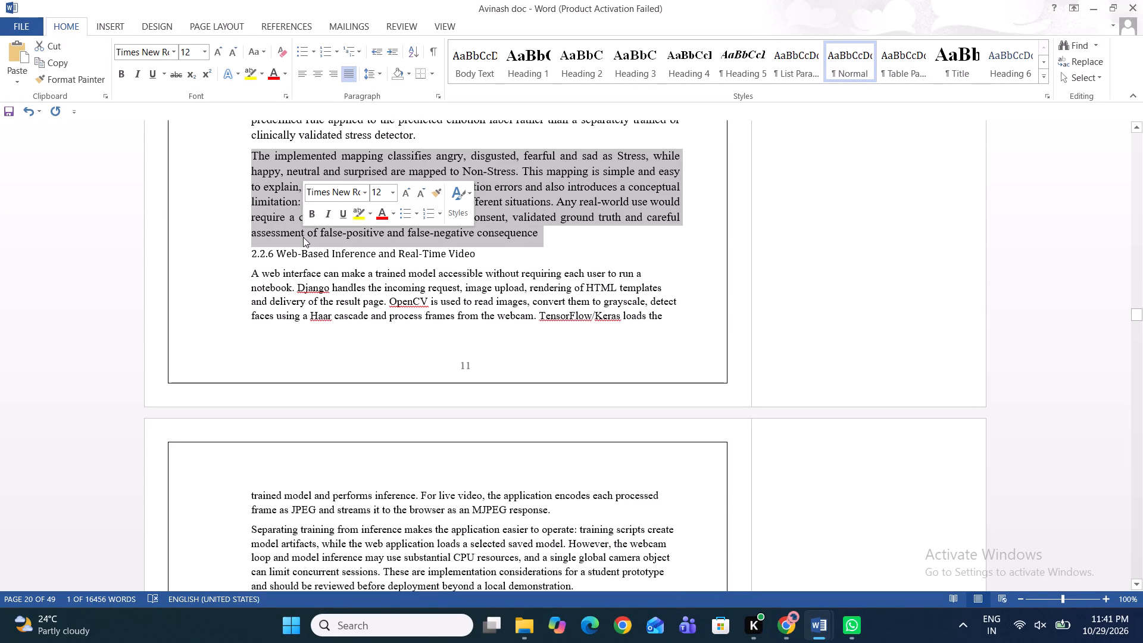
triple_click(303, 251)
left_click(303, 251)
triple_click(303, 251)
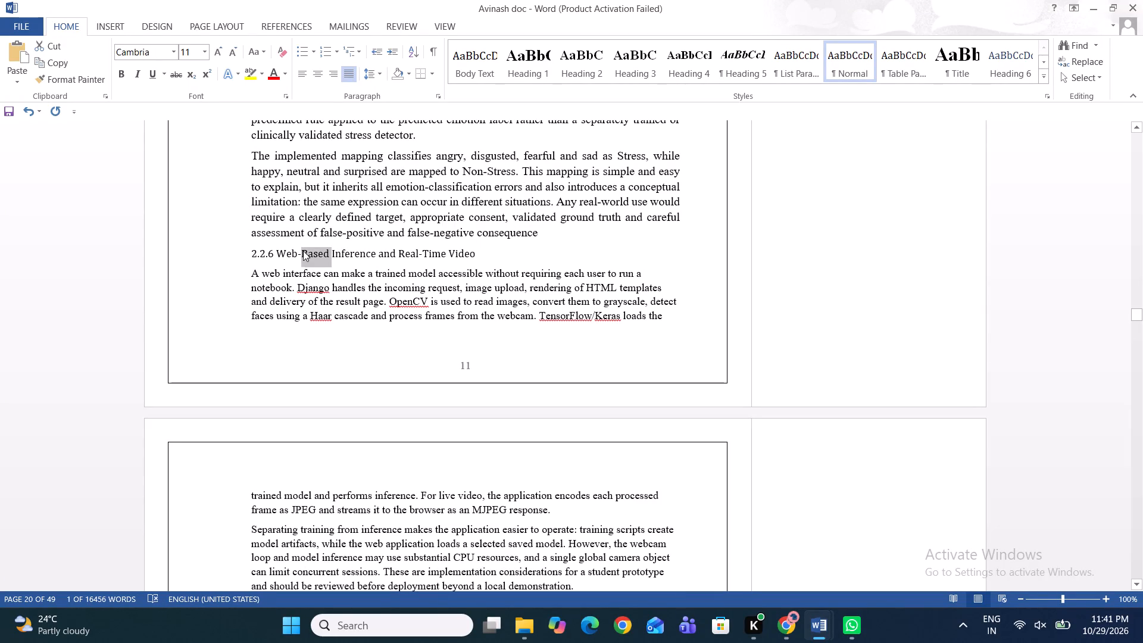
left_click(311, 230)
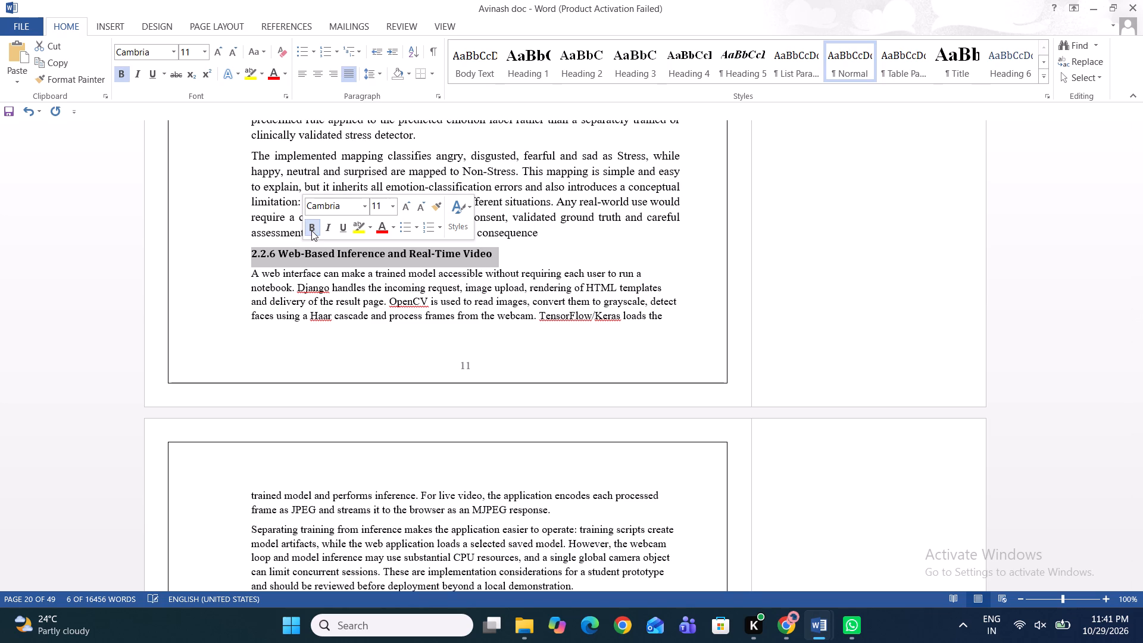
Set the font of the 2.2.6 Web-Based Inference and Real-Time Video heading to Times New Roman.
left_click(363, 208)
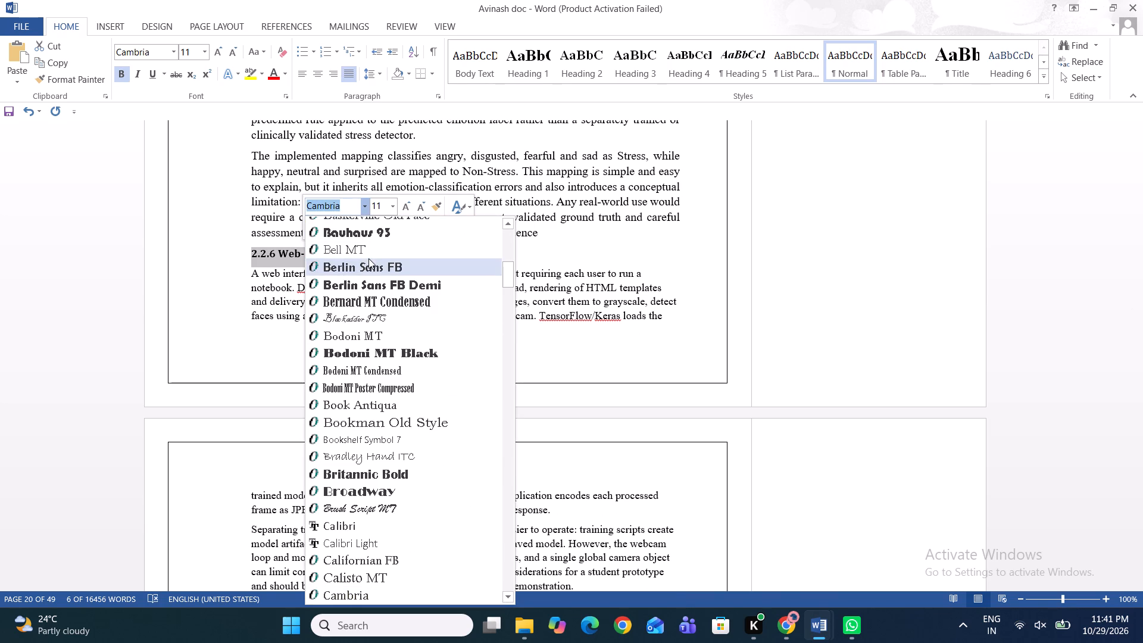
left_click(171, 52)
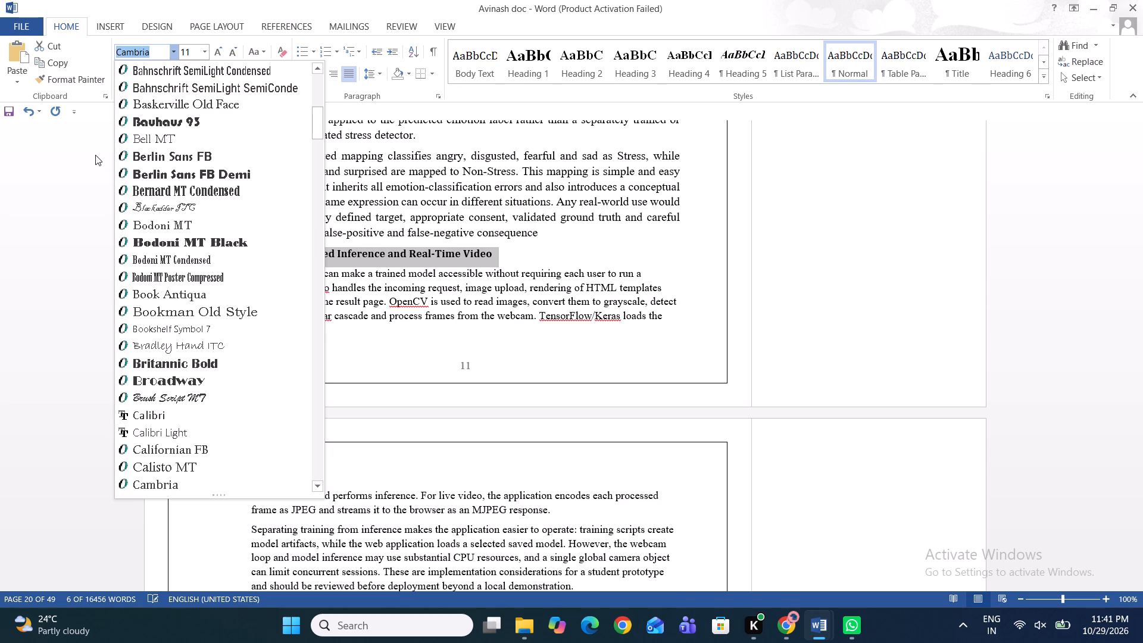
key("BackSpace")
type("ti")
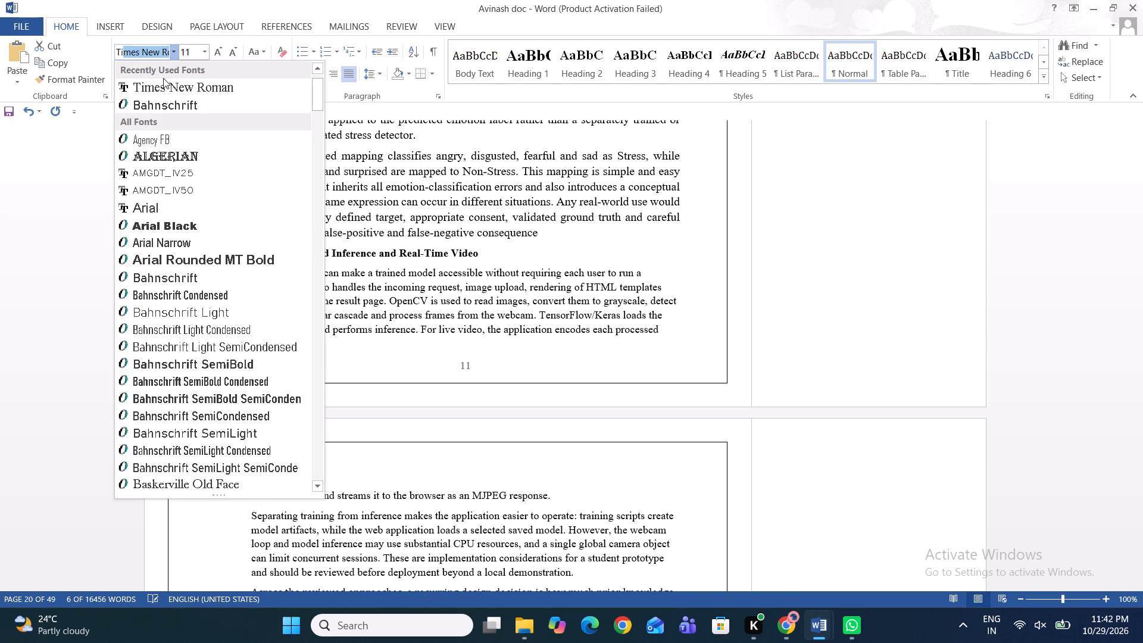
left_click(163, 82)
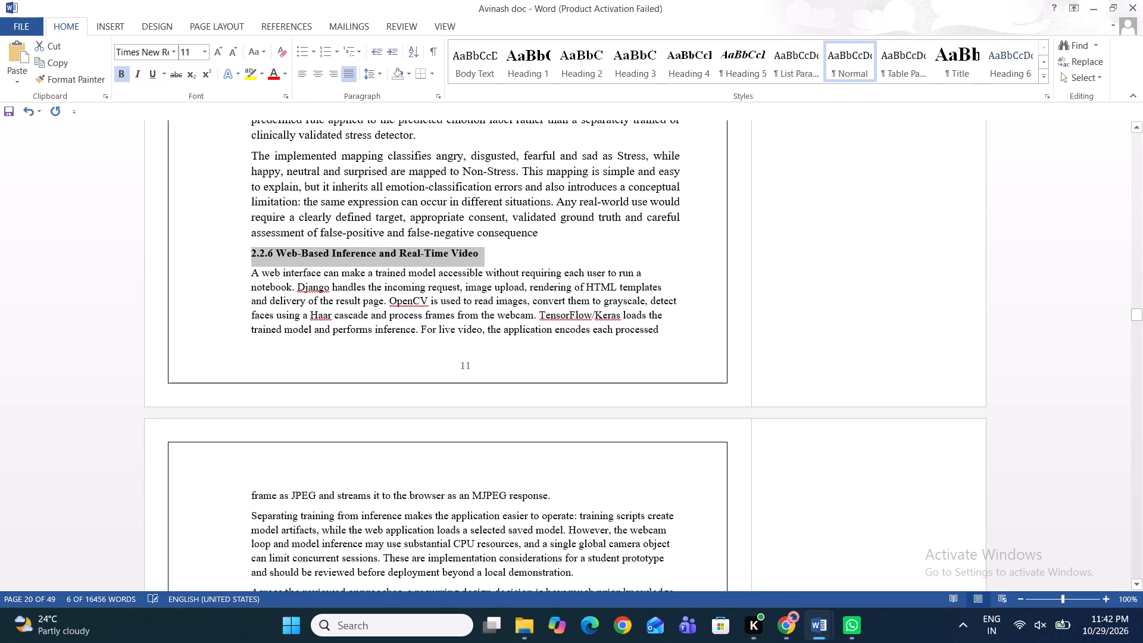
left_click(271, 348)
Set the 2.2.6 Web-Based Inference and Real-Time Video heading to 14 pt.
triple_click(326, 254)
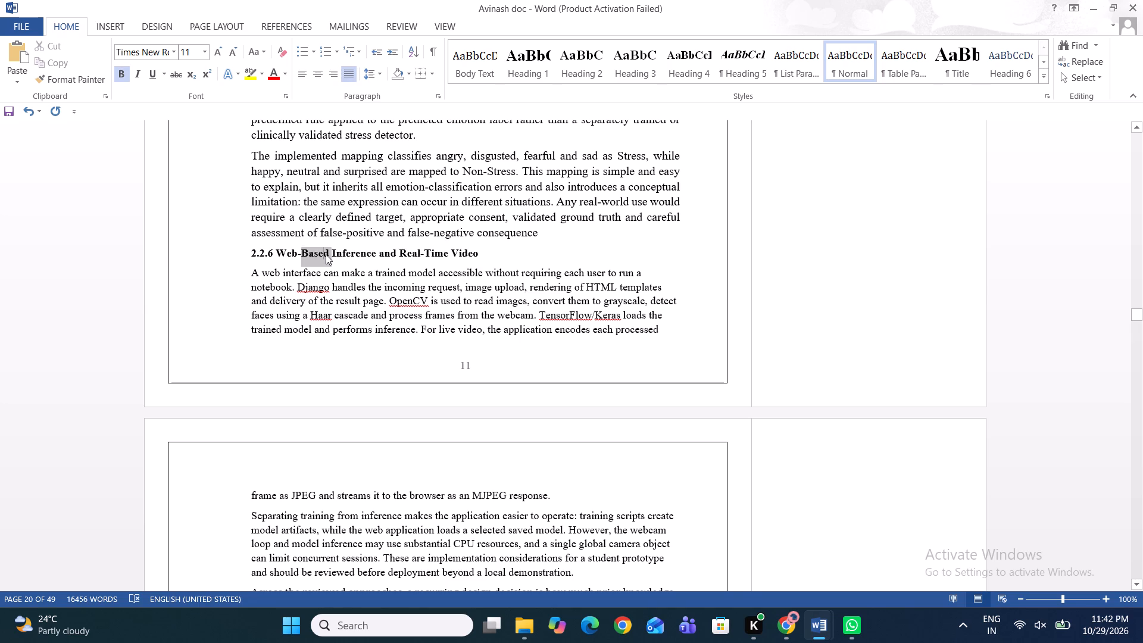
left_click(414, 208)
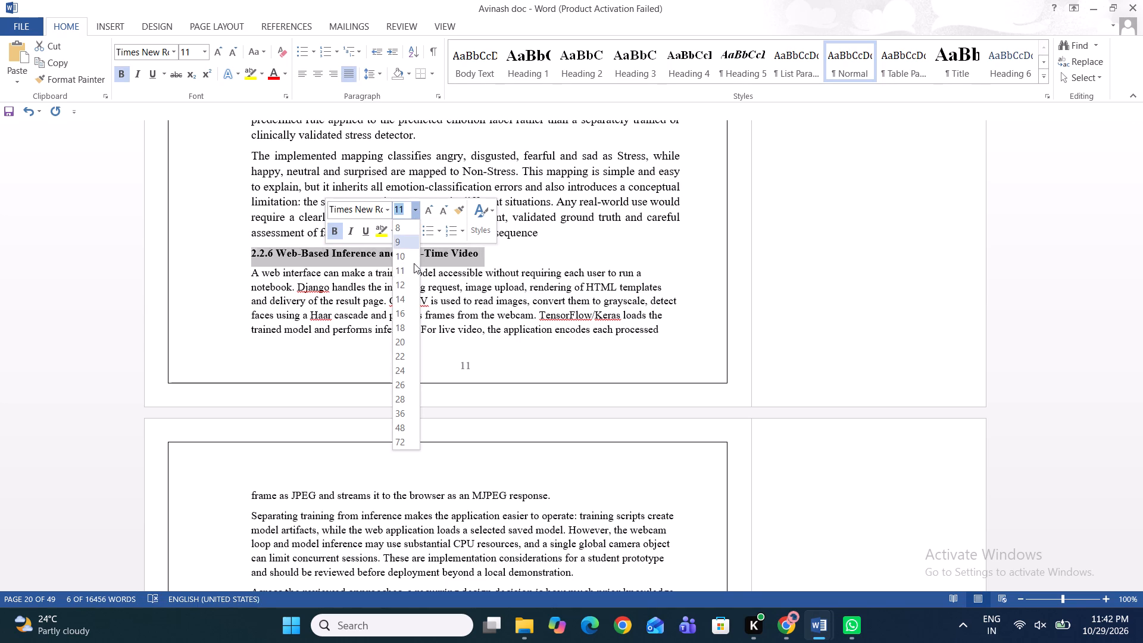
left_click(405, 299)
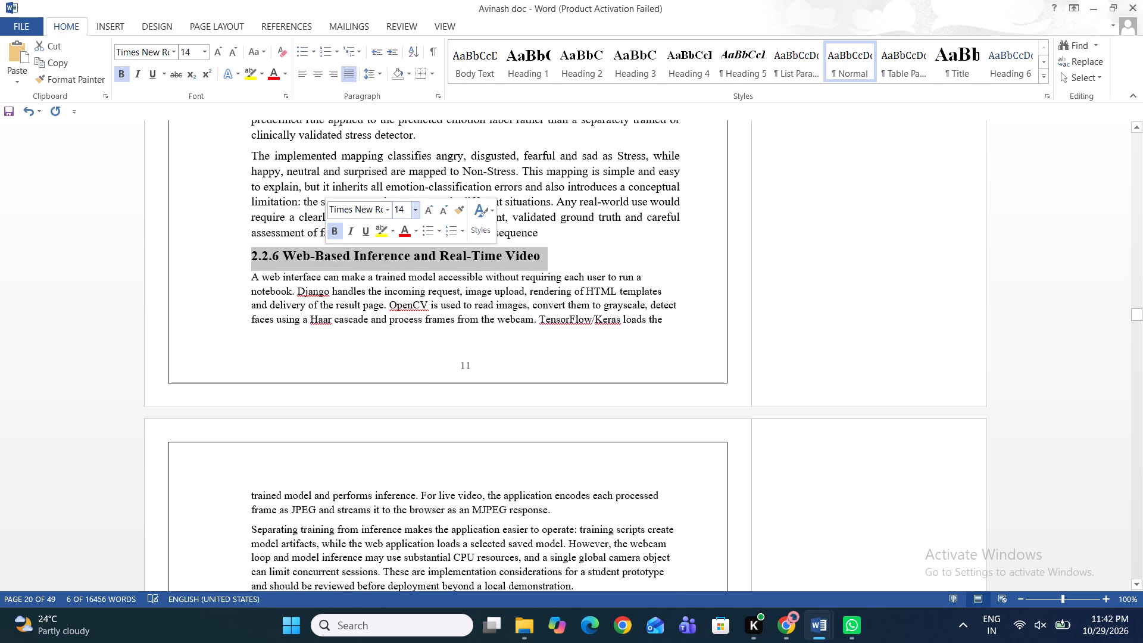
left_click(391, 356)
Set all body paragraphs under 2.2.6, down to the 2.3 heading, to 12 pt and justify them.
scroll(391, 356, "up", 1)
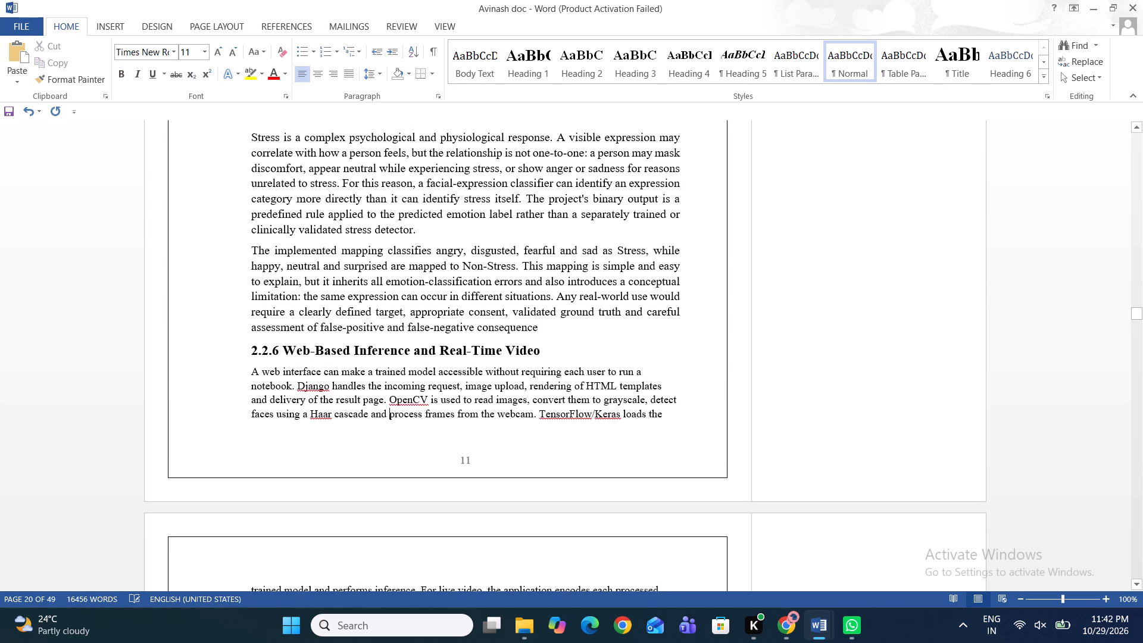
left_click_drag(252, 371, 355, 476)
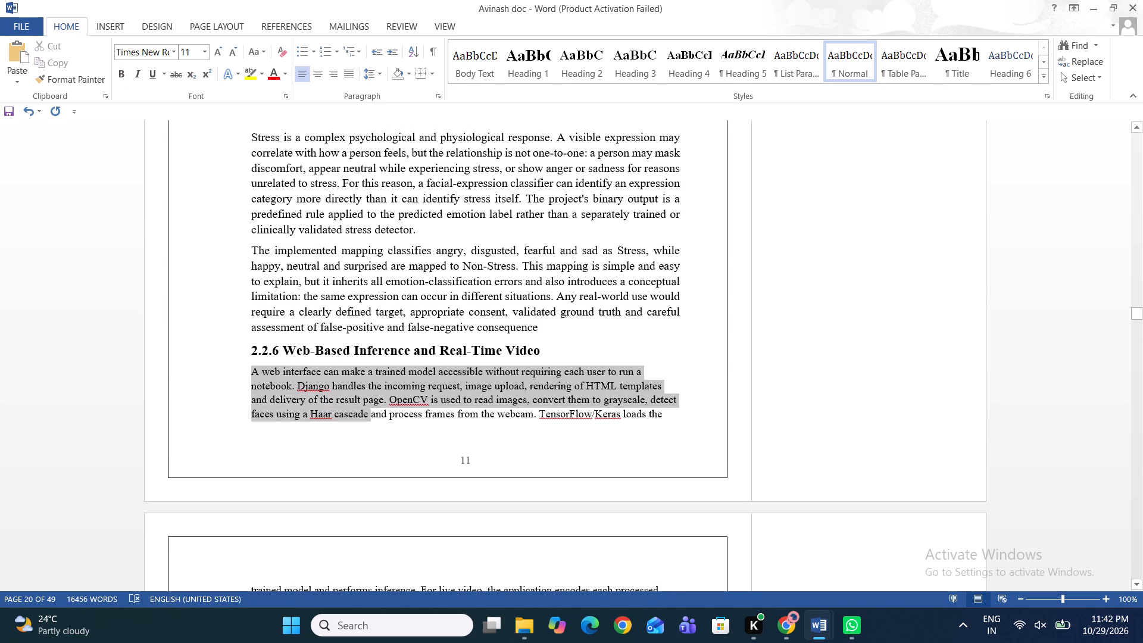
left_click_drag(355, 476, 370, 594)
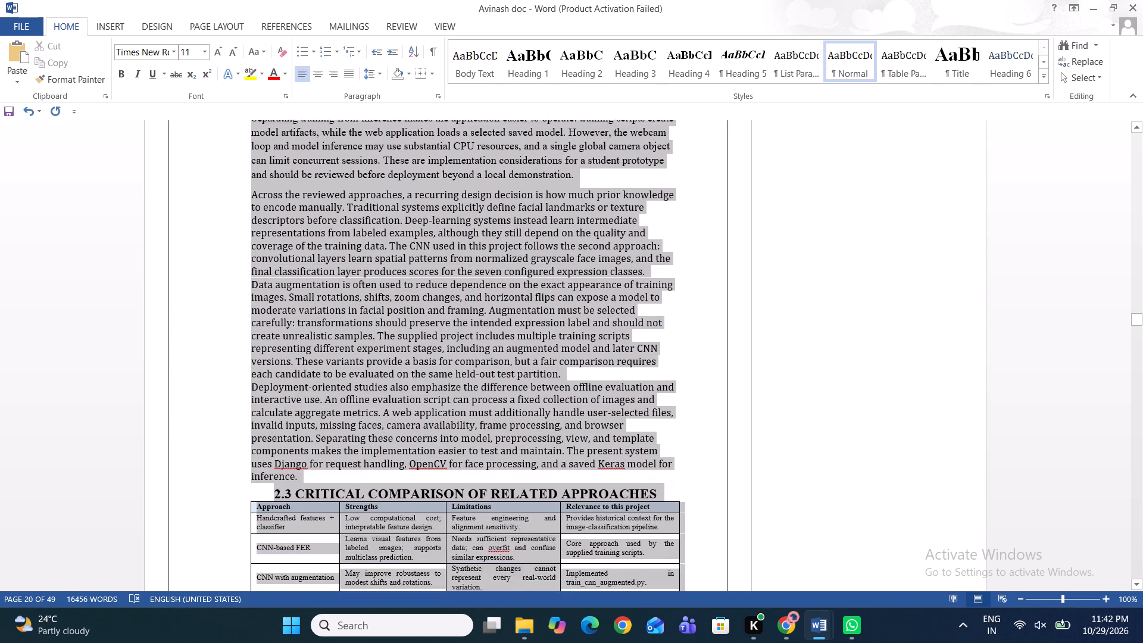
left_click_drag(370, 594, 302, 452)
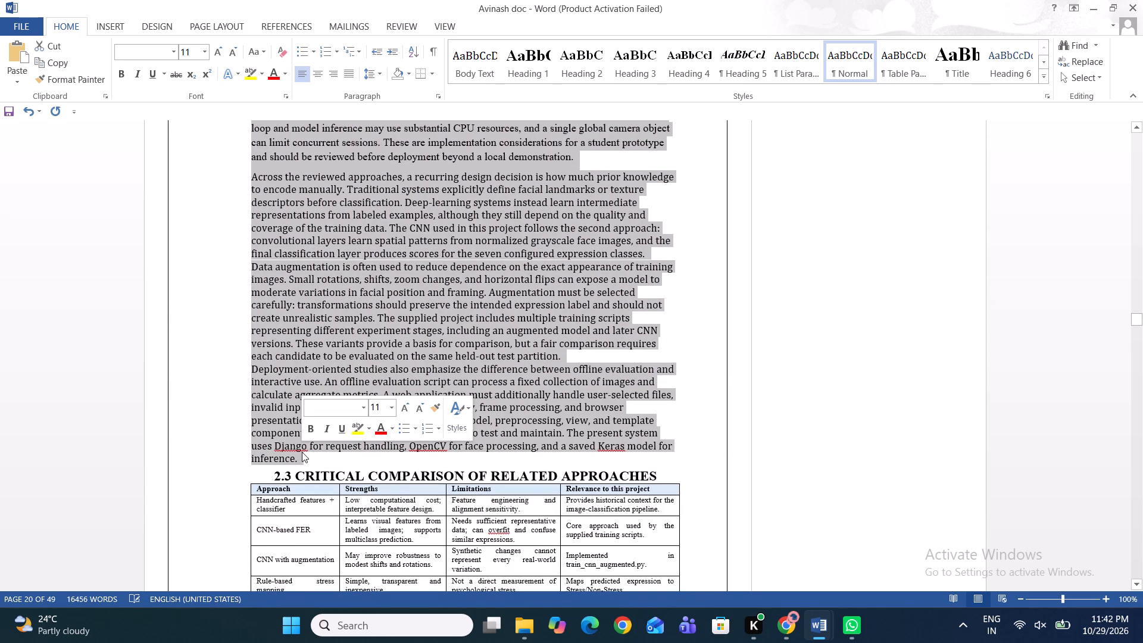
left_click(386, 409)
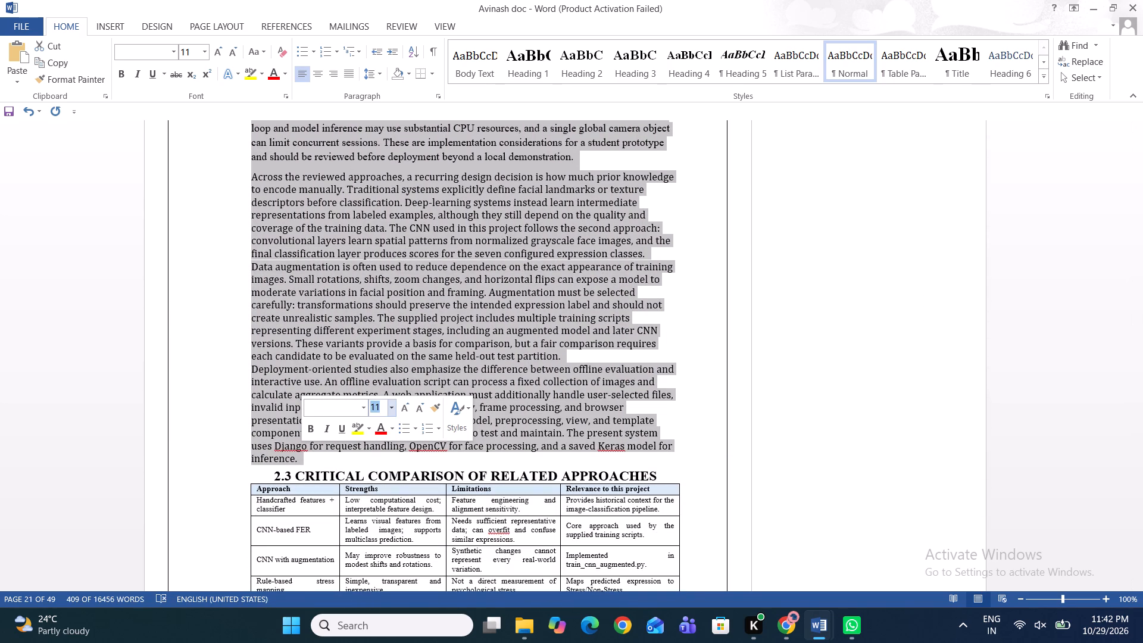
left_click(392, 412)
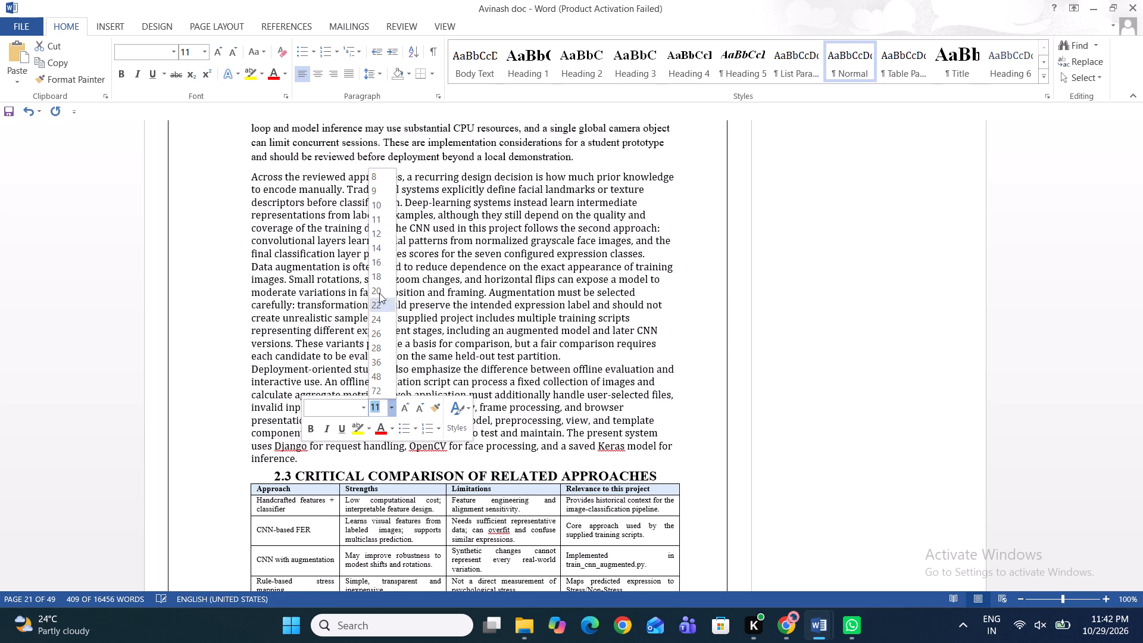
left_click(376, 239)
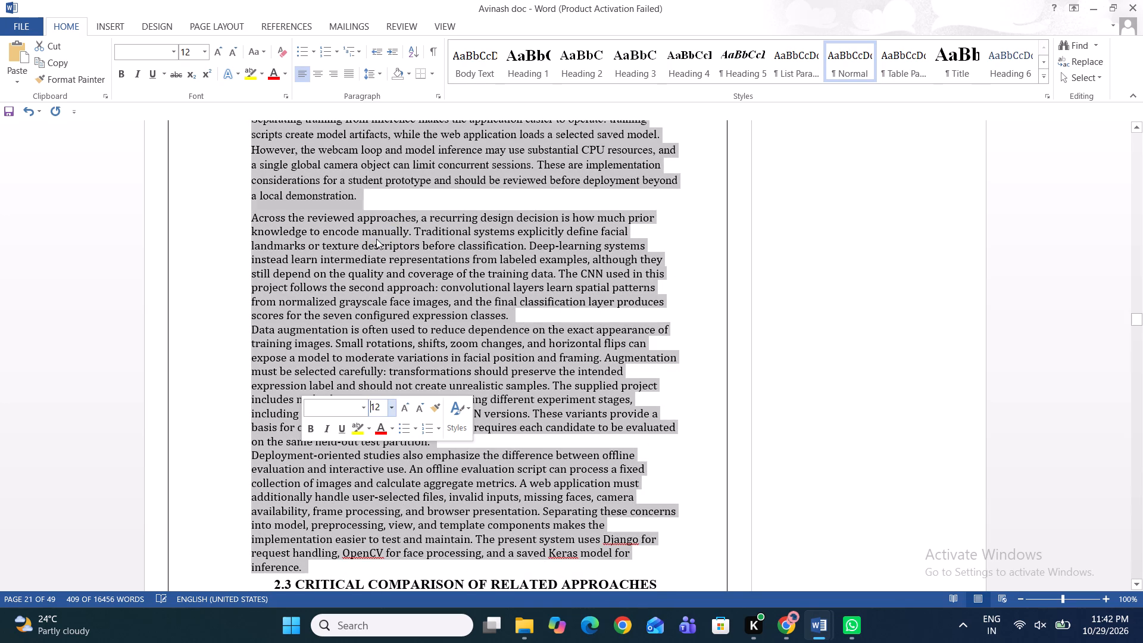
left_click(345, 77)
left_click(378, 198)
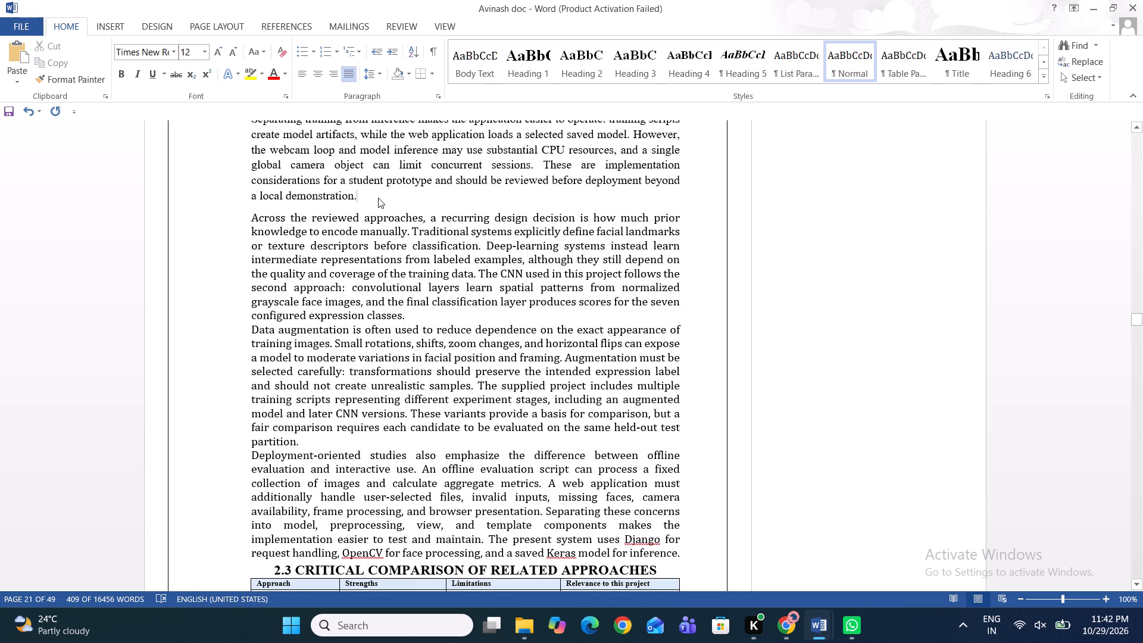
Insert a blank line above the 2.3 CRITICAL COMPARISON OF RELATED APPROACHES heading and bring the heading to the left margin.
scroll(378, 198, "up", 3)
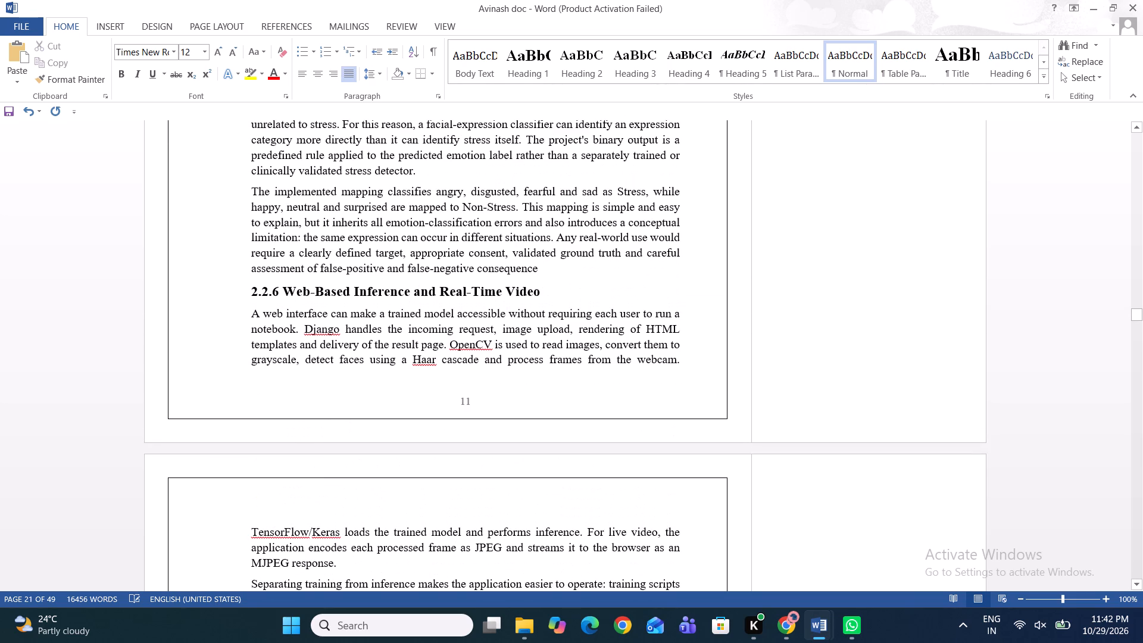
scroll(378, 198, "down", 4)
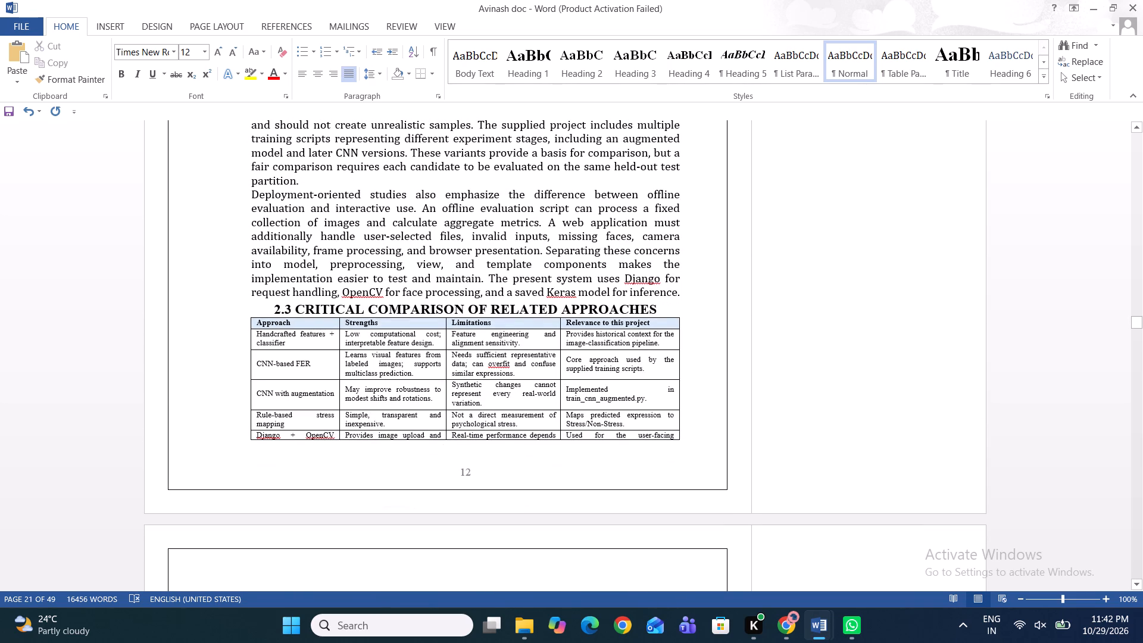
left_click(679, 289)
key("Return")
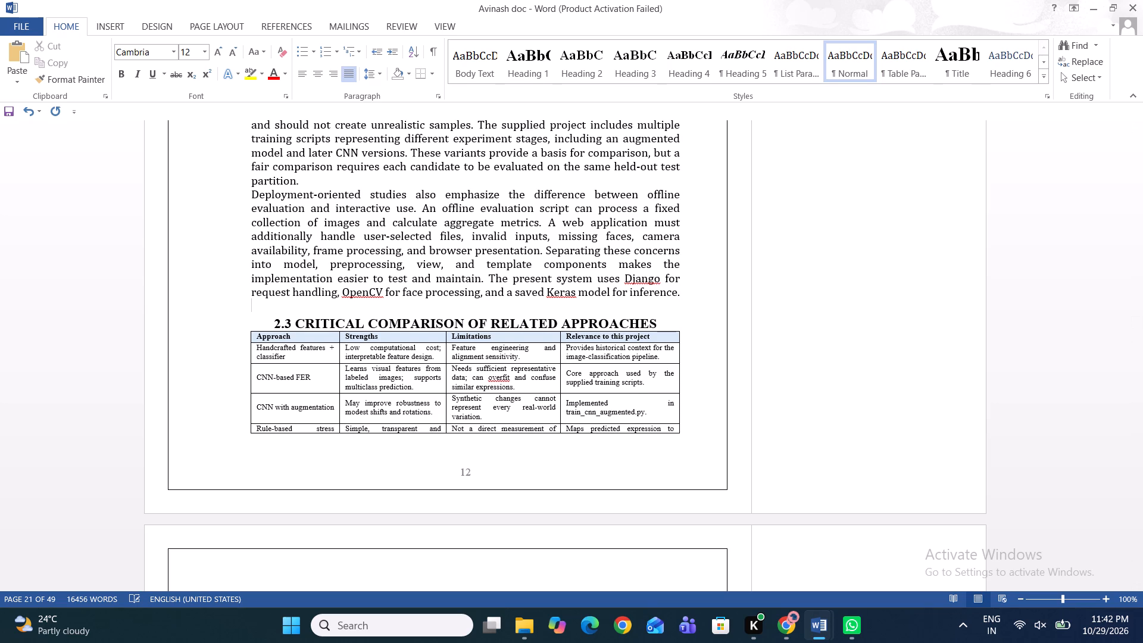
key("Down")
key("BackSpace")
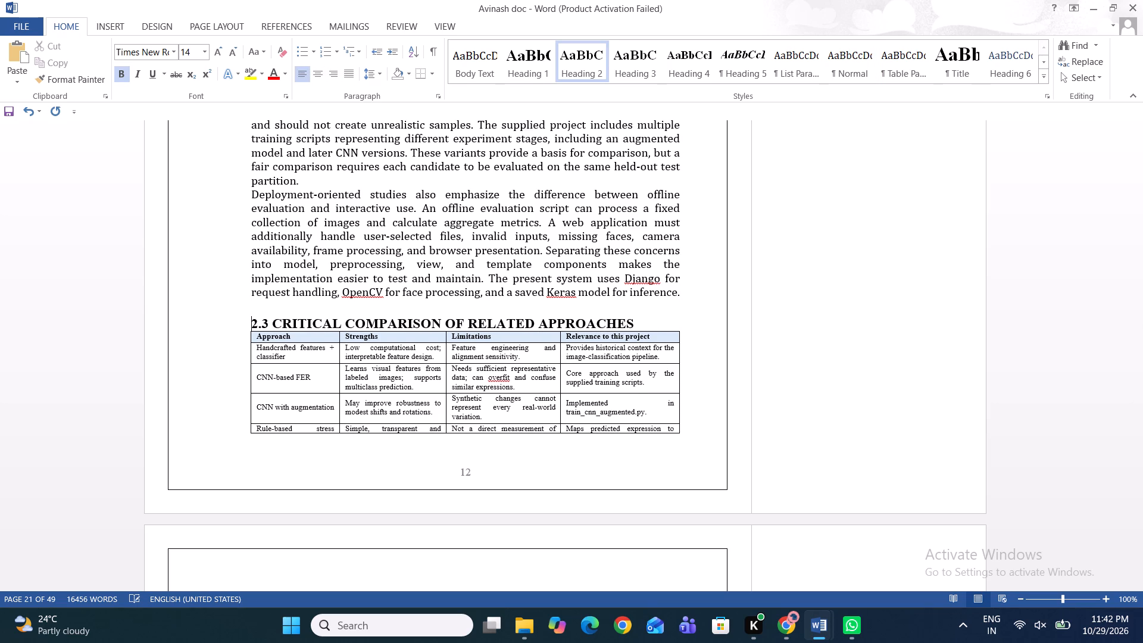
Insert a blank line between the 2.3 CRITICAL COMPARISON OF RELATED APPROACHES heading and its table.
key("Right")
key("Right")
key("Right")
key("Right")
key("Right")
key("Right")
key("Right")
key("Right")
key("Right")
key("Right")
key("Right")
key("Right")
key("Right")
key("Right")
key("Right")
key("Right")
key("Right")
key("Right")
key("Right")
key("Right")
key("Right")
key("Right")
key("Return")
Set all text in the related-approaches comparison table under 2.3 to 12 pt.
scroll(679, 289, "down", 1)
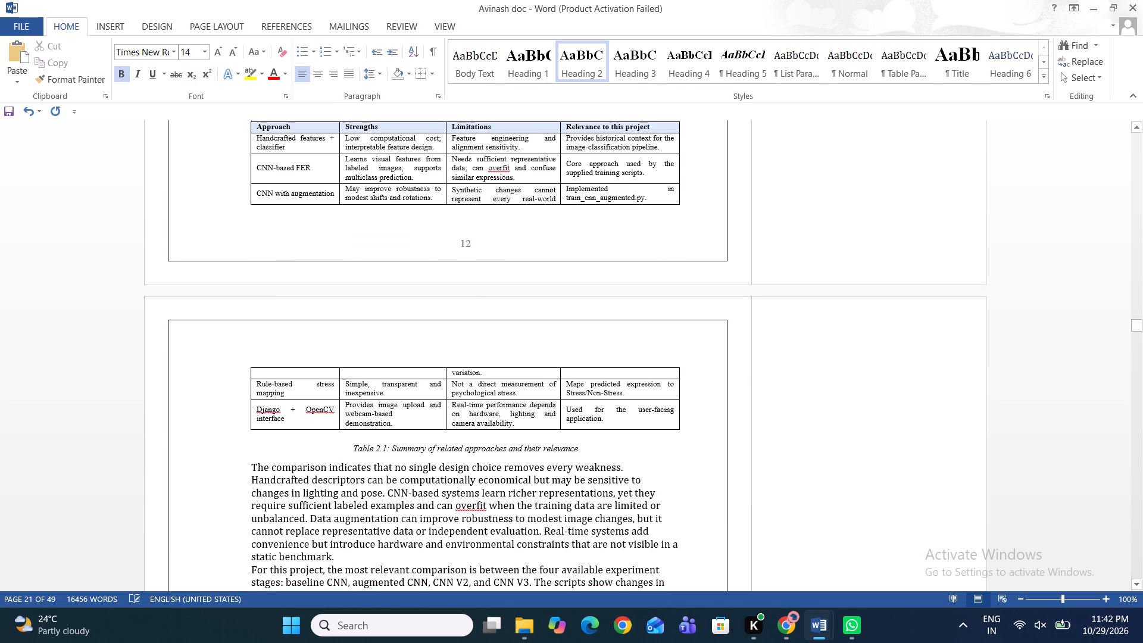
scroll(679, 289, "up", 1)
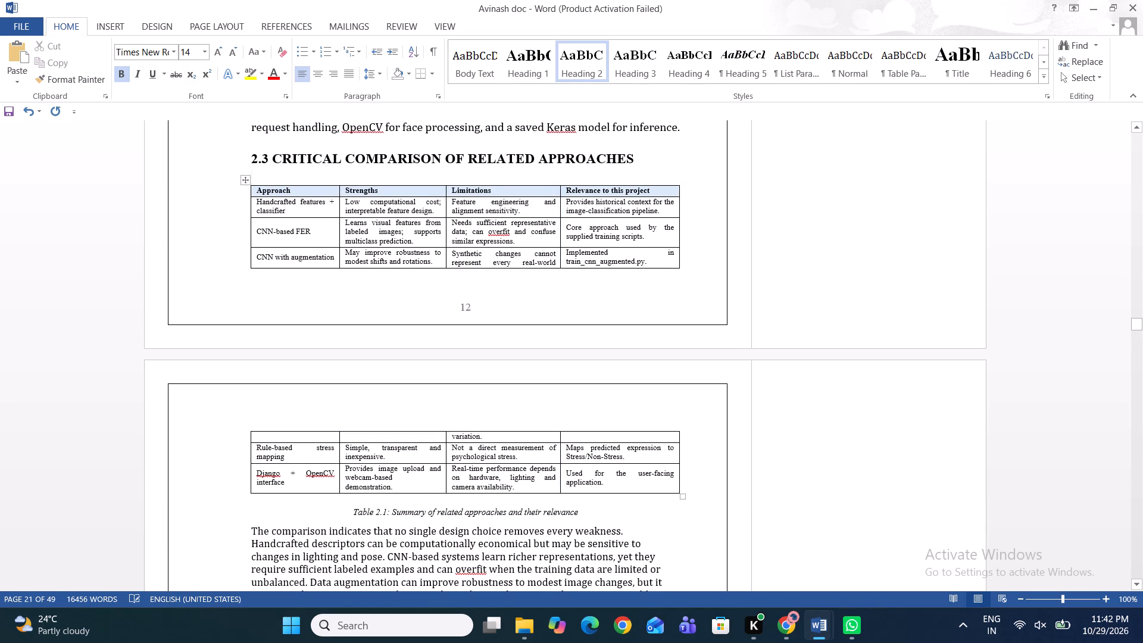
left_click_drag(257, 191, 549, 476)
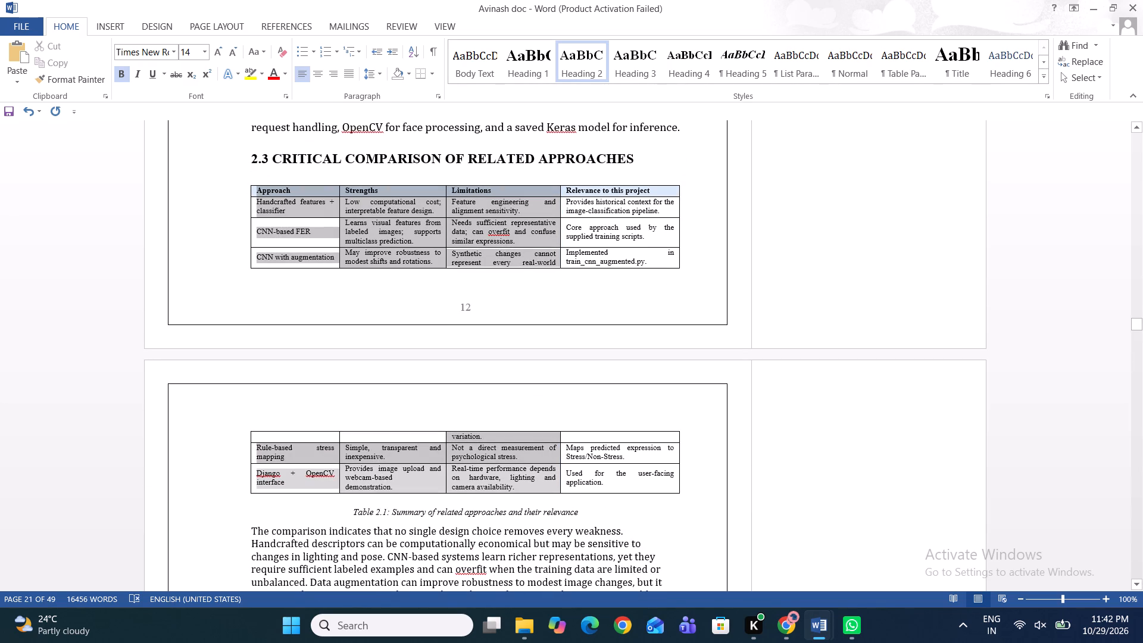
left_click_drag(549, 476, 577, 481)
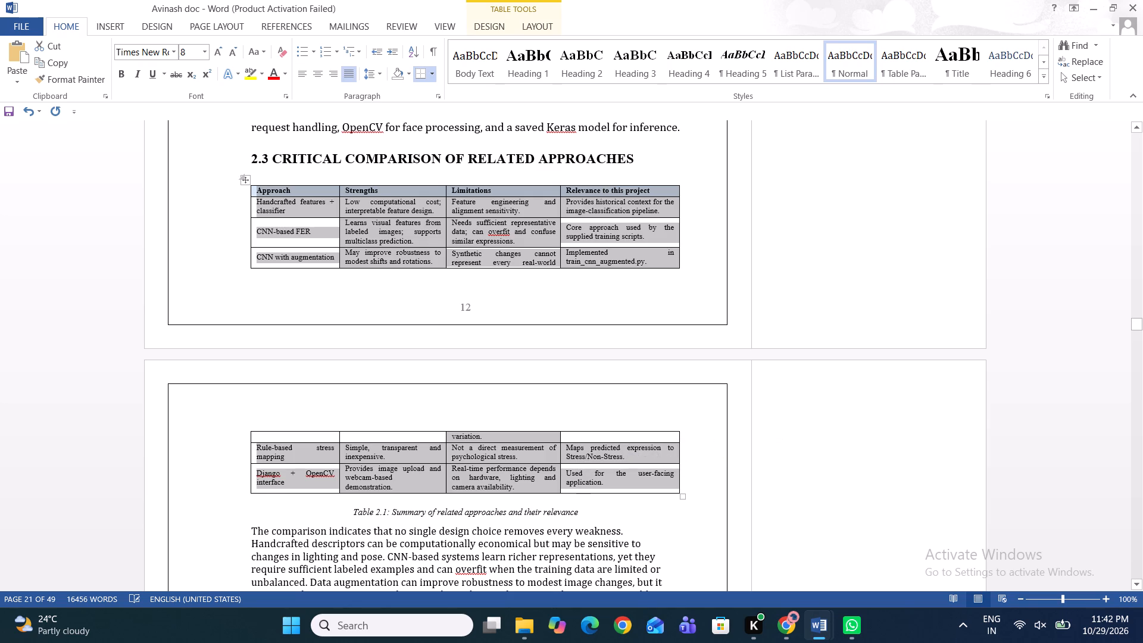
left_click(208, 53)
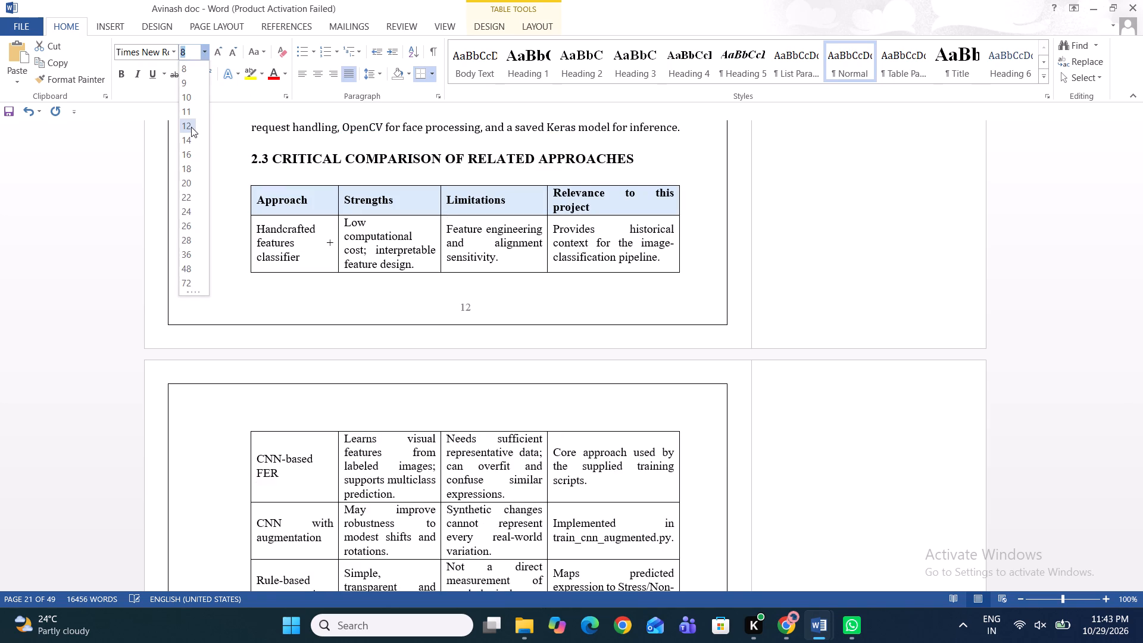
left_click(191, 127)
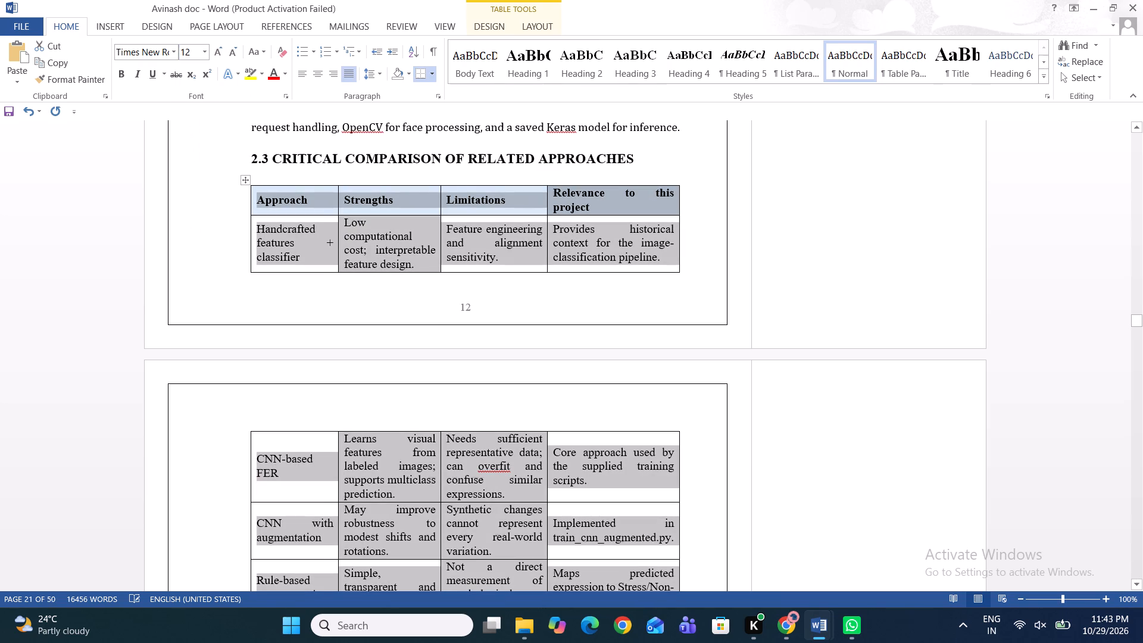
left_click(242, 235)
left_click(207, 238)
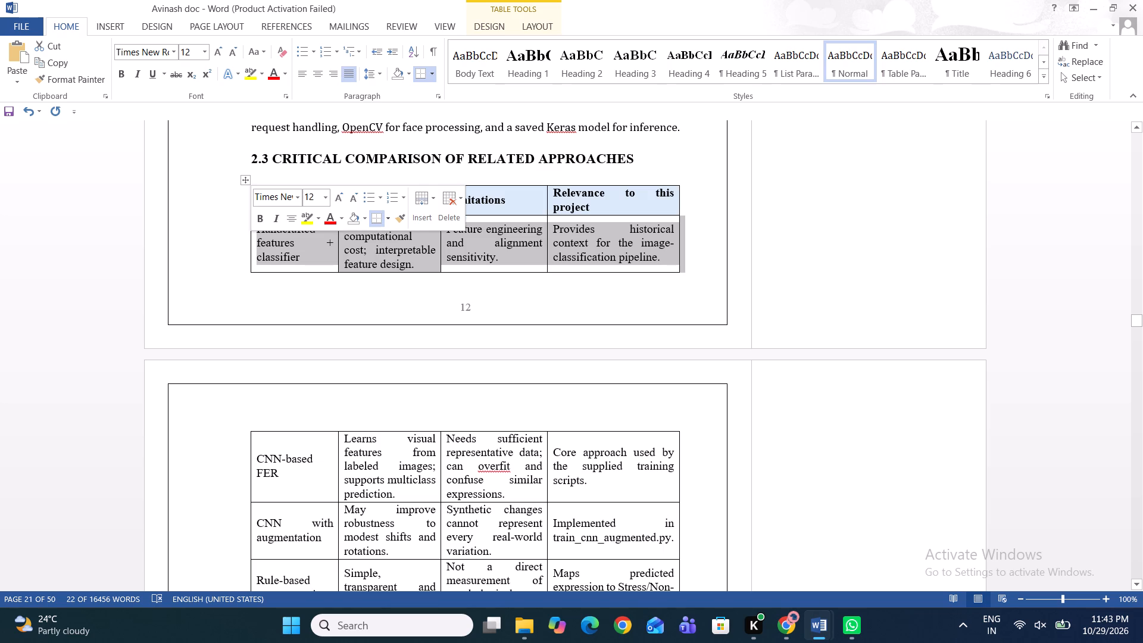
left_click(391, 170)
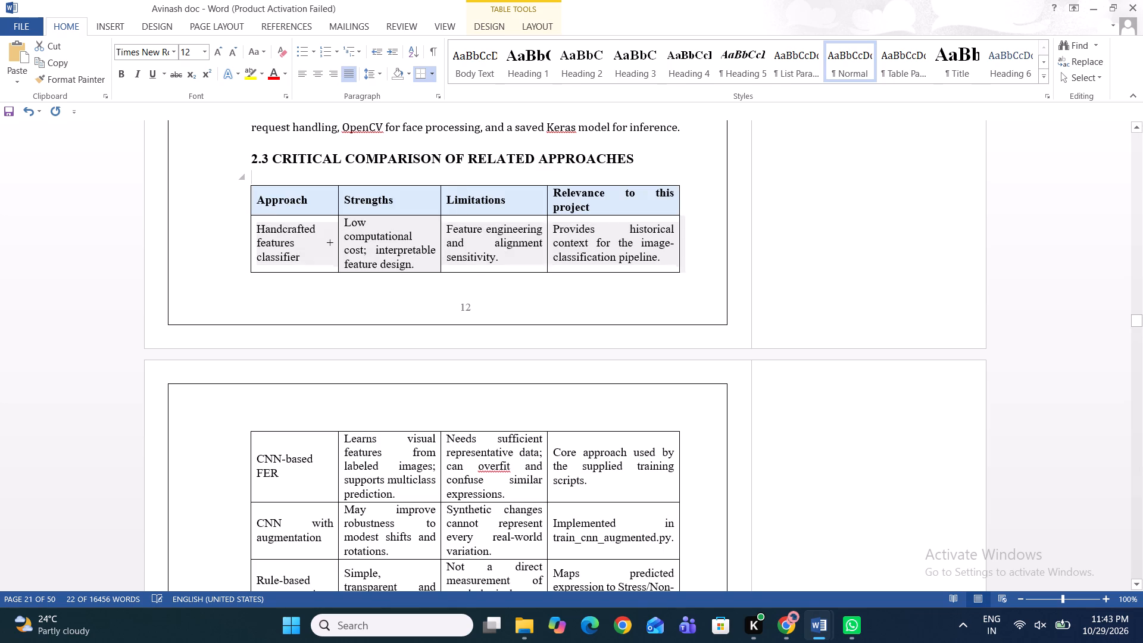
Insert five blank lines before the 2.3 heading to push it and its comparison table onto the next page.
scroll(391, 170, "down", 1)
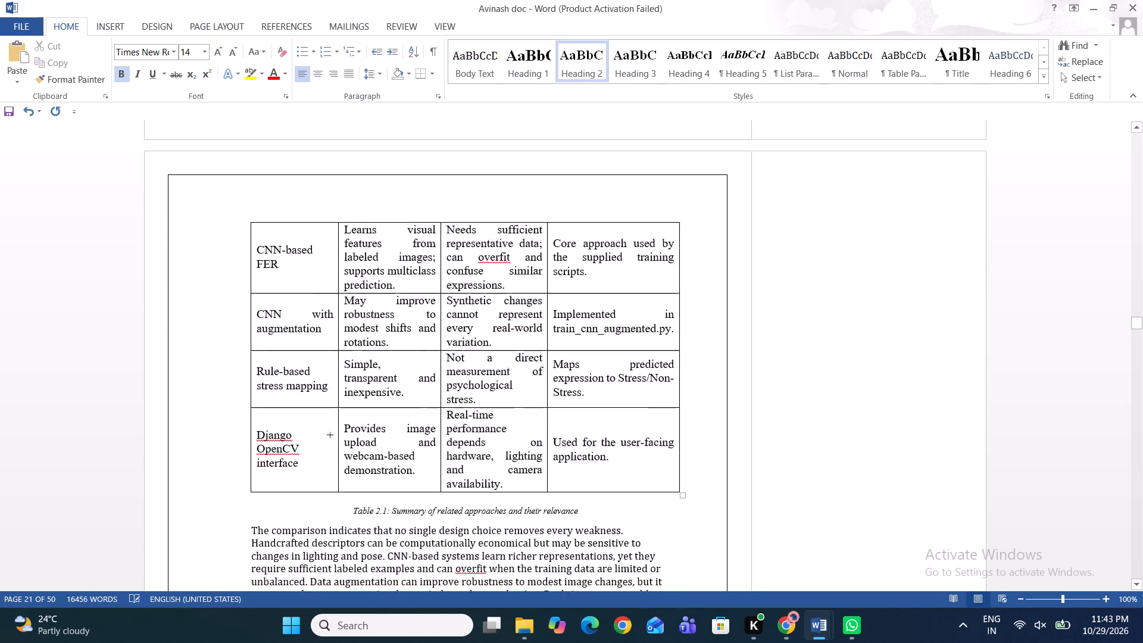
scroll(391, 170, "down", 1)
scroll(391, 170, "up", 2)
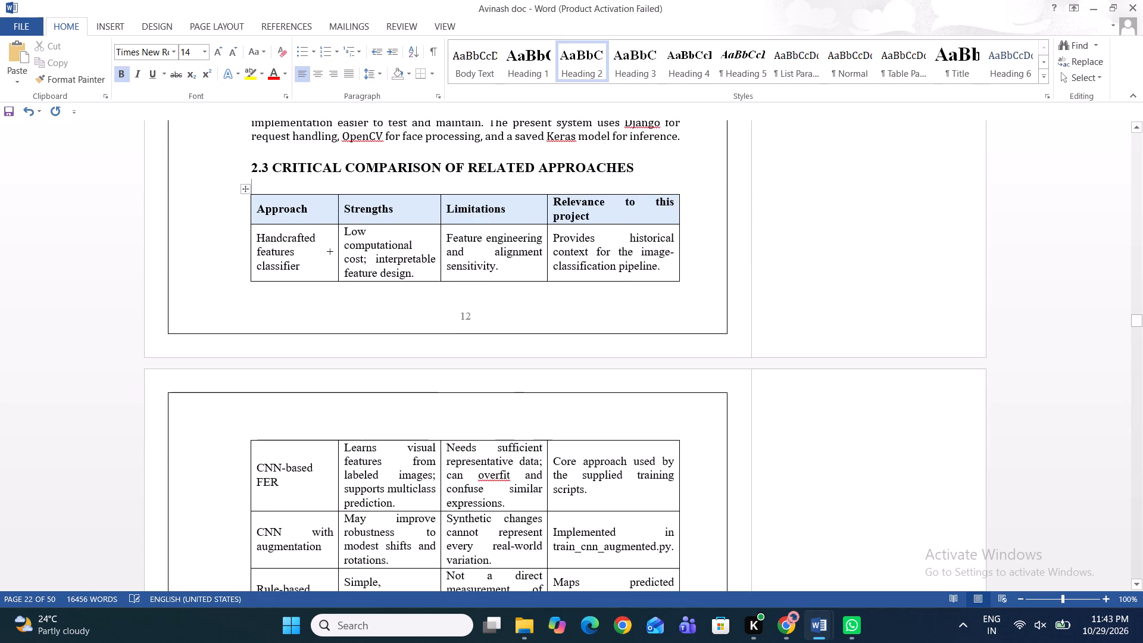
scroll(391, 170, "up", 1)
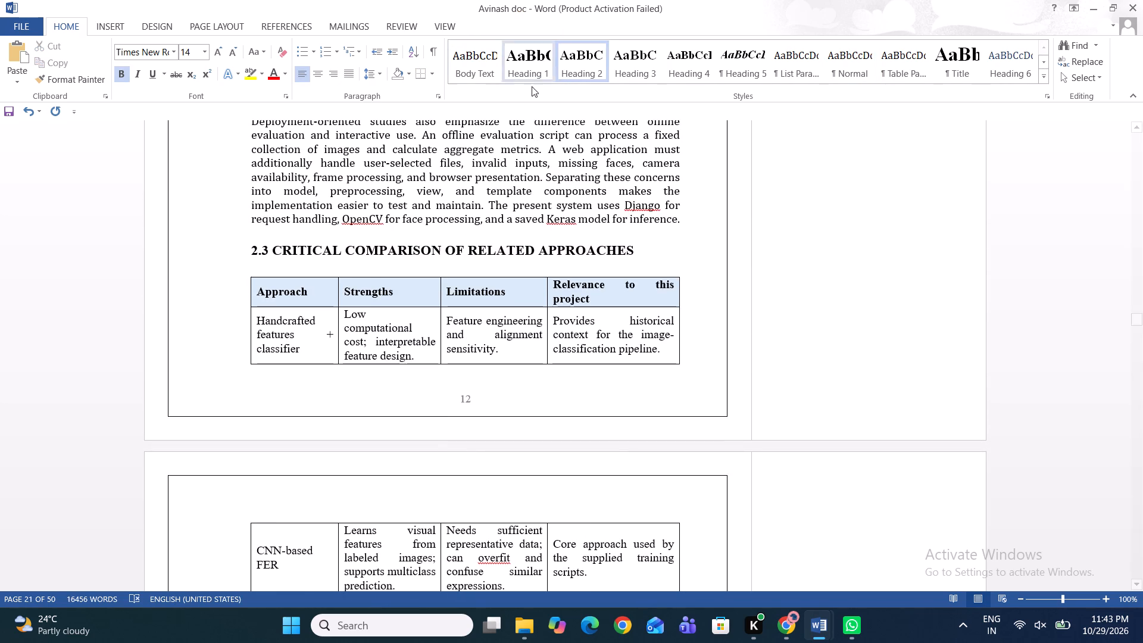
left_click(254, 250)
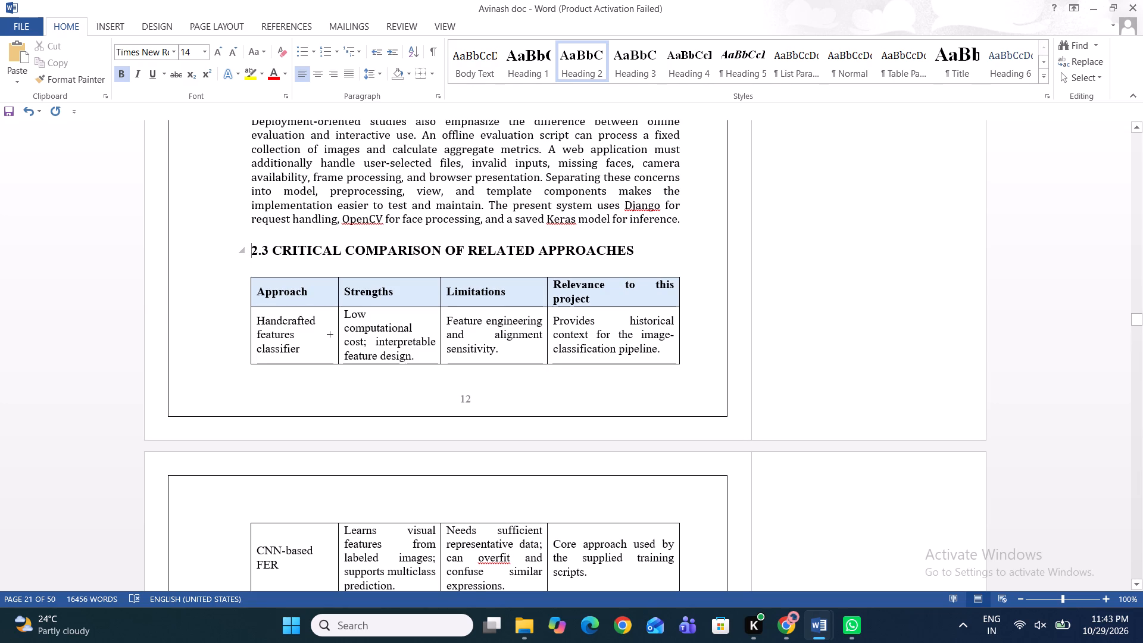
key("Return")
key("Return")
key("Return")
key("Return")
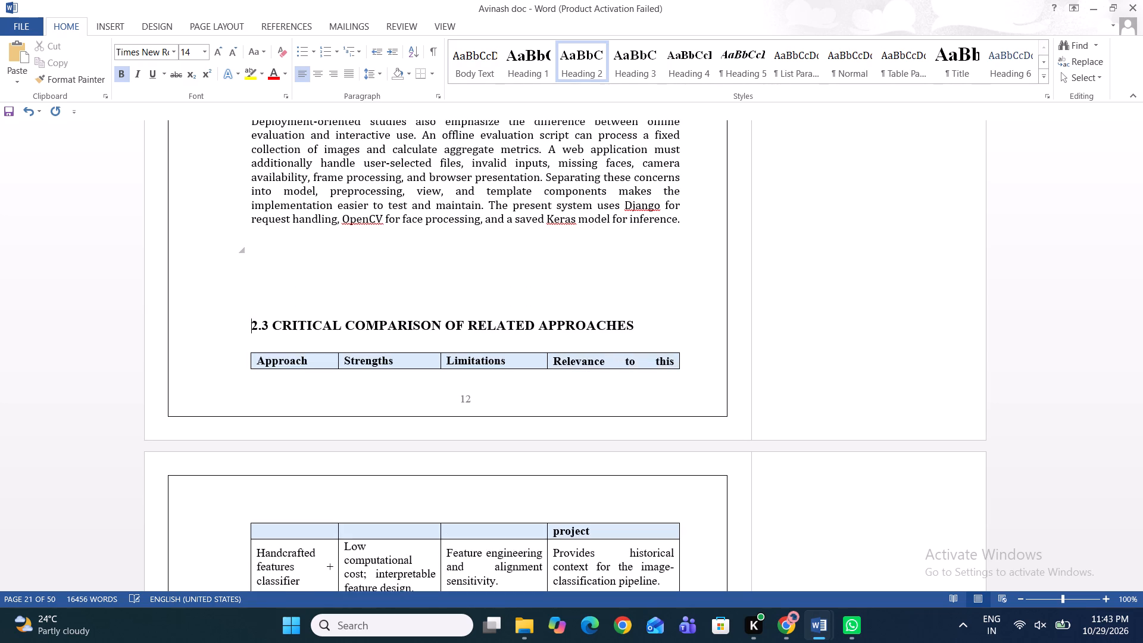
key("Return")
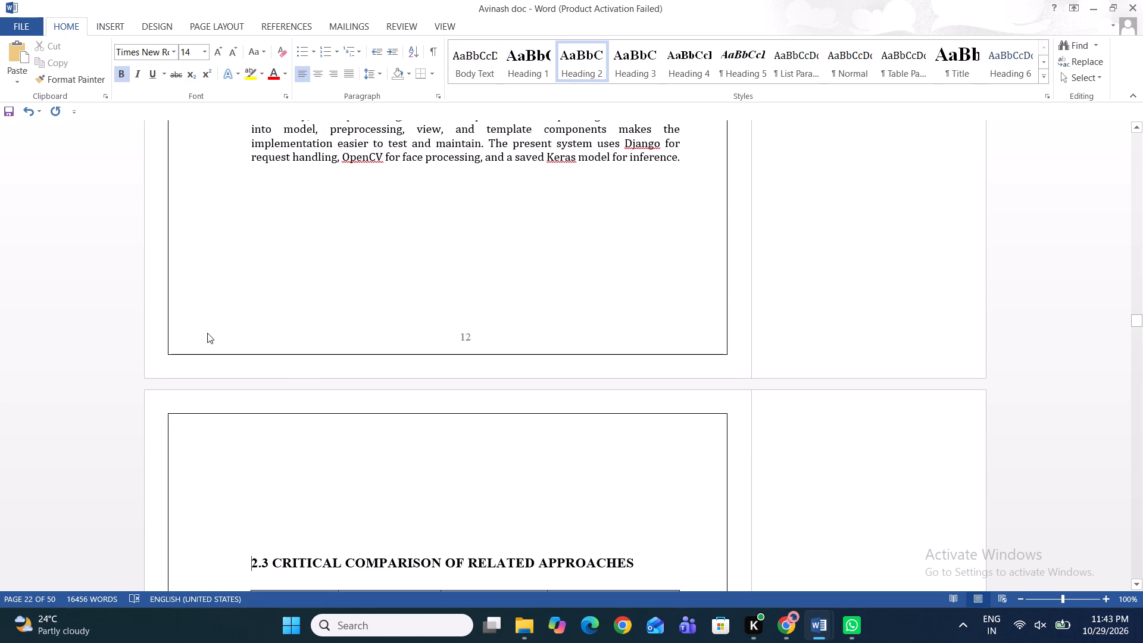
Delete one blank line directly above the 2.3 CRITICAL COMPARISON OF RELATED APPROACHES heading.
scroll(207, 333, "down", 2)
right_click(238, 303)
scroll(238, 303, "up", 1)
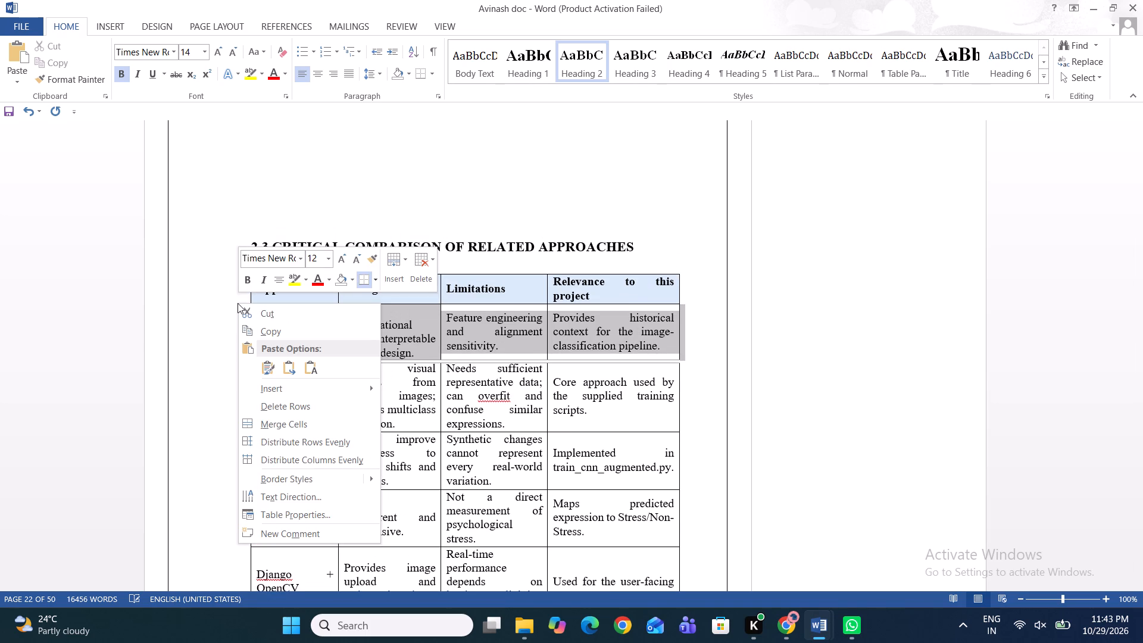
left_click(213, 251)
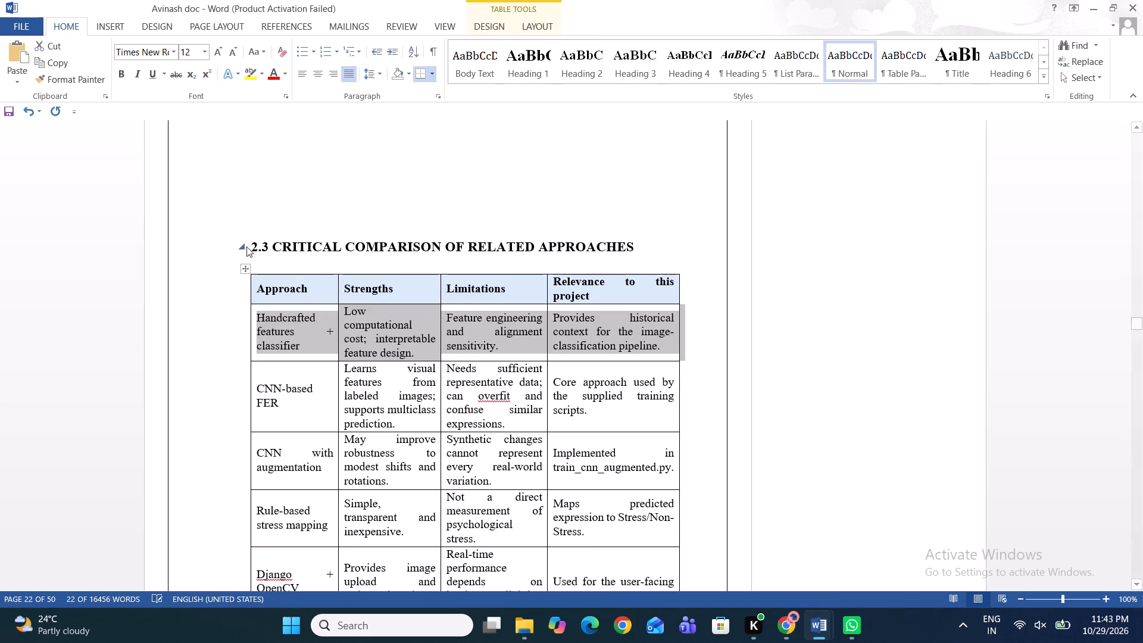
left_click(249, 246)
key("BackSpace")
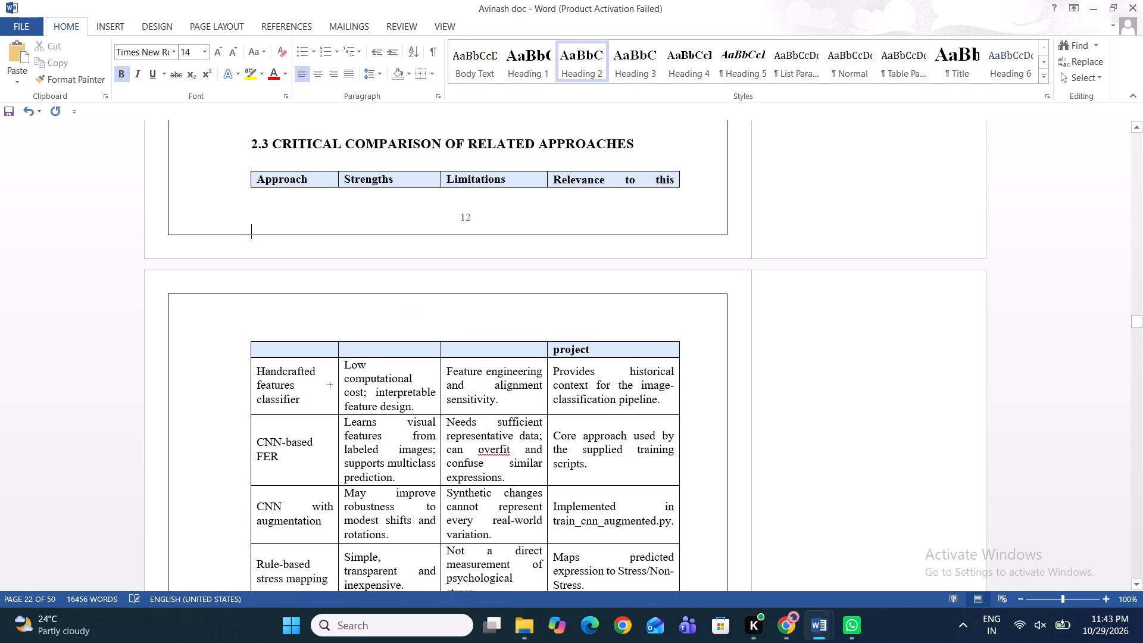
Insert a blank line above the 2.3 CRITICAL COMPARISON OF RELATED APPROACHES heading to move it and its table onto the next page.
key("Return")
Format the body text below the Table 2.1 caption, down to the end of that page, as Times New Roman 12 pt, justified.
scroll(249, 246, "down", 1)
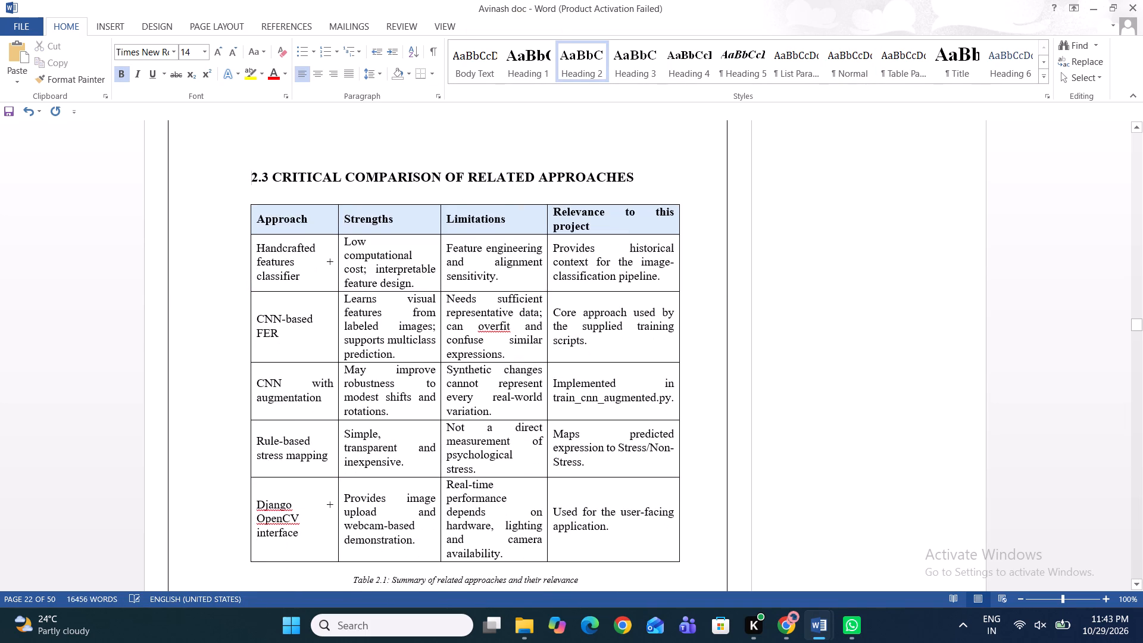
scroll(249, 246, "up", 5)
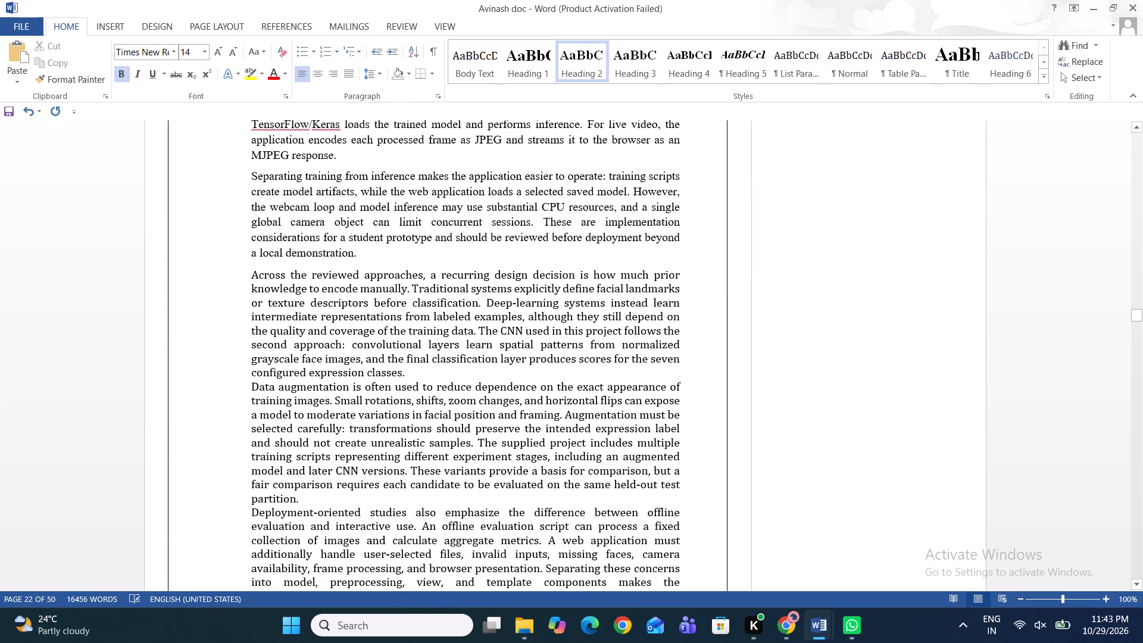
scroll(249, 246, "up", 1)
scroll(249, 246, "down", 1)
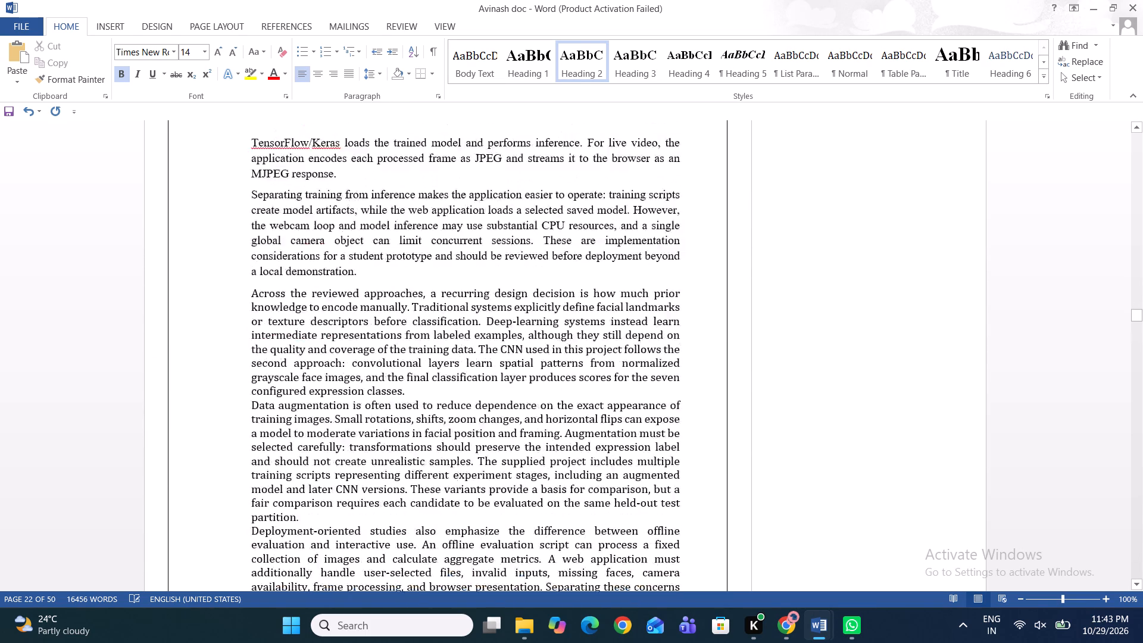
scroll(249, 246, "down", 5)
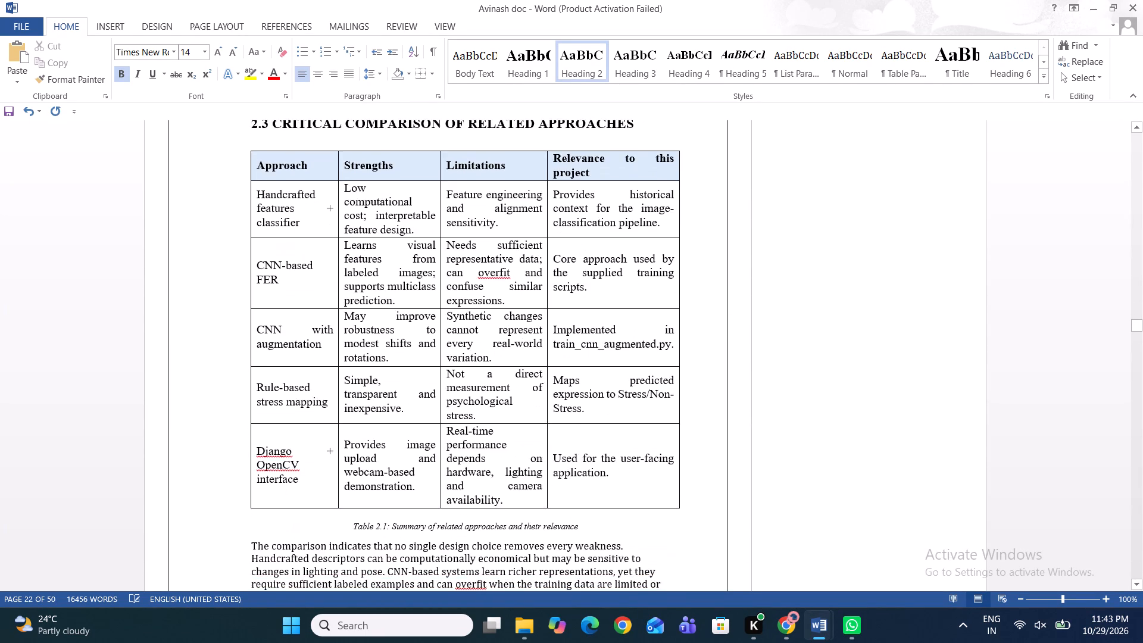
scroll(249, 246, "down", 2)
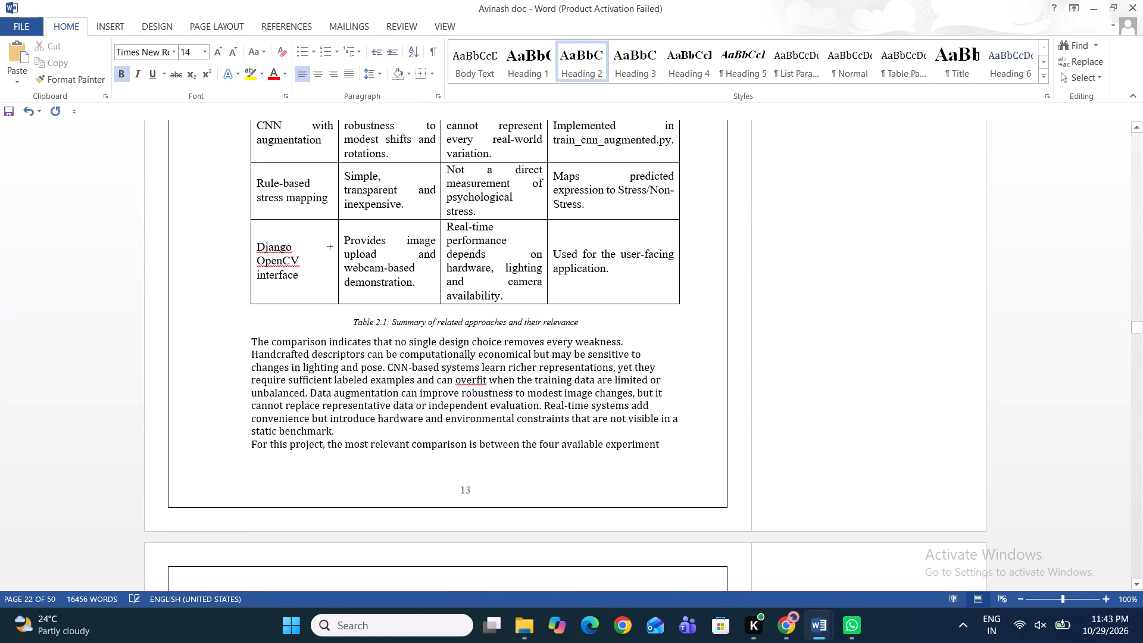
left_click_drag(246, 342, 694, 455)
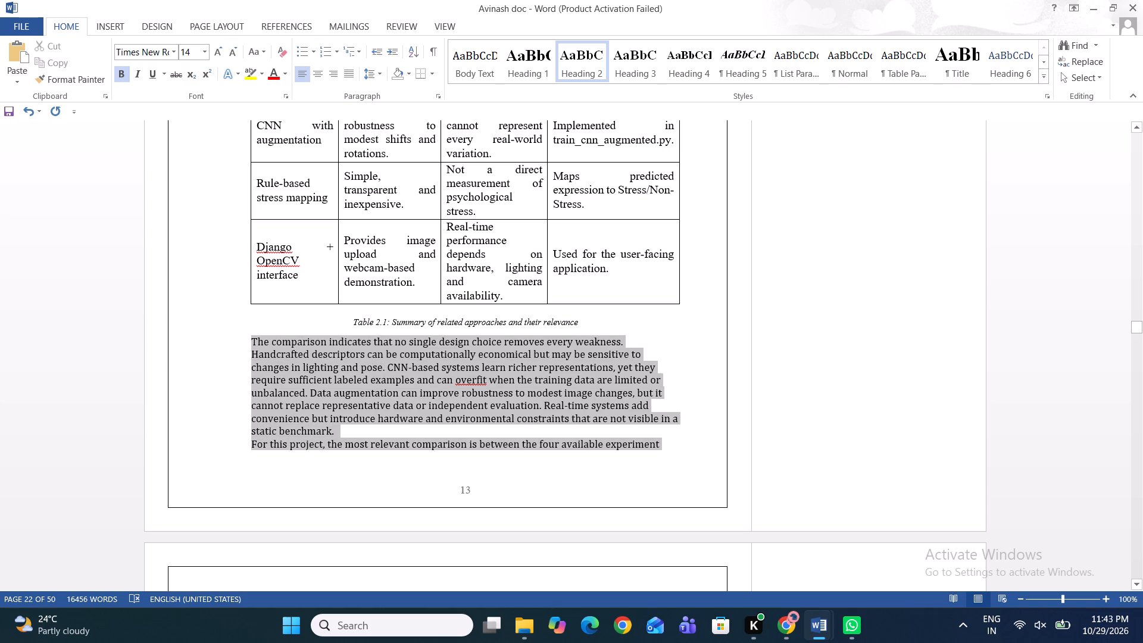
left_click_drag(694, 455, 715, 455)
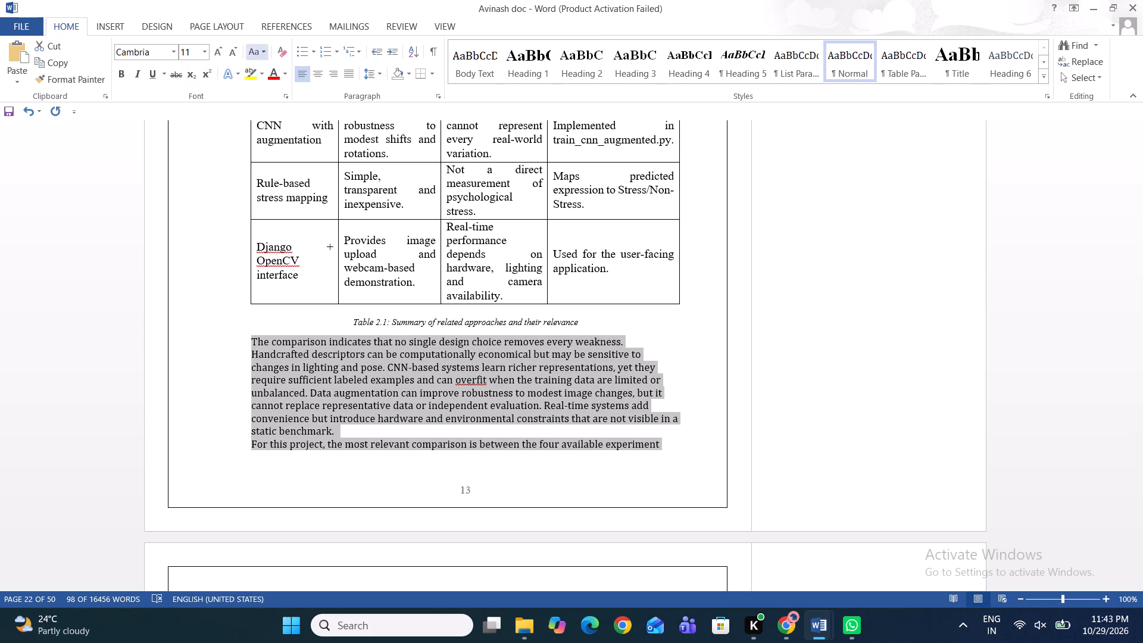
left_click(173, 52)
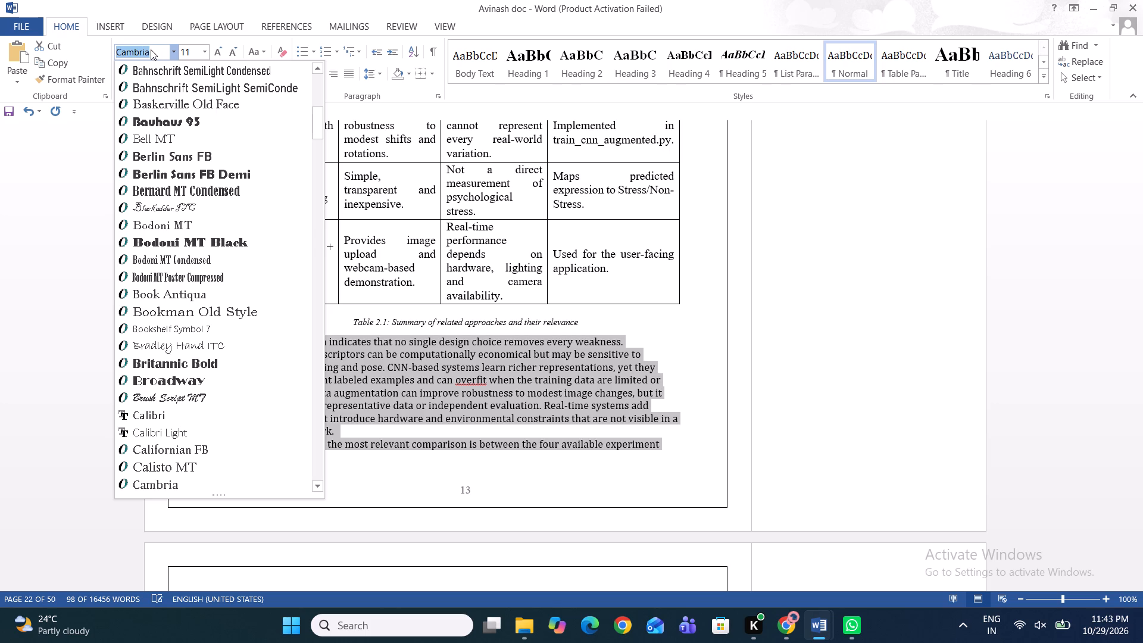
key("BackSpace")
type("times")
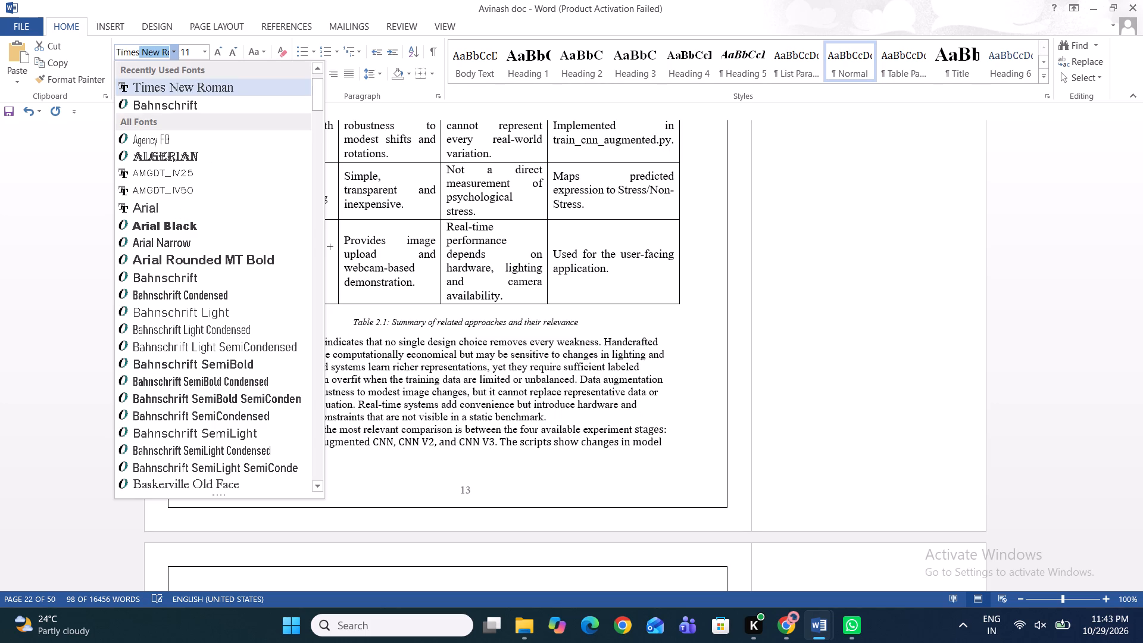
left_click(149, 83)
left_click(204, 52)
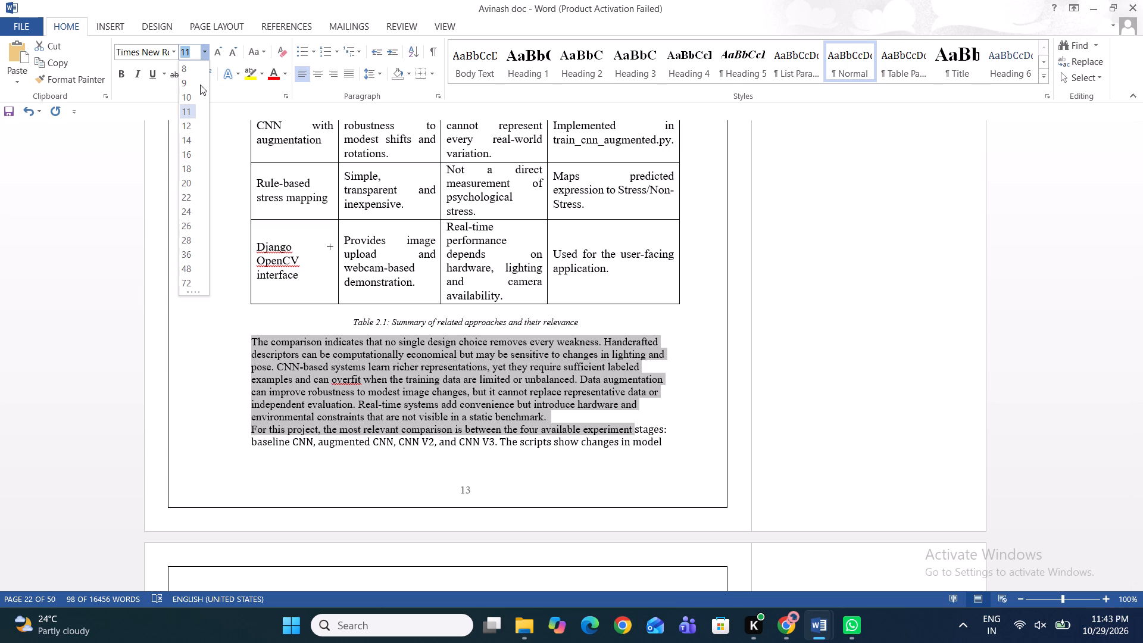
left_click(192, 130)
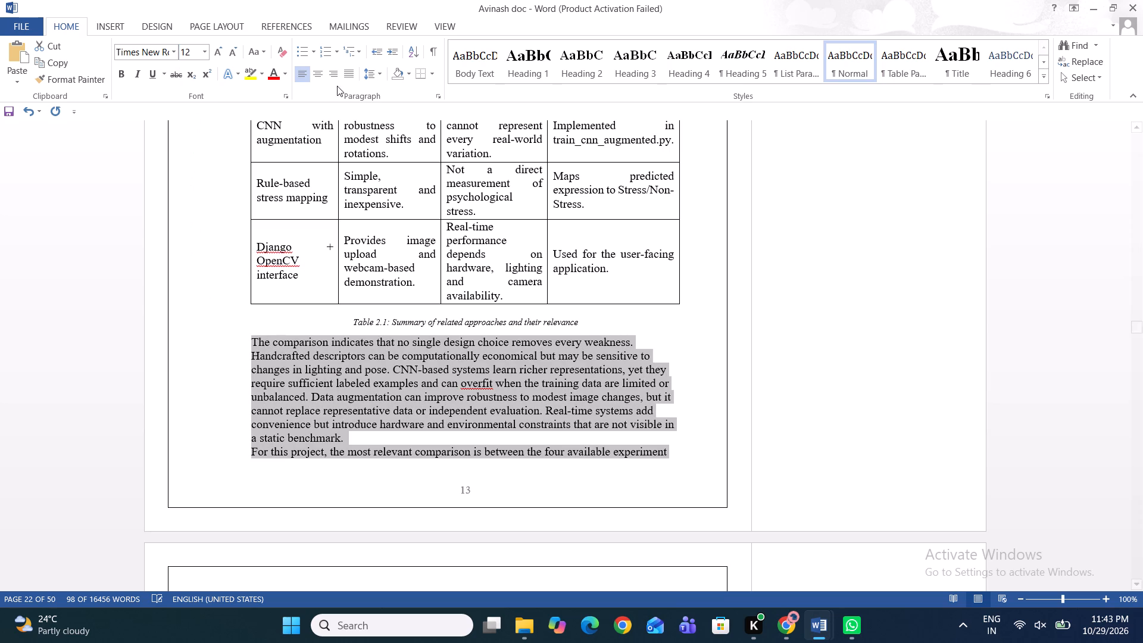
left_click(356, 73)
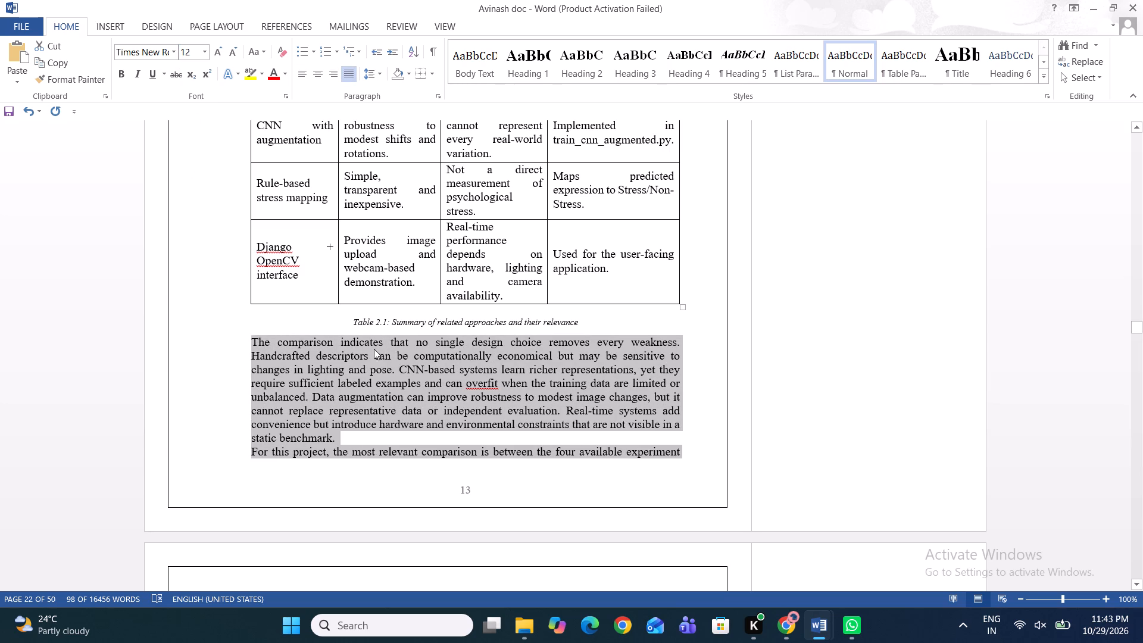
left_click(348, 448)
Set the paragraph's continuation above 2.4 RESEARCH GAP, starting at "stages: baseline CNN", to Times New Roman 12 pt and toggle its justified alignment off.
scroll(348, 448, "down", 1)
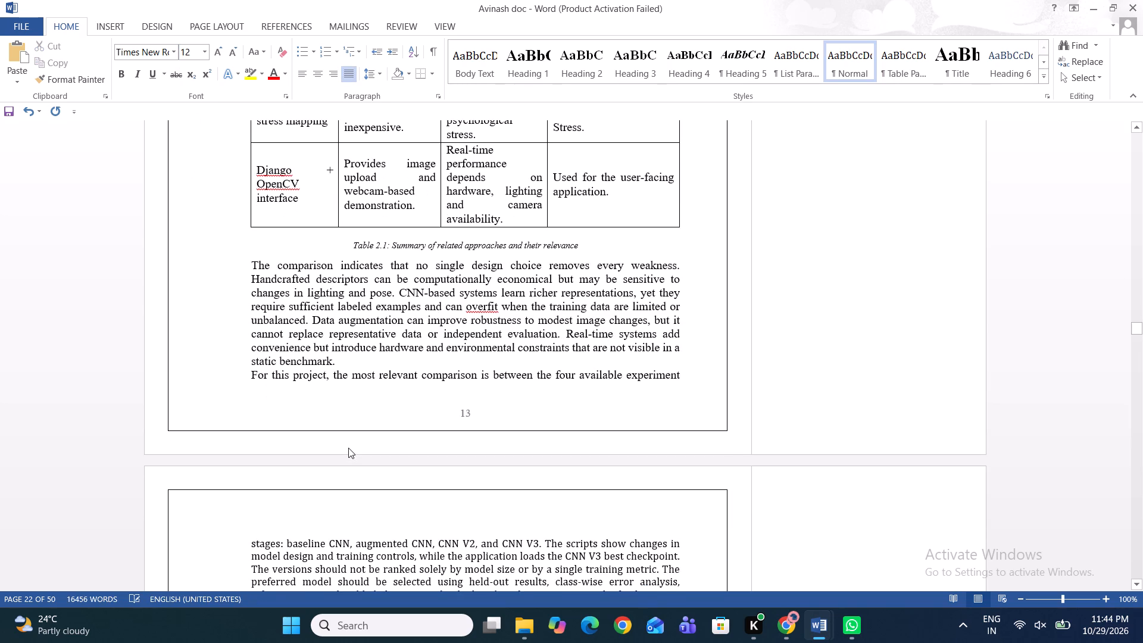
scroll(348, 448, "down", 2)
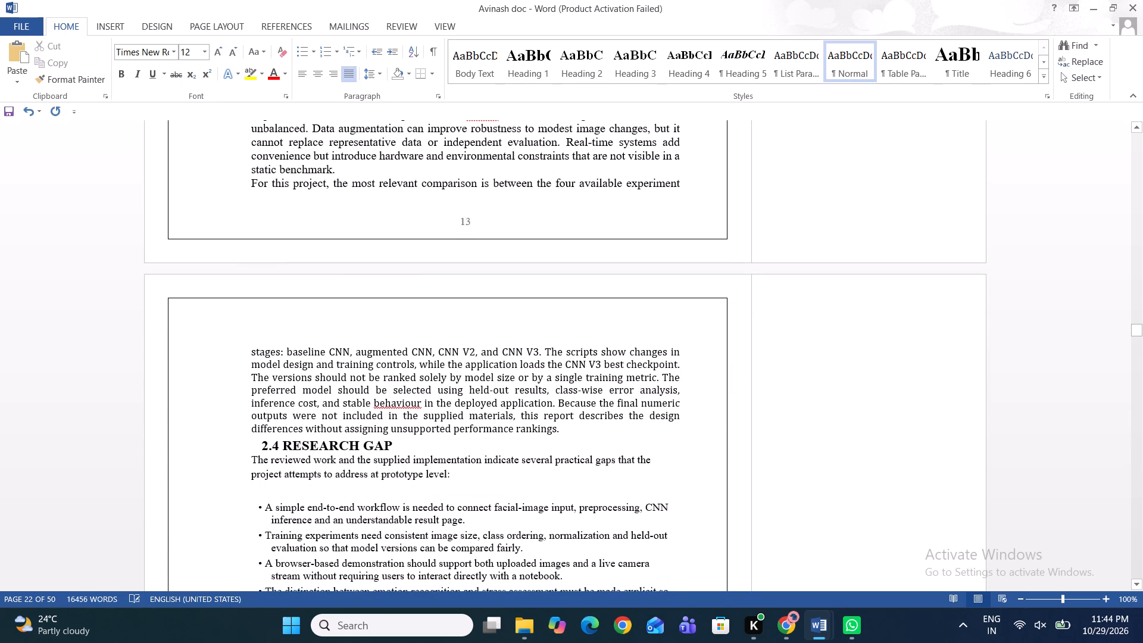
left_click_drag(557, 431, 323, 382)
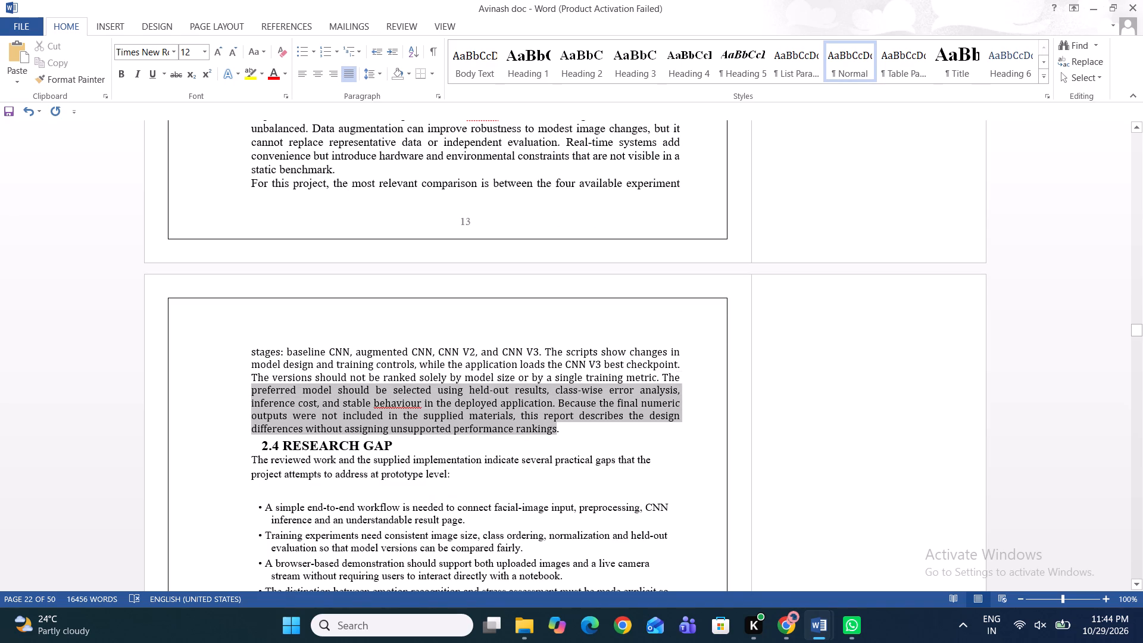
left_click_drag(323, 382, 244, 355)
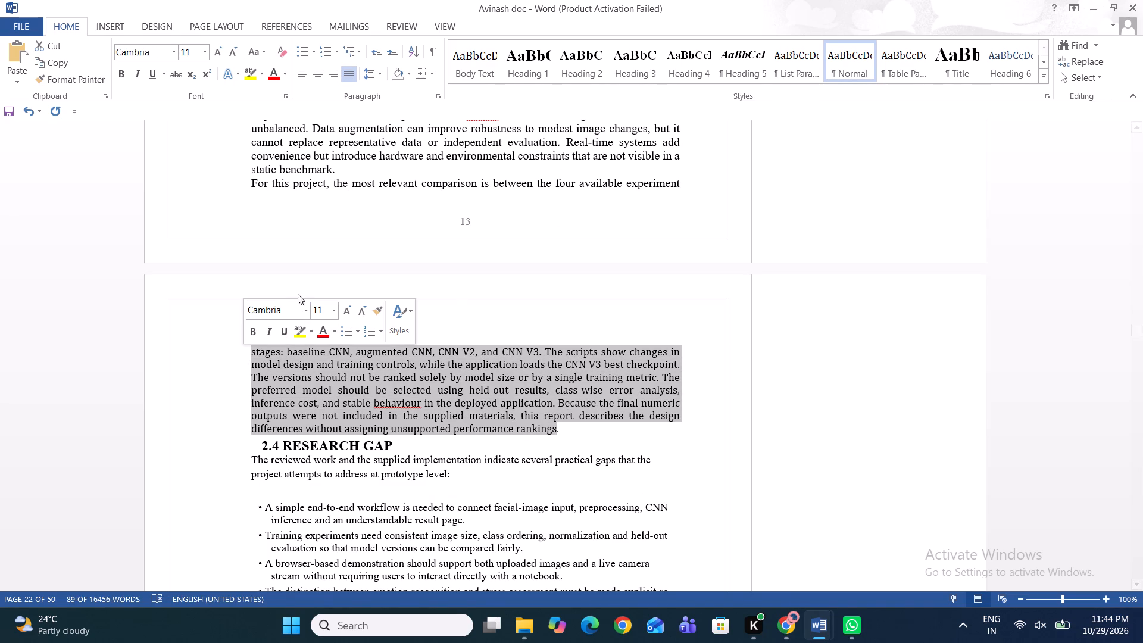
left_click(305, 307)
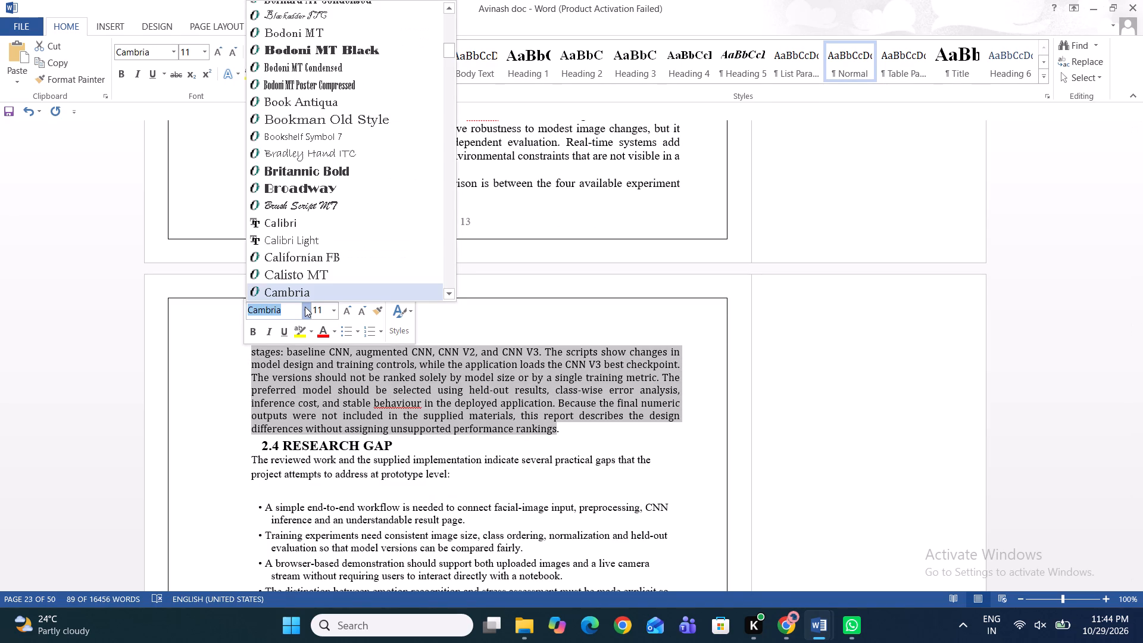
key("BackSpace")
type("times")
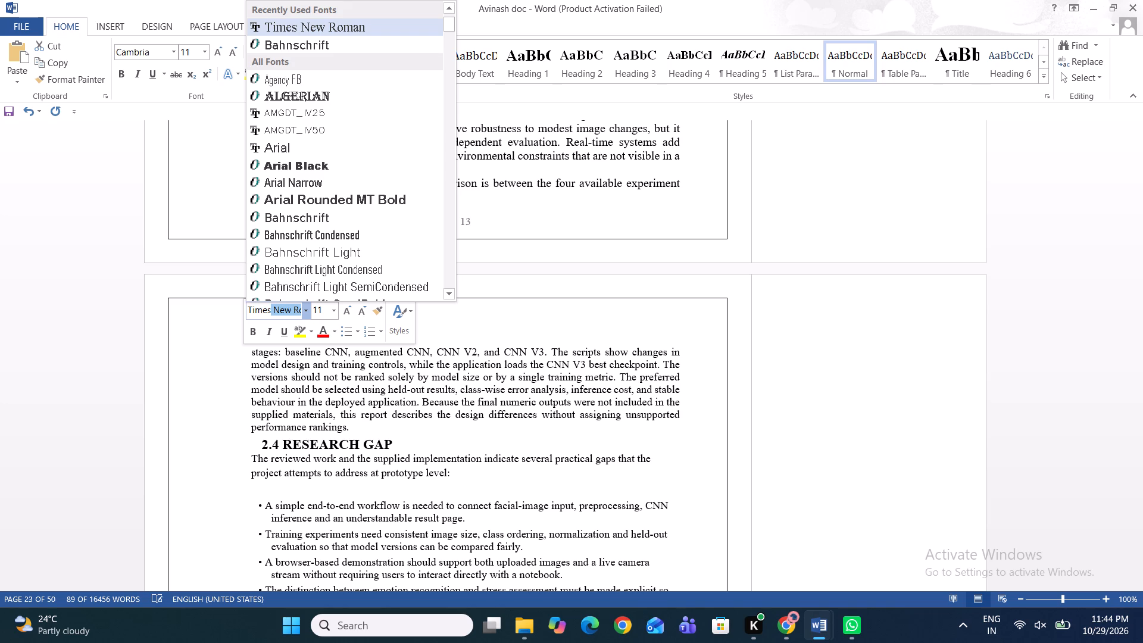
key("Return")
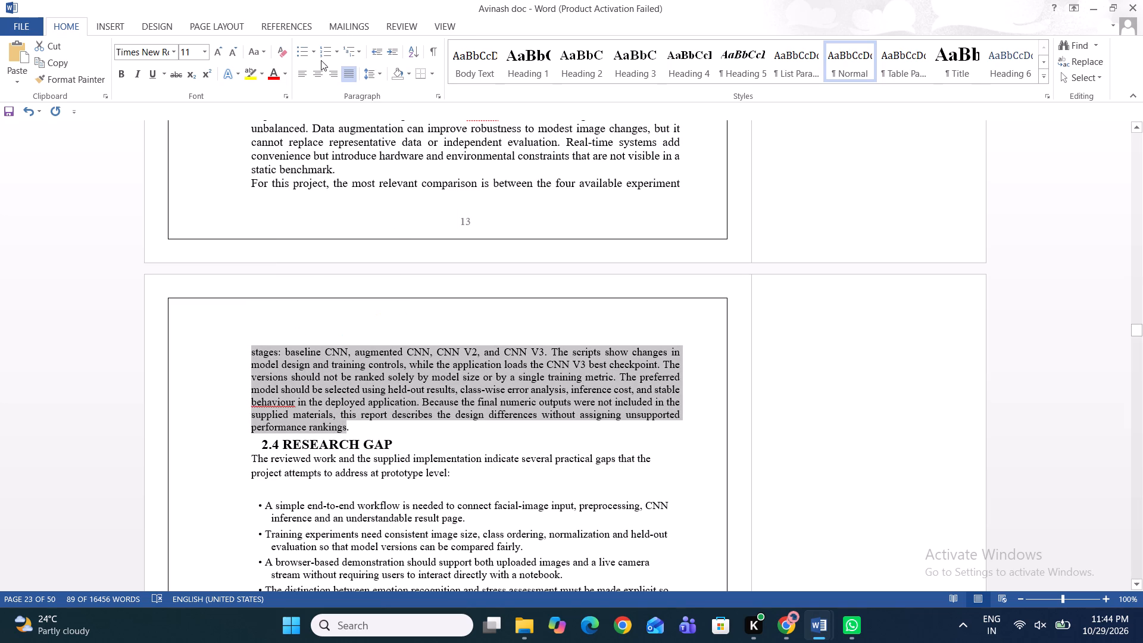
left_click(346, 72)
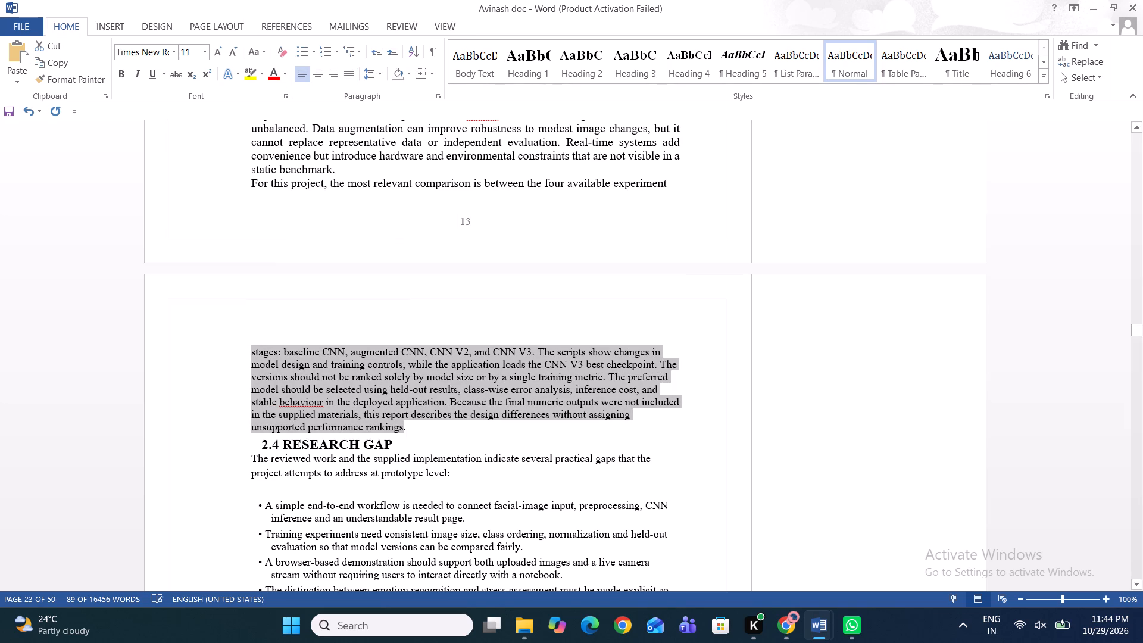
left_click(347, 324)
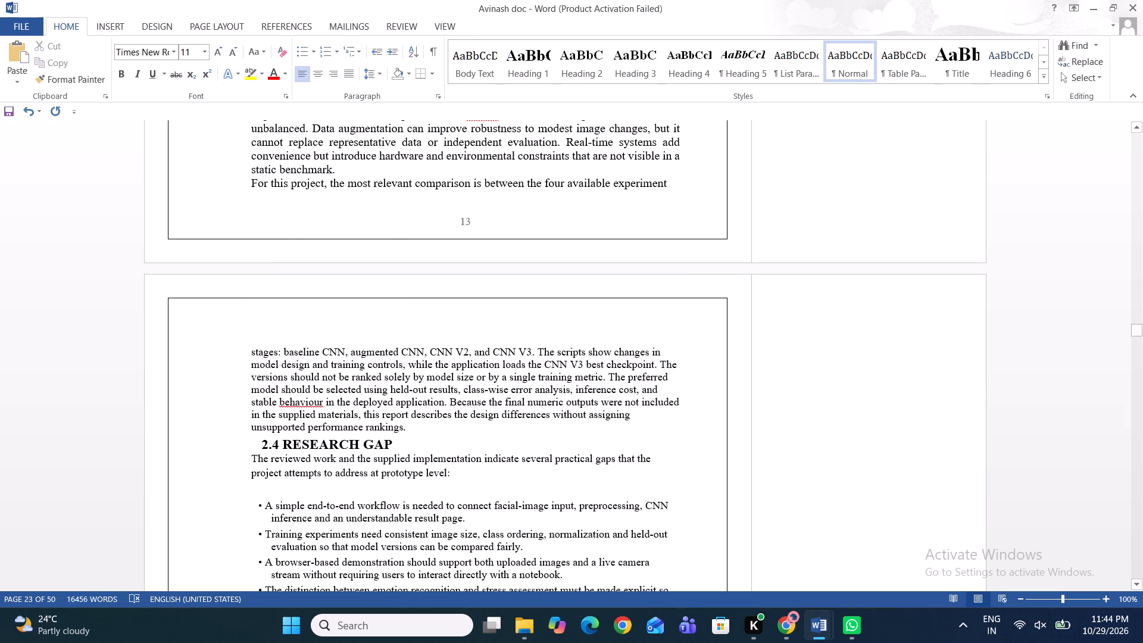
left_click_drag(251, 347, 397, 423)
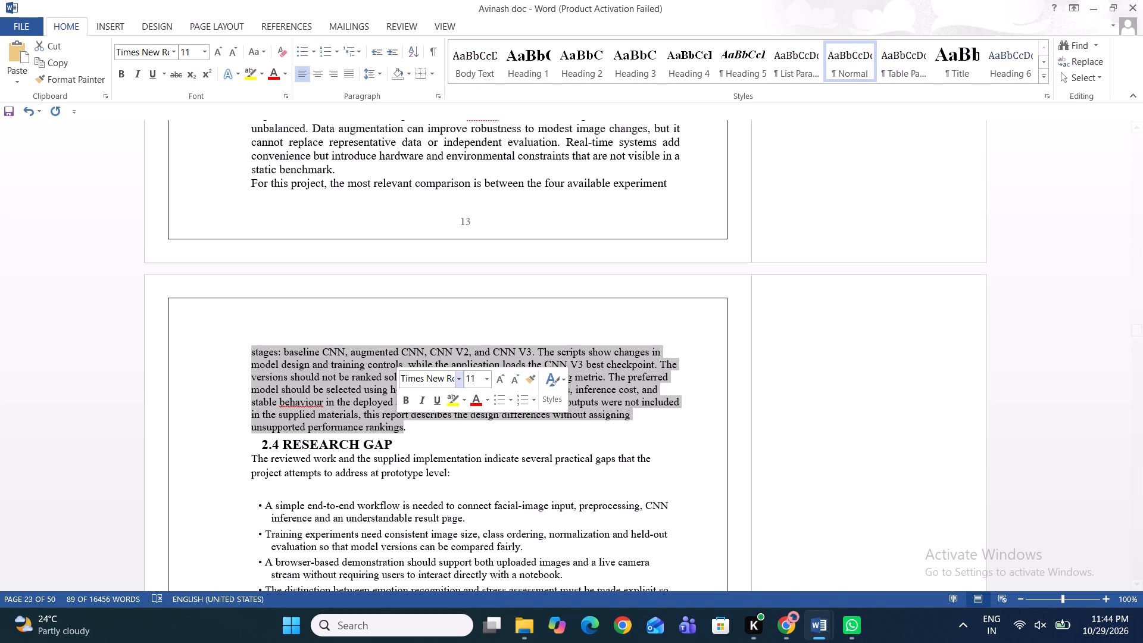
left_click(490, 379)
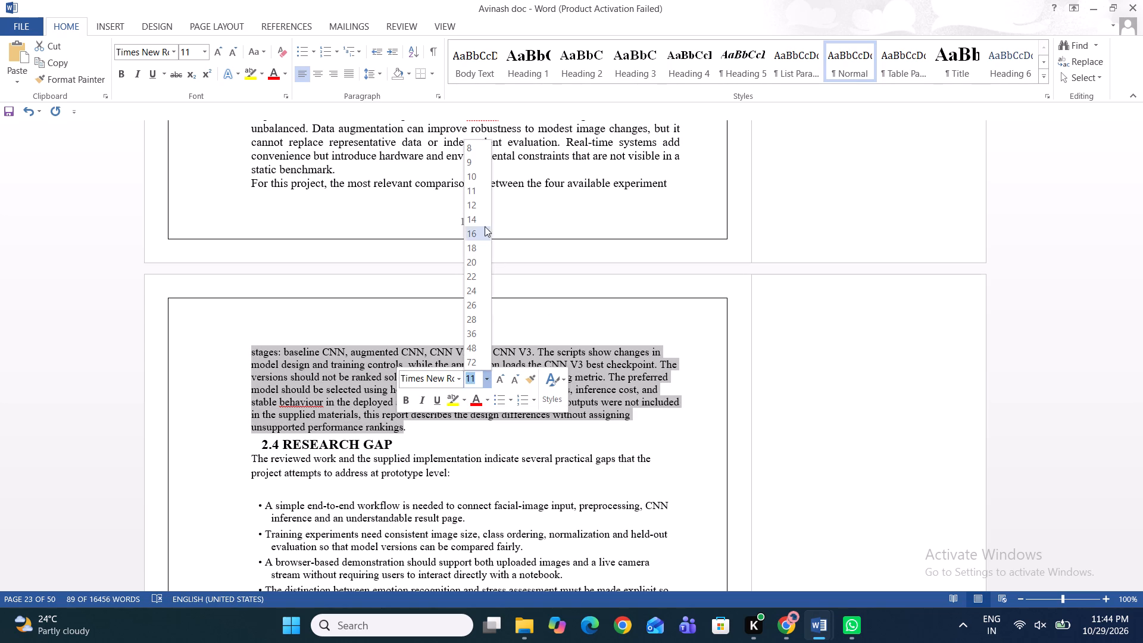
left_click(473, 210)
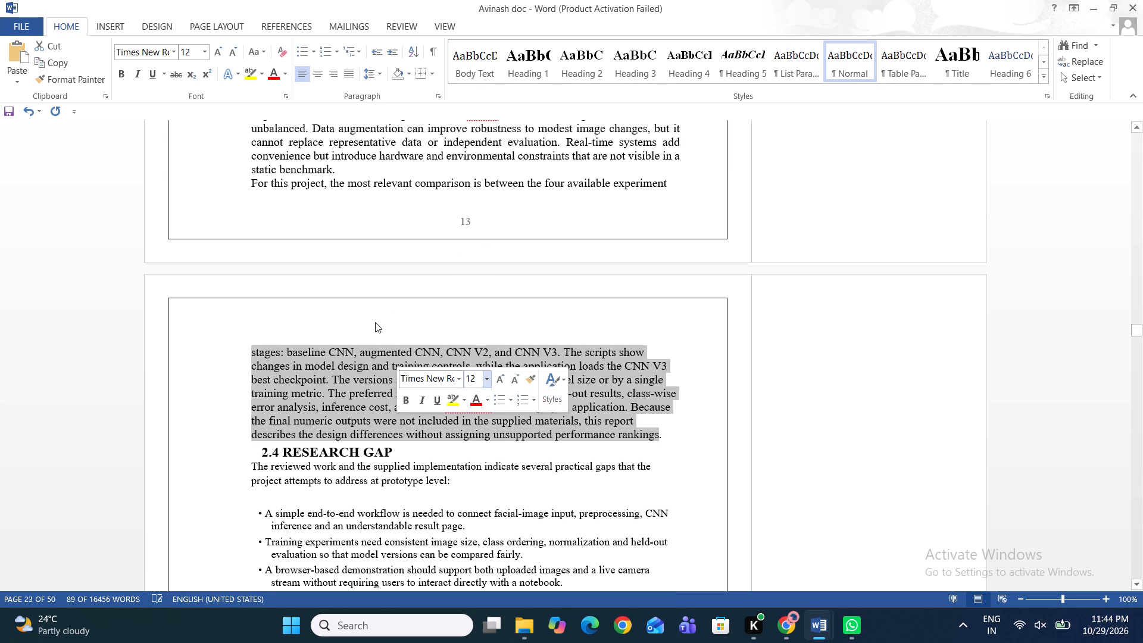
left_click(363, 327)
Delete the three leading spaces before the 2.4 RESEARCH GAP heading so it starts at the left margin.
scroll(363, 327, "down", 1)
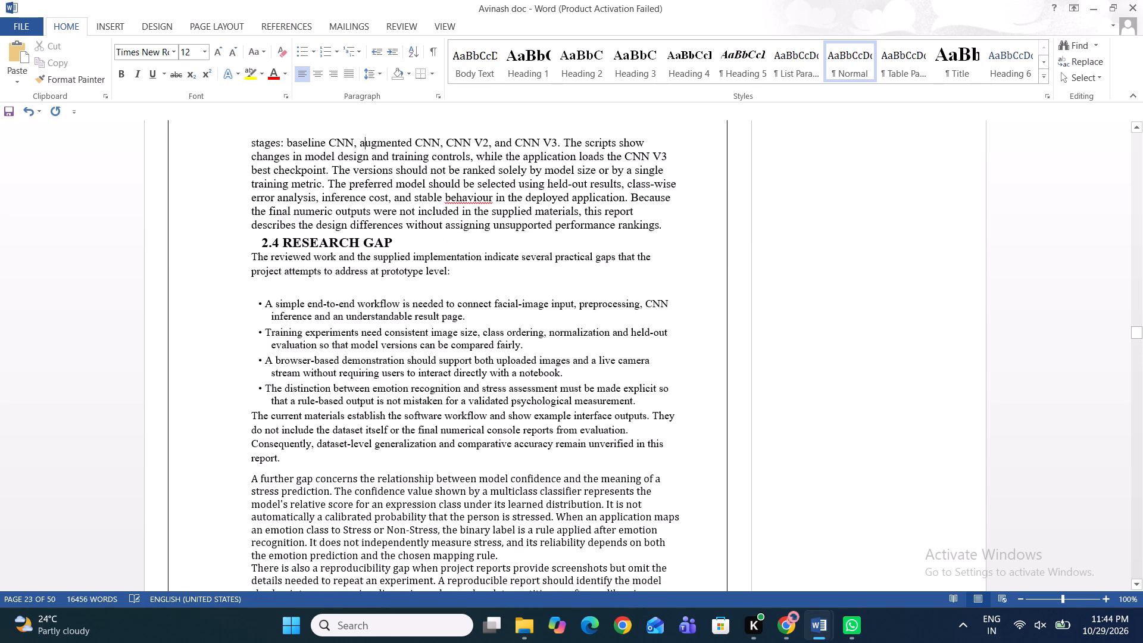
left_click(261, 246)
key("BackSpace")
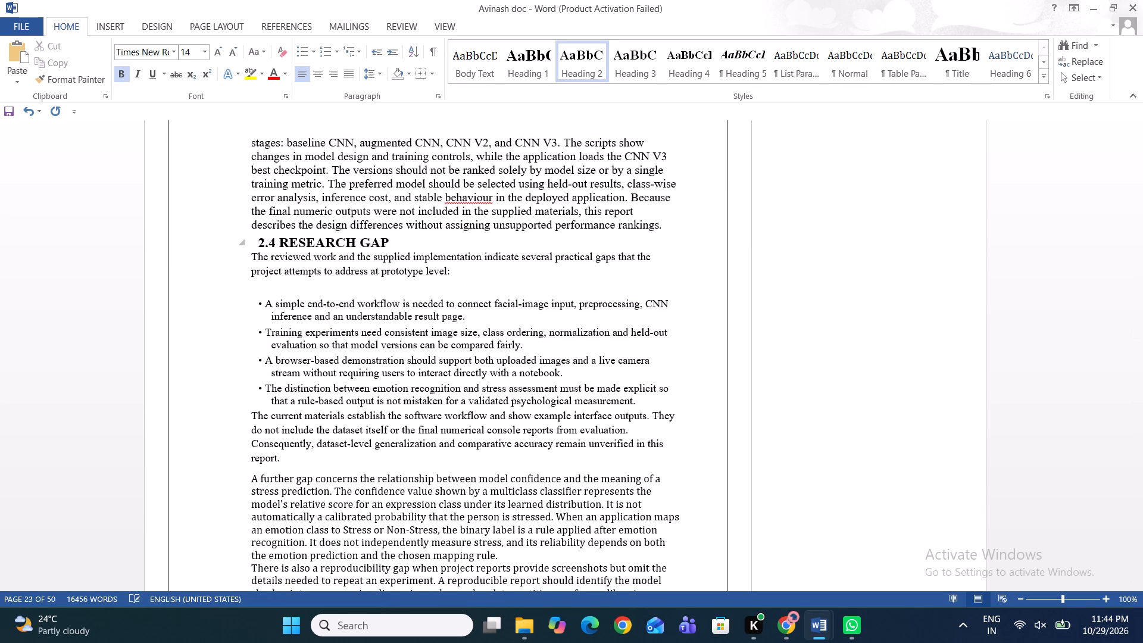
key("BackSpace")
key("BackSpace")
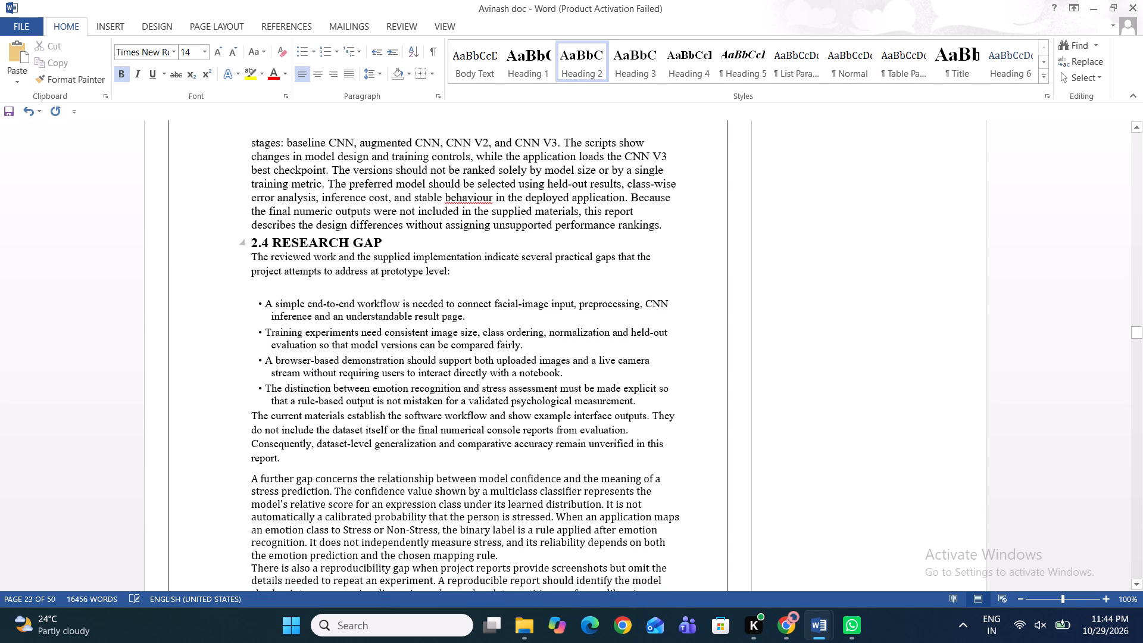
Insert a blank line between the paragraph ending in "performance rankings." and the 2.4 RESEARCH GAP heading.
left_click(658, 227)
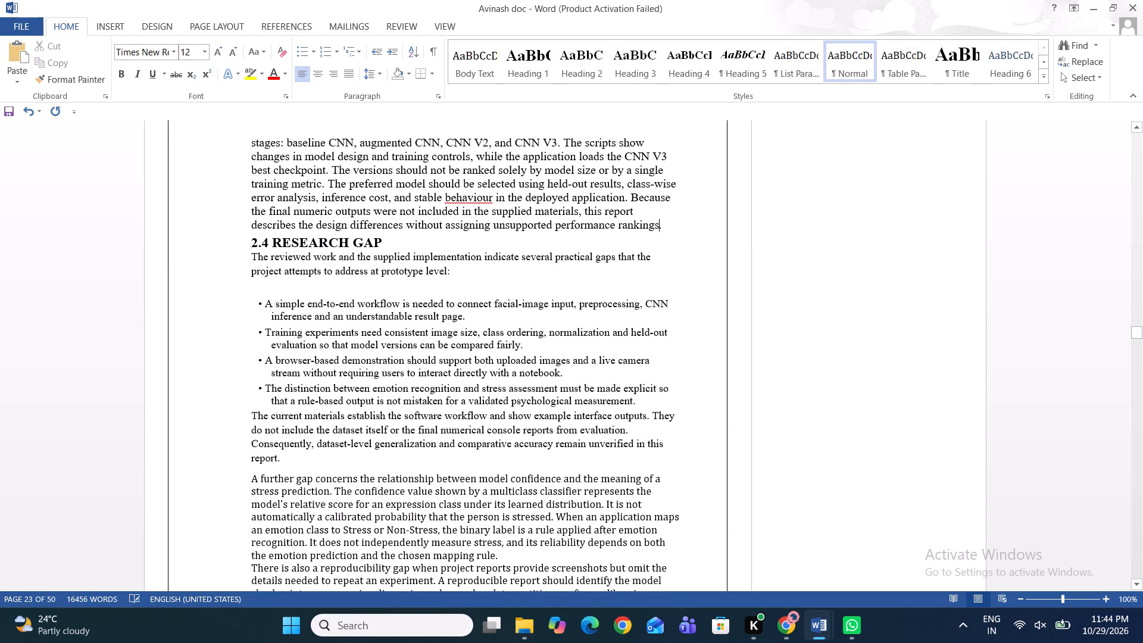
key("Right")
key("Return")
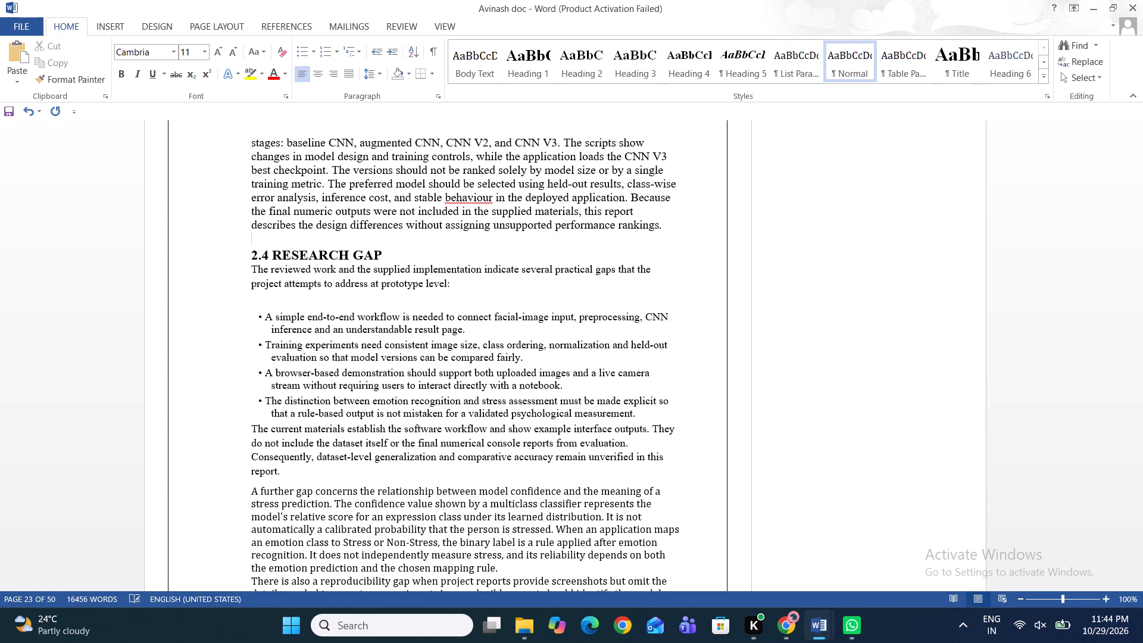
Insert a blank line between the 2.4 RESEARCH GAP heading and its first paragraph.
key("Down")
key("Right")
key("Right")
key("Right")
key("Right")
key("Right")
key("Right")
key("Right")
key("Right")
key("Right")
key("Right")
key("Right")
key("Right")
key("Right")
key("Right")
key("Right")
key("Right")
key("Right")
key("Right")
key("Up")
key("Right")
key("Right")
key("Right")
key("Right")
key("Right")
key("Right")
key("Right")
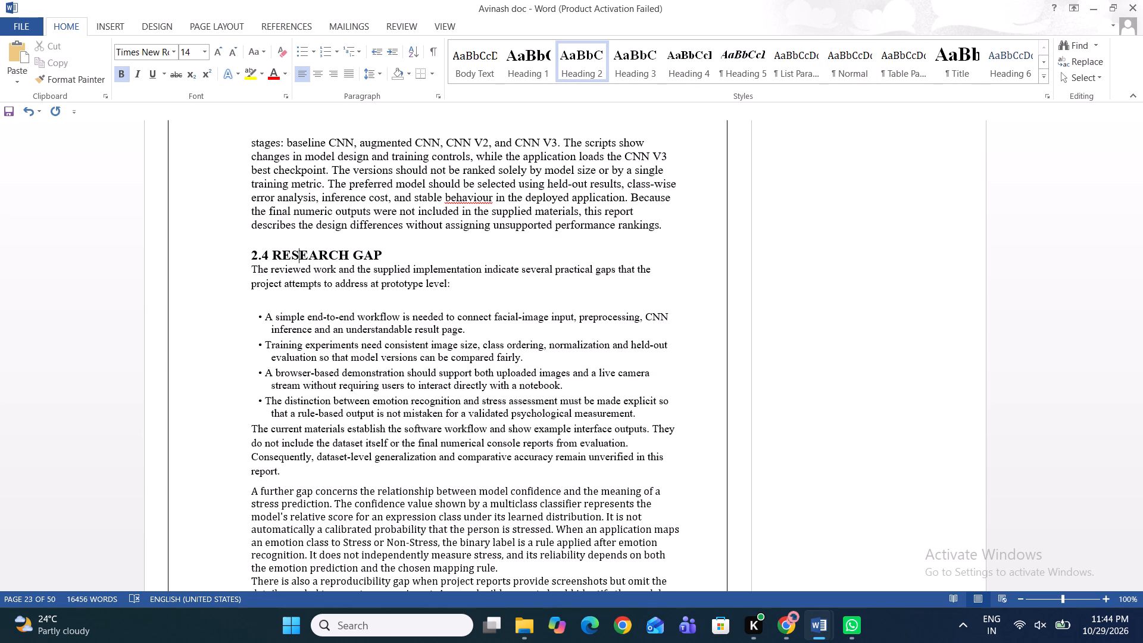
key("Right")
key("Right")
key("Right")
key("Right")
key("Right")
key("Right")
key("Right")
key("Right")
key("Return")
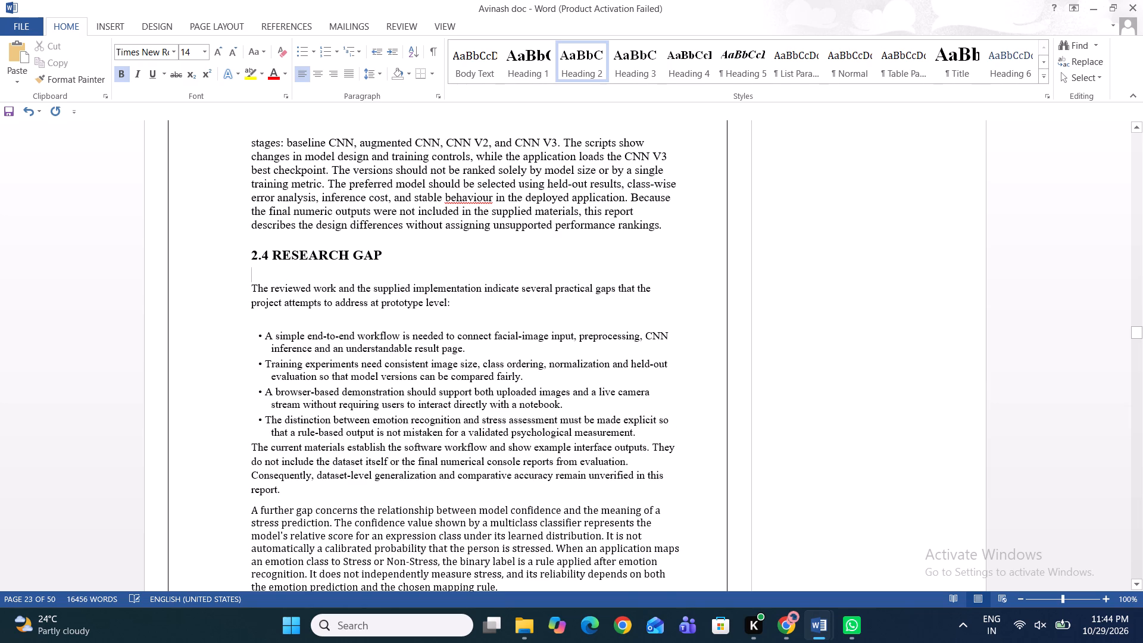
key("Up")
triple_click(634, 360)
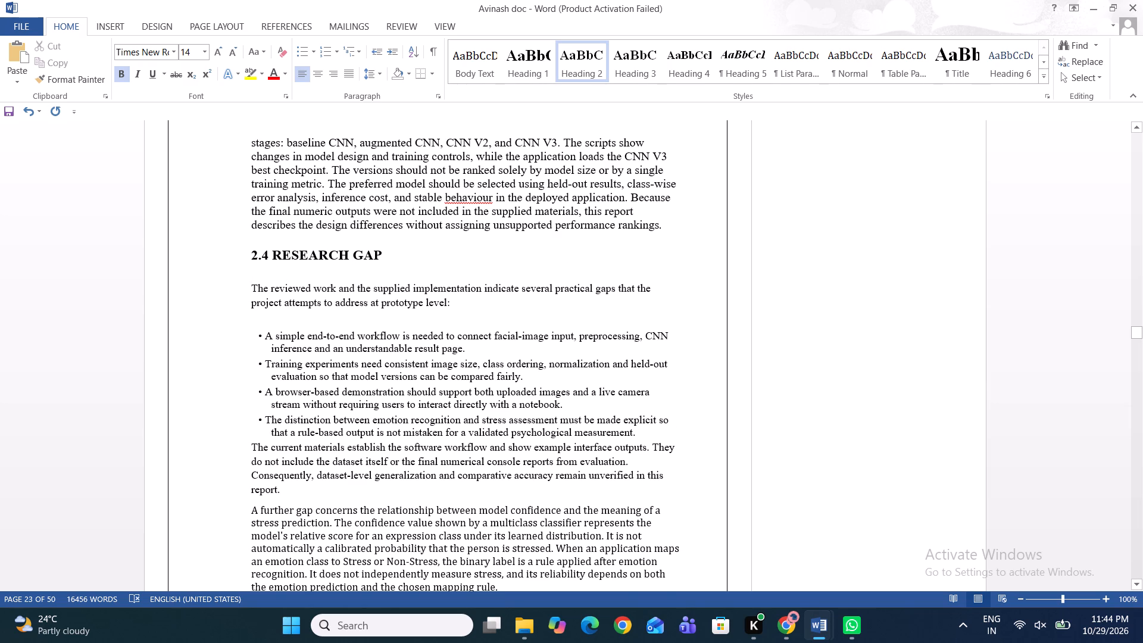
left_click(634, 360)
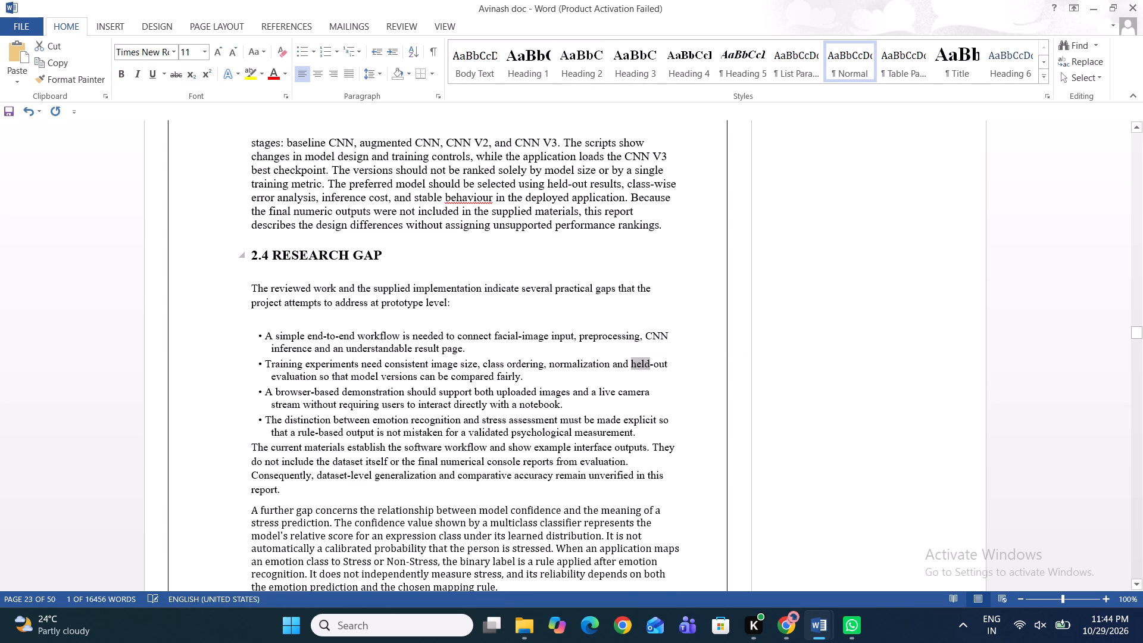
Set all text under the 2.4 RESEARCH GAP heading, including the bullets, to Times New Roman 12 pt and justify it.
triple_click(296, 253)
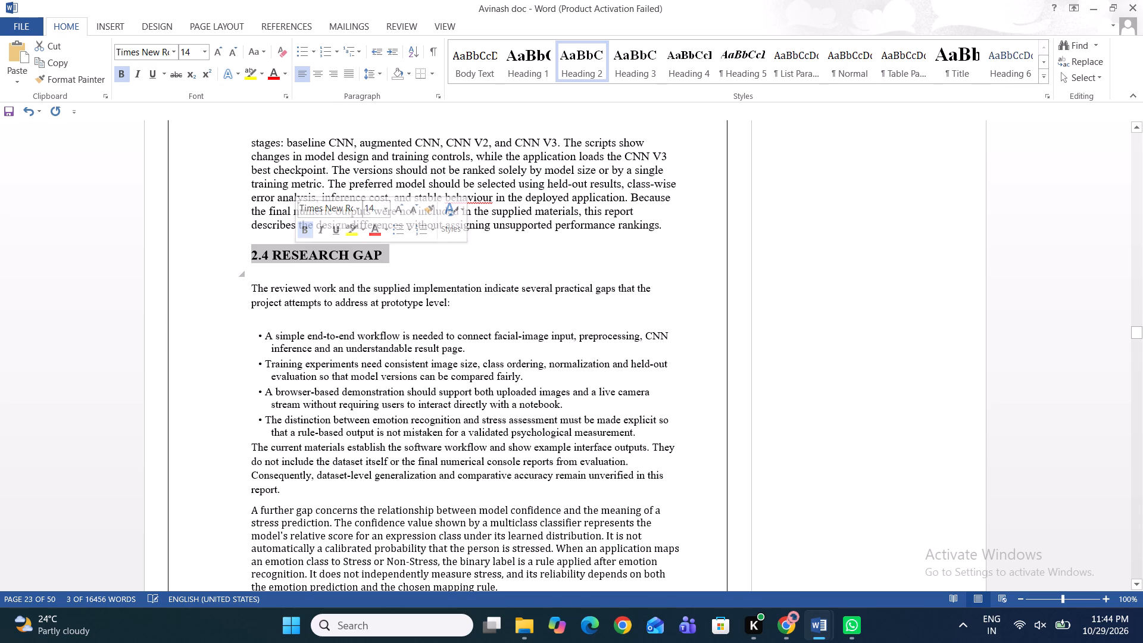
left_click(292, 277)
left_click_drag(244, 282, 255, 285)
left_click_drag(255, 285, 322, 465)
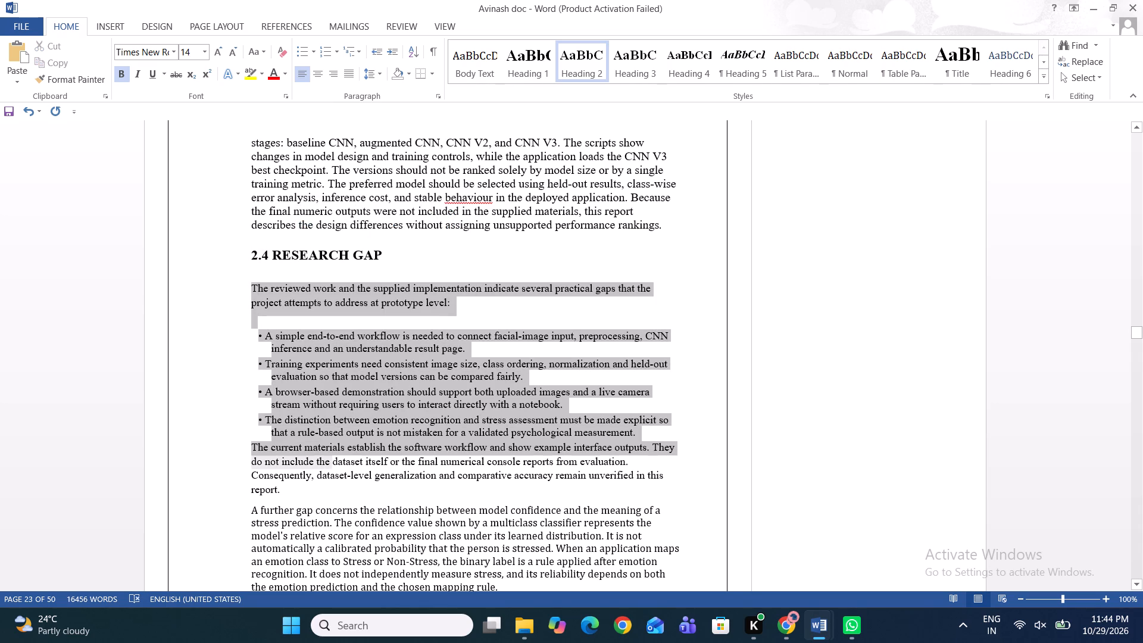
left_click_drag(322, 465, 349, 598)
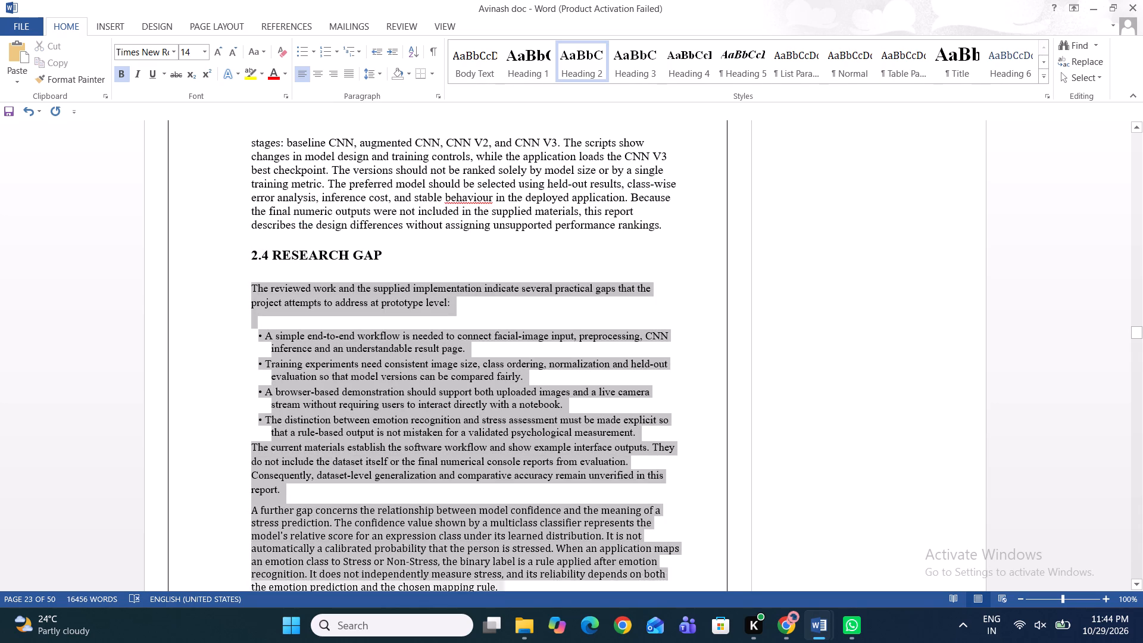
left_click_drag(349, 598, 542, 246)
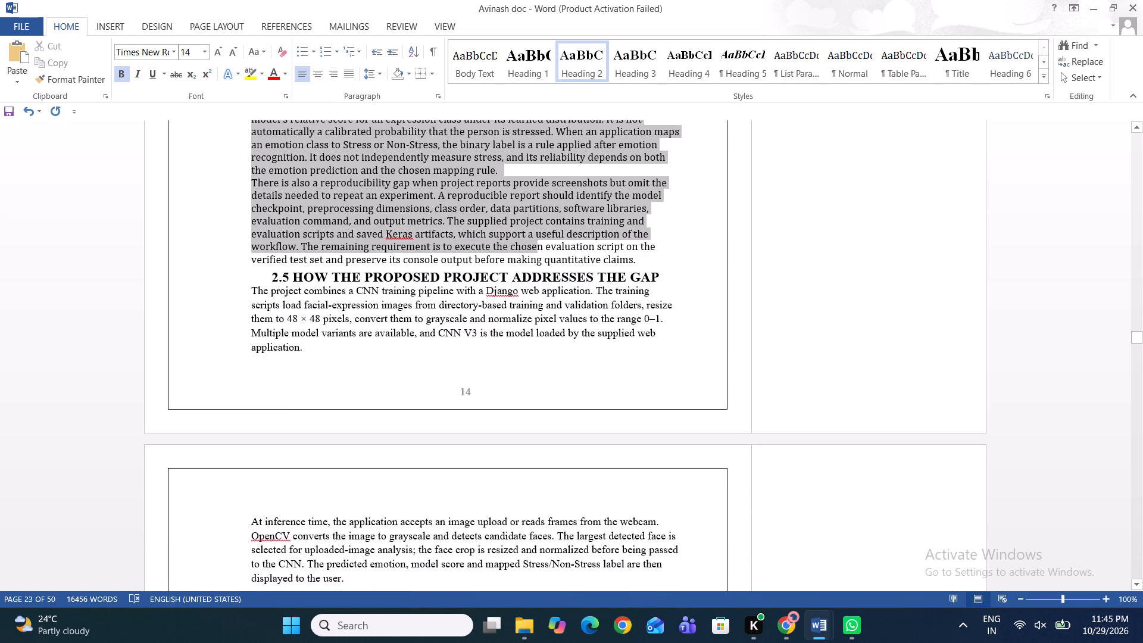
left_click_drag(542, 246, 726, 264)
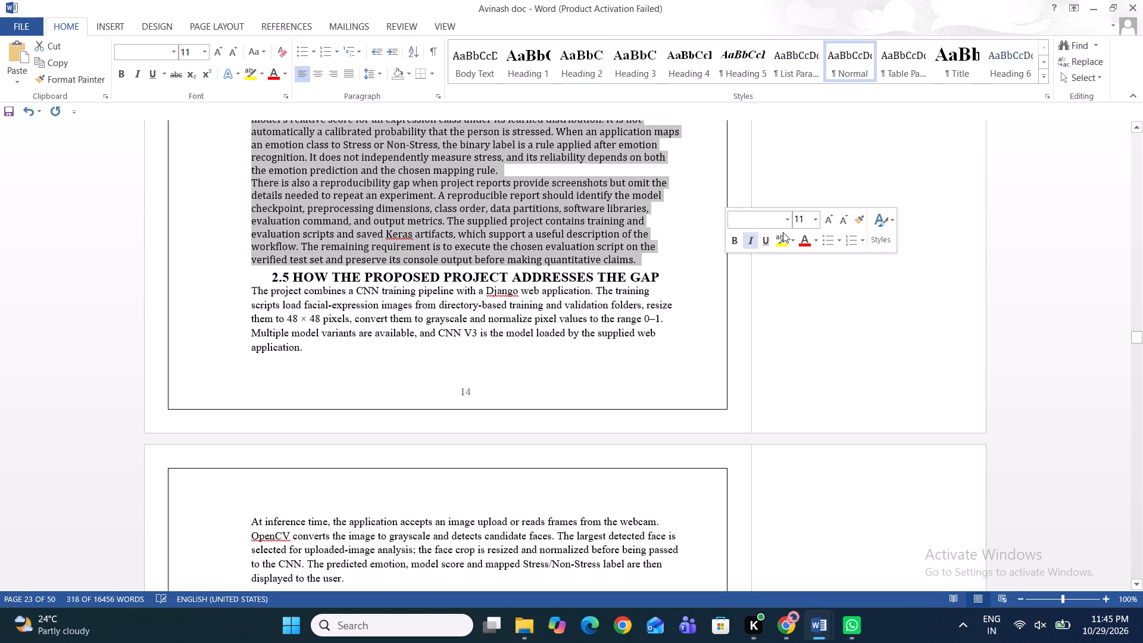
left_click(817, 222)
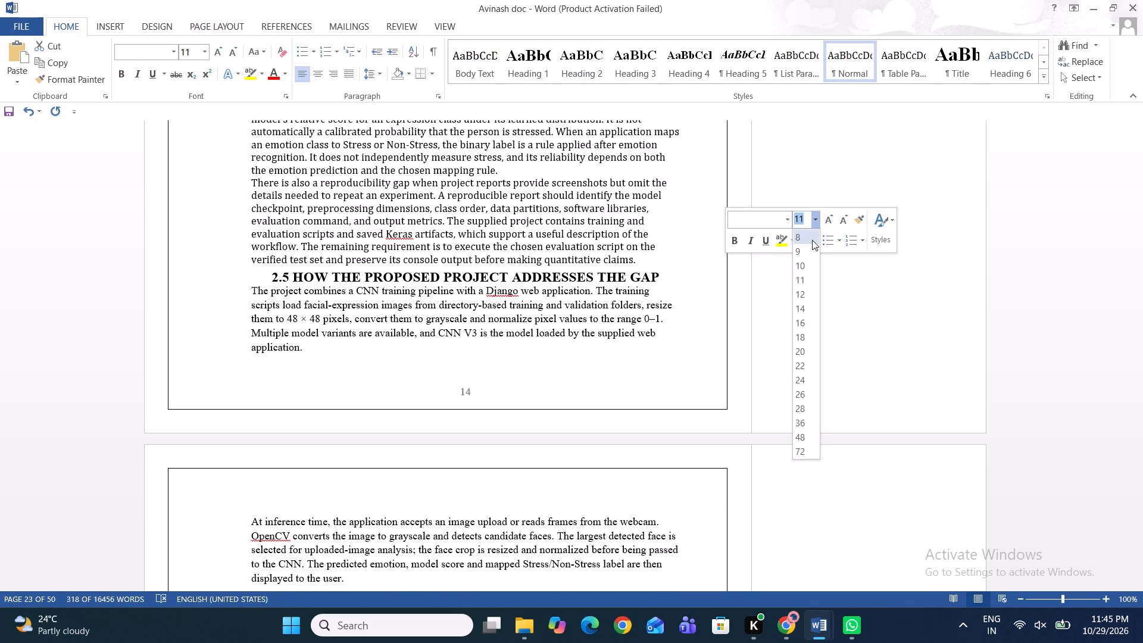
left_click(804, 292)
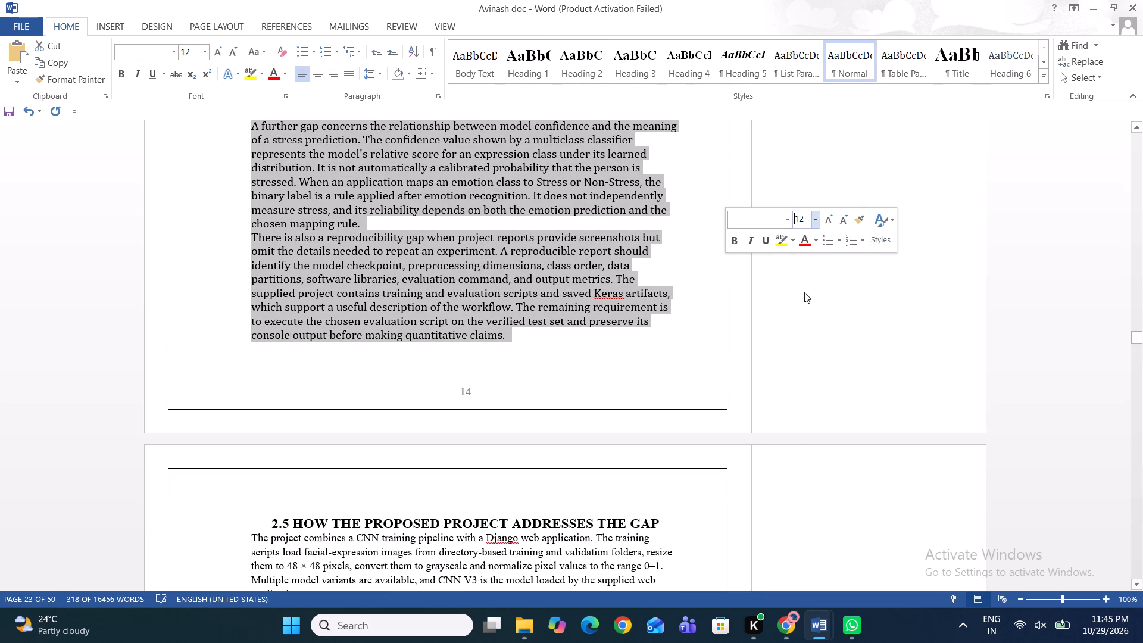
left_click(788, 220)
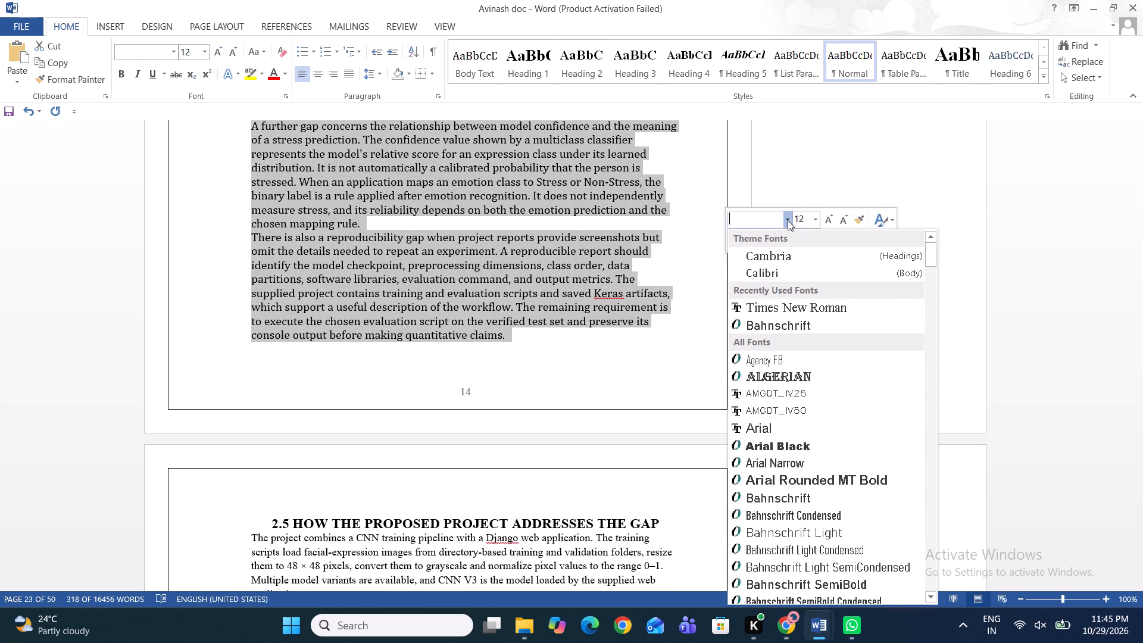
left_click(788, 305)
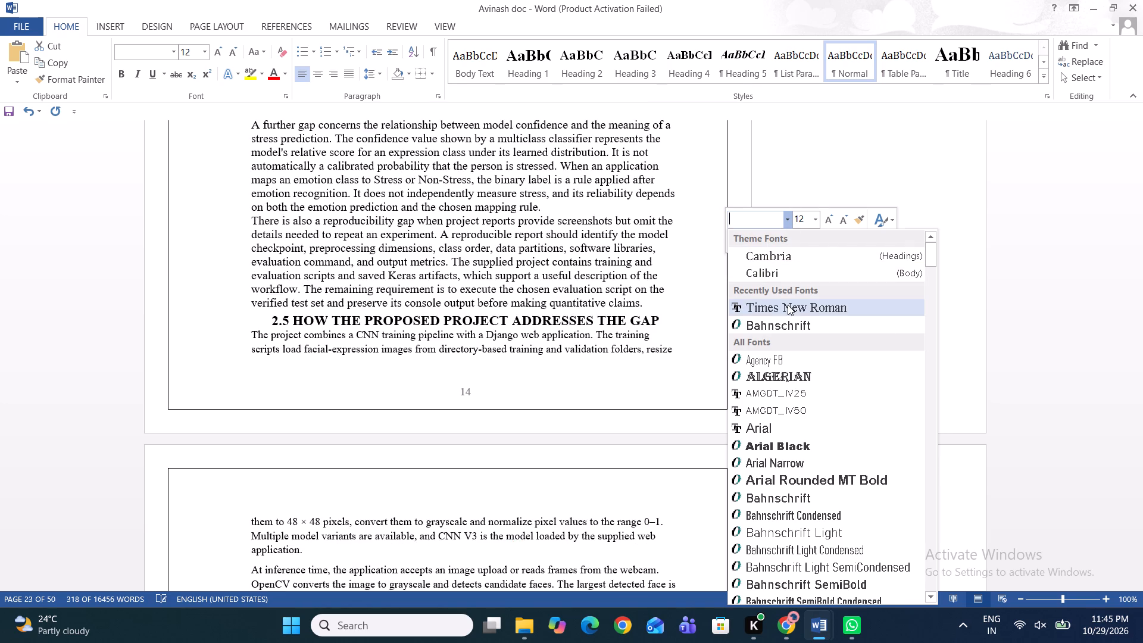
left_click(345, 71)
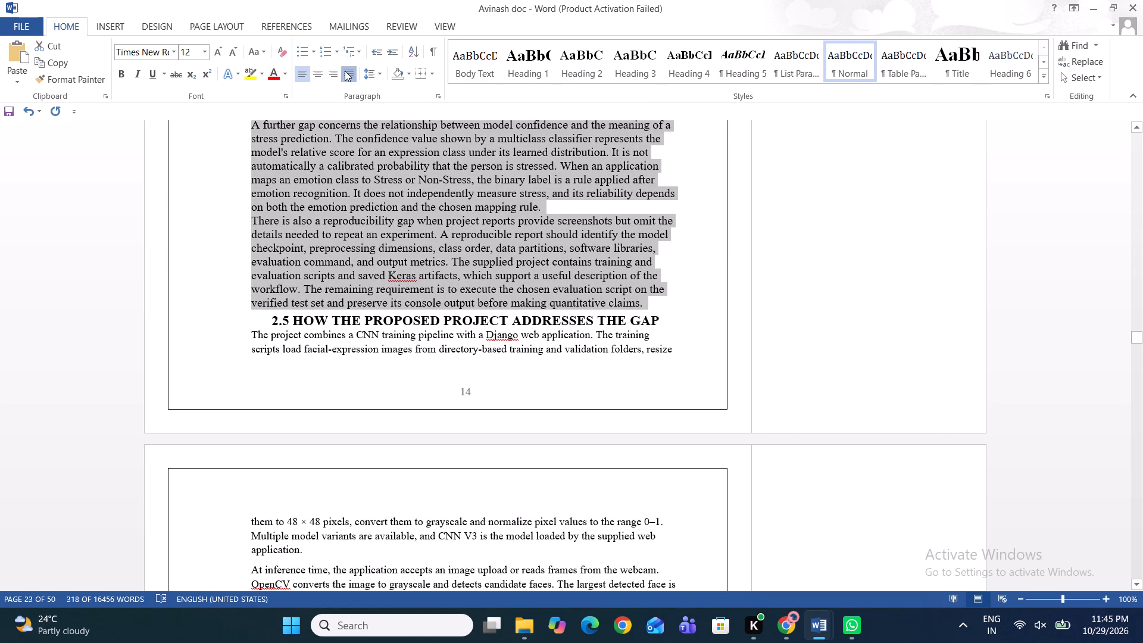
left_click(510, 202)
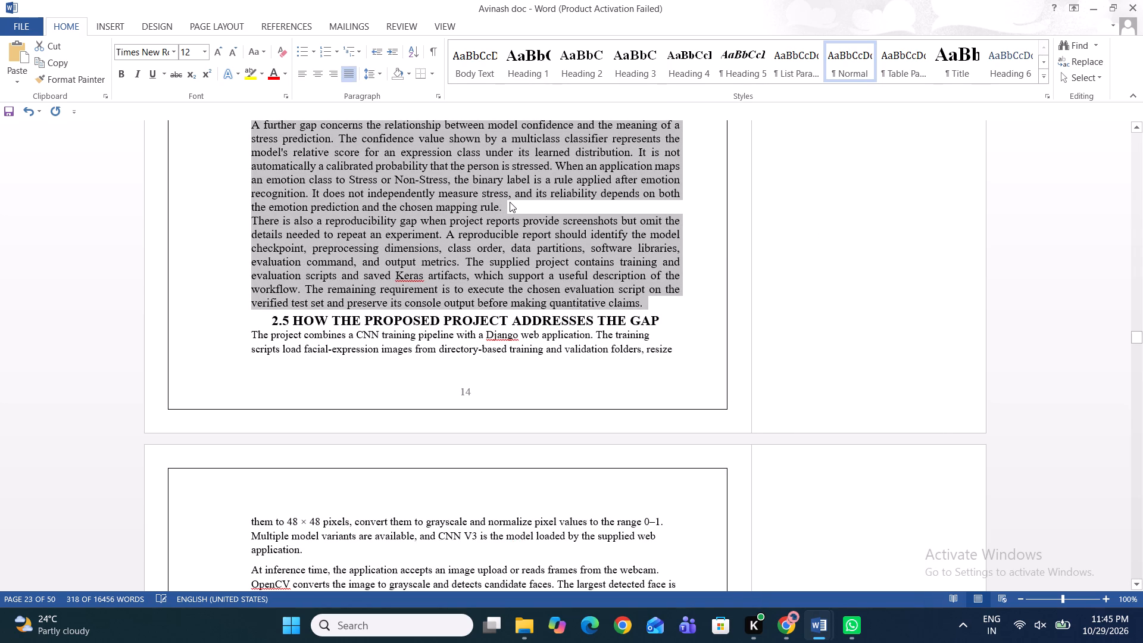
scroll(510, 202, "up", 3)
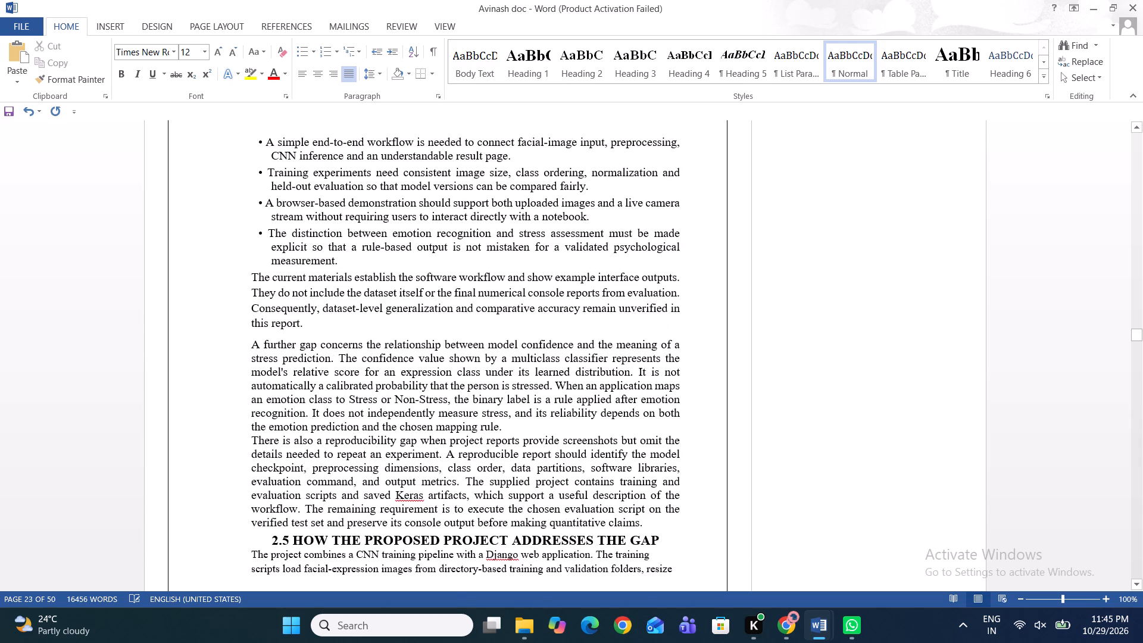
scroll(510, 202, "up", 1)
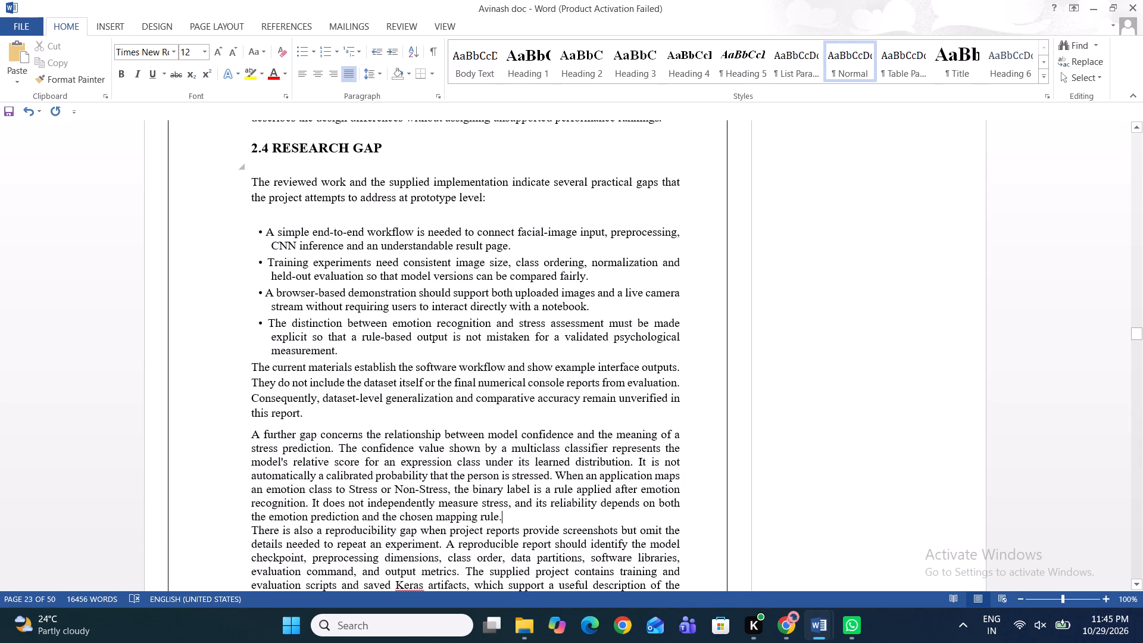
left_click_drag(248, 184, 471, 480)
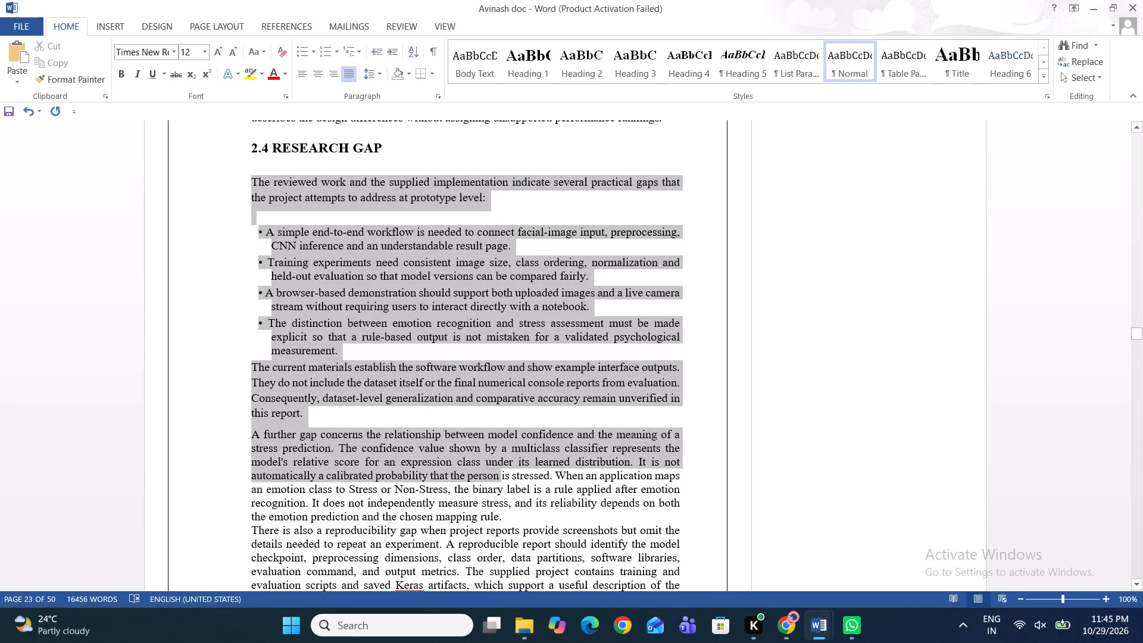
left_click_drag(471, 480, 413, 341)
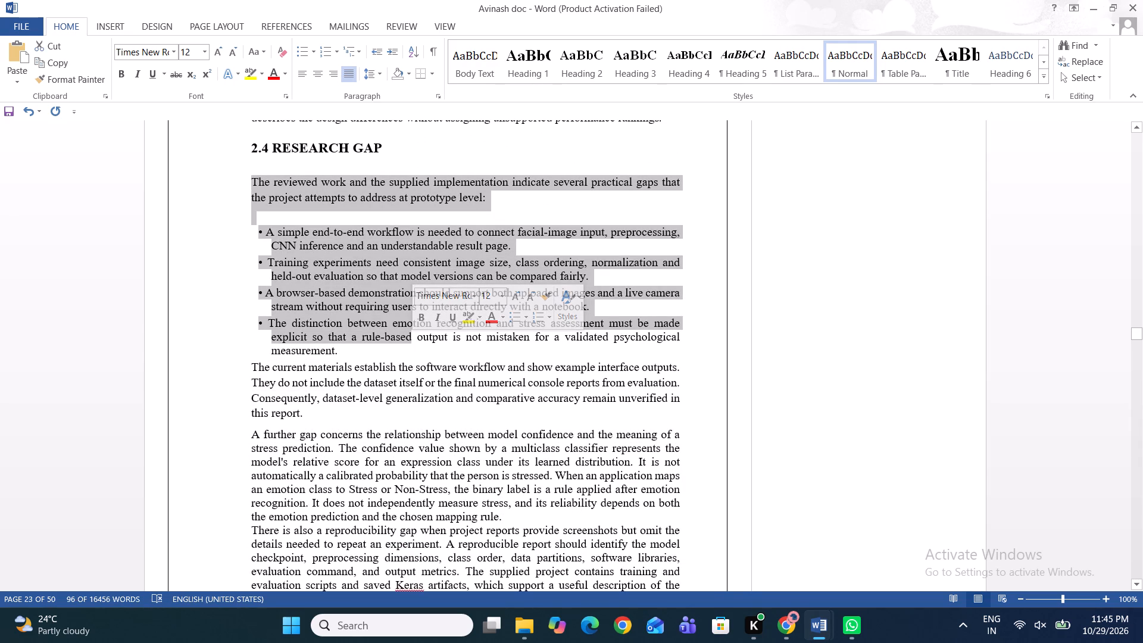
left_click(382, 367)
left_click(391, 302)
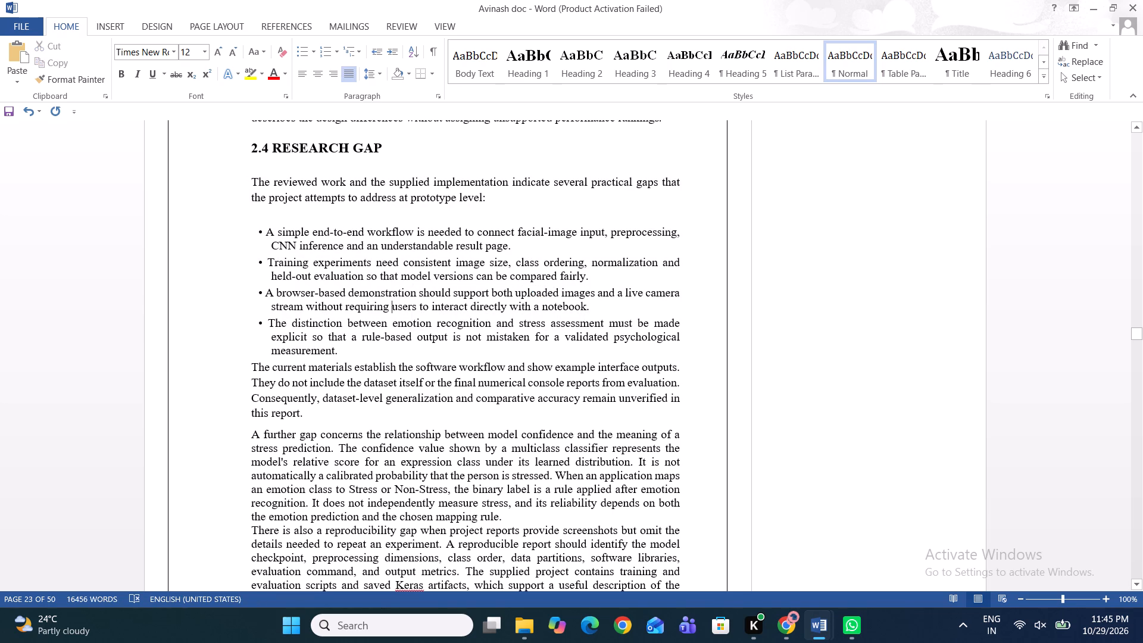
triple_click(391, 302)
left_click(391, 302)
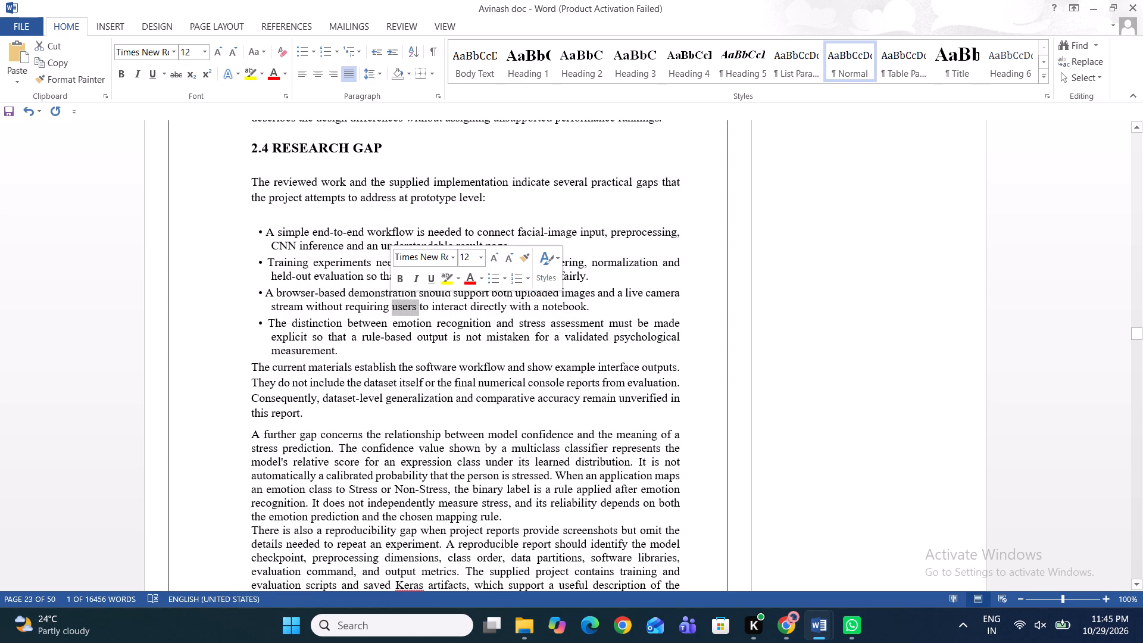
Insert a blank line between the paragraph ending in "quantitative claims." and the 2.5 HOW THE PROPOSED PROJECT ADDRESSES THE GAP heading.
scroll(383, 358, "down", 2)
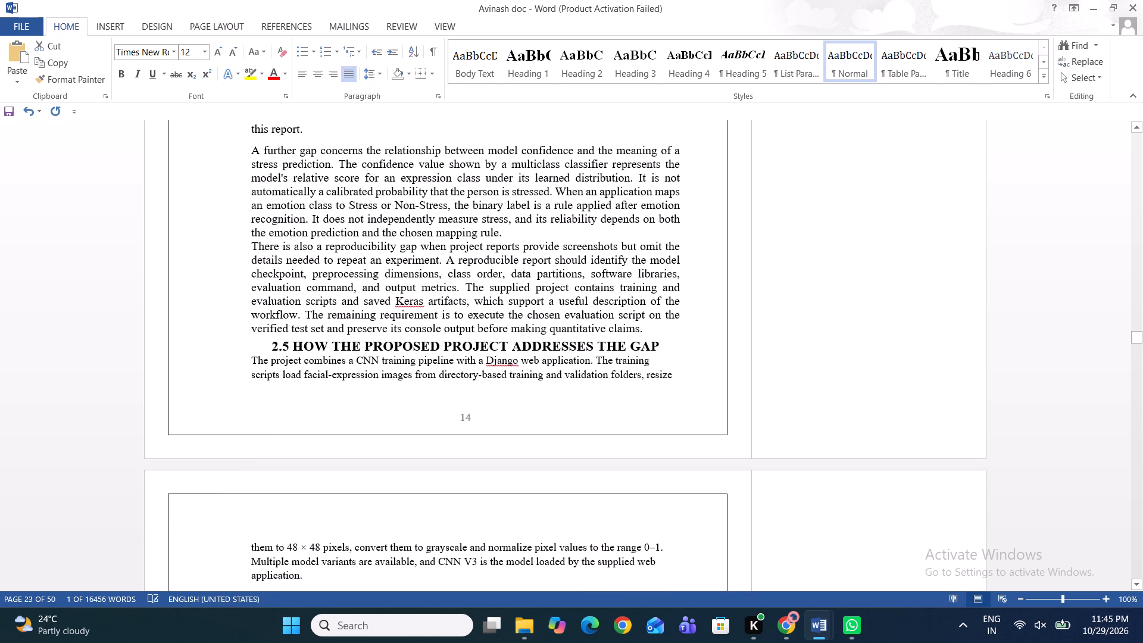
left_click(647, 324)
key("Return")
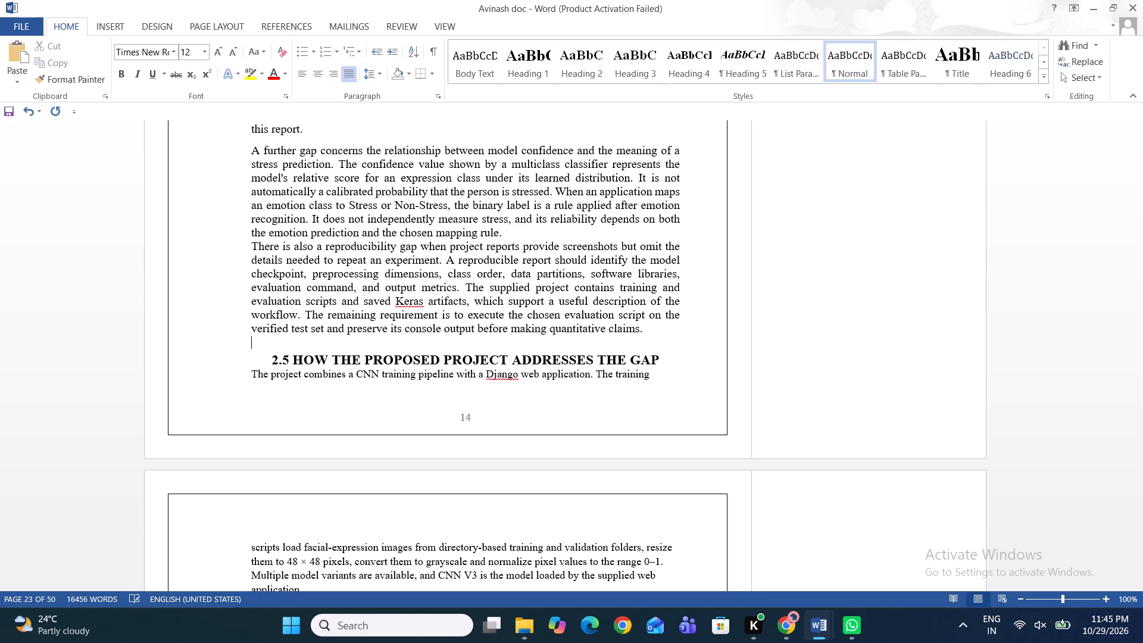
Remove the centring of the 2.5 HOW THE PROPOSED PROJECT ADDRESSES THE GAP heading so it starts at the left margin.
triple_click(482, 363)
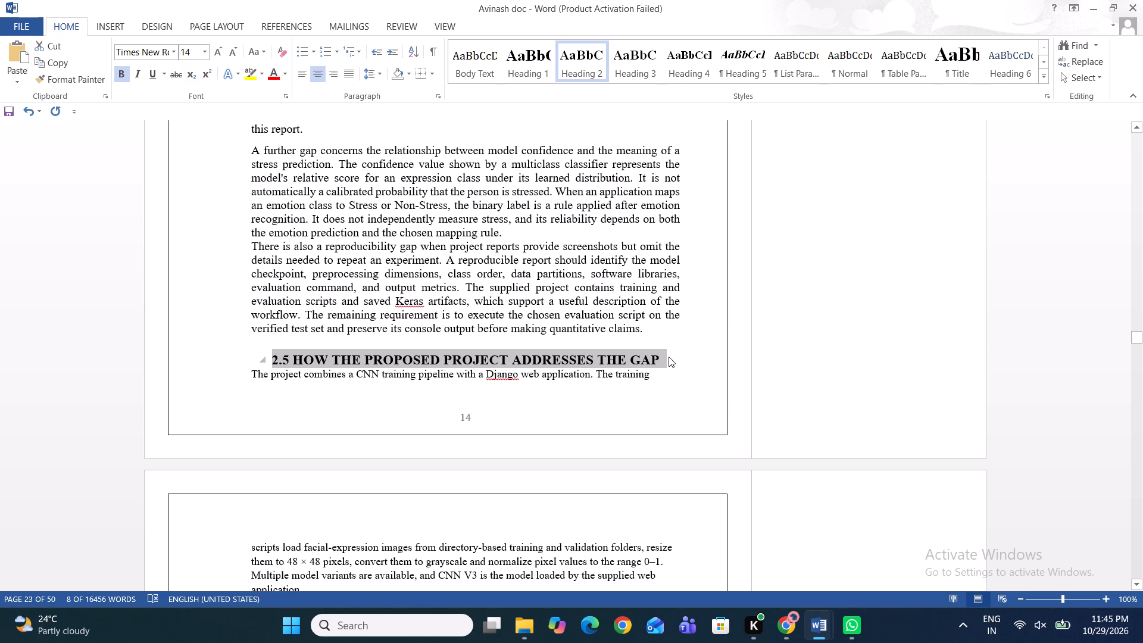
left_click(265, 354)
left_click(306, 361)
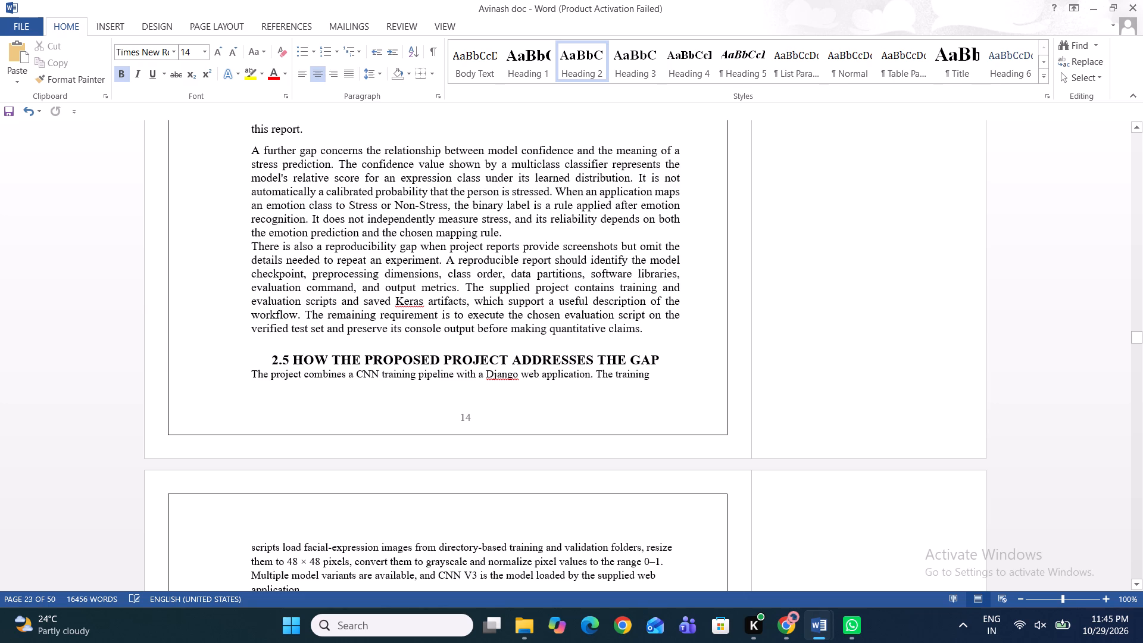
left_click(445, 356)
key("Left")
key("Left")
key("Left")
key("Left")
key("Left")
key("Left")
key("Left")
key("Left")
key("Left")
key("Left")
key("Left")
key("Left")
key("Left")
key("Left")
key("Left")
key("Left")
key("Left")
key("Left")
key("Left")
key("Left")
key("Down")
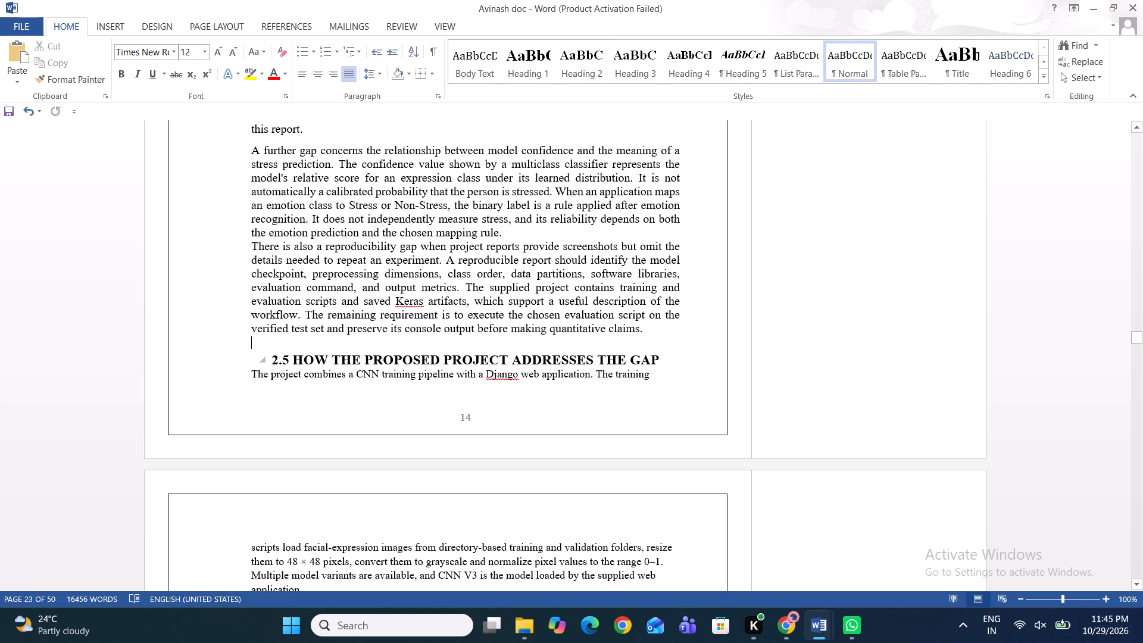
key("Down")
key("Up")
key("Down")
key("Left")
key("Left")
key("Left")
key("Left")
key("Left")
key("Left")
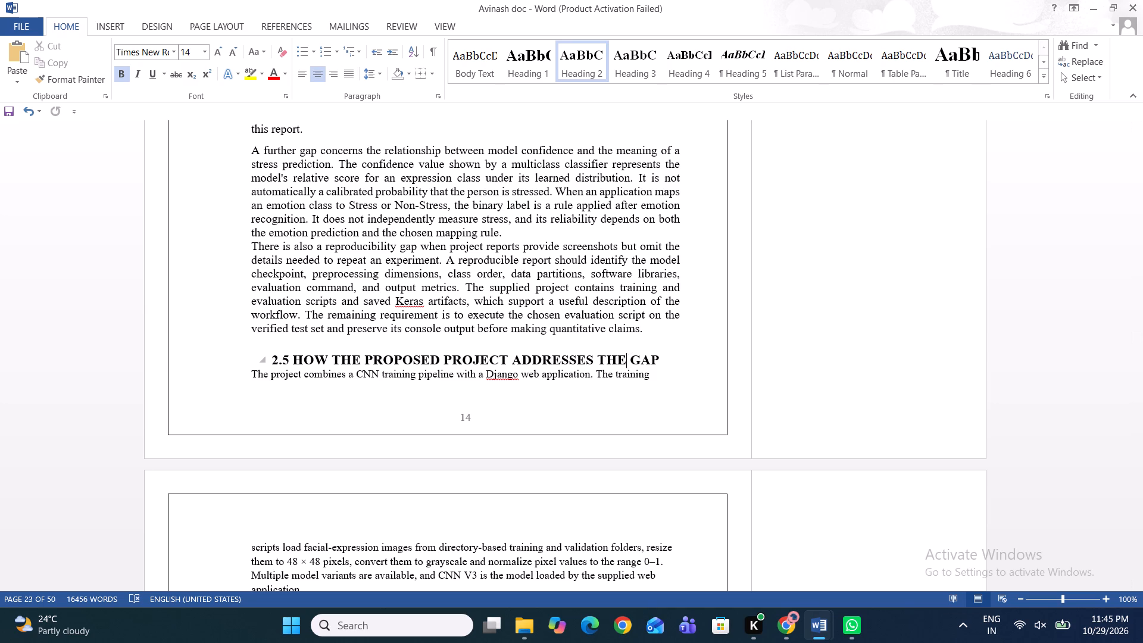
left_click(328, 355)
key("Left")
key("Left")
key("Left")
key("Left")
key("Left")
key("Left")
key("Left")
key("BackSpace")
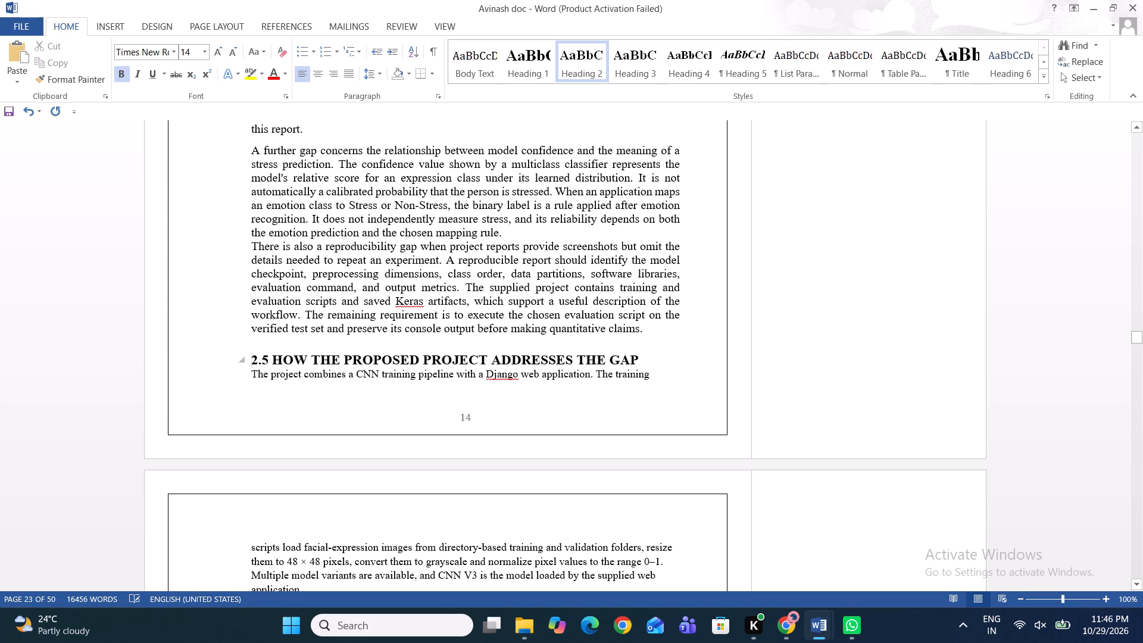
Insert a blank line between the 2.5 HOW THE PROPOSED PROJECT ADDRESSES THE GAP heading and its first paragraph.
left_click(641, 357)
key("Return")
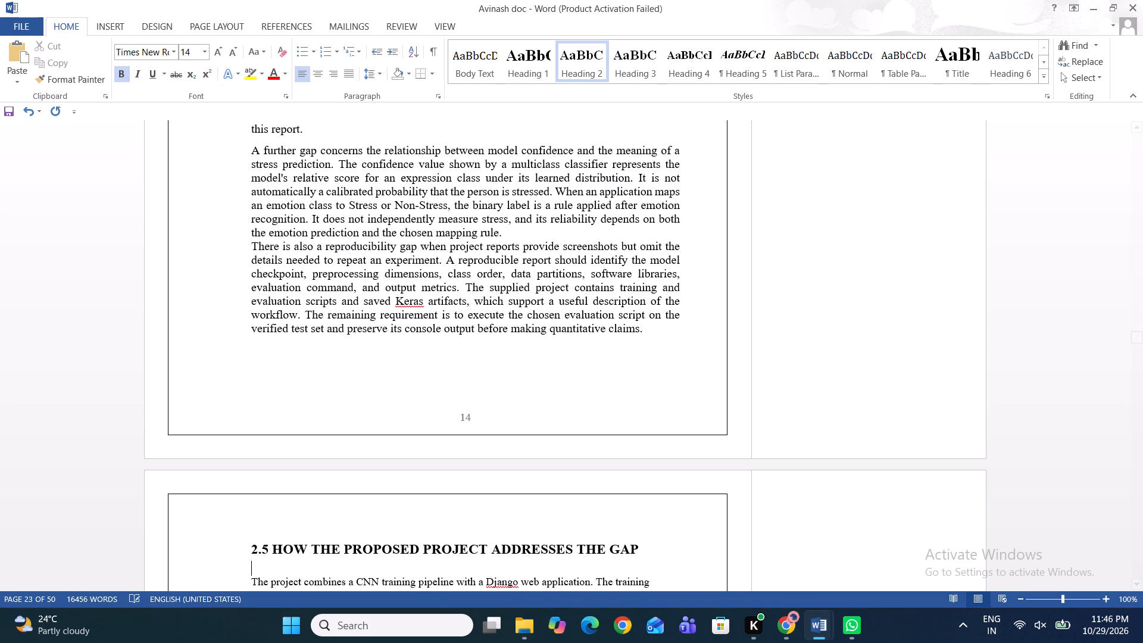
Set all body text under the 2.5 HOW THE PROPOSED PROJECT ADDRESSES THE GAP heading to Times New Roman 12 pt and justify it.
scroll(641, 357, "down", 1)
scroll(641, 357, "up", 2)
scroll(641, 357, "down", 1)
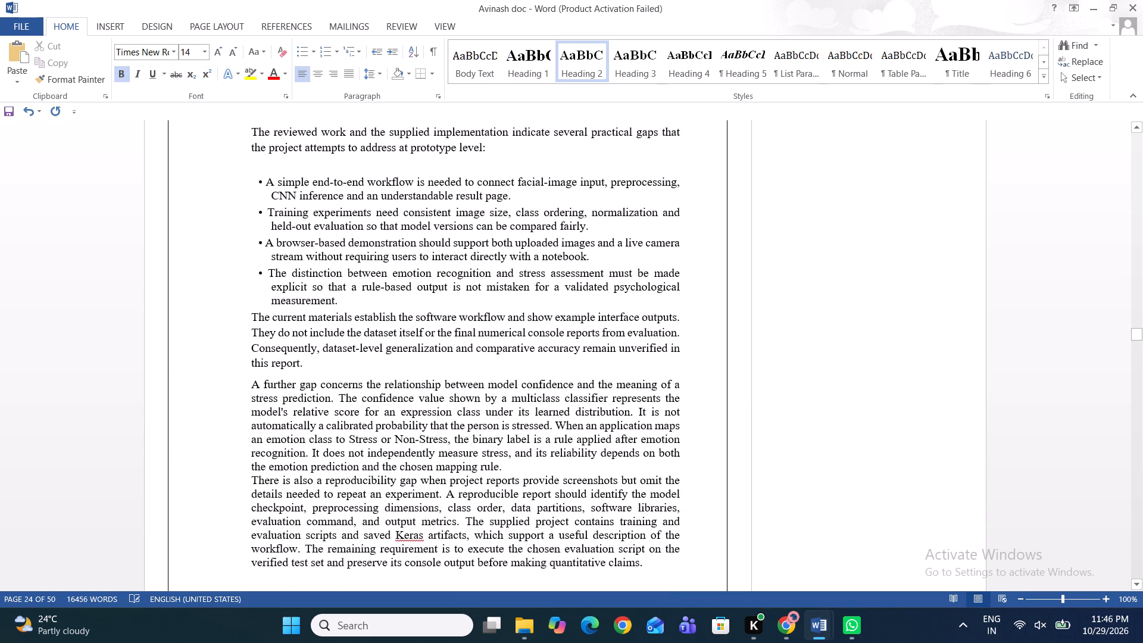
scroll(641, 357, "down", 1)
scroll(641, 357, "up", 1)
right_click(641, 357)
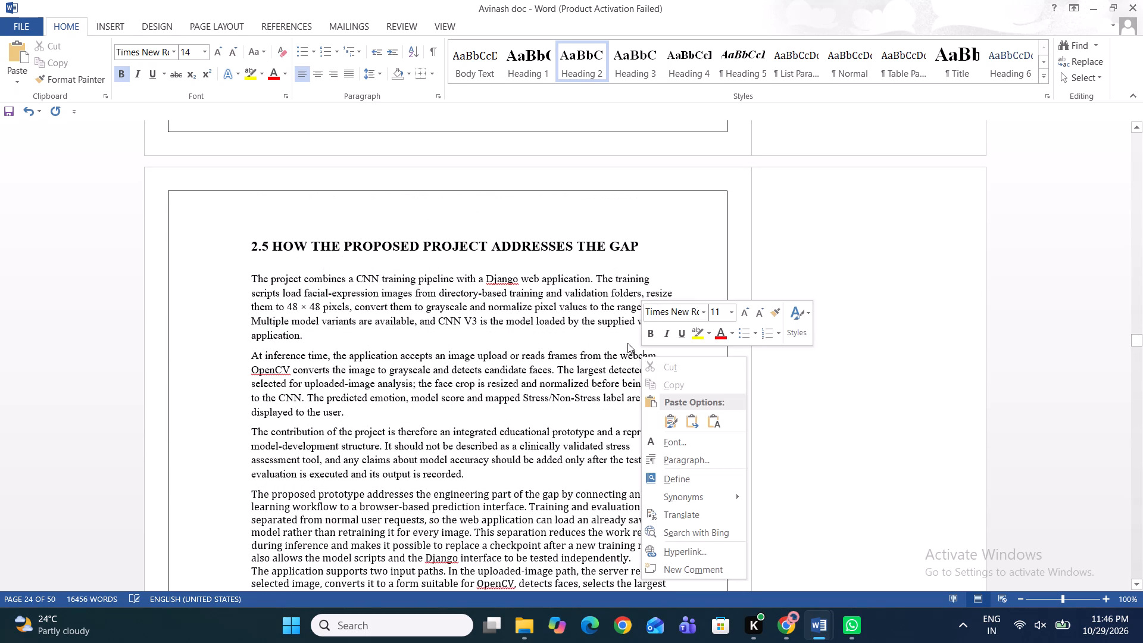
left_click(497, 344)
scroll(497, 344, "down", 1)
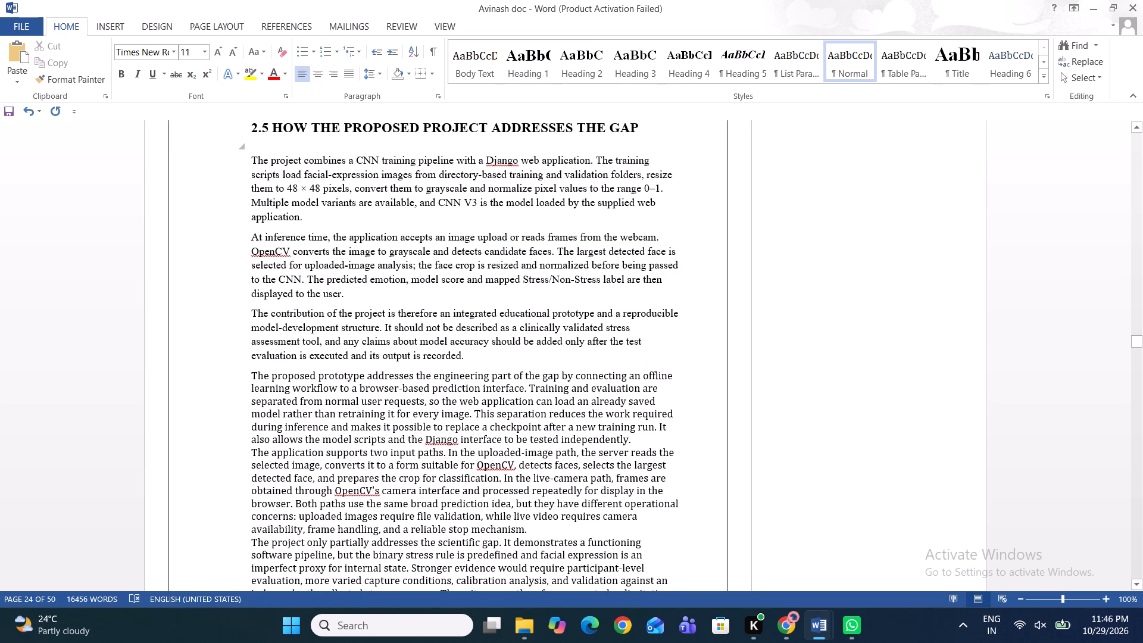
left_click_drag(252, 151, 480, 529)
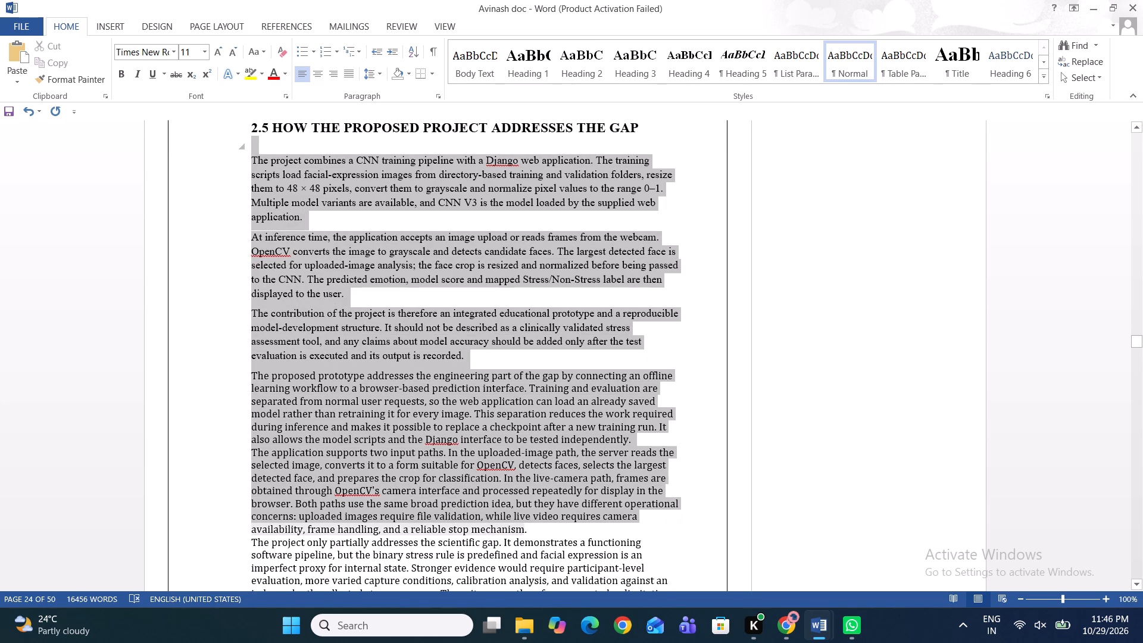
left_click_drag(480, 529, 466, 448)
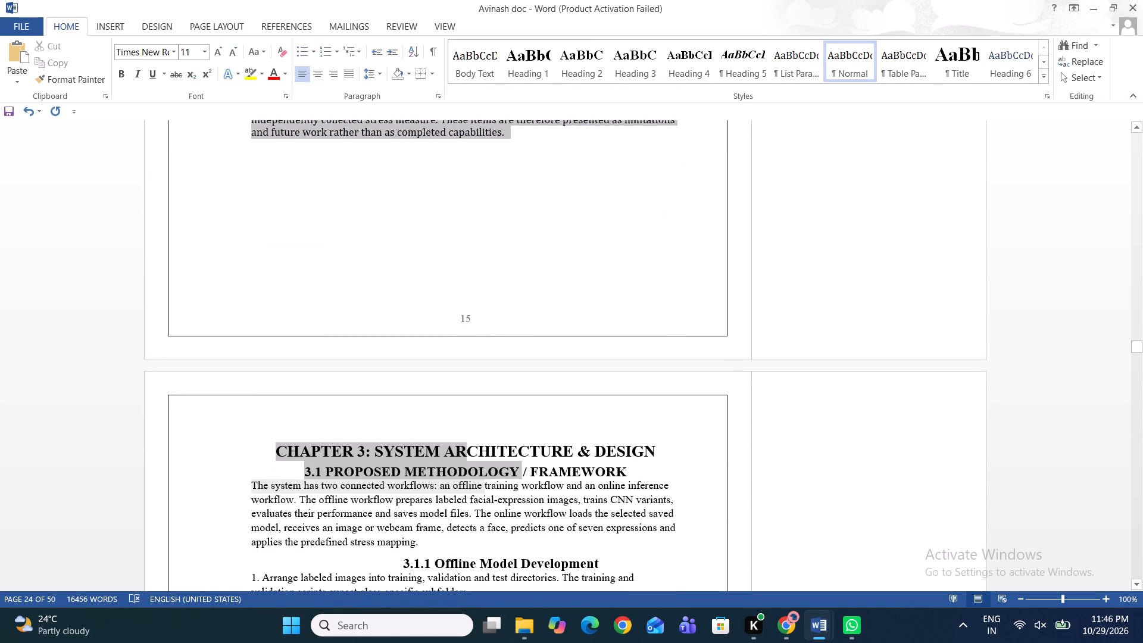
left_click_drag(466, 448, 523, 473)
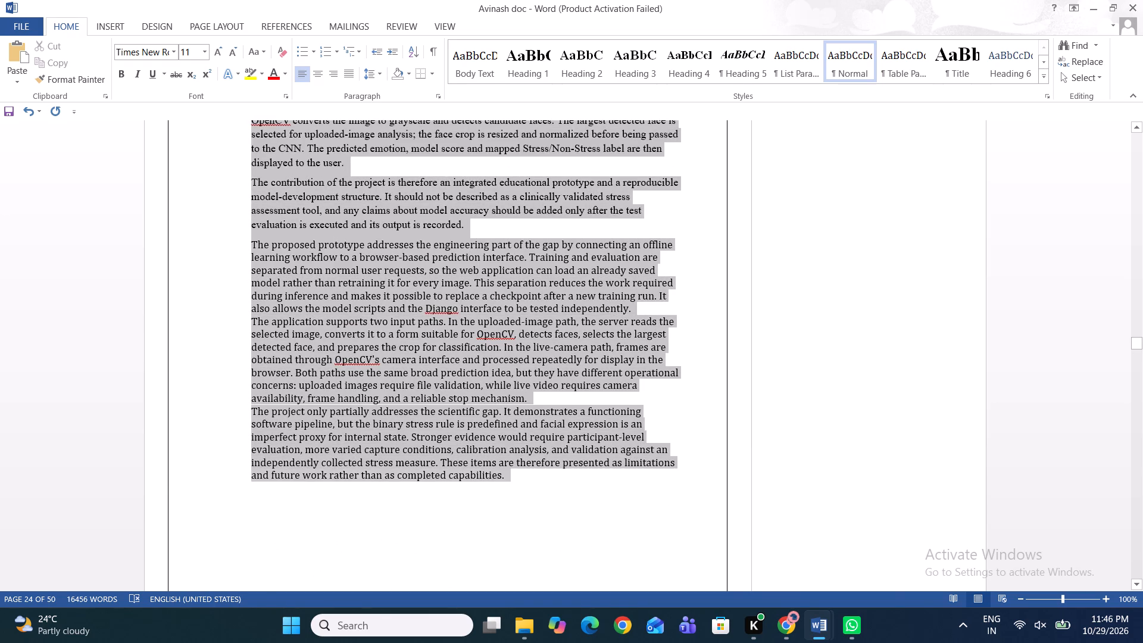
left_click_drag(523, 473, 520, 477)
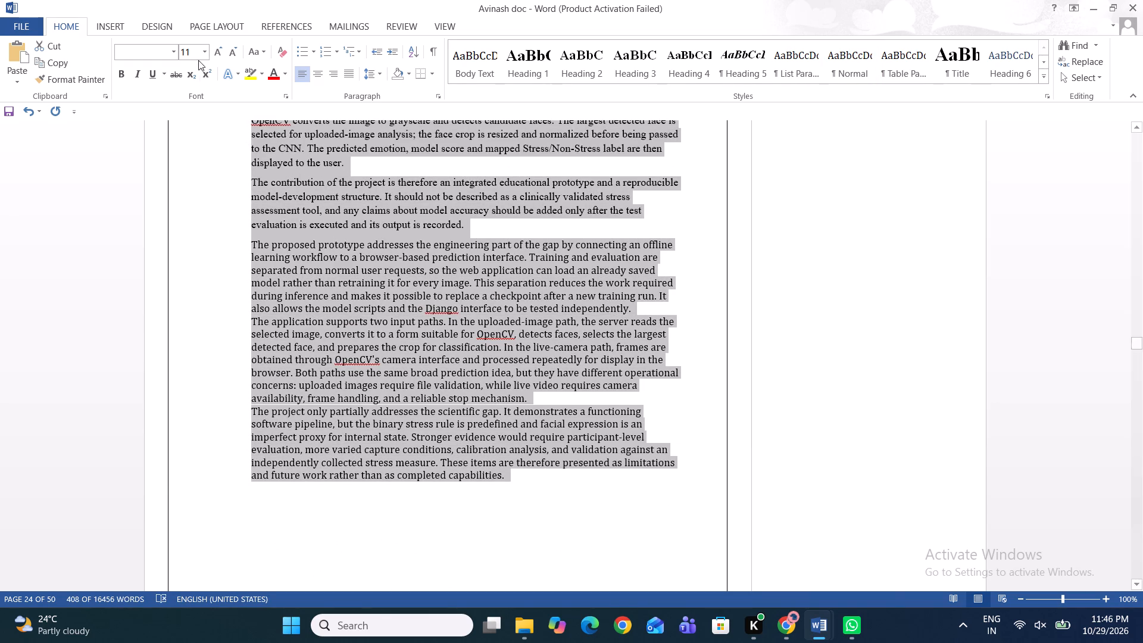
left_click(173, 56)
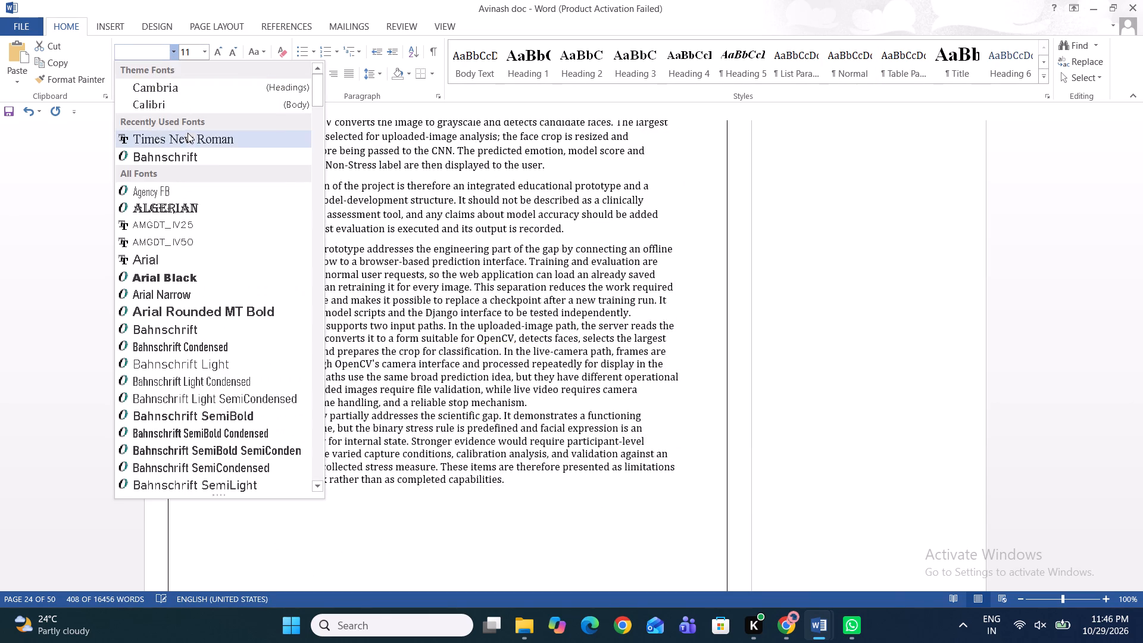
left_click(189, 133)
left_click(208, 46)
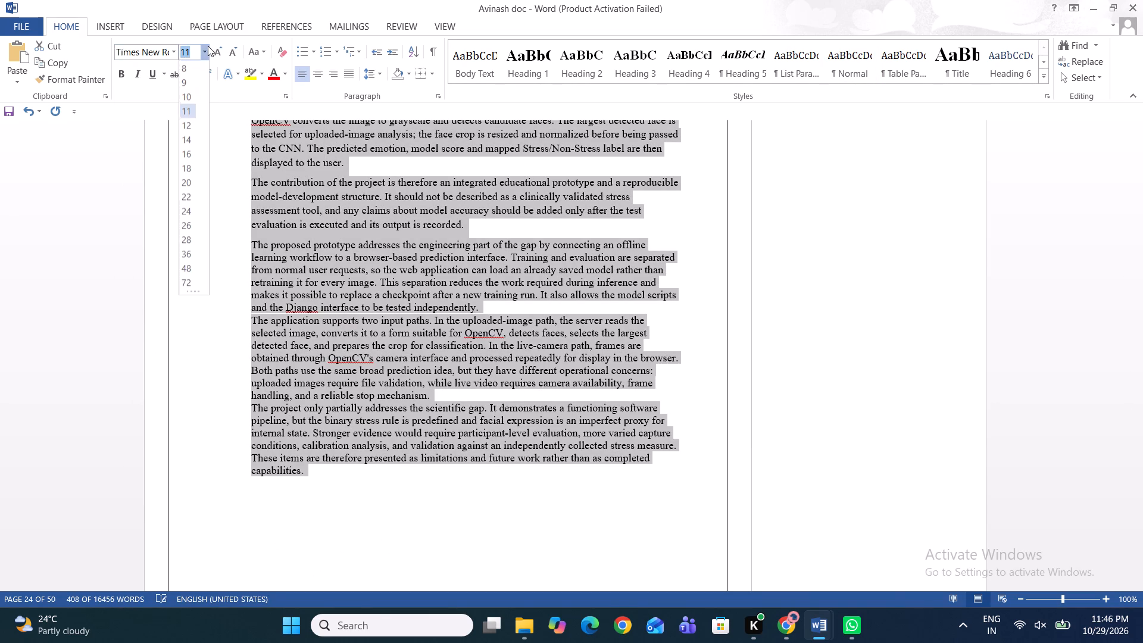
left_click(190, 121)
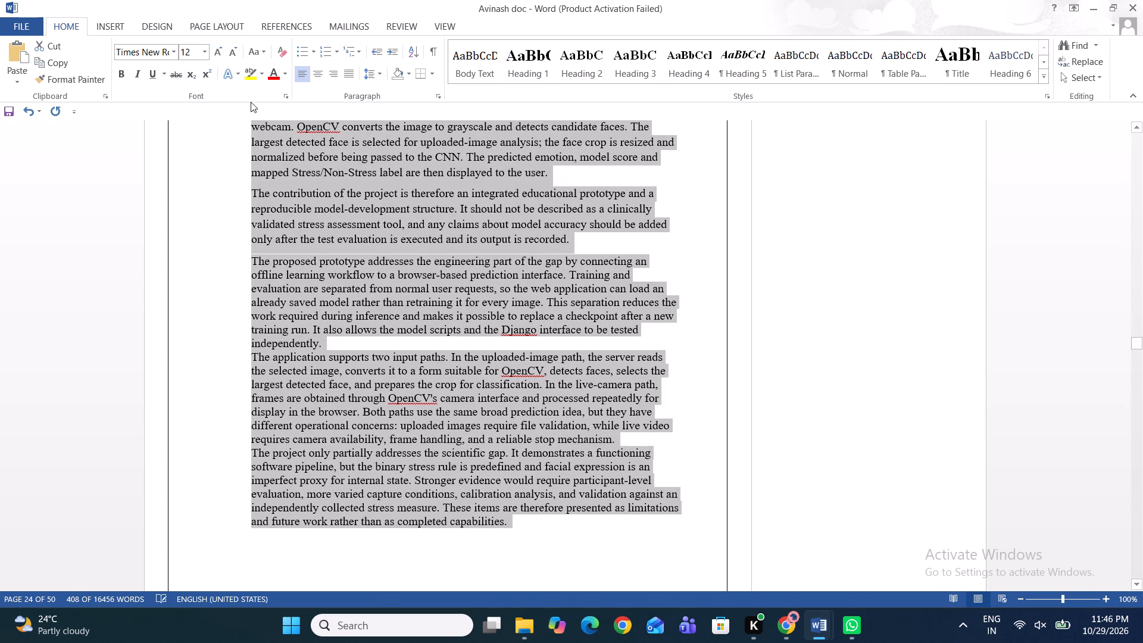
left_click(346, 75)
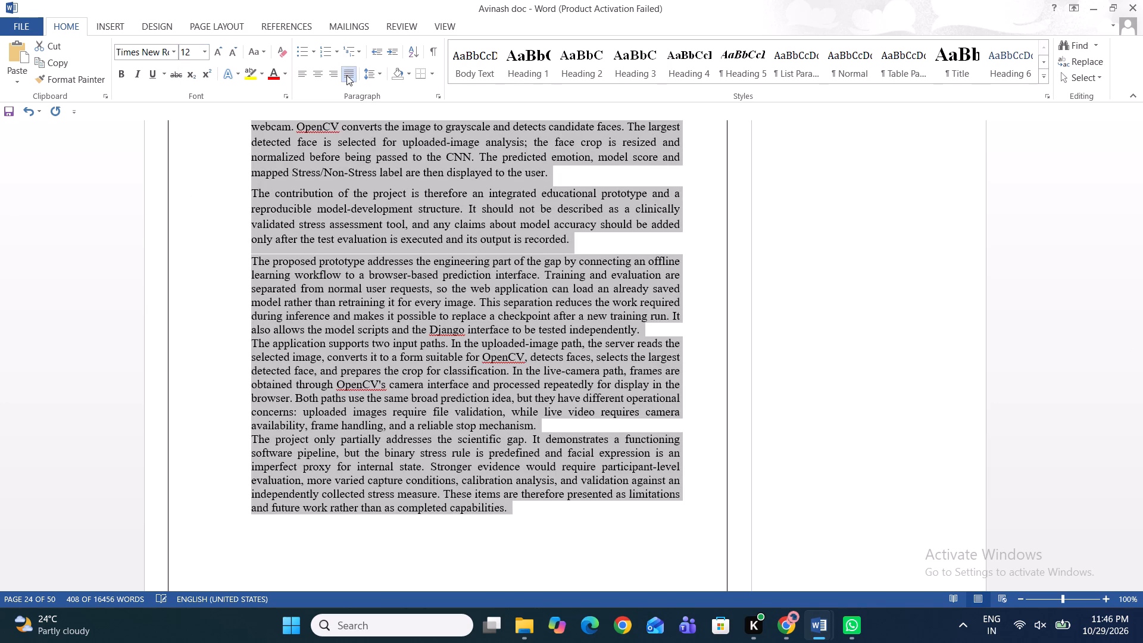
left_click(236, 230)
scroll(236, 230, "up", 1)
scroll(236, 230, "right", 1)
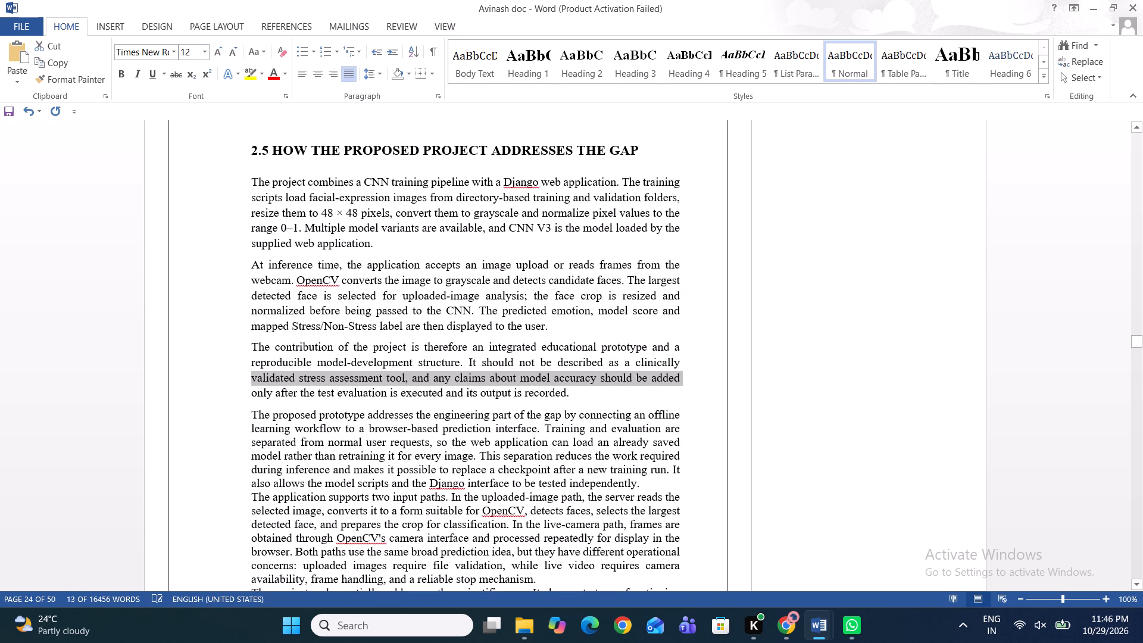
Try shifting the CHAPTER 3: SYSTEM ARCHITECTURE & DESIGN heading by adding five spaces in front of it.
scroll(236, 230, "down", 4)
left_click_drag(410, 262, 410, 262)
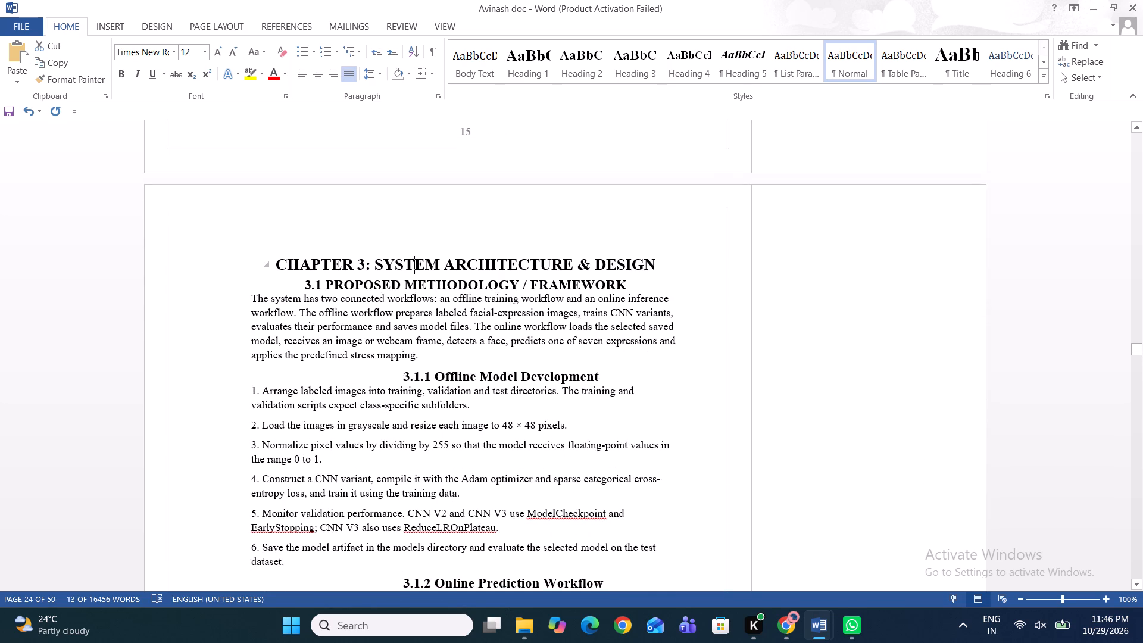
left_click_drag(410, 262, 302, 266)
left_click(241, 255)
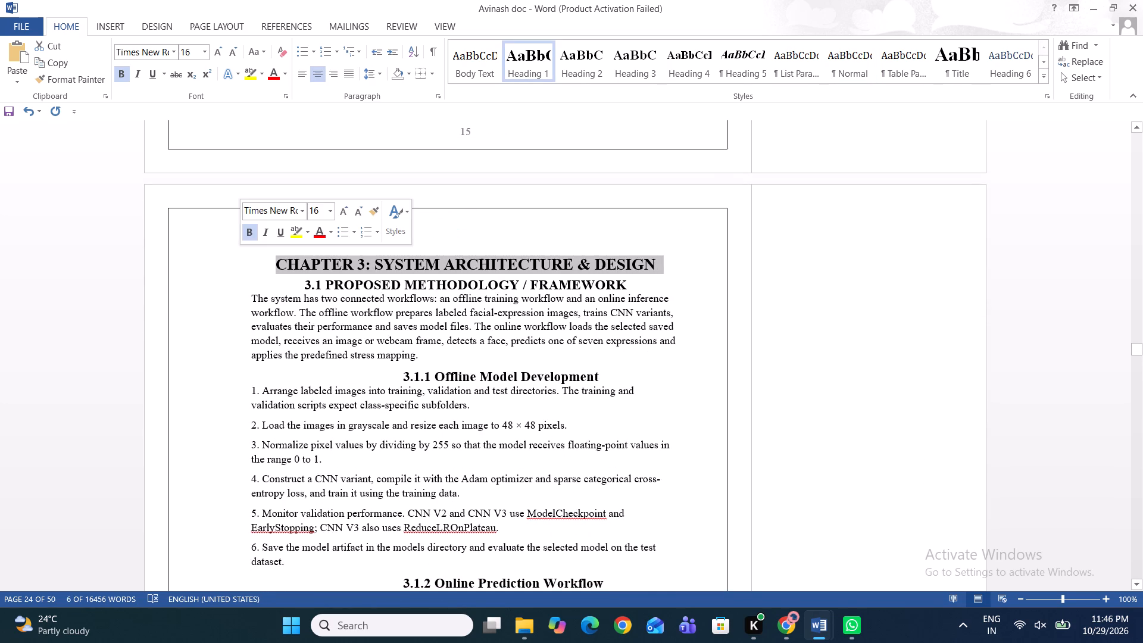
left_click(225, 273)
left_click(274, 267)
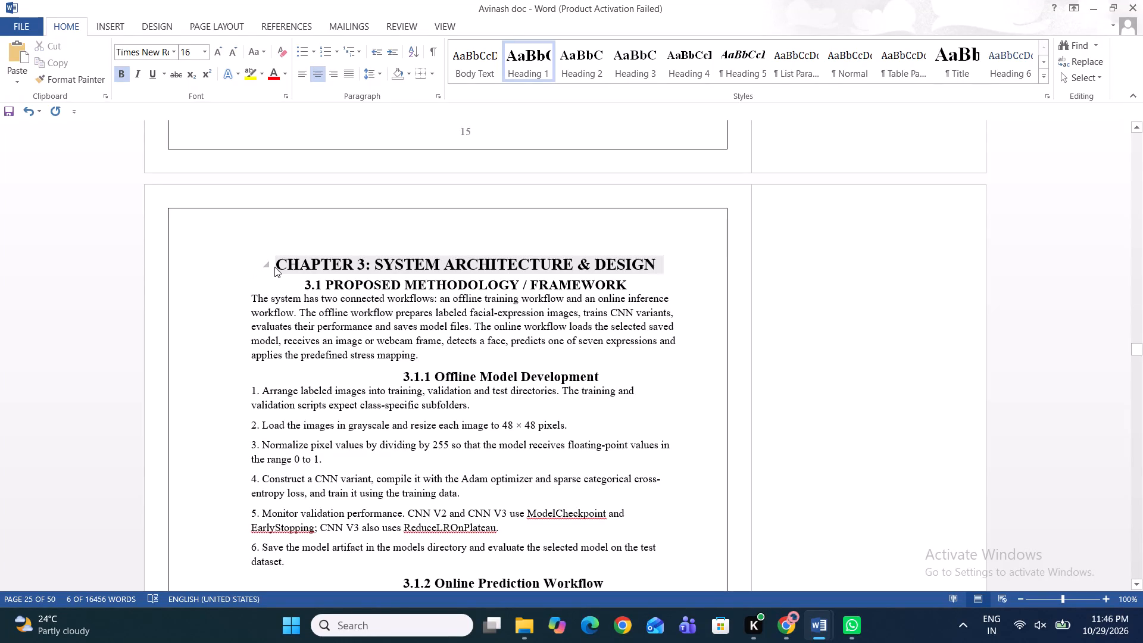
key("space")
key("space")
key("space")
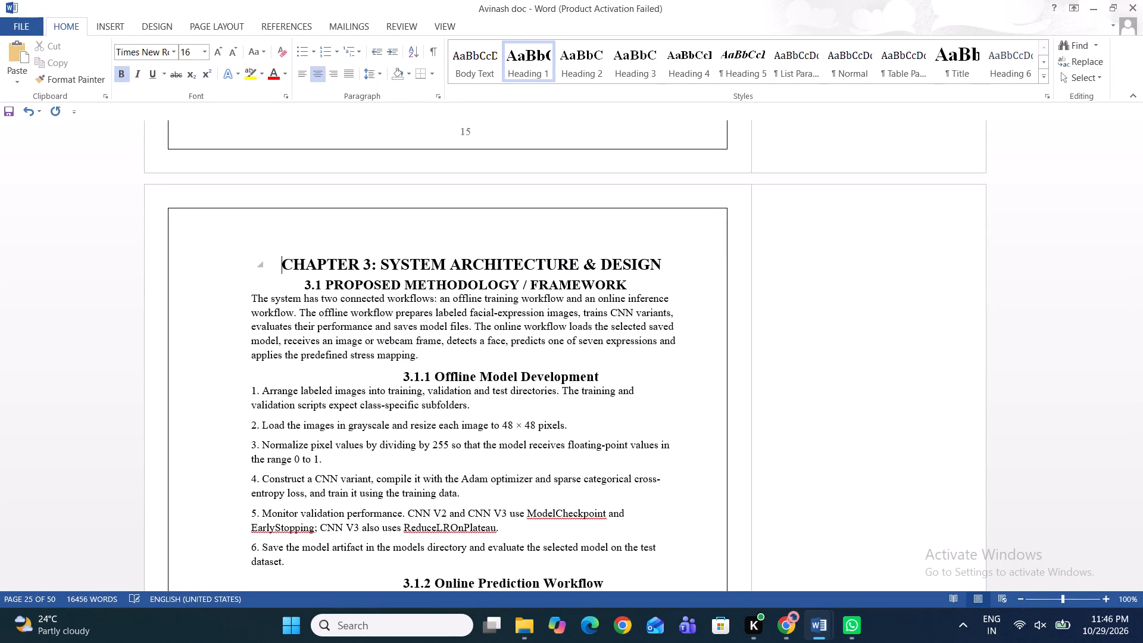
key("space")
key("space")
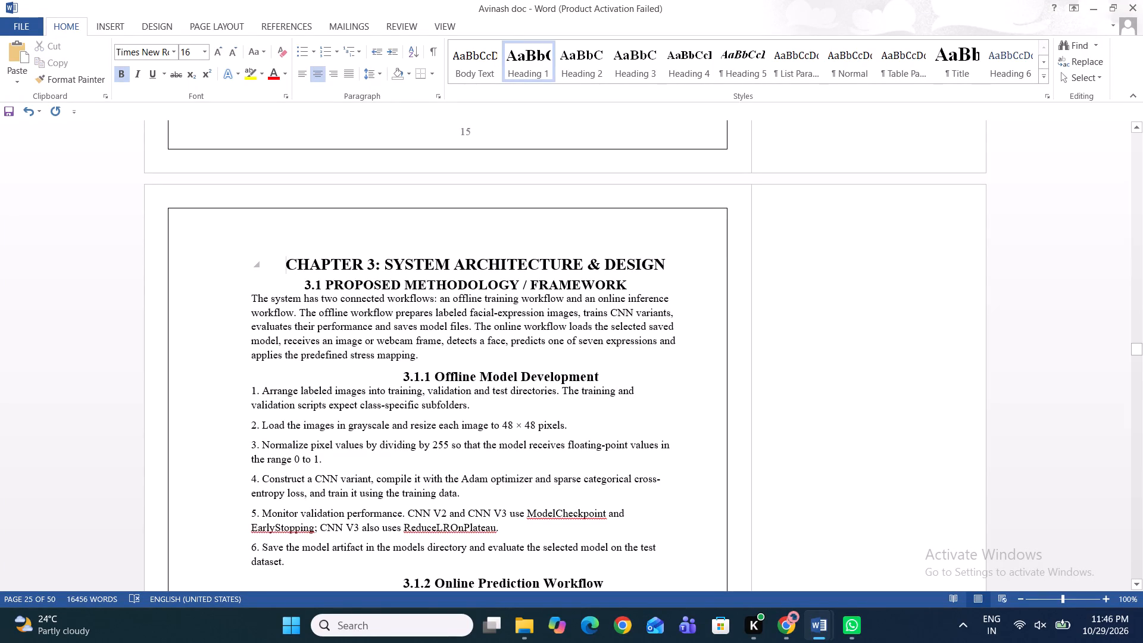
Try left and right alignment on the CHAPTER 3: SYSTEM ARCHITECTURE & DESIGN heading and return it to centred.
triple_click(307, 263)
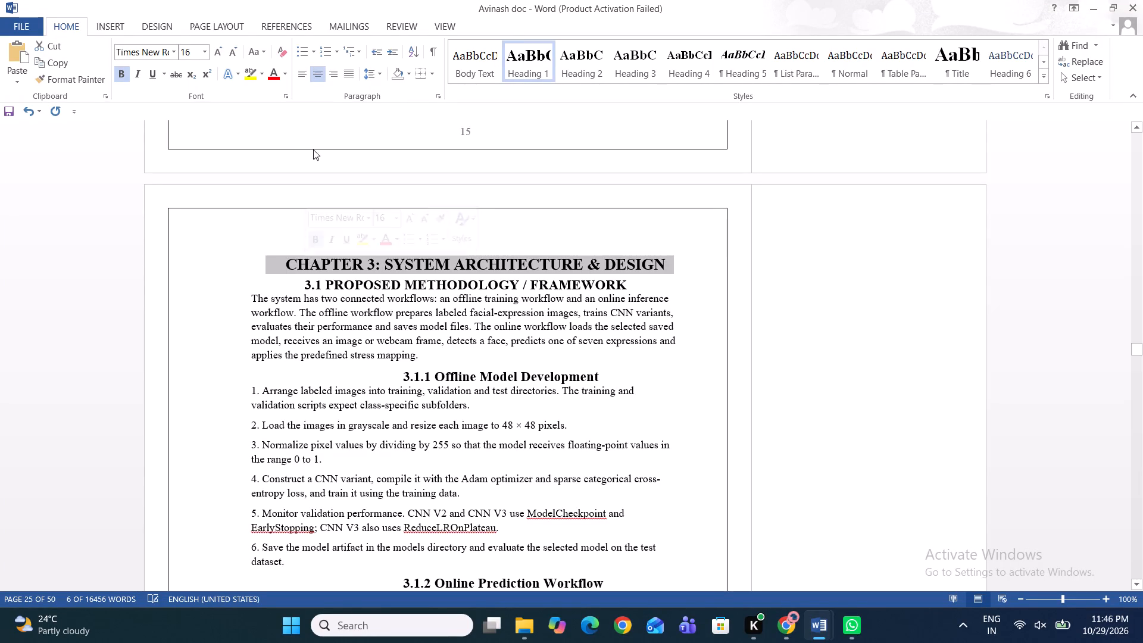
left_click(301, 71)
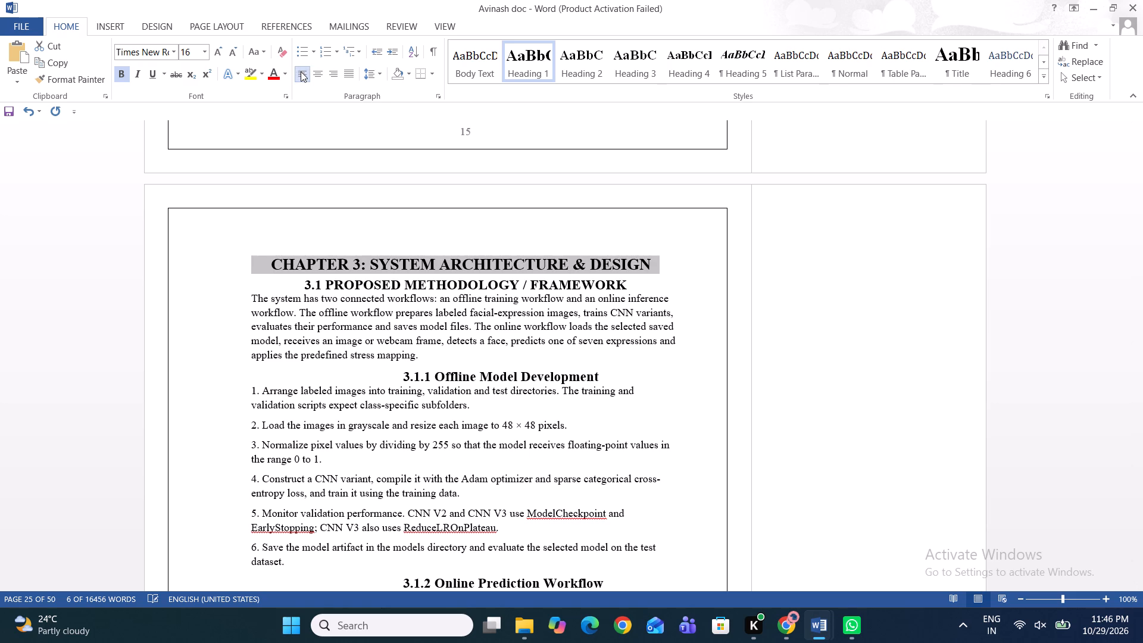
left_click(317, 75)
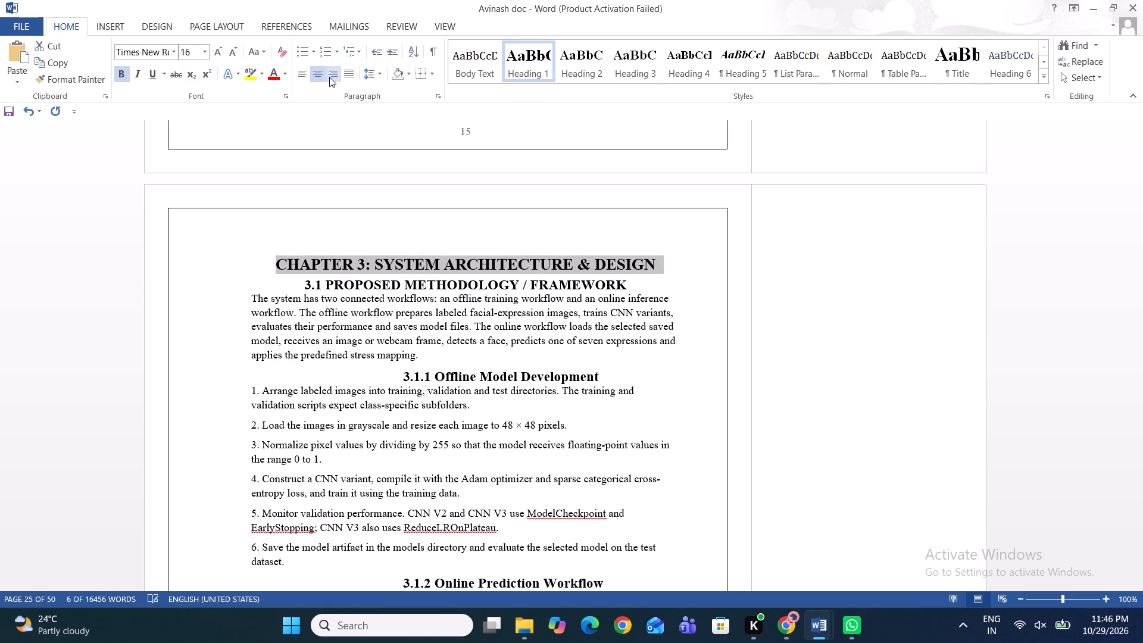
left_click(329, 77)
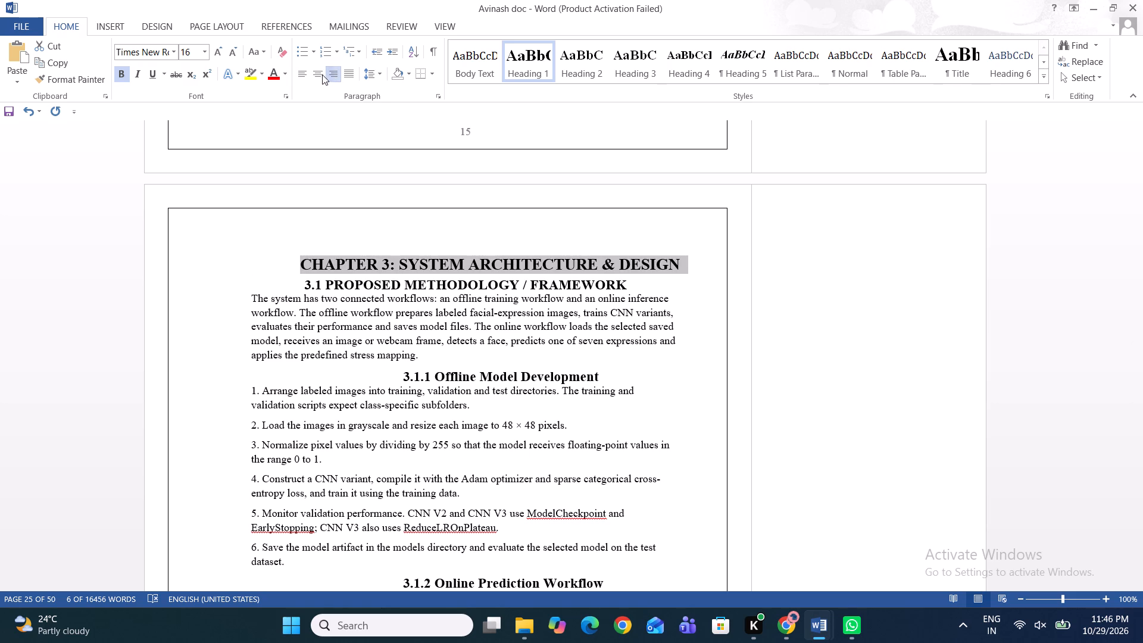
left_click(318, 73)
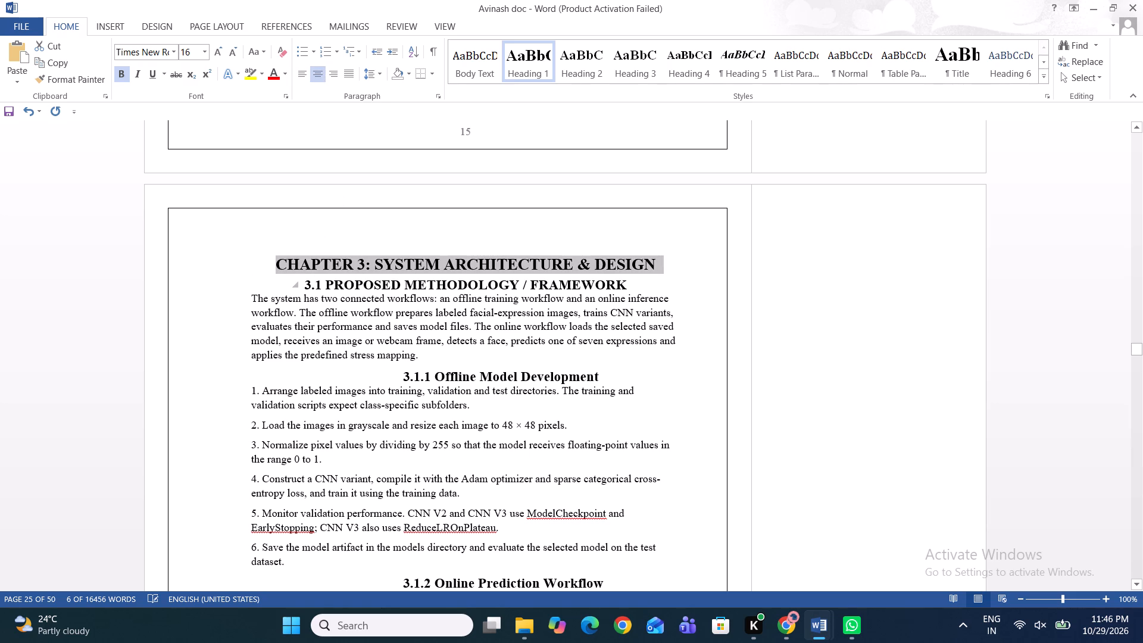
Remove the centring of the 3.1 PROPOSED METHODOLOGY / FRAMEWORK heading so it starts at the left margin.
left_click(304, 287)
key("BackSpace")
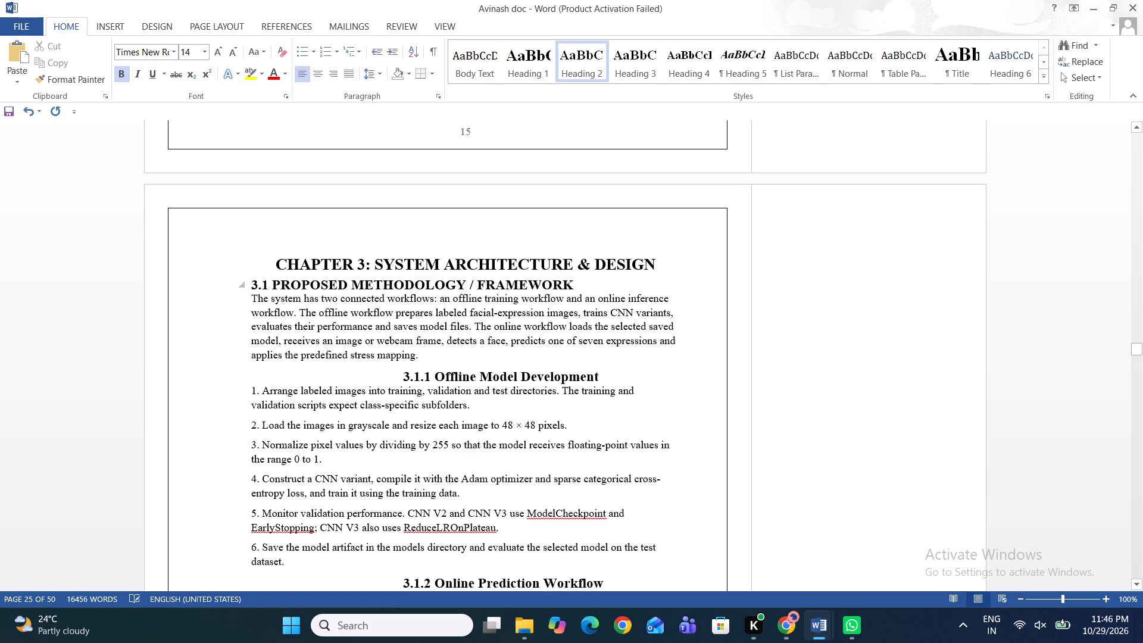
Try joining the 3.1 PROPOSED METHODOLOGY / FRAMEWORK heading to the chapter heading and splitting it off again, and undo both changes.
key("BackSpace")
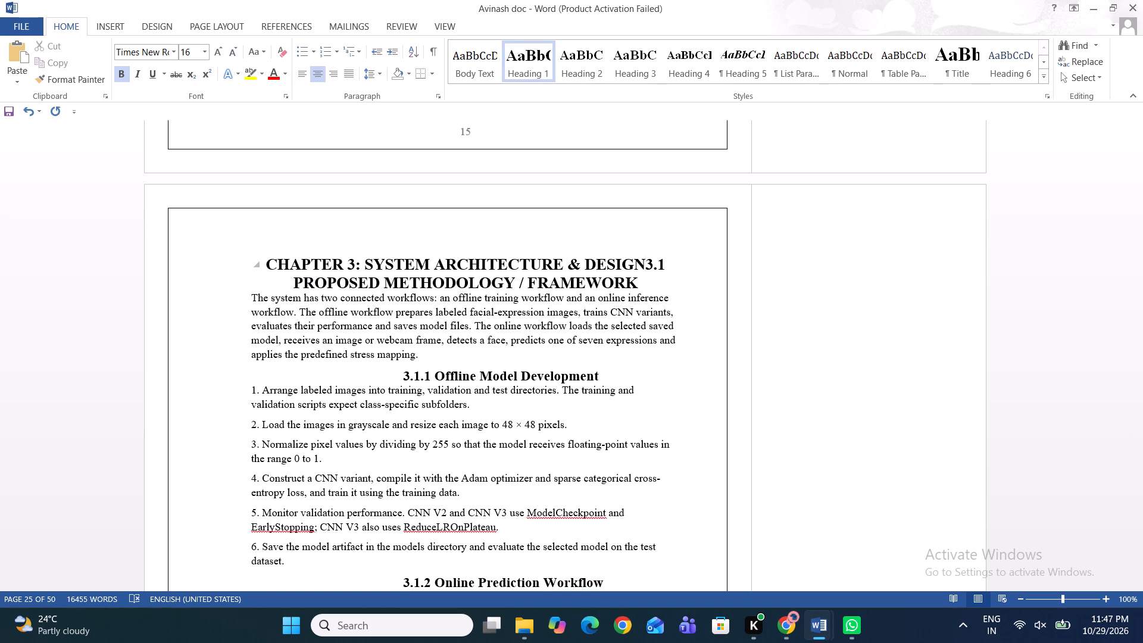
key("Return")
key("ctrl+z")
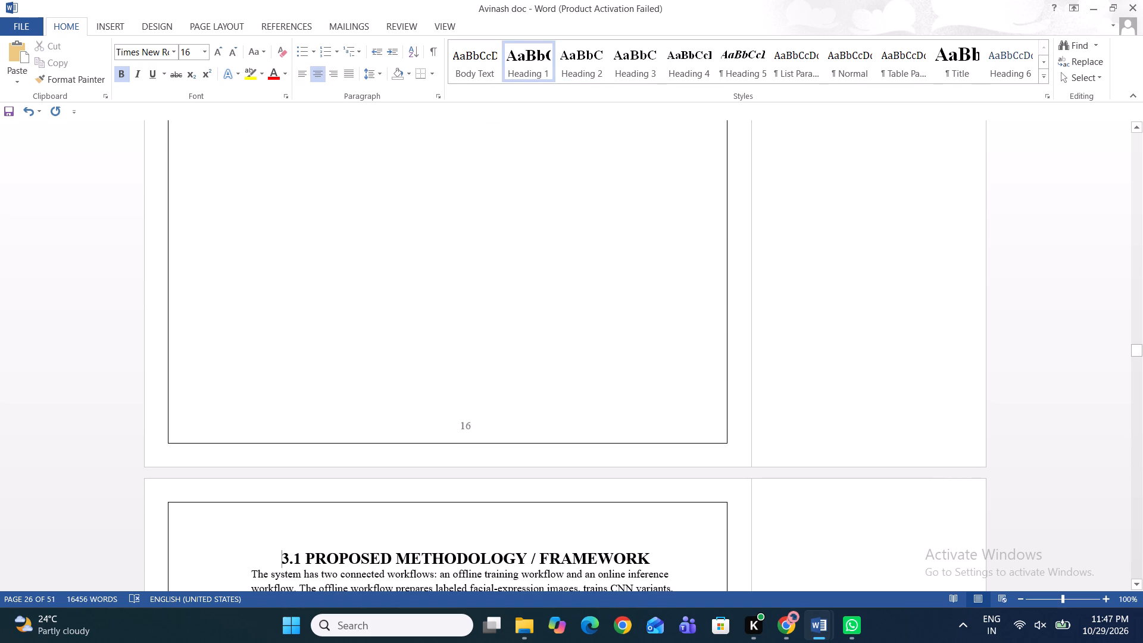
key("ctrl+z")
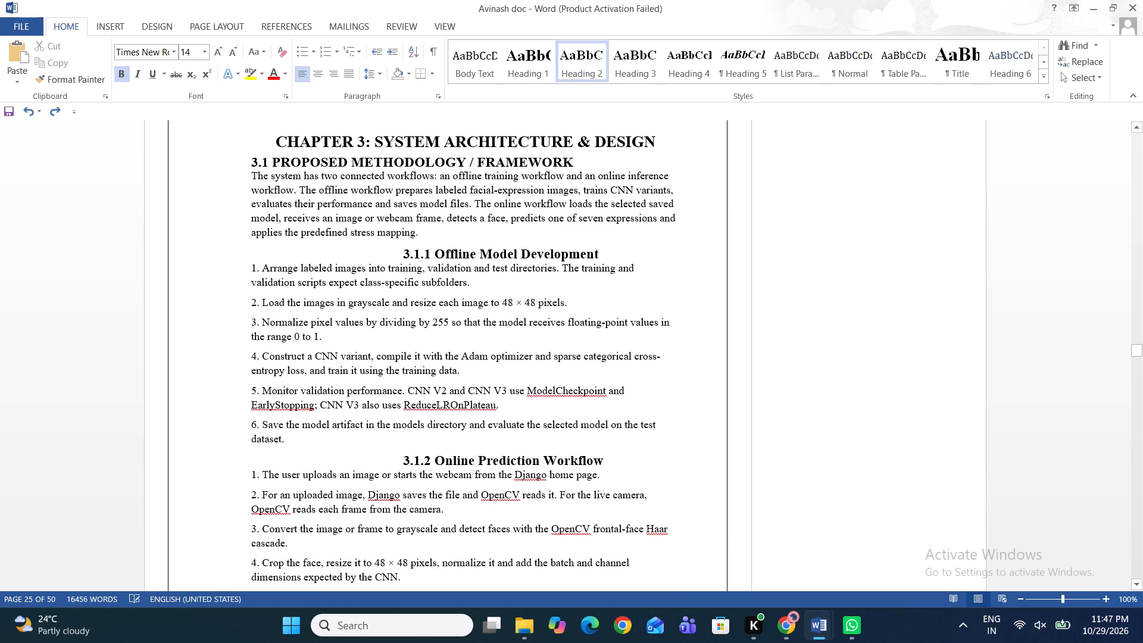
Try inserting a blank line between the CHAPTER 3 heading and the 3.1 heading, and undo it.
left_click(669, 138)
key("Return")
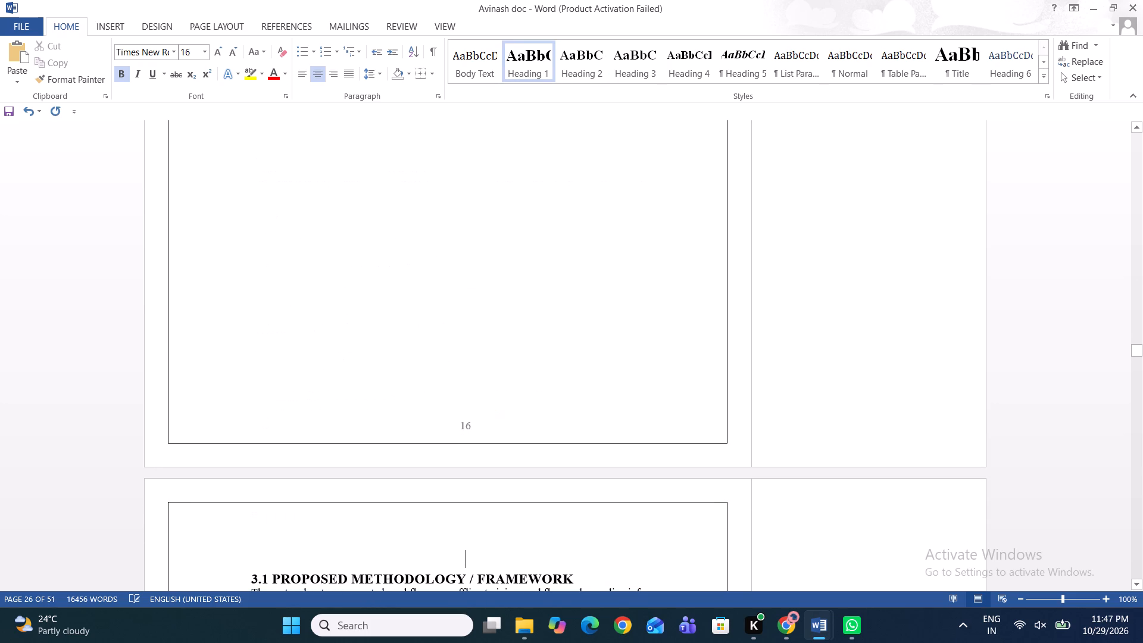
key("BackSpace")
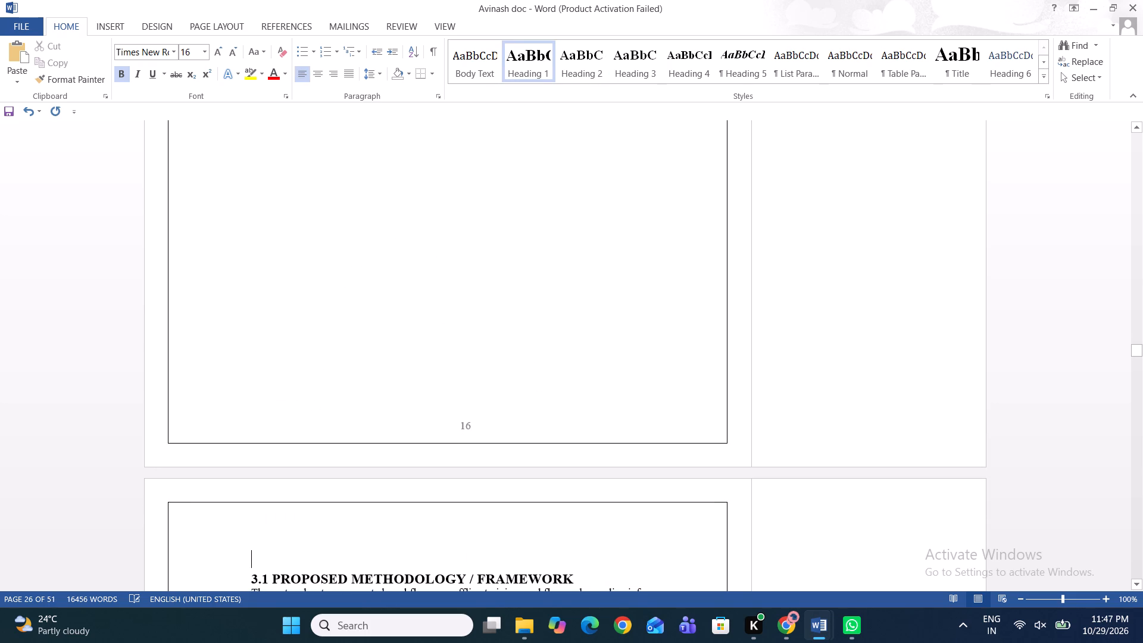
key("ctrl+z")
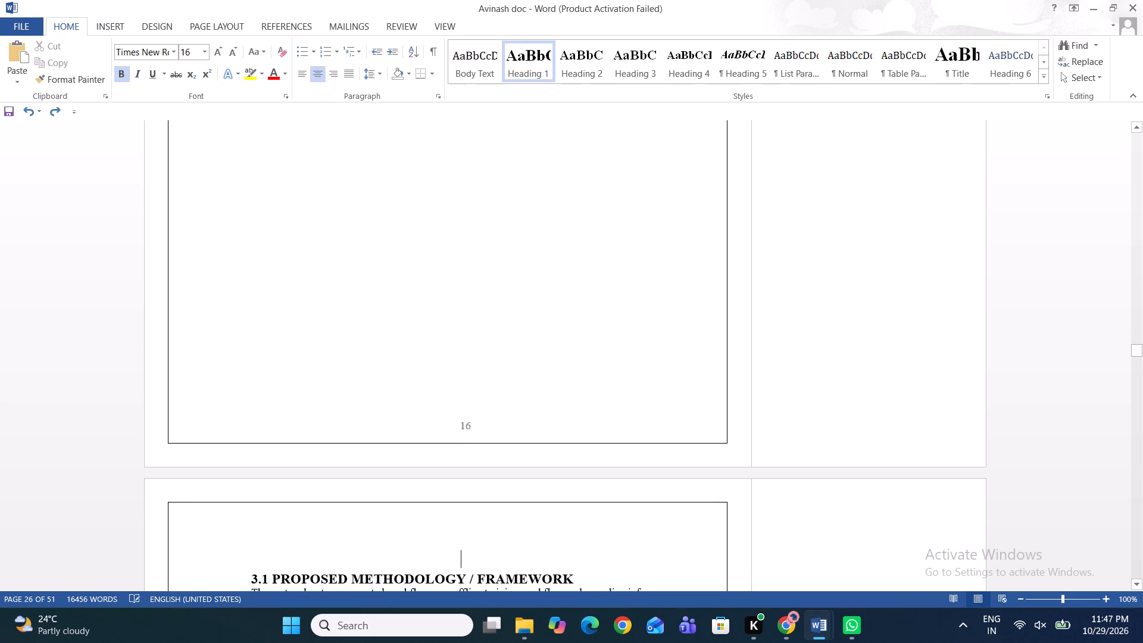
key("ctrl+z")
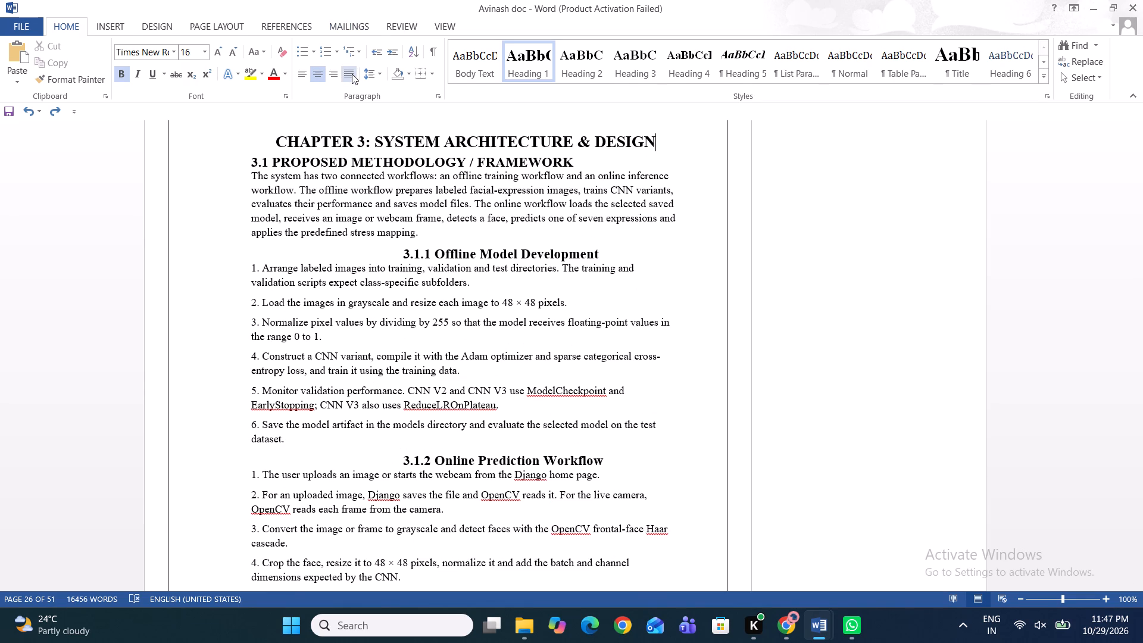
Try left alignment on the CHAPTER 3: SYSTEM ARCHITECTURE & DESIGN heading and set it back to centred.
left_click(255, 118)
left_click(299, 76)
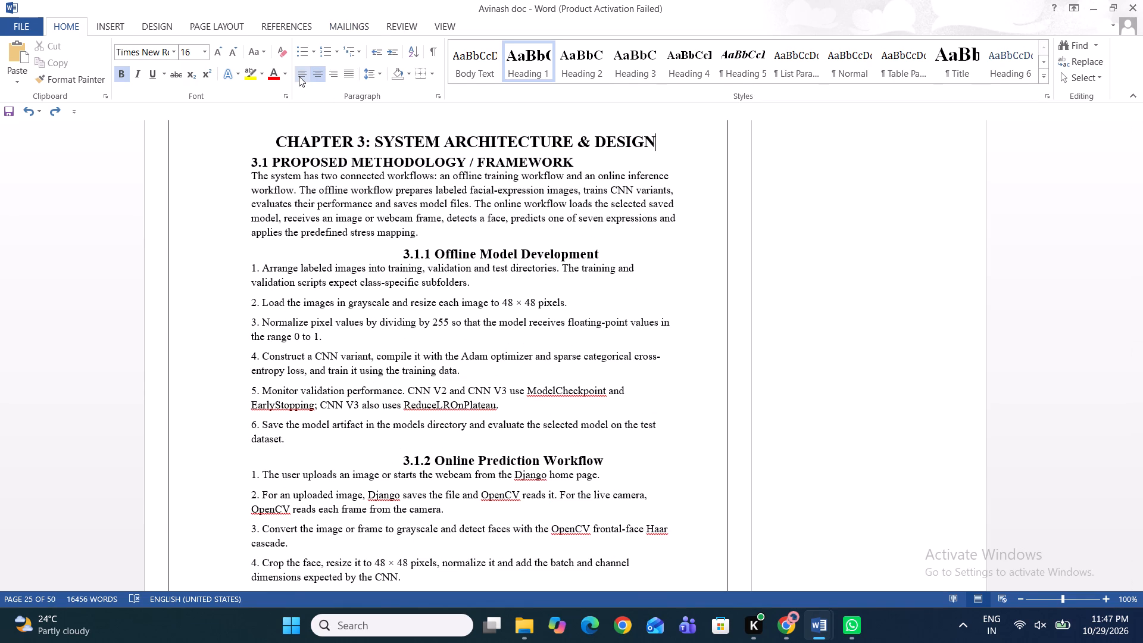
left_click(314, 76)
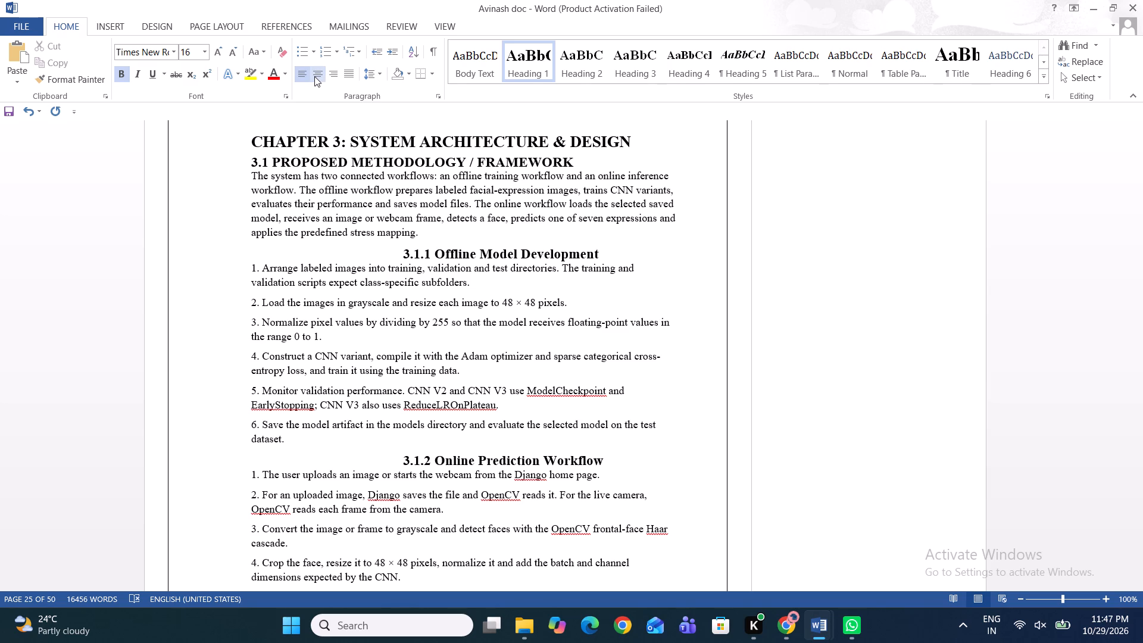
Insert a blank line between the 3.1 PROPOSED METHODOLOGY / FRAMEWORK heading and the paragraph below it.
left_click(251, 163)
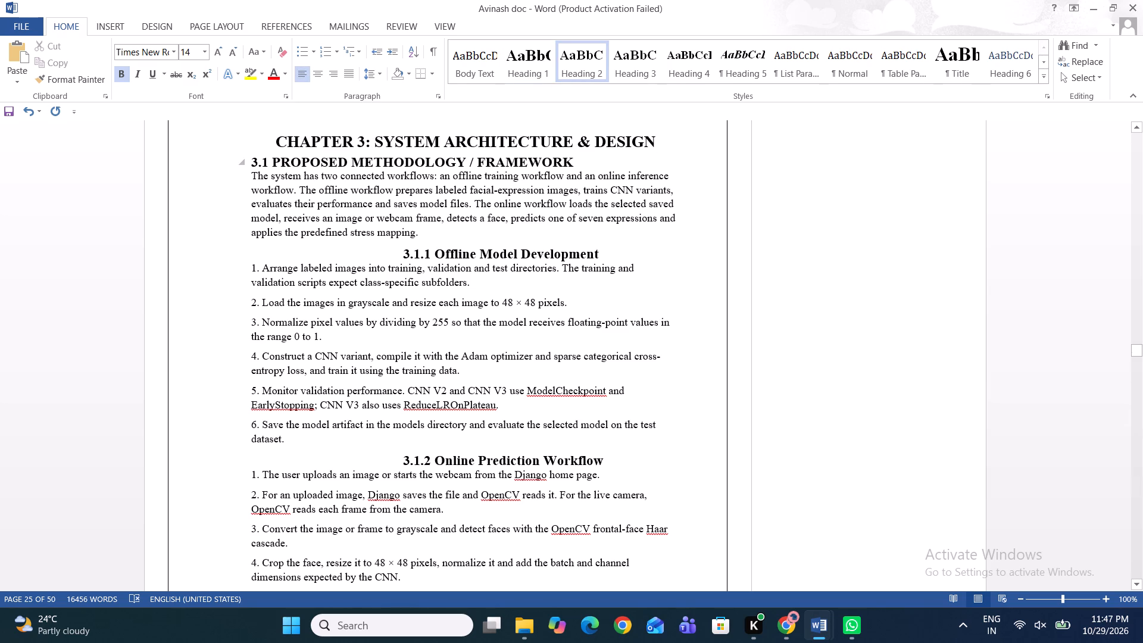
left_click(577, 165)
key("Return")
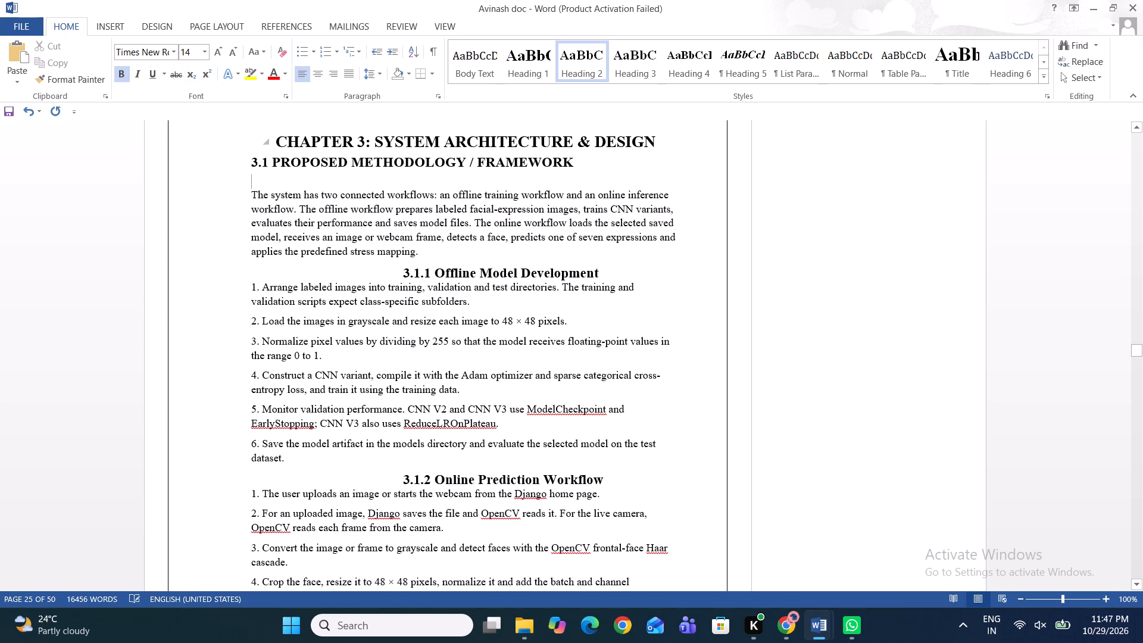
triple_click(480, 160)
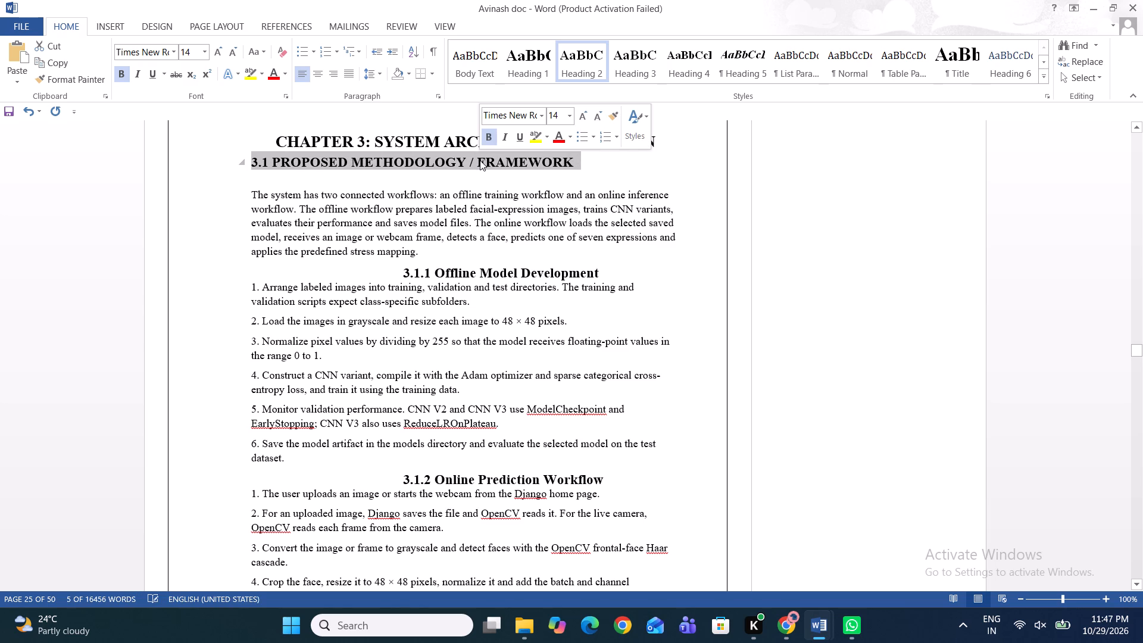
left_click(427, 179)
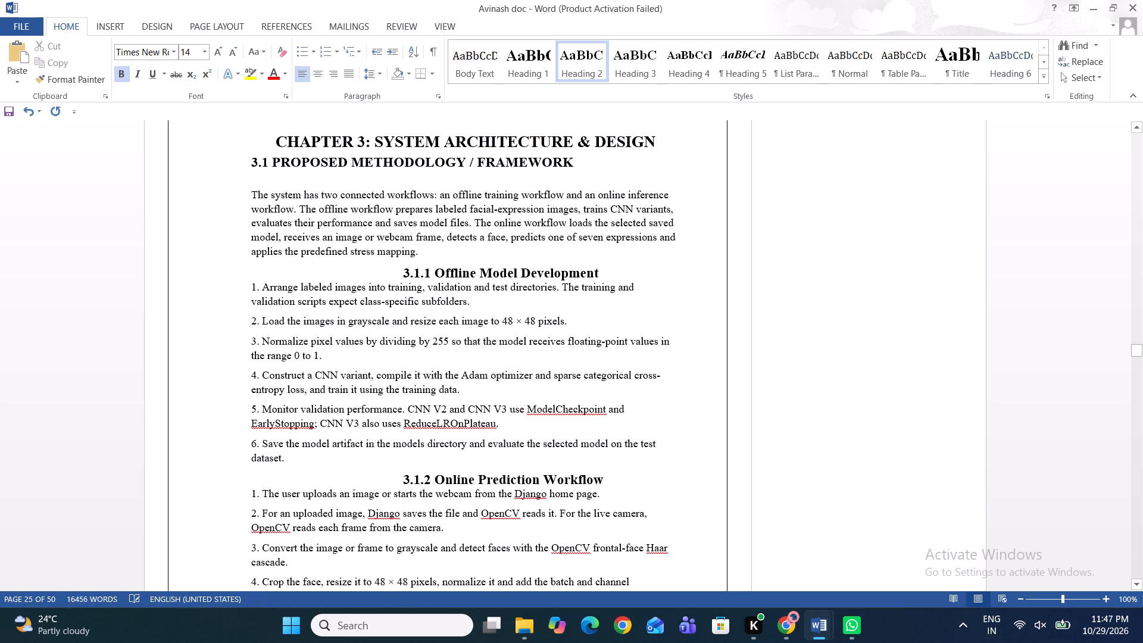
Format the paragraph under the 3.1 heading, beginning "The system has two connected workflows", as 12 pt justified text.
left_click_drag(255, 194, 391, 244)
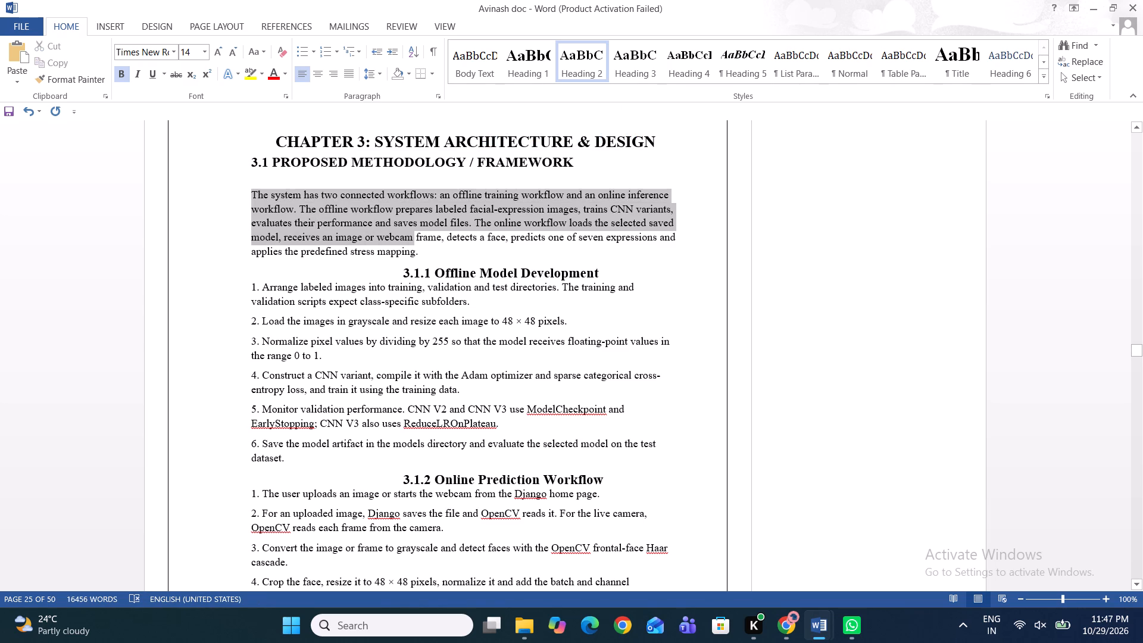
left_click_drag(391, 244, 416, 257)
left_click(416, 257)
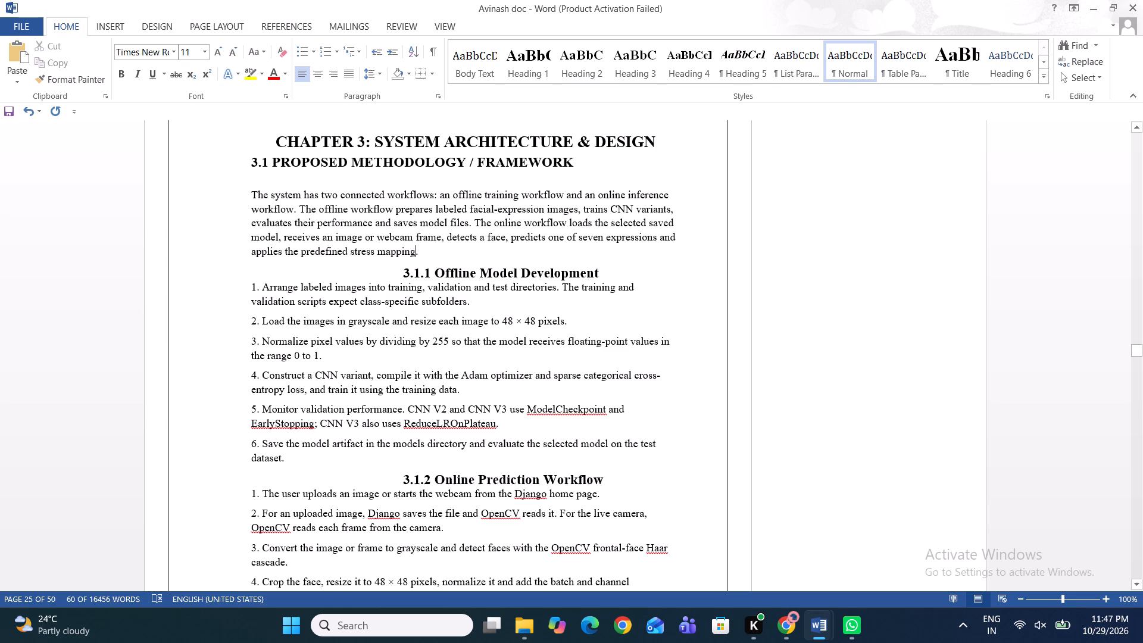
left_click_drag(422, 257, 238, 200)
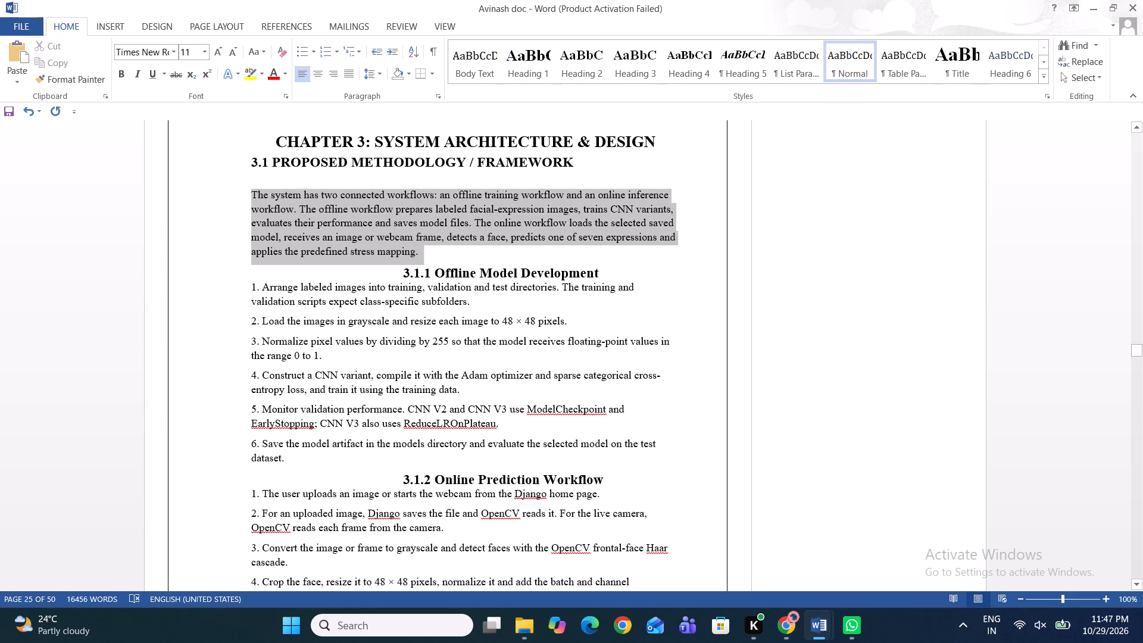
left_click_drag(238, 200, 236, 200)
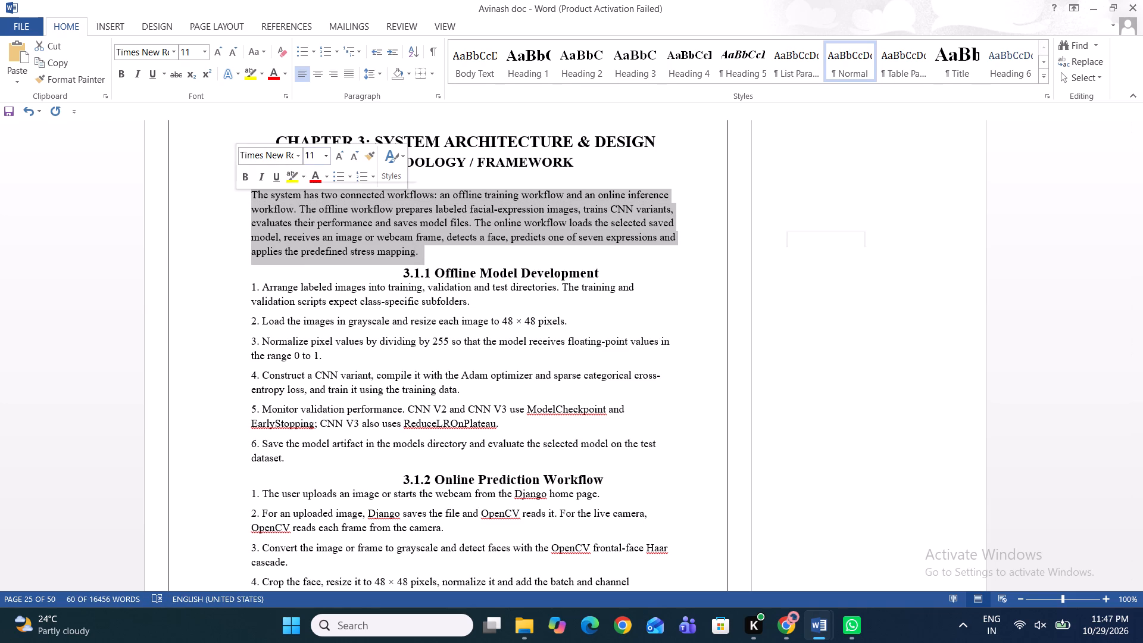
left_click(323, 158)
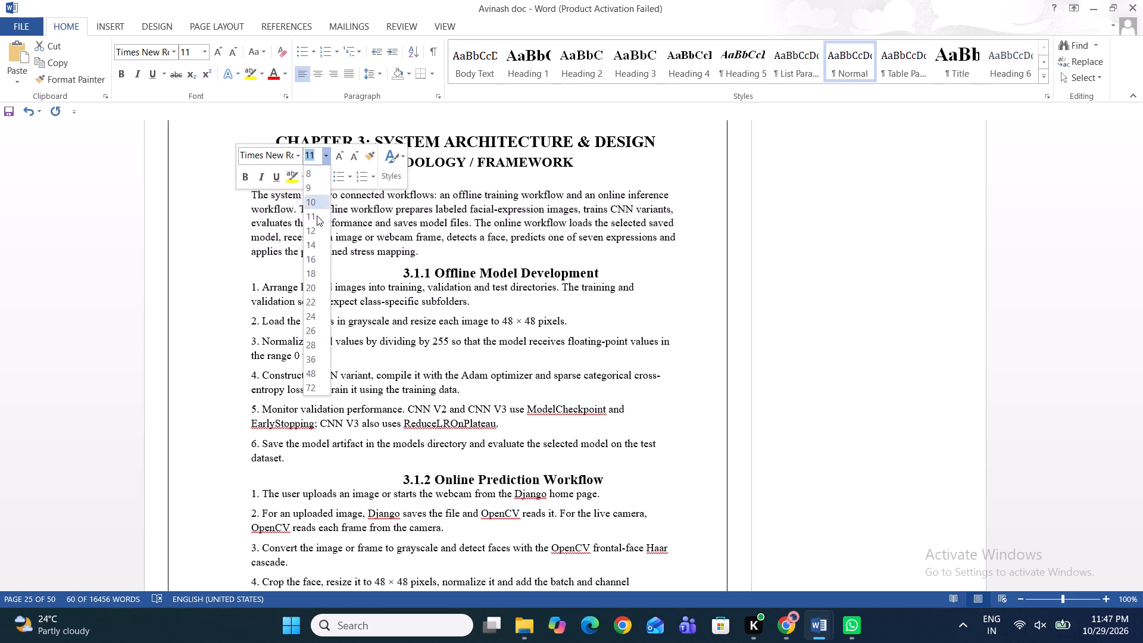
left_click(317, 232)
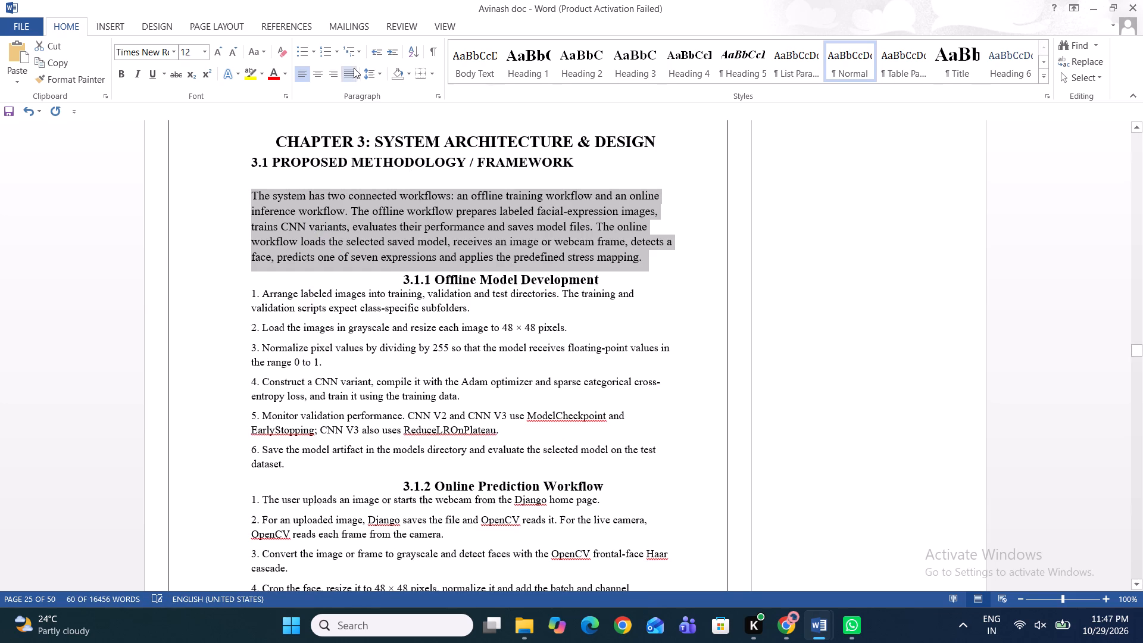
left_click(352, 65)
left_click(349, 70)
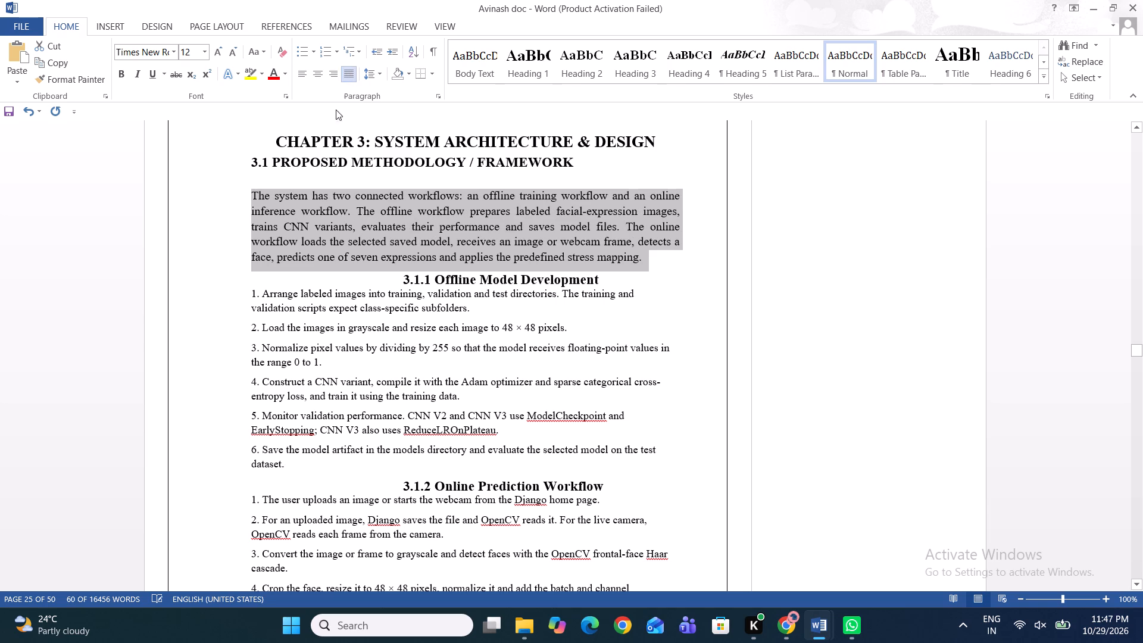
left_click(265, 178)
Review the formatting of Chapter 2's pages around section 2.3 and Table 2.1 for comparison with Chapter 3.
scroll(265, 178, "up", 1)
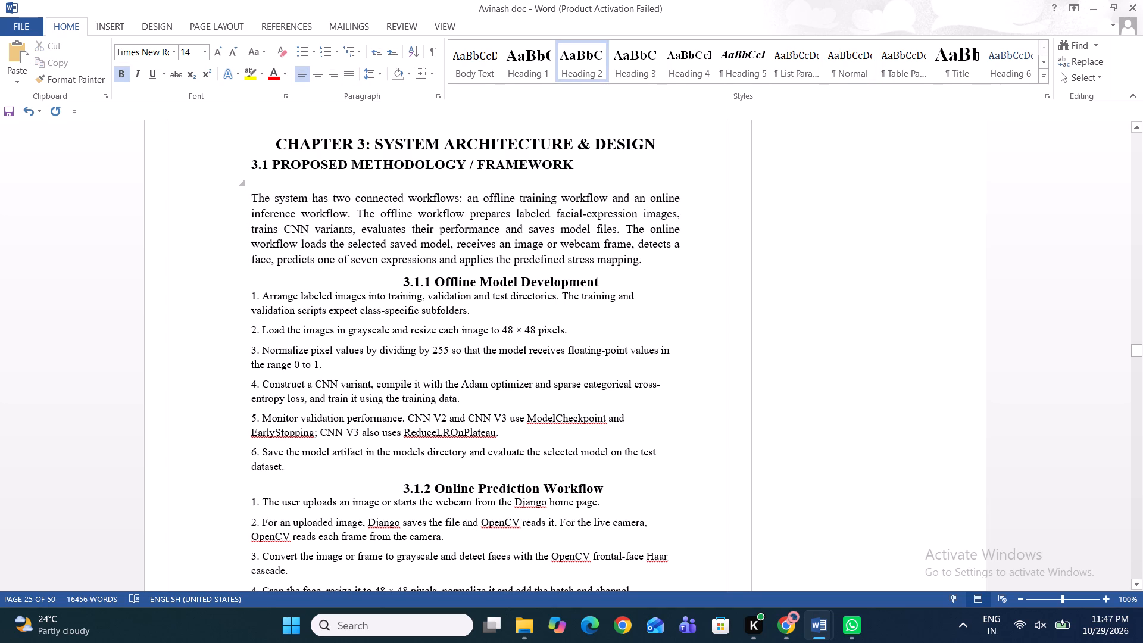
scroll(265, 178, "down", 1)
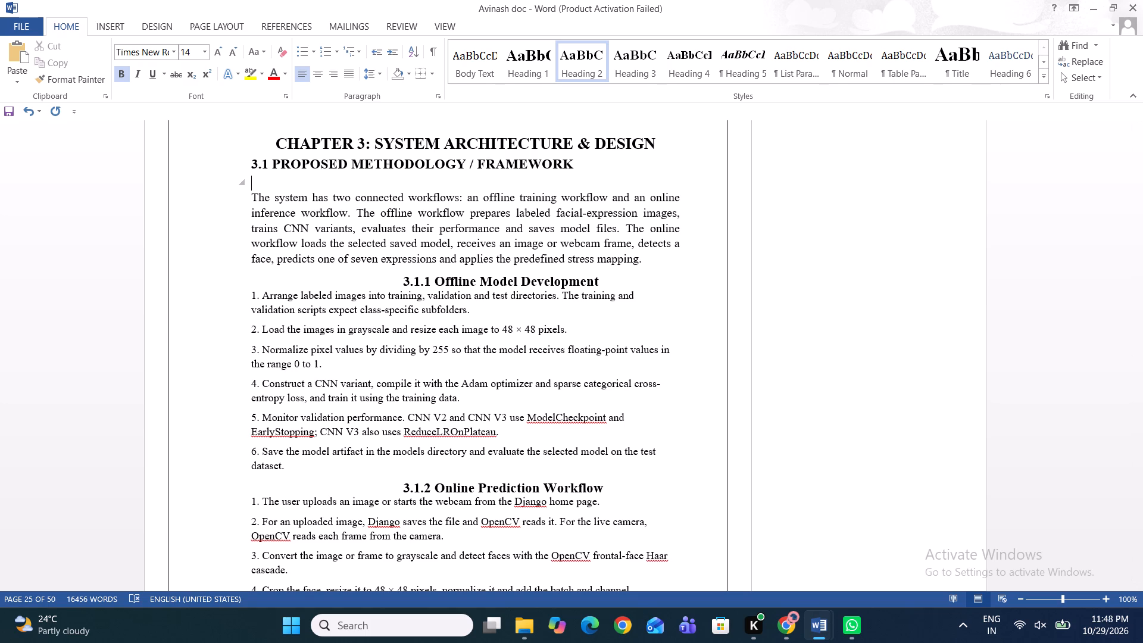
scroll(265, 193, "up", 1)
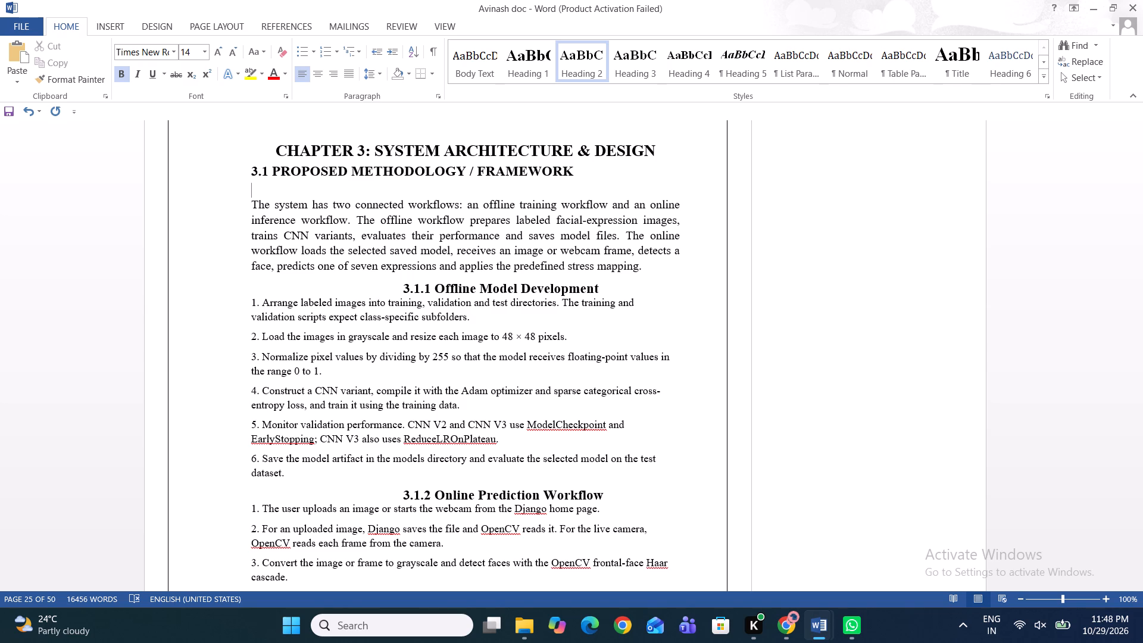
scroll(265, 193, "up", 2)
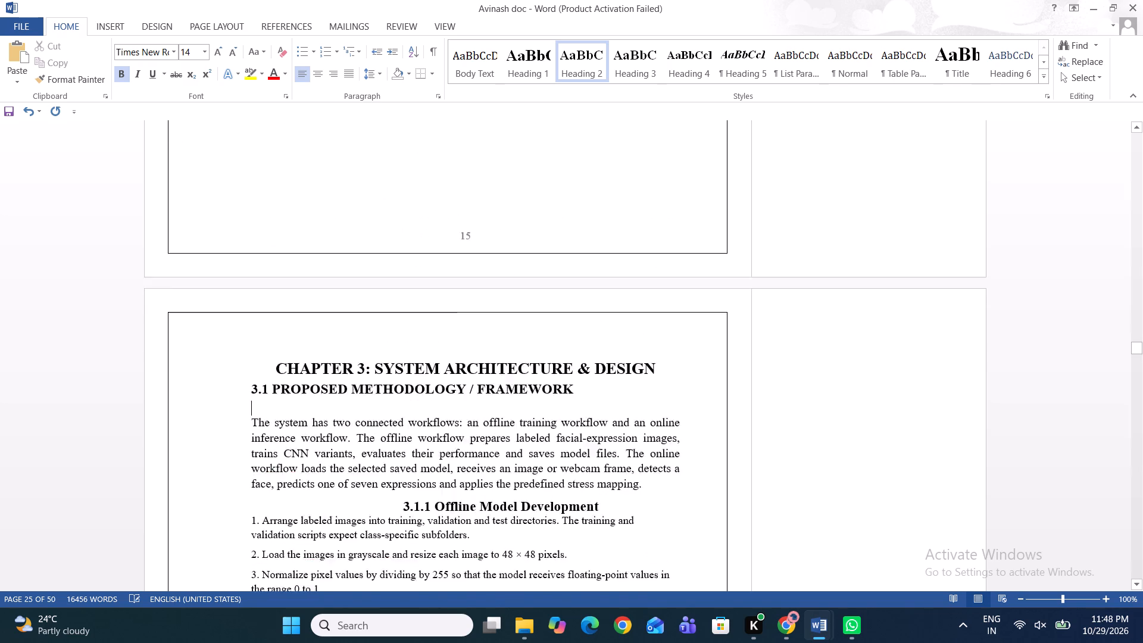
scroll(265, 193, "up", 5)
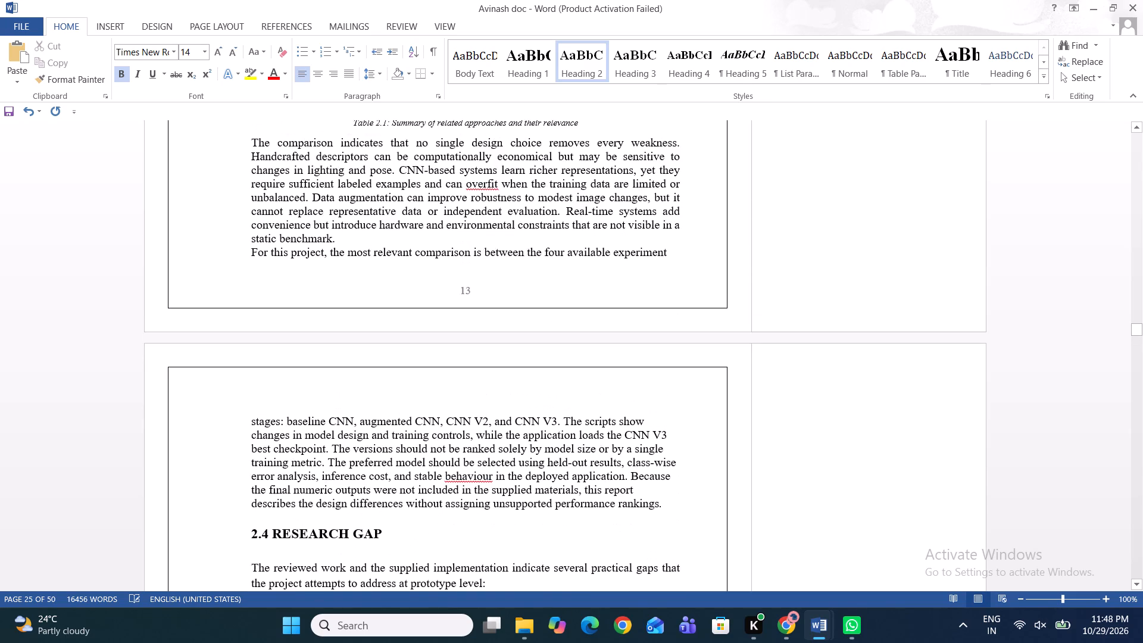
scroll(265, 193, "up", 2)
scroll(265, 193, "down", 1)
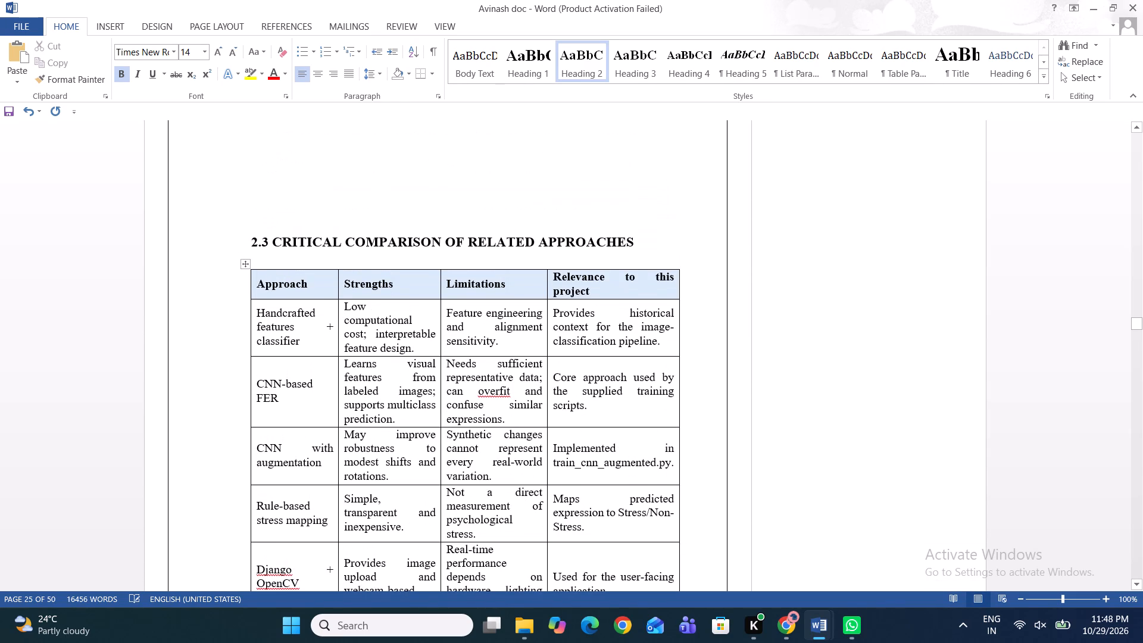
scroll(265, 193, "down", 3)
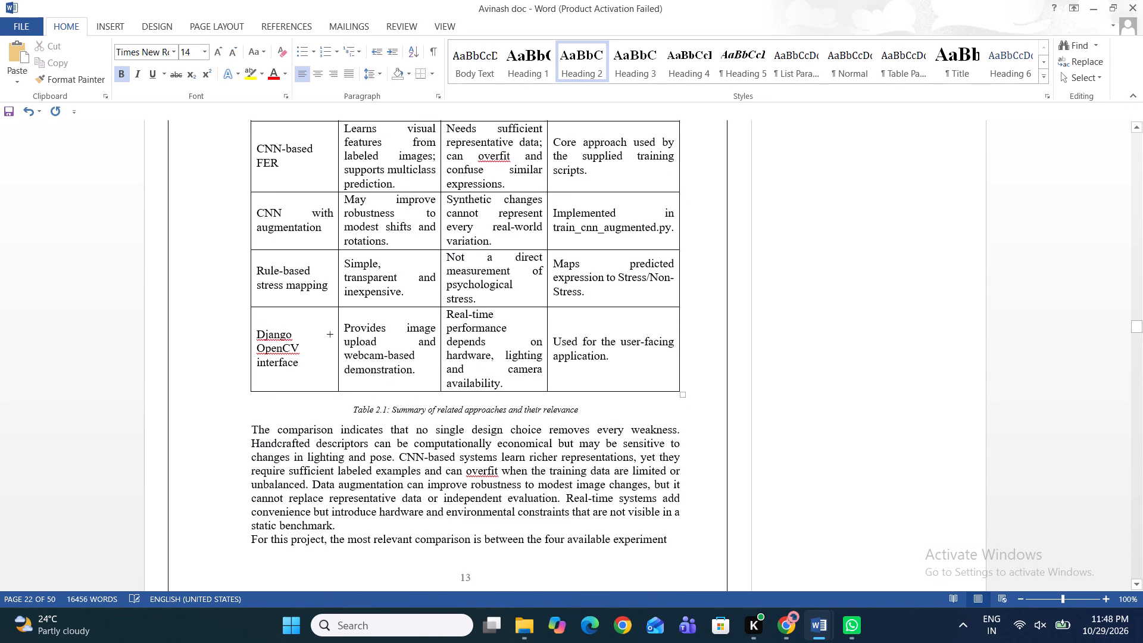
scroll(265, 193, "down", 2)
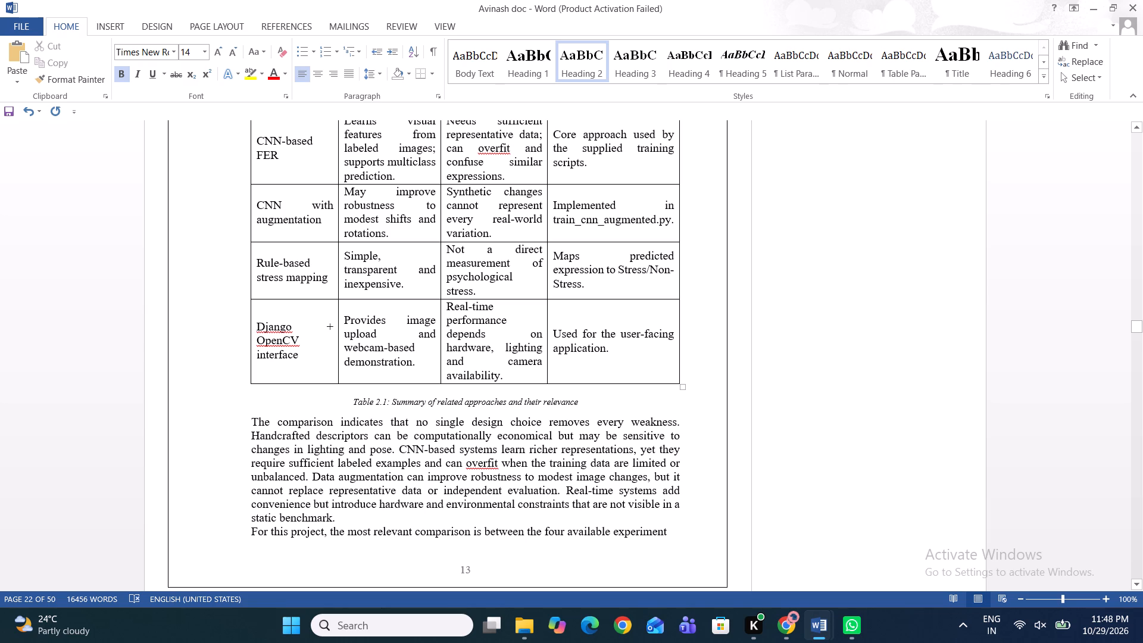
scroll(265, 193, "down", 3)
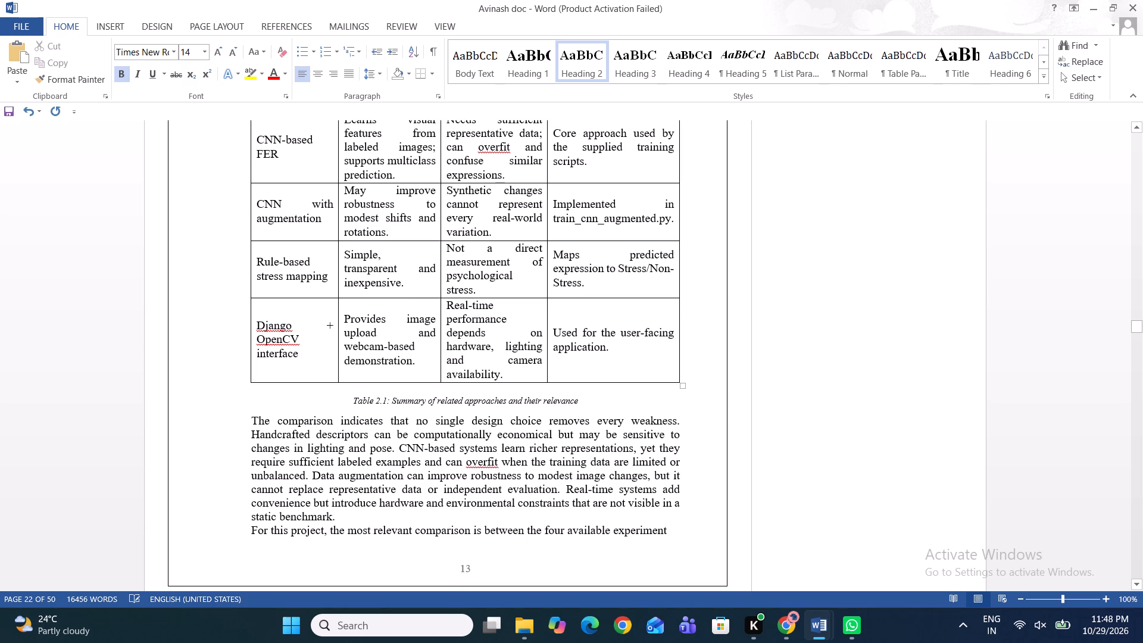
scroll(265, 193, "down", 2)
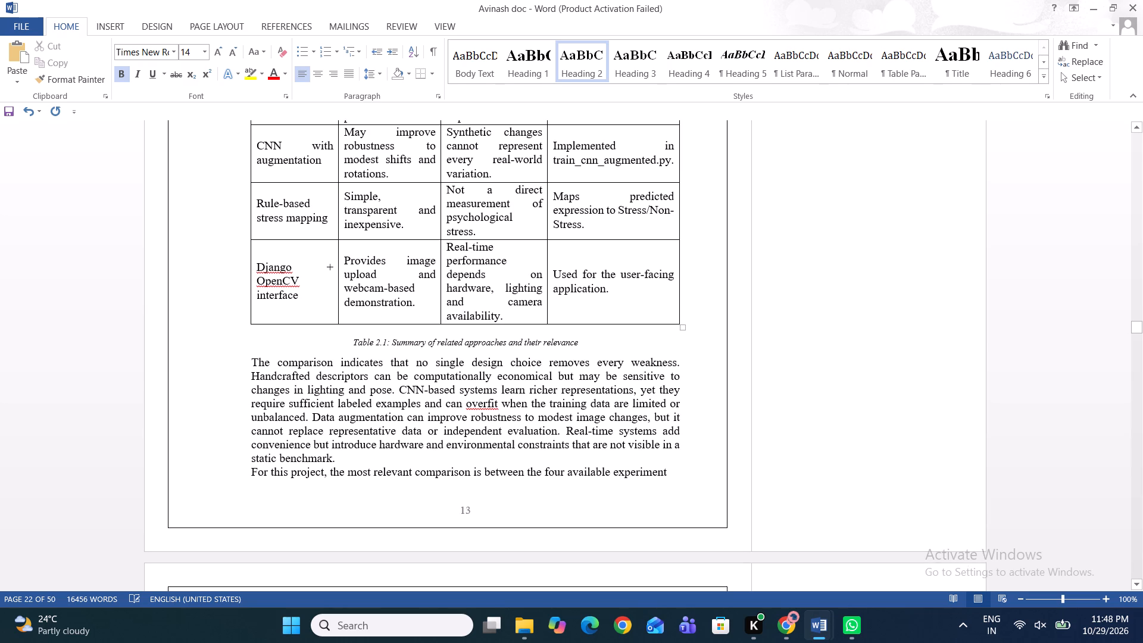
scroll(265, 193, "down", 2)
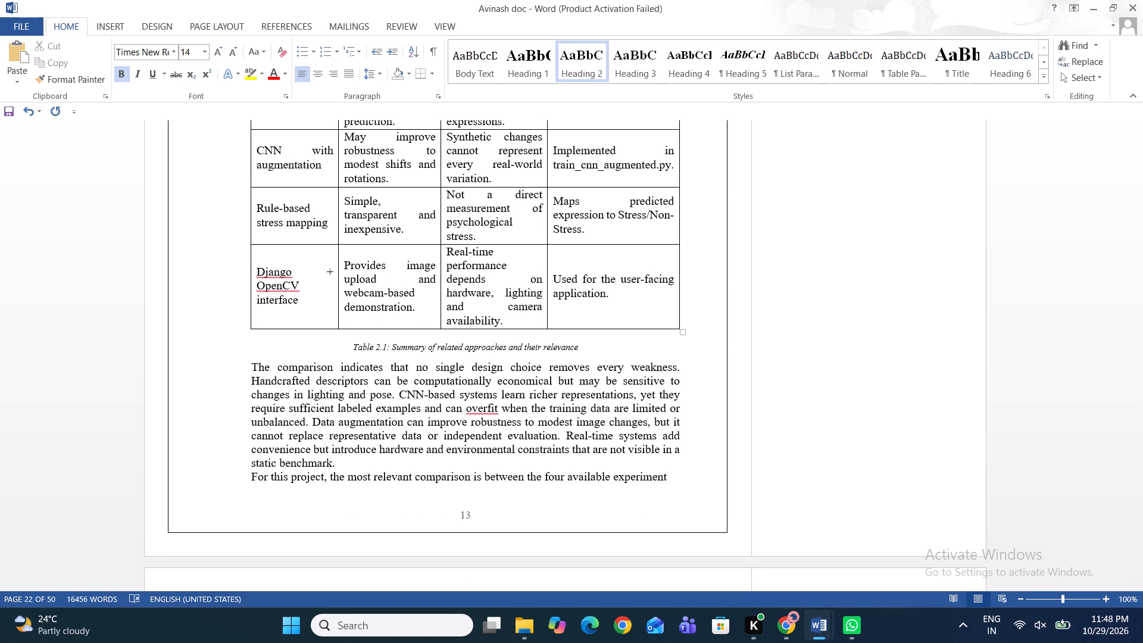
Review the formatting of Chapter 2's pages, through sections 2.4 RESEARCH GAP and 2.5, for comparison with the start of Chapter 3.
scroll(265, 193, "down", 2)
scroll(352, 238, "up", 5)
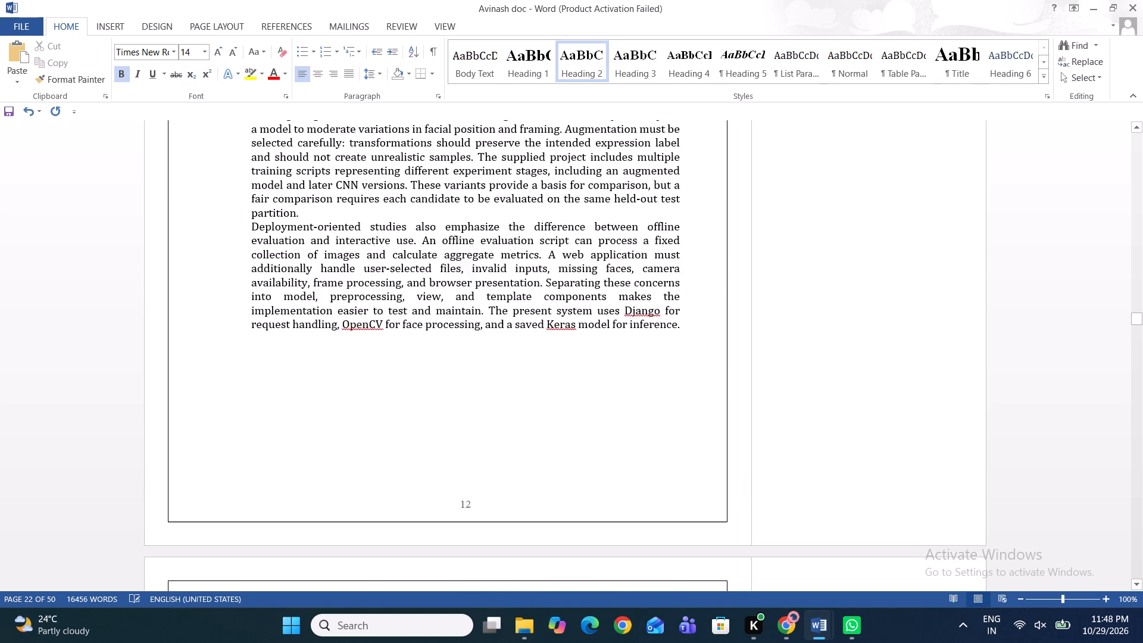
scroll(352, 238, "up", 3)
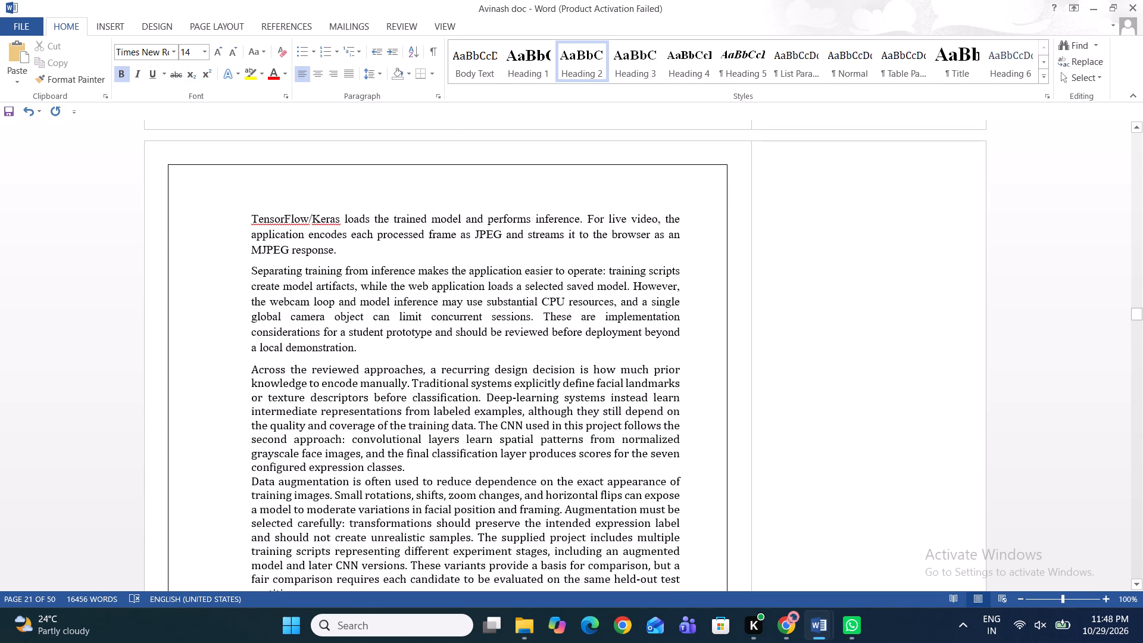
scroll(352, 238, "down", 3)
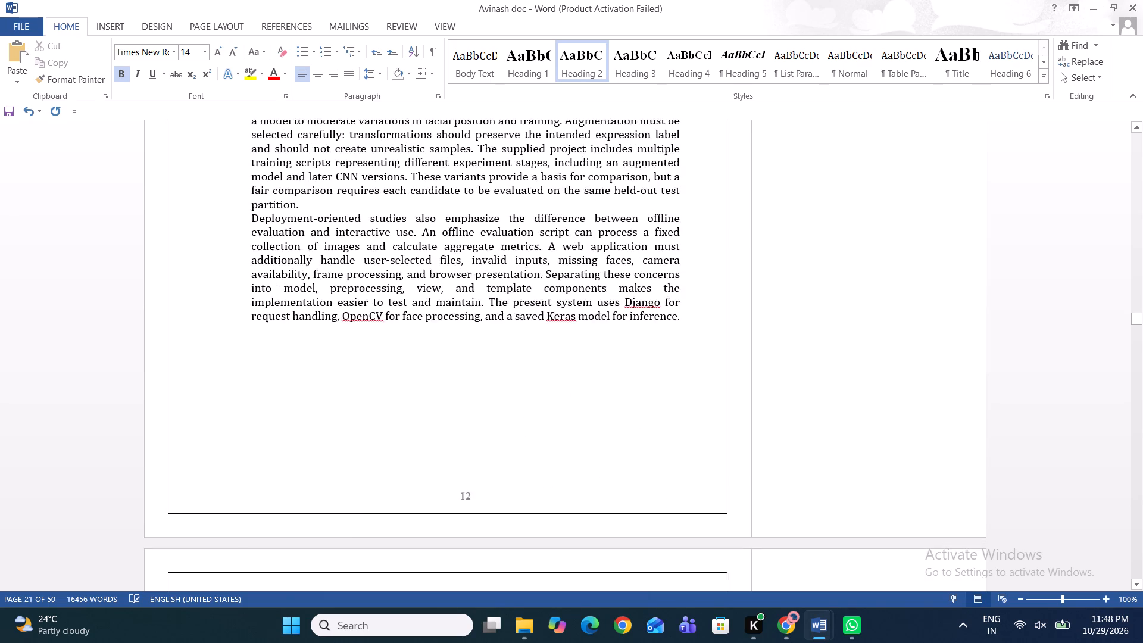
scroll(352, 238, "down", 5)
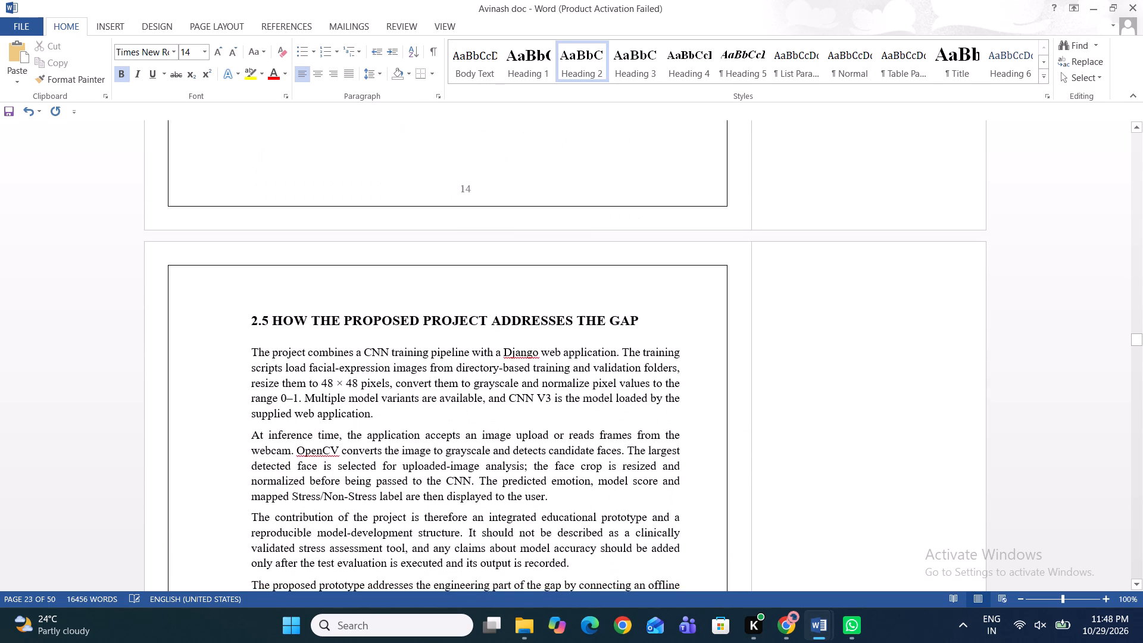
scroll(352, 238, "up", 3)
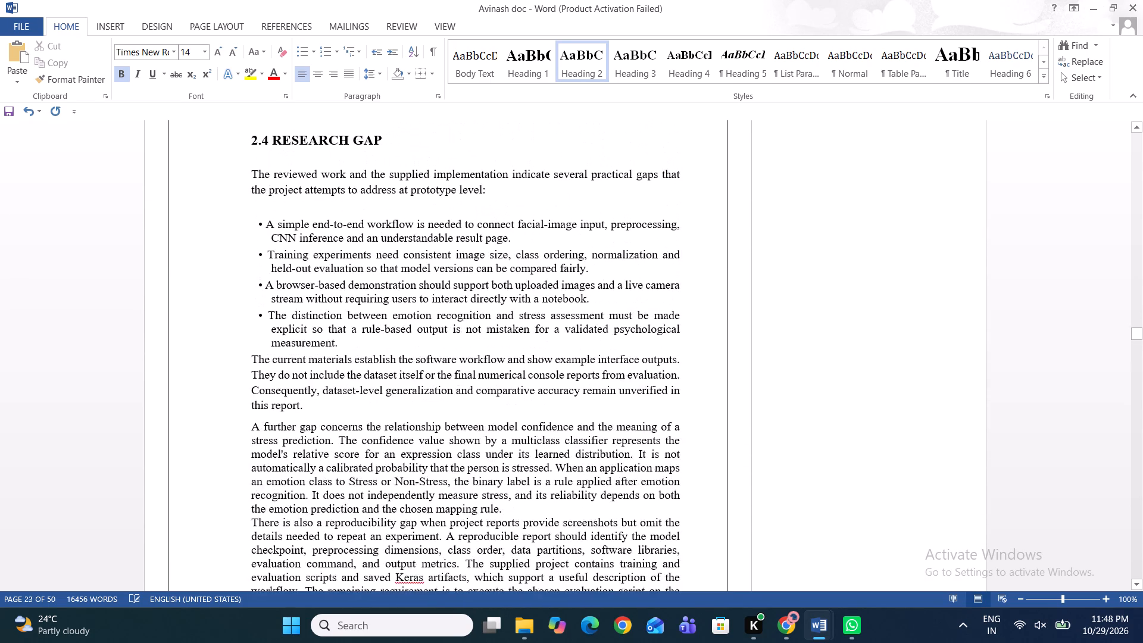
scroll(352, 238, "up", 2)
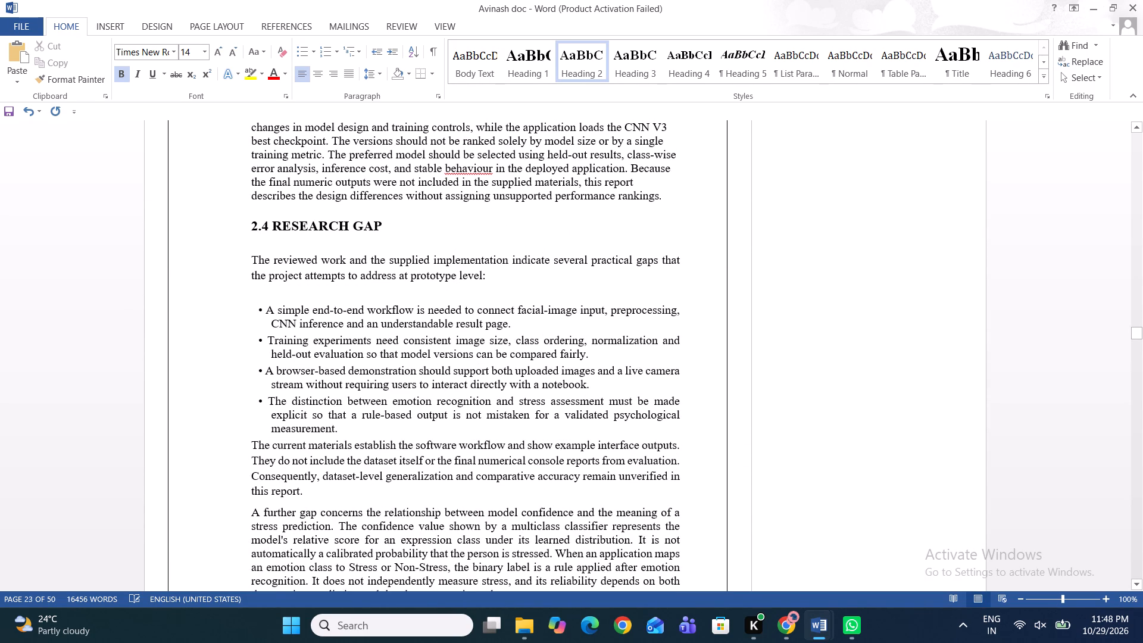
scroll(260, 260, "down", 4)
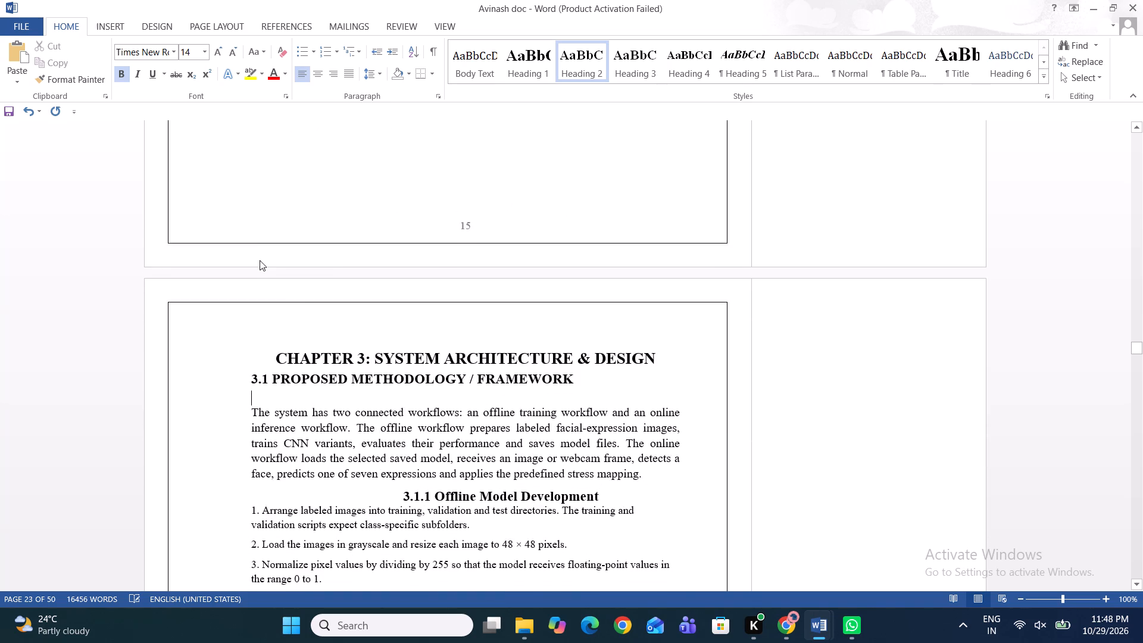
scroll(260, 260, "down", 2)
scroll(260, 260, "up", 1)
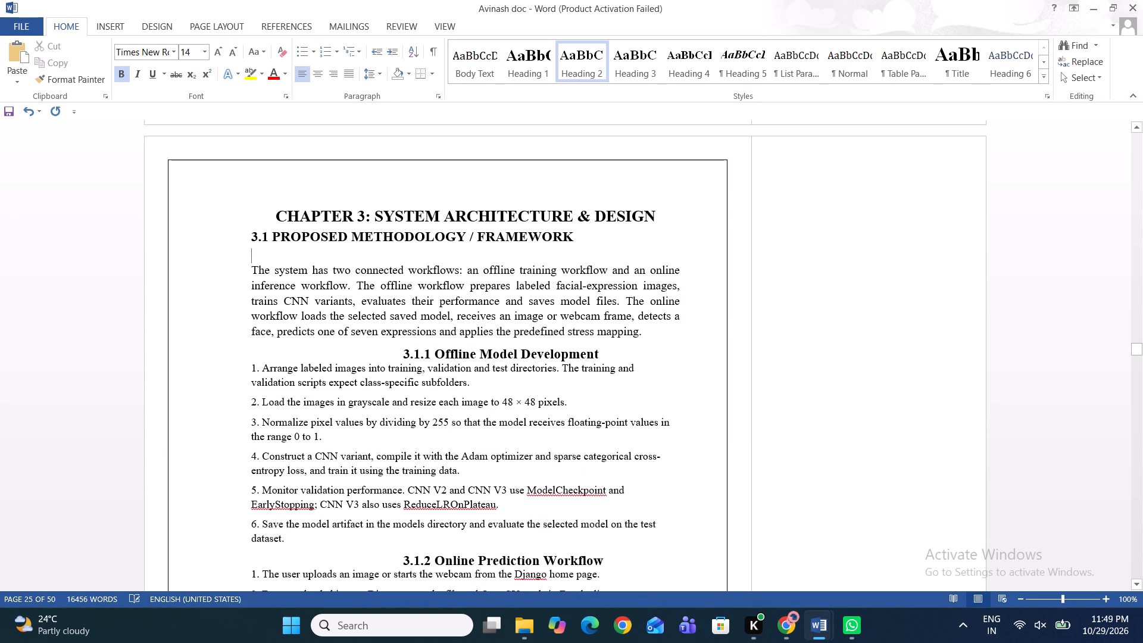
Check the font size and alignment of the paragraph under the 3.1 heading, beginning "The system has two connected workflows".
left_click_drag(246, 270, 529, 339)
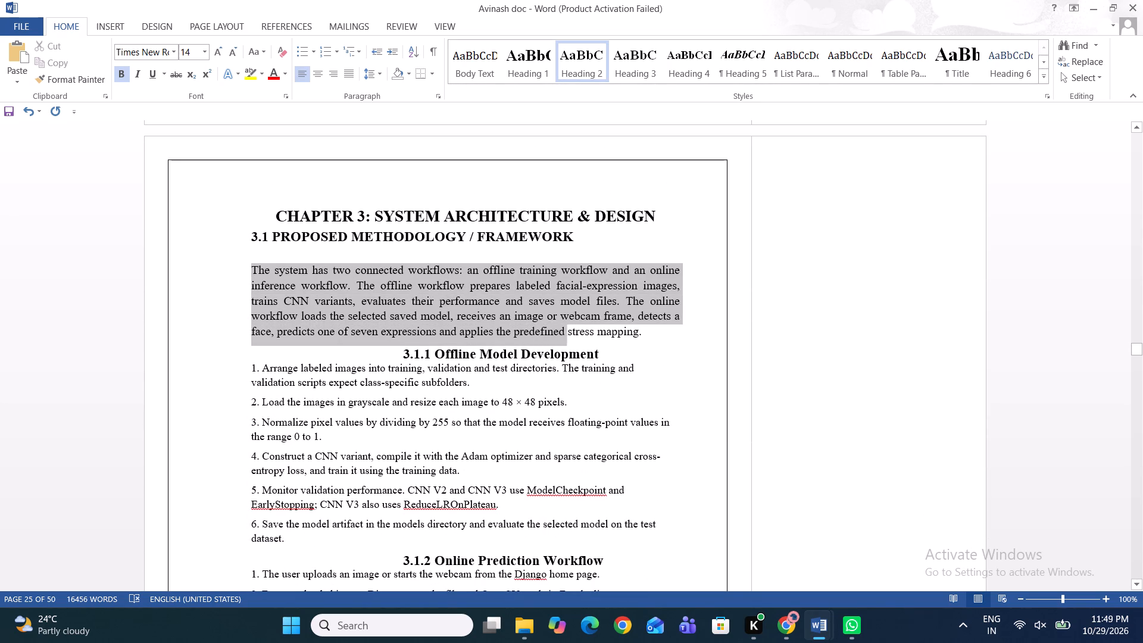
left_click_drag(529, 339, 726, 333)
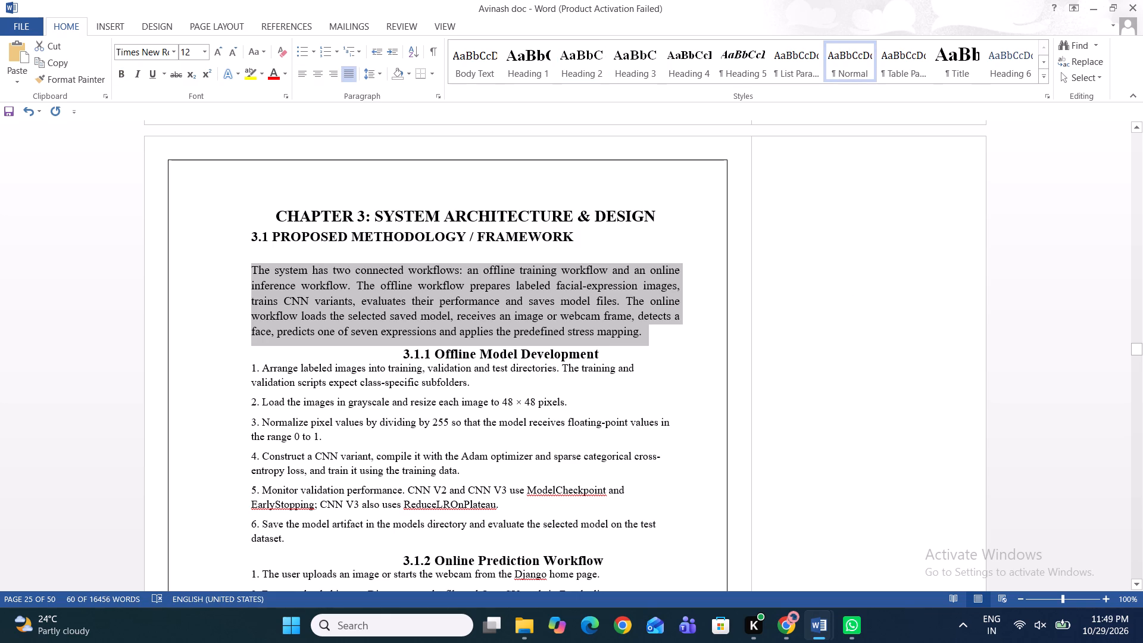
left_click(670, 369)
left_click(502, 342)
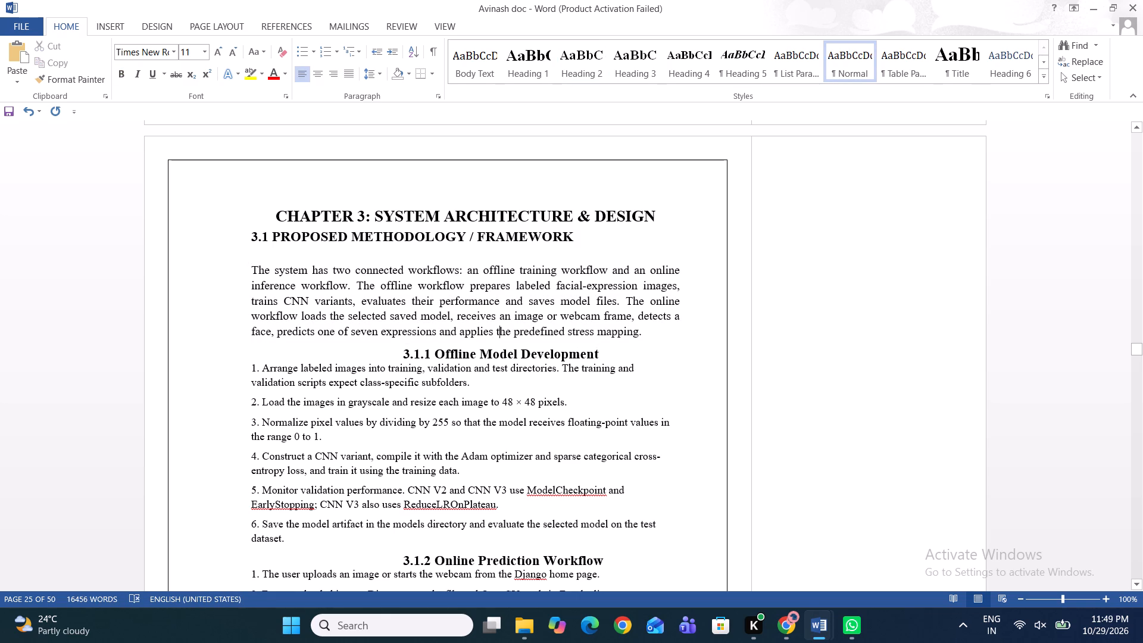
Remove the indent before the 3.1.1 Offline Model Development heading so it starts at the left margin, keeping its Heading 3 style.
left_click(400, 354)
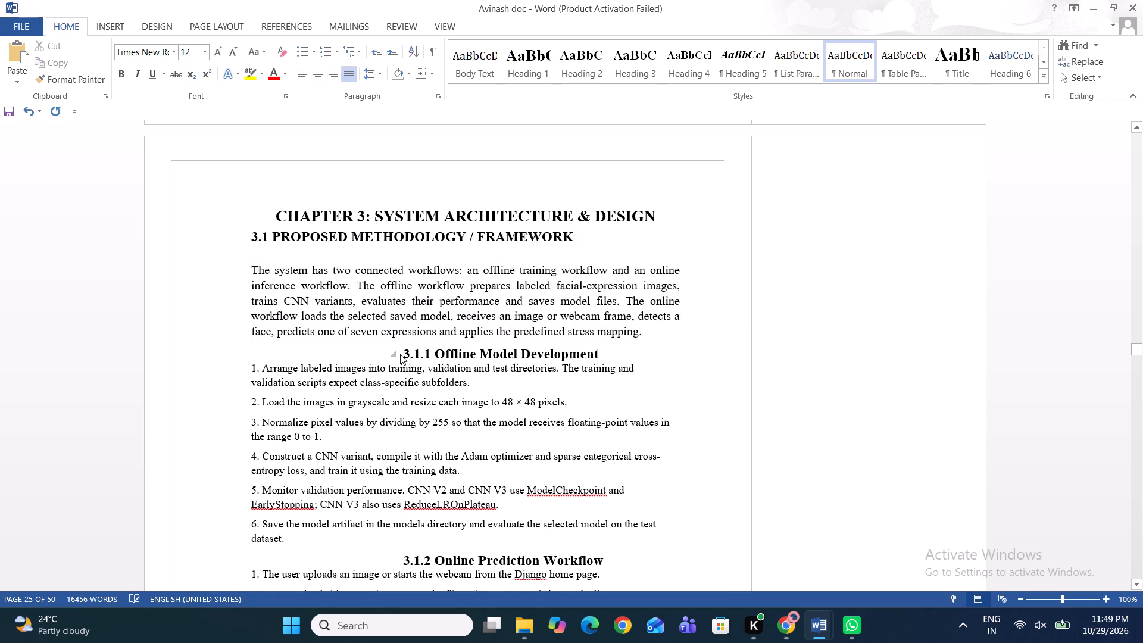
left_click(407, 354)
key("Left")
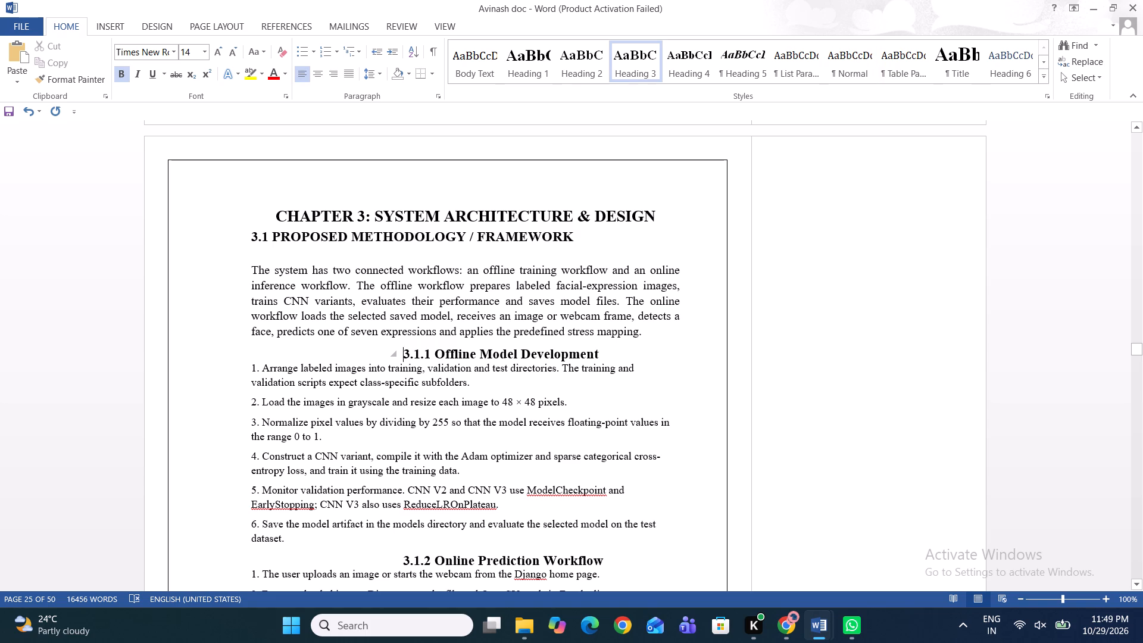
key("BackSpace")
key("BackSpace")
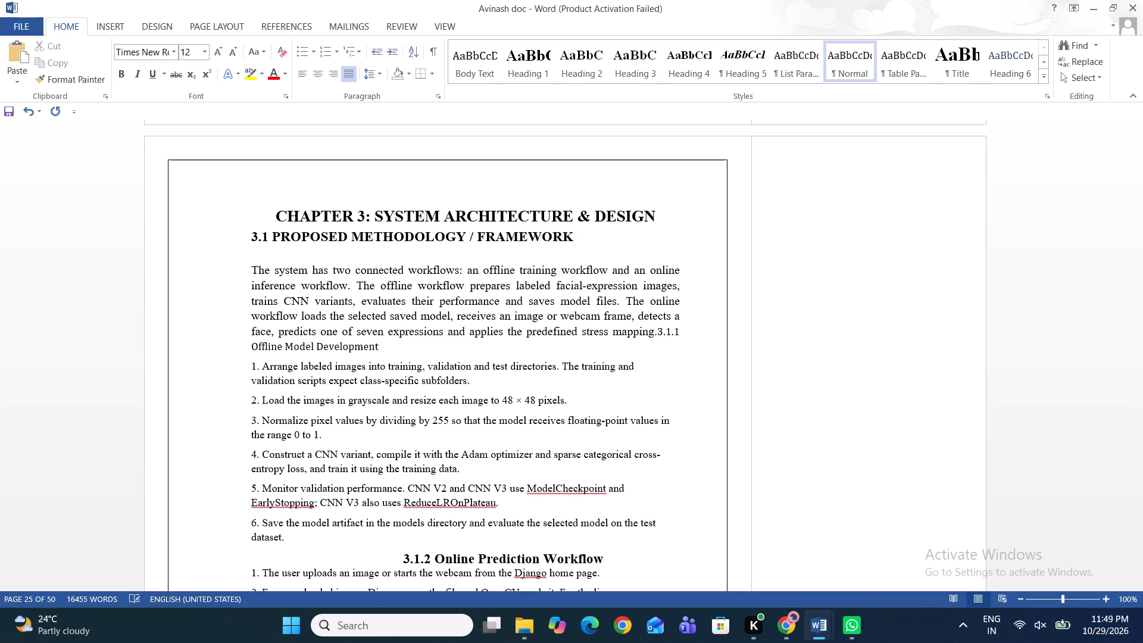
key("Return")
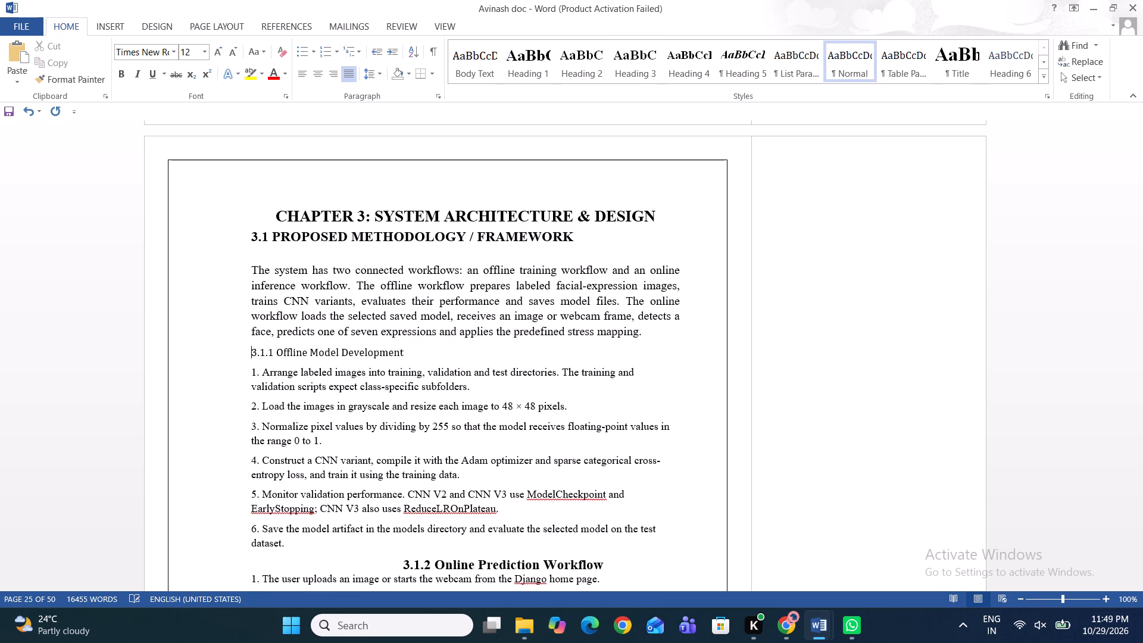
key("ctrl+z")
key("ctrl+z")
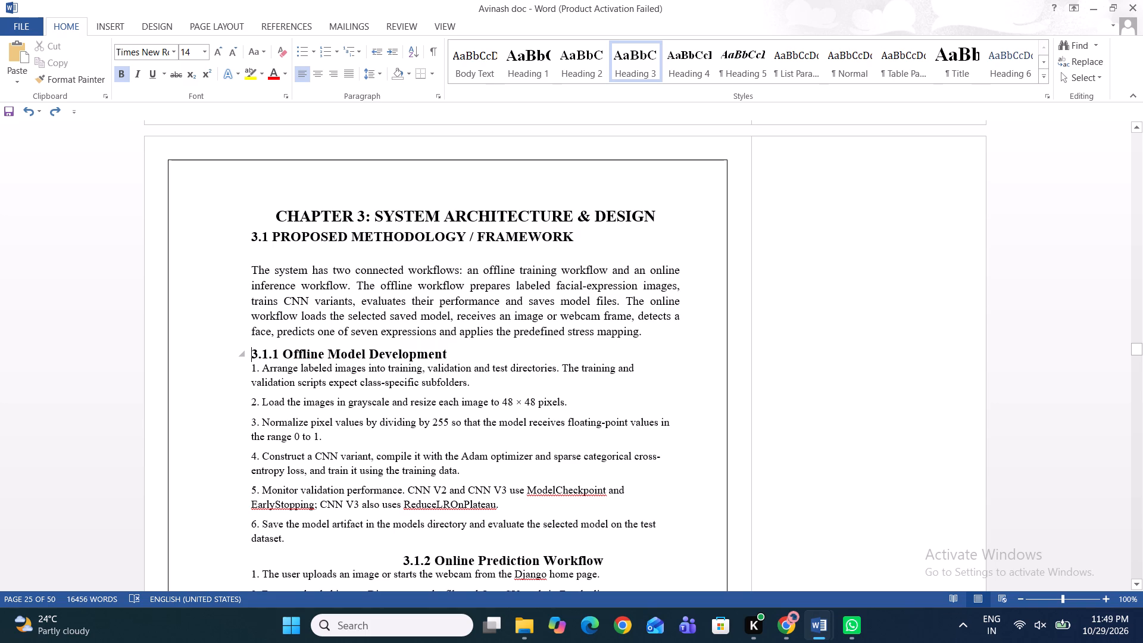
Insert a blank line between the 3.1.1 Offline Model Development heading and its numbered list.
left_click(451, 353)
key("Return")
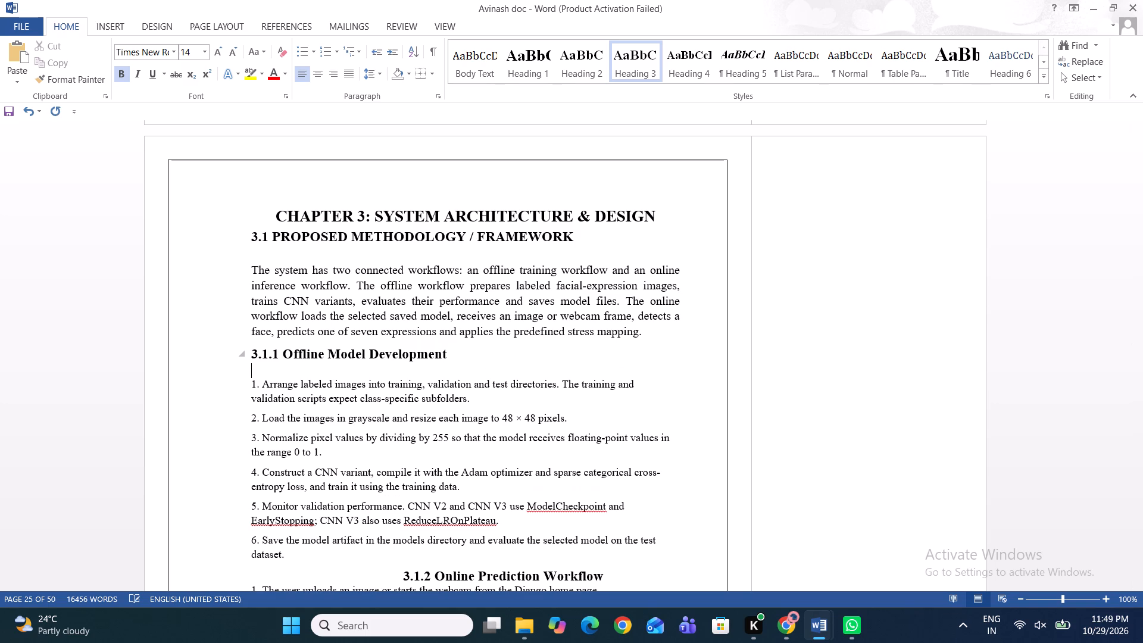
Format the six numbered items under 3.1.1 Offline Model Development as 12 pt justified text.
scroll(420, 427, "down", 1)
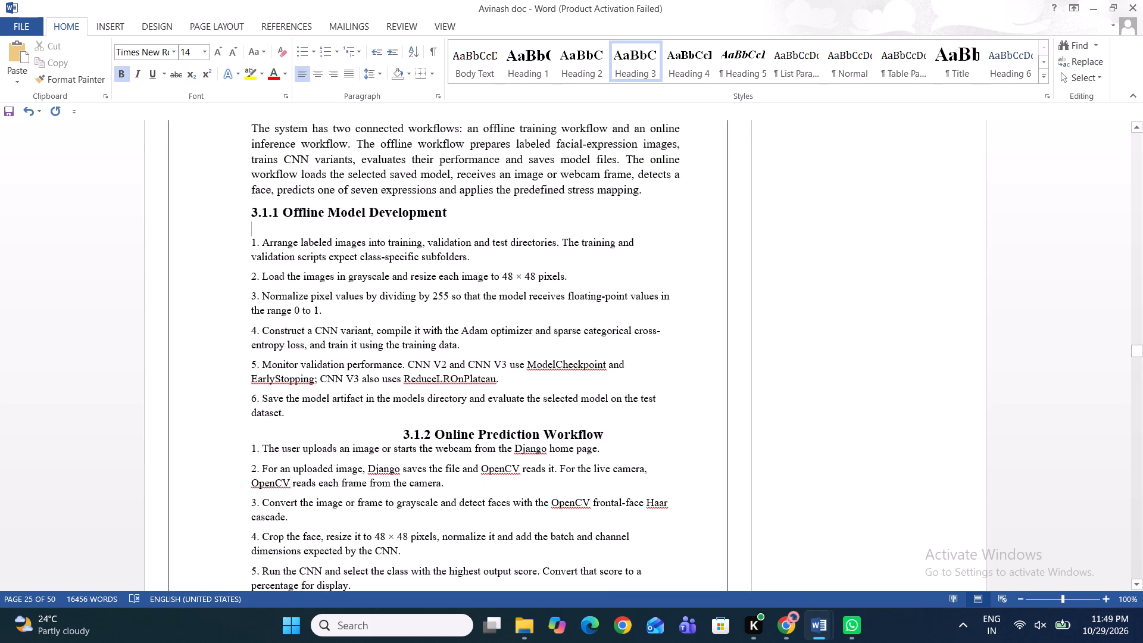
left_click_drag(280, 413, 249, 238)
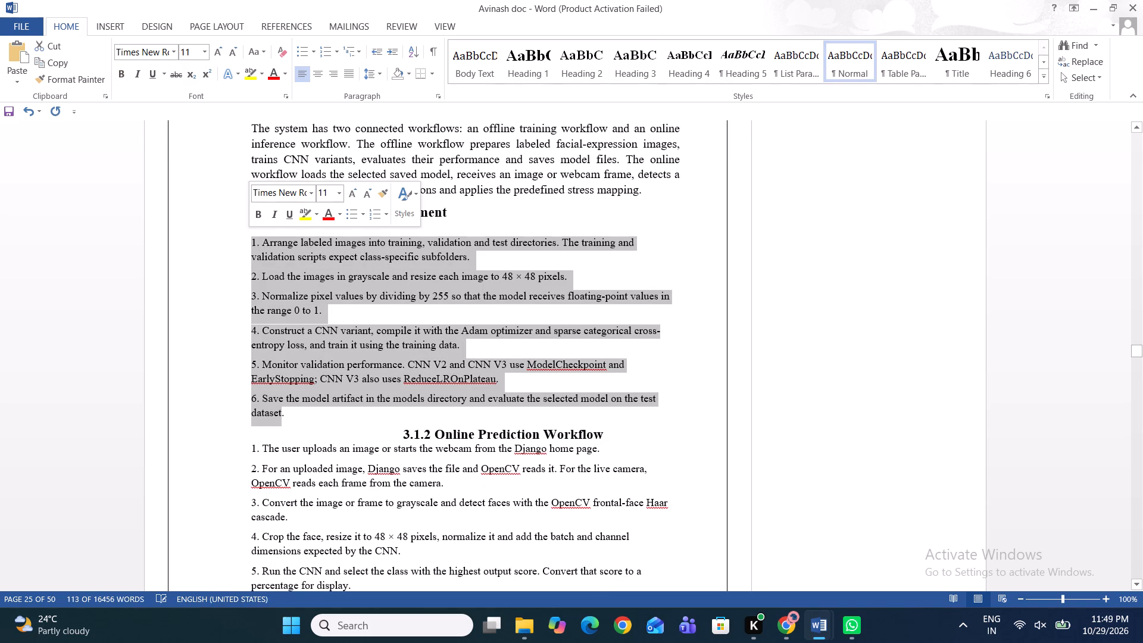
left_click(339, 194)
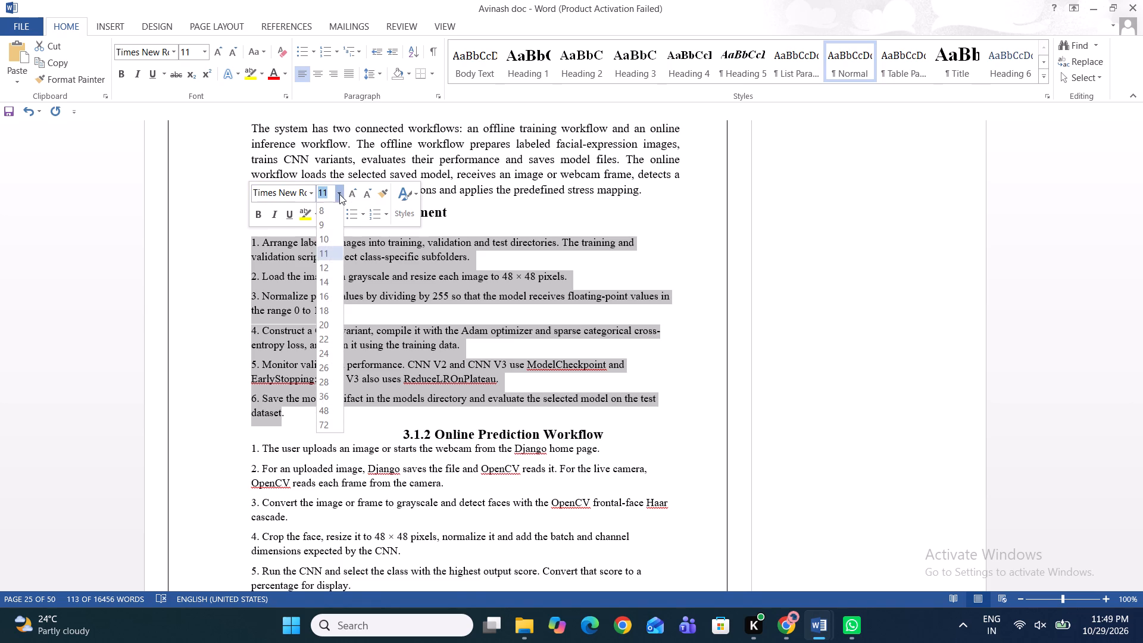
left_click(326, 266)
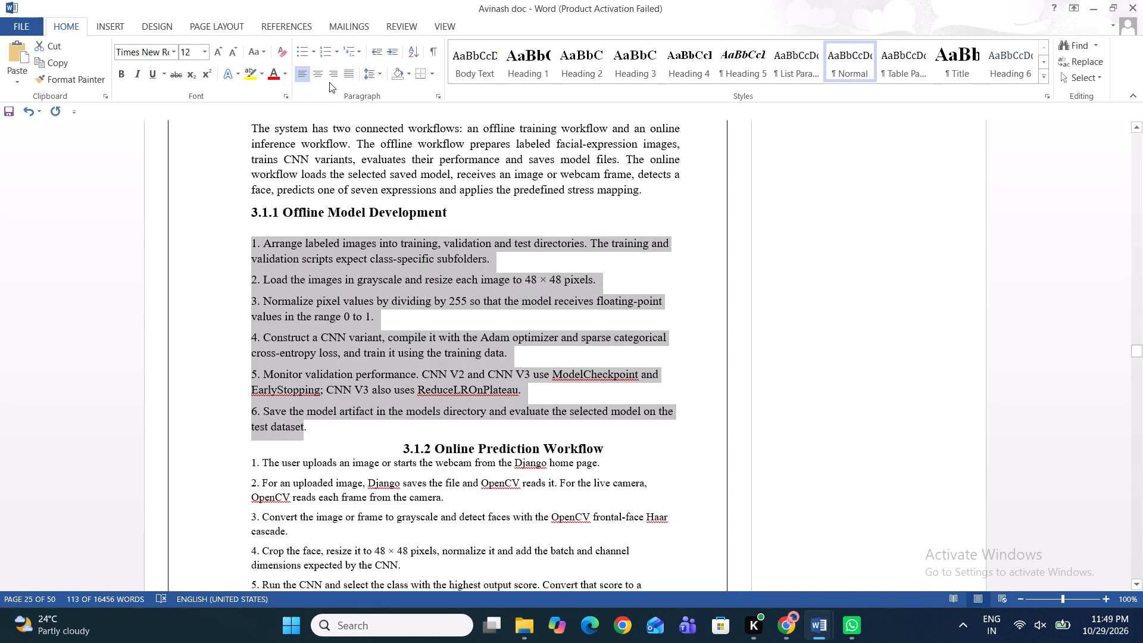
left_click(316, 74)
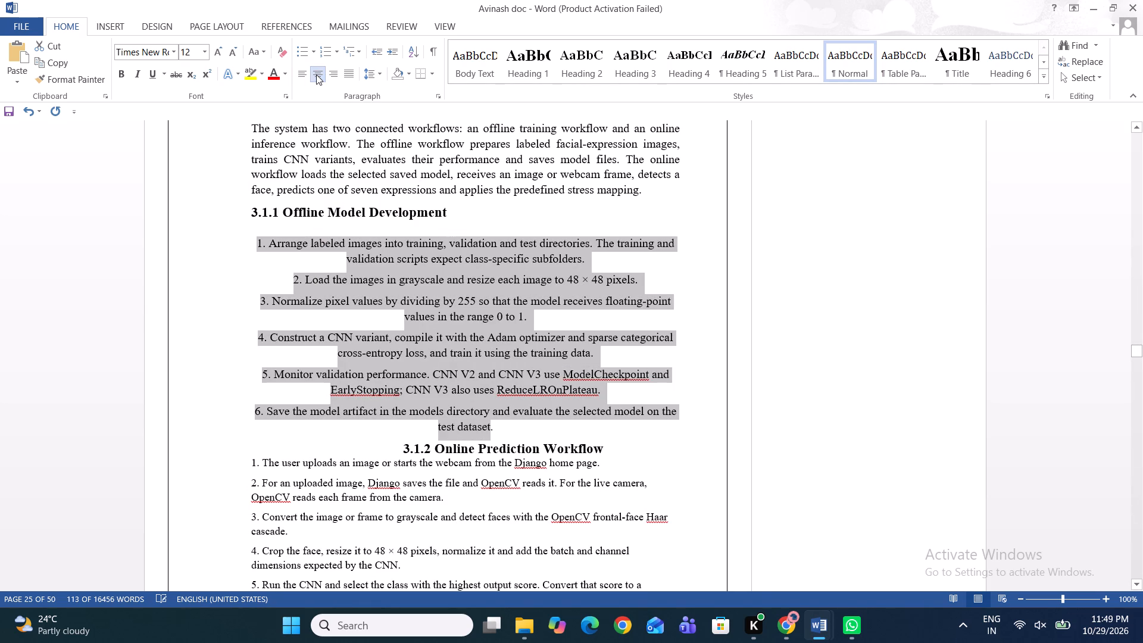
left_click(302, 75)
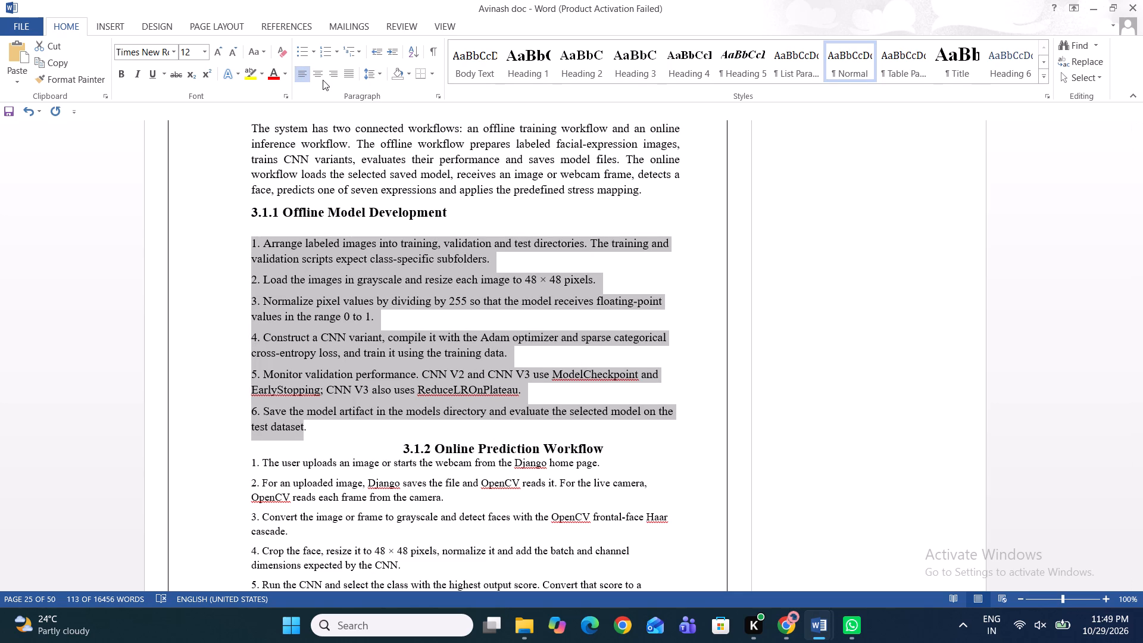
left_click(329, 80)
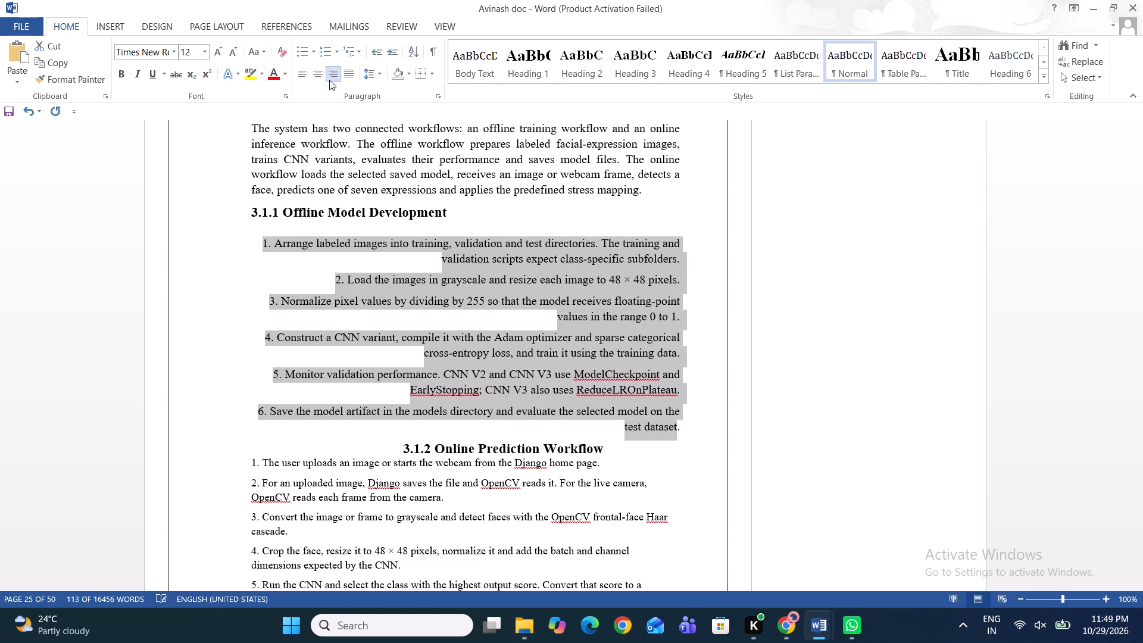
left_click(346, 77)
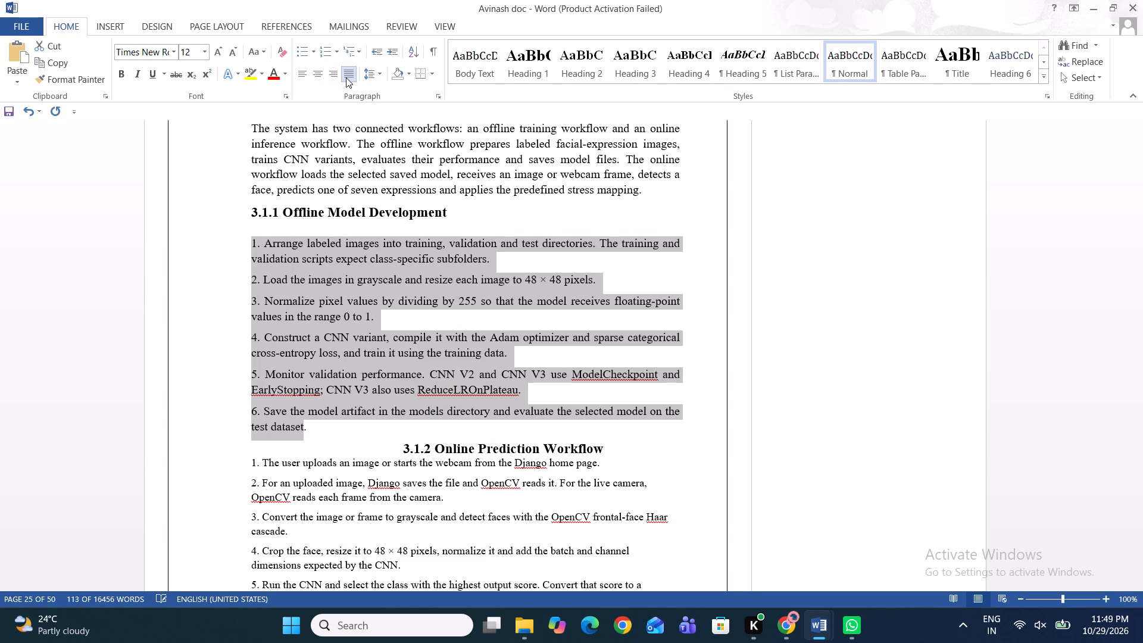
left_click(242, 255)
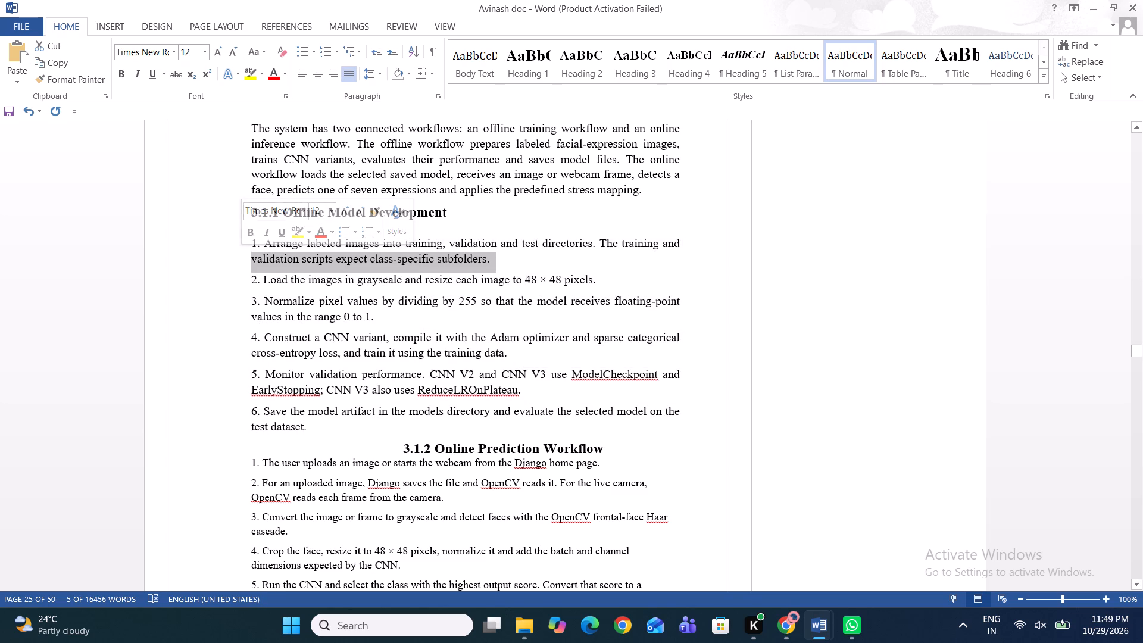
left_click(382, 323)
Set the whole of item 6 under 3.1.1, beginning "Save the model artifact", to 12 pt, including its paragraph end.
scroll(382, 323, "down", 1)
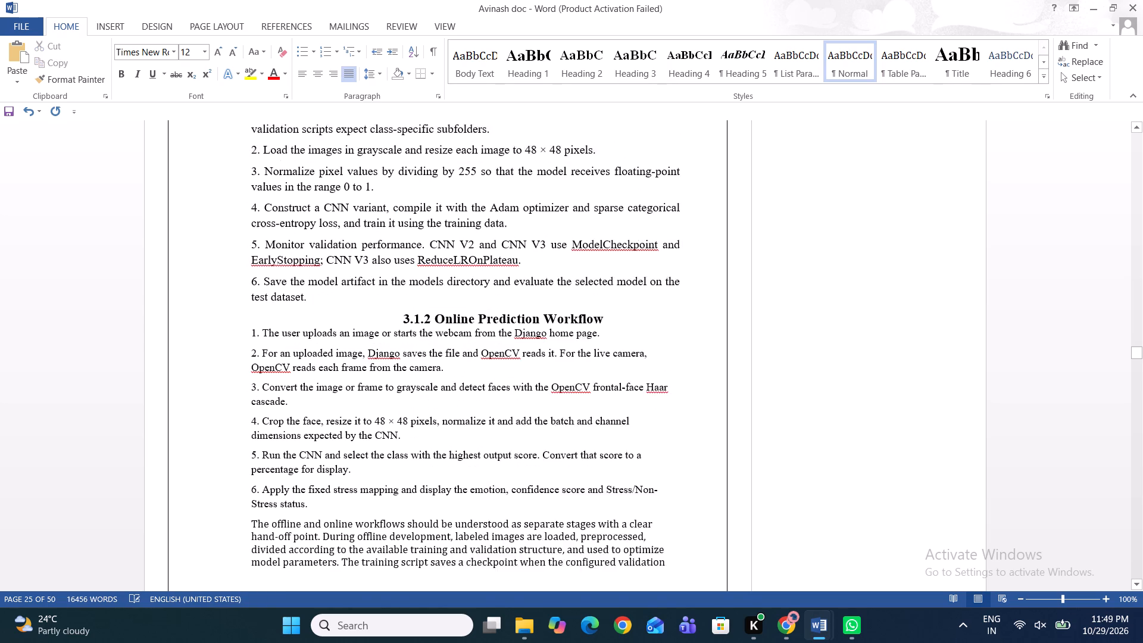
scroll(382, 323, "down", 1)
left_click(402, 278)
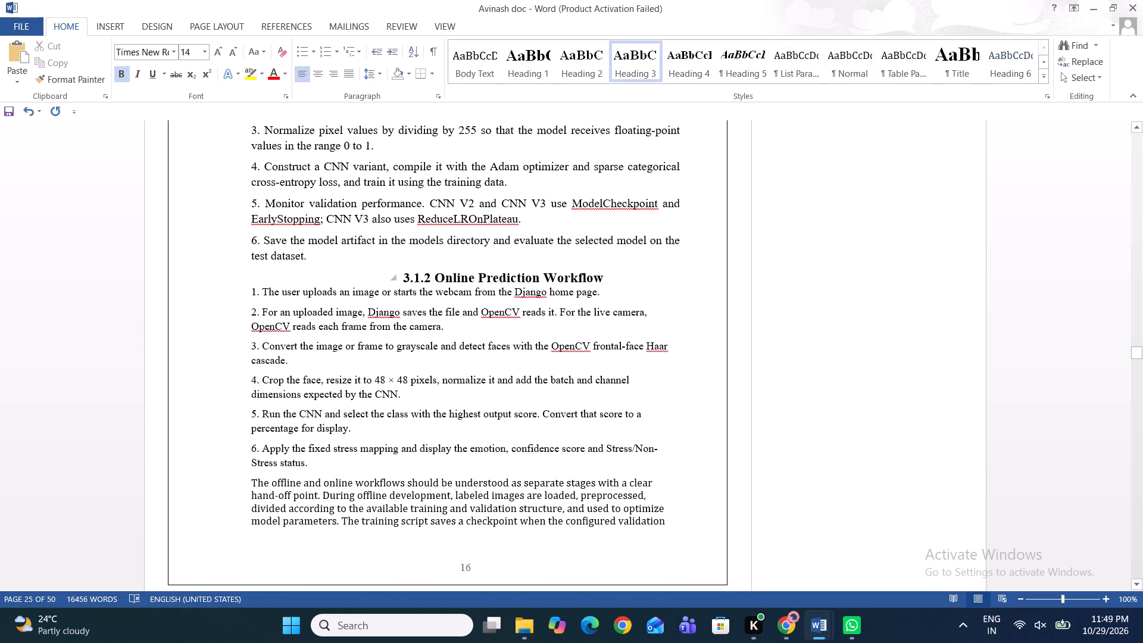
triple_click(322, 254)
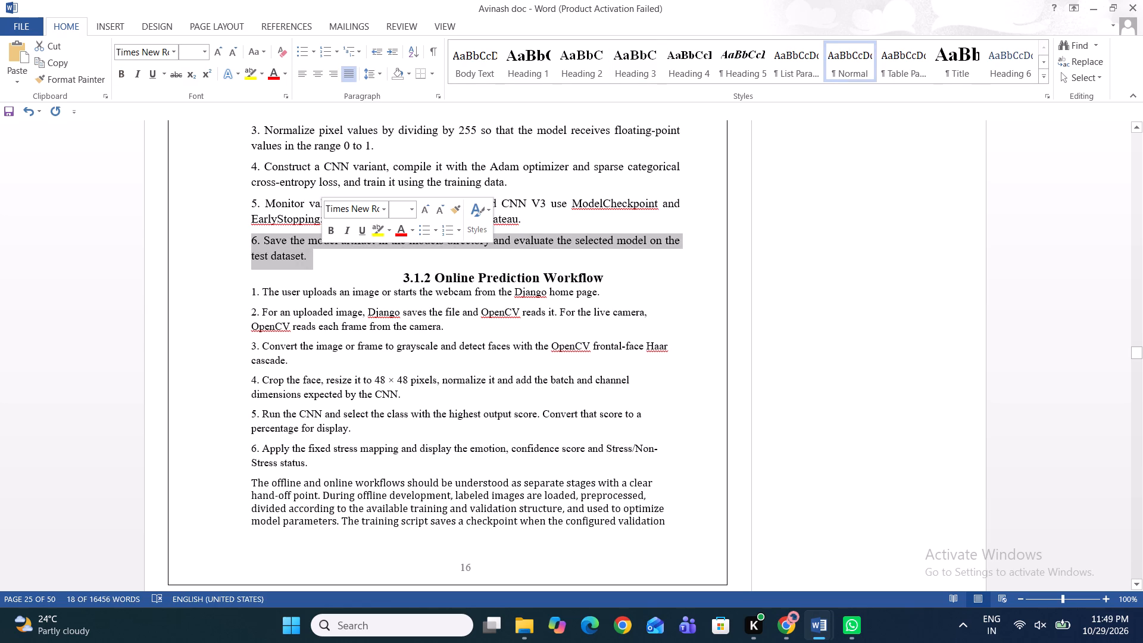
left_click(414, 212)
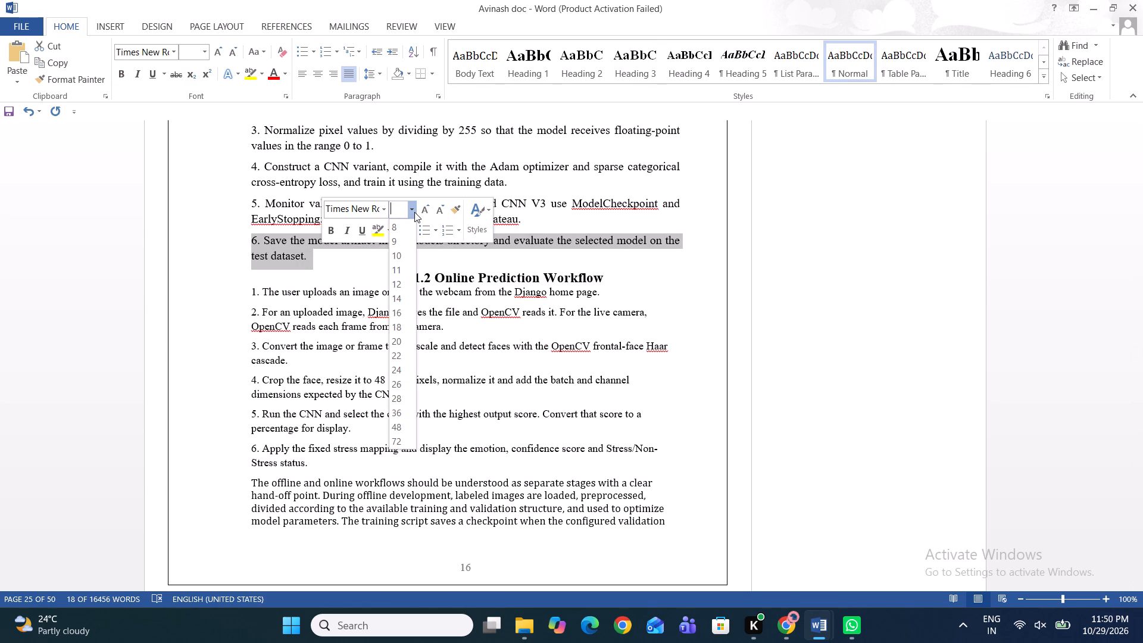
left_click(397, 277)
left_click(368, 265)
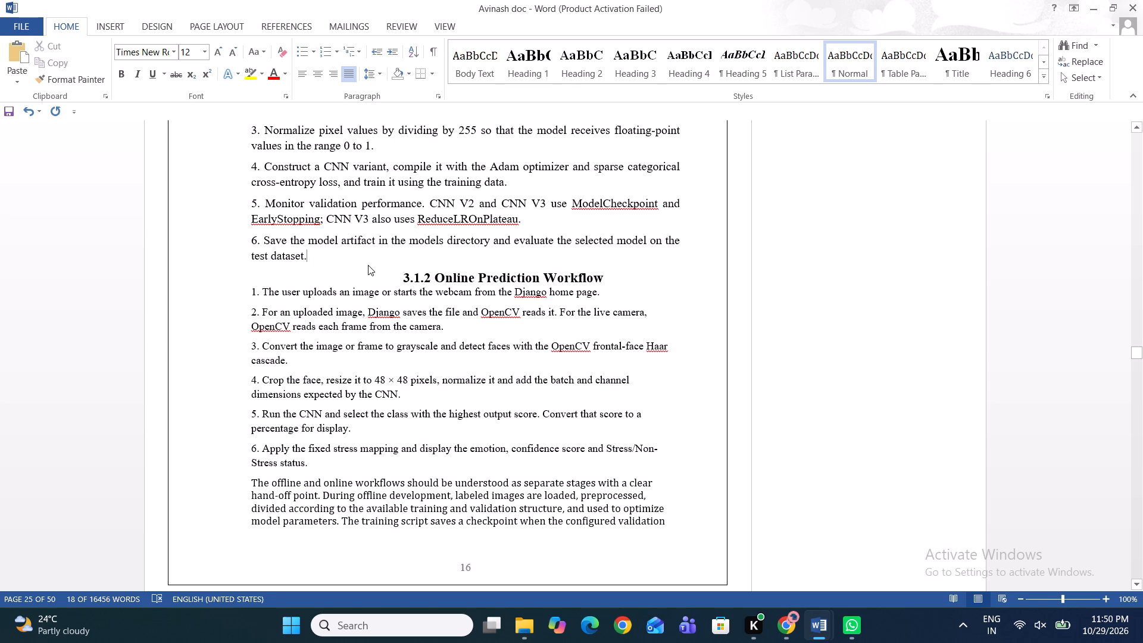
Remove the indent before the 3.1.2 Online Prediction Workflow heading so it starts at the left margin.
scroll(368, 265, "down", 1)
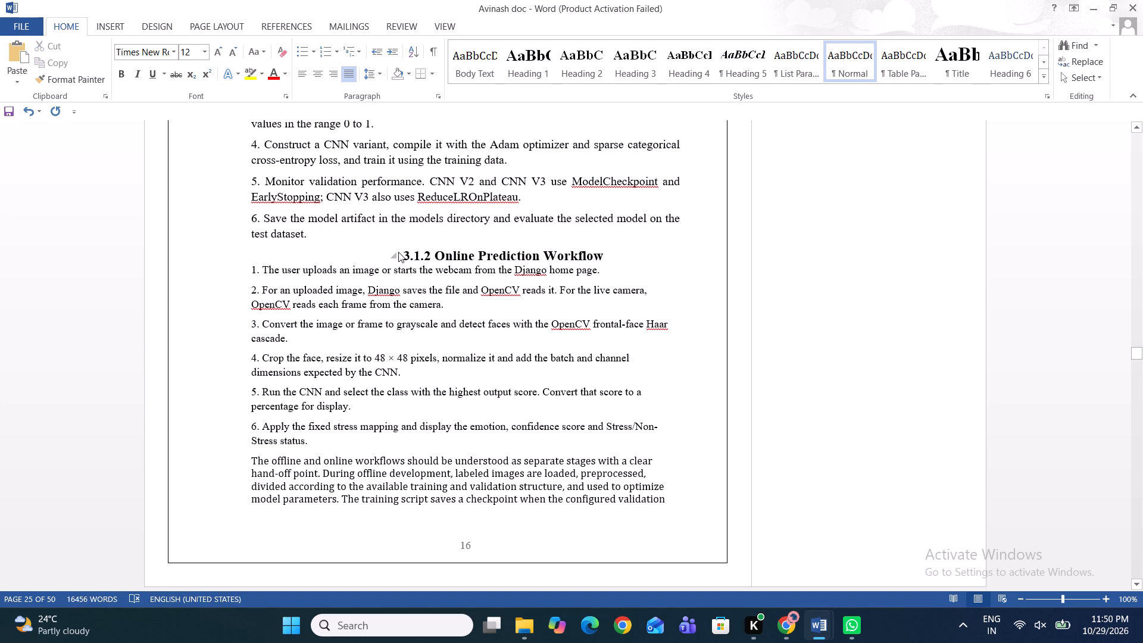
left_click(403, 254)
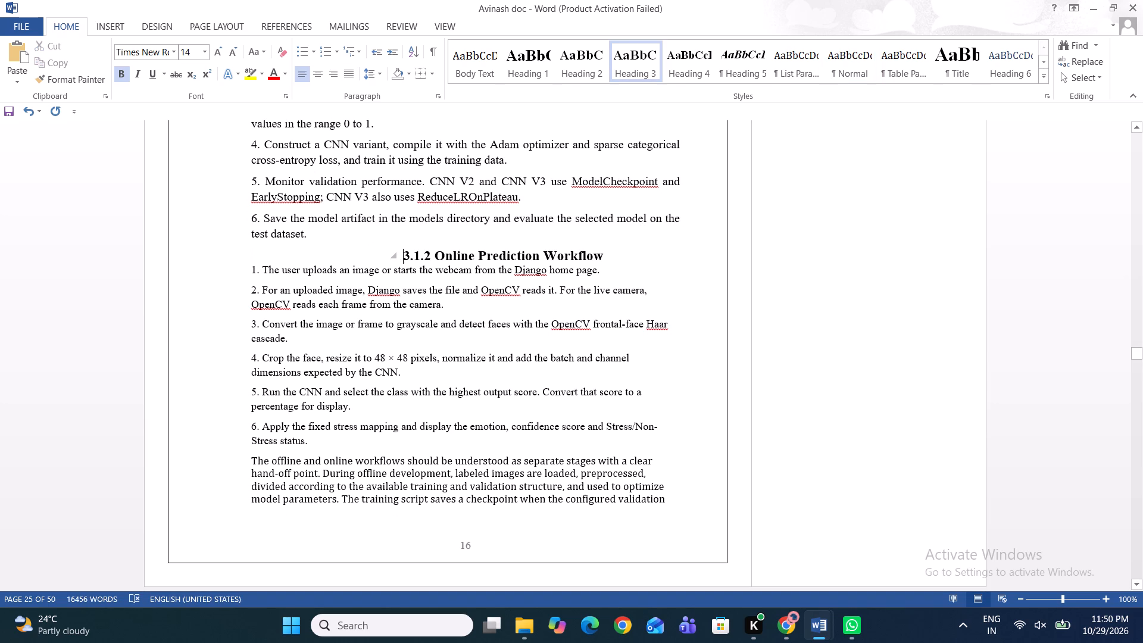
key("BackSpace")
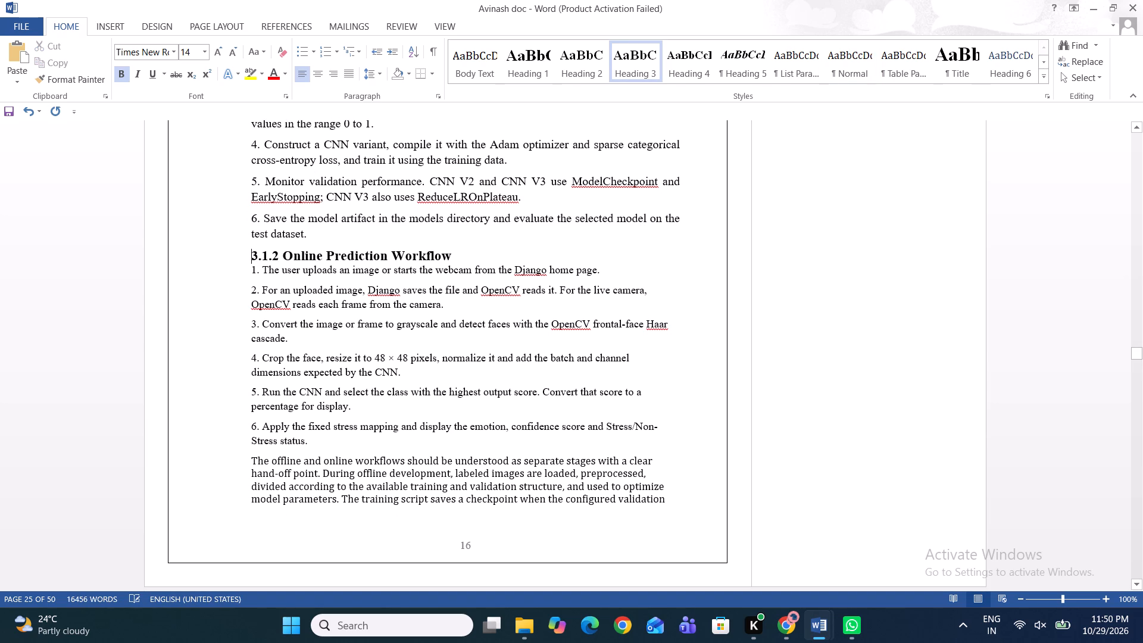
Insert a blank line between item 6 of the 3.1.1 list and the 3.1.2 Online Prediction Workflow heading.
left_click(288, 220)
key("Down")
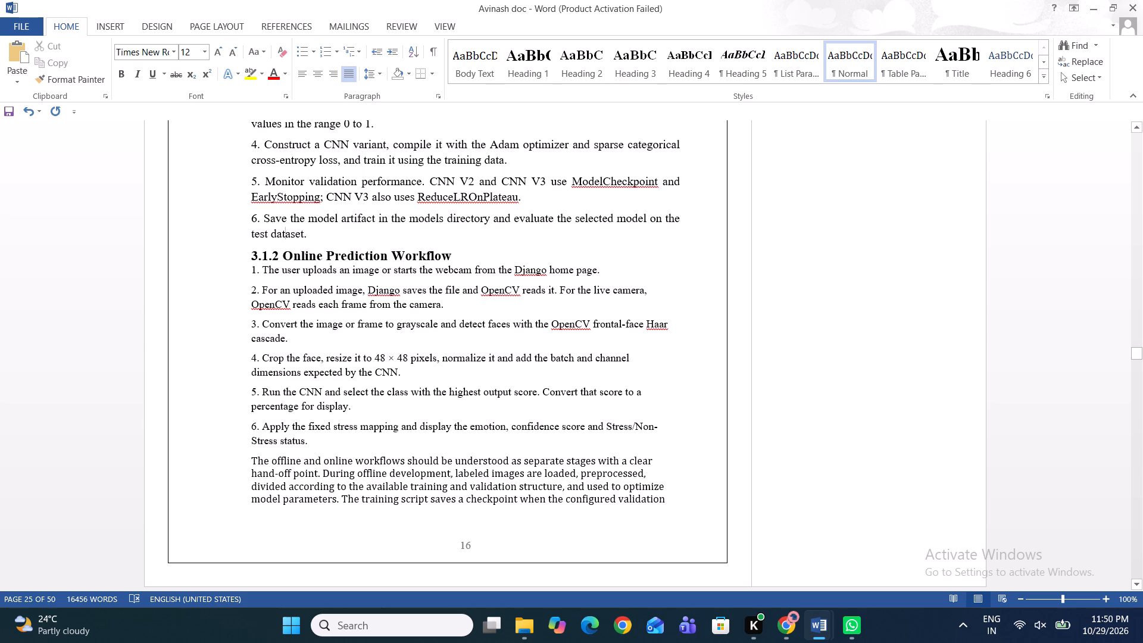
key("Right")
key("Right")
key("Right")
key("Right")
key("Right")
key("Return")
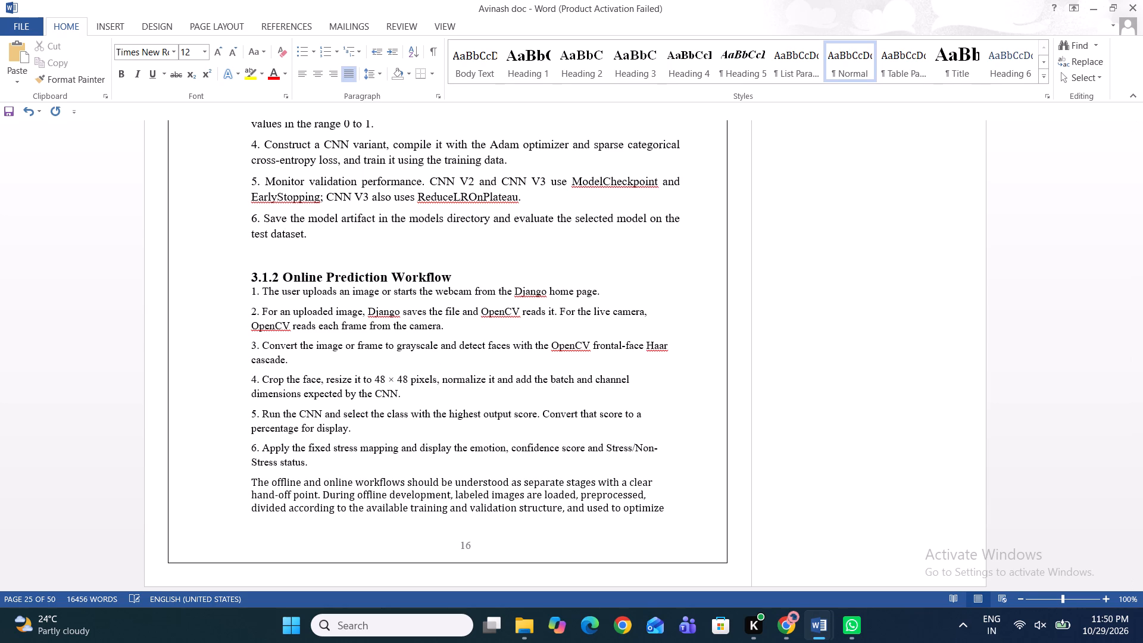
Insert a blank line between the 3.1.2 Online Prediction Workflow heading and its numbered list.
key("Down")
key("Right")
key("Right")
key("Right")
key("Right")
key("Right")
key("Right")
key("Right")
key("Right")
key("Right")
key("Right")
key("Right")
key("Right")
key("Right")
key("Right")
key("Right")
key("Right")
key("Right")
key("Right")
key("Right")
key("Right")
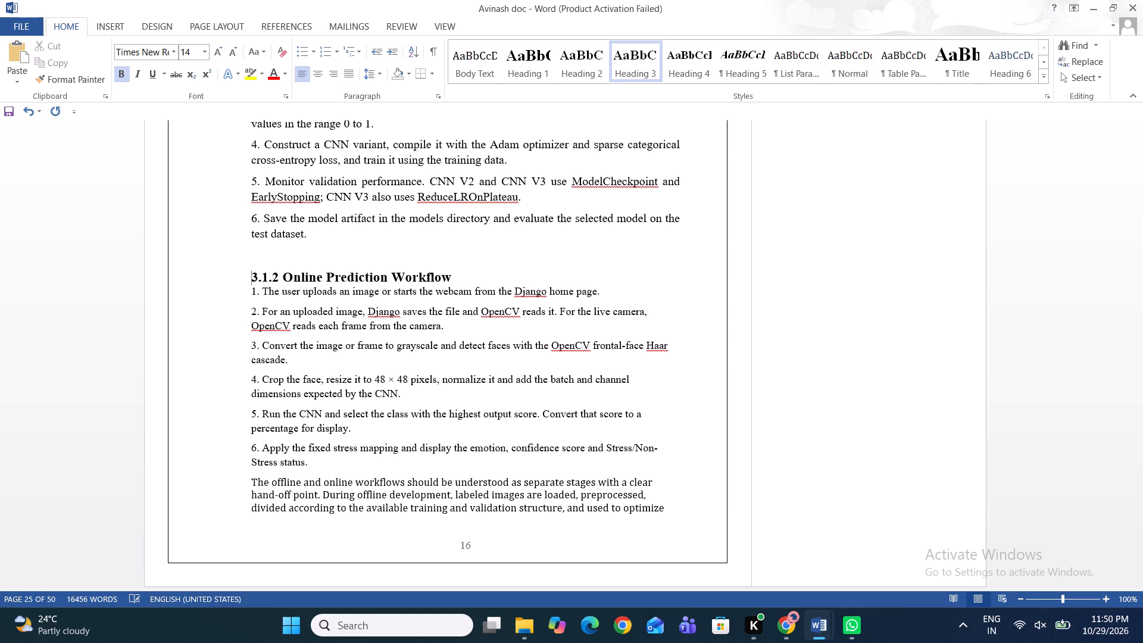
key("Right")
key("Right")
key("Right")
key("Right")
key("Right")
key("Right")
key("Right")
key("Return")
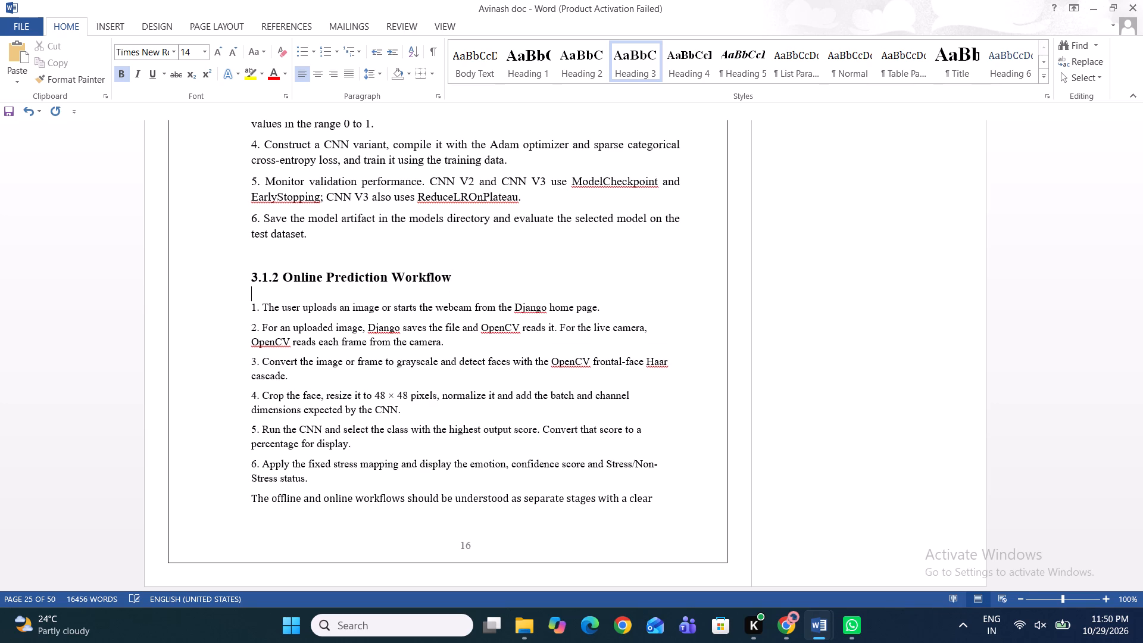
Format the six numbered items and three following paragraphs under 3.1.2 as Times New Roman, 12 pt, justified.
left_click_drag(247, 305, 567, 605)
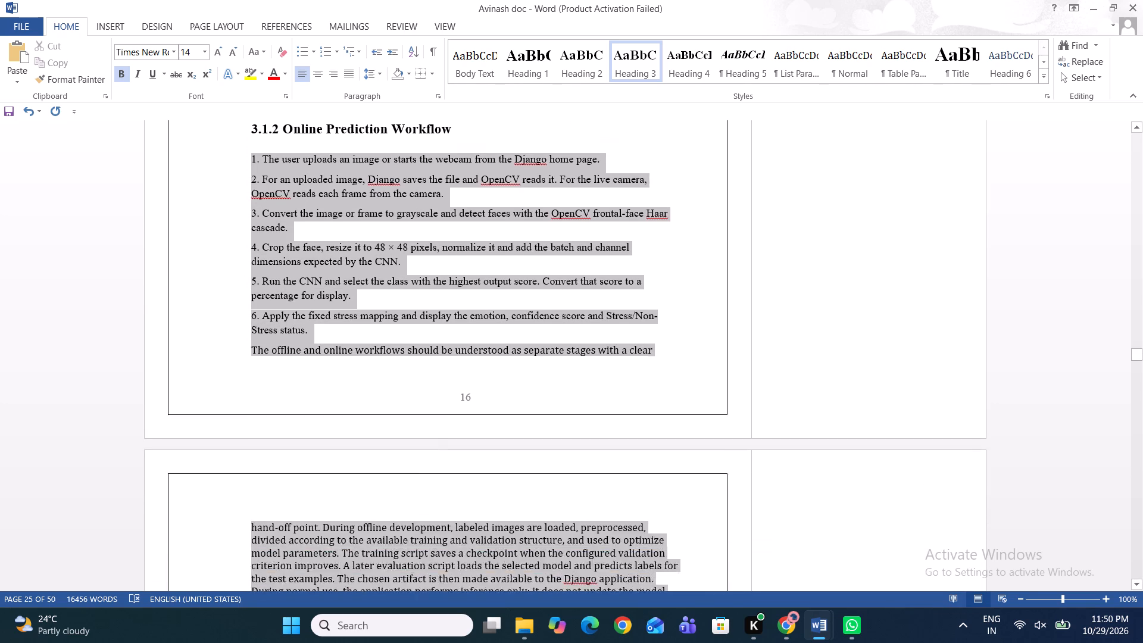
left_click_drag(567, 605, 491, 530)
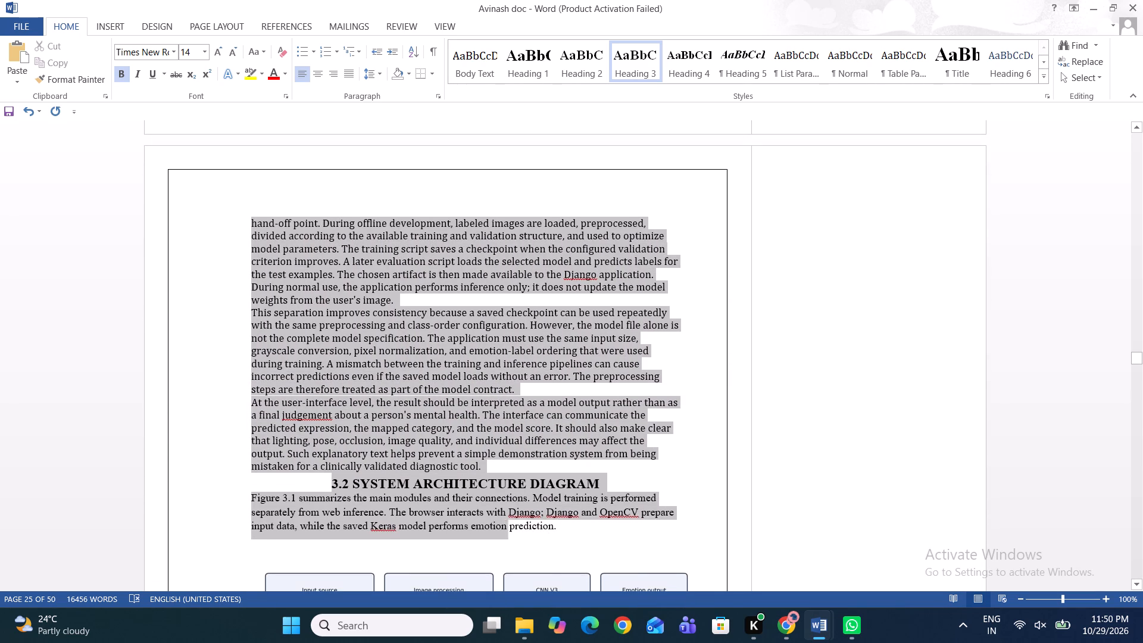
left_click_drag(491, 530, 484, 467)
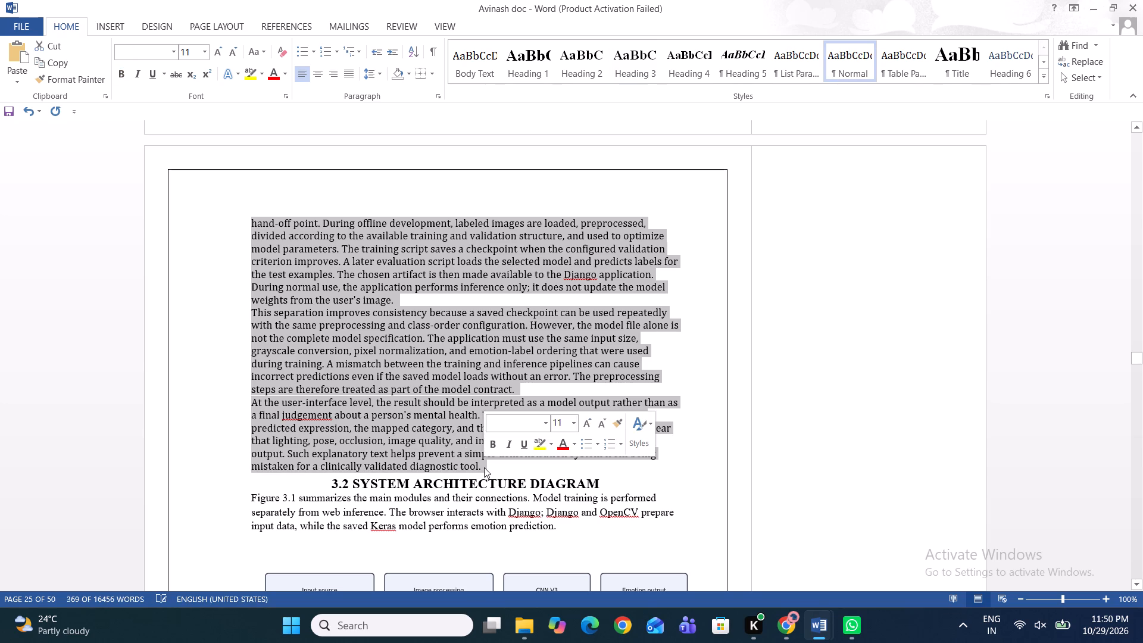
left_click(174, 52)
left_click(173, 136)
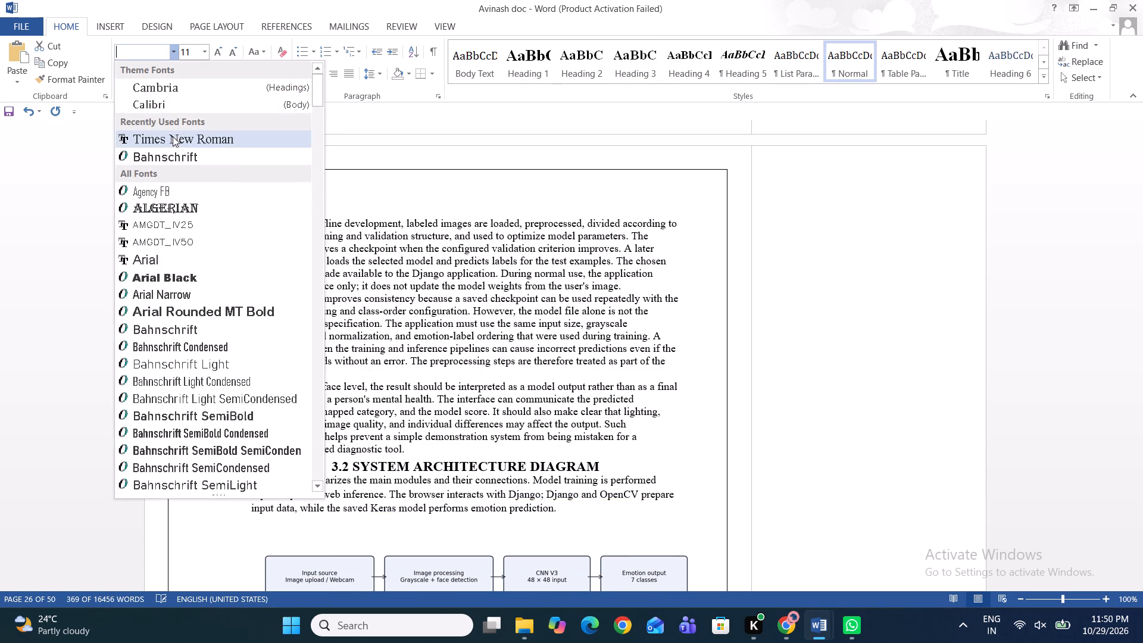
left_click(205, 51)
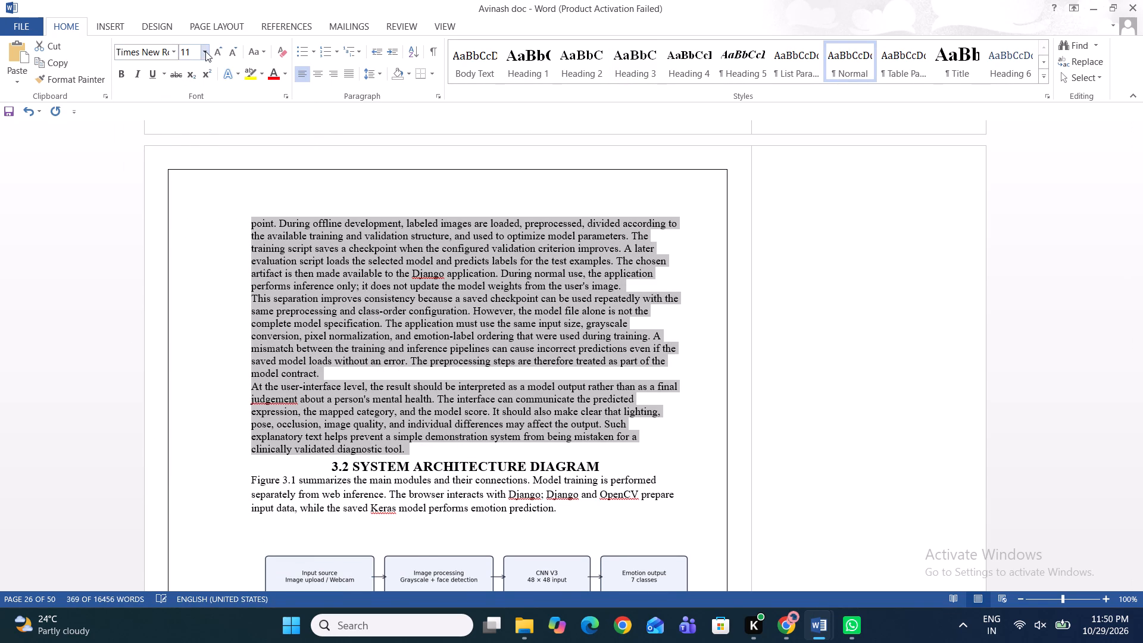
left_click(191, 125)
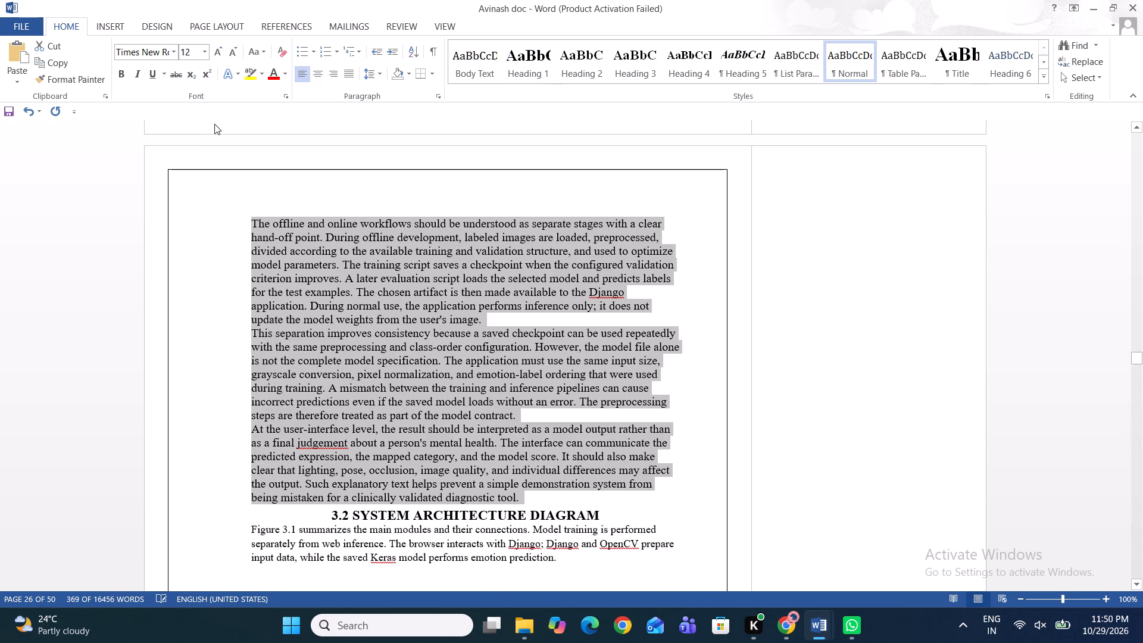
scroll(329, 134, "up", 2)
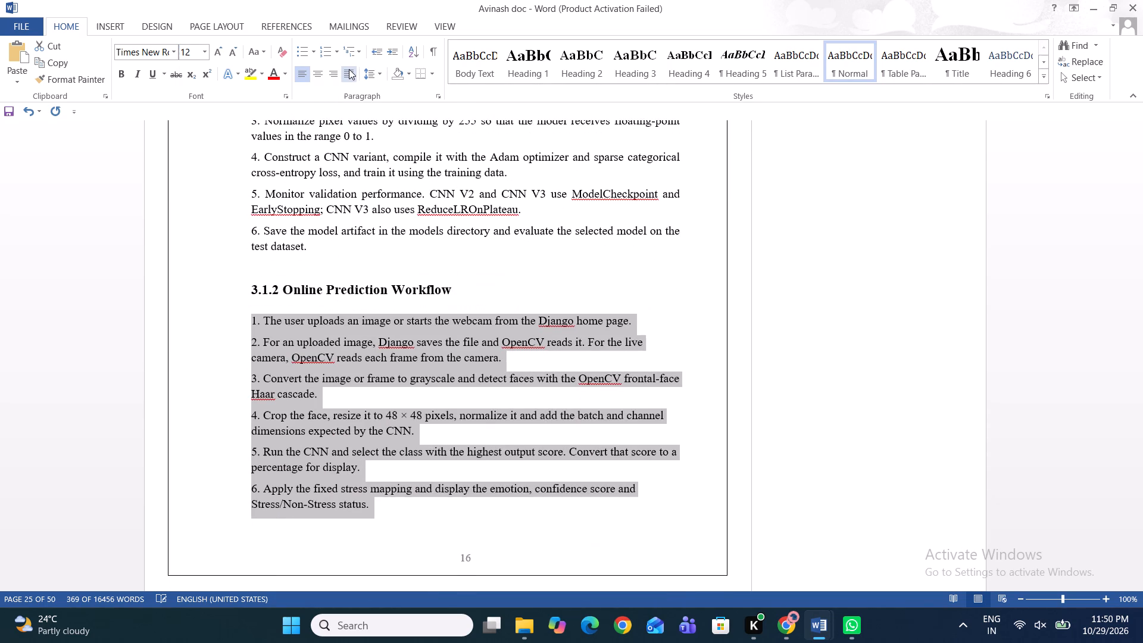
left_click(349, 69)
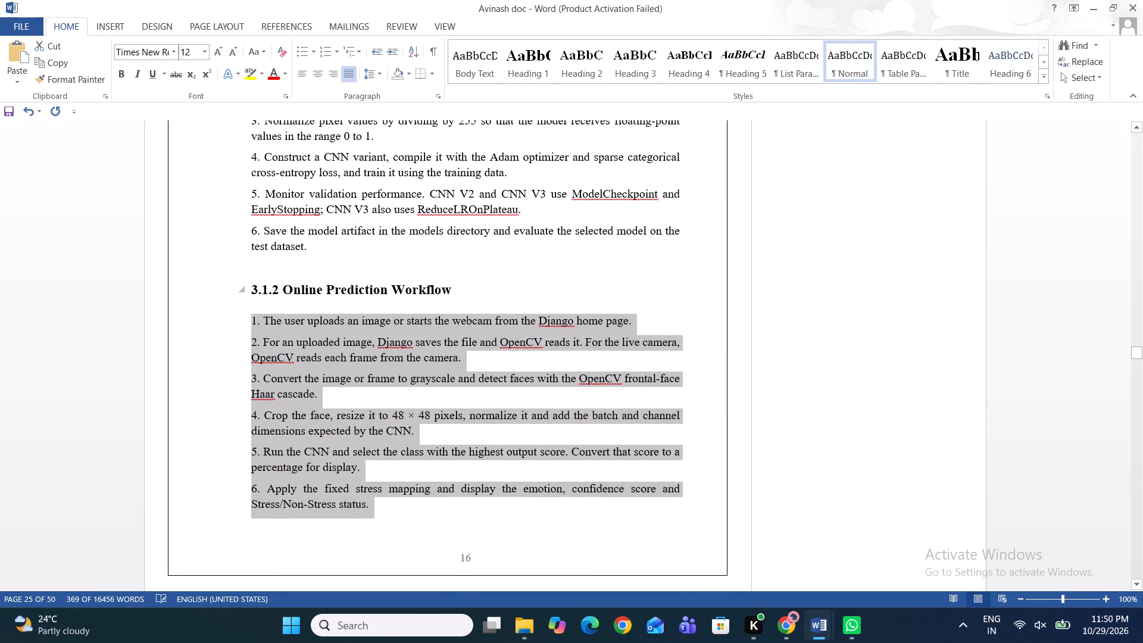
left_click(466, 292)
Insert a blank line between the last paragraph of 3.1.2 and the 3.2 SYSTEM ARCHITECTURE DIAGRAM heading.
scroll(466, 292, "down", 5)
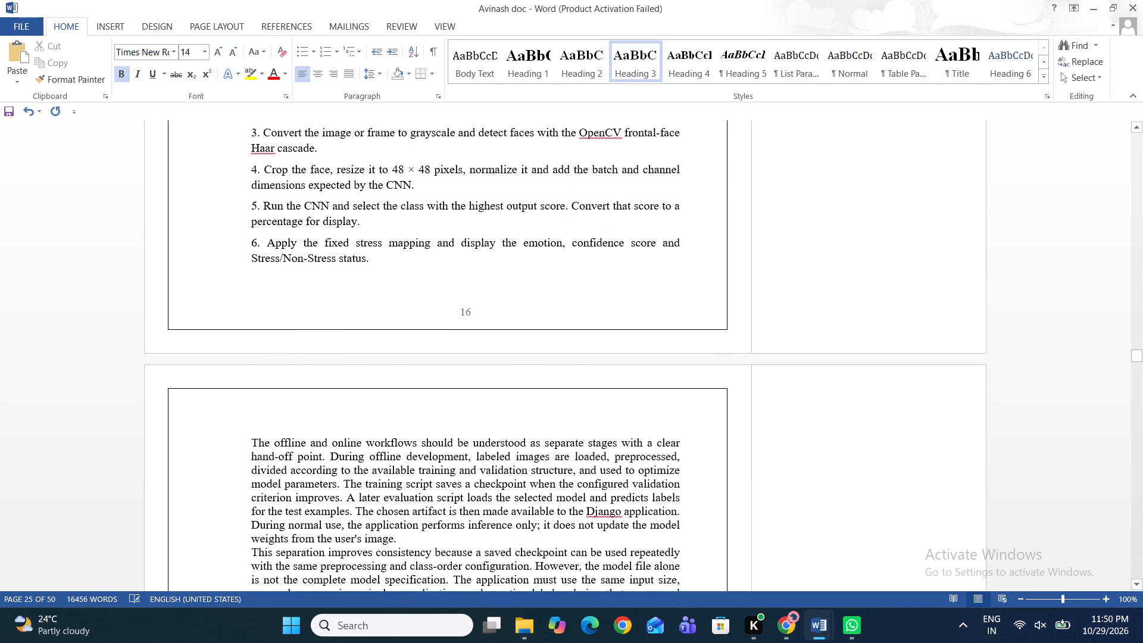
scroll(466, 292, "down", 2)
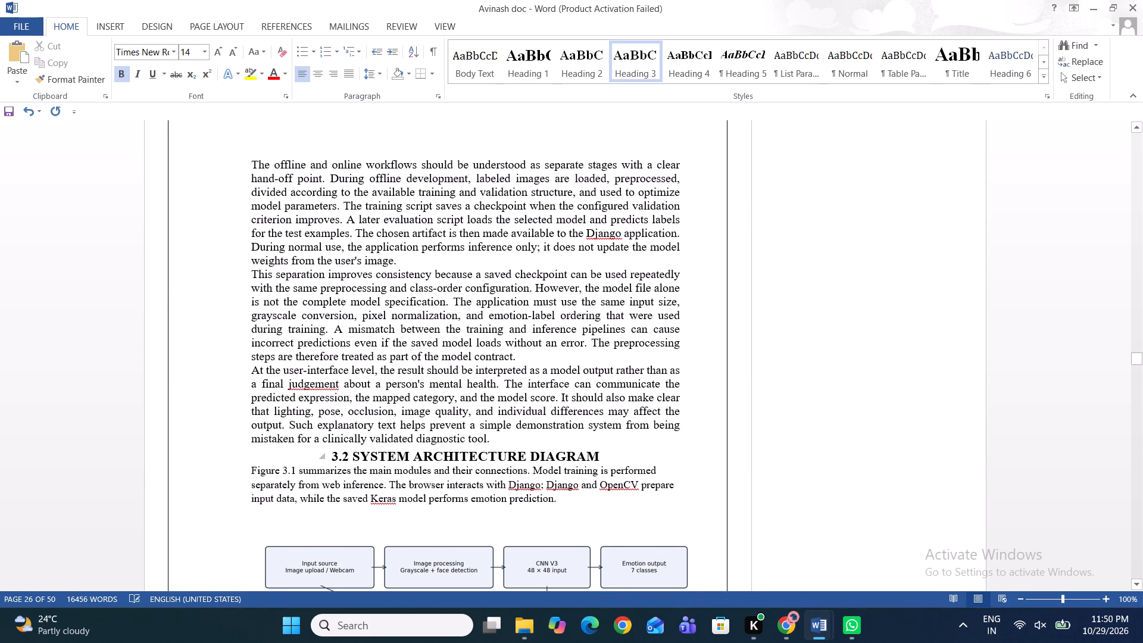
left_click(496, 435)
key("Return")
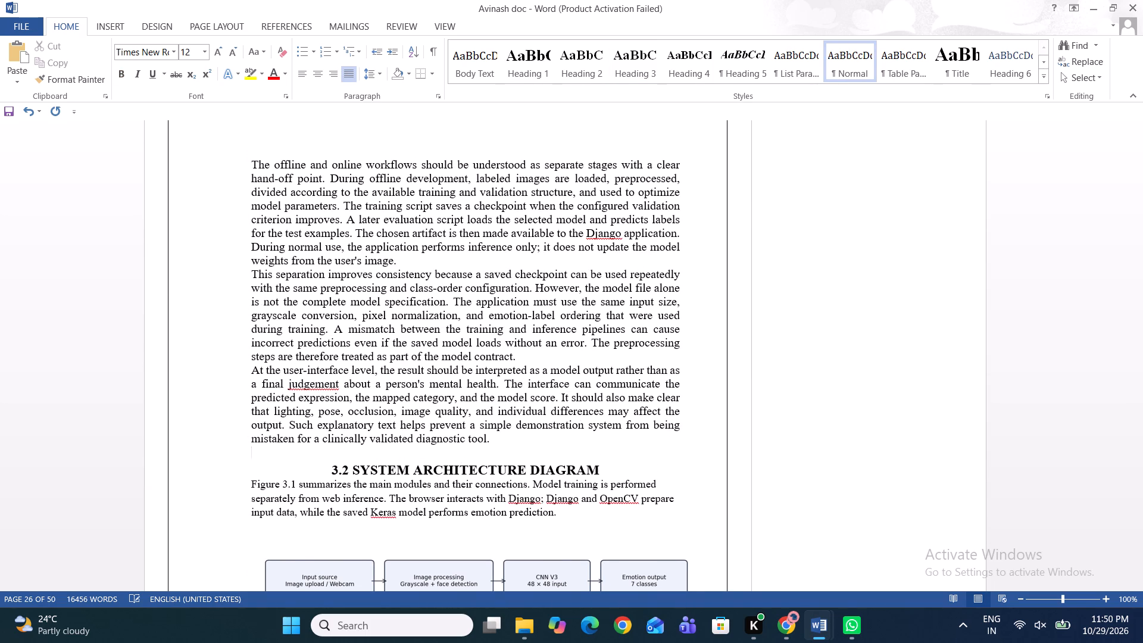
Delete the blank line above the 3.2 SYSTEM ARCHITECTURE DIAGRAM heading and align the heading to the left margin.
scroll(496, 435, "down", 1)
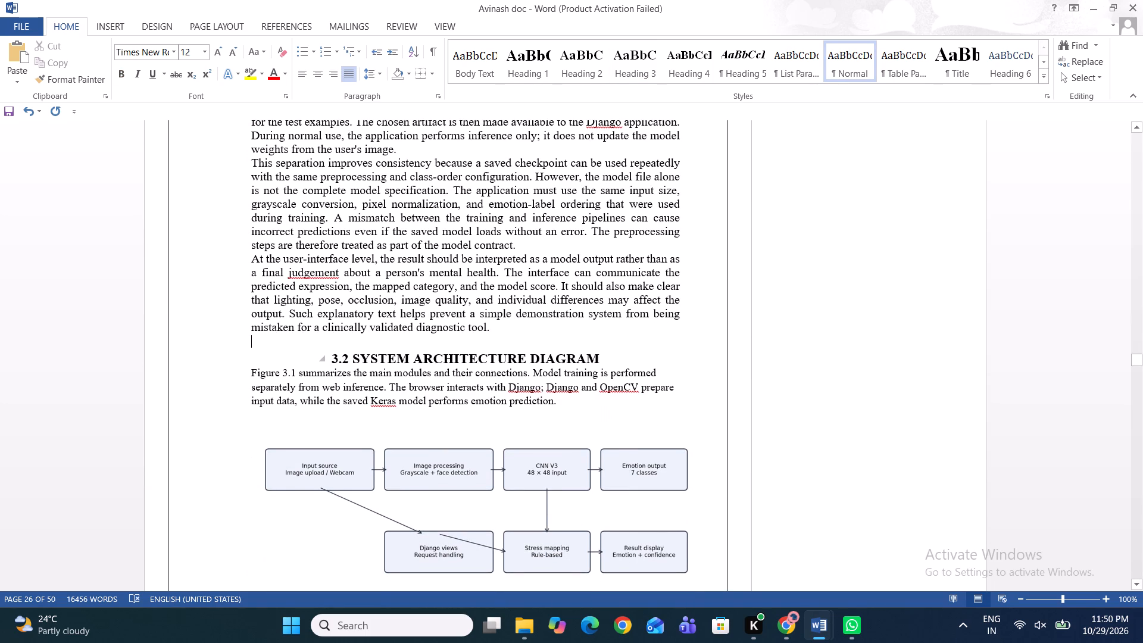
left_click(330, 351)
key("BackSpace")
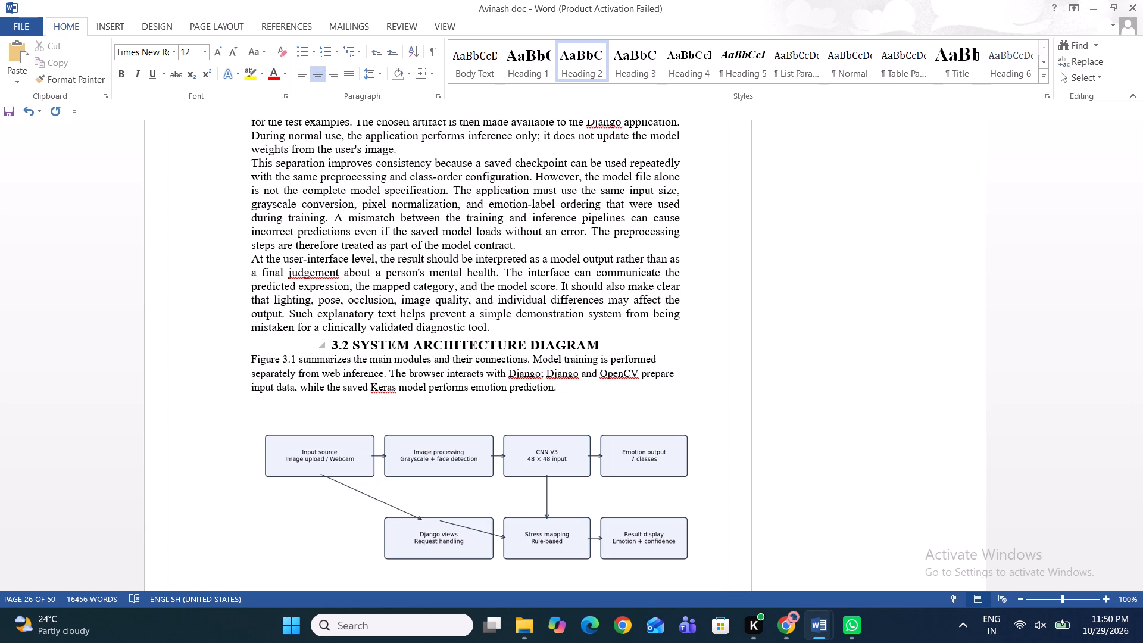
key("BackSpace")
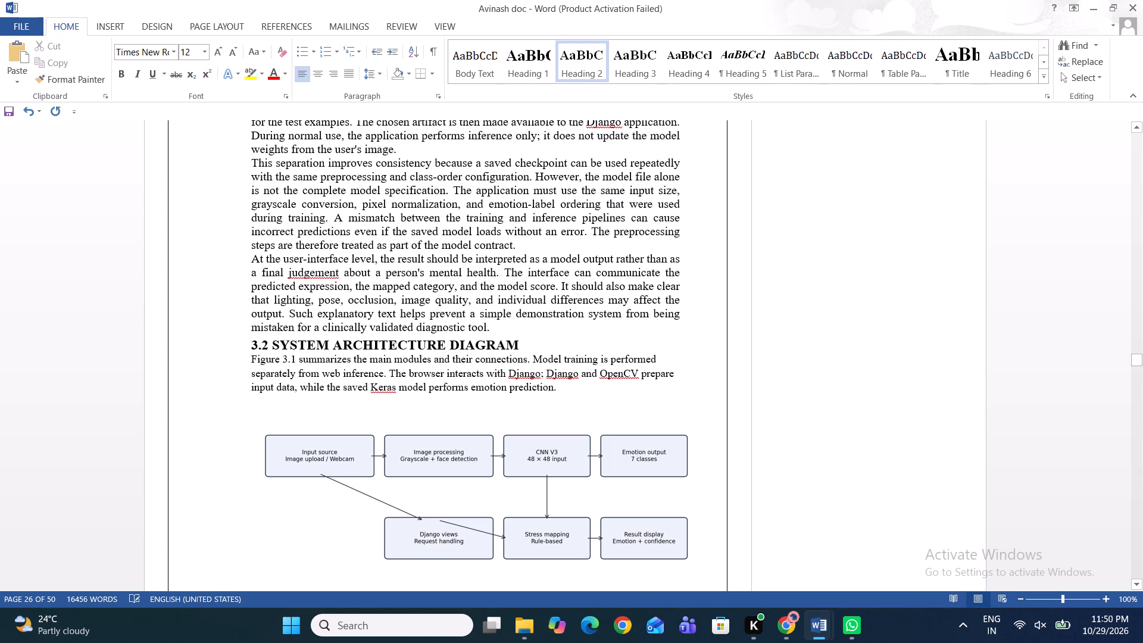
Insert a blank line after the paragraph ending "clinically validated diagnostic tool.", above the 3.2 heading.
left_click(491, 320)
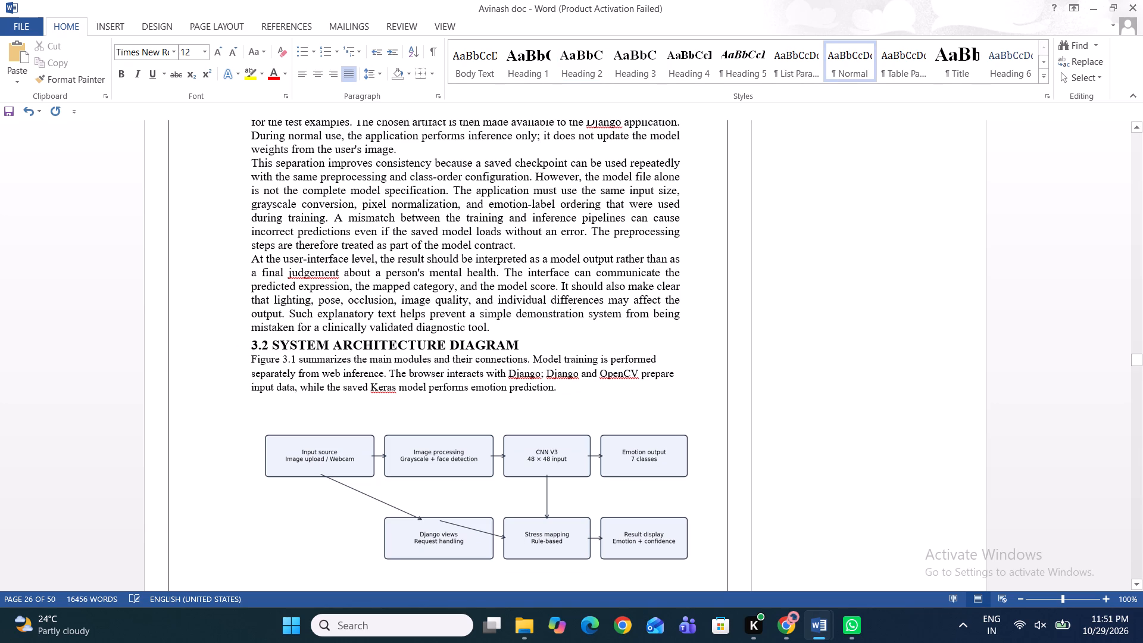
left_click(492, 332)
key("Return")
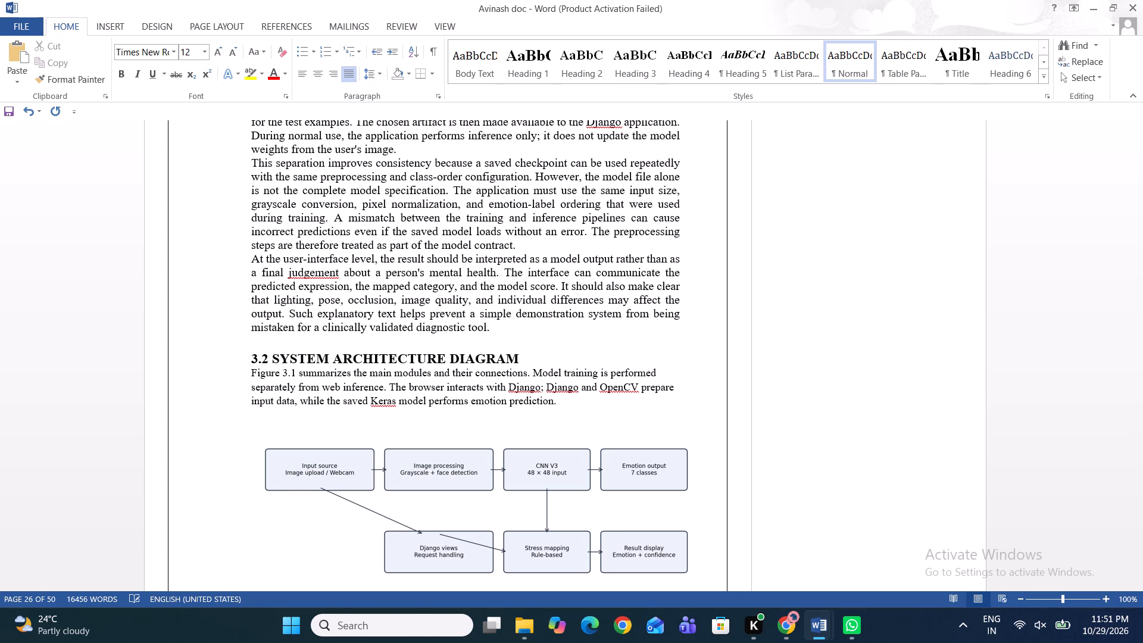
Insert a blank line between the 3.2 SYSTEM ARCHITECTURE DIAGRAM heading and the paragraph below it.
left_click(560, 358)
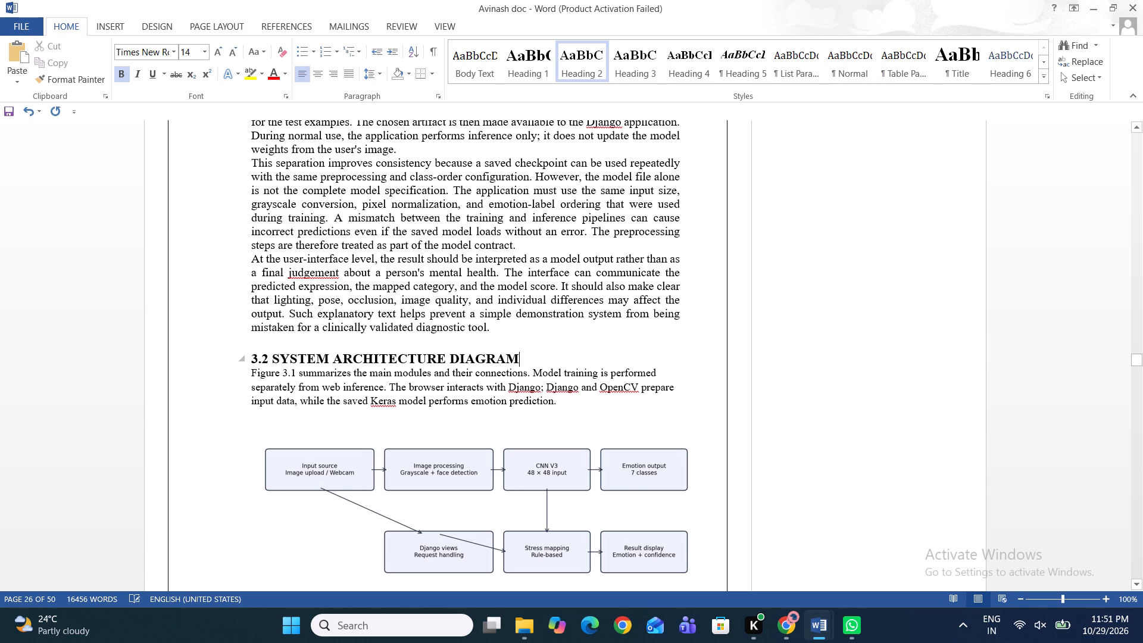
key("Return")
Format the 3.2 paragraph beginning "Figure 3.1 summarizes the main modules" as 12 pt justified text.
scroll(560, 358, "down", 1)
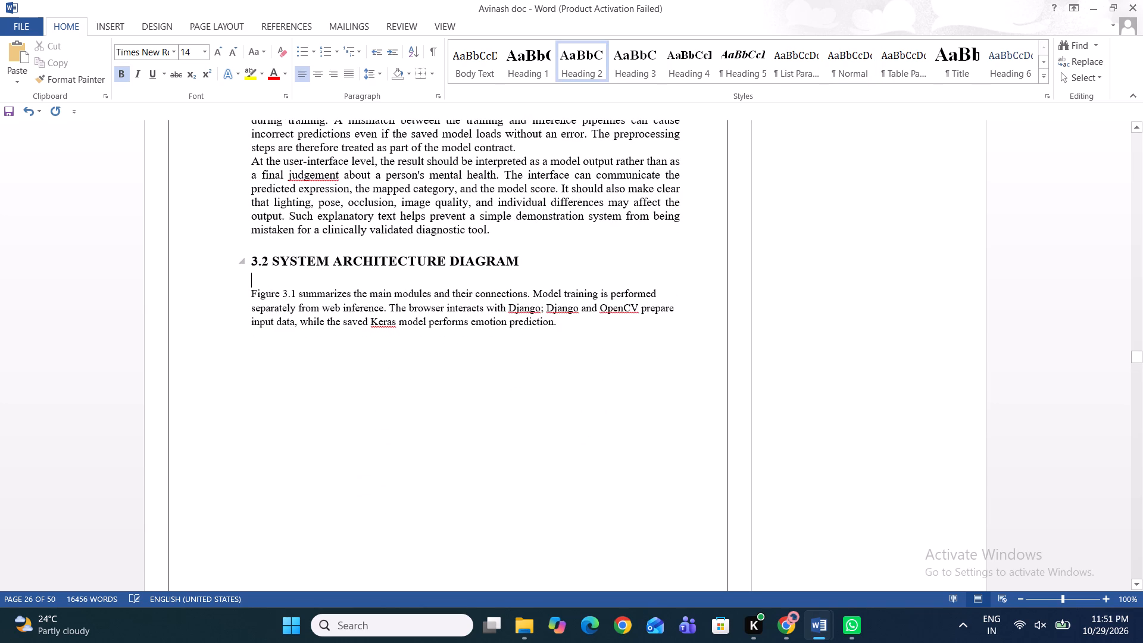
left_click_drag(562, 327, 252, 296)
left_click(341, 255)
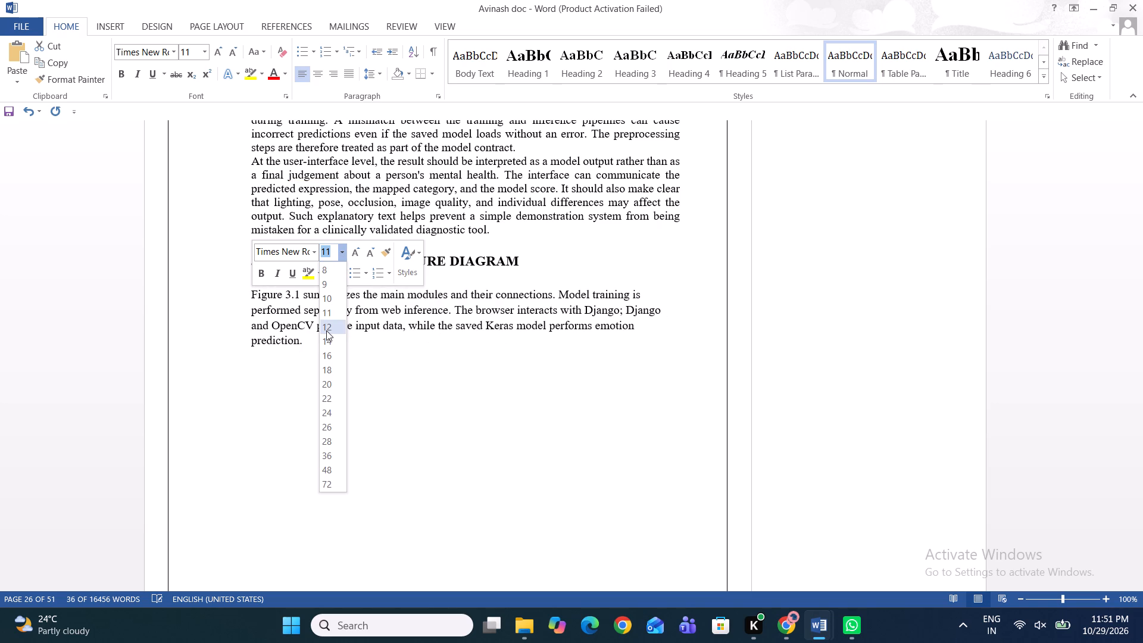
left_click(326, 330)
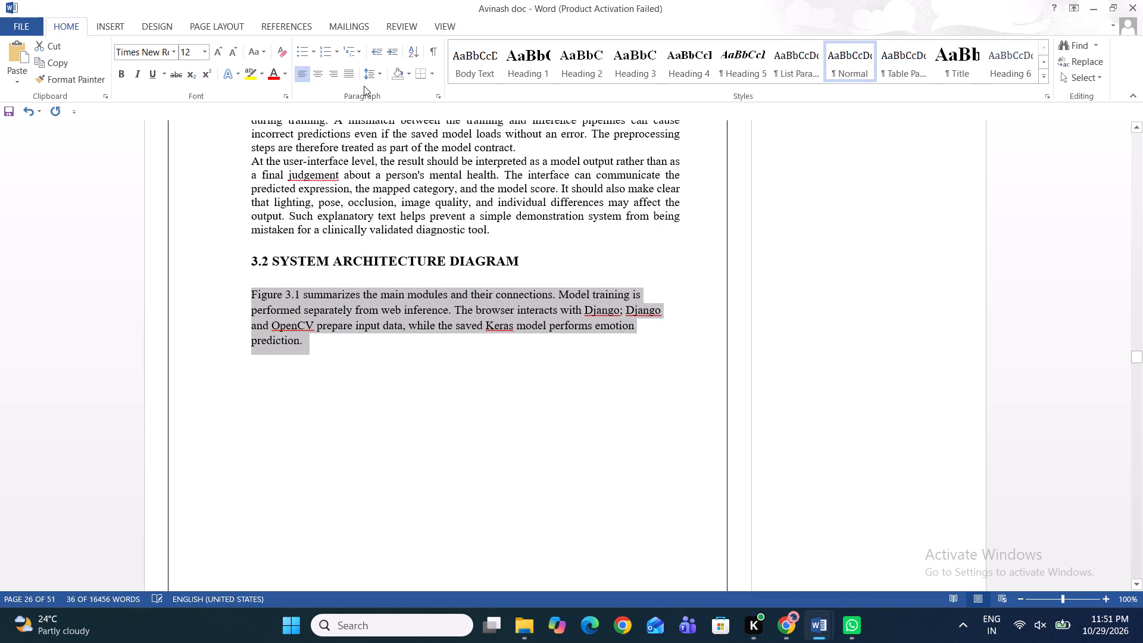
left_click(349, 70)
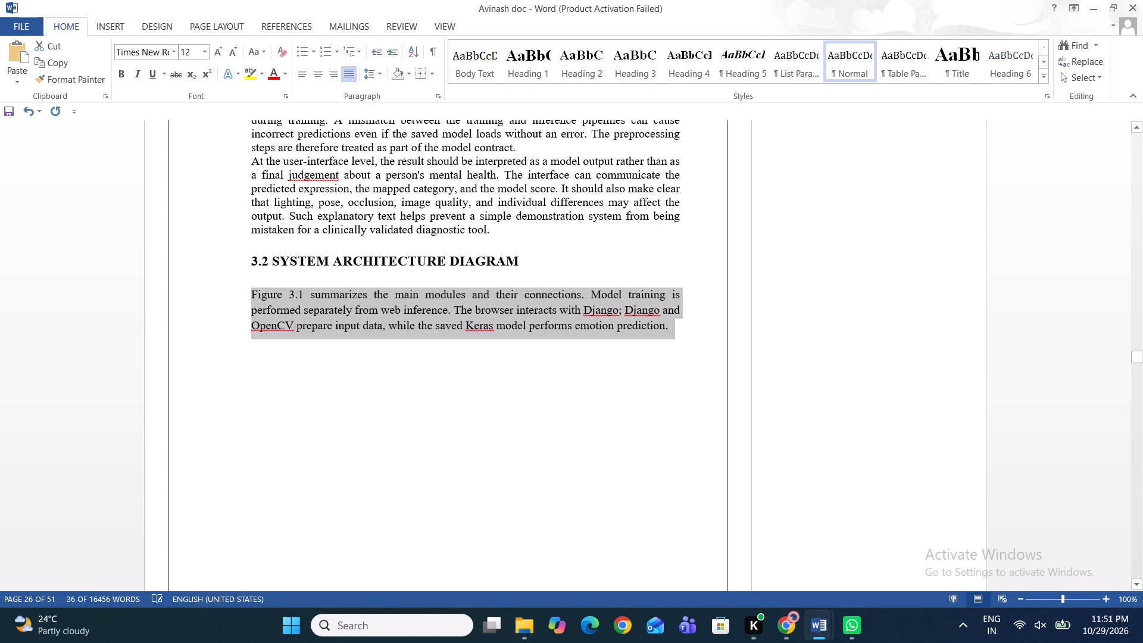
left_click(348, 364)
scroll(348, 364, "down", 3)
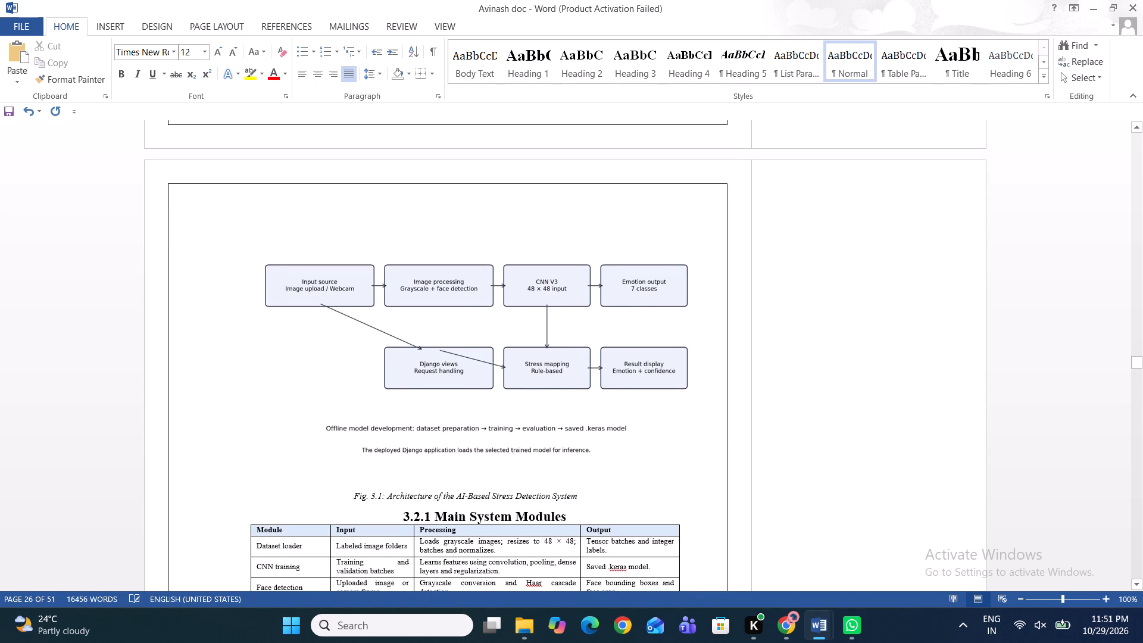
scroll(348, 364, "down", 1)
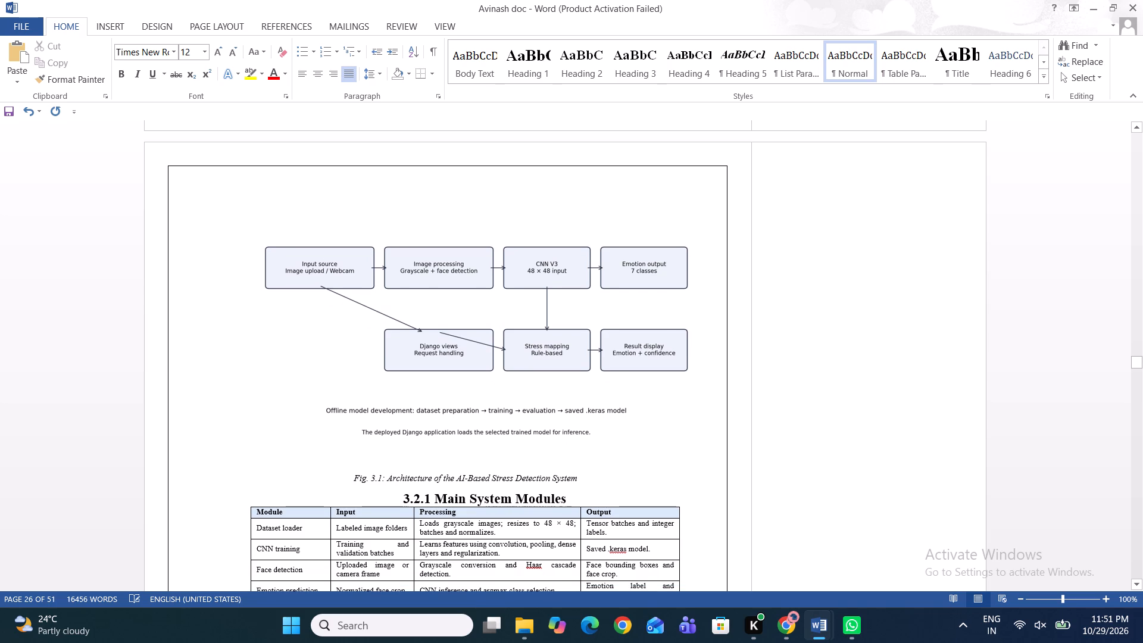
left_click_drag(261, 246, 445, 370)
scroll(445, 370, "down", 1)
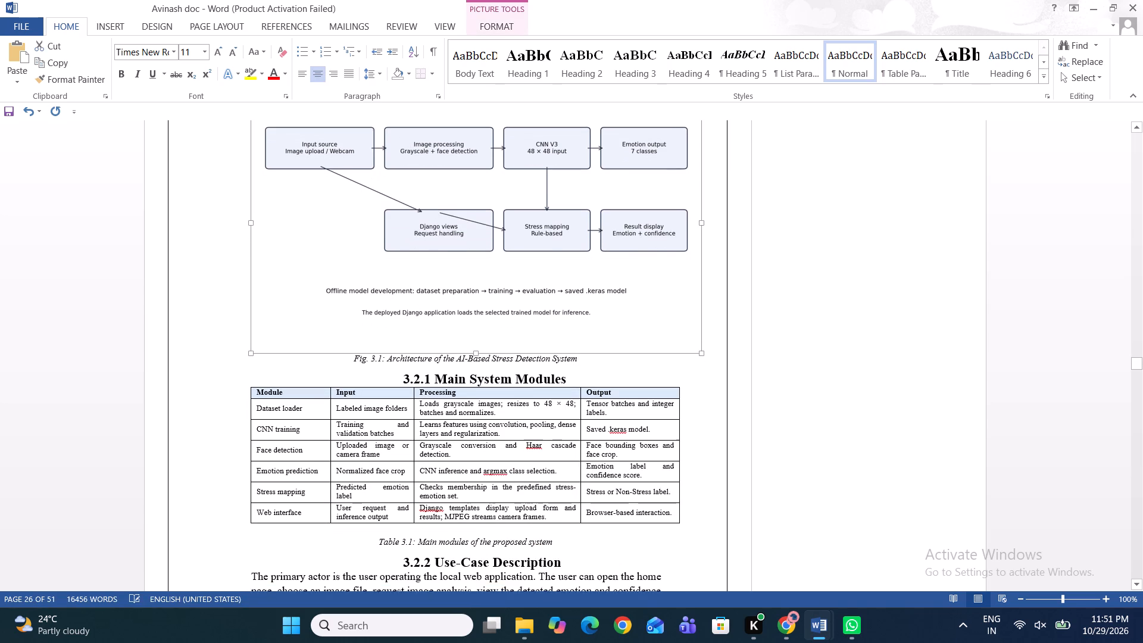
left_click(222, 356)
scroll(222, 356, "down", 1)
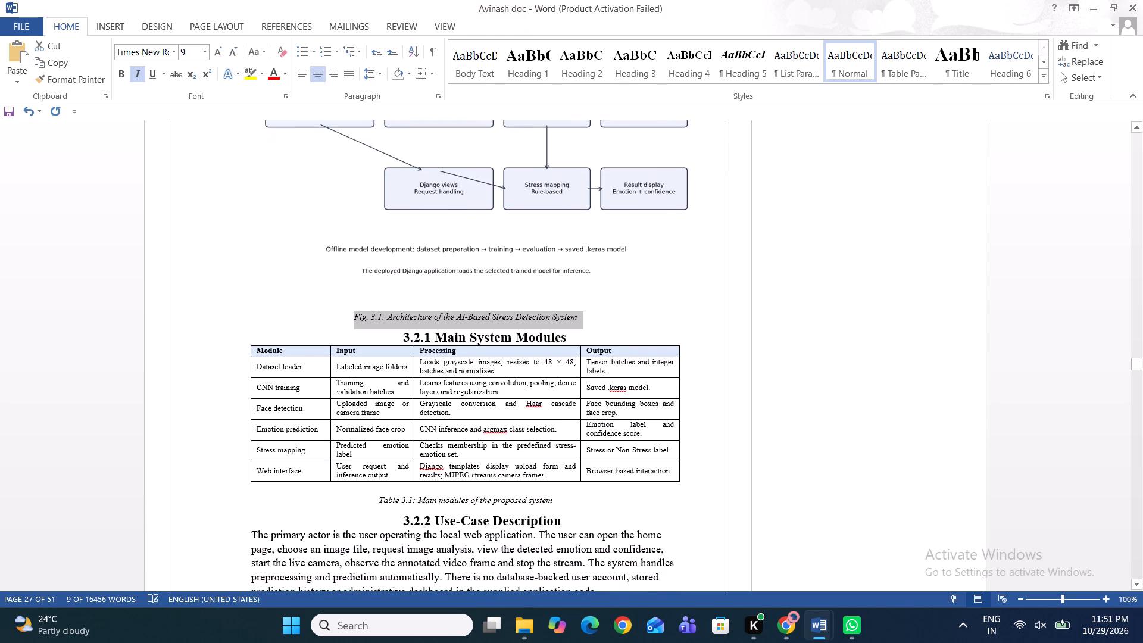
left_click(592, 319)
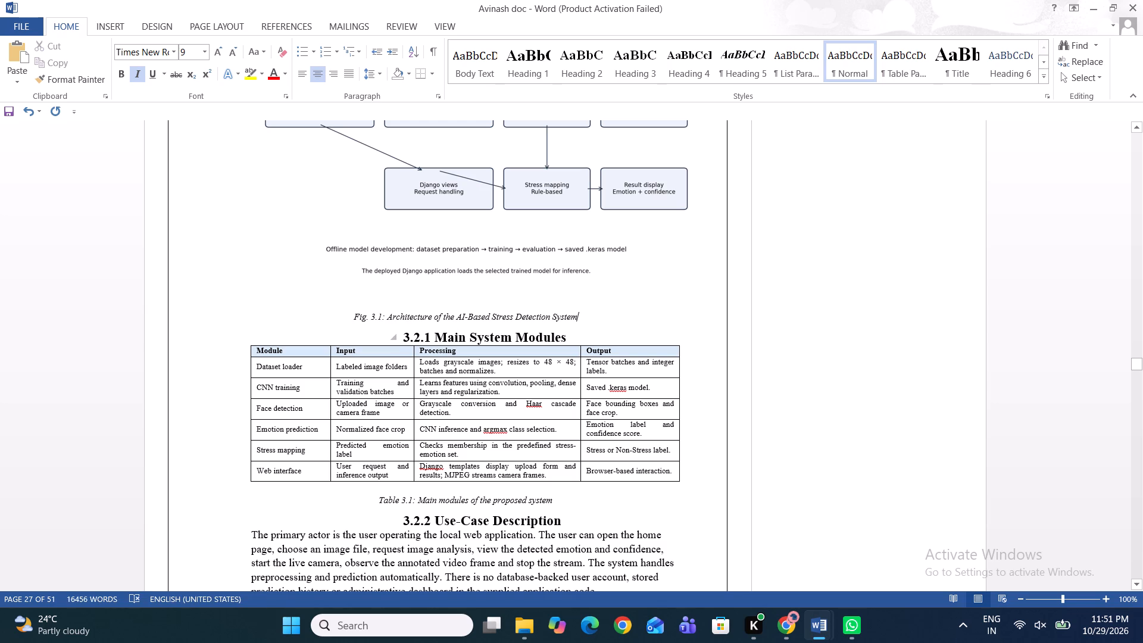
Move the 3.2.1 Main System Modules heading to the left margin.
left_click(569, 336)
key("Left")
key("Left")
key("Left")
key("Left")
key("Left")
key("Left")
key("Left")
key("Left")
key("Left")
key("Left")
key("Left")
key("Left")
key("Left")
key("Left")
key("Left")
key("Left")
key("Left")
key("Left")
key("Left")
key("Left")
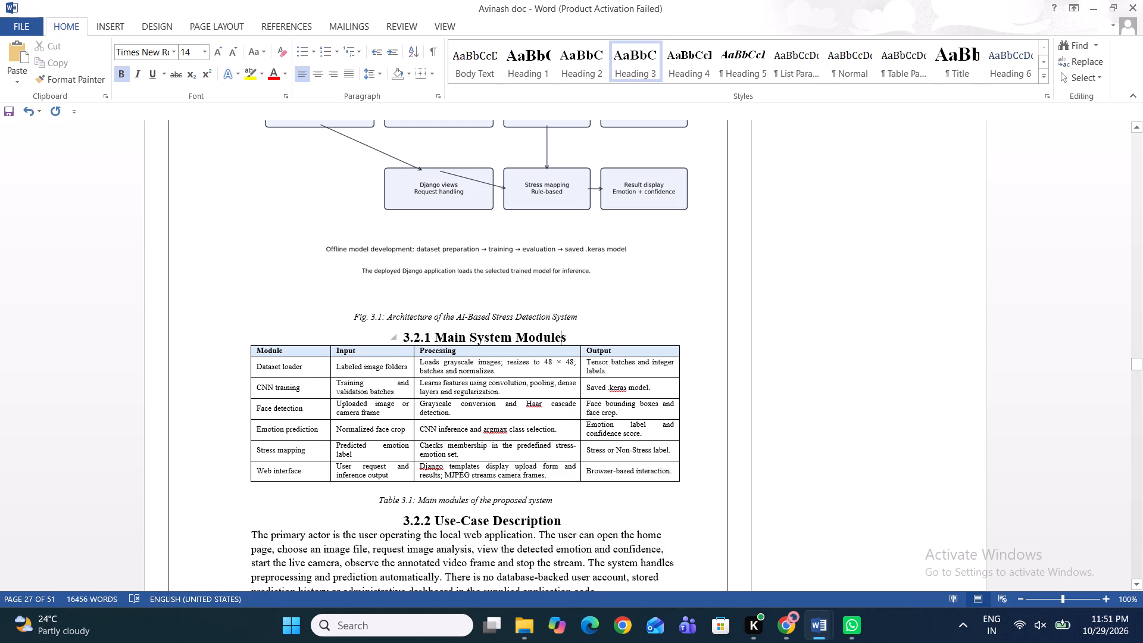
key("Left")
key("Left")
key("Left")
key("Left")
key("Left")
key("BackSpace")
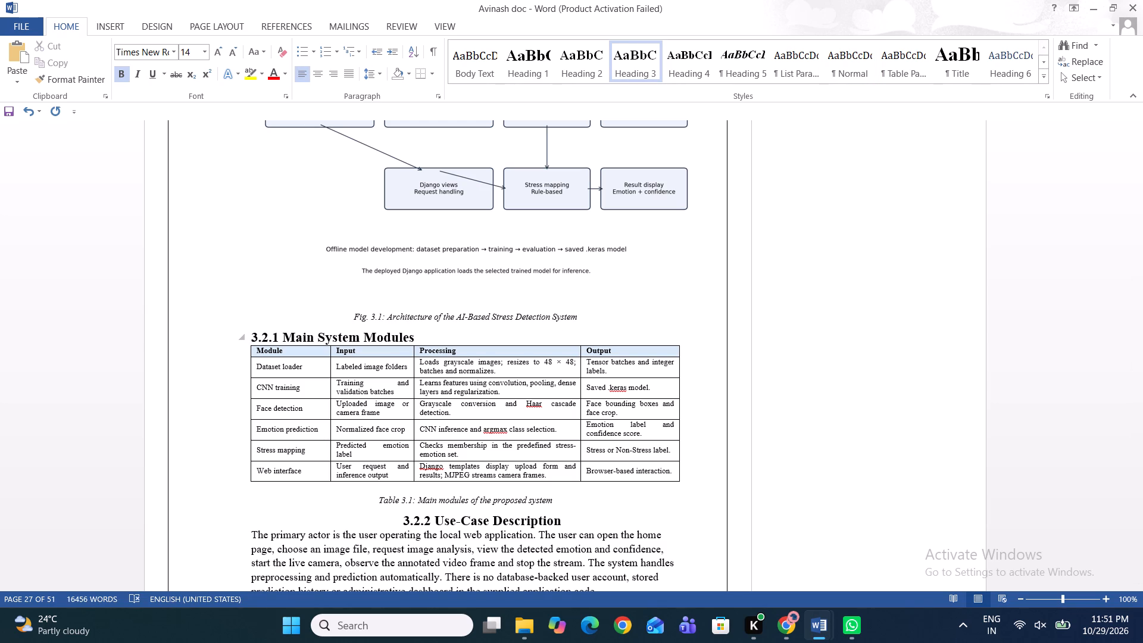
Insert a blank line between the 3.2.1 Main System Modules heading and the table below it.
left_click(422, 337)
key("Return")
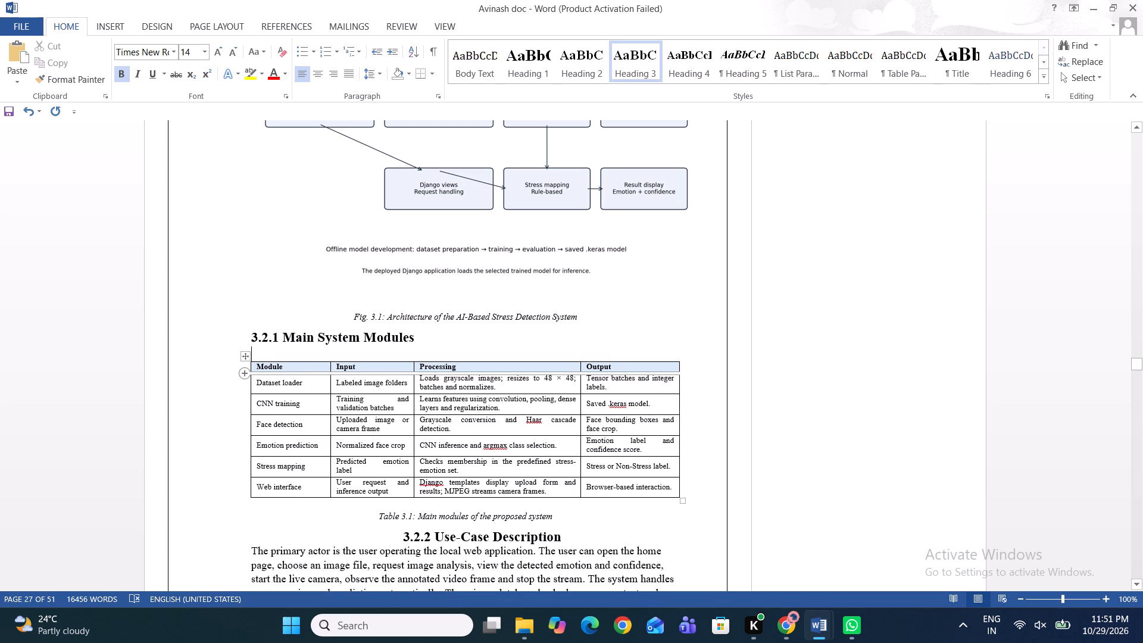
Format all text in the Main System Modules table (Table 3.1) as 12 pt justified.
left_click_drag(253, 364, 534, 479)
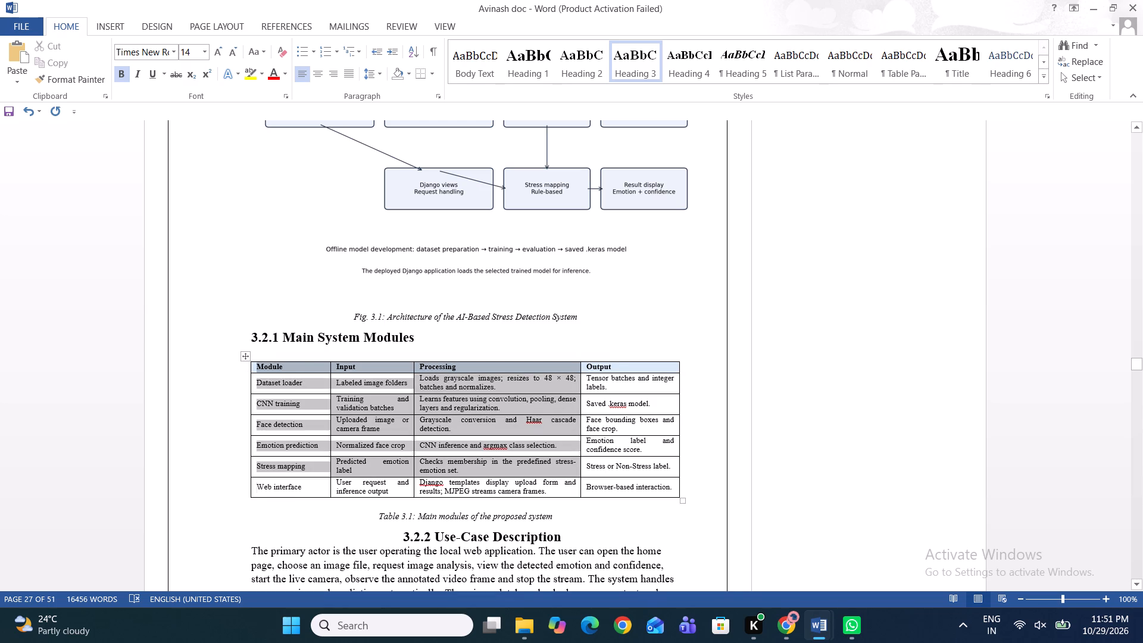
left_click_drag(534, 479, 763, 502)
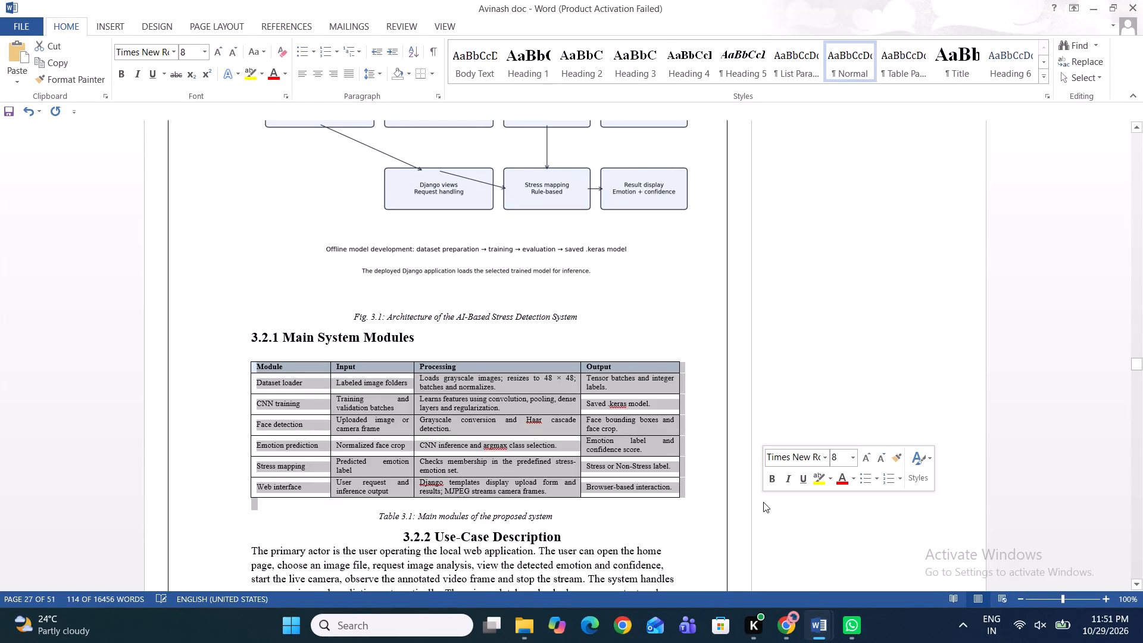
left_click(202, 53)
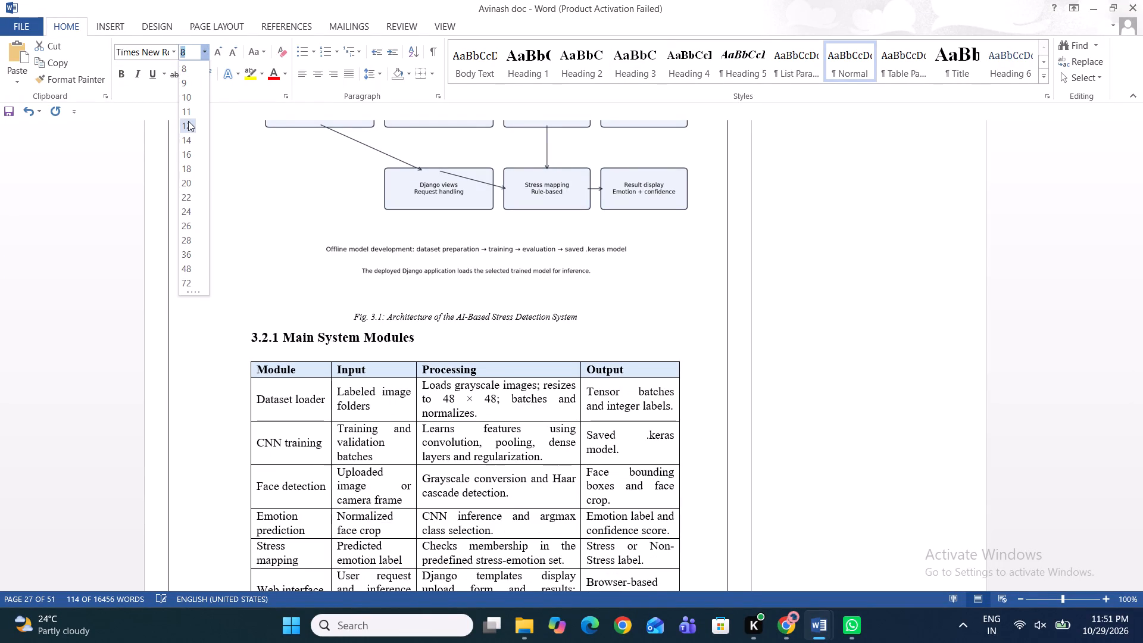
left_click(188, 121)
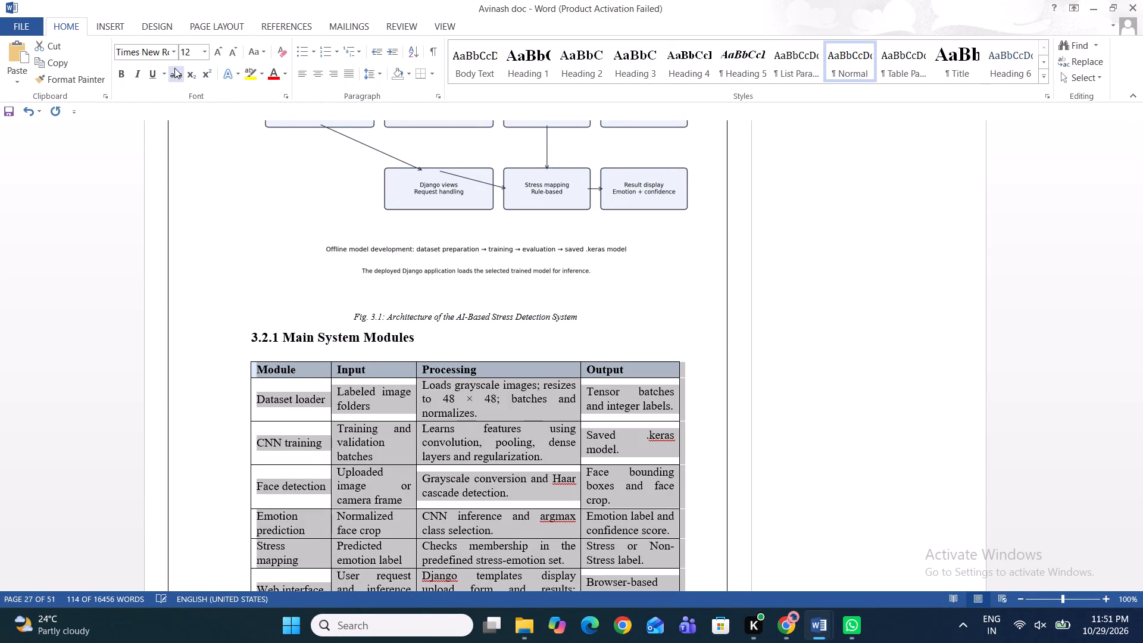
left_click(344, 77)
left_click(241, 243)
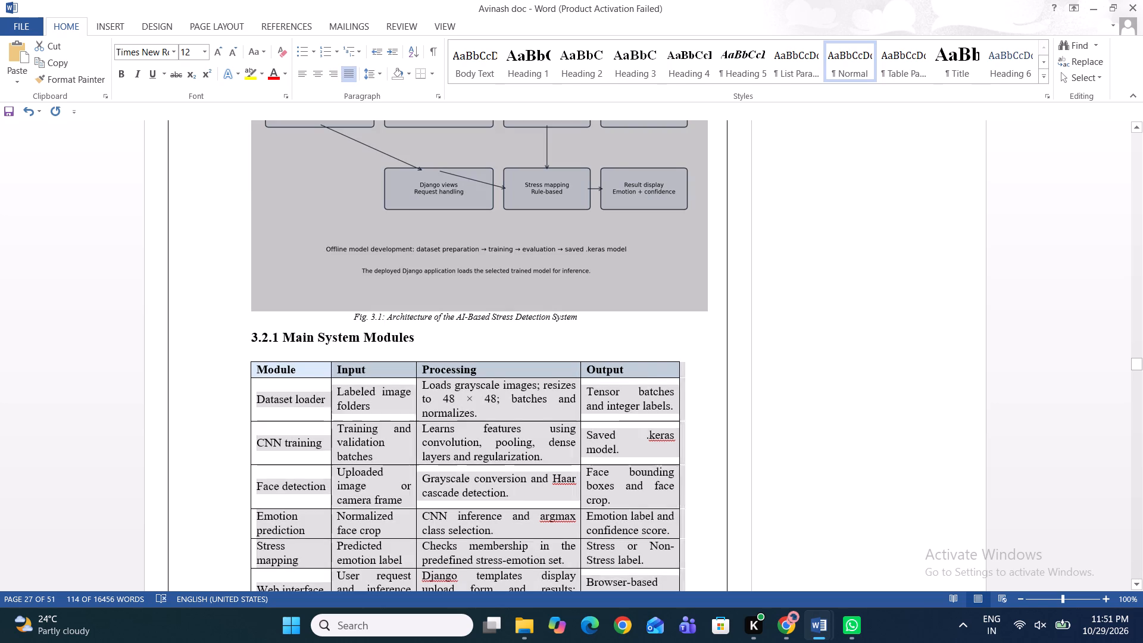
left_click(193, 330)
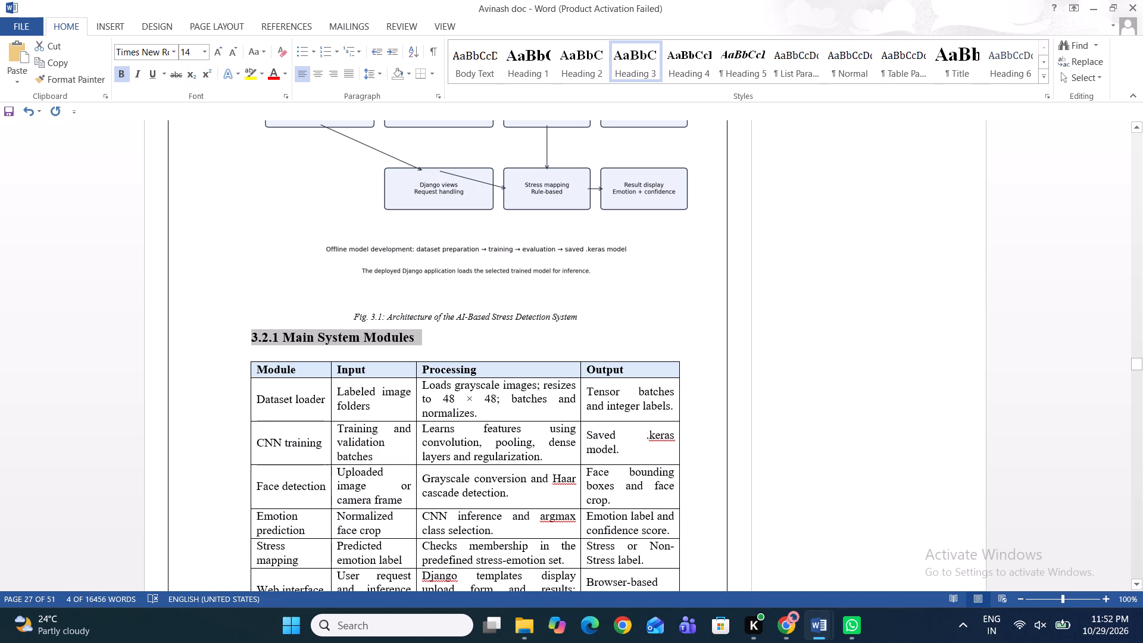
left_click(201, 420)
Place the text cursor at the start of the 3.2.2 Use-Case Description heading below Table 3.1.
scroll(201, 420, "down", 2)
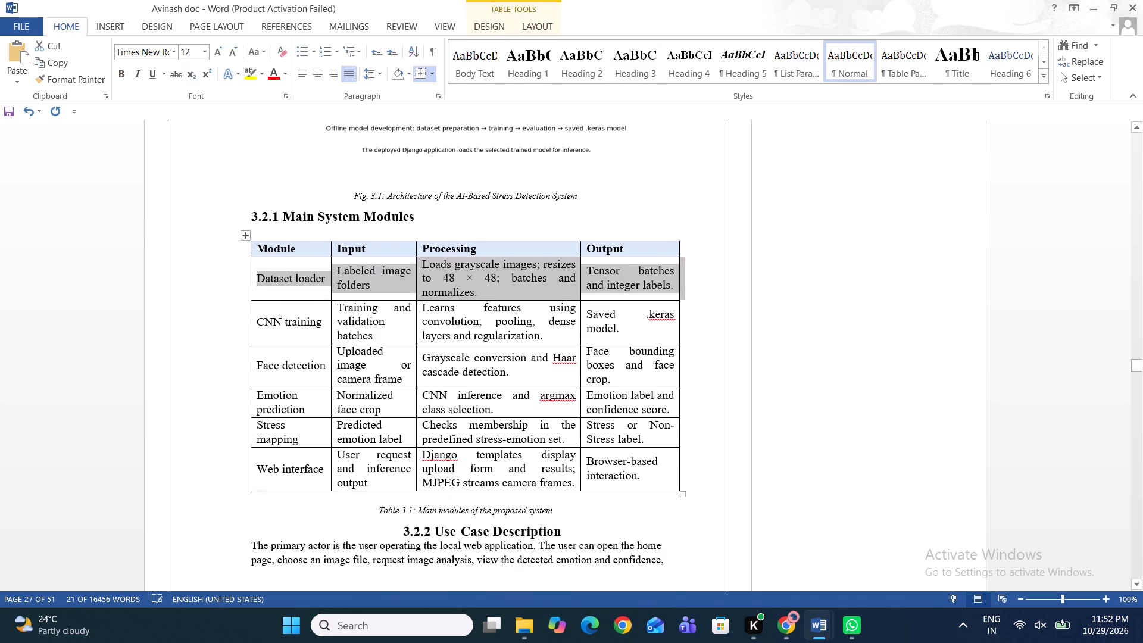
scroll(201, 420, "down", 1)
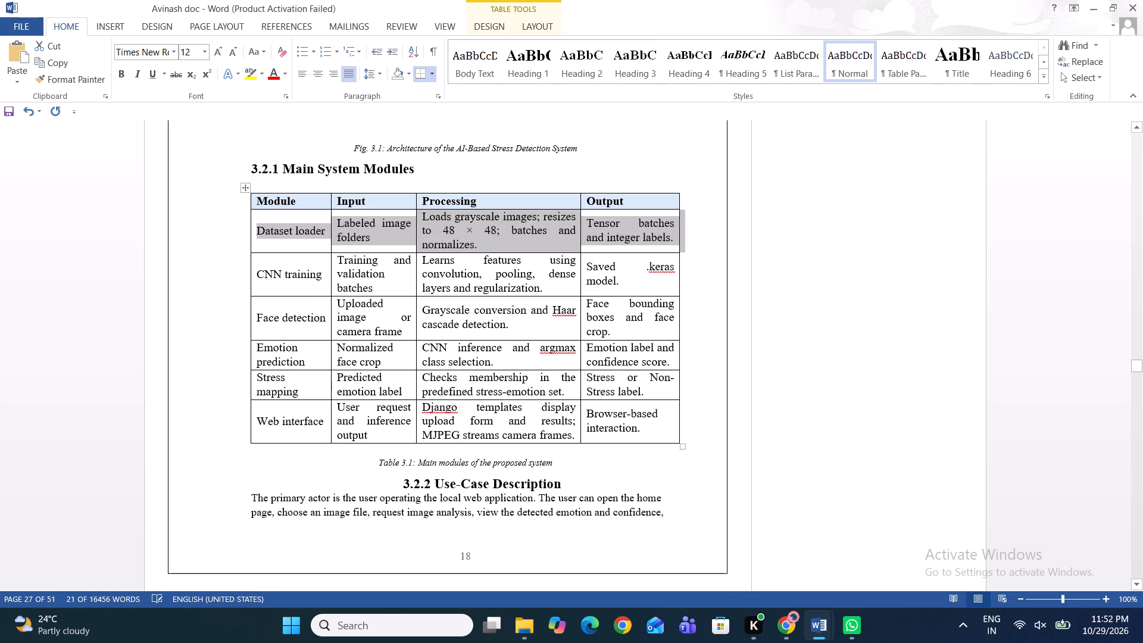
scroll(298, 469, "down", 2)
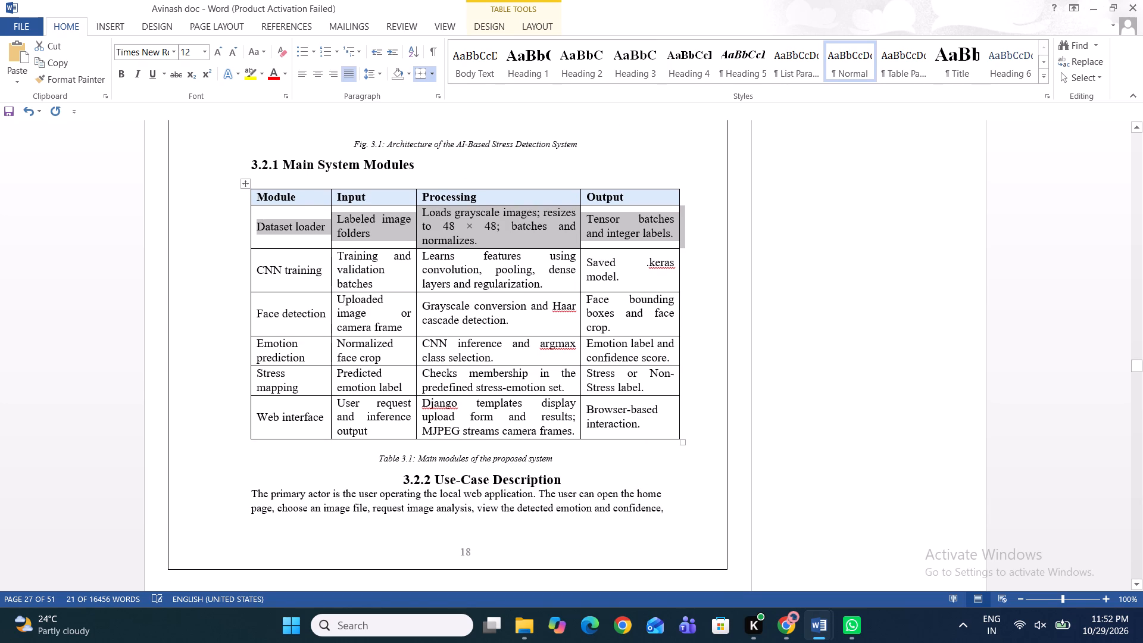
scroll(298, 469, "down", 2)
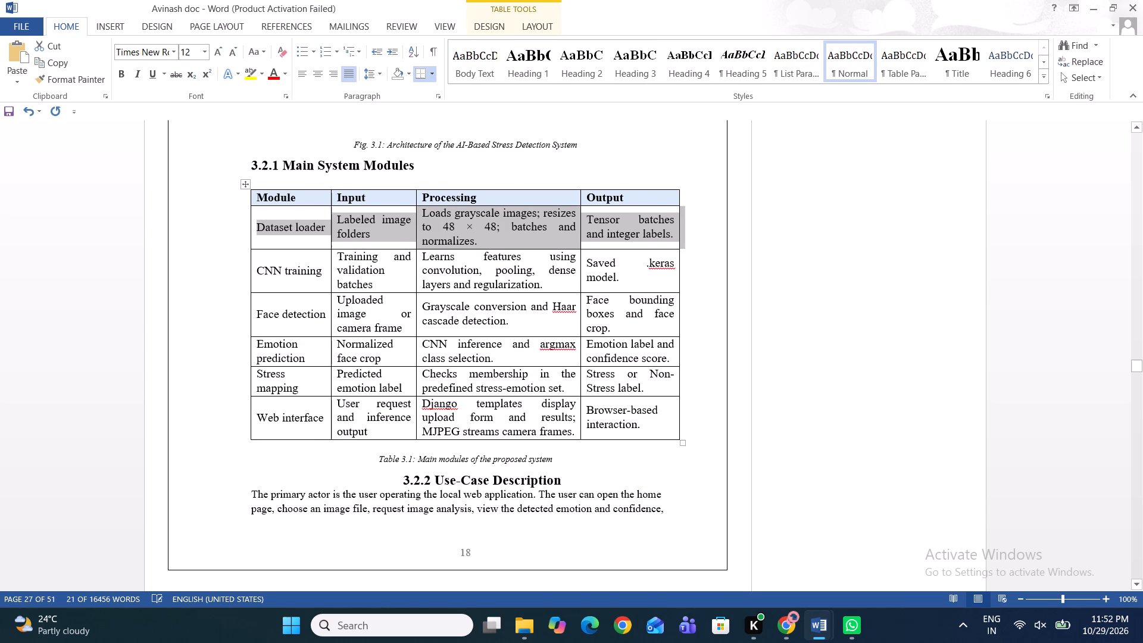
scroll(298, 469, "down", 4)
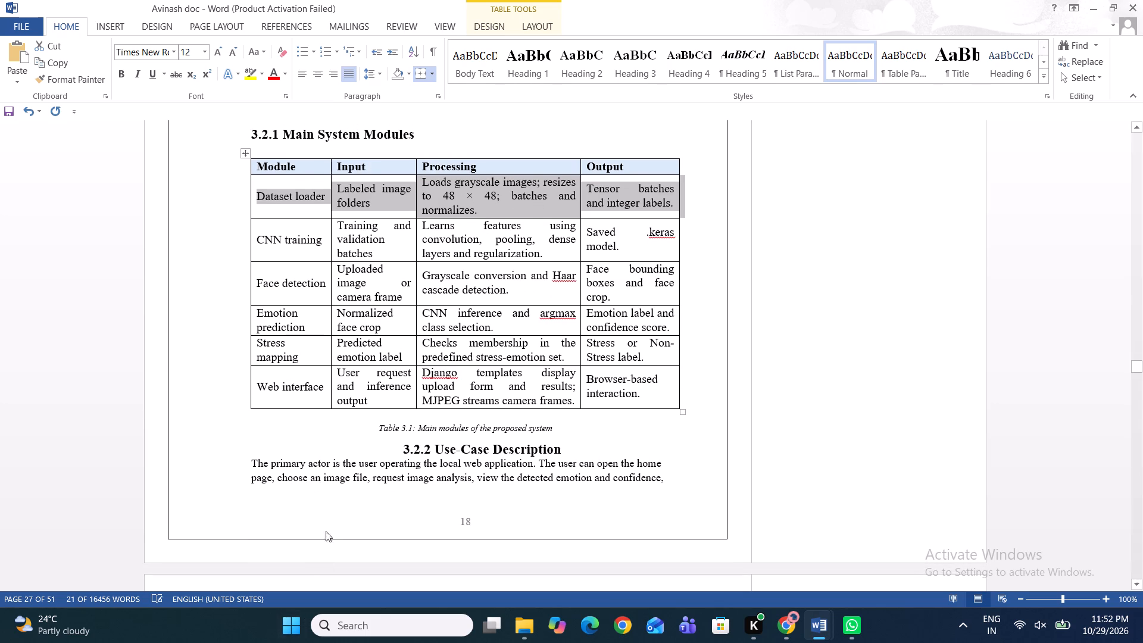
left_click(364, 469)
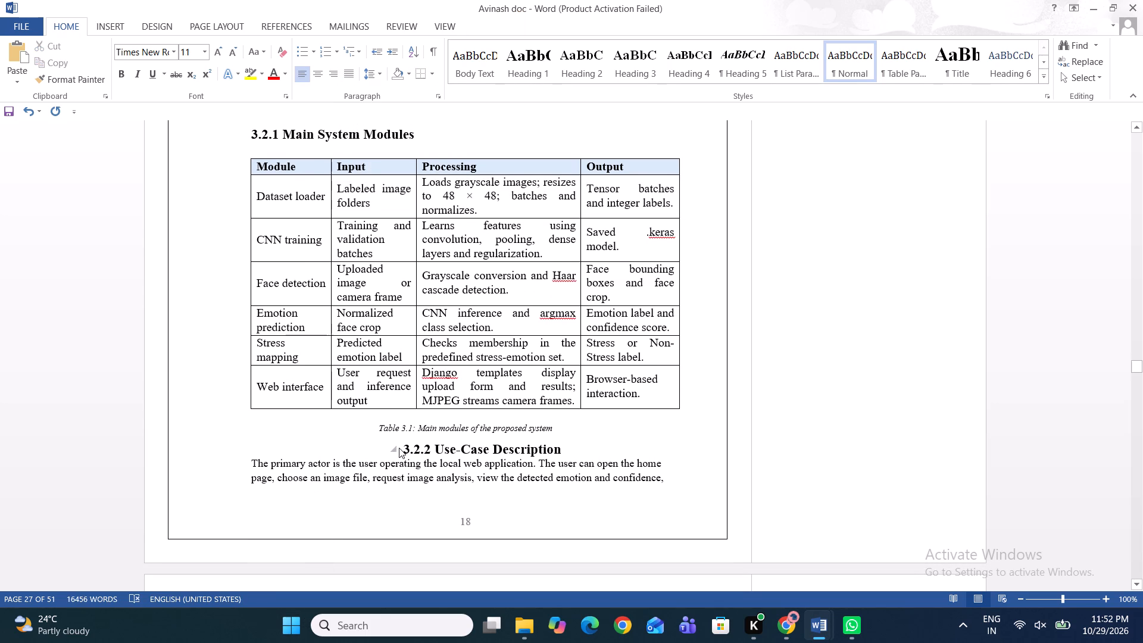
left_click(404, 447)
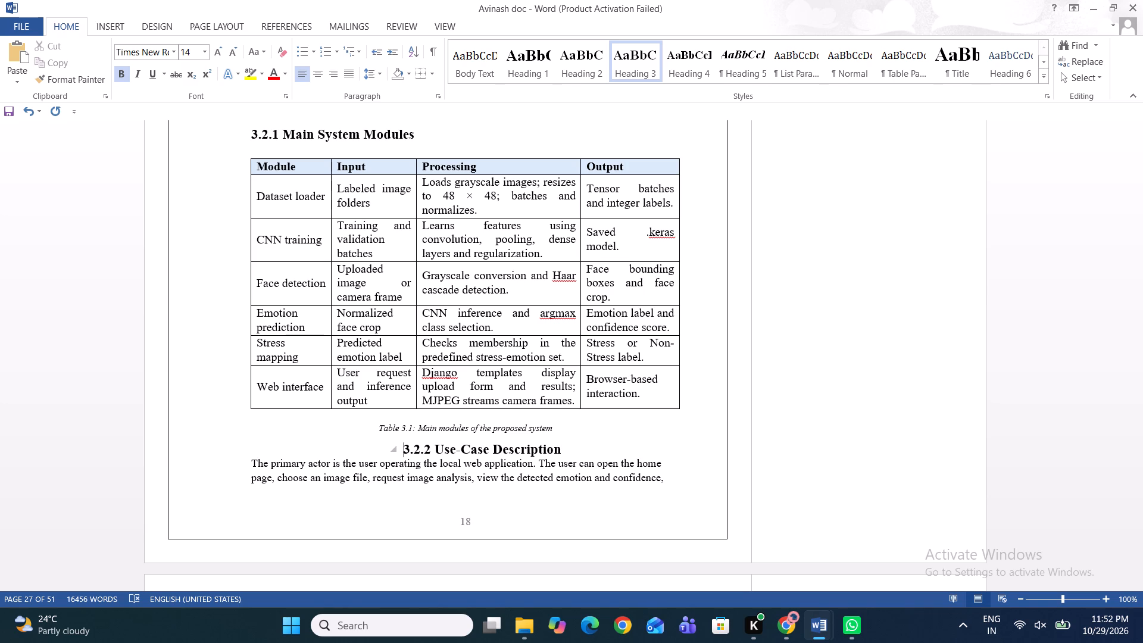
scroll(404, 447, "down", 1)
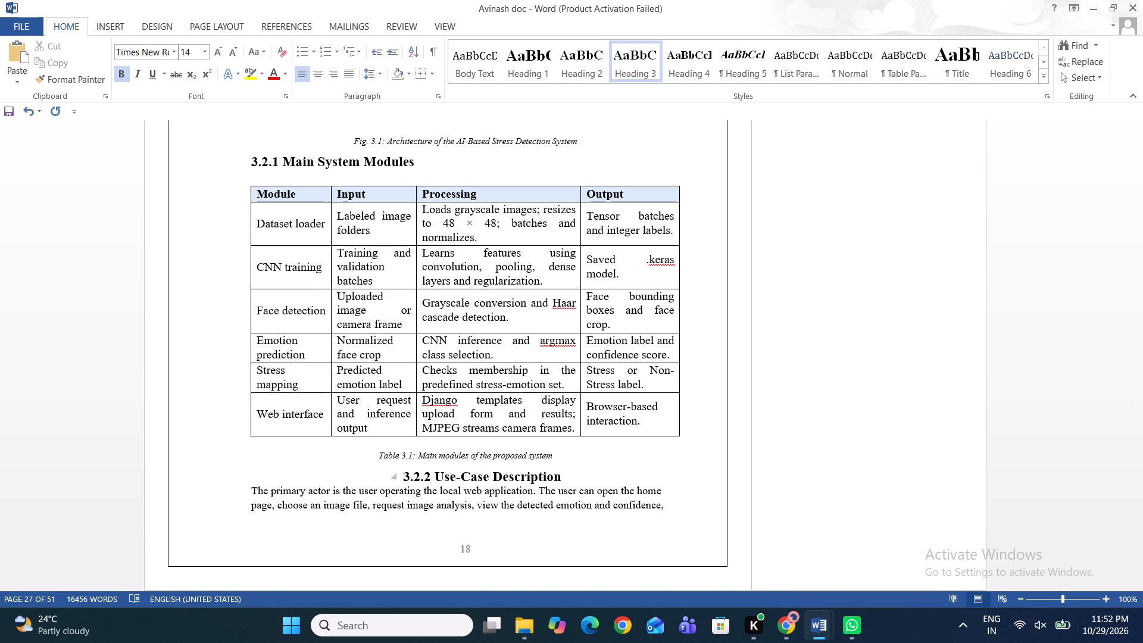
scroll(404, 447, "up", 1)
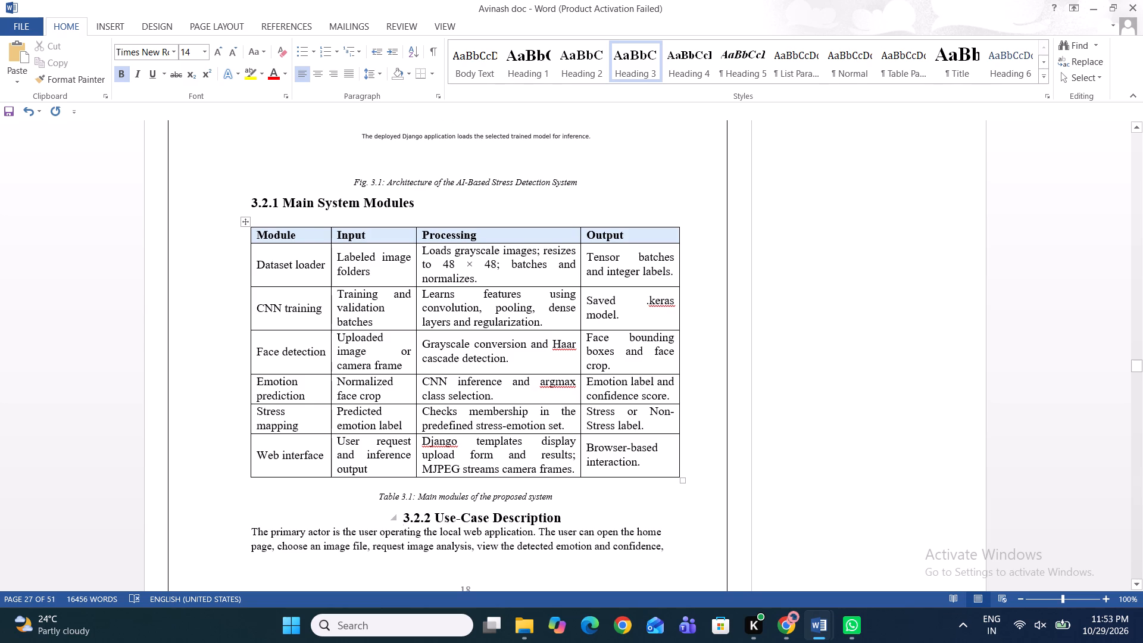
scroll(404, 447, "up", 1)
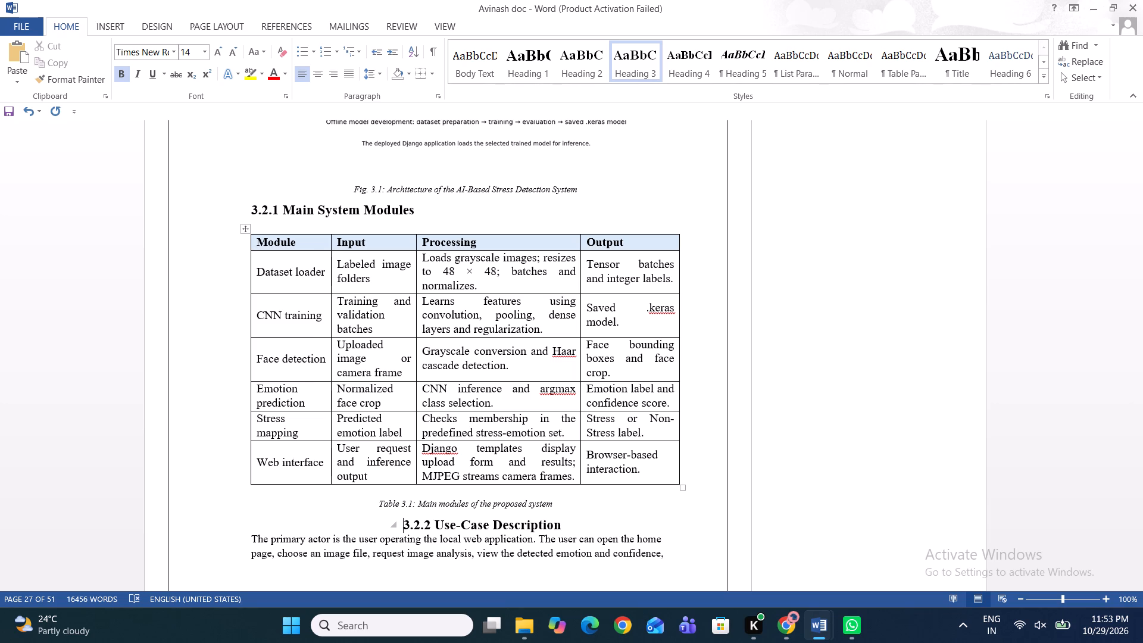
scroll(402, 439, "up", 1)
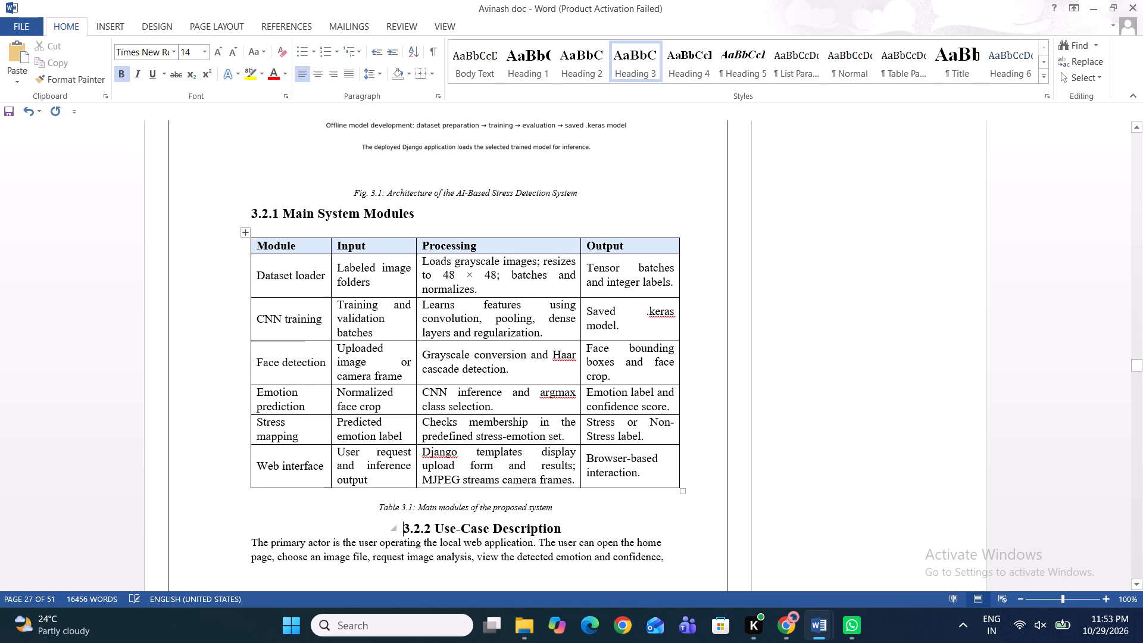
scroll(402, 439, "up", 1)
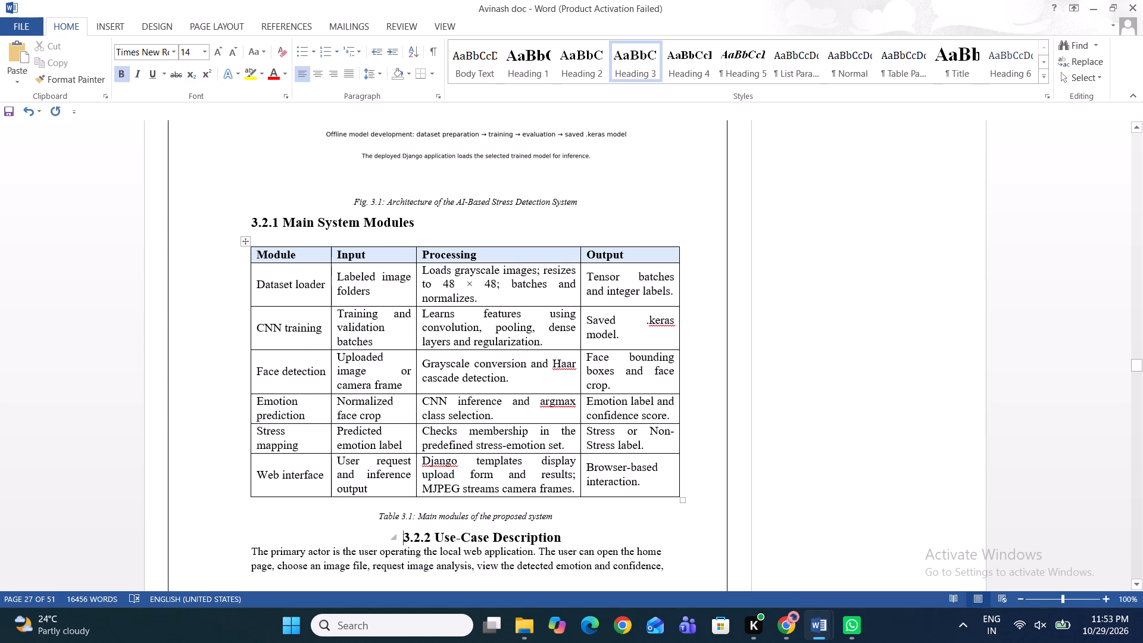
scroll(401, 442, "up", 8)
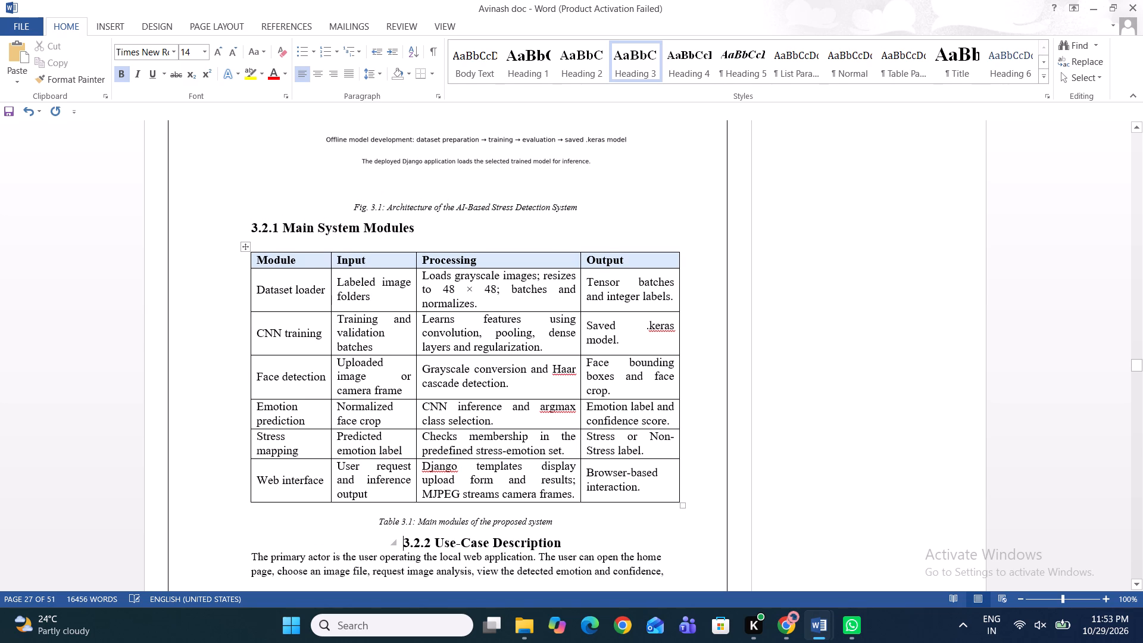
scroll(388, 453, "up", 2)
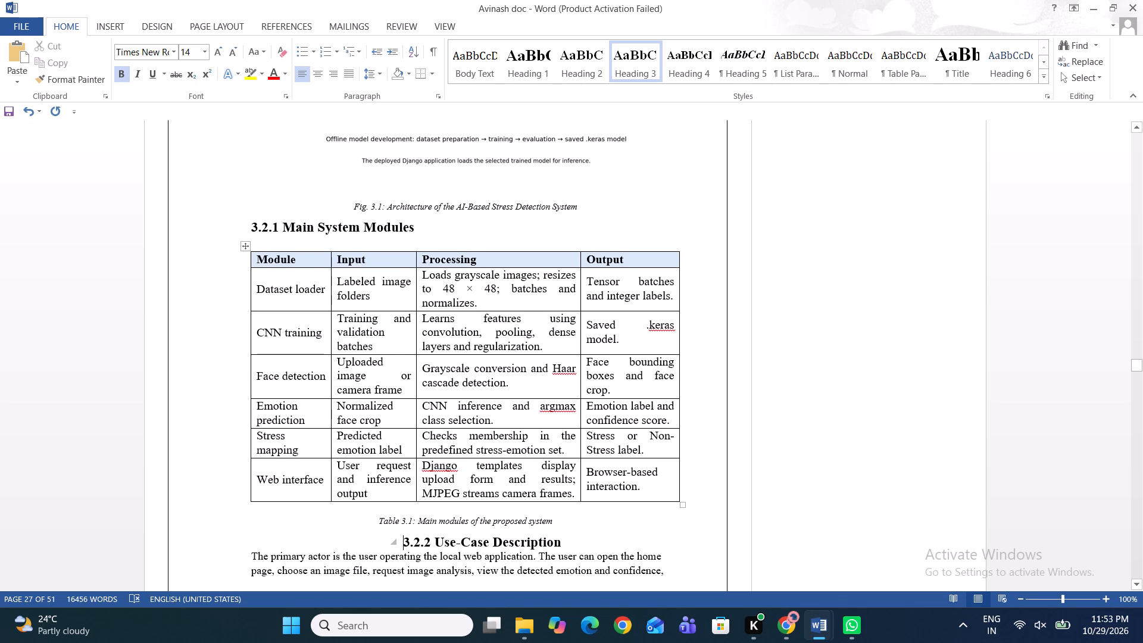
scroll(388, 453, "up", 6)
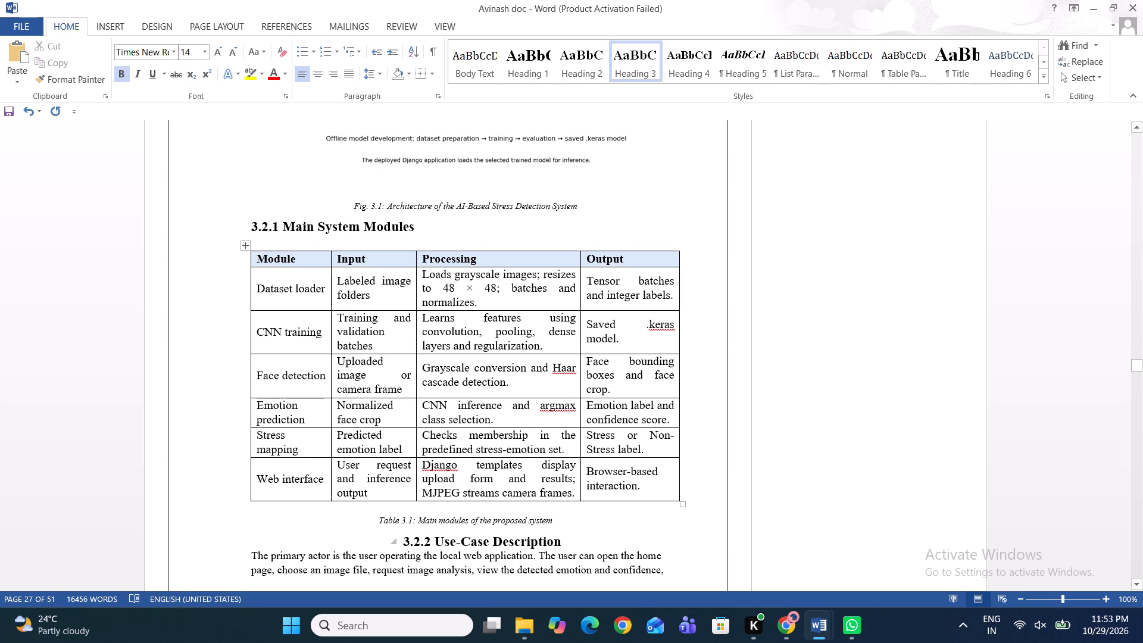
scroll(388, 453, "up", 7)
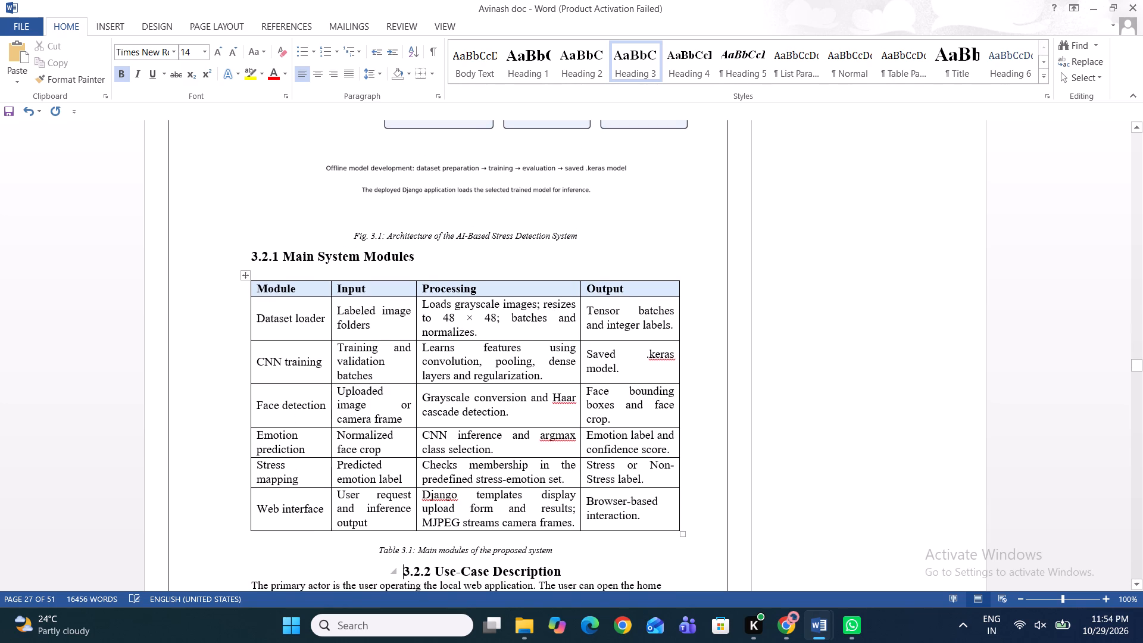
Move the 3.2.2 Use-Case Description heading to the left margin.
scroll(388, 453, "up", 2)
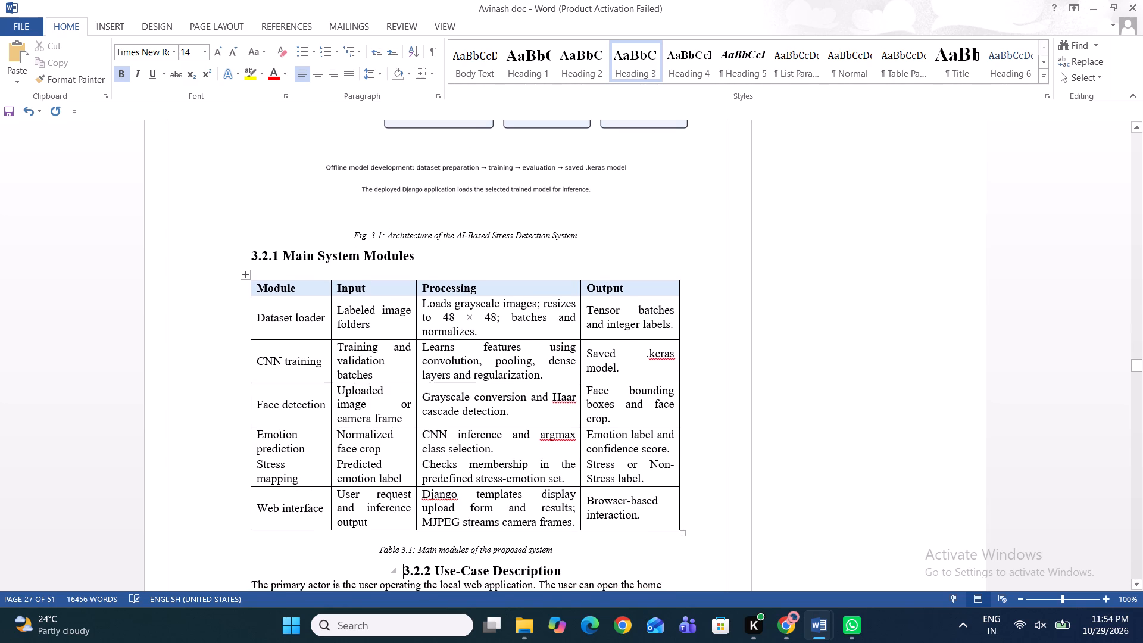
scroll(388, 453, "up", 3)
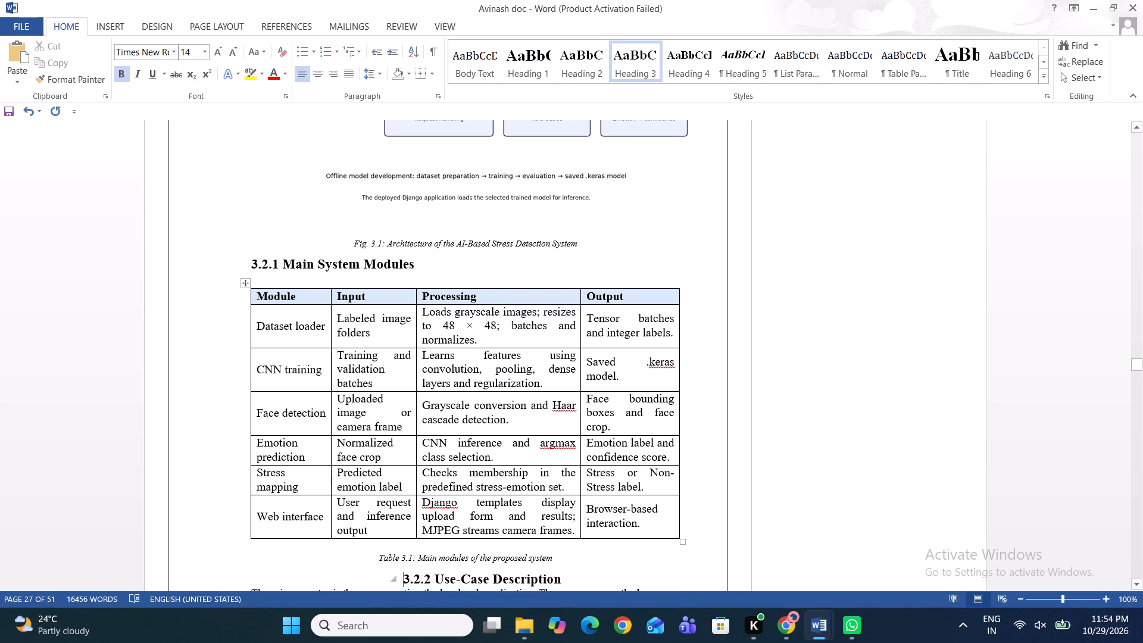
scroll(388, 453, "down", 1)
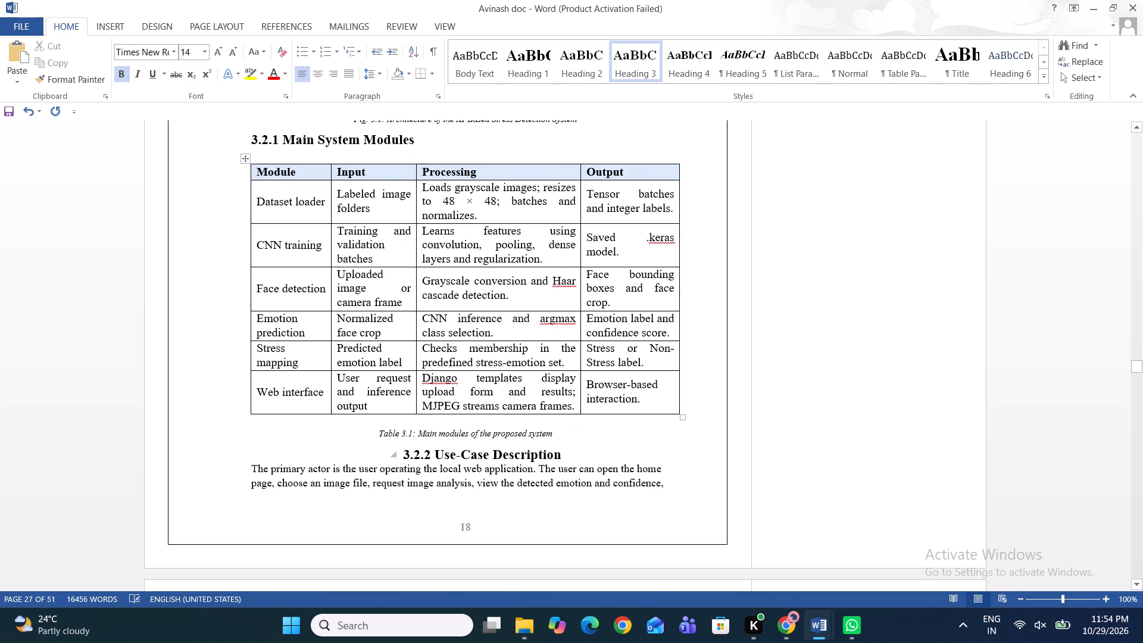
scroll(388, 453, "down", 1)
key("BackSpace")
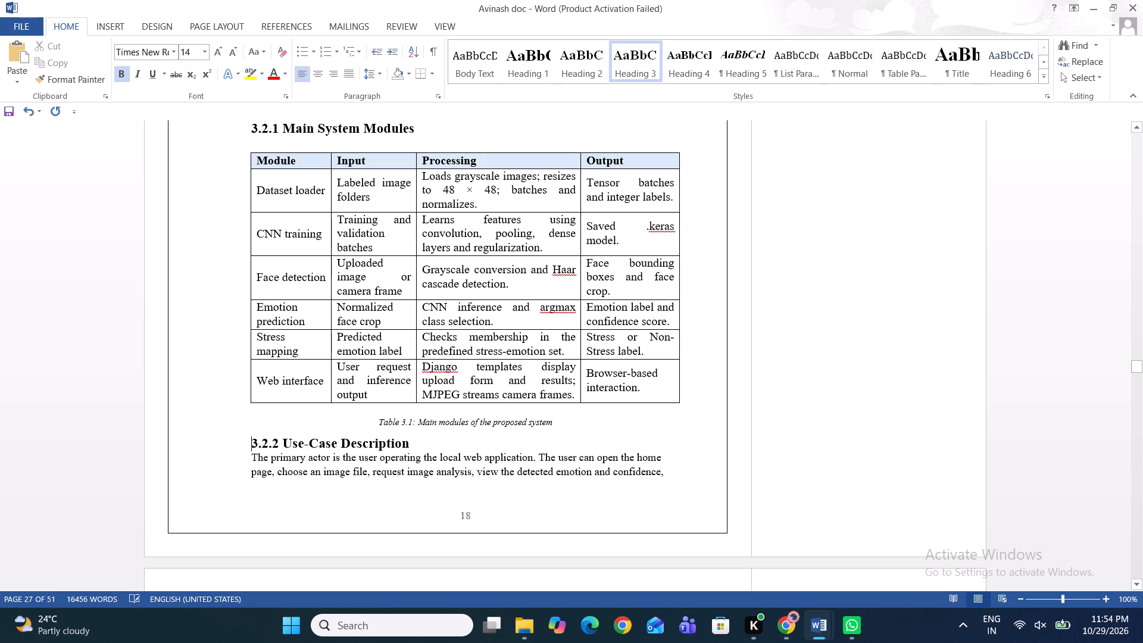
Insert a blank line between the 3.2.2 Use-Case Description heading and its paragraph.
left_click(409, 445)
key("Return")
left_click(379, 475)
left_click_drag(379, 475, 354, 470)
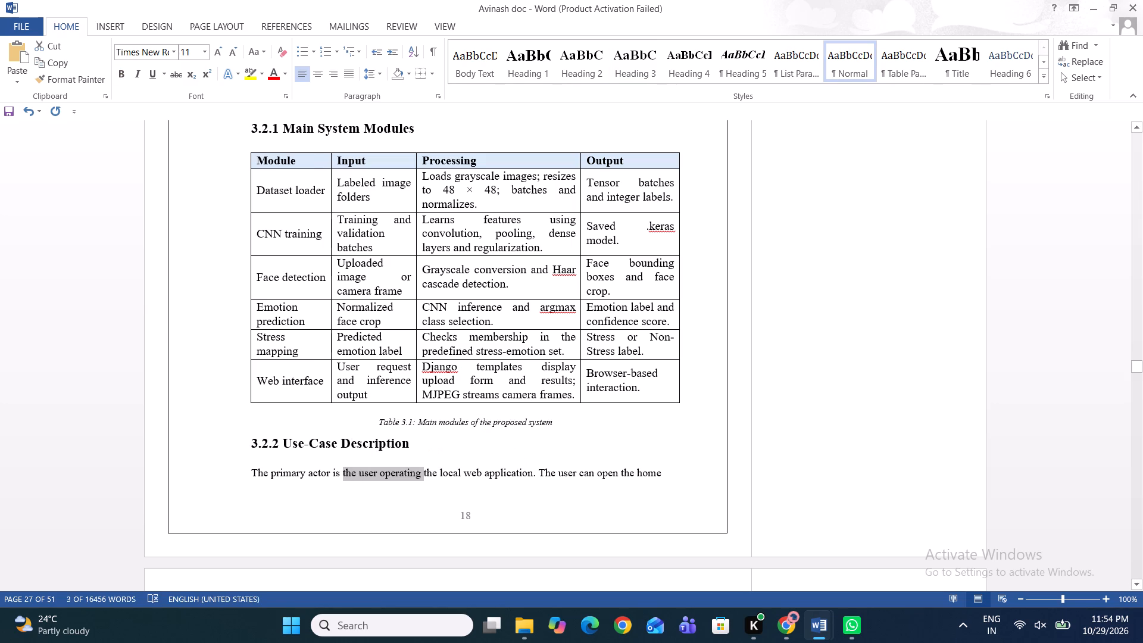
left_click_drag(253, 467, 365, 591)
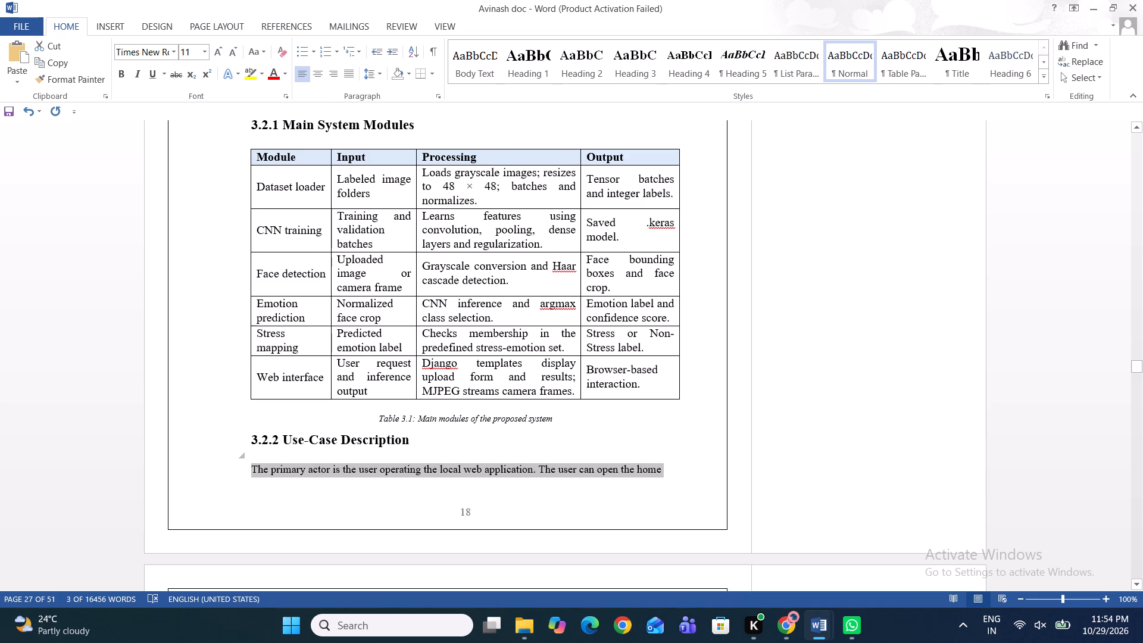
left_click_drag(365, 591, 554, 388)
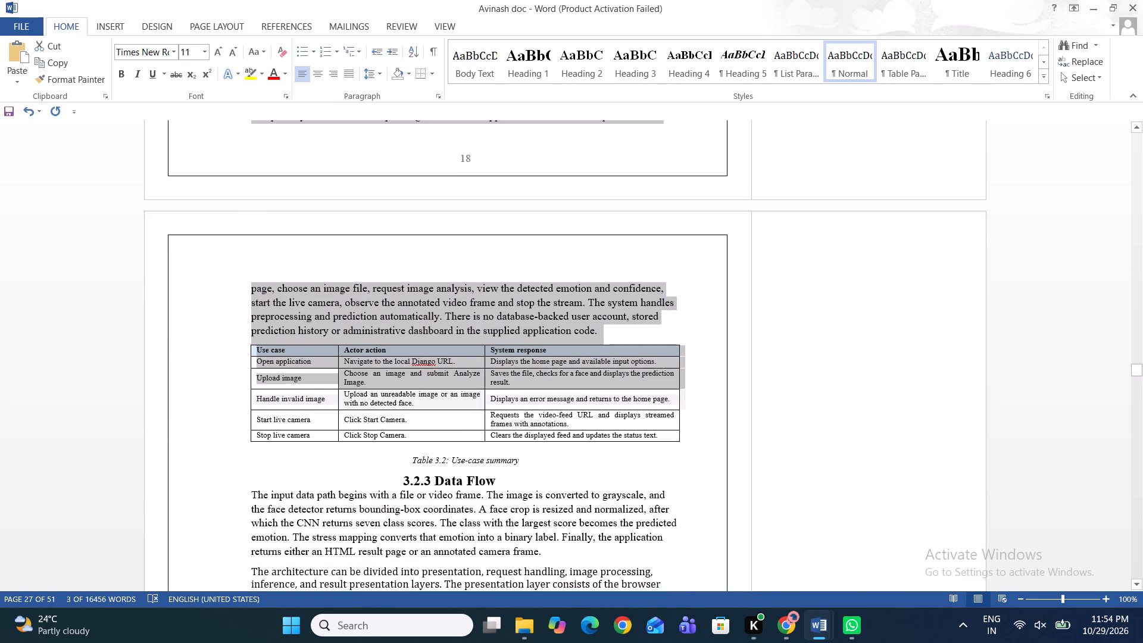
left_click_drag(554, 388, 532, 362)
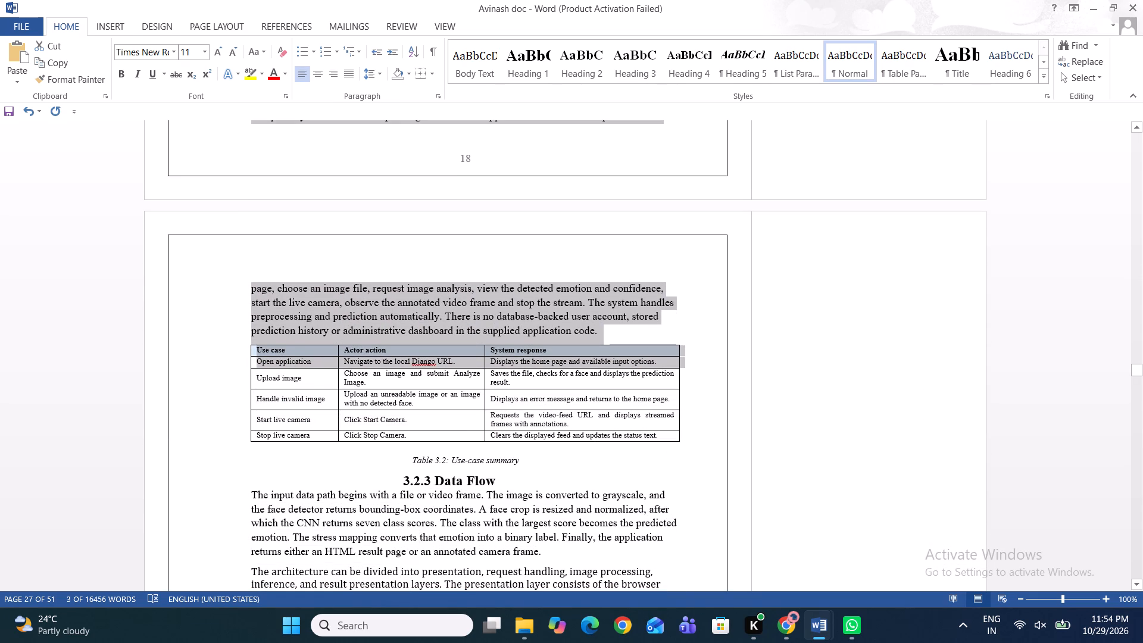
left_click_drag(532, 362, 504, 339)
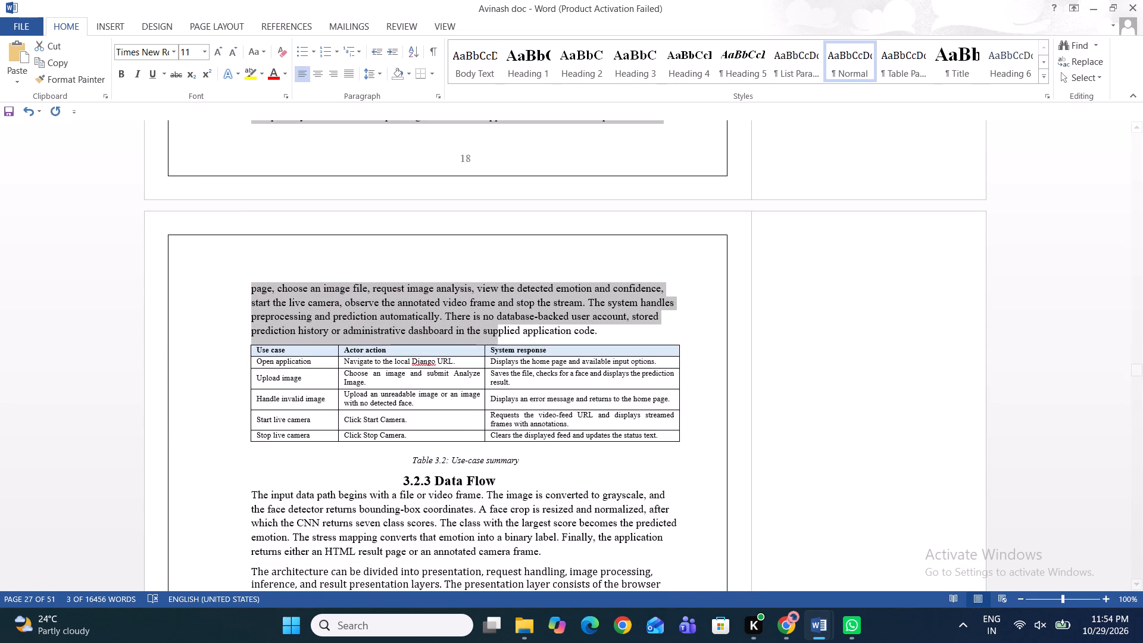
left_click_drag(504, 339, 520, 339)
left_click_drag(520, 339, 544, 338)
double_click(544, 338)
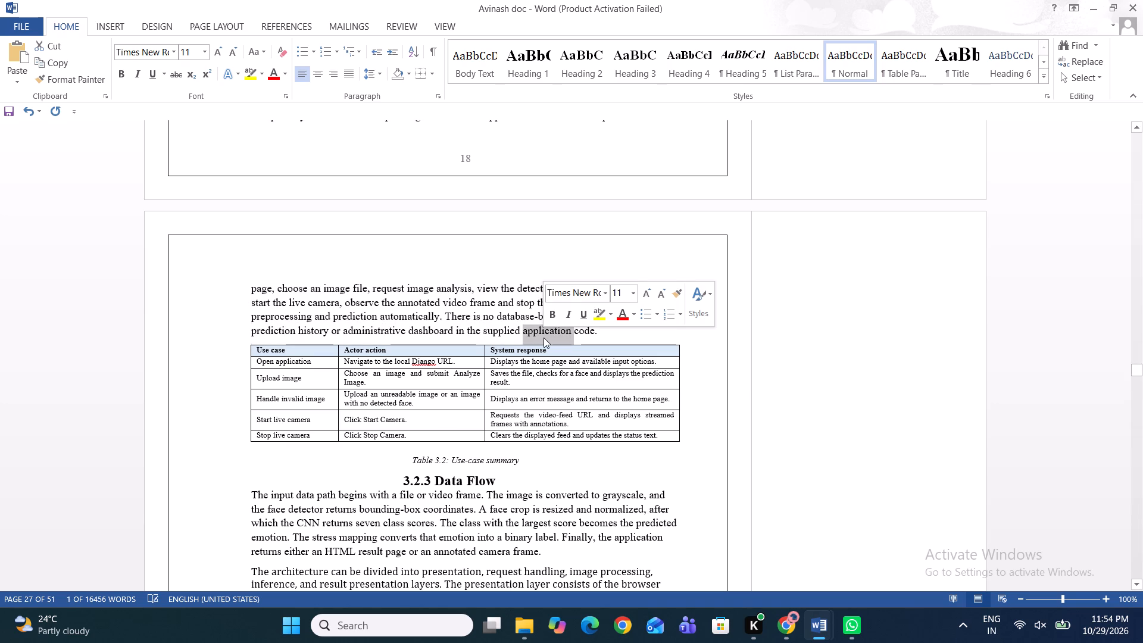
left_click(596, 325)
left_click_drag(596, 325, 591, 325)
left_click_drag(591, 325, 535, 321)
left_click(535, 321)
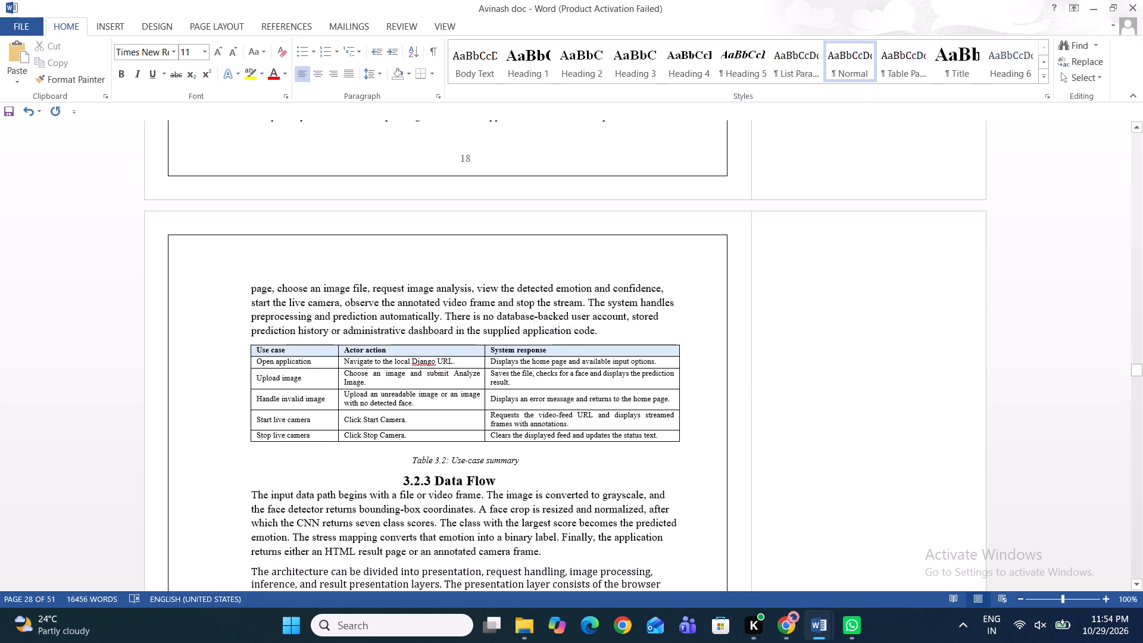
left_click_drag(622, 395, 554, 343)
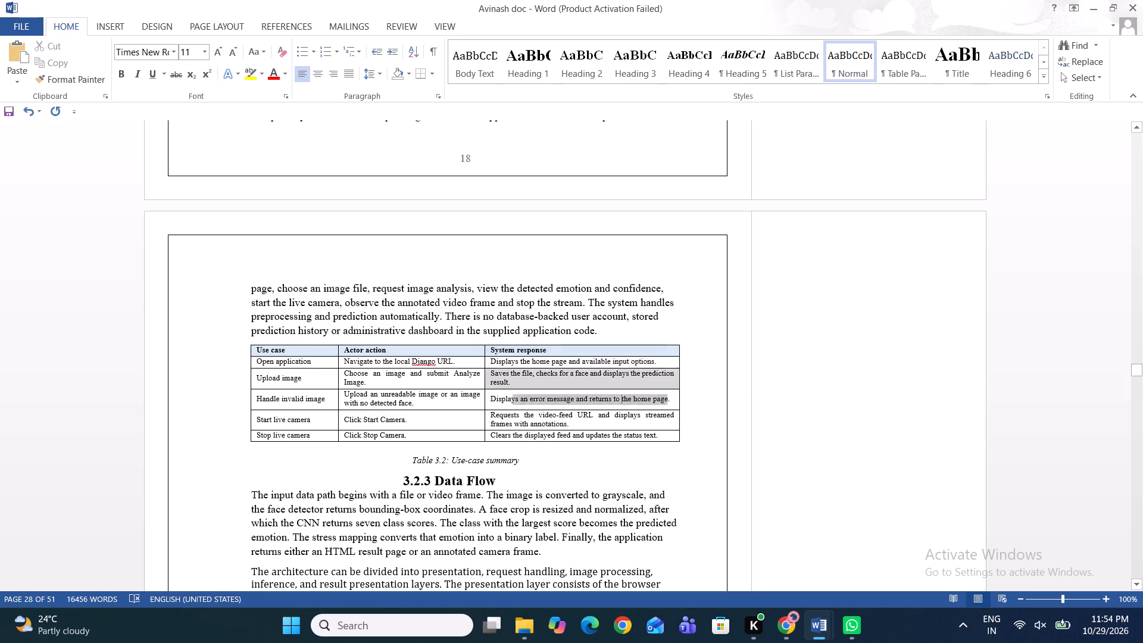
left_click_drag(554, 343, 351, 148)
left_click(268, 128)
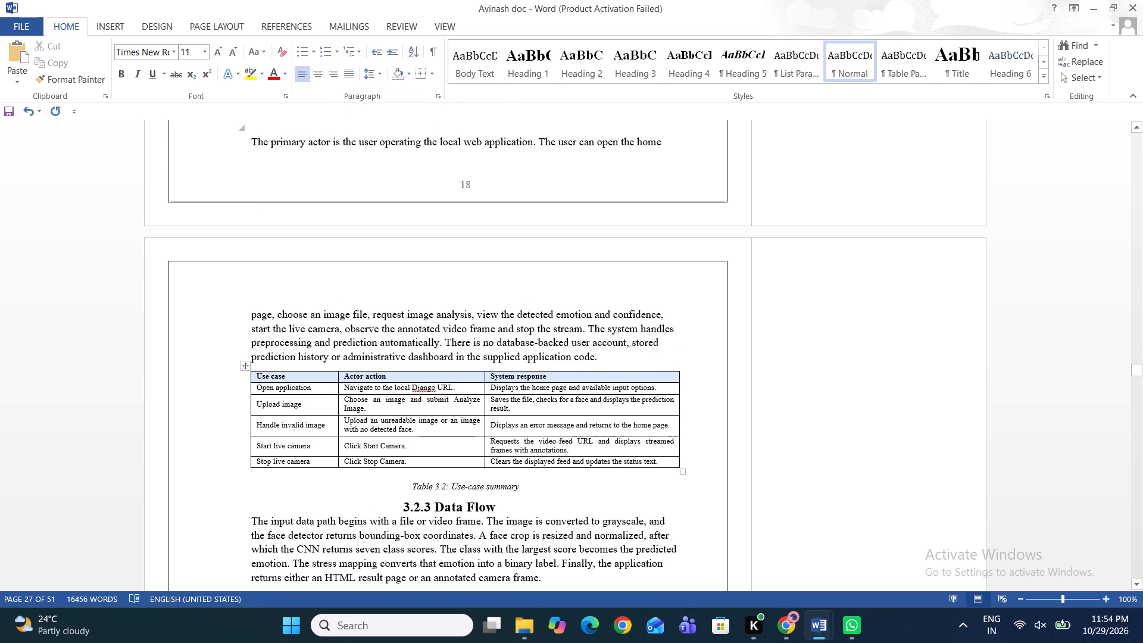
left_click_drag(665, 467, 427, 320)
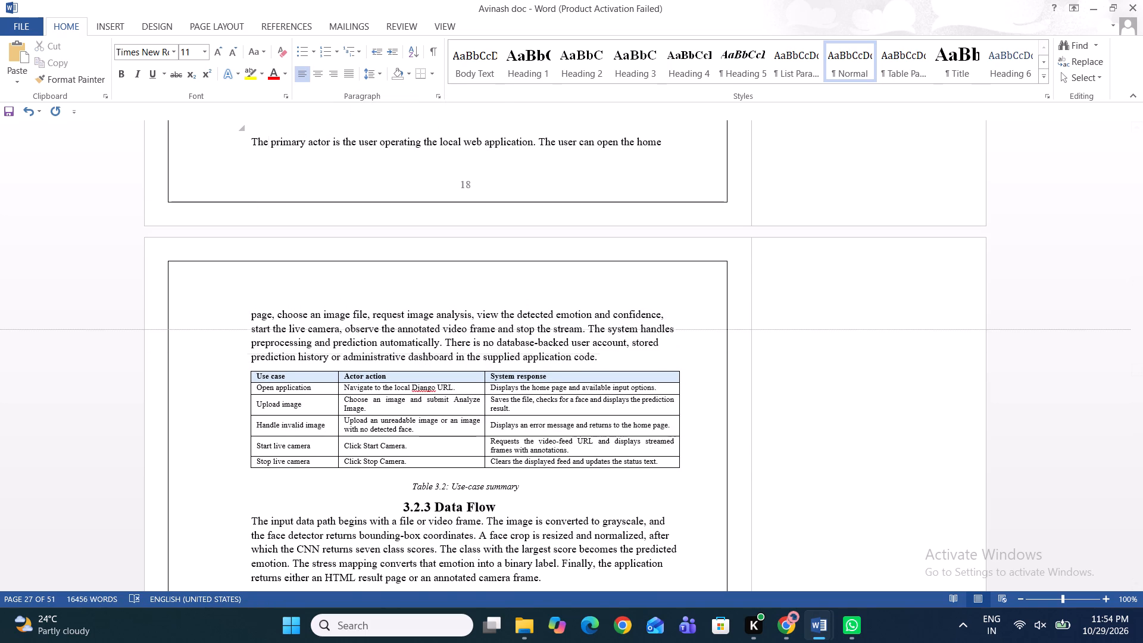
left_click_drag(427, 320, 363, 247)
Format the whole paragraph under 3.2.2 Use-Case Description, running across the page break, as 12 pt justified.
scroll(353, 239, "up", 1)
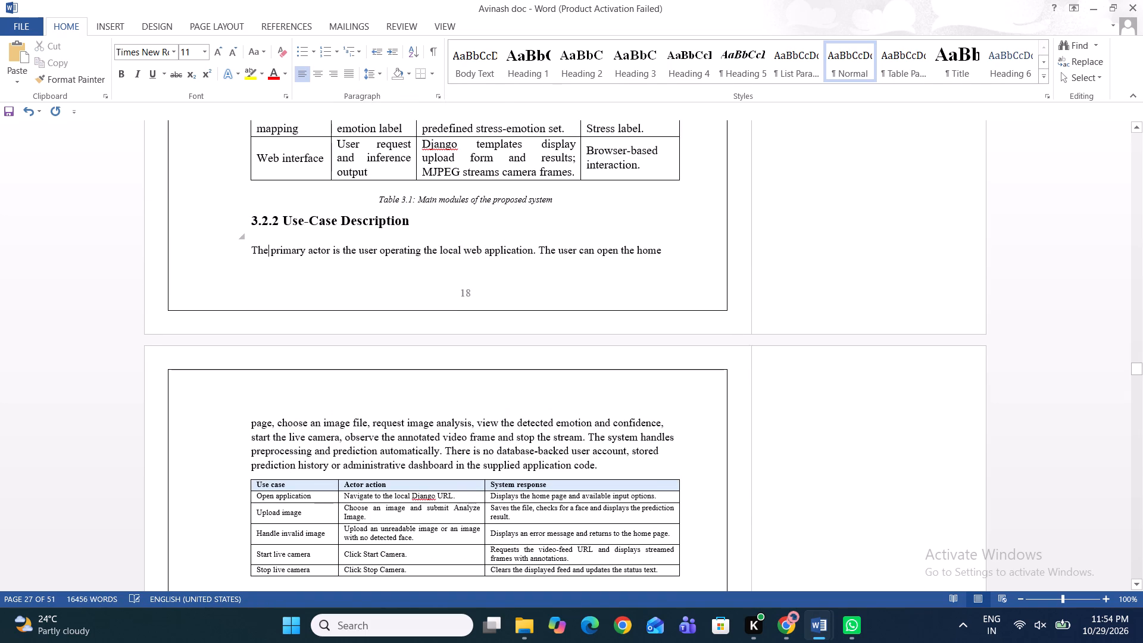
left_click(257, 241)
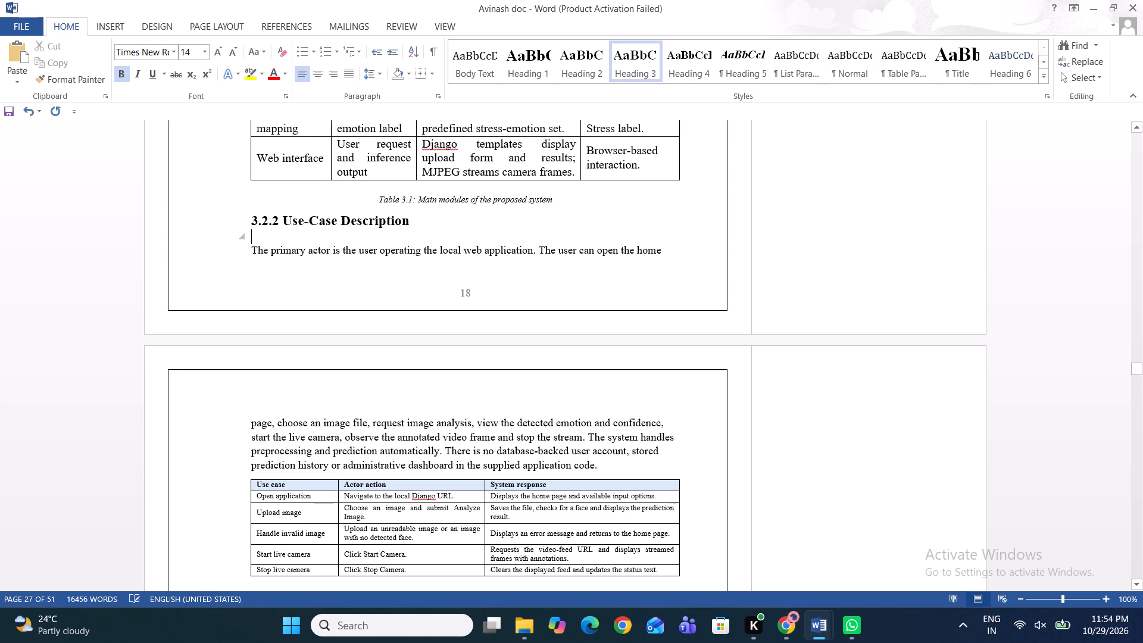
left_click_drag(248, 244, 332, 335)
left_click_drag(249, 252, 397, 402)
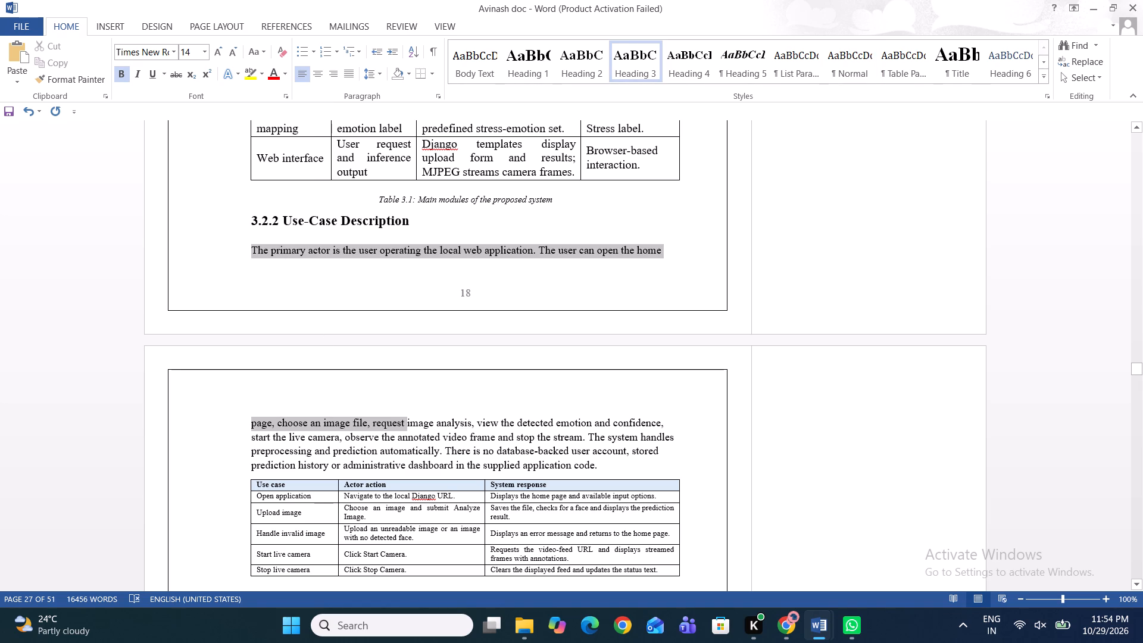
left_click_drag(397, 402, 512, 465)
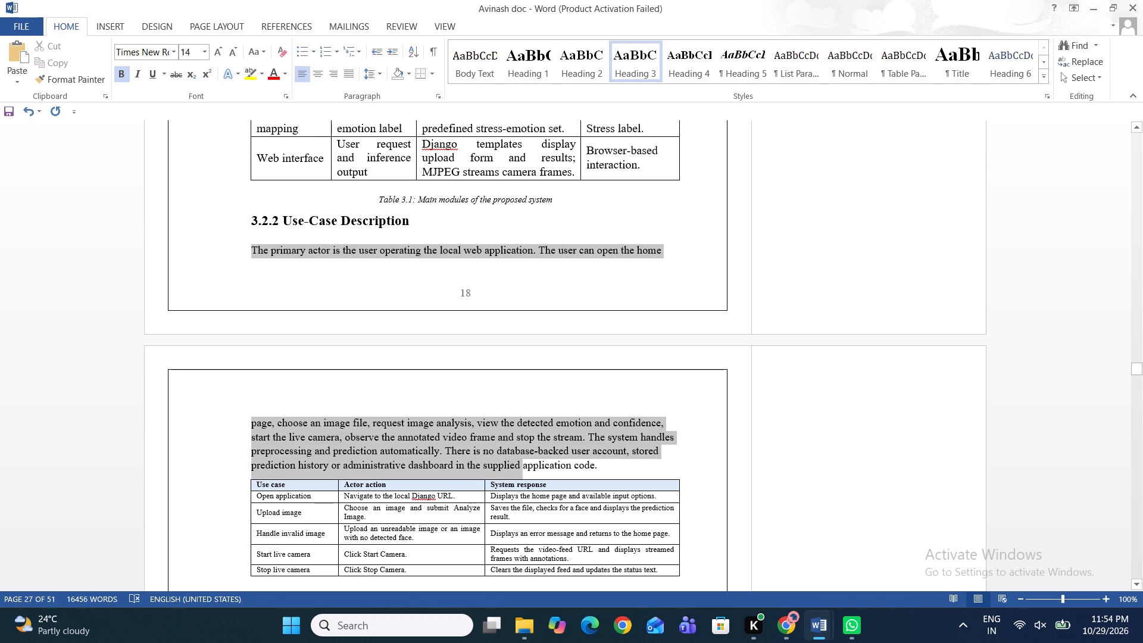
left_click_drag(512, 465, 710, 463)
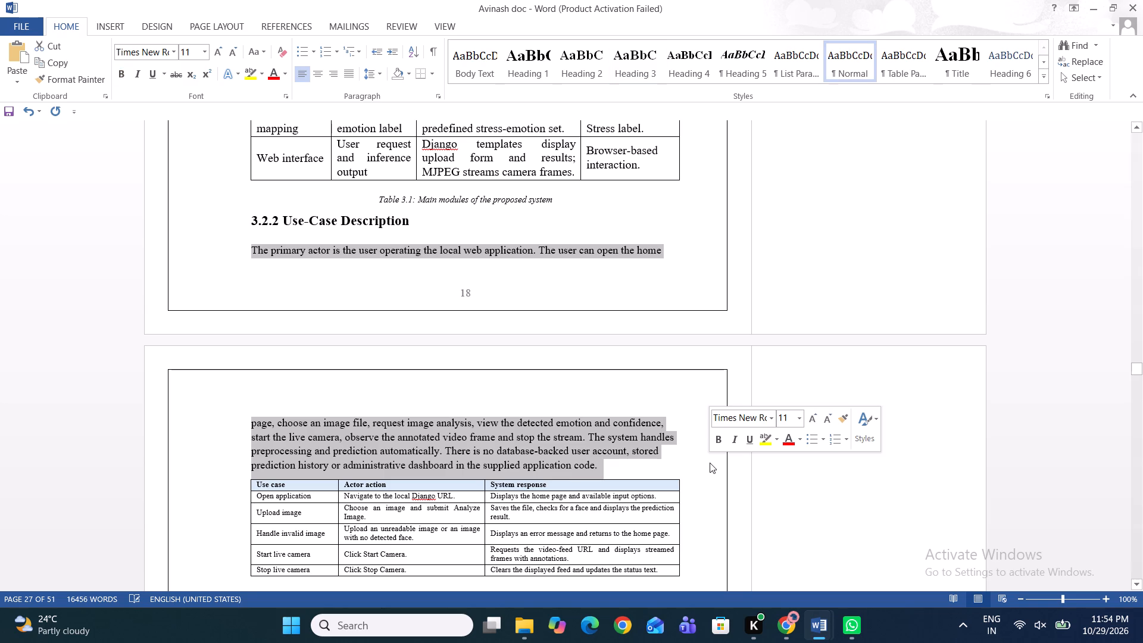
left_click(205, 48)
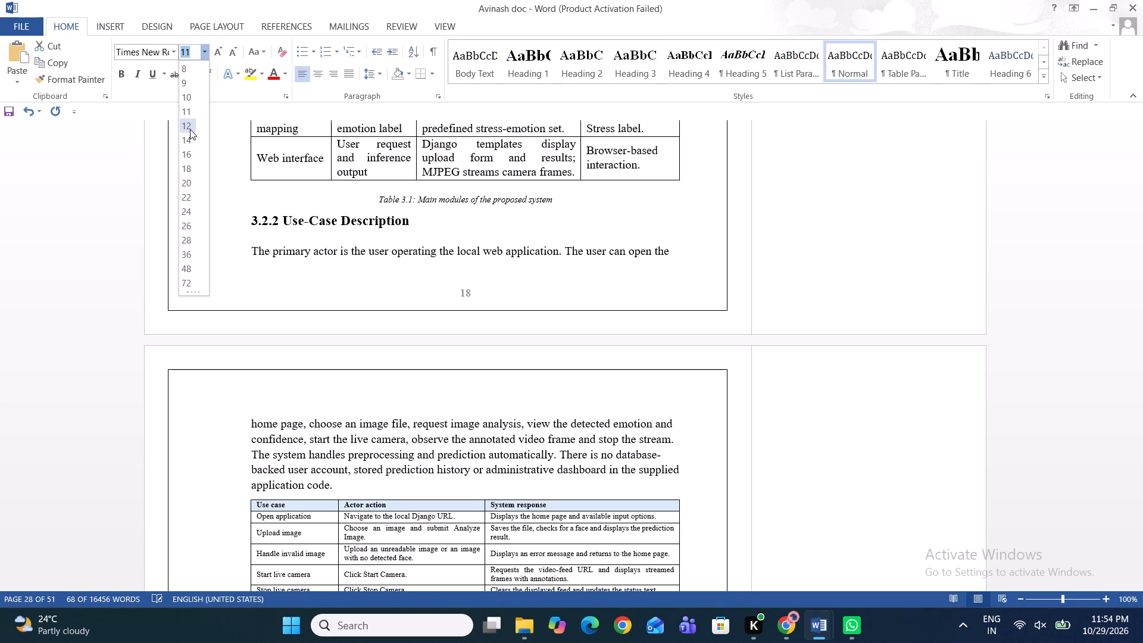
left_click(190, 129)
left_click(345, 80)
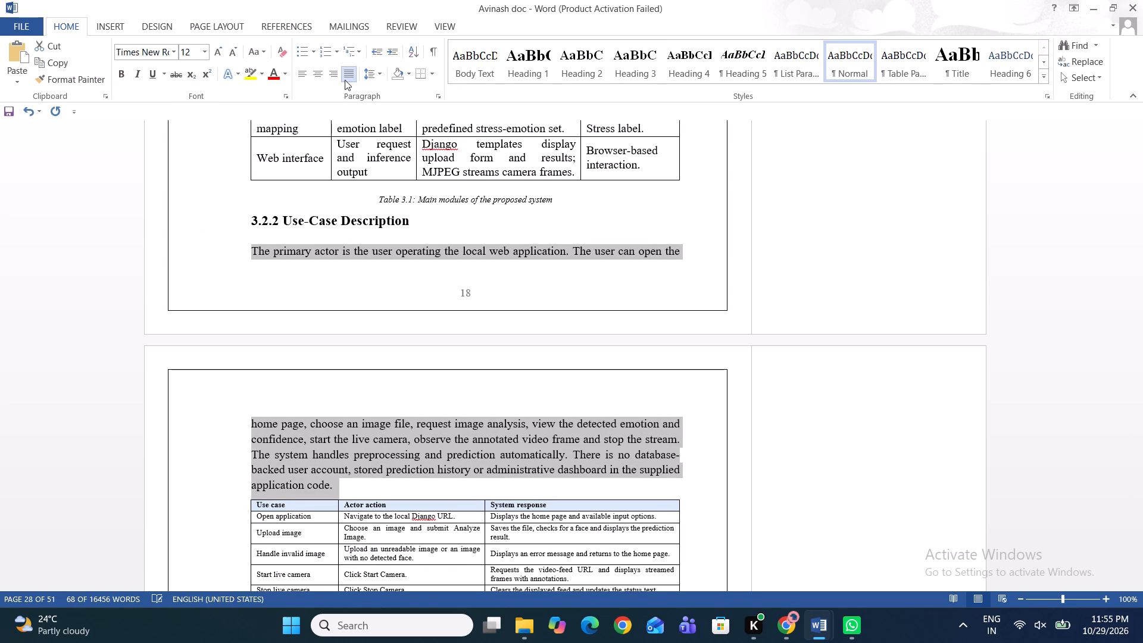
left_click(339, 305)
Set all text in the use-case summary table (Table 3.2) to 12 pt.
scroll(339, 305, "down", 1)
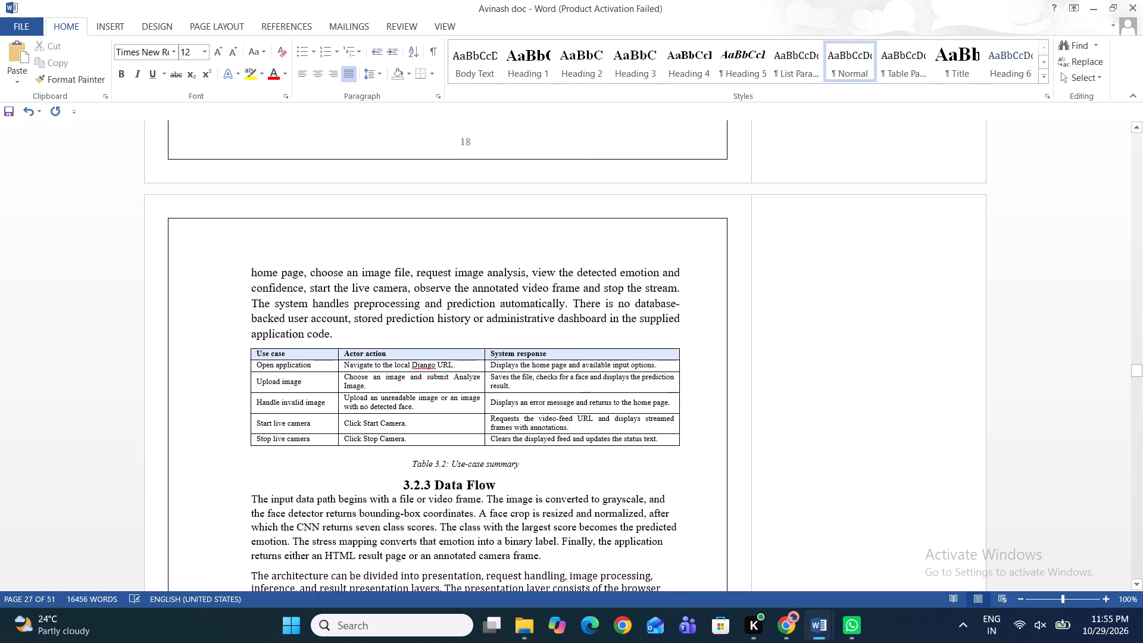
scroll(339, 305, "down", 1)
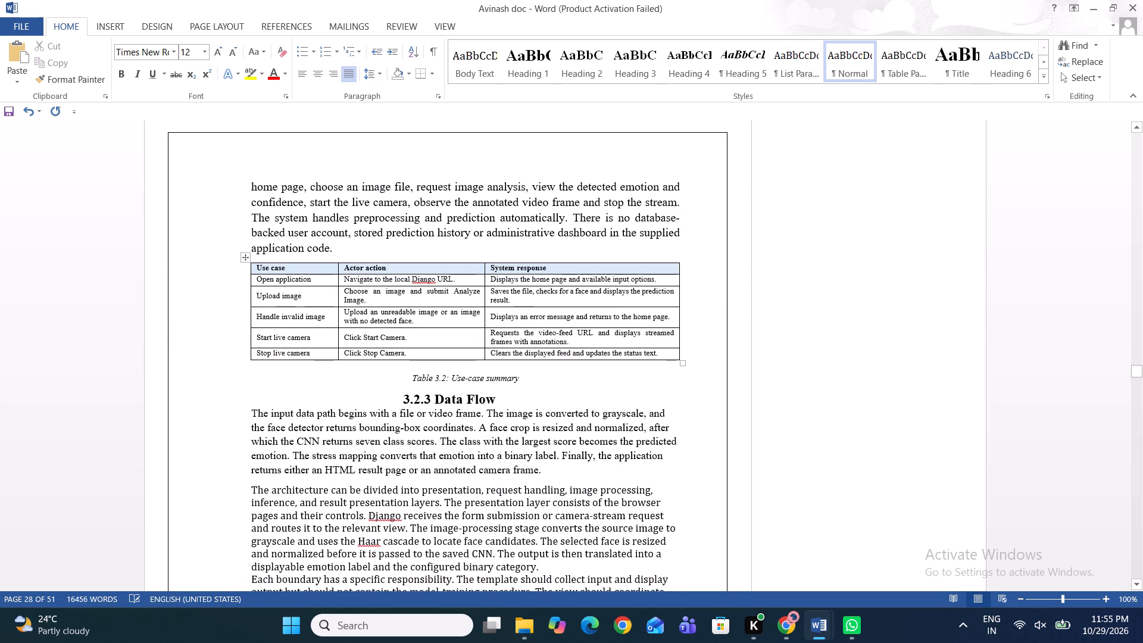
left_click_drag(258, 268, 357, 310)
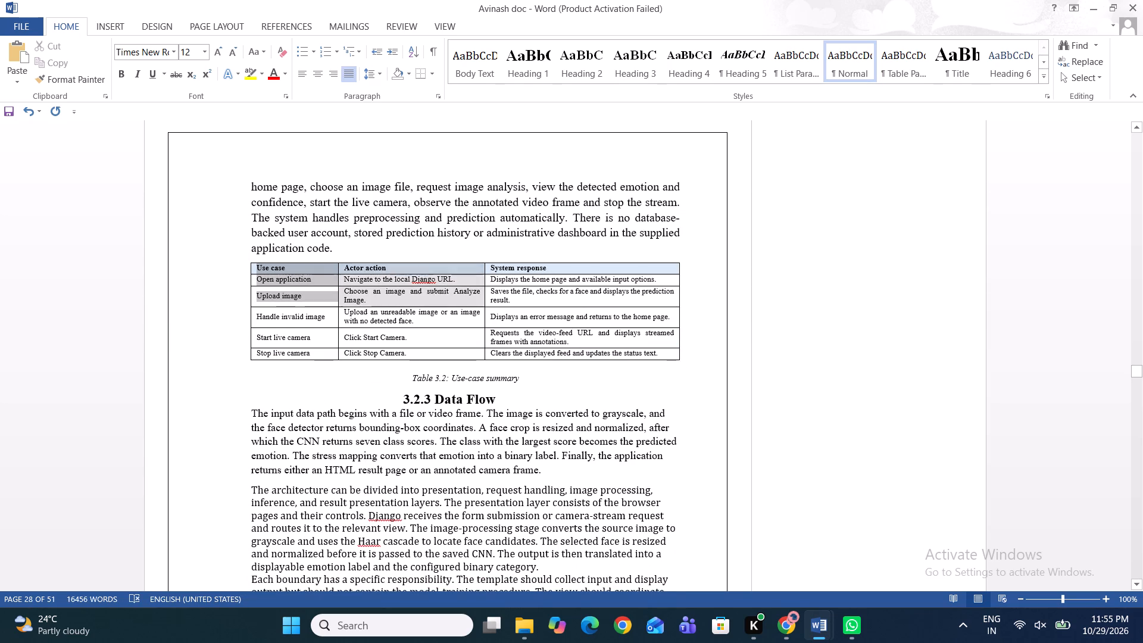
left_click_drag(357, 310, 485, 361)
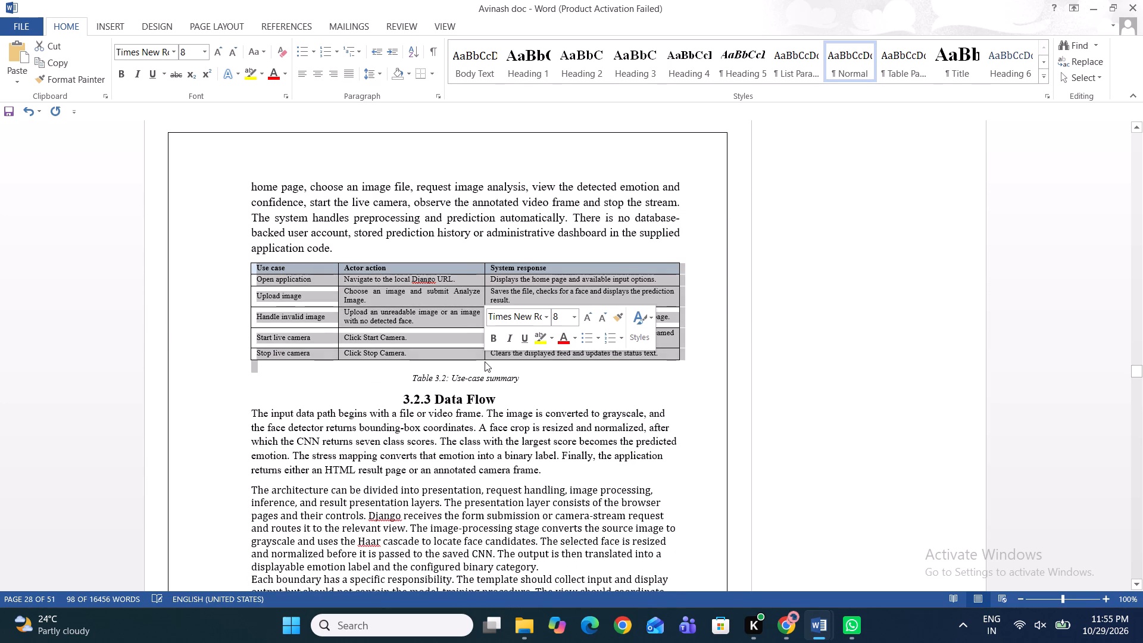
left_click(209, 56)
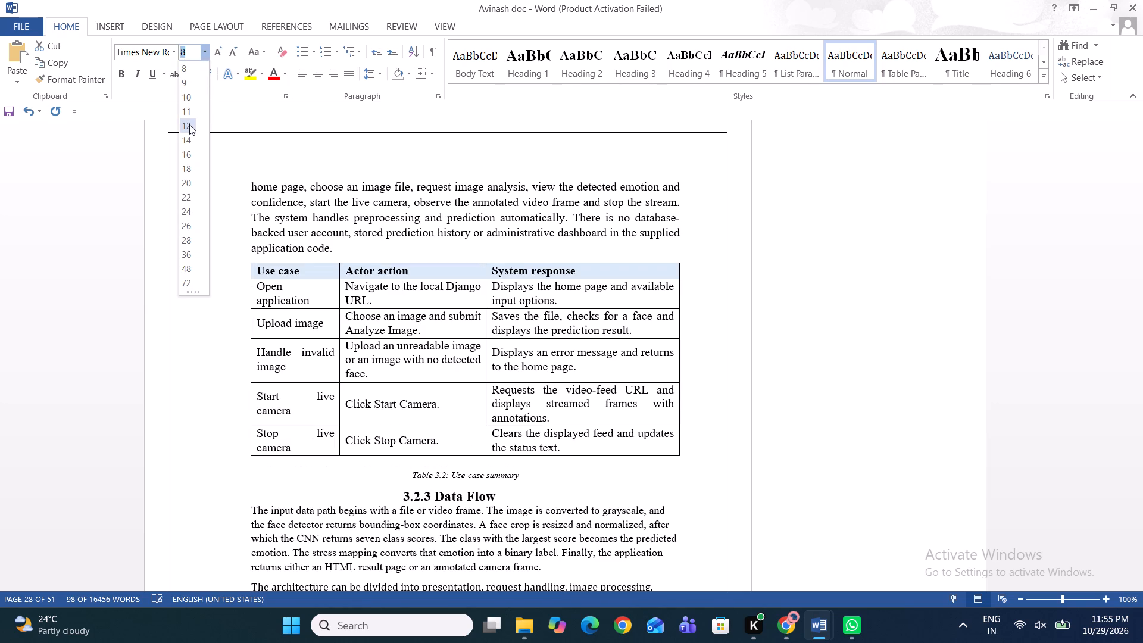
left_click(189, 124)
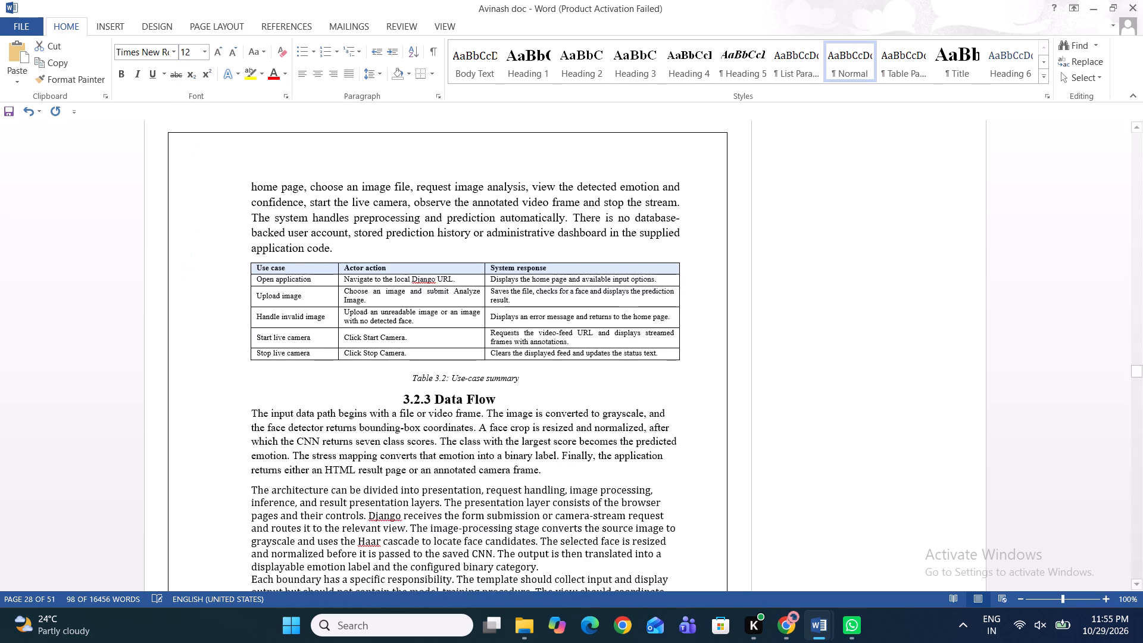
Insert a blank line between the use-case paragraph and the use-case summary table below it.
left_click(346, 258)
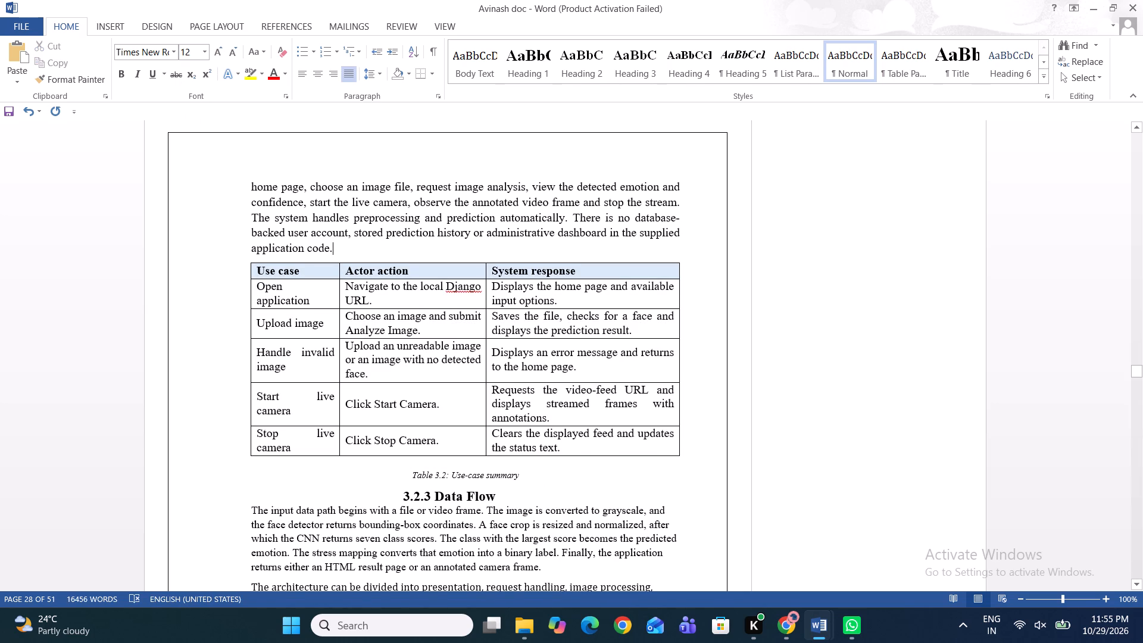
key("Return")
Move the 3.2.3 Data Flow heading to the left margin.
scroll(405, 161, "down", 1)
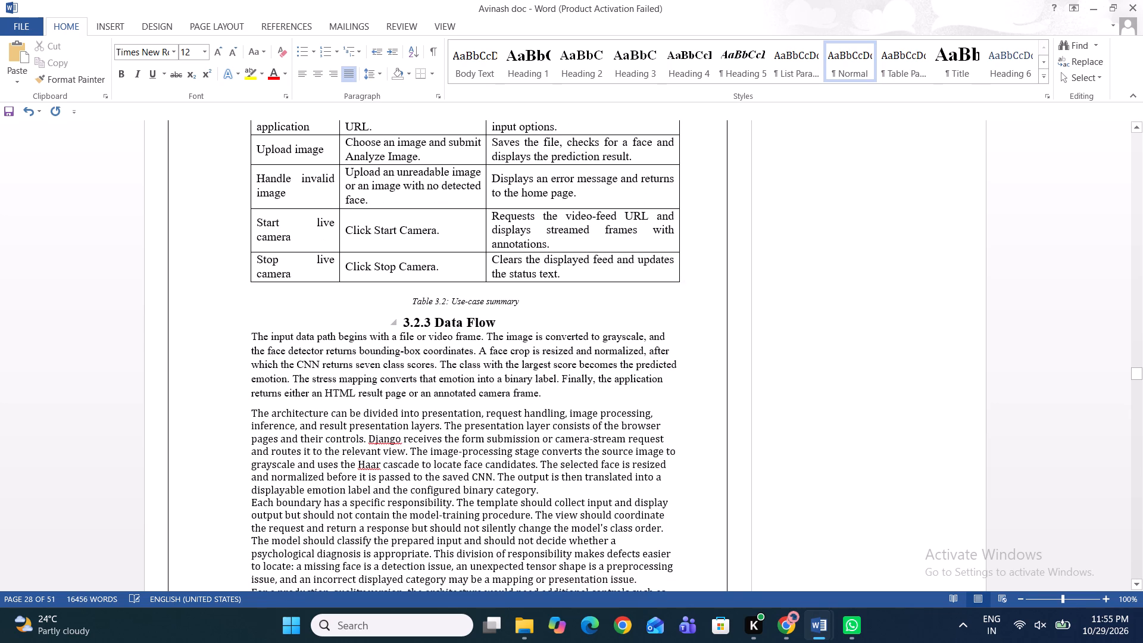
left_click(404, 324)
key("BackSpace")
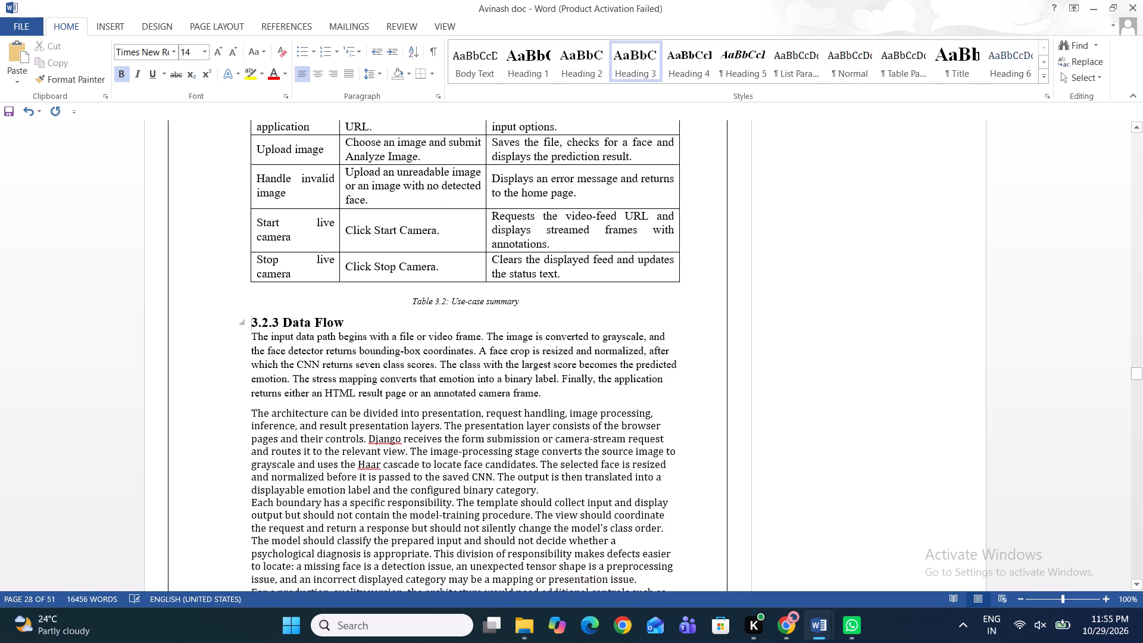
Insert a blank line between the 3.2.3 Data Flow heading and its body text.
left_click(360, 324)
key("Return")
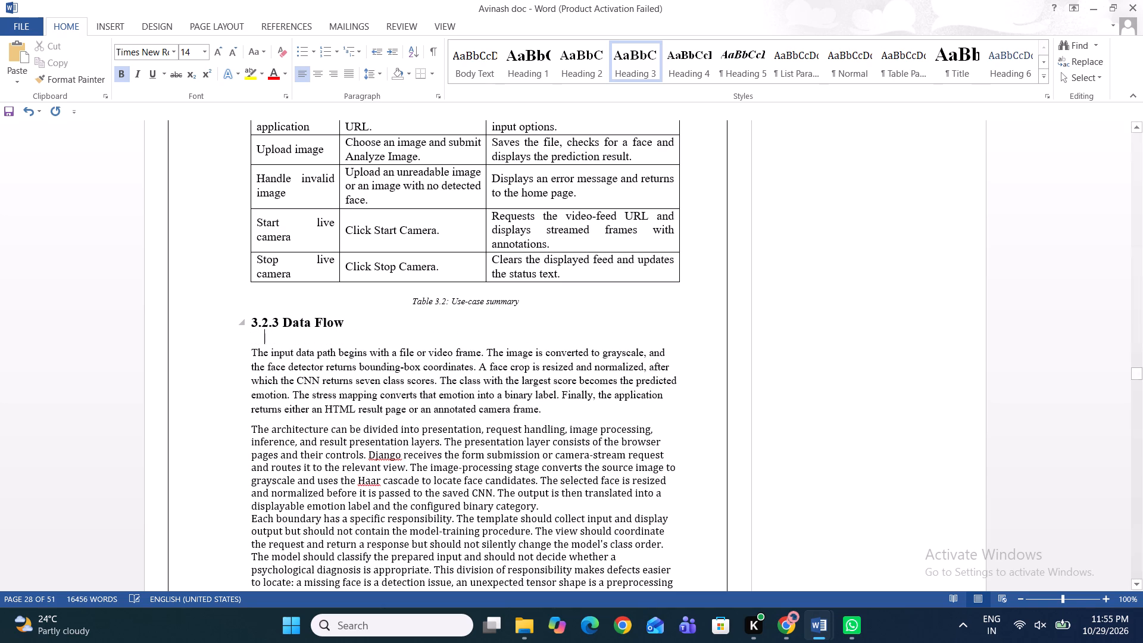
Format all body text under 3.2.3 Data Flow, running across the page break, as Times New Roman 12 pt, justified.
scroll(360, 324, "down", 1)
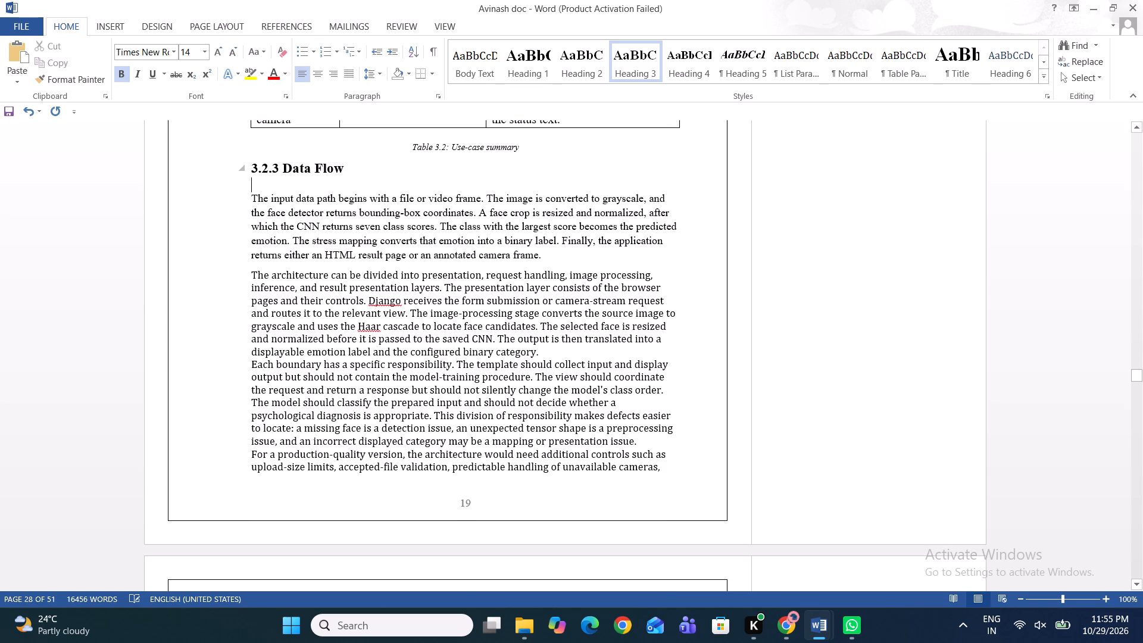
left_click_drag(249, 193, 433, 594)
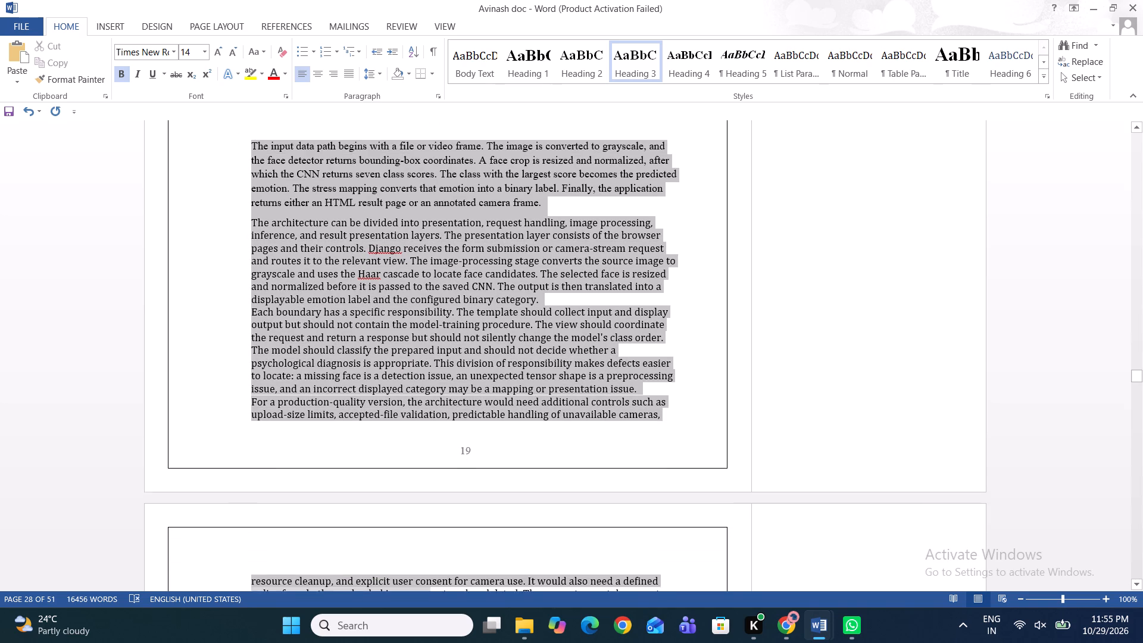
left_click_drag(433, 594, 385, 498)
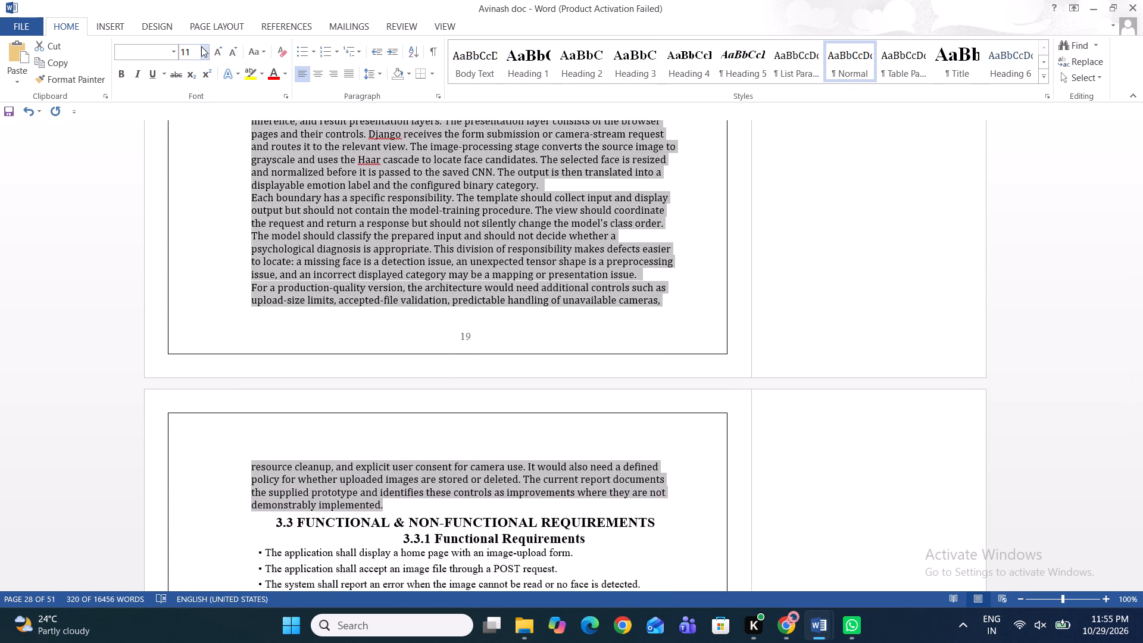
left_click(201, 46)
left_click(189, 120)
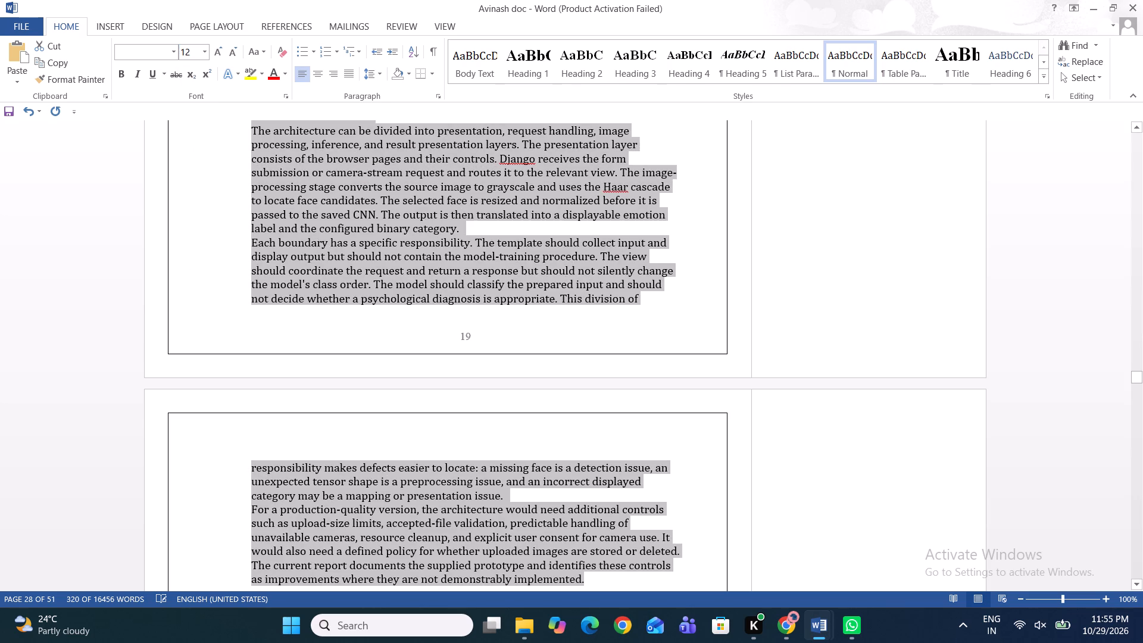
left_click(171, 55)
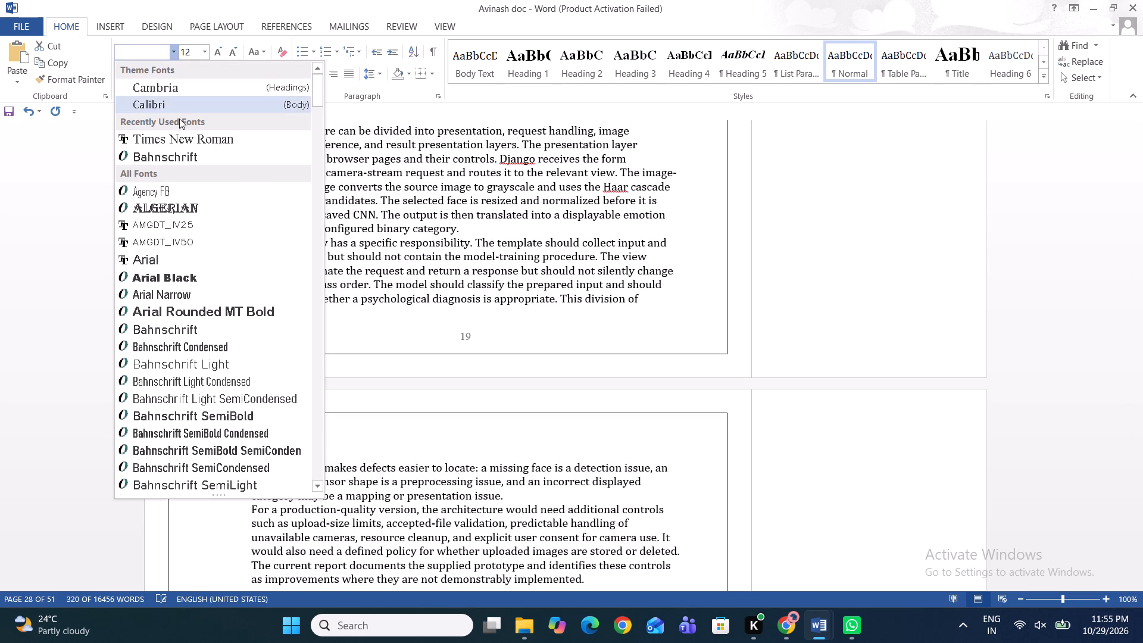
left_click(179, 137)
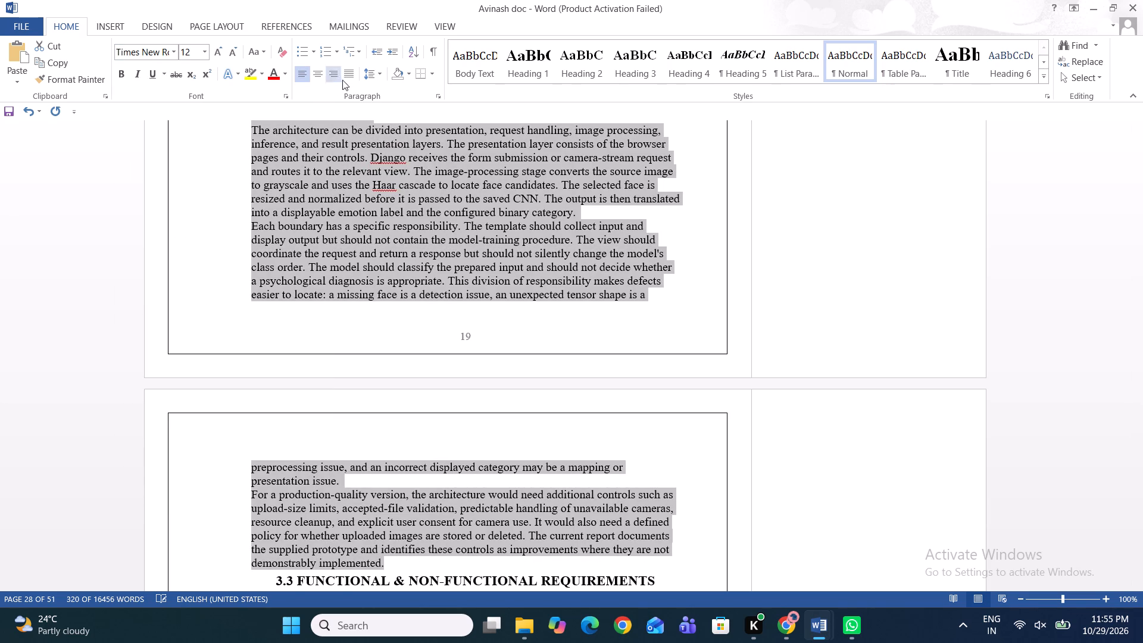
left_click(348, 77)
left_click(326, 324)
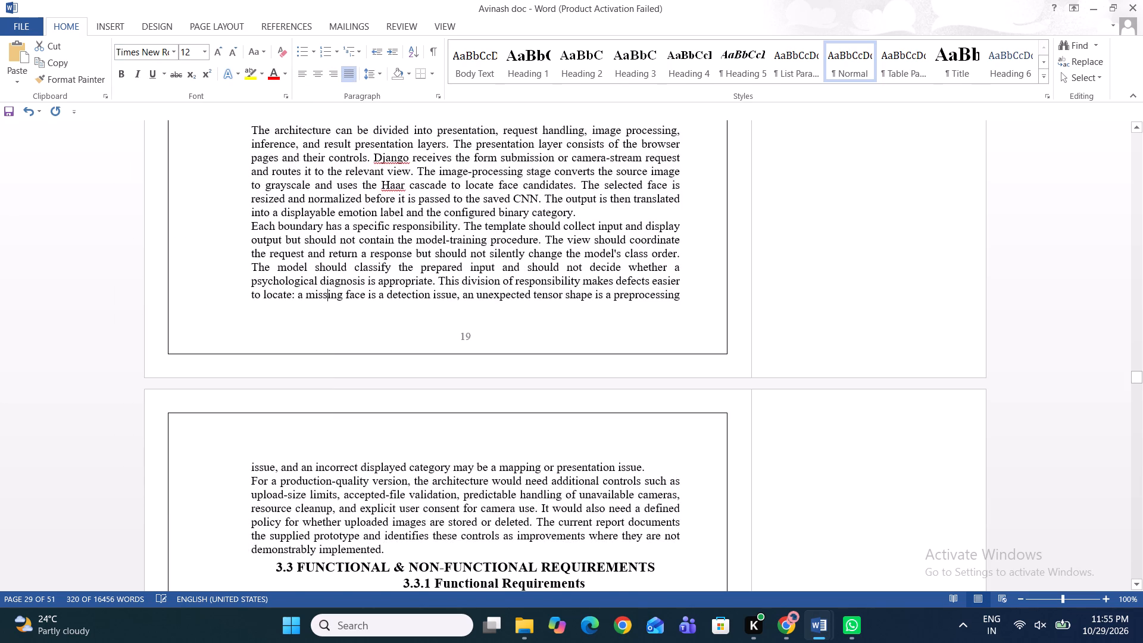
Insert a blank line above the 3.3 Functional & Non-Functional Requirements heading, separating it from the Data Flow text.
scroll(326, 324, "up", 3)
scroll(326, 324, "down", 2)
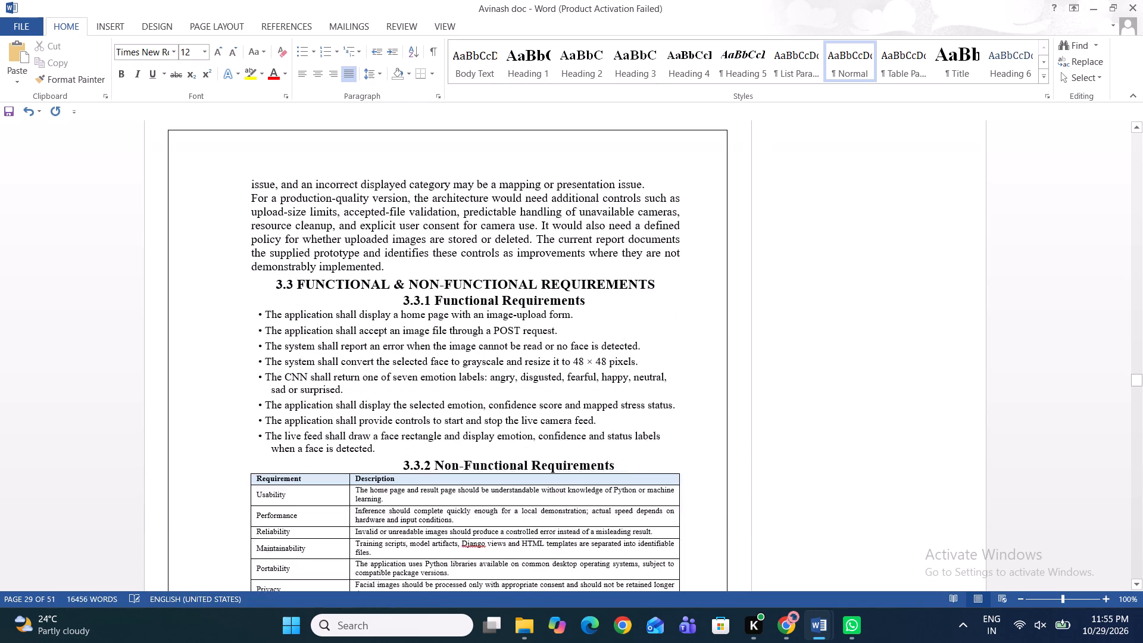
scroll(326, 324, "down", 1)
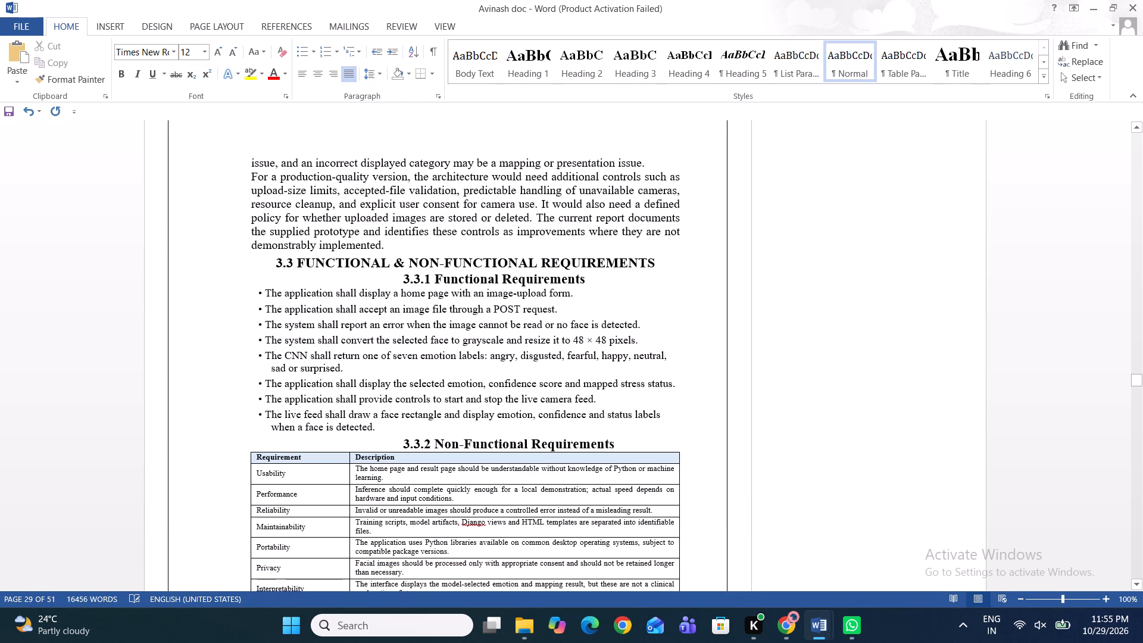
left_click(393, 244)
key("Return")
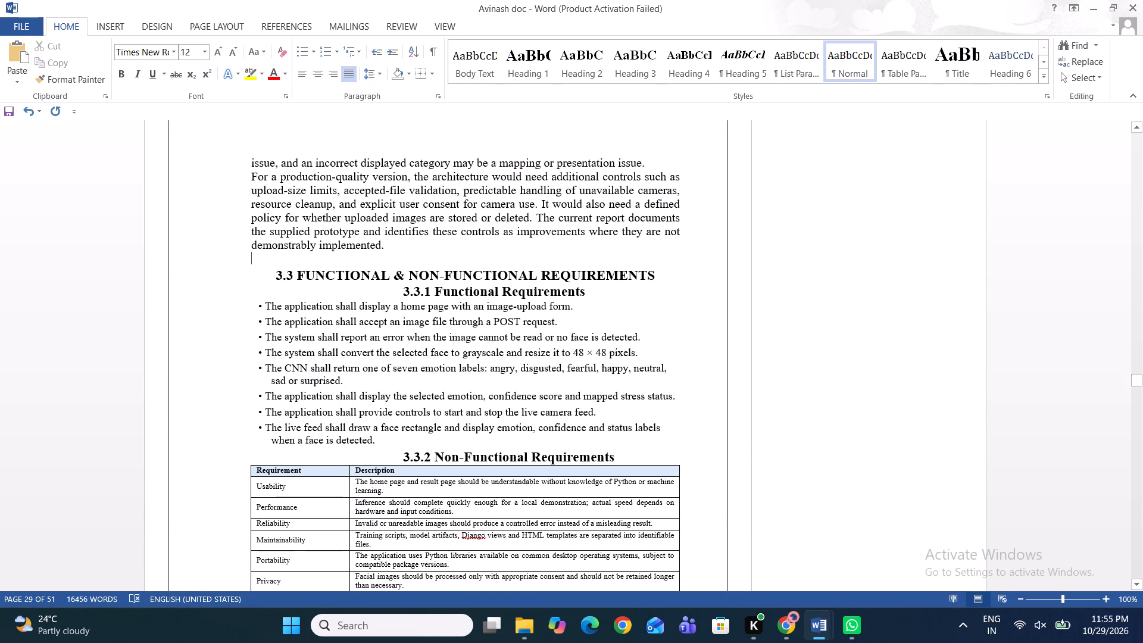
left_click(278, 273)
key("BackSpace")
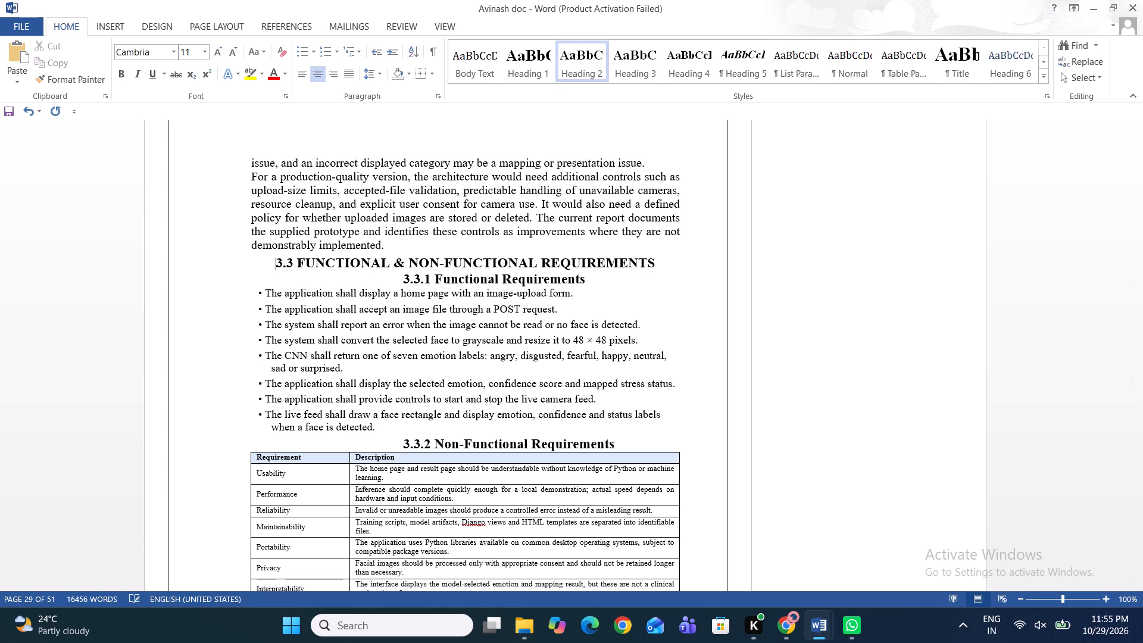
key("Return")
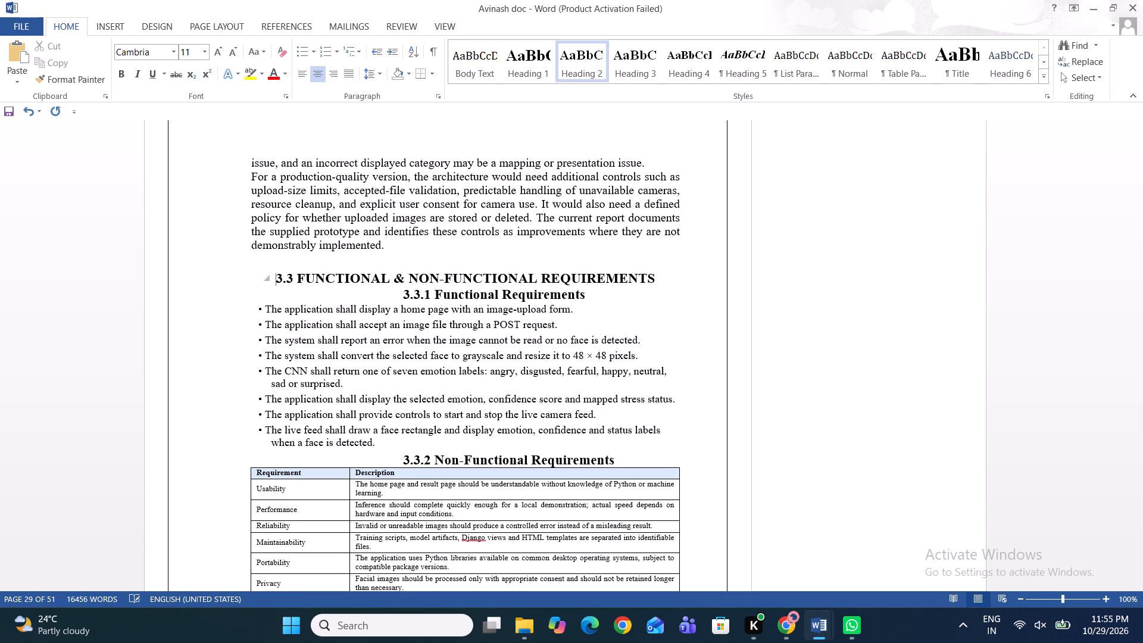
Move the 3.3.1 Functional Requirements heading to the left margin.
left_click(406, 295)
key("BackSpace")
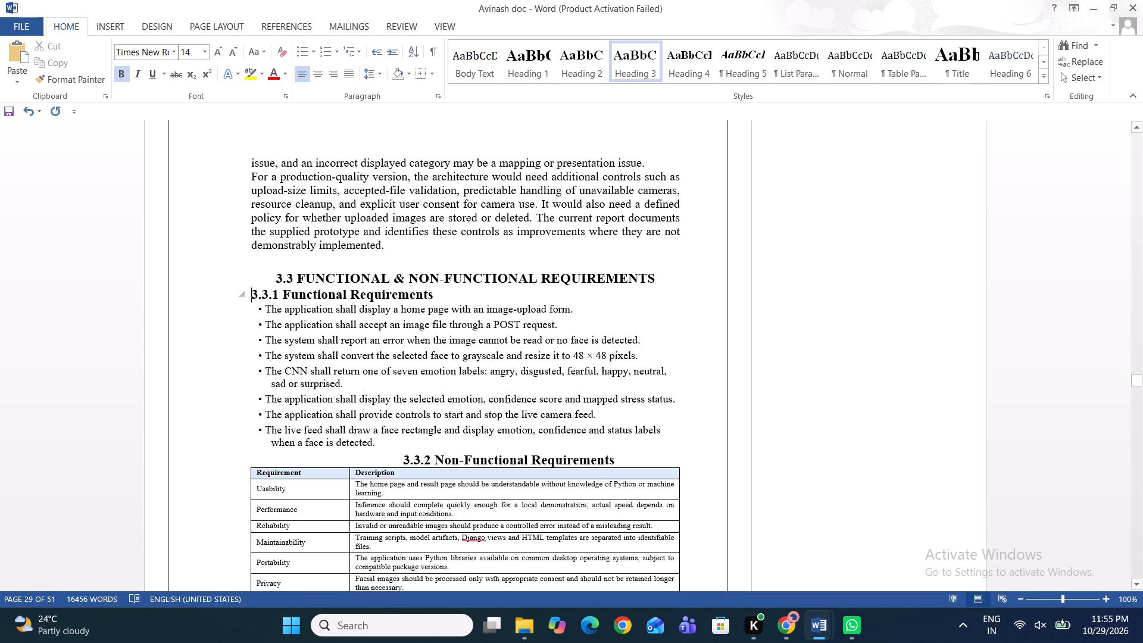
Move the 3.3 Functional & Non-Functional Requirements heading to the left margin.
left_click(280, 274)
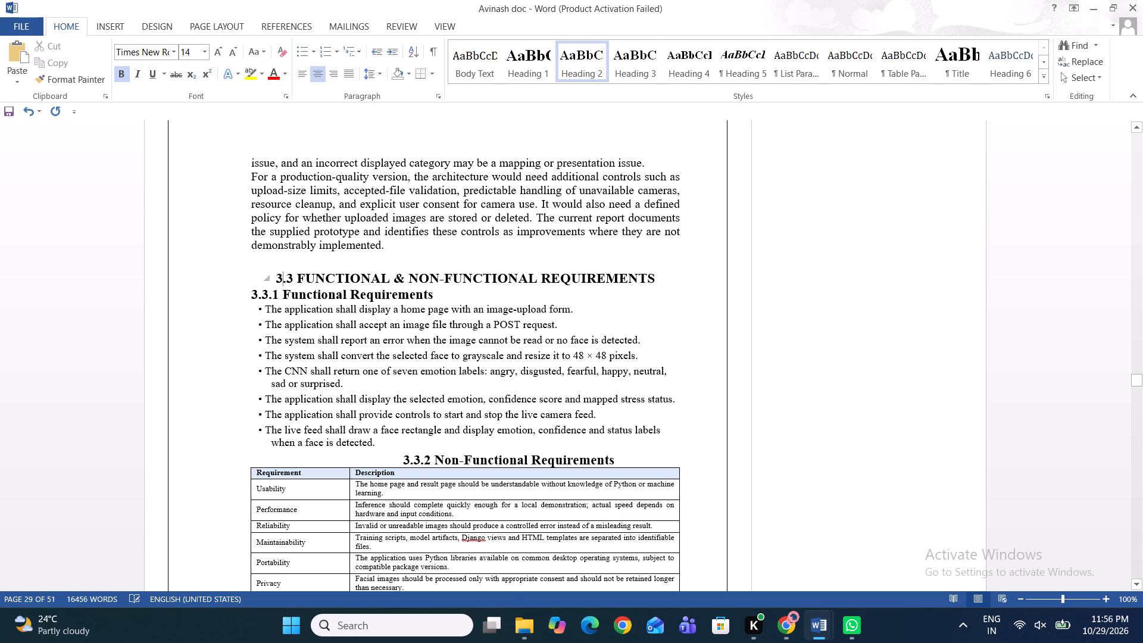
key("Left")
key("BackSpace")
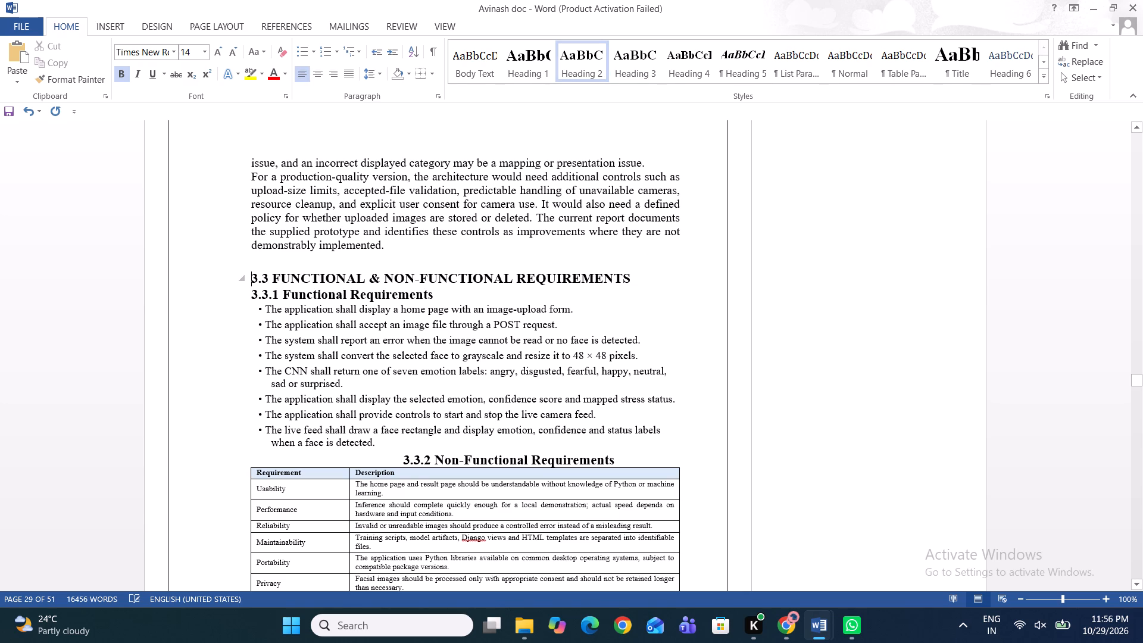
Insert a blank line between the 3.3.1 Functional Requirements heading and its bullet list.
left_click(435, 288)
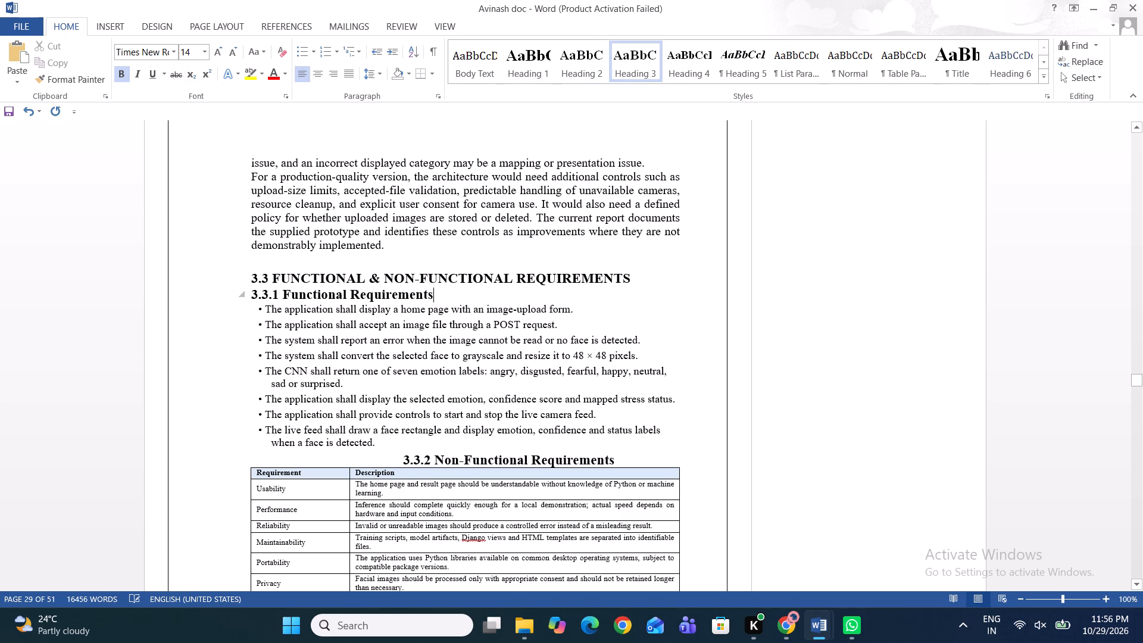
key("Return")
Centre the 3.3 Functional & Non-Functional Requirements heading.
scroll(435, 288, "down", 1)
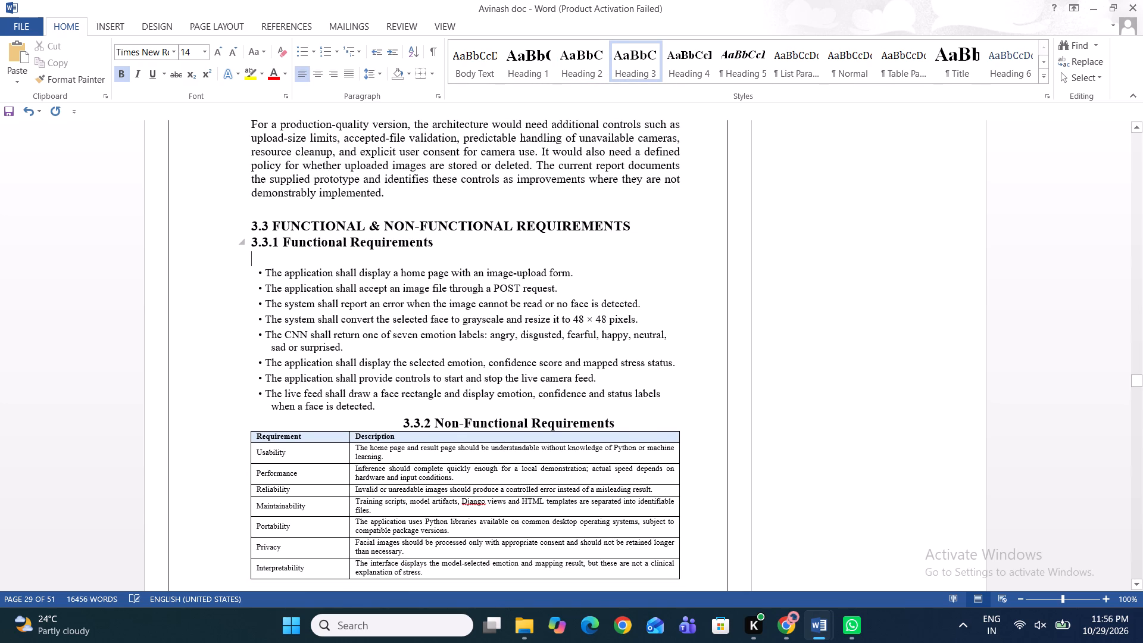
triple_click(369, 248)
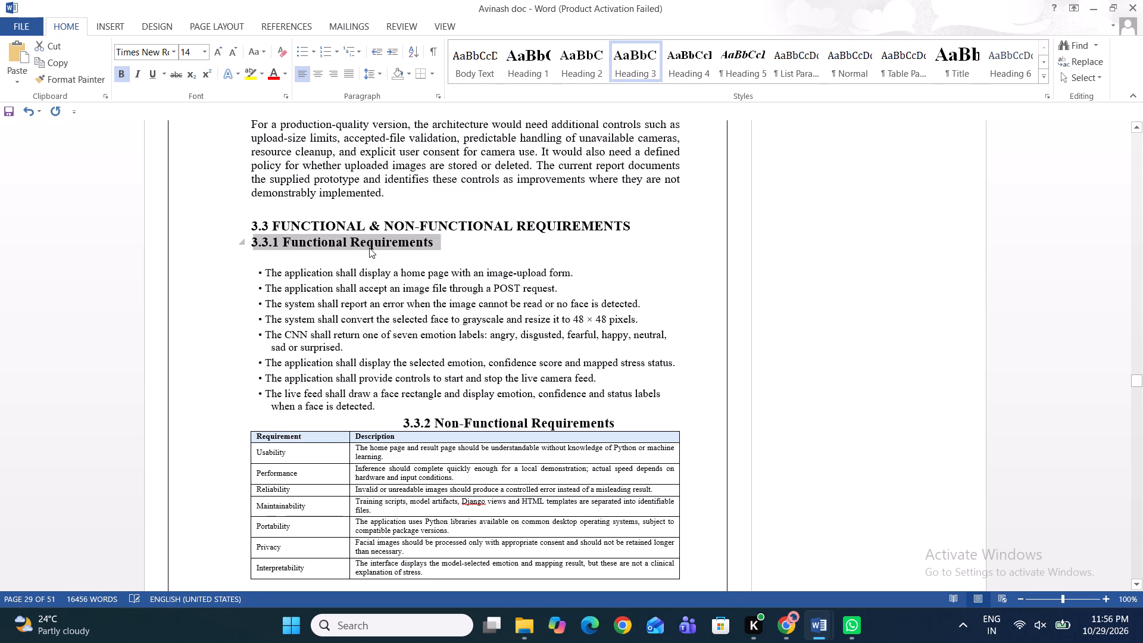
triple_click(350, 229)
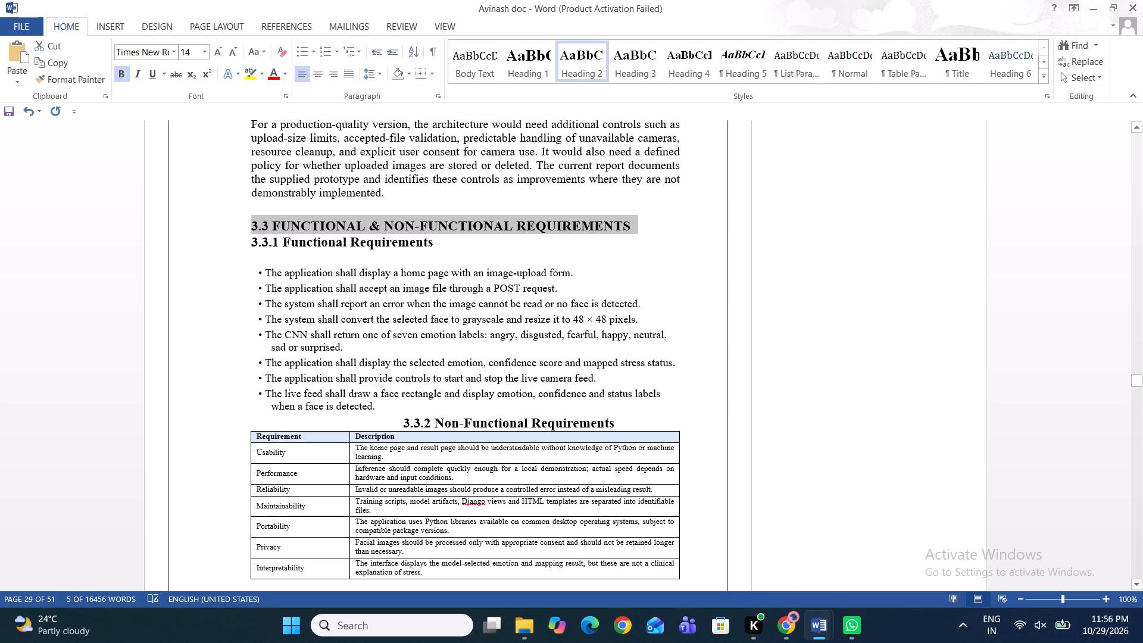
left_click(317, 80)
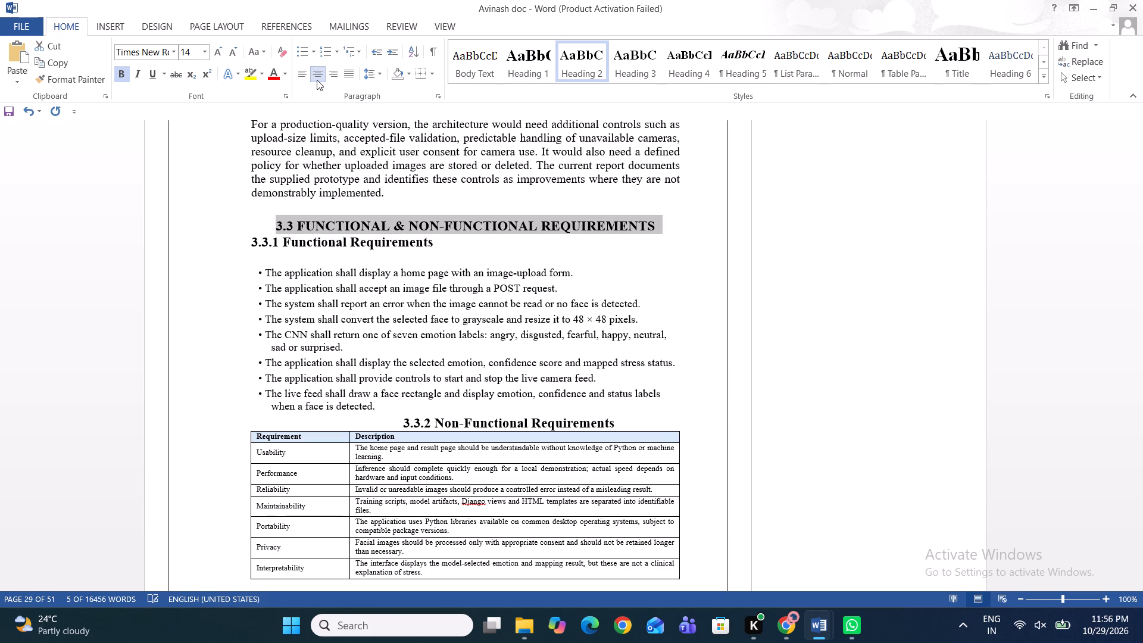
left_click(348, 254)
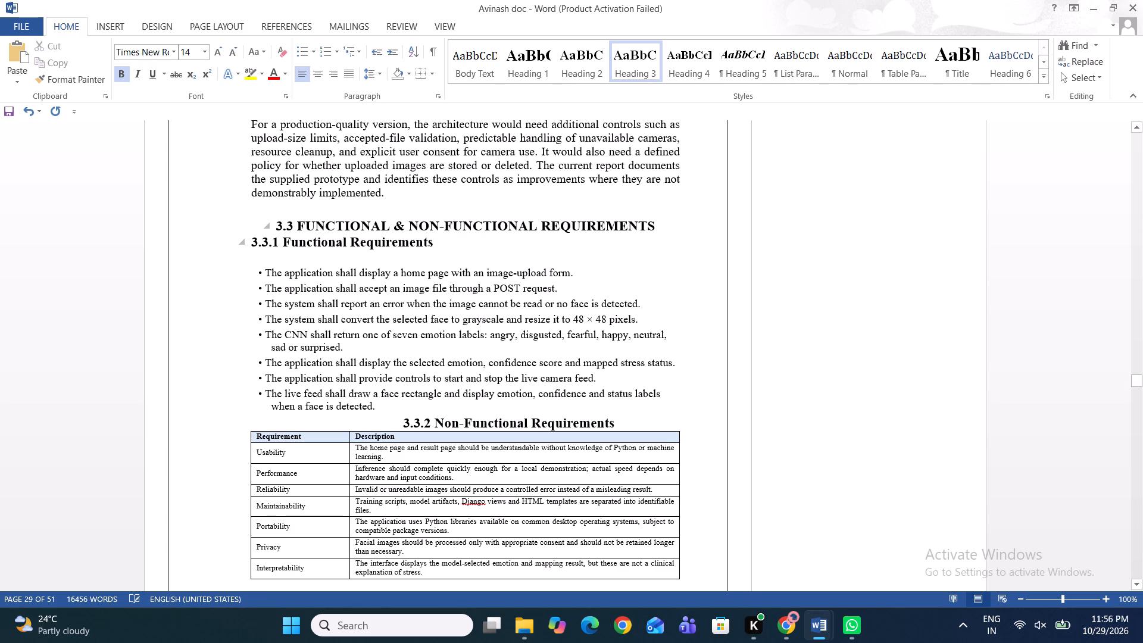
Insert a blank line between the 3.3 heading and the 3.3.1 Functional Requirements heading.
left_click(669, 221)
key("Return")
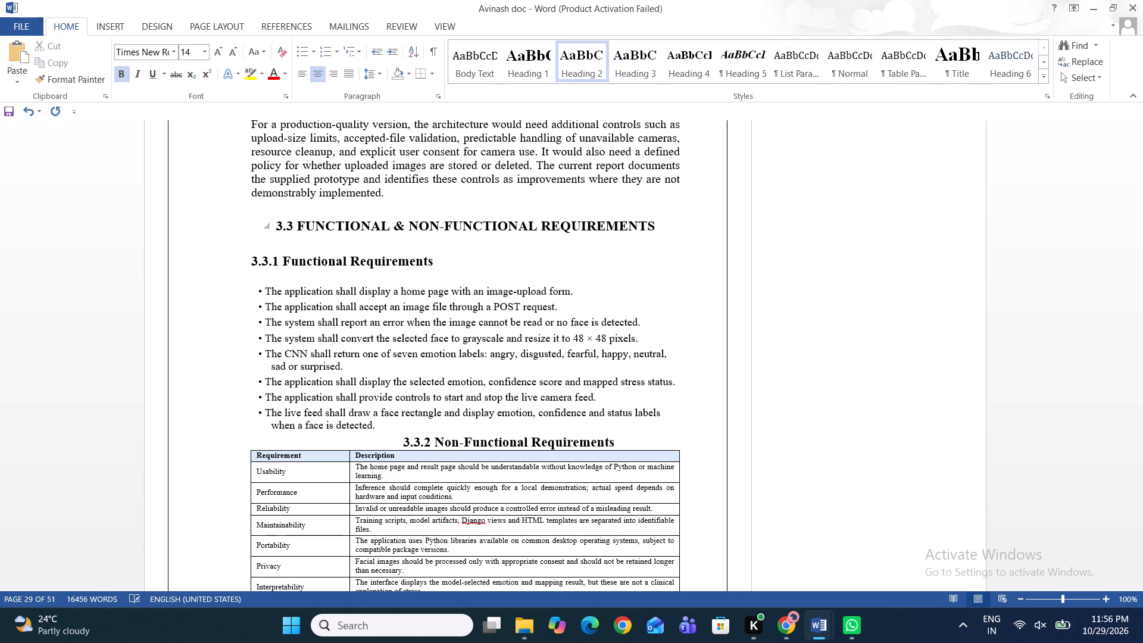
Format the whole bullet list under 3.3.1 Functional Requirements as 12 pt, justified.
scroll(669, 221, "down", 1)
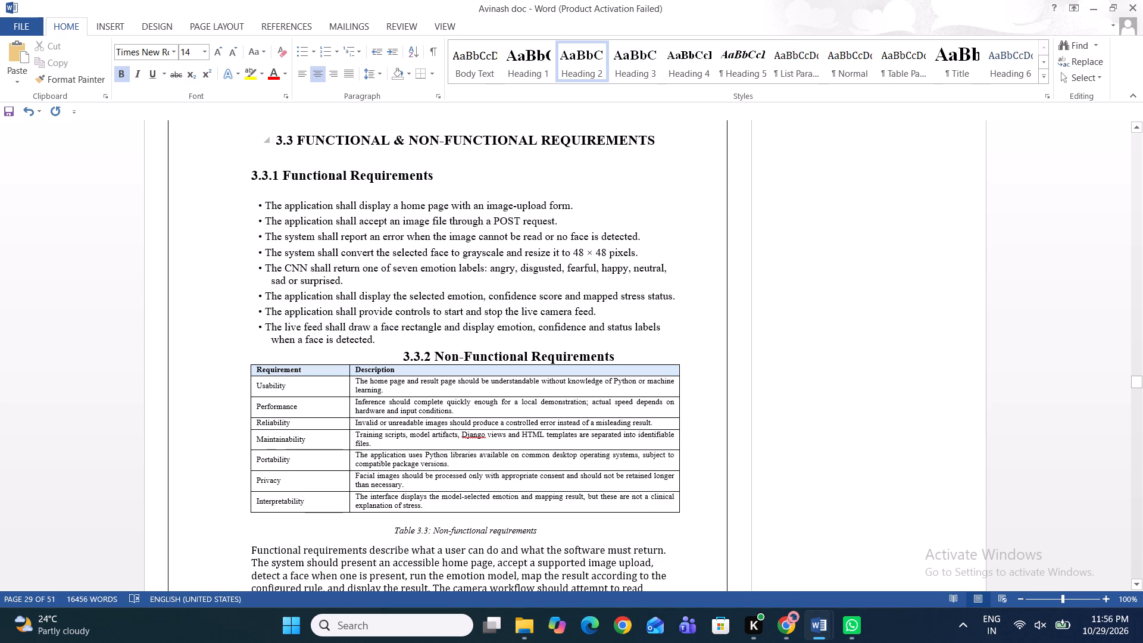
left_click_drag(254, 206, 387, 347)
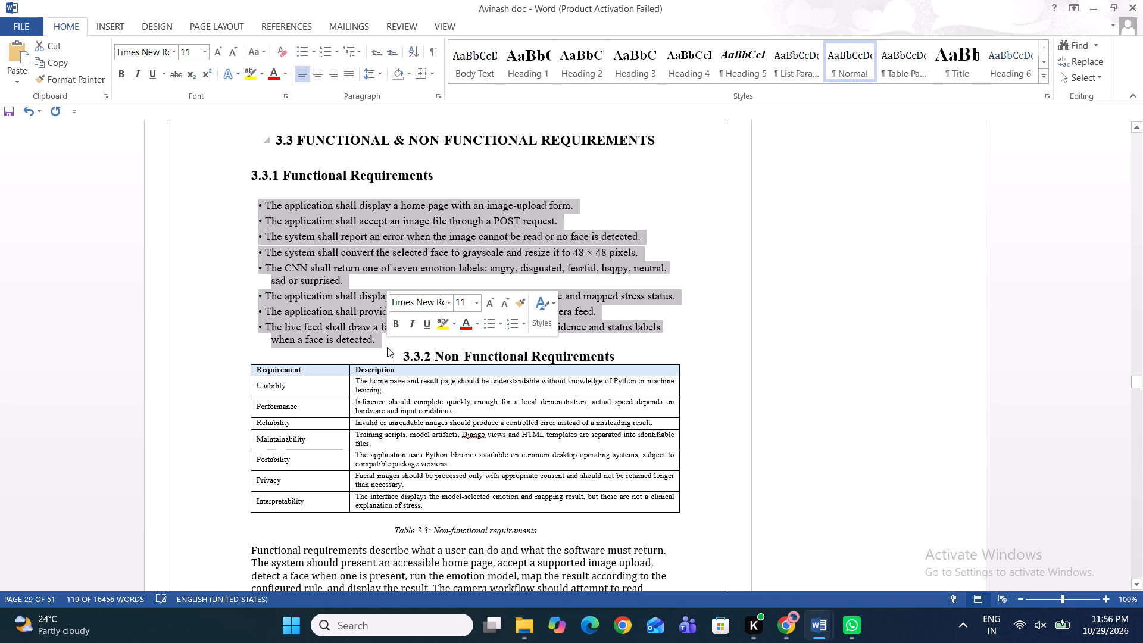
left_click(205, 55)
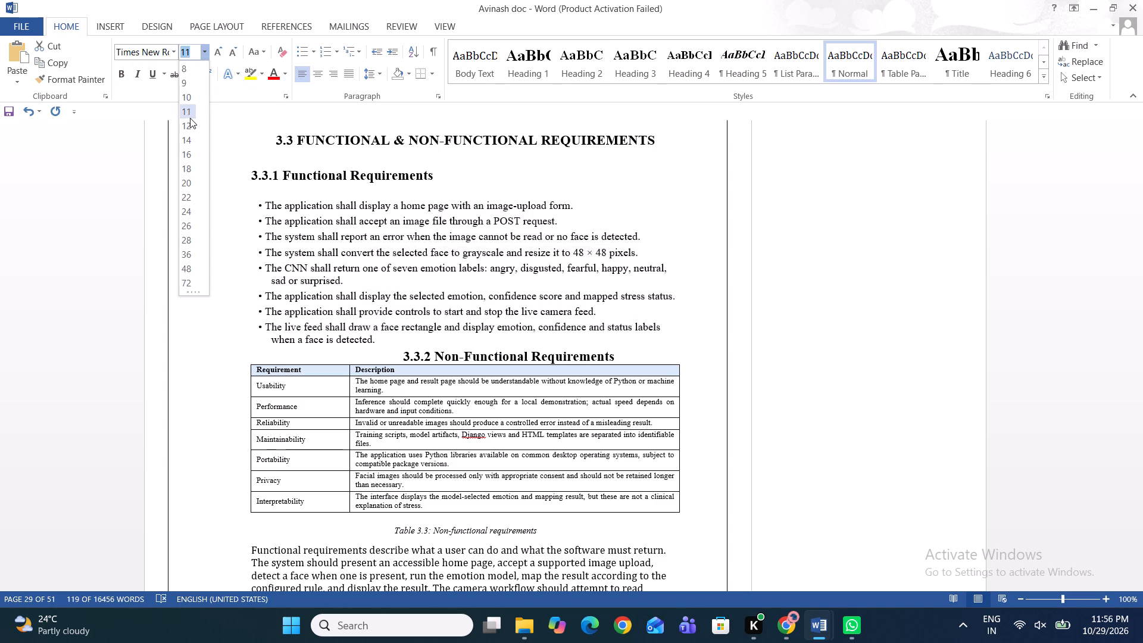
left_click(190, 121)
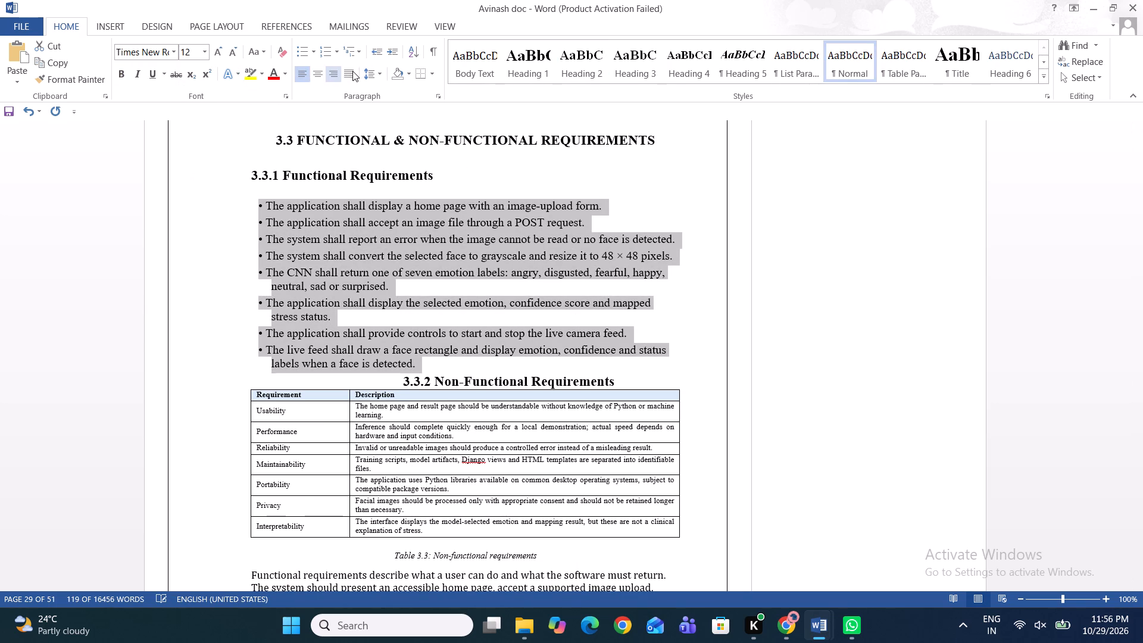
left_click(352, 71)
left_click(237, 241)
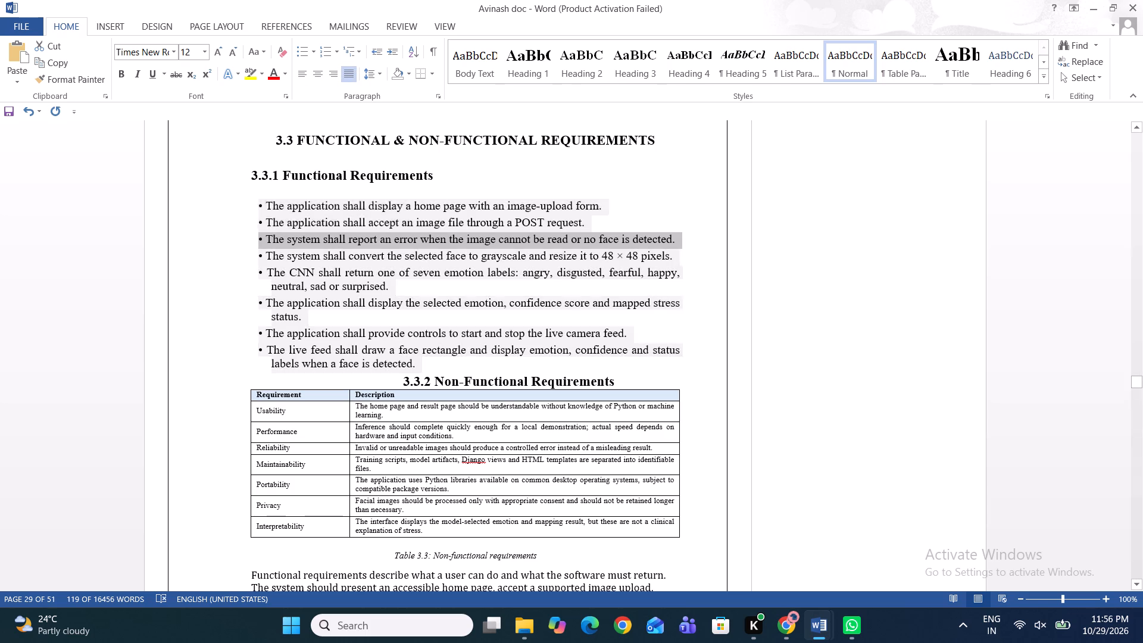
Insert a blank line between the last functional requirements bullet and the 3.3.2 Non-Functional Requirements heading.
scroll(237, 241, "down", 1)
scroll(324, 238, "up", 1)
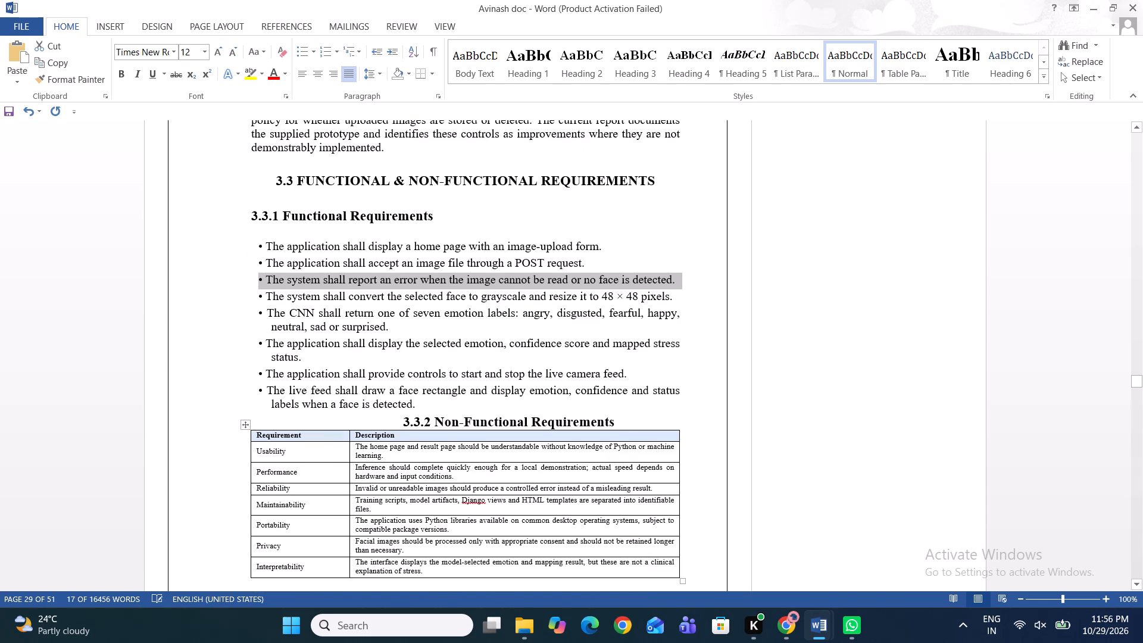
scroll(324, 238, "down", 1)
left_click(416, 373)
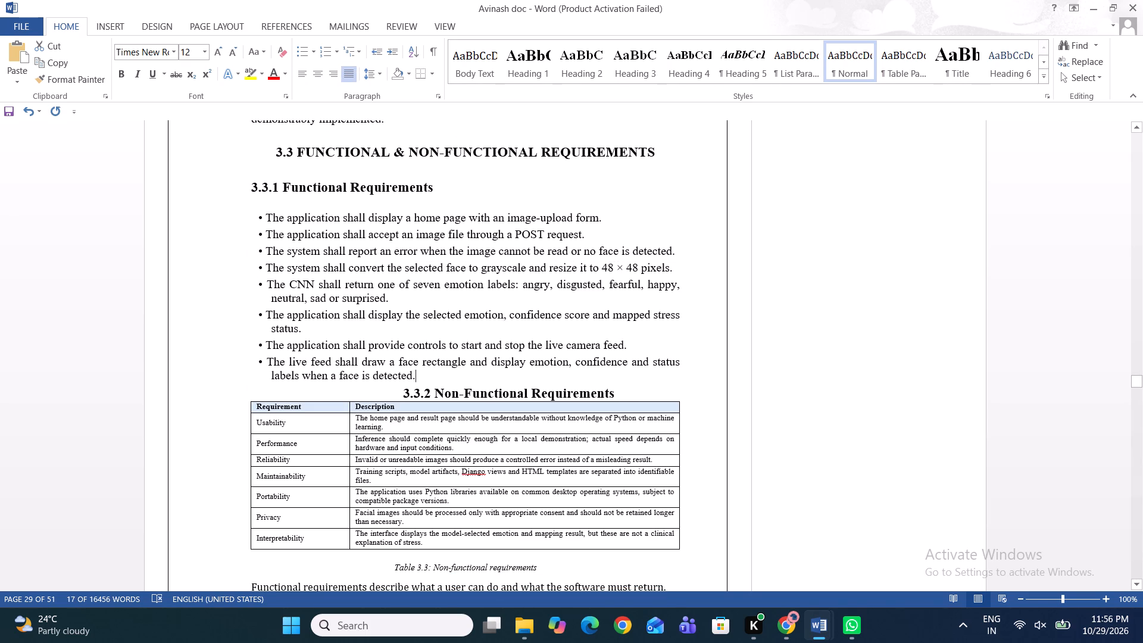
key("Return")
Move the 3.3.2 Non-Functional Requirements heading to the left margin.
key("Down")
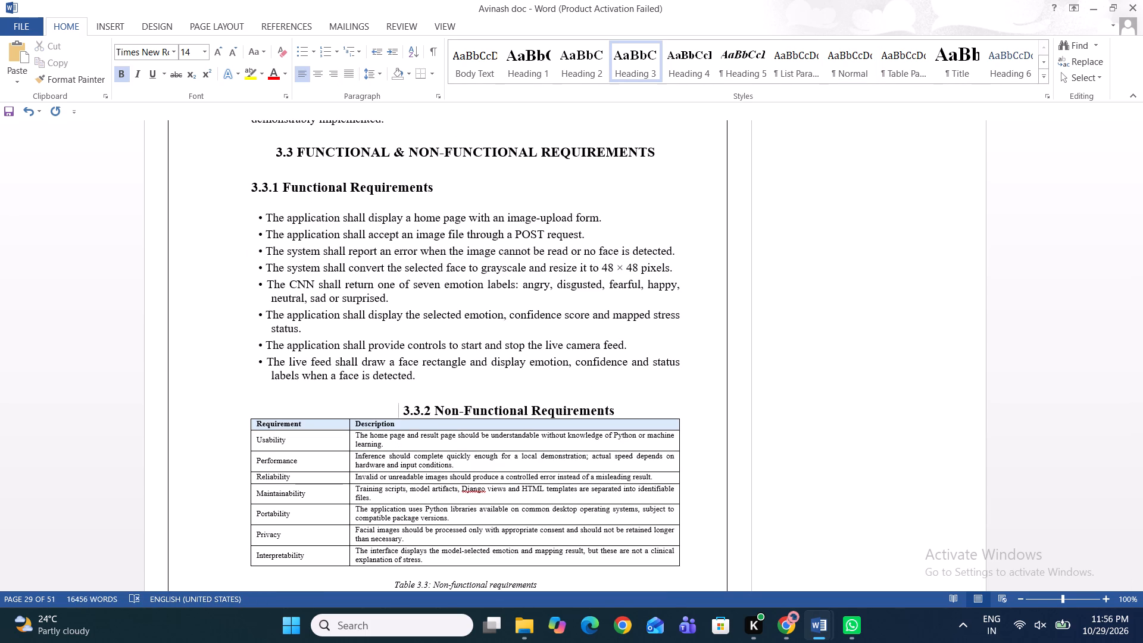
key("BackSpace")
Insert a blank line between the 3.3.2 Non-Functional Requirements heading and the table below it.
scroll(416, 373, "down", 1)
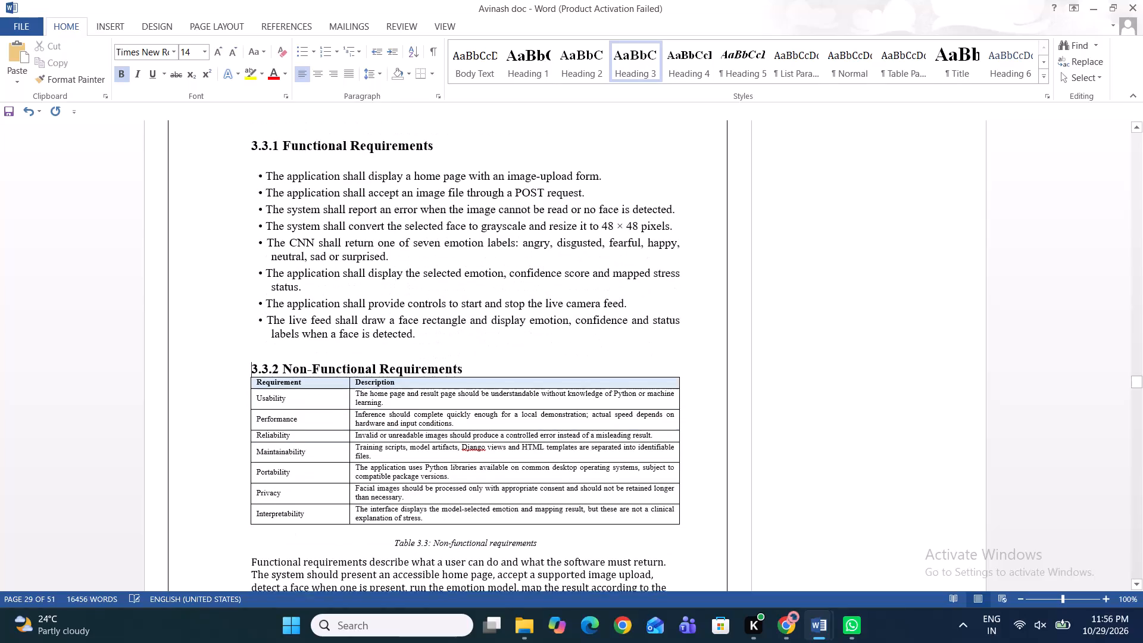
scroll(416, 373, "down", 1)
left_click(473, 350)
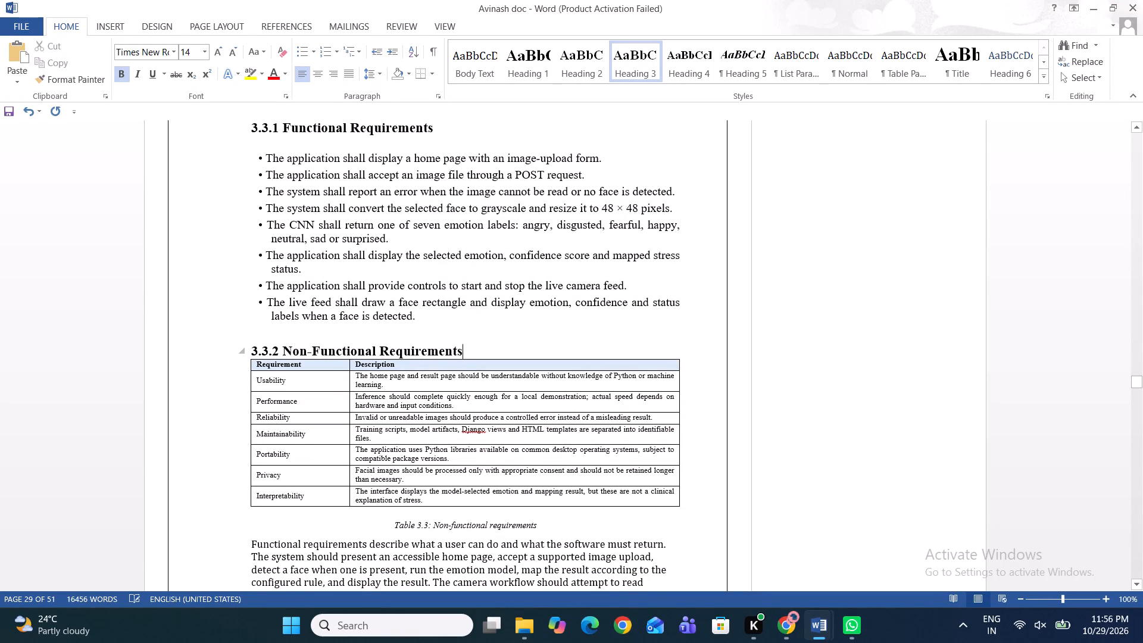
key("Return")
Set all text in the non-functional requirements table to 12 pt.
scroll(473, 350, "down", 1)
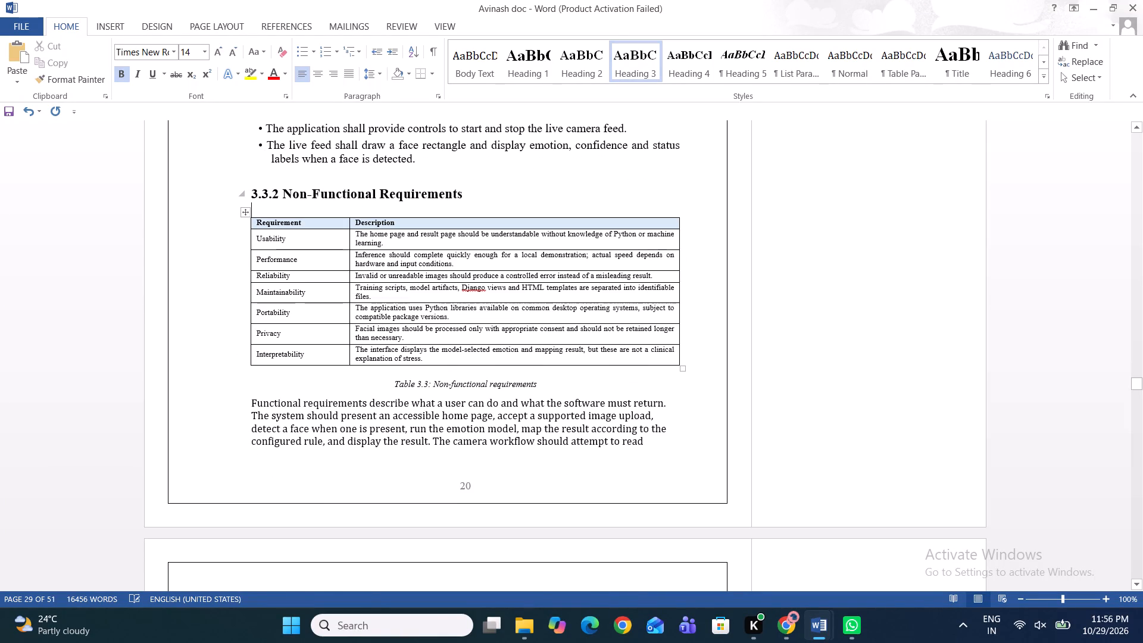
left_click_drag(251, 218, 479, 320)
left_click(201, 48)
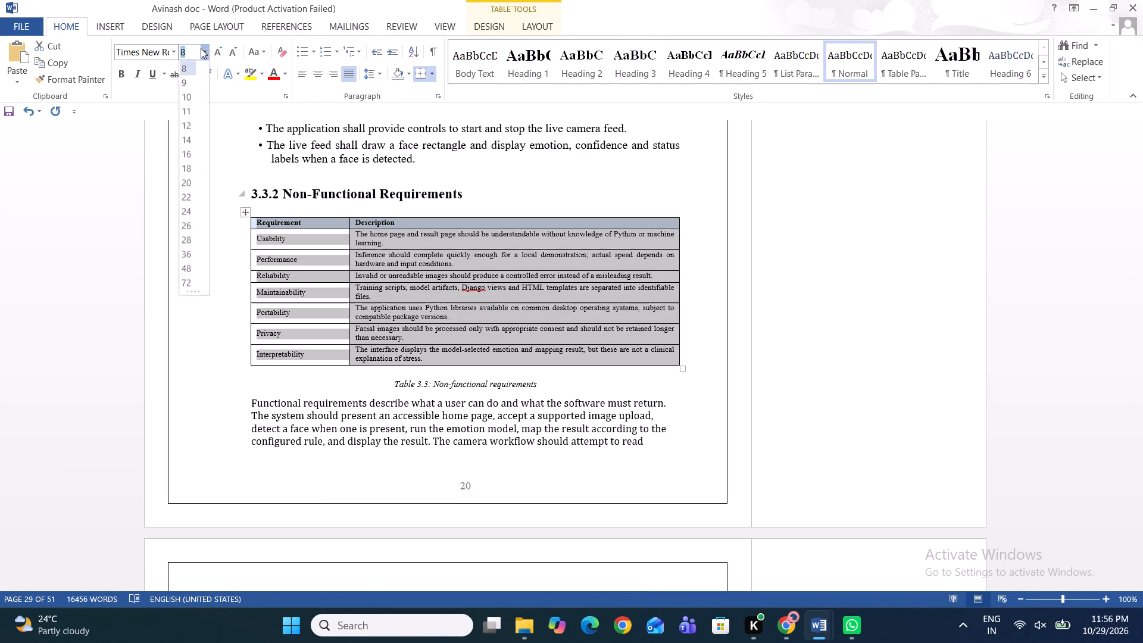
left_click(184, 123)
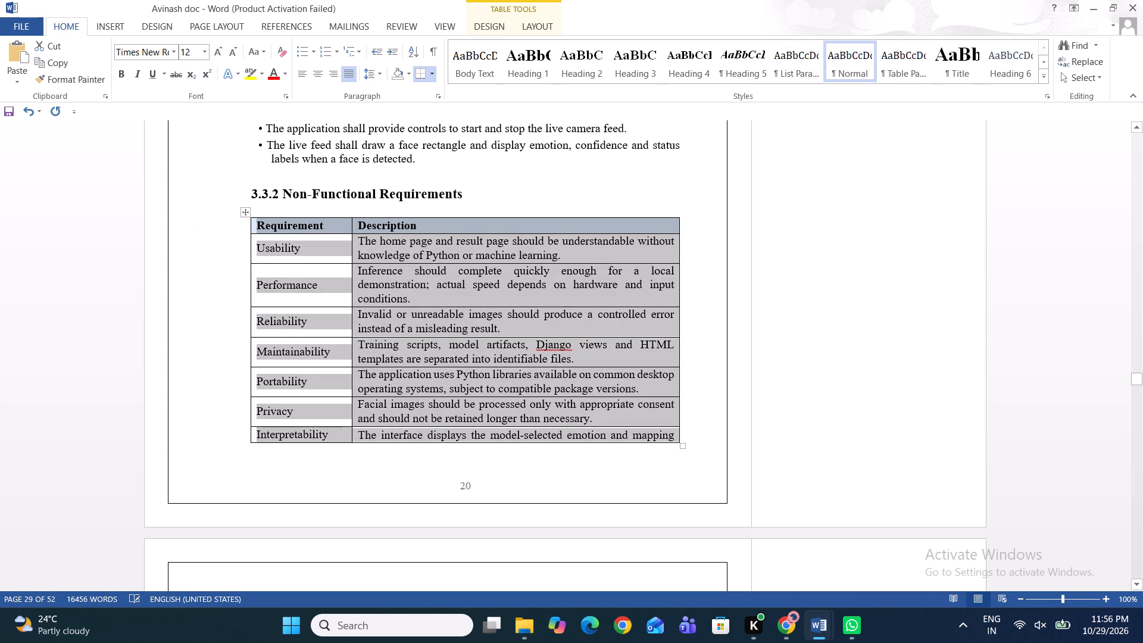
left_click(217, 215)
Format the three body paragraphs below the Table 3.3 caption as Times New Roman, 12 pt, justified.
scroll(217, 215, "down", 2)
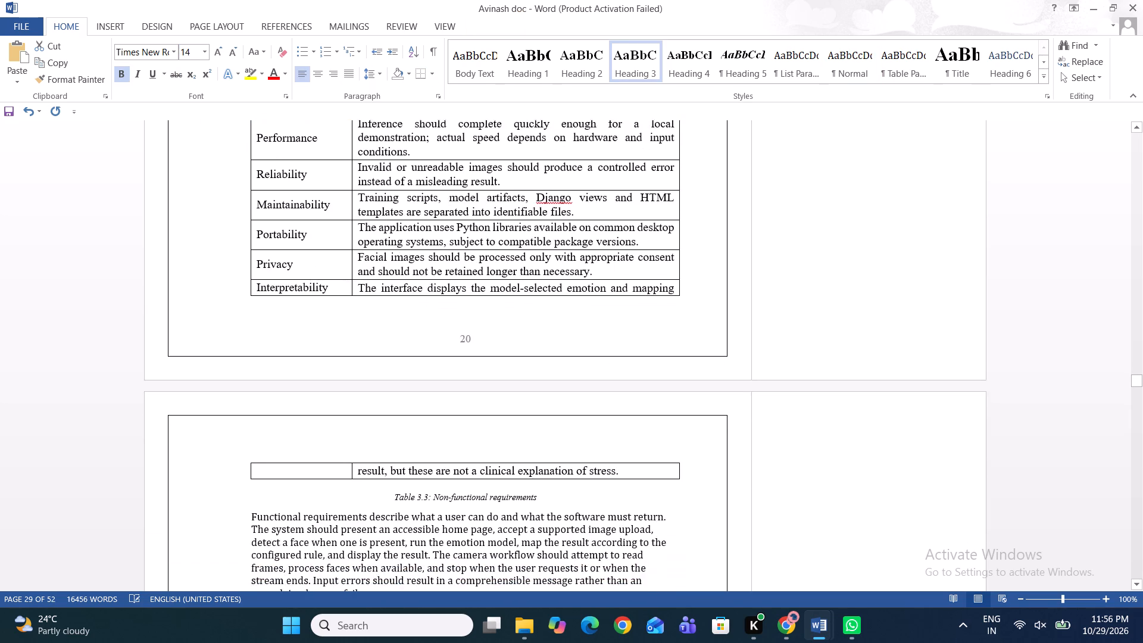
scroll(217, 215, "down", 1)
scroll(217, 215, "up", 1)
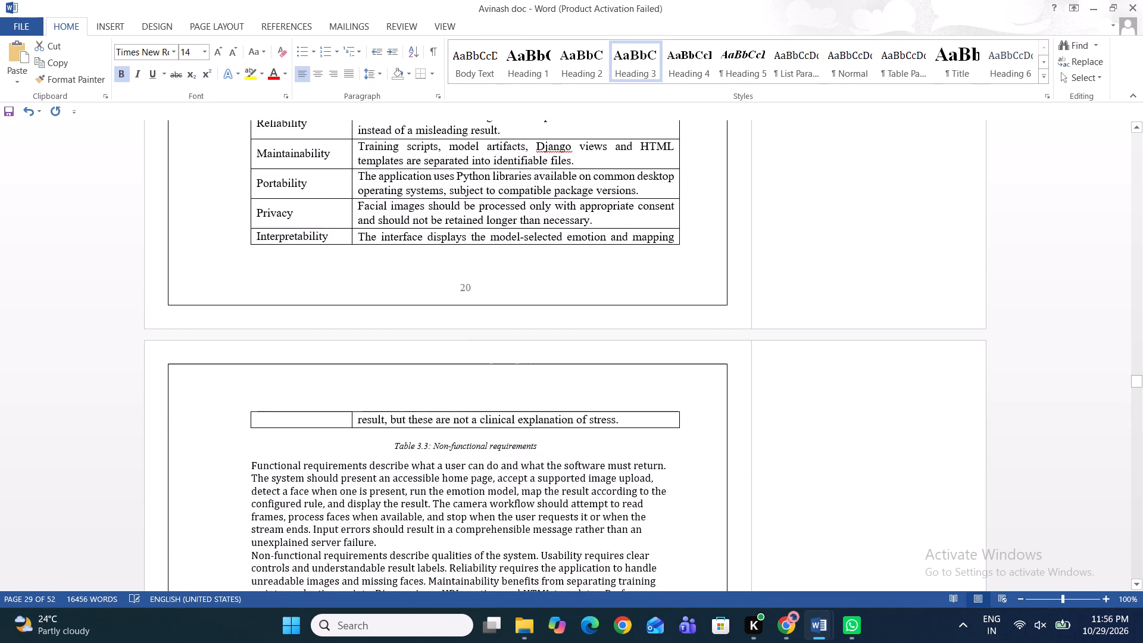
scroll(217, 215, "up", 1)
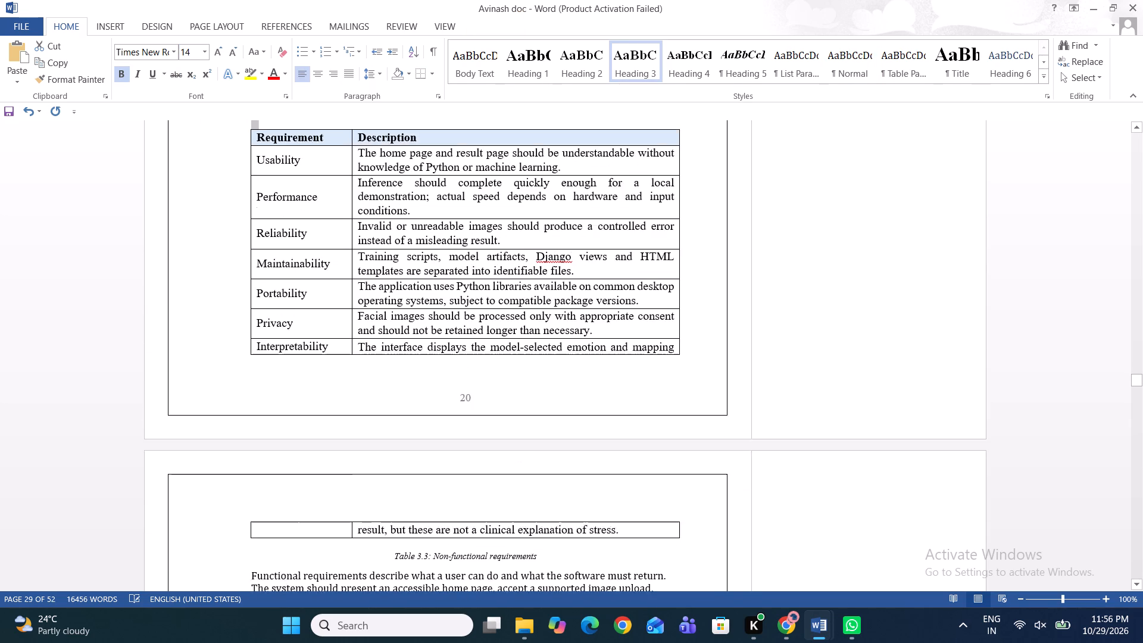
scroll(217, 215, "down", 1)
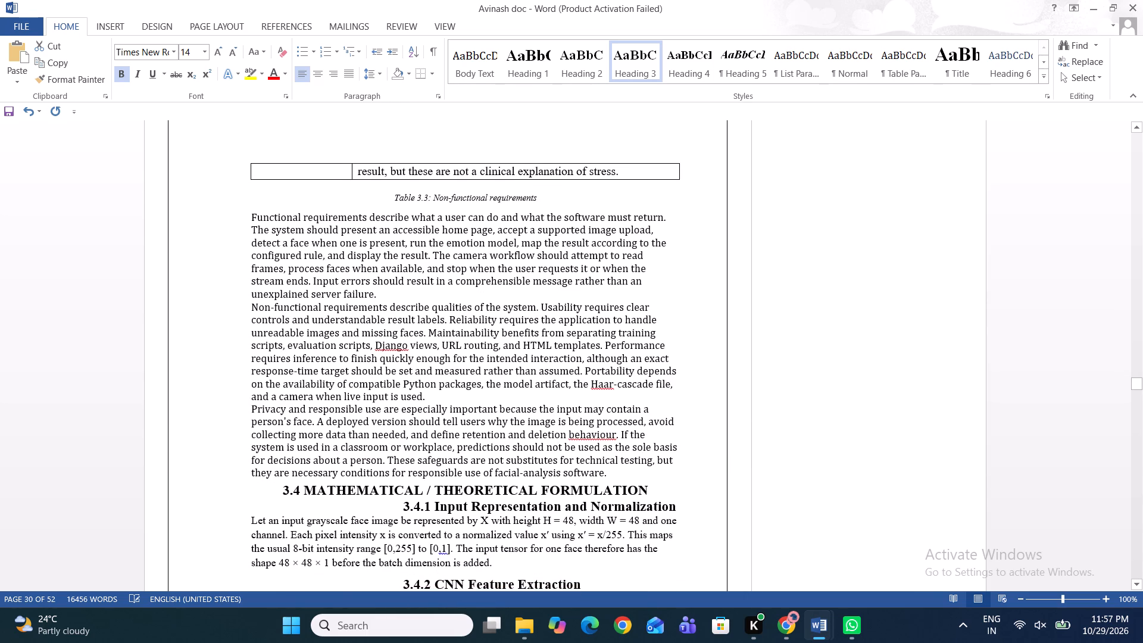
left_click_drag(252, 217, 620, 451)
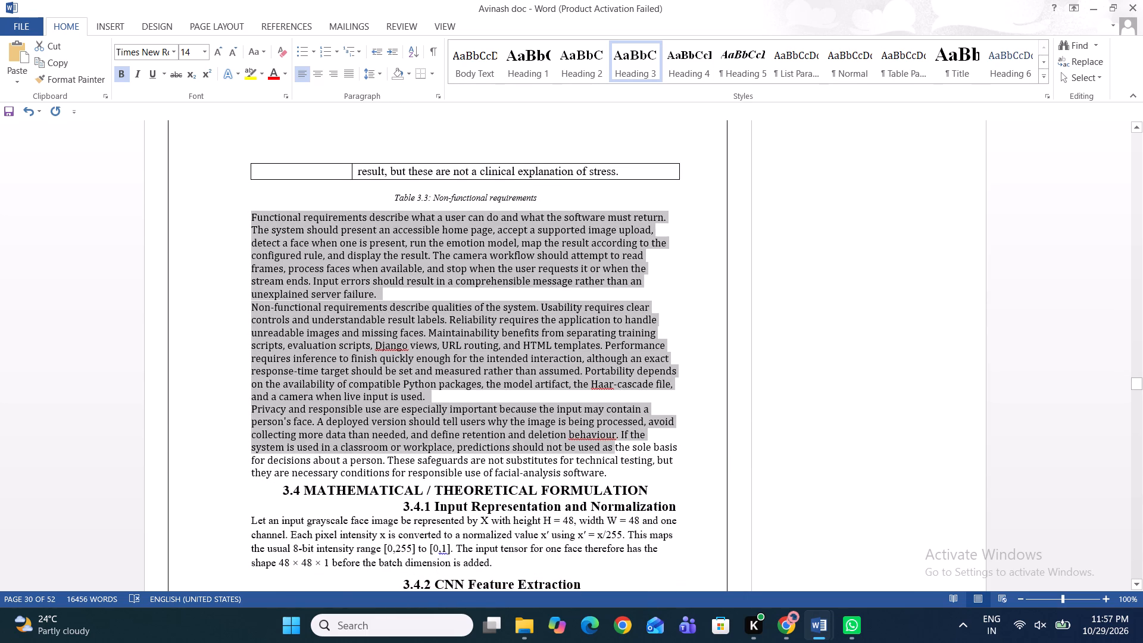
left_click_drag(620, 451, 633, 473)
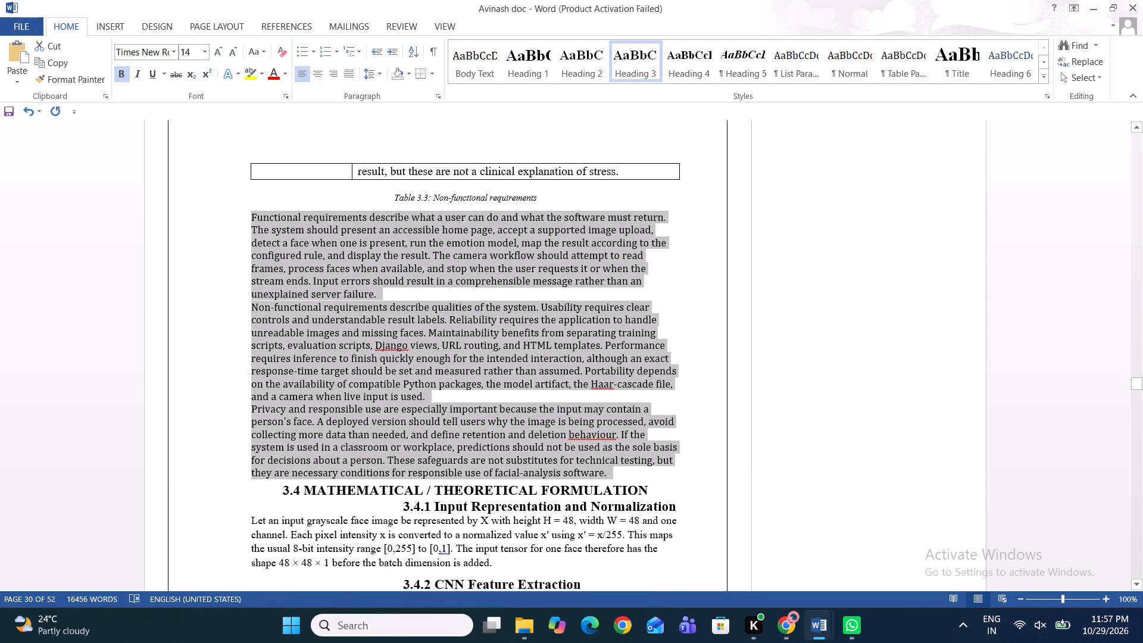
left_click_drag(633, 473, 638, 473)
left_click(203, 54)
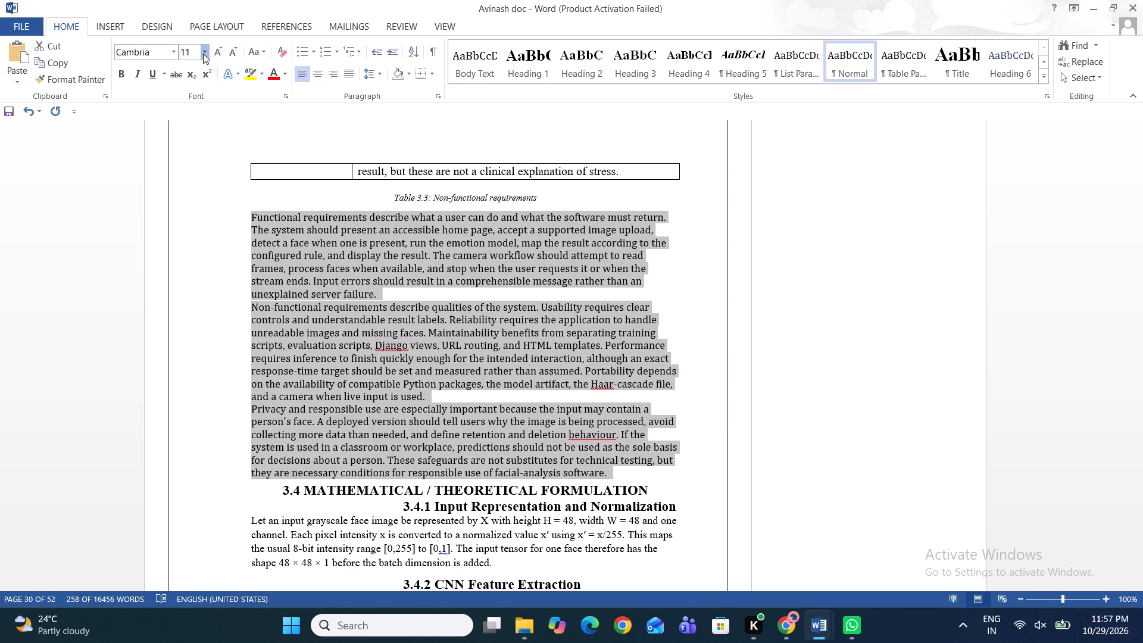
left_click(189, 122)
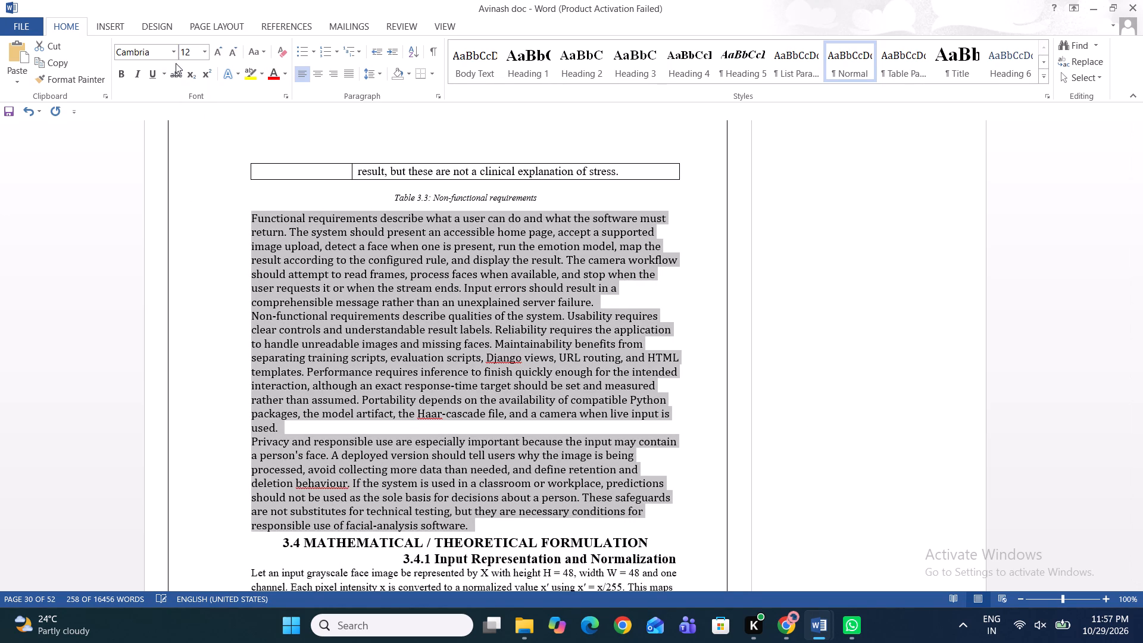
left_click(174, 54)
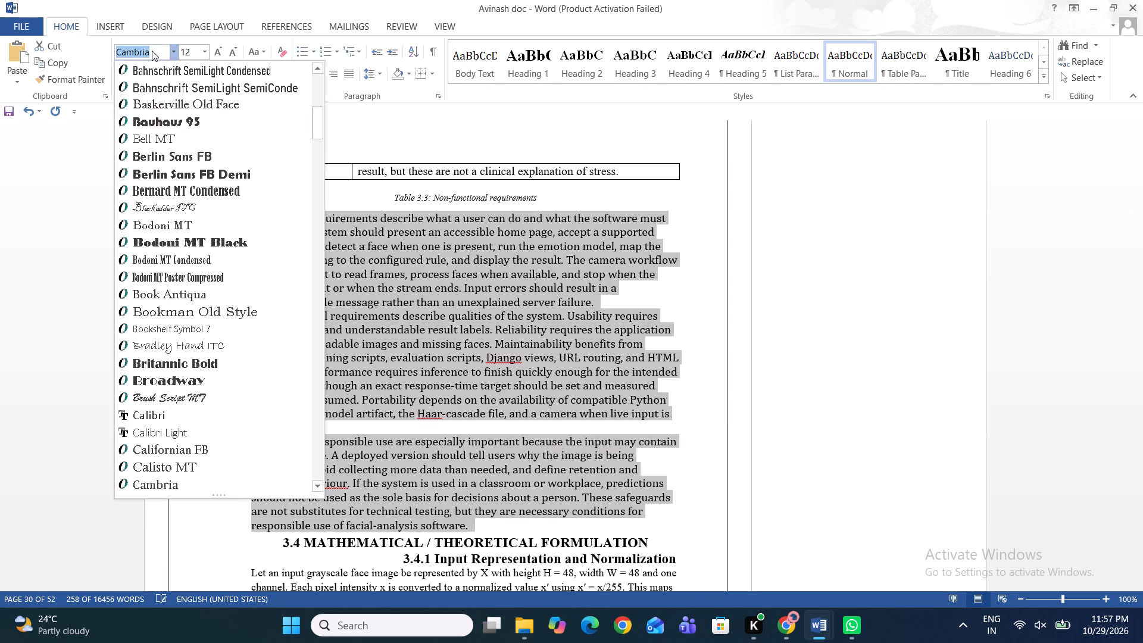
key("BackSpace")
type("times")
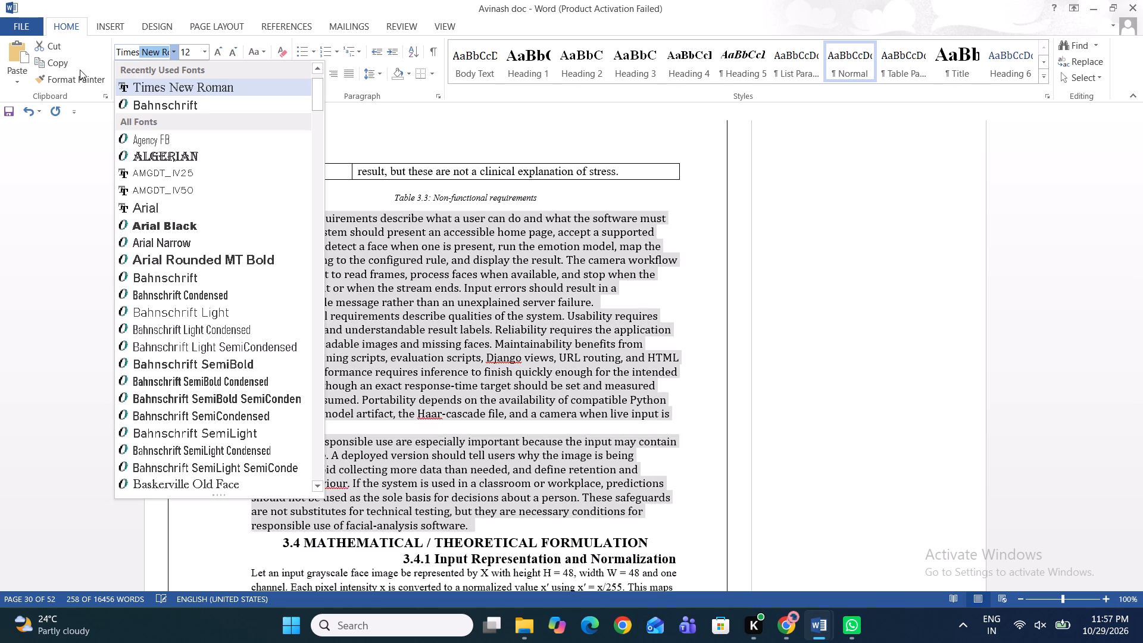
left_click(130, 79)
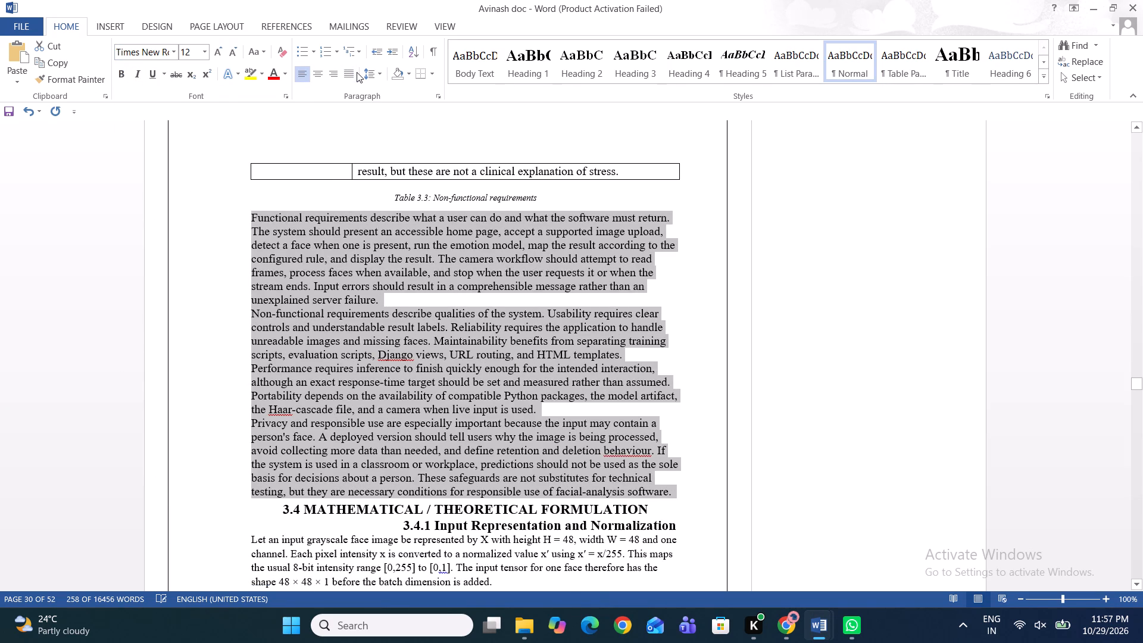
left_click(357, 72)
left_click(345, 72)
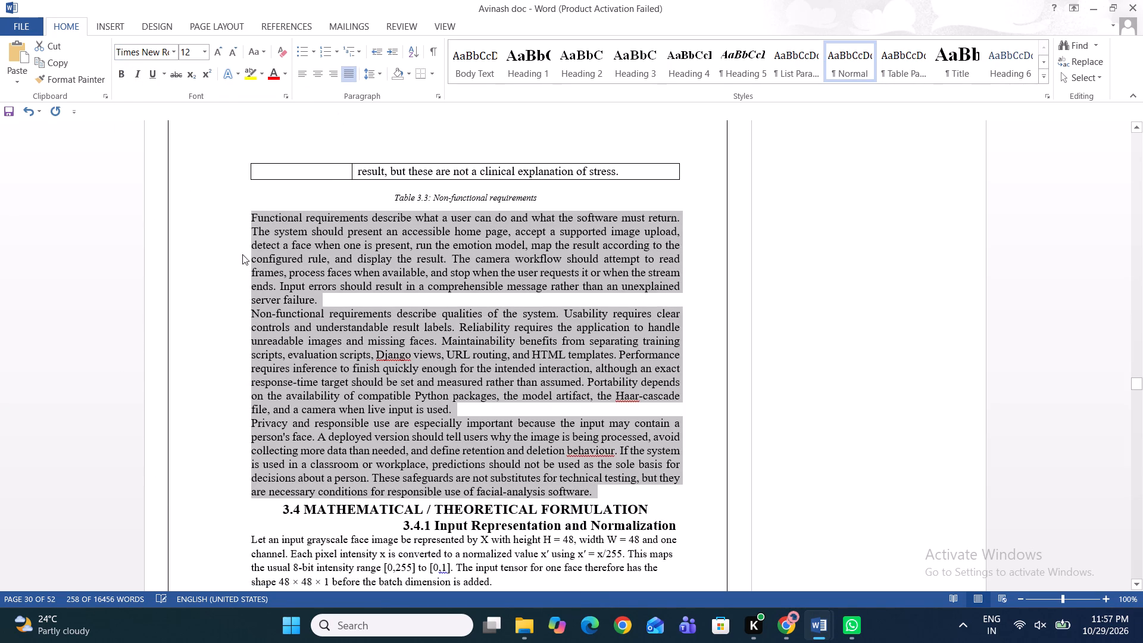
left_click(229, 247)
Insert a blank line between the last section 3.3 paragraph and the 3.4 Mathematical / Theoretical Formulation heading.
scroll(229, 247, "down", 1)
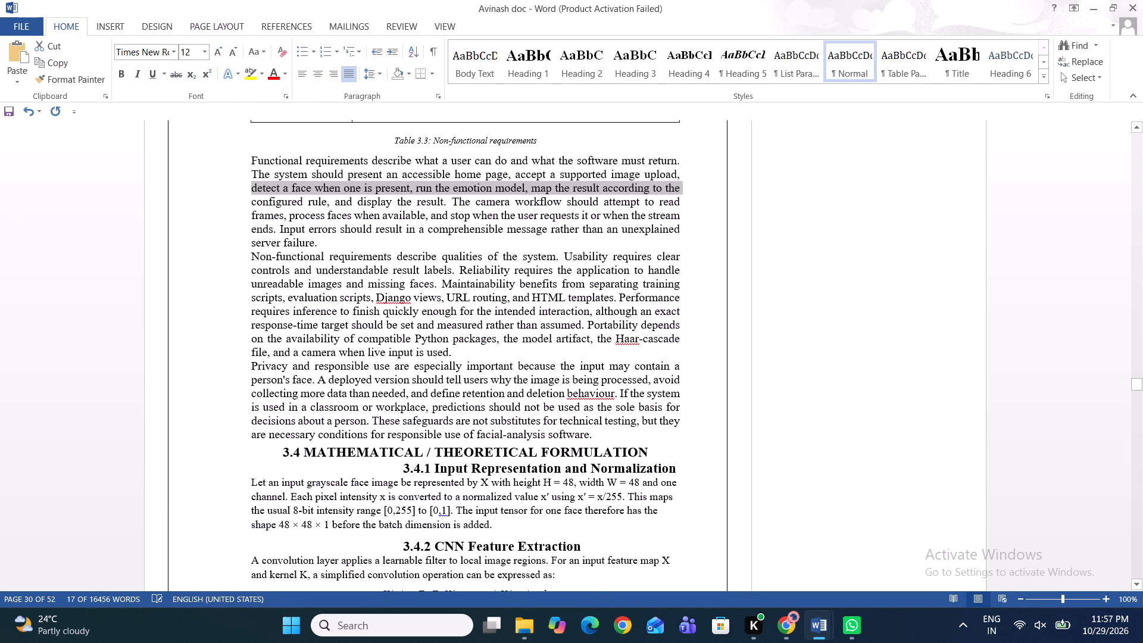
left_click(317, 232)
scroll(317, 232, "up", 1)
scroll(317, 232, "down", 2)
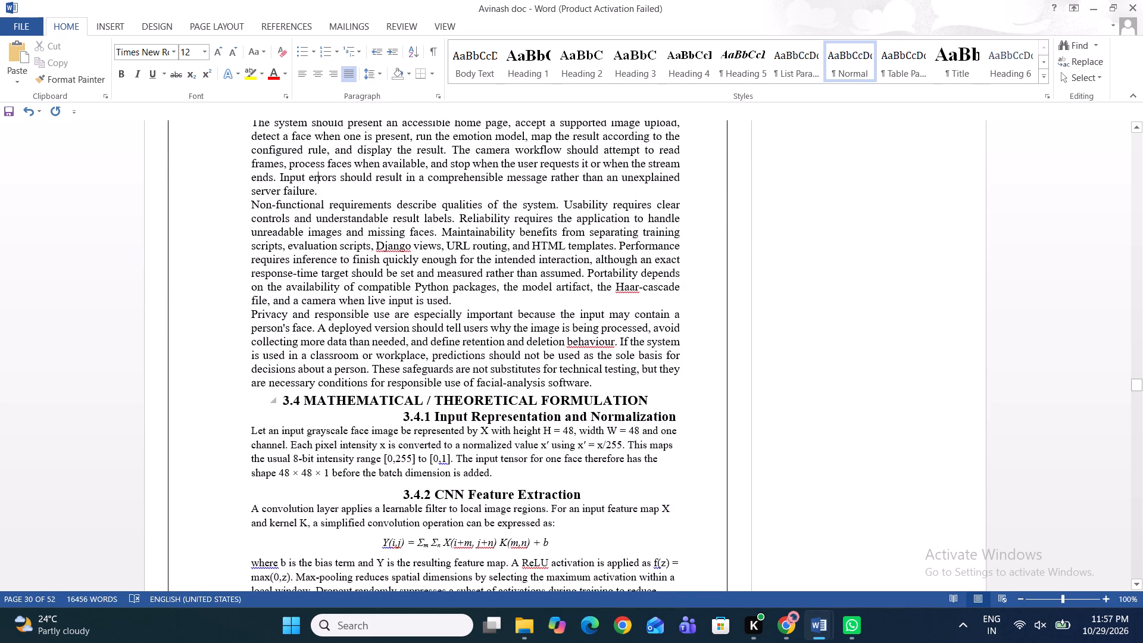
left_click(611, 384)
key("Return")
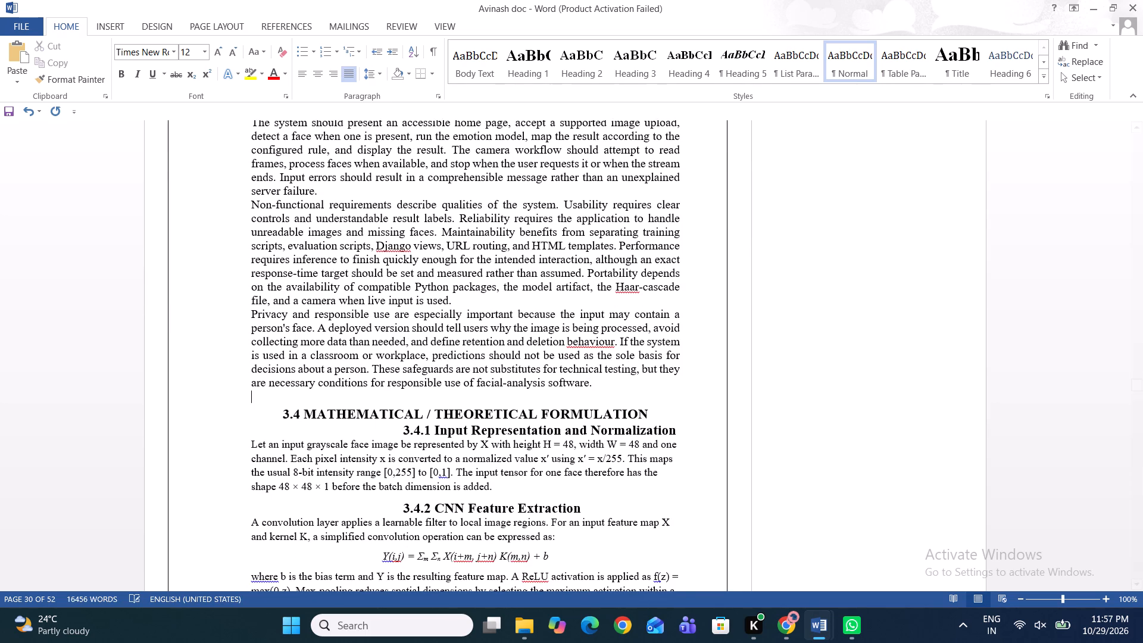
Move the 3.4 Mathematical / Theoretical Formulation and 3.4.1 Input Representation and Normalization headings to the left margin.
key("Down")
key("BackSpace")
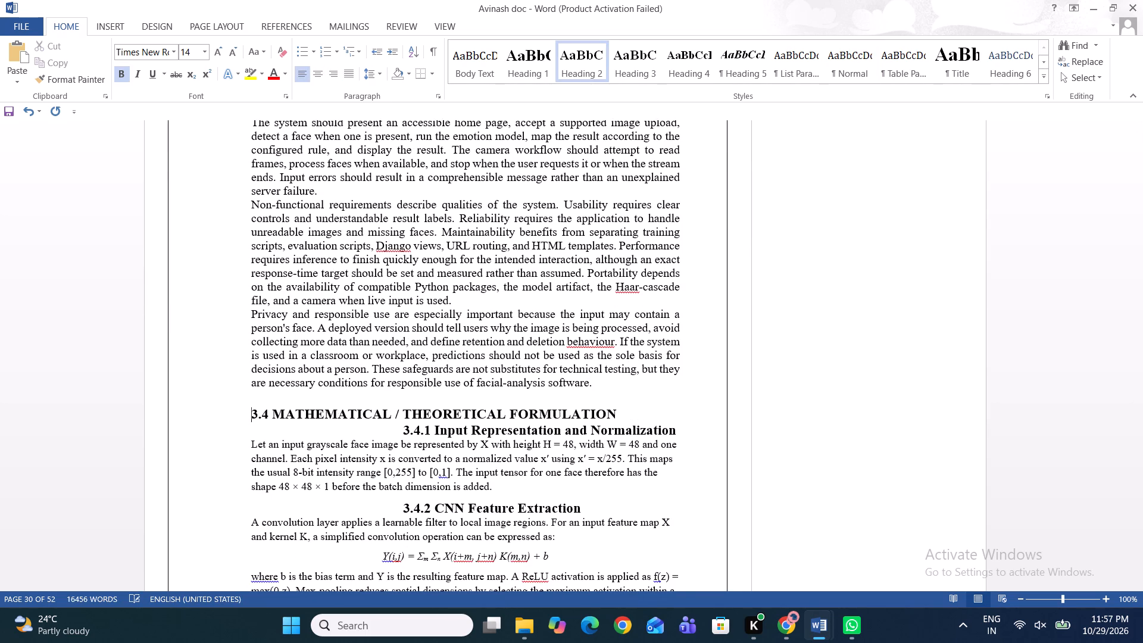
key("Down")
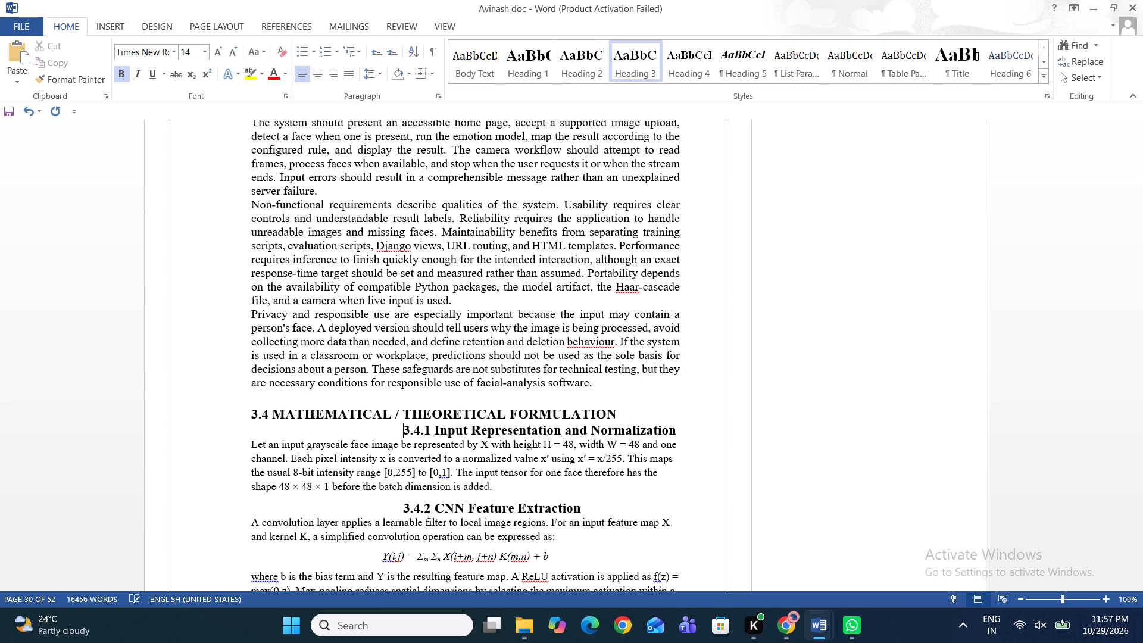
key("BackSpace")
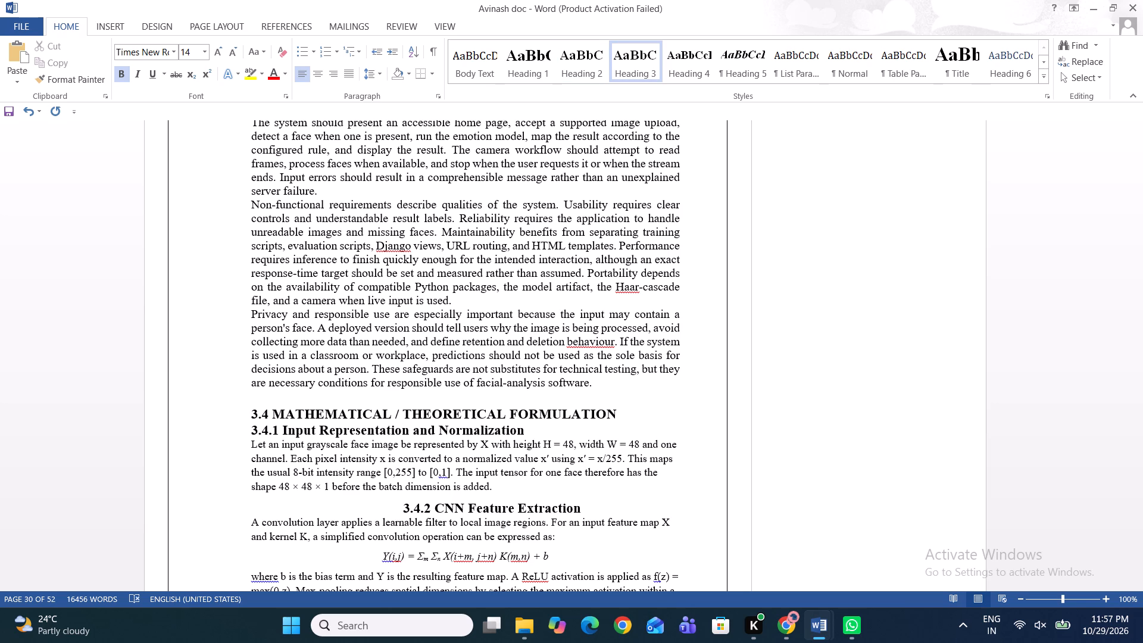
Insert a blank line between the 3.4.1 Input Representation and Normalization heading and its paragraph.
key("Right")
key("Right")
key("Right")
key("Right")
key("Right")
key("Right")
key("Right")
key("Right")
key("Right")
key("Right")
key("Right")
key("Right")
key("Right")
key("Right")
key("Right")
key("Right")
key("Right")
key("Right")
key("Right")
key("Right")
key("Right")
key("Right")
key("Right")
key("Right")
key("Right")
key("Right")
key("Right")
key("Right")
key("Right")
key("Right")
key("Right")
key("Right")
key("Right")
key("Right")
key("Right")
key("Right")
key("Return")
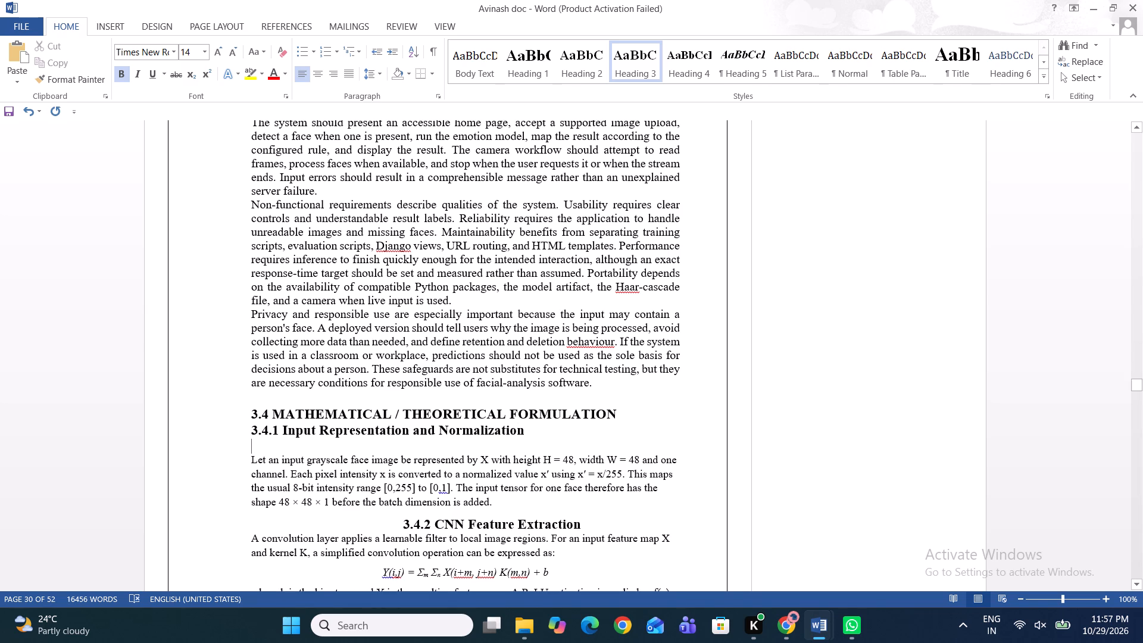
Format the paragraph under 3.4.1 Input Representation and Normalization as 12 pt, justified.
scroll(739, 466, "down", 1)
key("Down")
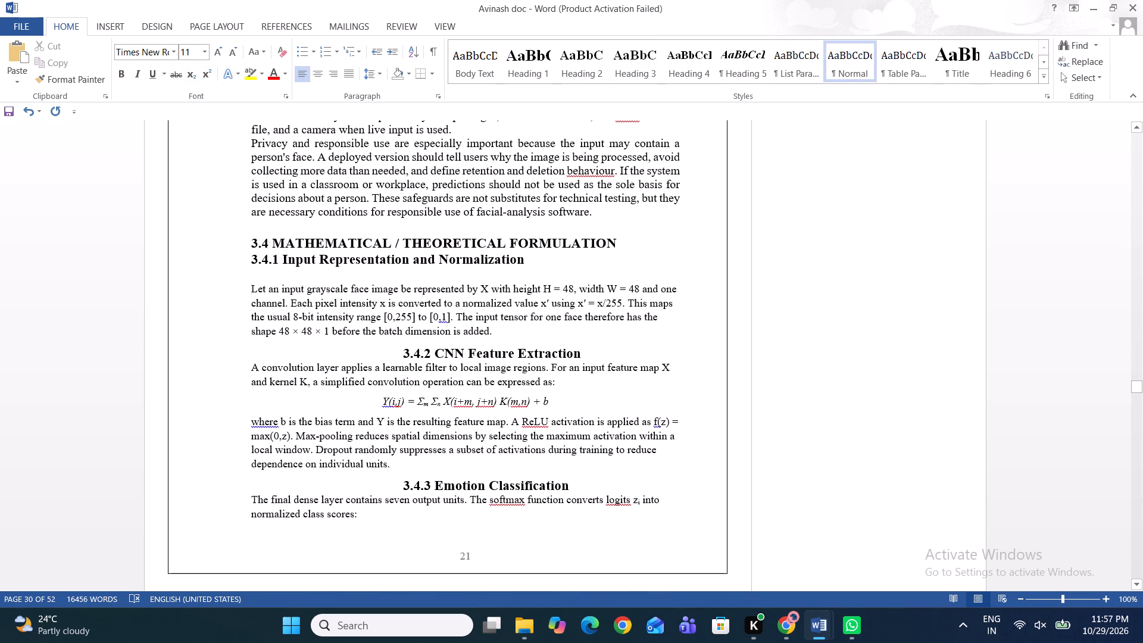
left_click(277, 299)
left_click_drag(277, 299, 251, 288)
left_click(251, 288)
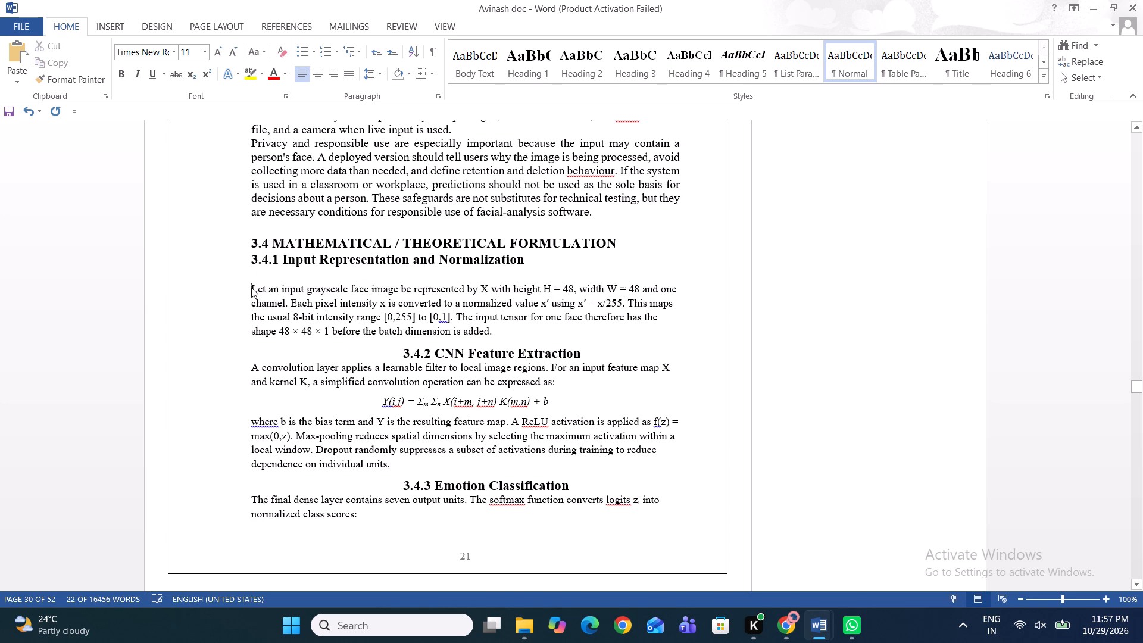
left_click_drag(251, 288, 489, 329)
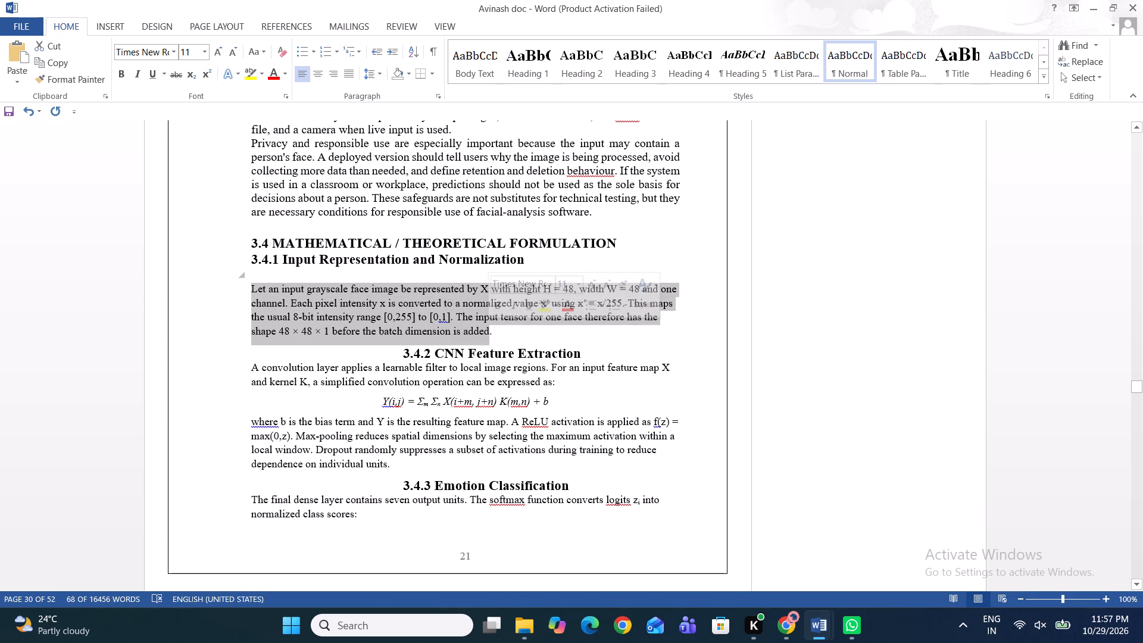
left_click(201, 56)
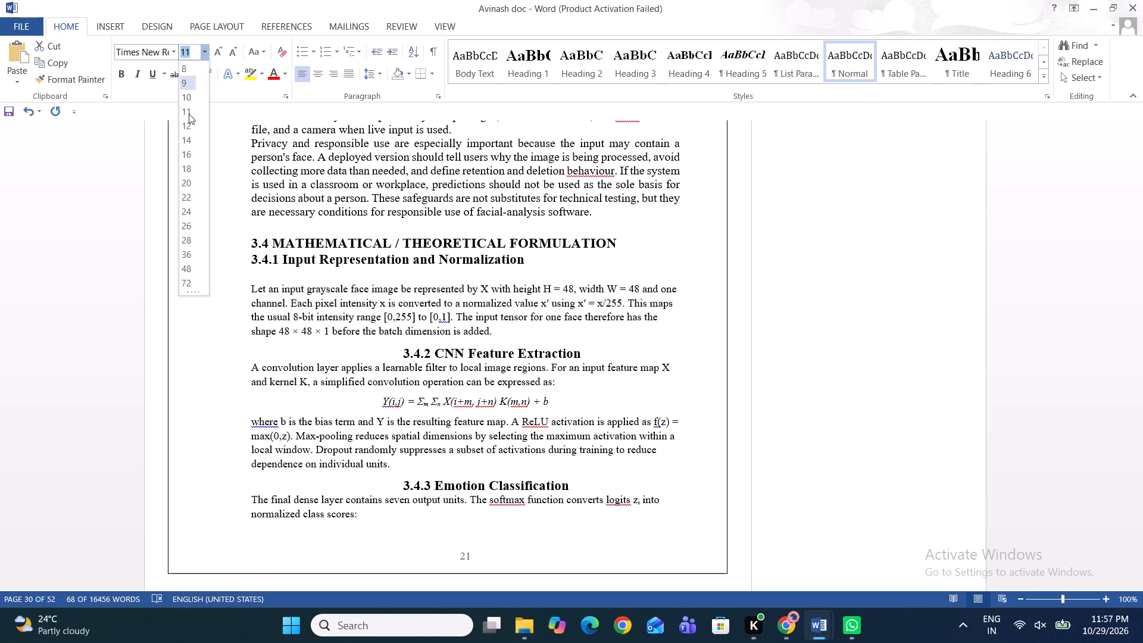
left_click(185, 130)
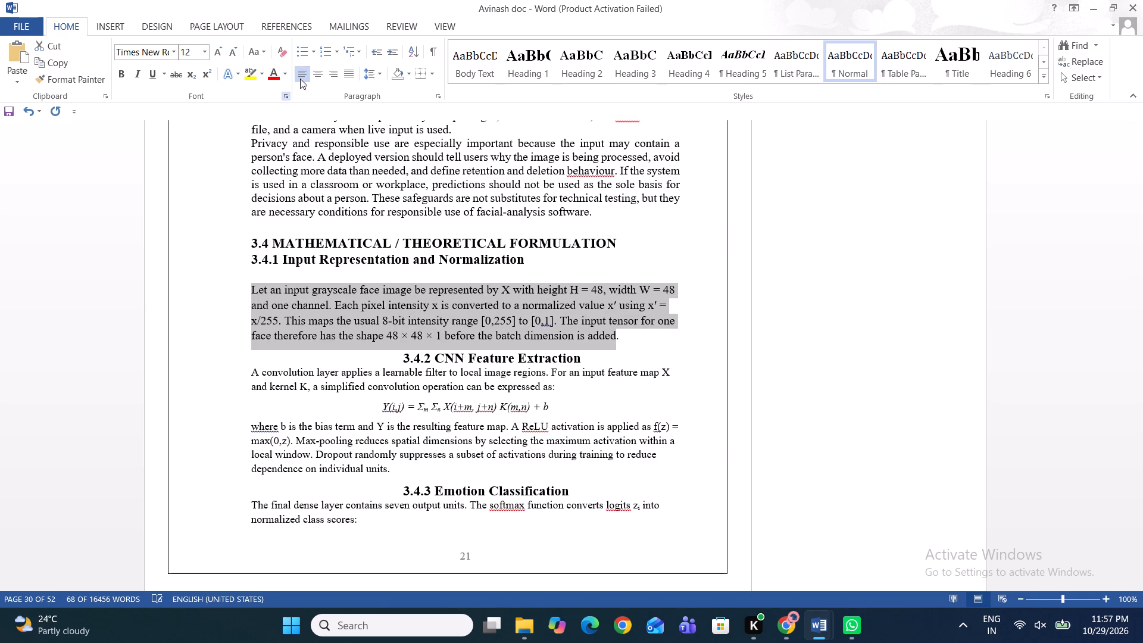
left_click(349, 67)
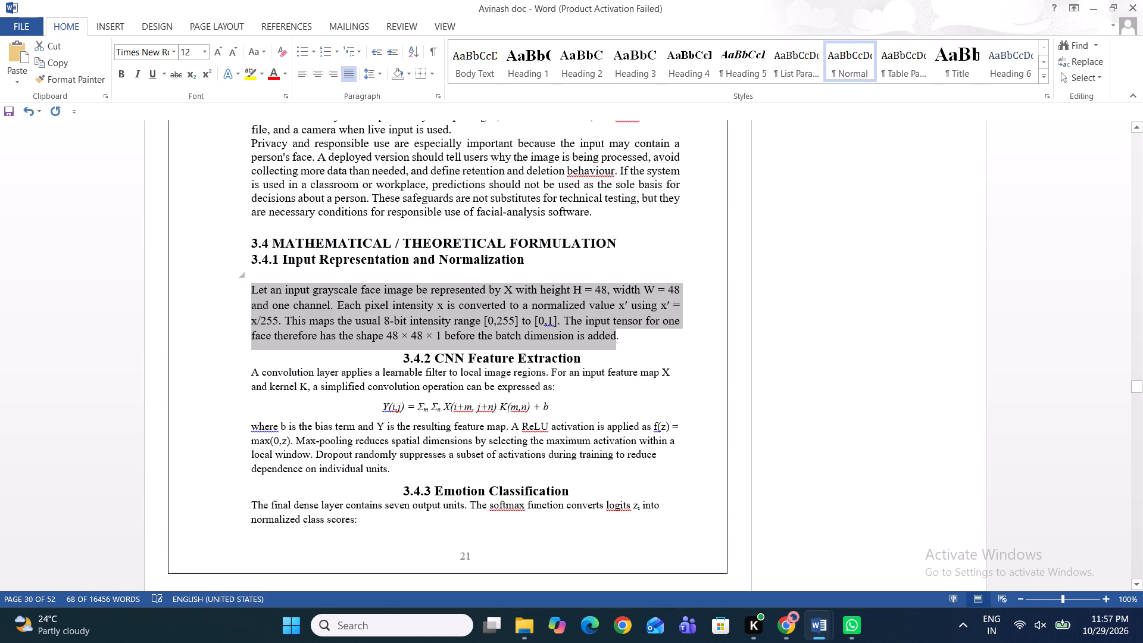
Move the 3.4.2 CNN Feature Extraction heading to the left margin and insert a blank line above and below it.
left_click(401, 360)
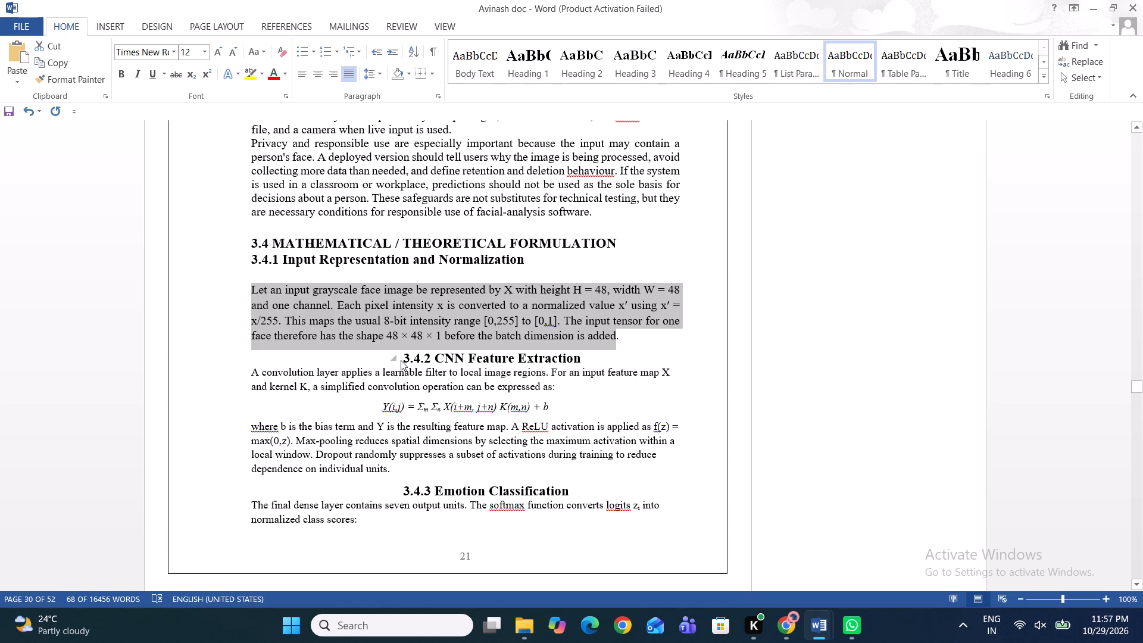
left_click(404, 358)
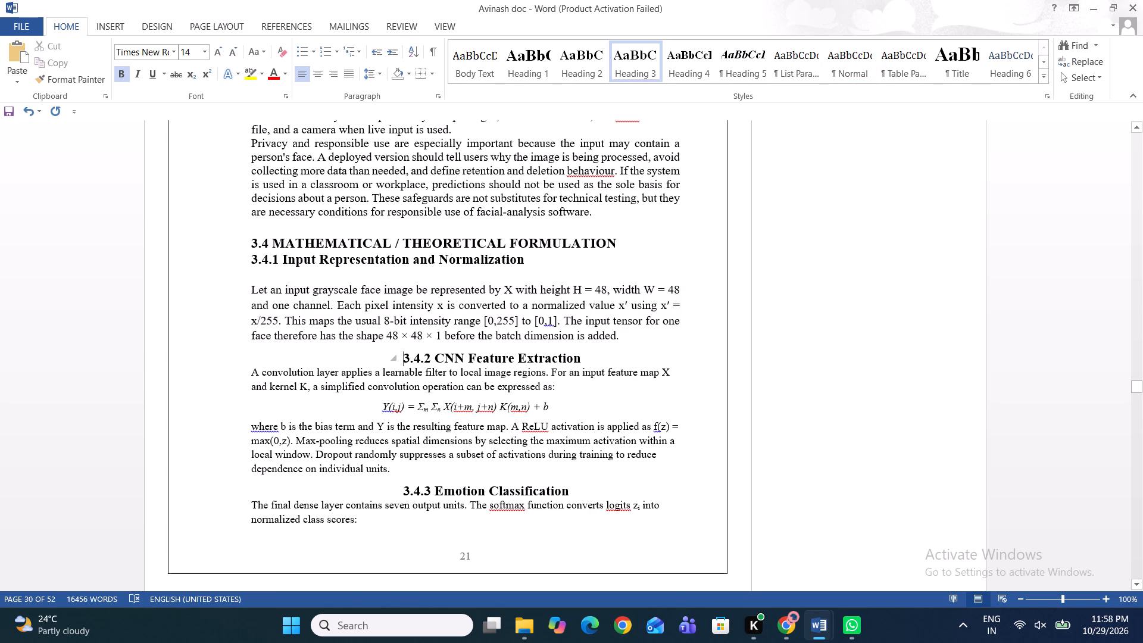
key("BackSpace")
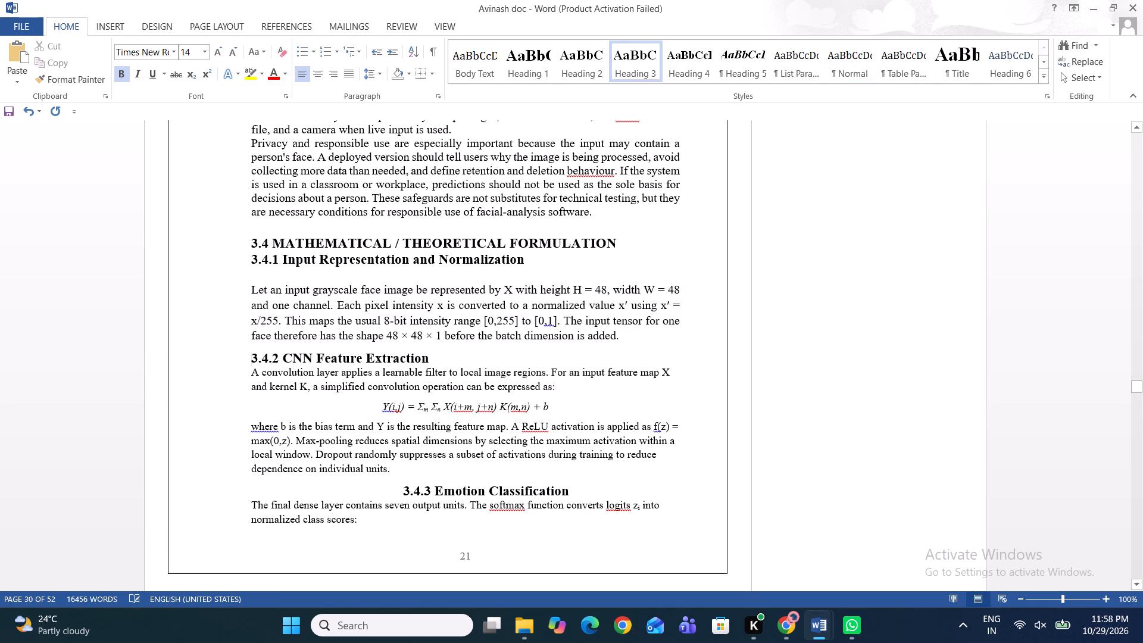
left_click(620, 333)
key("Return")
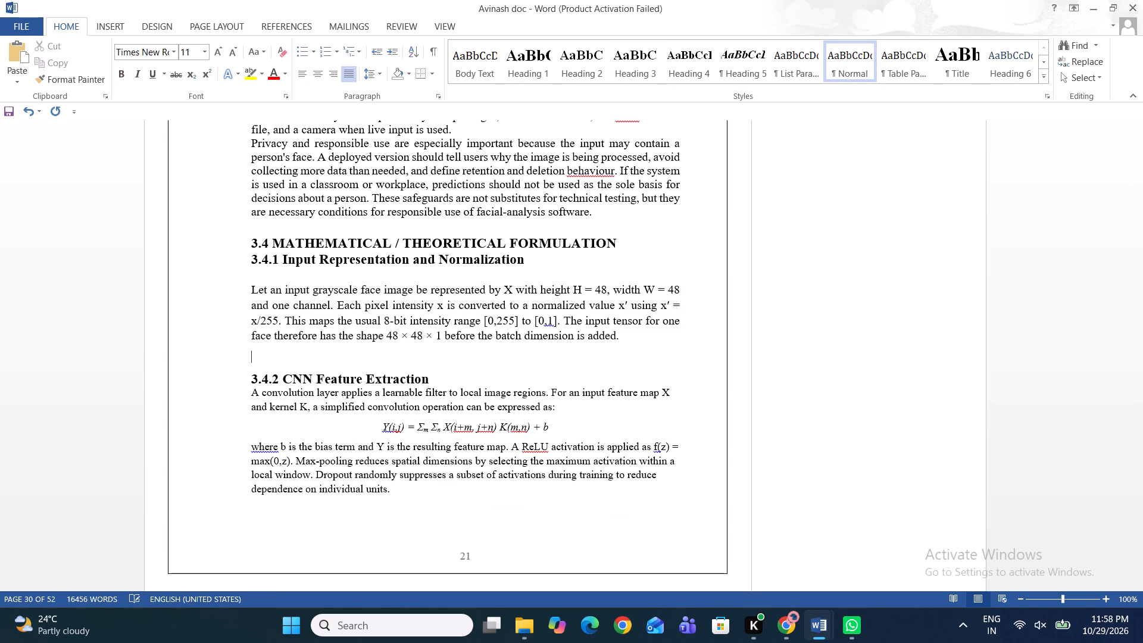
scroll(620, 333, "down", 1)
left_click(442, 323)
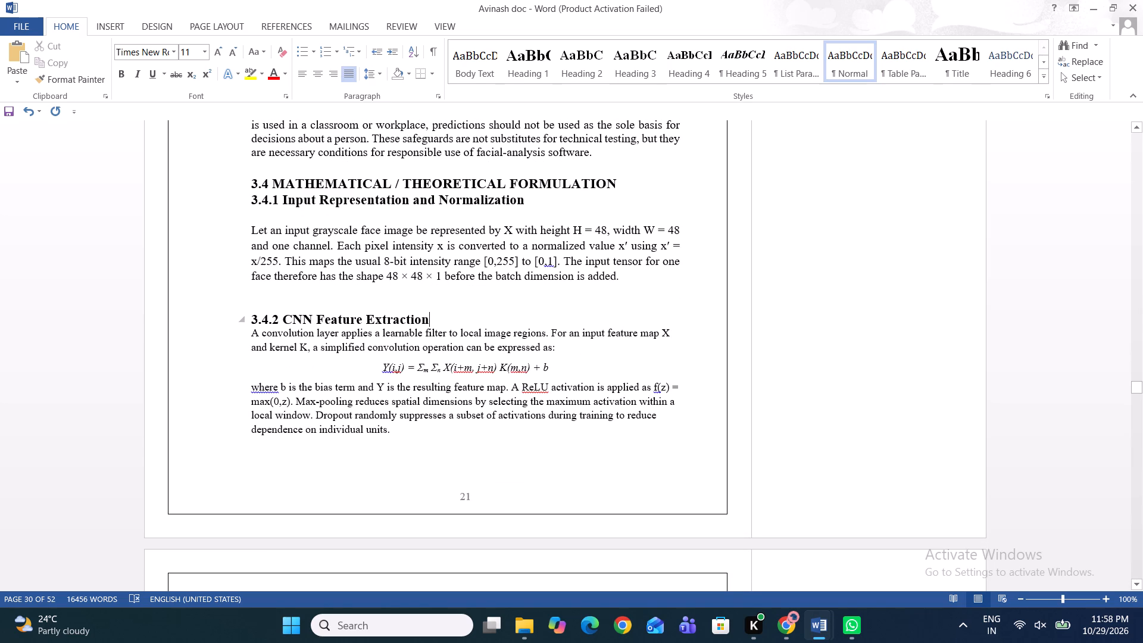
key("Return")
Format the paragraphs and equation under 3.4.2 CNN Feature Extraction as 12 pt, justified.
scroll(442, 323, "down", 1)
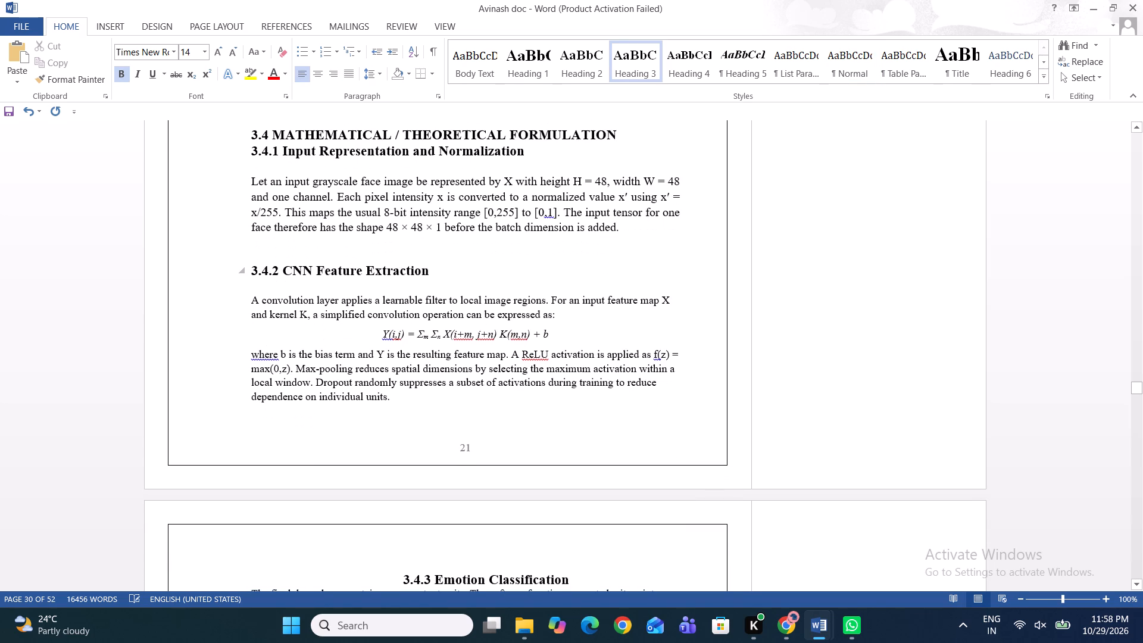
left_click_drag(394, 398, 251, 302)
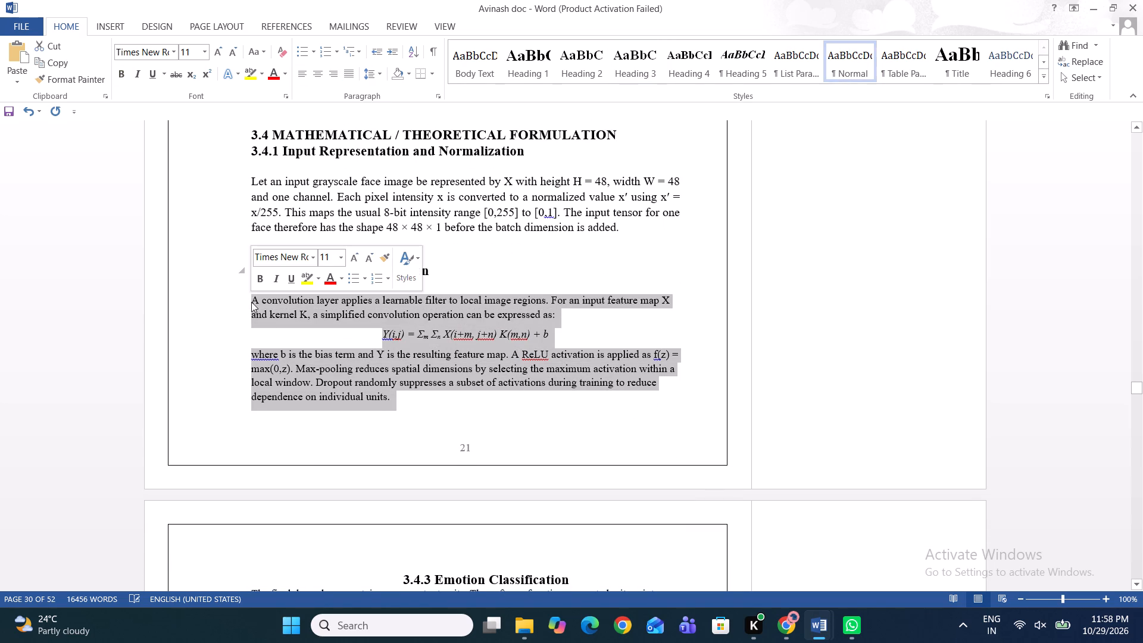
left_click(338, 257)
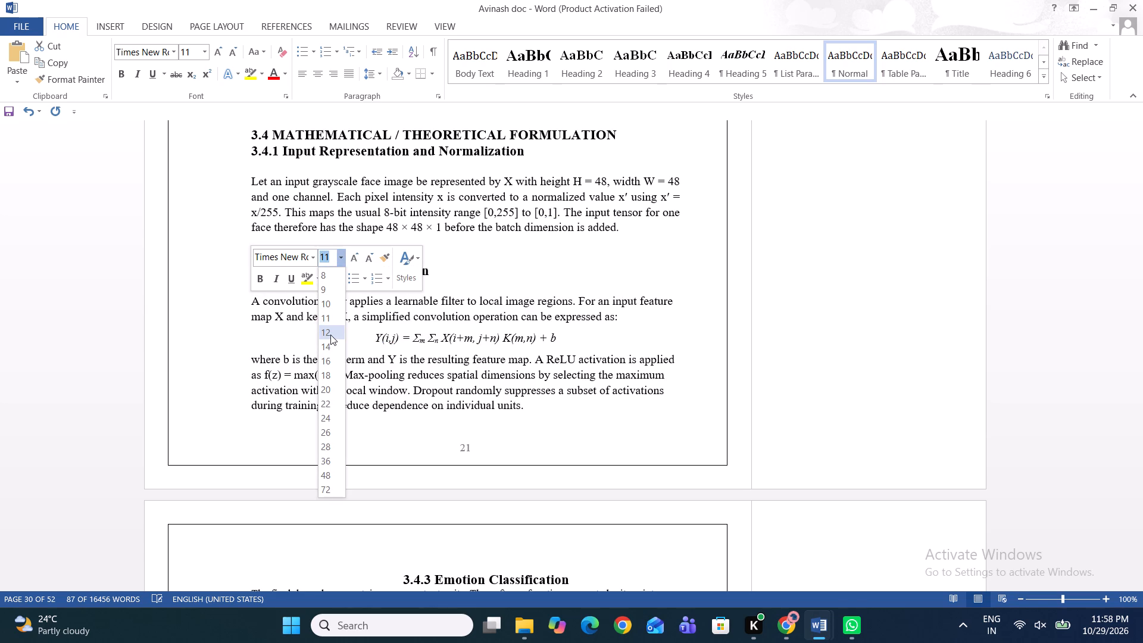
left_click(330, 335)
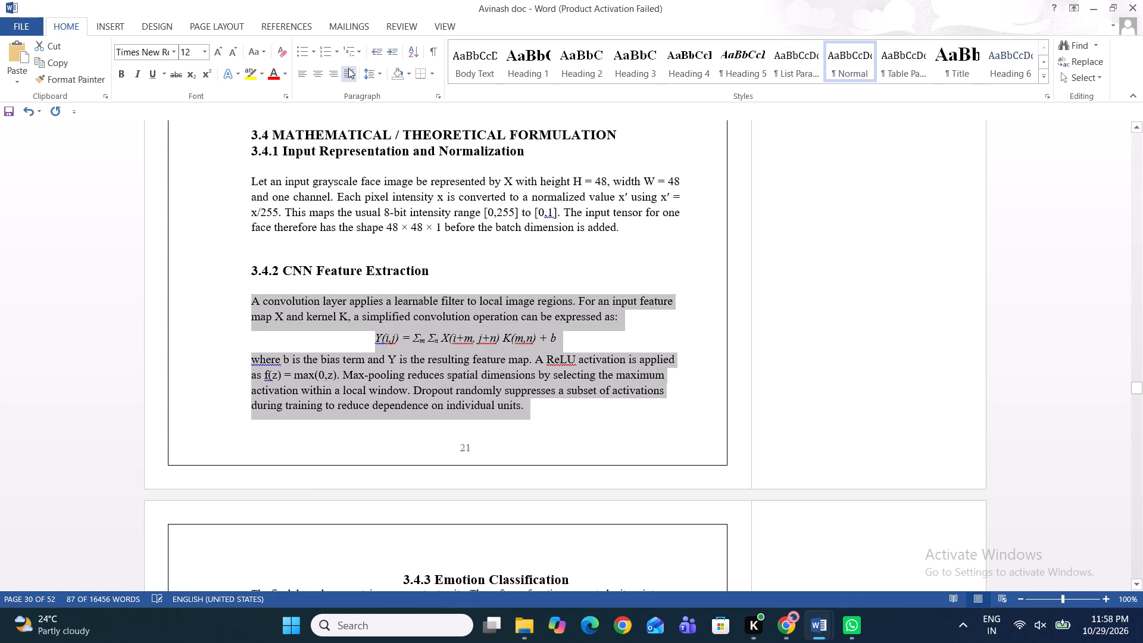
left_click(348, 68)
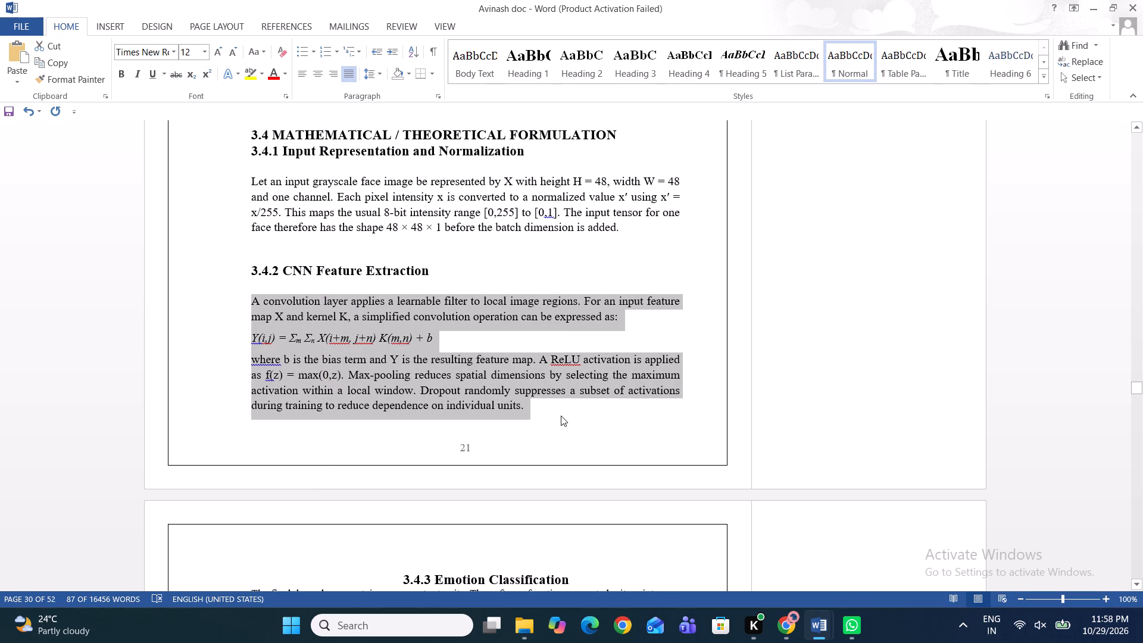
left_click(561, 416)
Move the 3.4.3 Emotion Classification heading to the left margin and insert a blank line below it.
scroll(449, 426, "down", 1)
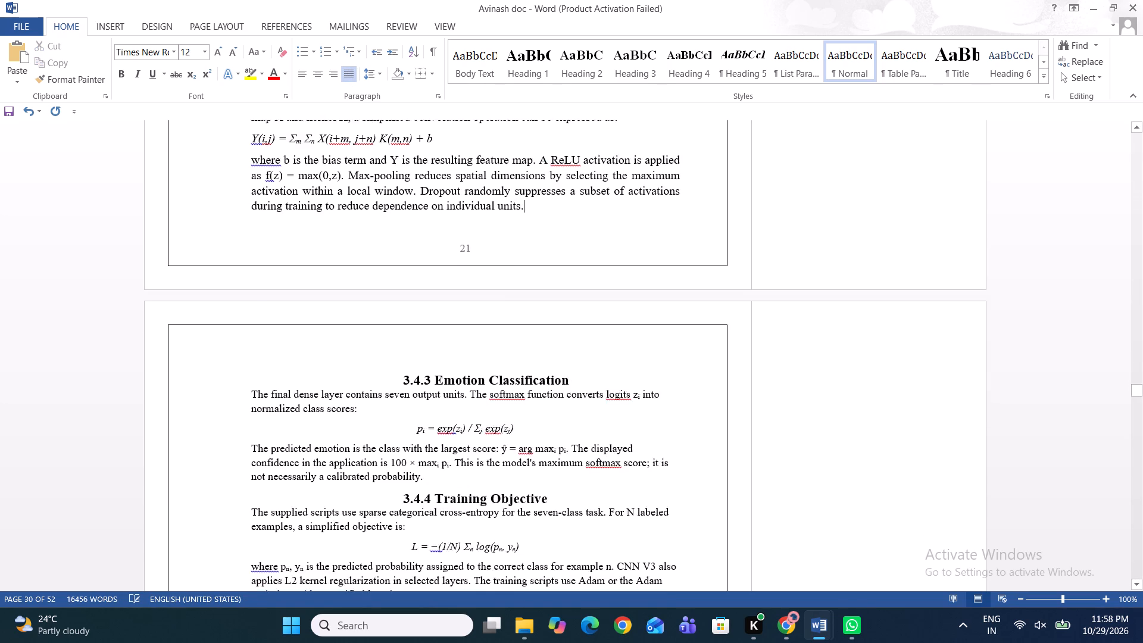
scroll(449, 426, "down", 1)
left_click(406, 311)
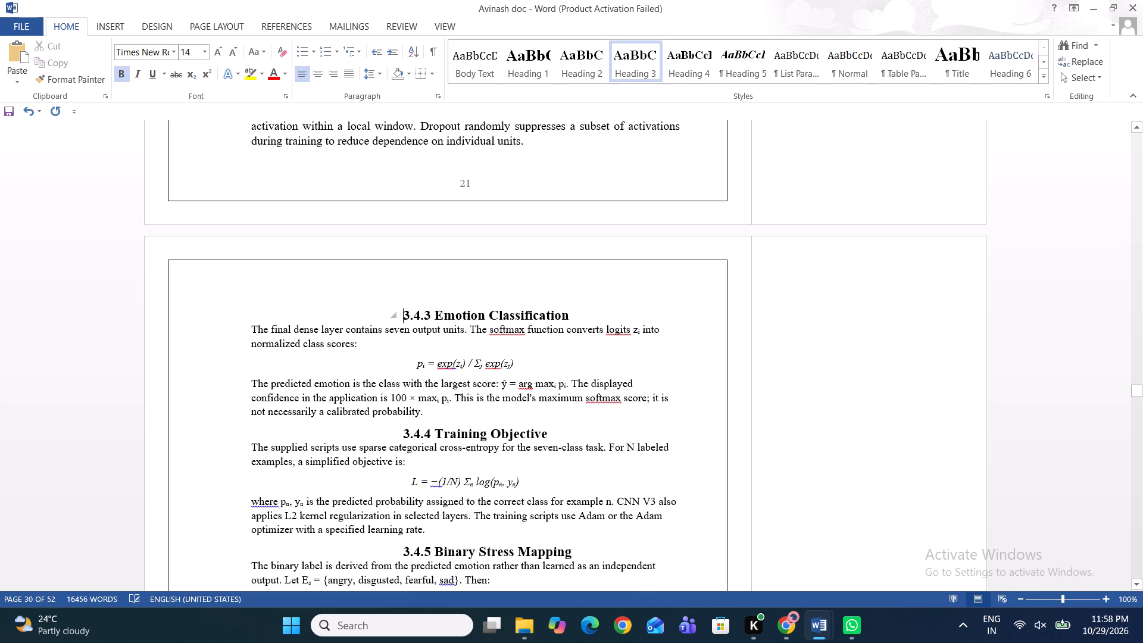
key("BackSpace")
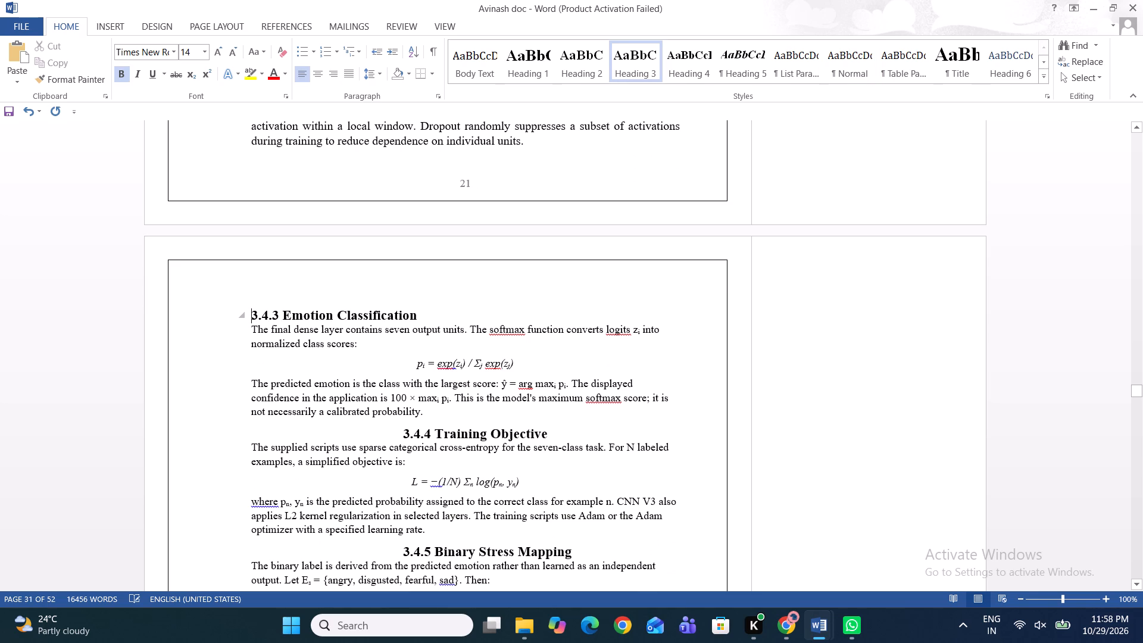
left_click(433, 311)
key("Return")
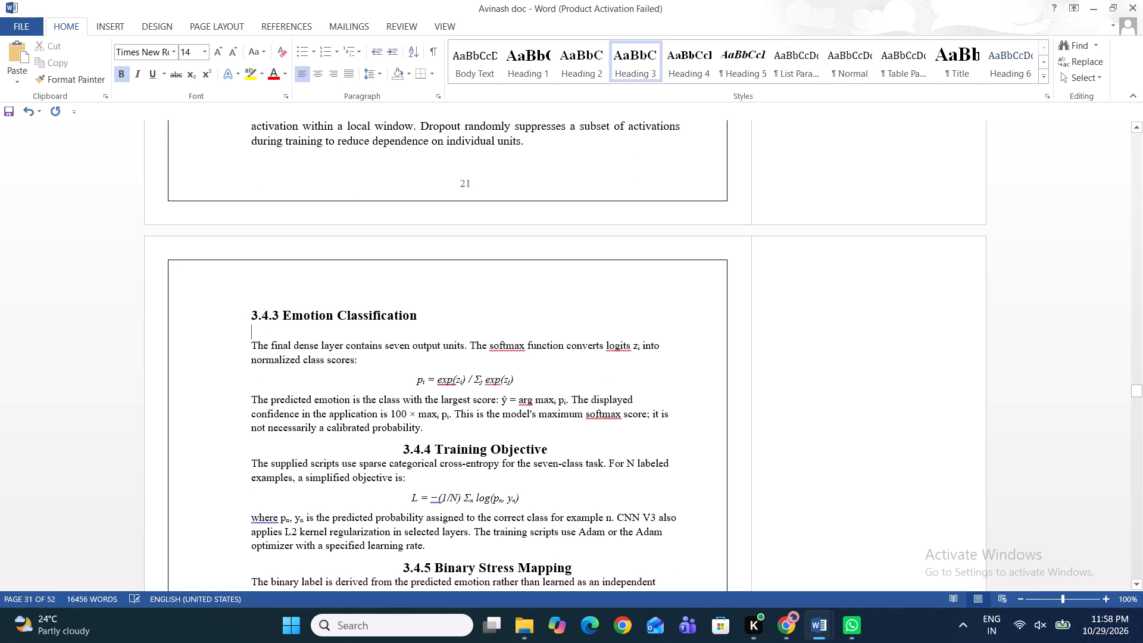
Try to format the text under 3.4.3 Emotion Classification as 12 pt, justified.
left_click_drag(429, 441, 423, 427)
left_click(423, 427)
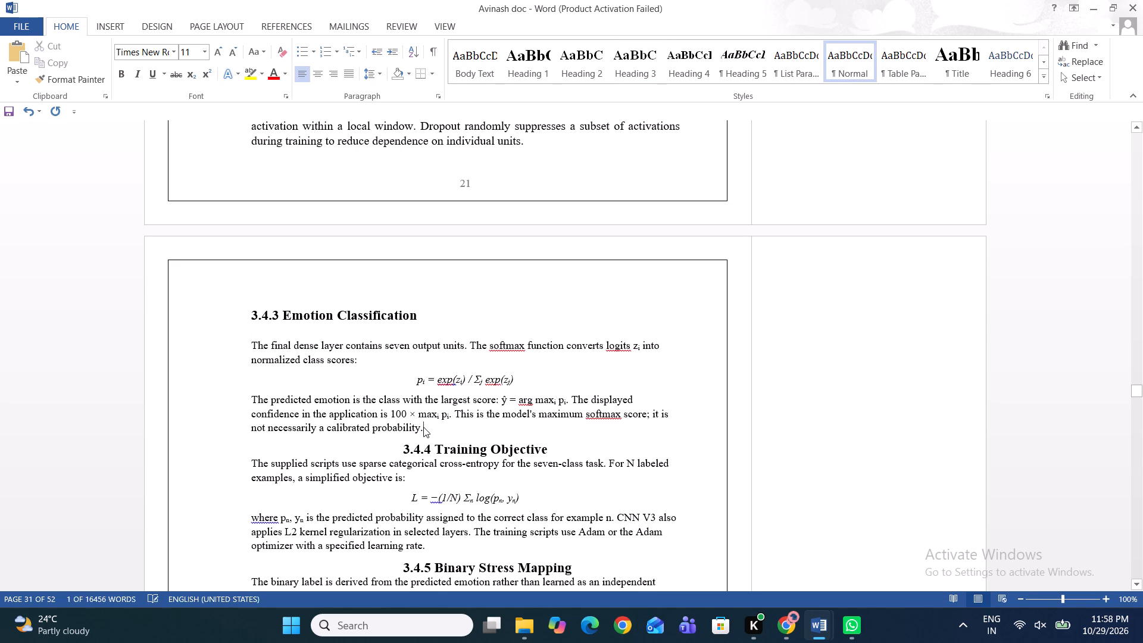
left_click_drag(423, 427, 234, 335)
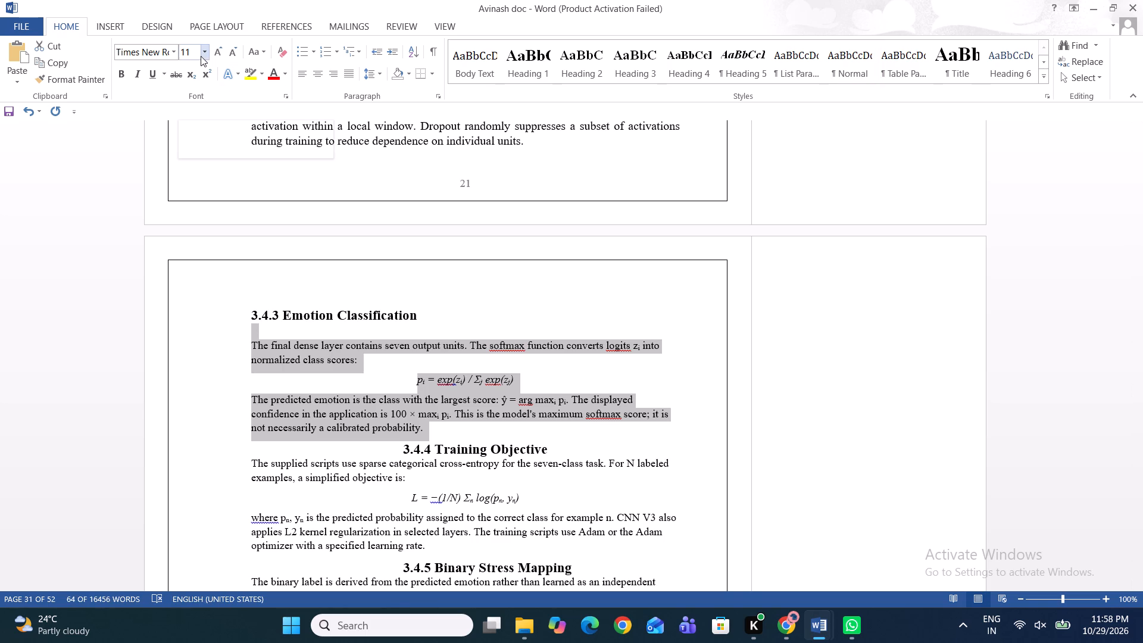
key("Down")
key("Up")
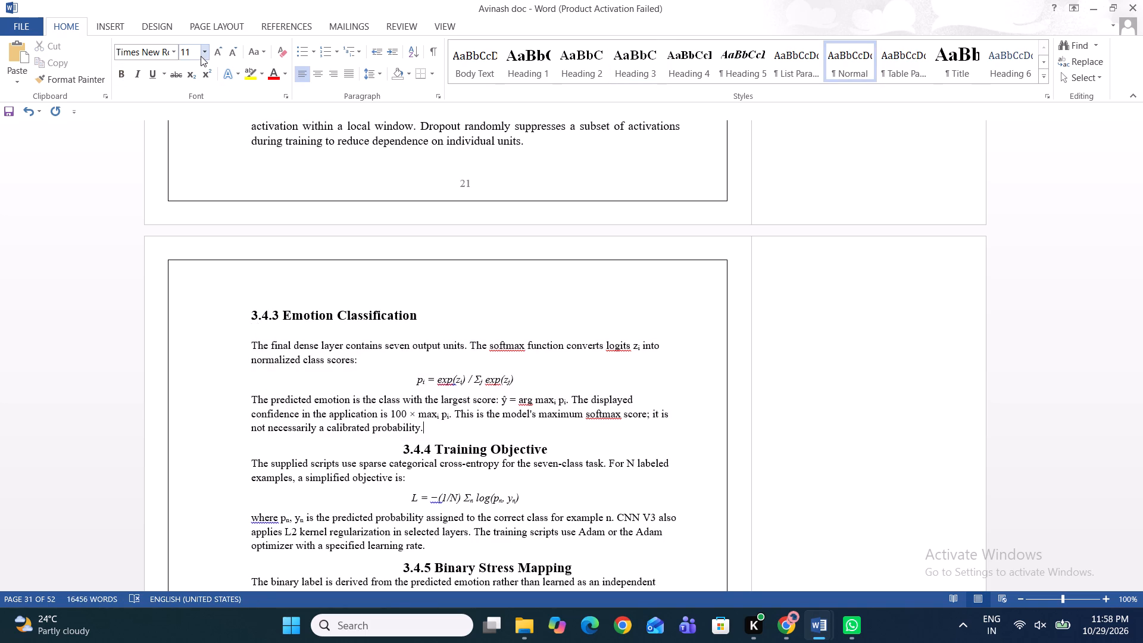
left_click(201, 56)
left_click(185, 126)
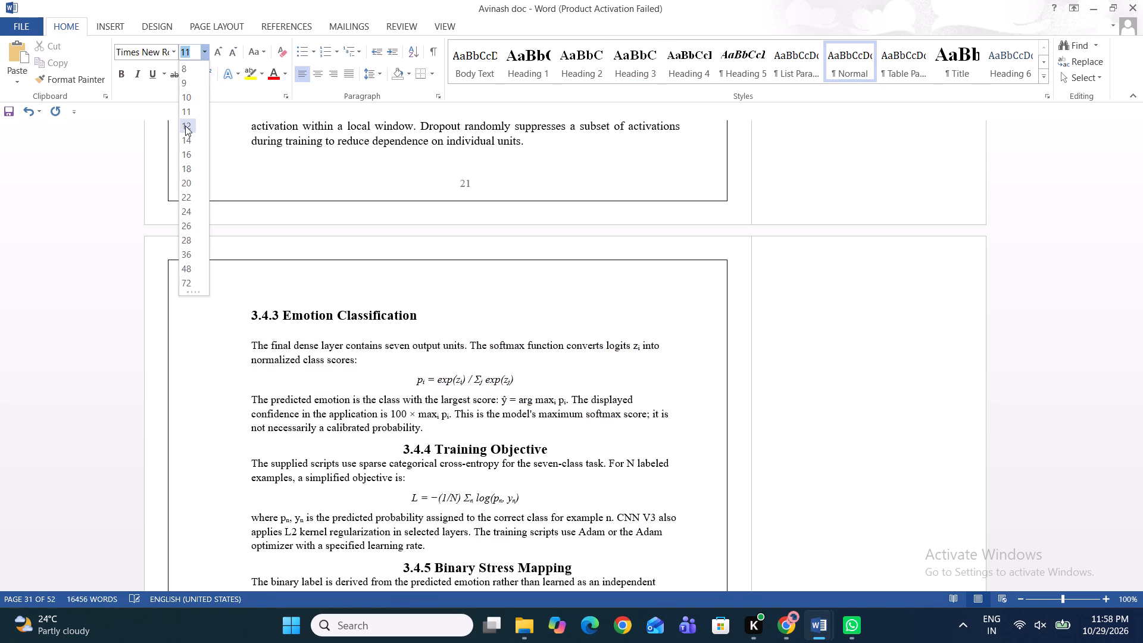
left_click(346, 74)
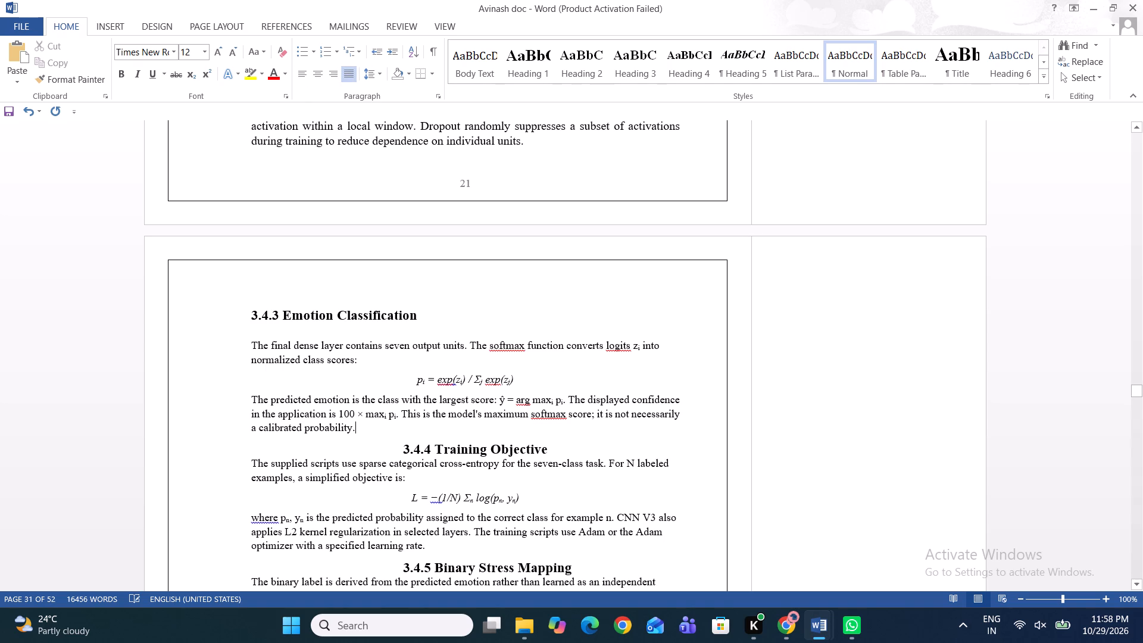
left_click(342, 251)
Format the paragraphs and equation under 3.4.3 Emotion Classification as 12 pt, justified.
scroll(342, 251, "down", 1)
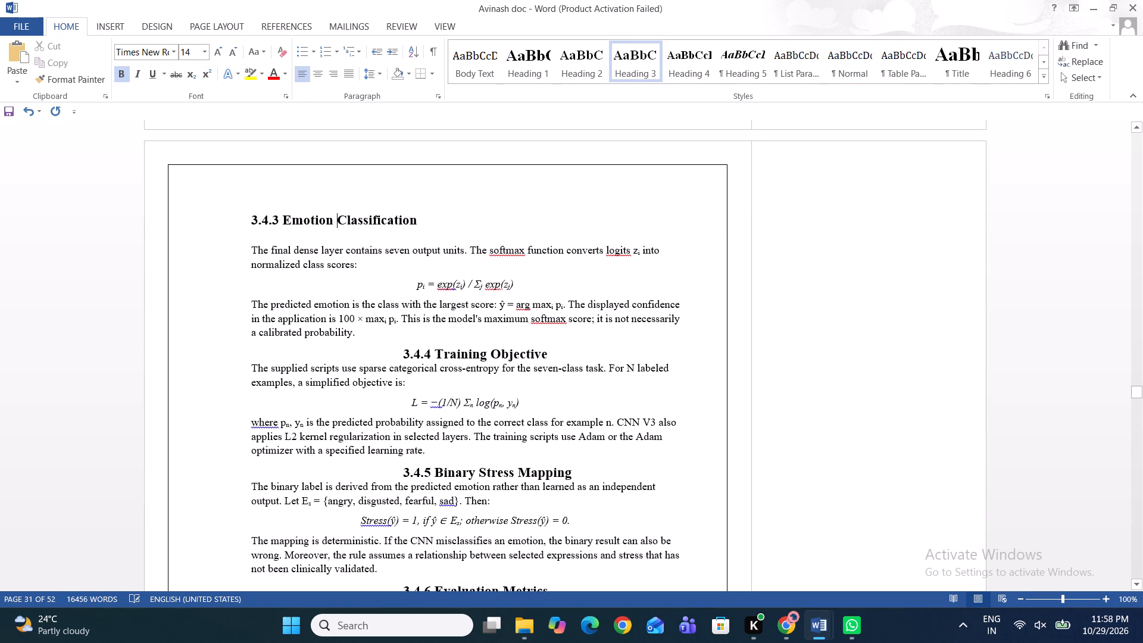
left_click_drag(357, 319, 323, 285)
left_click(359, 332)
left_click_drag(359, 332, 260, 245)
left_click_drag(366, 360, 248, 232)
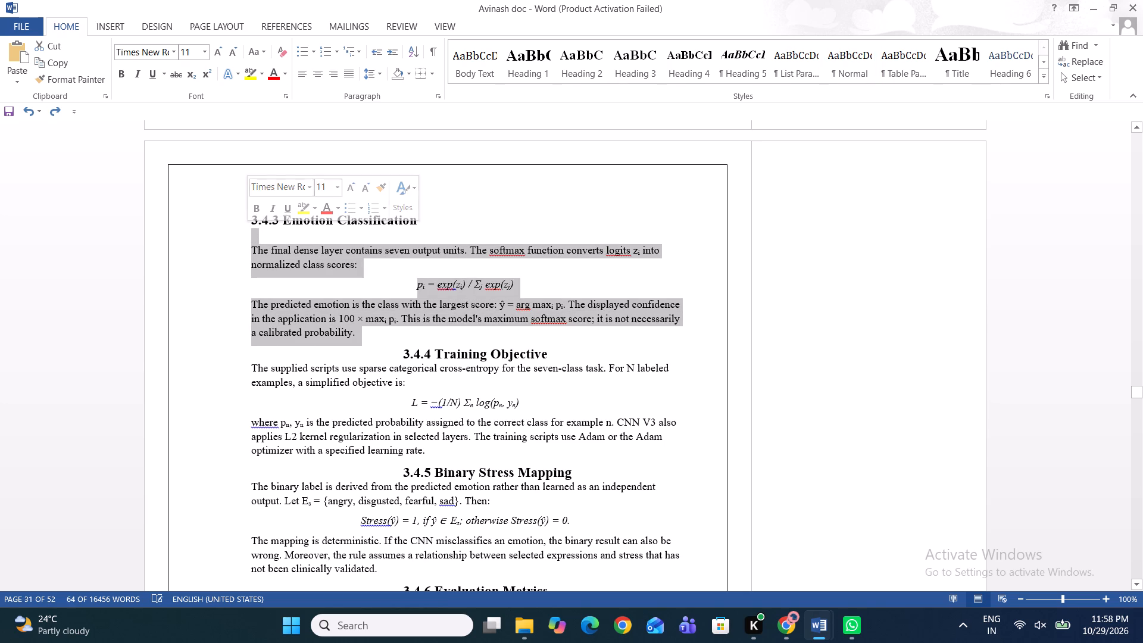
left_click(204, 46)
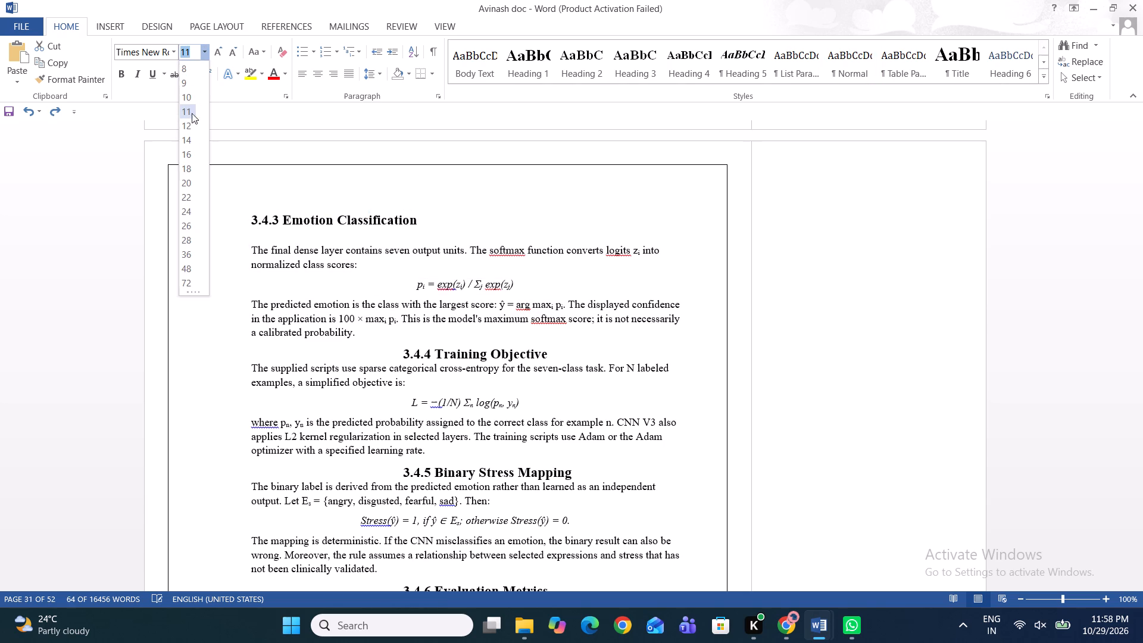
left_click(191, 127)
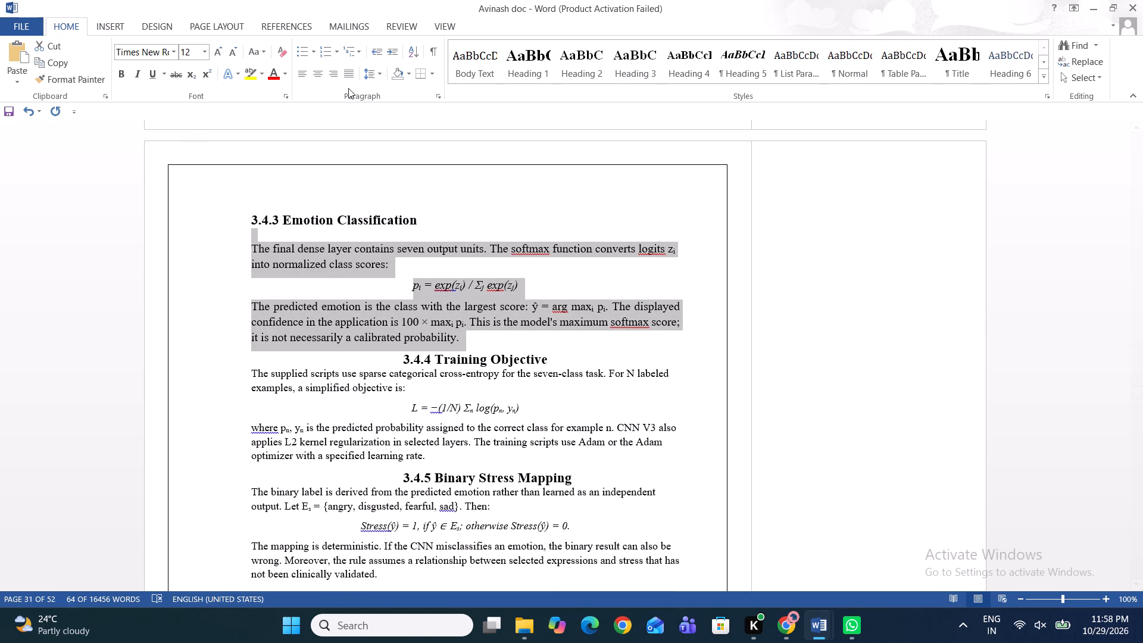
left_click(346, 74)
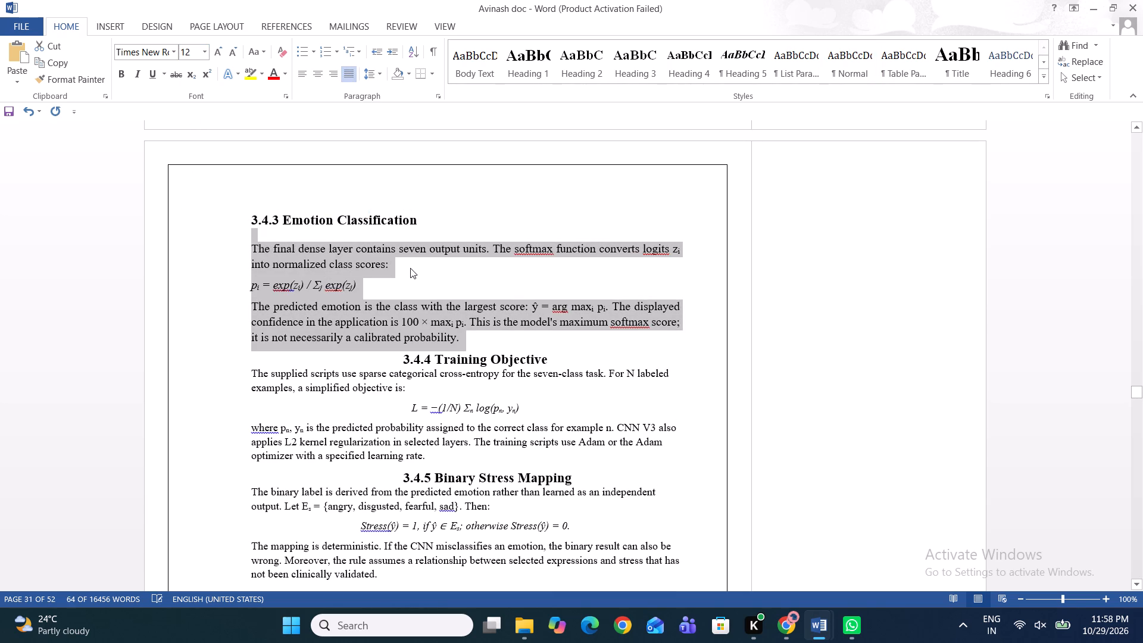
left_click(410, 268)
Insert a blank line between the last section 3.4.3 paragraph and the 3.4.4 Training Objective heading.
scroll(410, 268, "down", 2)
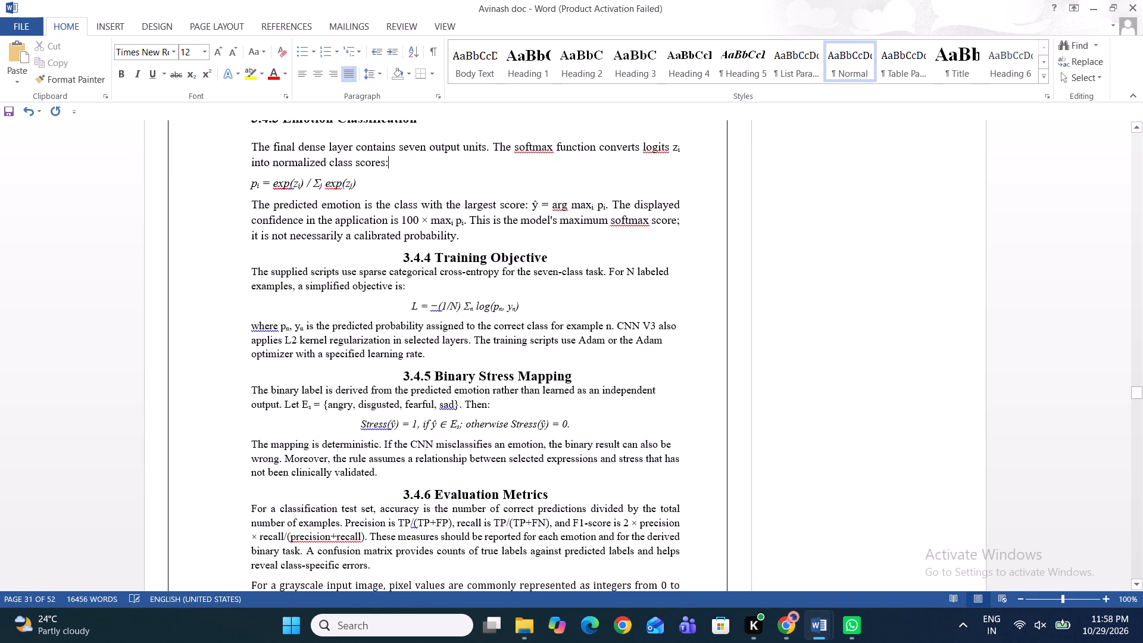
left_click(455, 245)
key("Right")
key("BackSpace")
key("period")
key("Return")
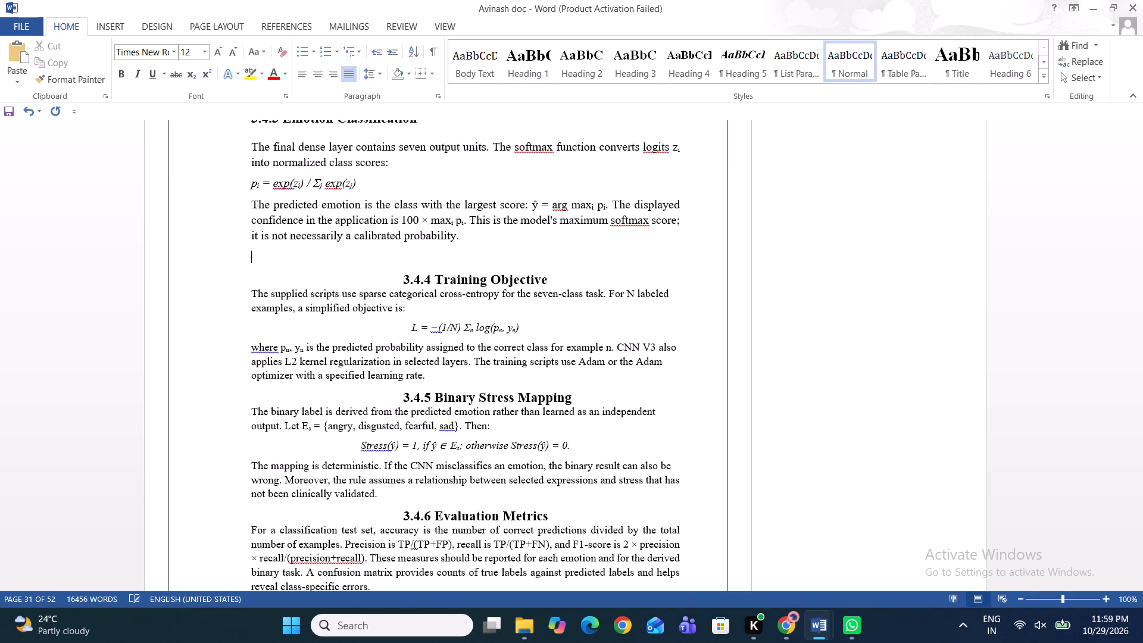
Move the 3.4.4 Training Objective heading to the left margin and insert a blank line below it.
key("Down")
key("BackSpace")
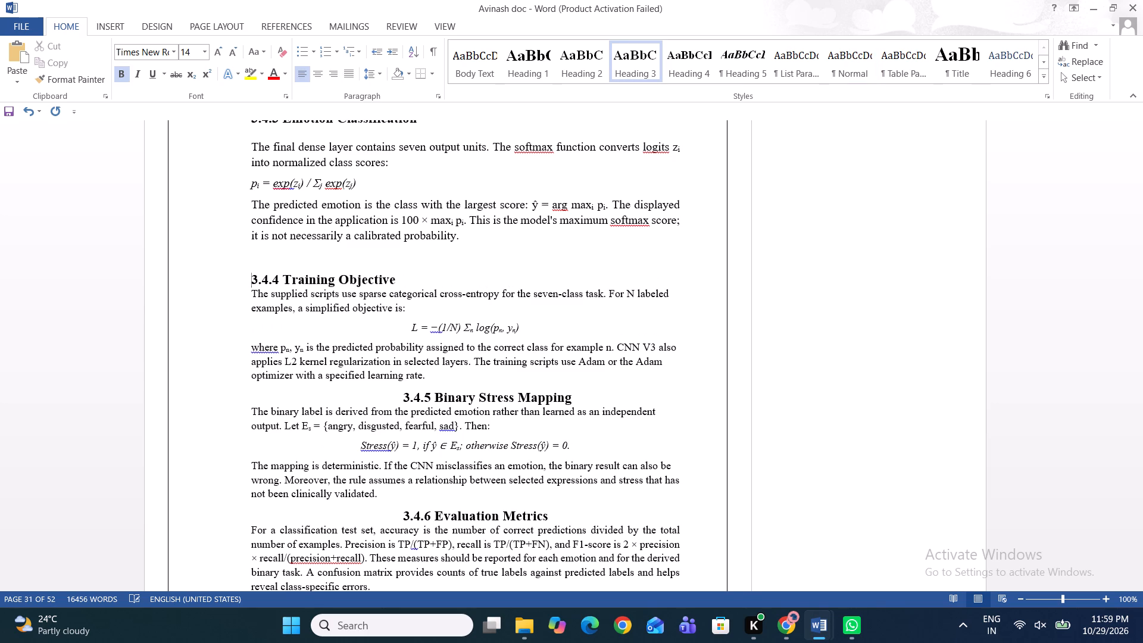
key("Right")
key("Right")
key("Right")
key("Right")
key("Right")
key("Right")
key("Right")
key("Right")
key("Right")
key("Right")
key("Right")
key("Right")
key("Right")
key("Right")
key("Right")
key("Right")
key("Right")
key("Right")
key("Right")
key("Right")
key("Right")
key("Right")
key("Right")
key("Right")
key("Return")
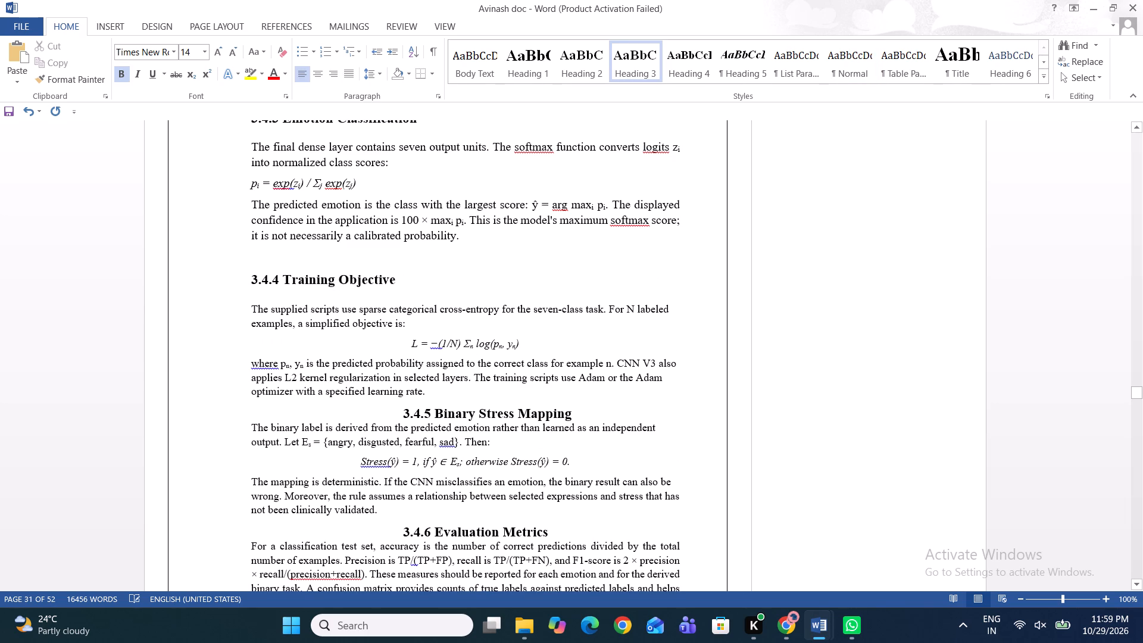
Format the paragraphs and equation under 3.4.4 Training Objective as 12 pt, justified.
left_click_drag(433, 398, 246, 302)
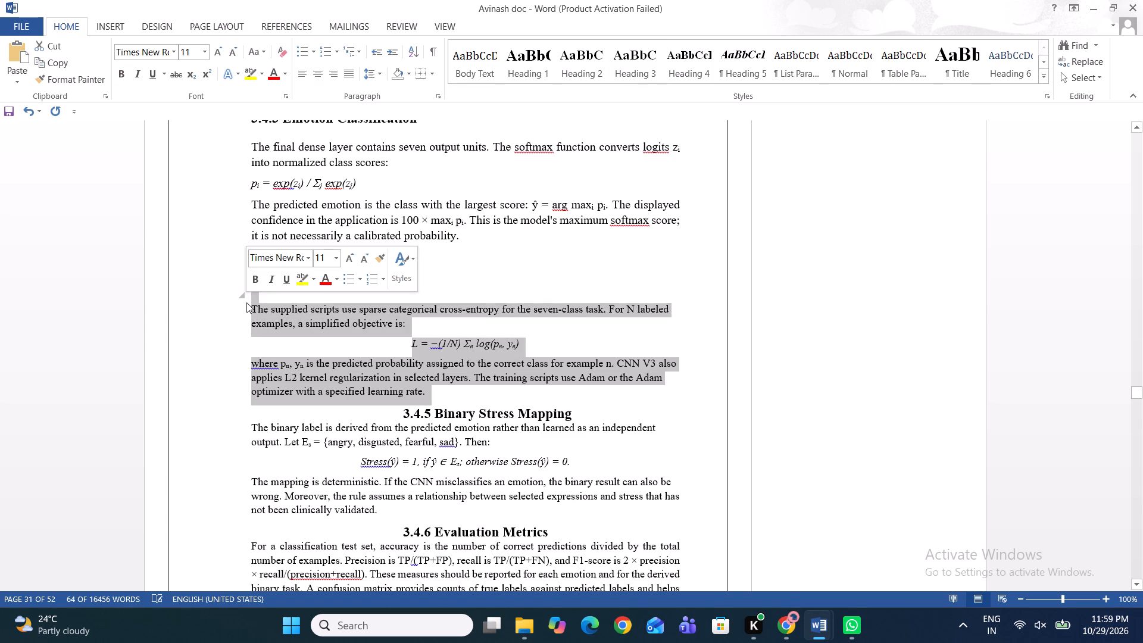
left_click(332, 256)
left_click(333, 261)
left_click(324, 331)
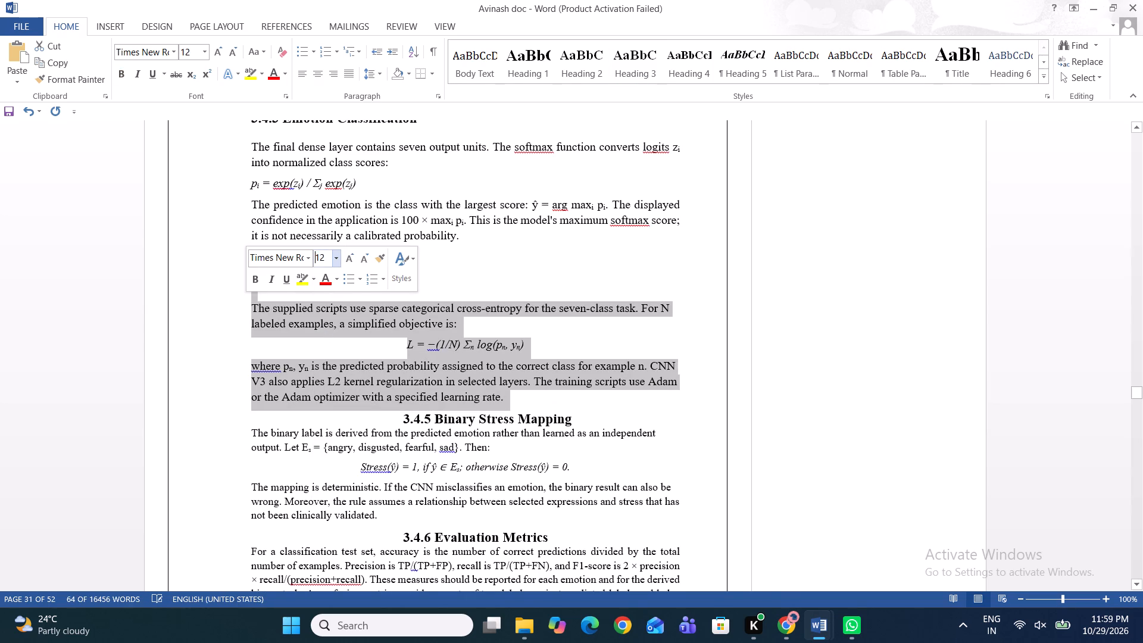
left_click(344, 77)
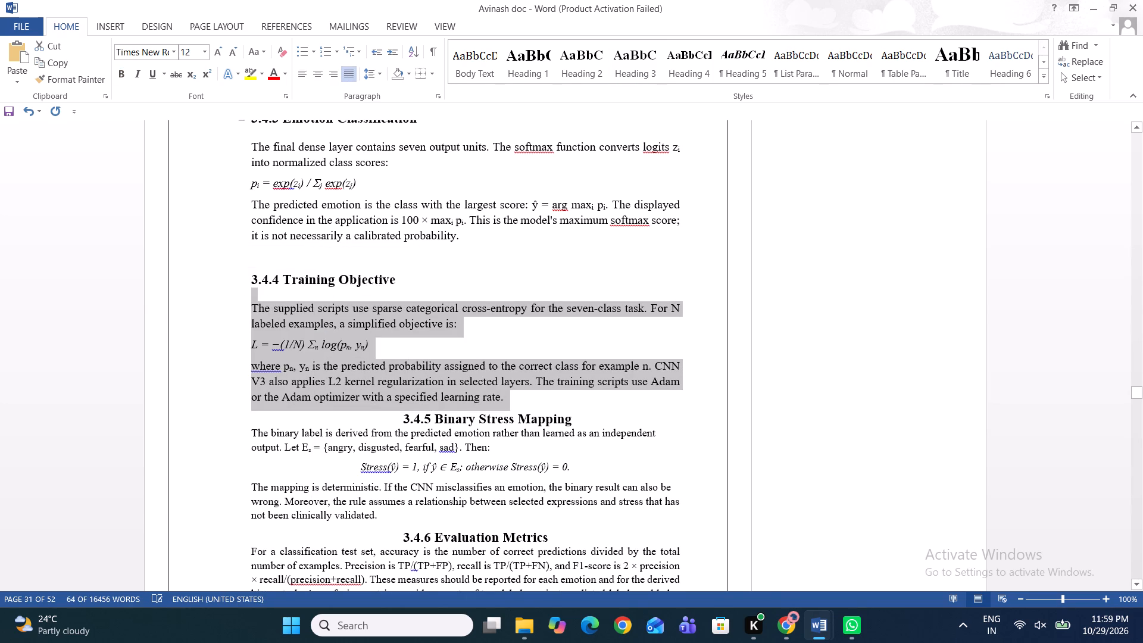
left_click(383, 336)
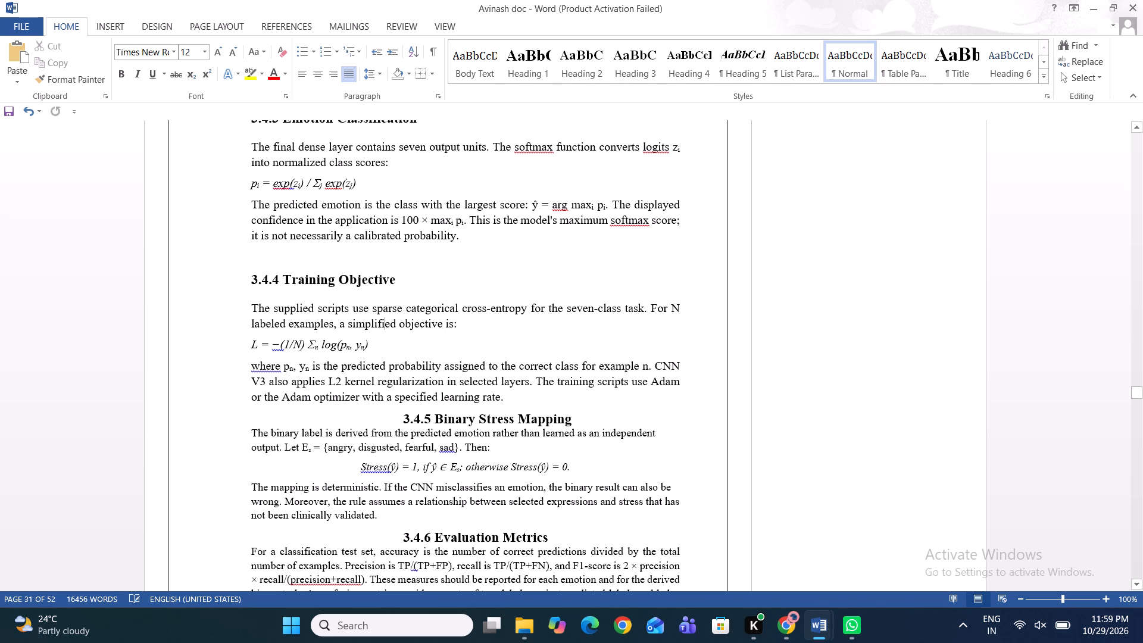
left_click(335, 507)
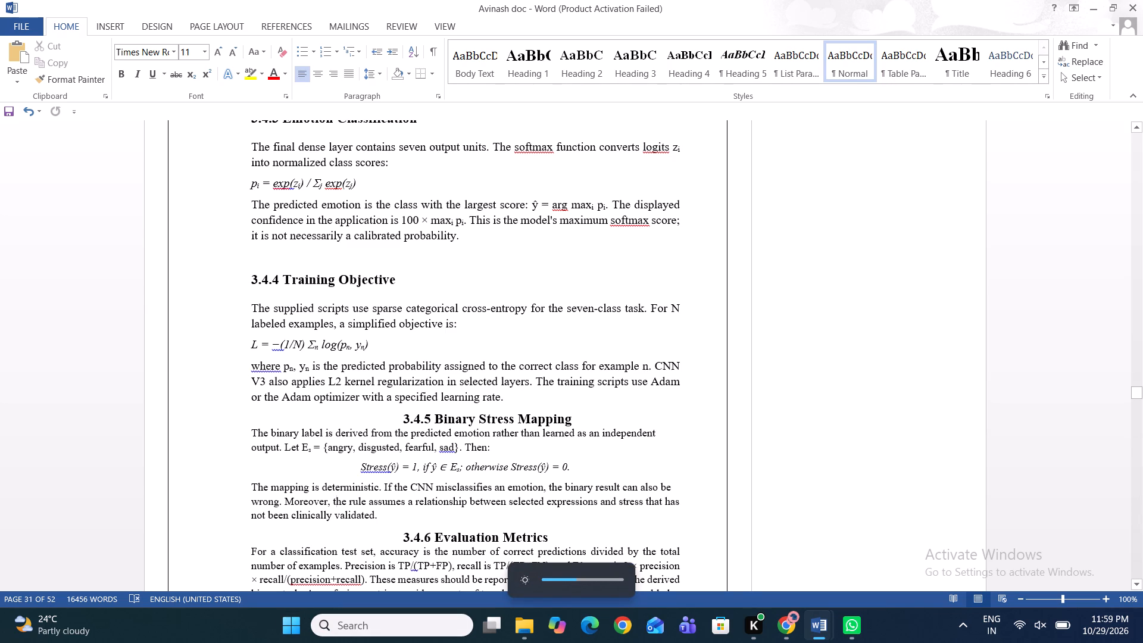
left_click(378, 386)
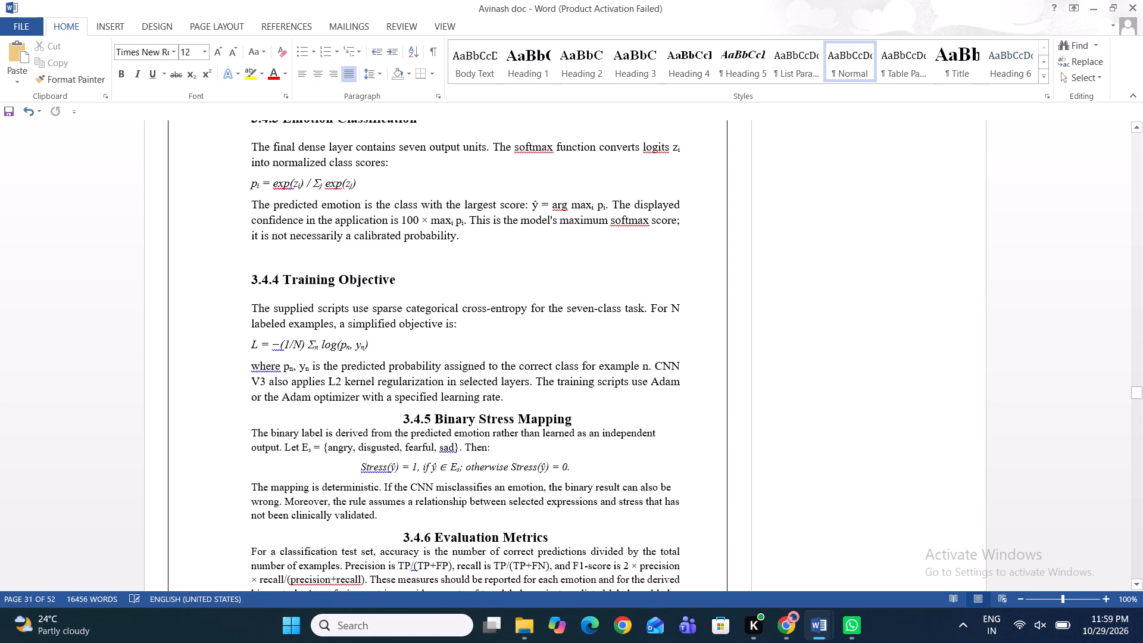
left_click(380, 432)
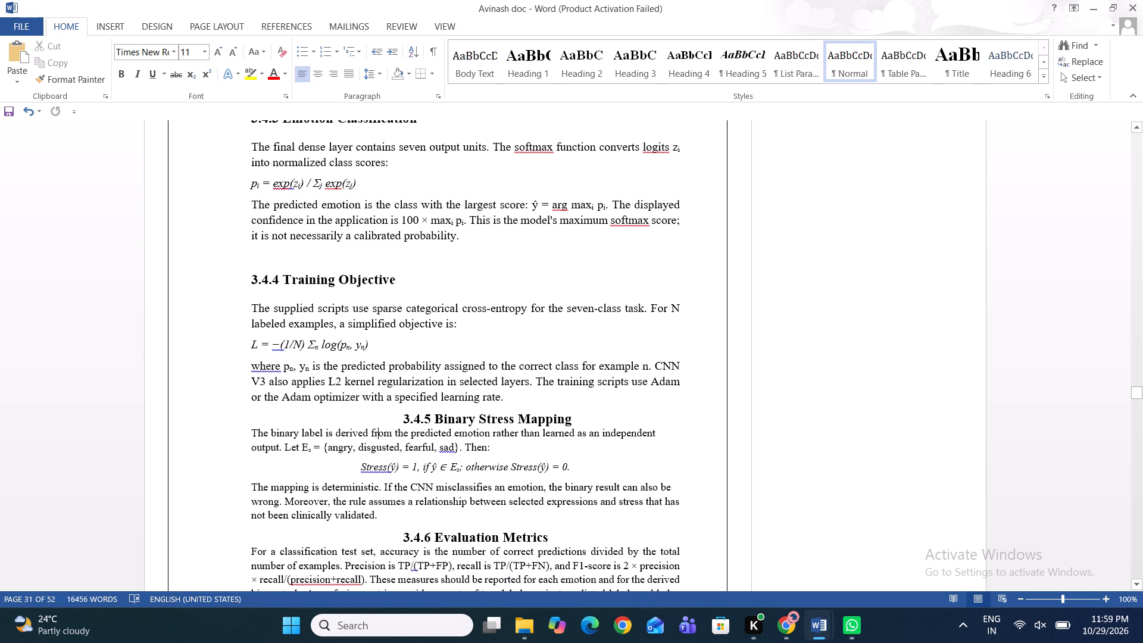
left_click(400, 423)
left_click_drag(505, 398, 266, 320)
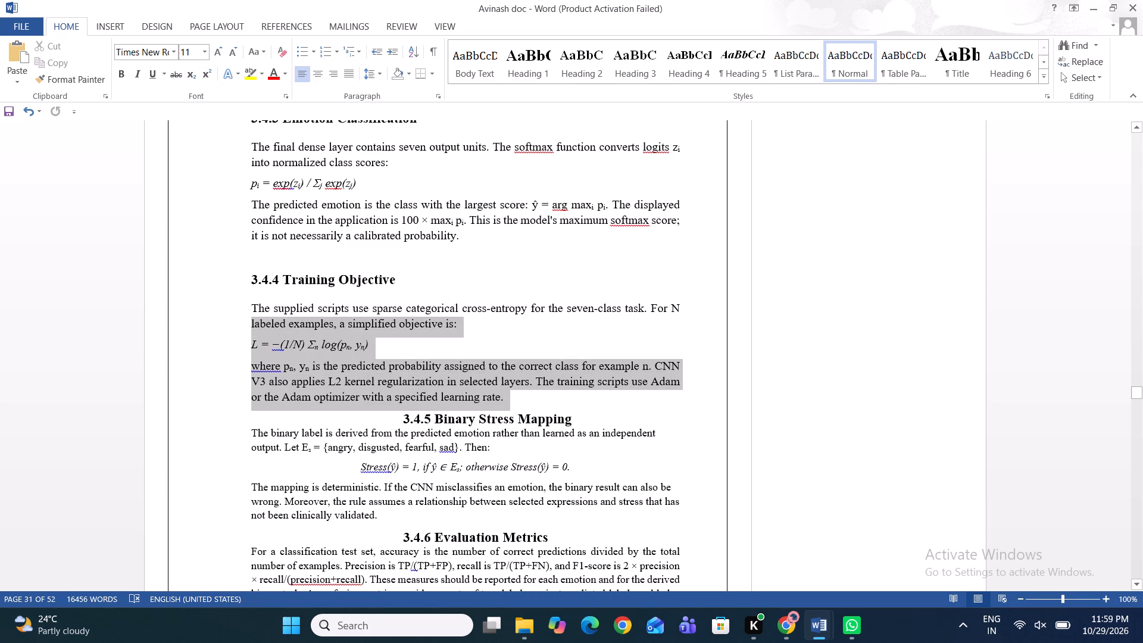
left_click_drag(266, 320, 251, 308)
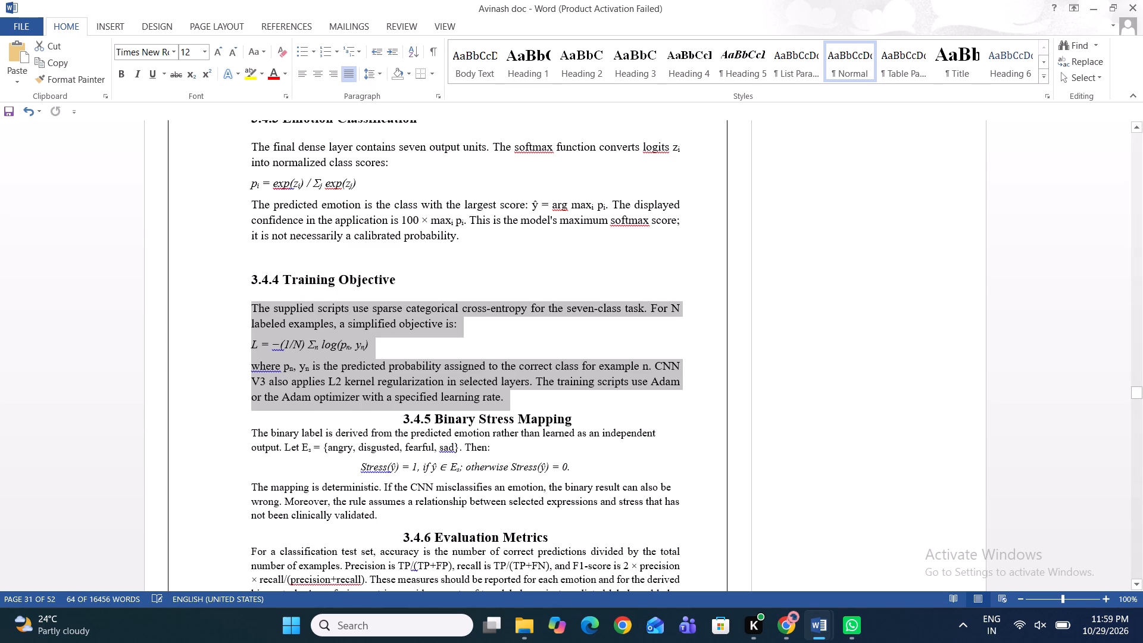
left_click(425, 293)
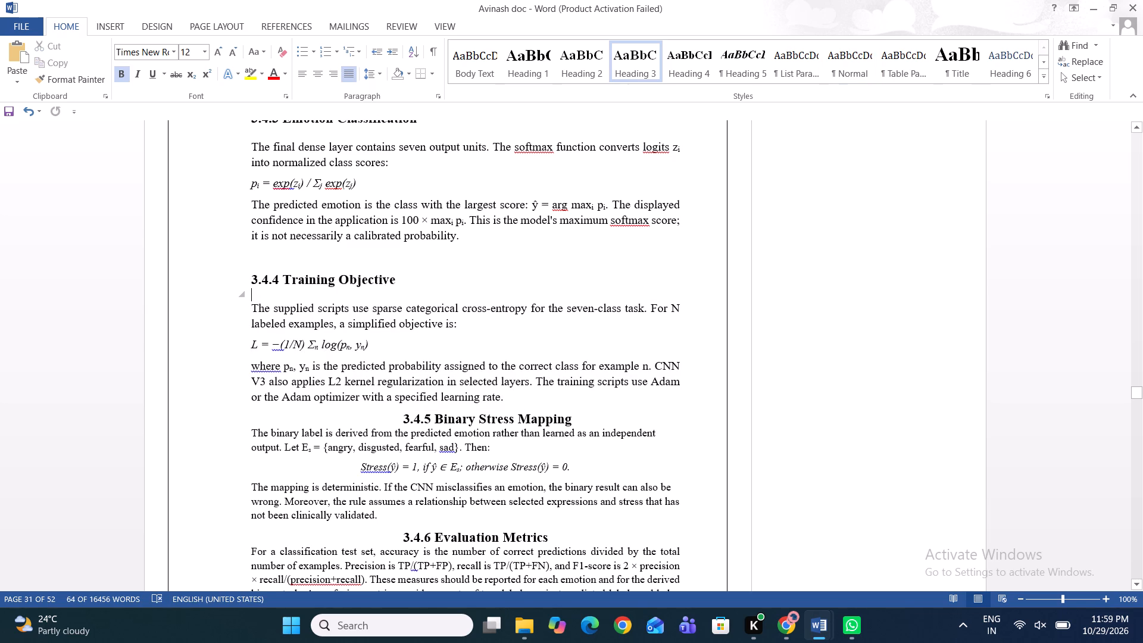
Insert a blank line between the last section 3.4.4 paragraph and the 3.4.5 Binary Stress Mapping heading.
left_click(520, 409)
key("Return")
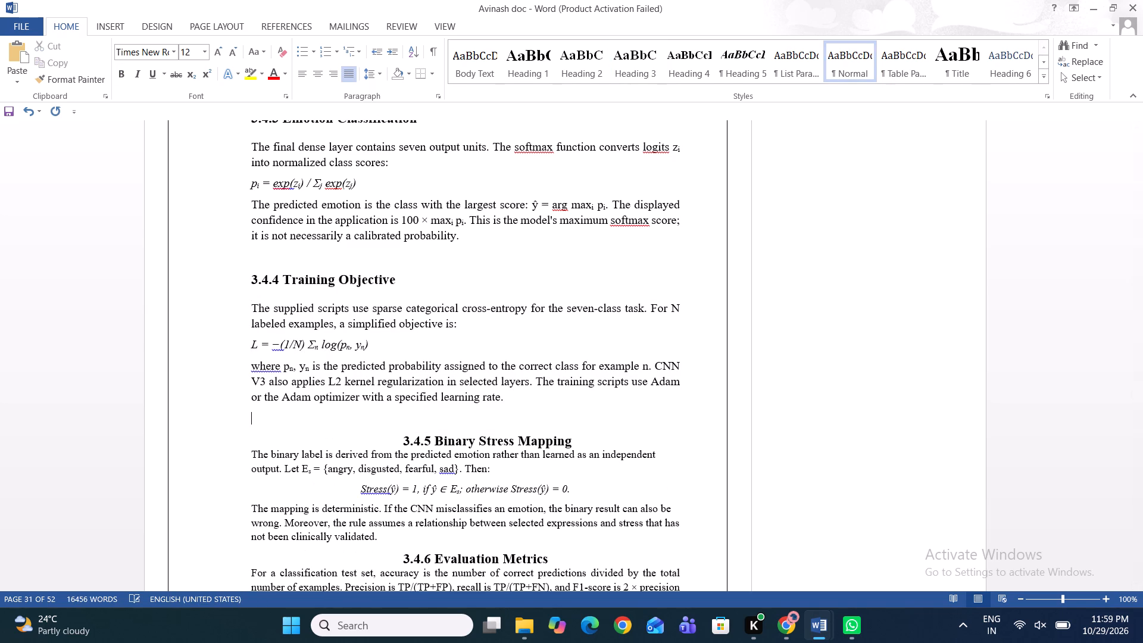
Move the 3.4.5 Binary Stress Mapping heading to the left margin and insert a blank line below it.
key("Down")
key("BackSpace")
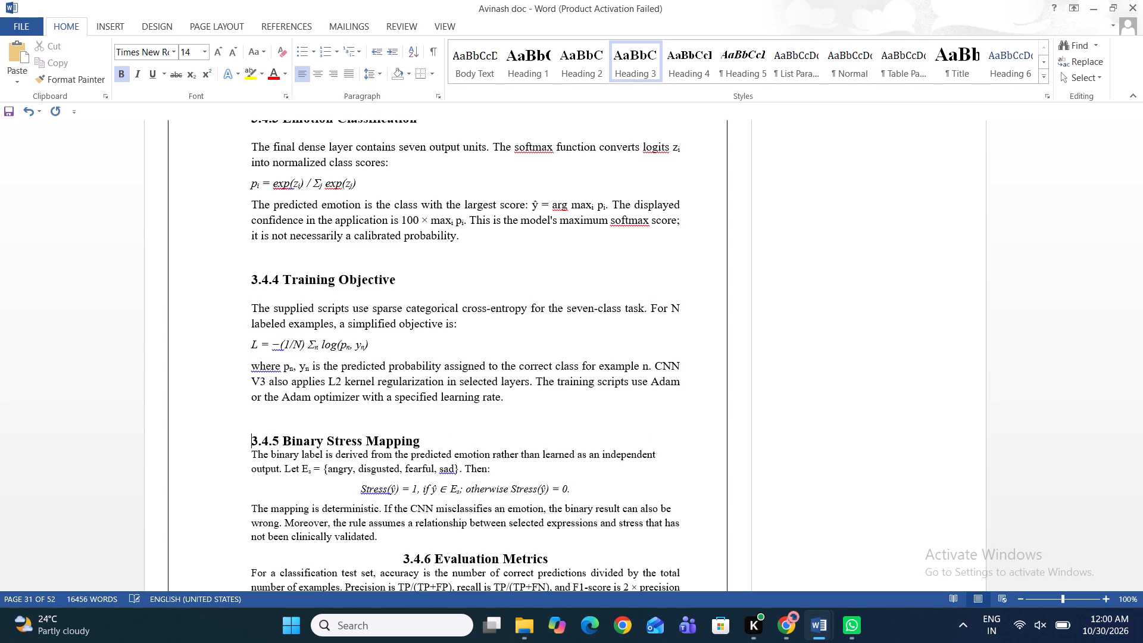
key("Right")
key("Right")
key("Right")
key("Right")
key("Right")
key("Right")
key("Right")
key("Right")
key("Right")
key("Right")
key("Right")
key("Right")
key("Right")
key("Right")
key("Right")
key("Right")
key("Right")
key("Right")
key("Right")
key("Right")
key("Right")
key("Right")
key("Right")
key("Right")
key("Right")
key("Right")
key("Right")
key("Return")
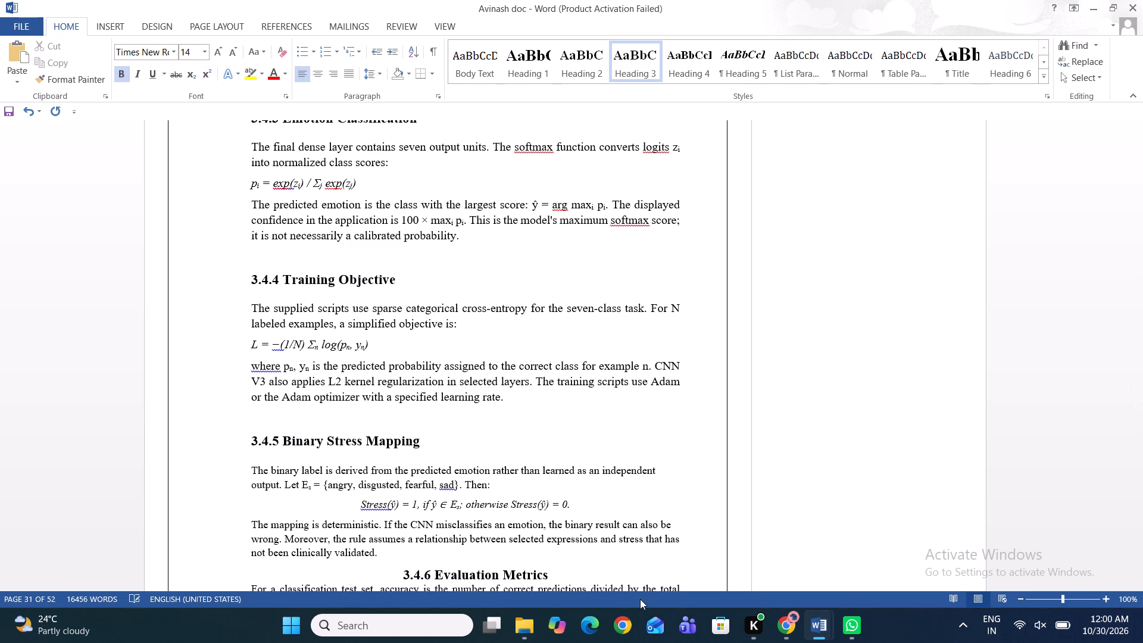
Format the paragraphs and equation under 3.4.5 Binary Stress Mapping as 12 pt, justified.
left_click(373, 552)
left_click(379, 555)
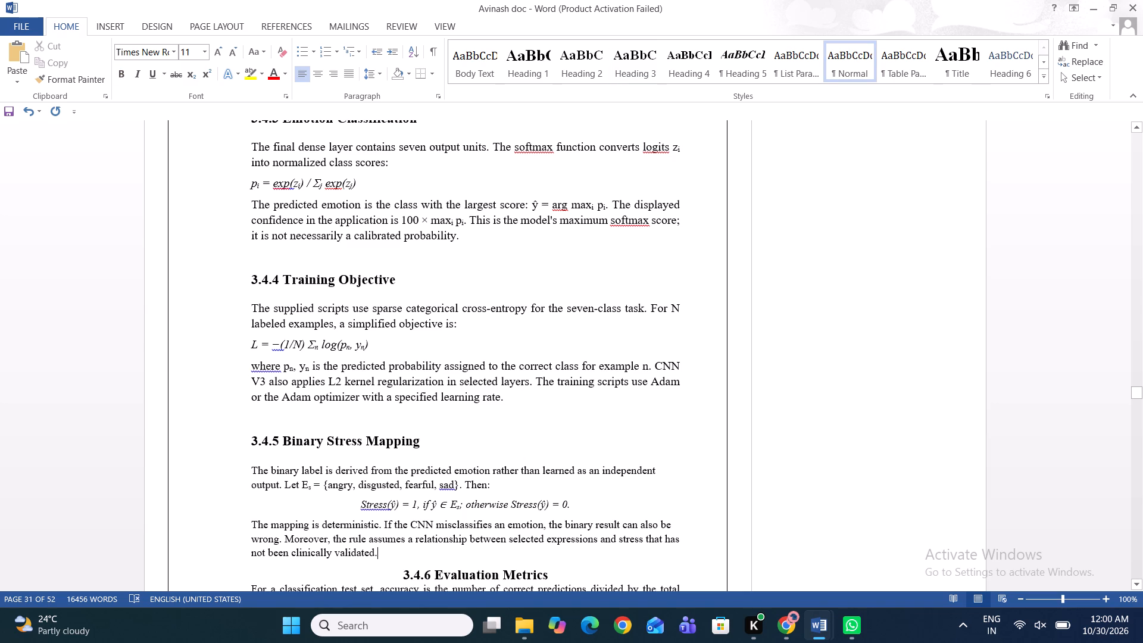
left_click_drag(379, 555, 397, 555)
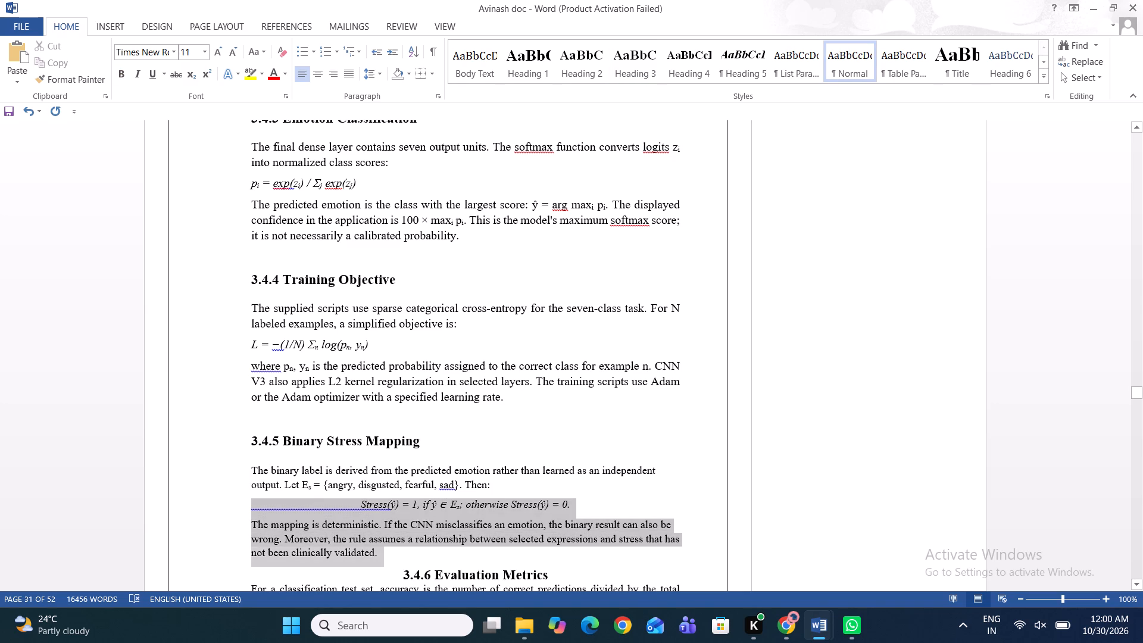
left_click_drag(397, 555, 394, 555)
left_click(394, 555)
left_click_drag(385, 555, 293, 493)
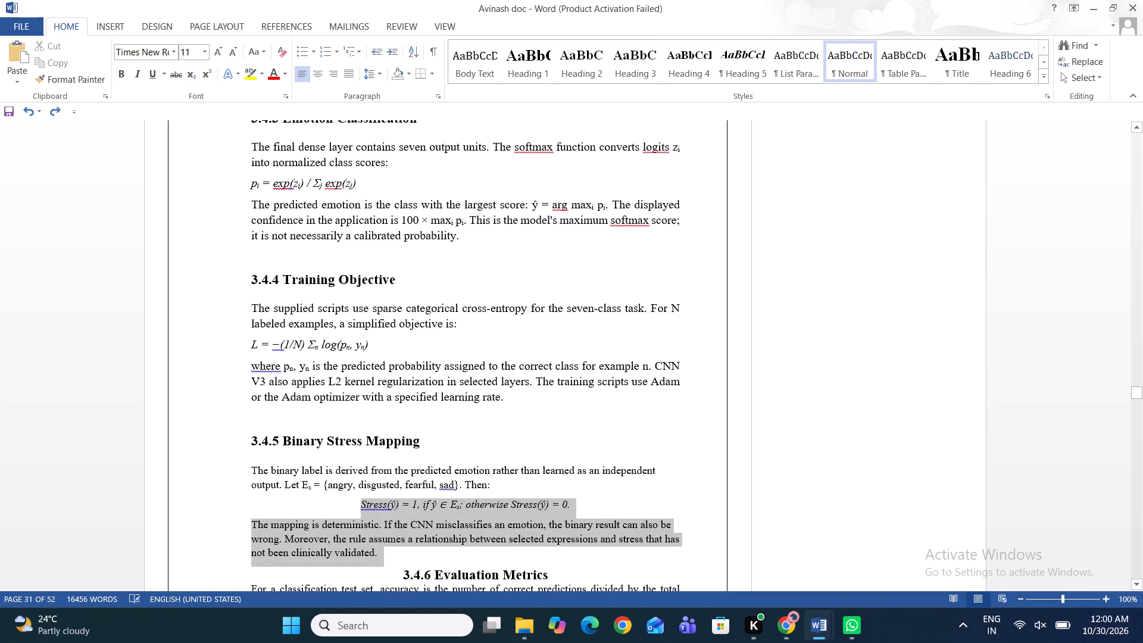
left_click_drag(293, 493, 255, 472)
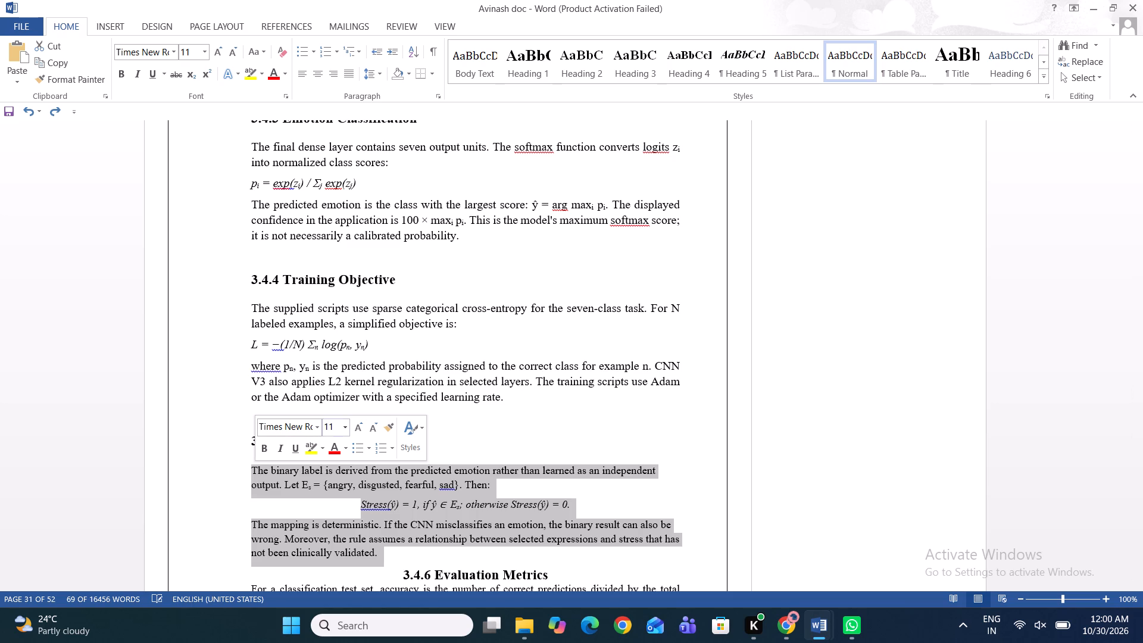
left_click(343, 428)
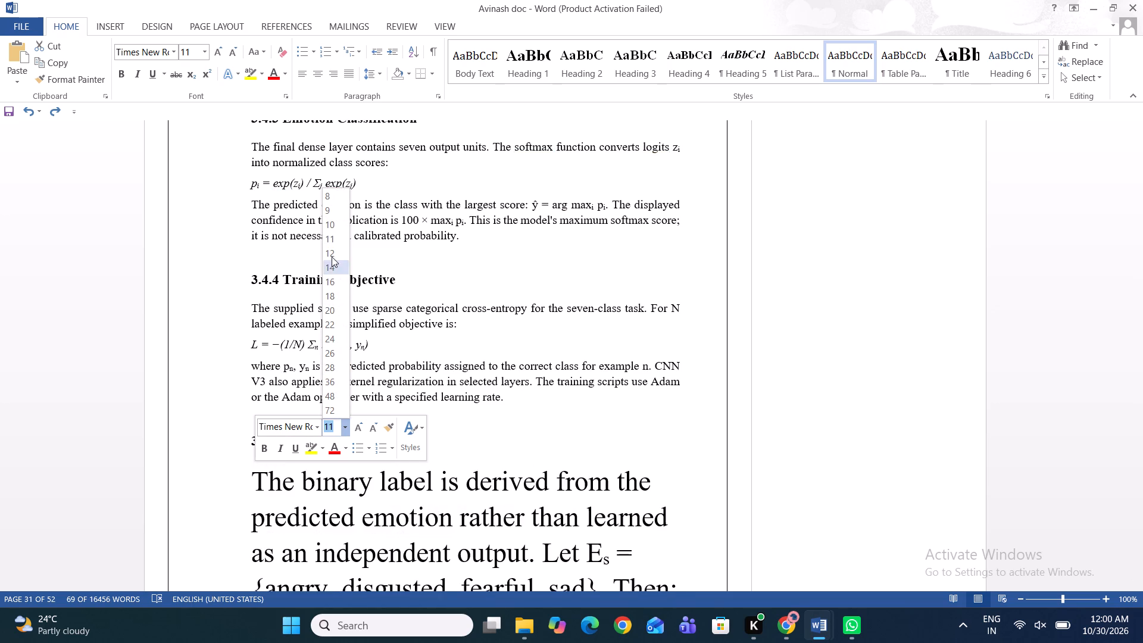
left_click(333, 248)
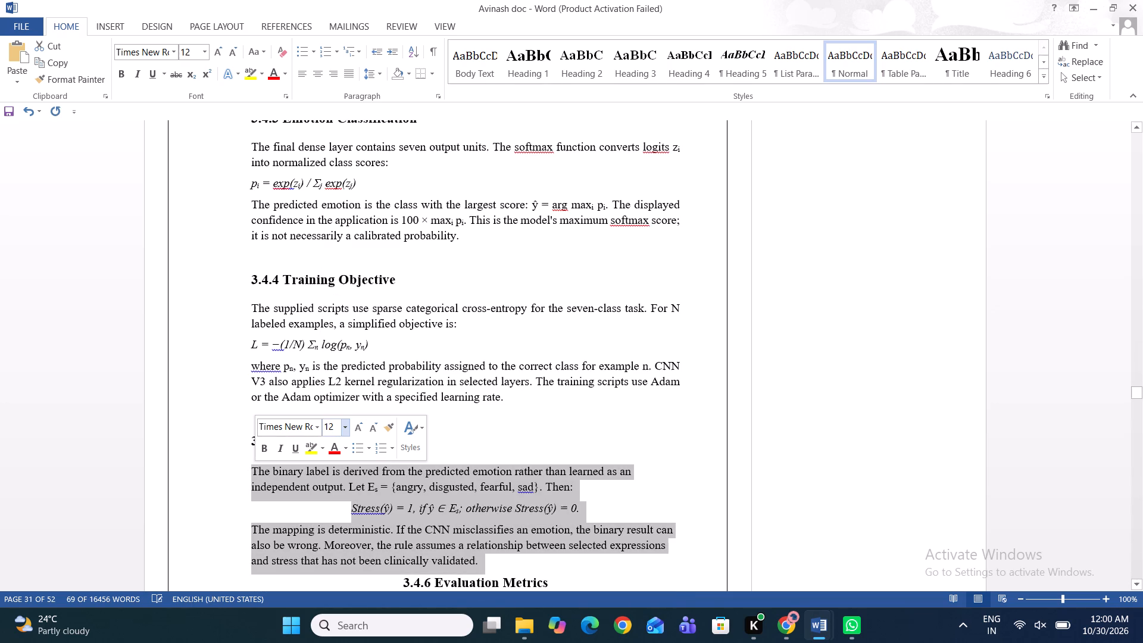
left_click(348, 75)
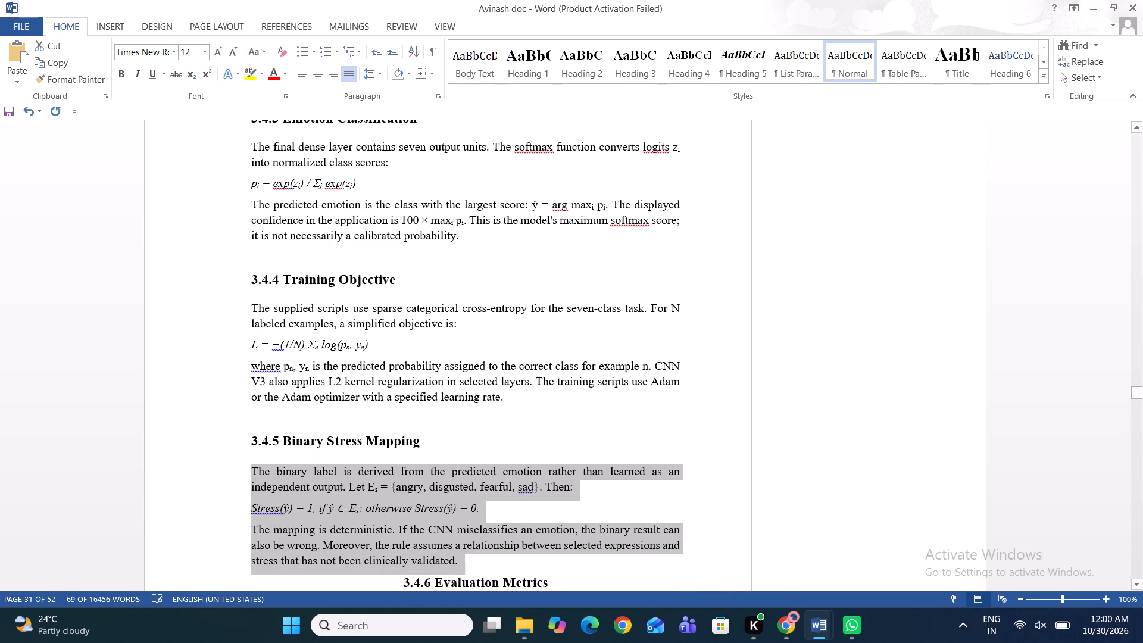
left_click(437, 451)
Insert a blank line between the last section 3.4.5 paragraph and the 3.4.6 Evaluation Metrics heading.
scroll(437, 451, "down", 1)
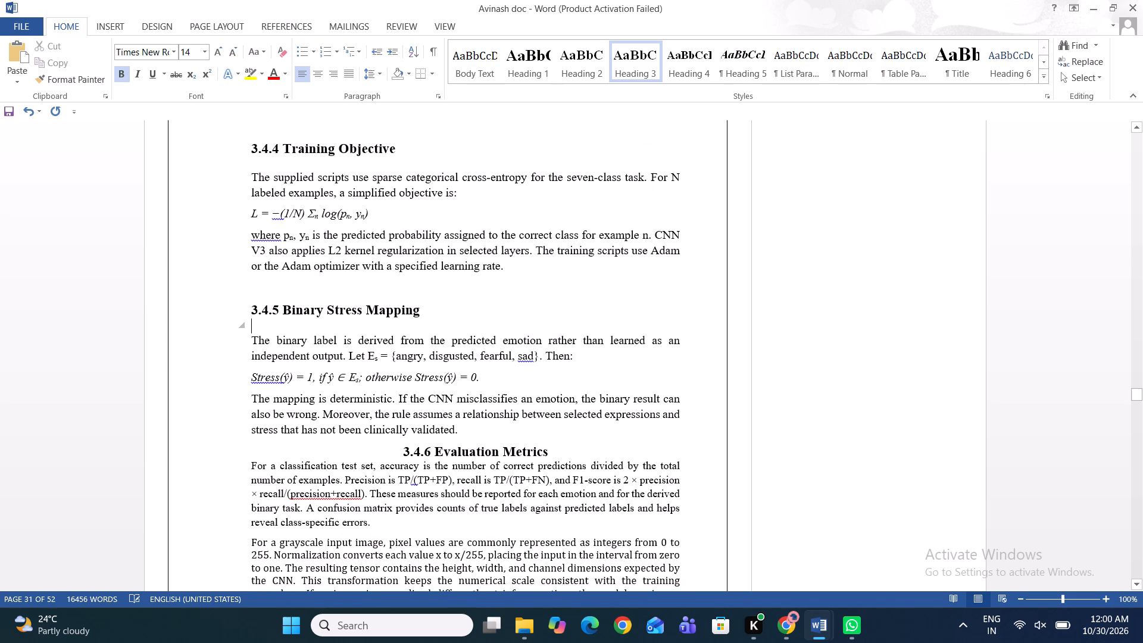
left_click(463, 432)
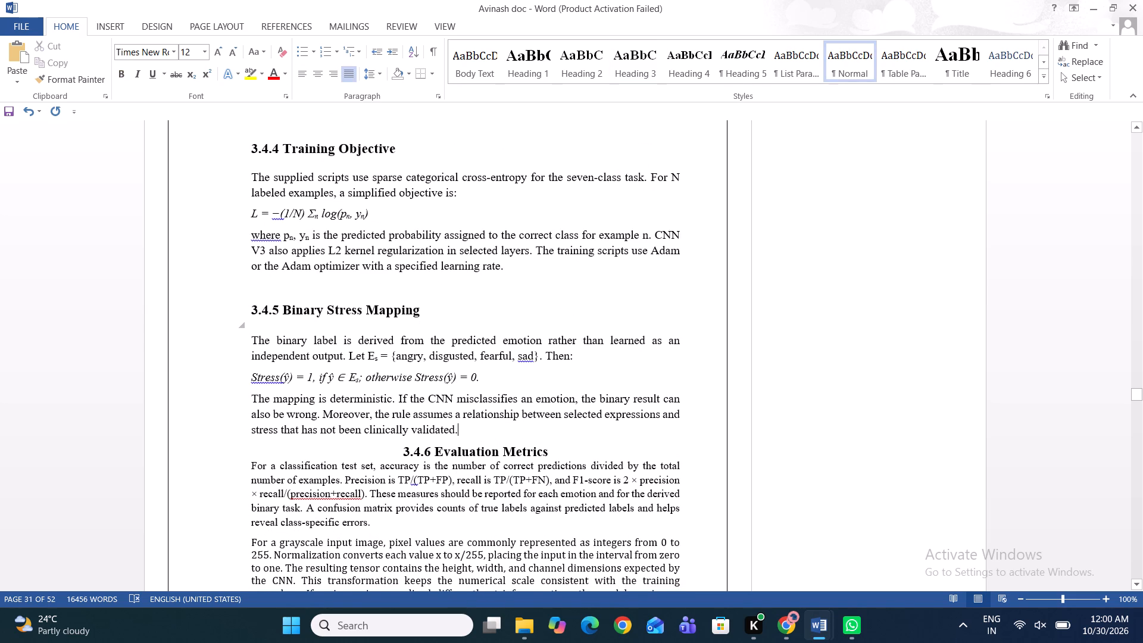
key("Return")
Move the 3.4.6 Evaluation Metrics heading to the left margin and insert a blank line below it.
key("Down")
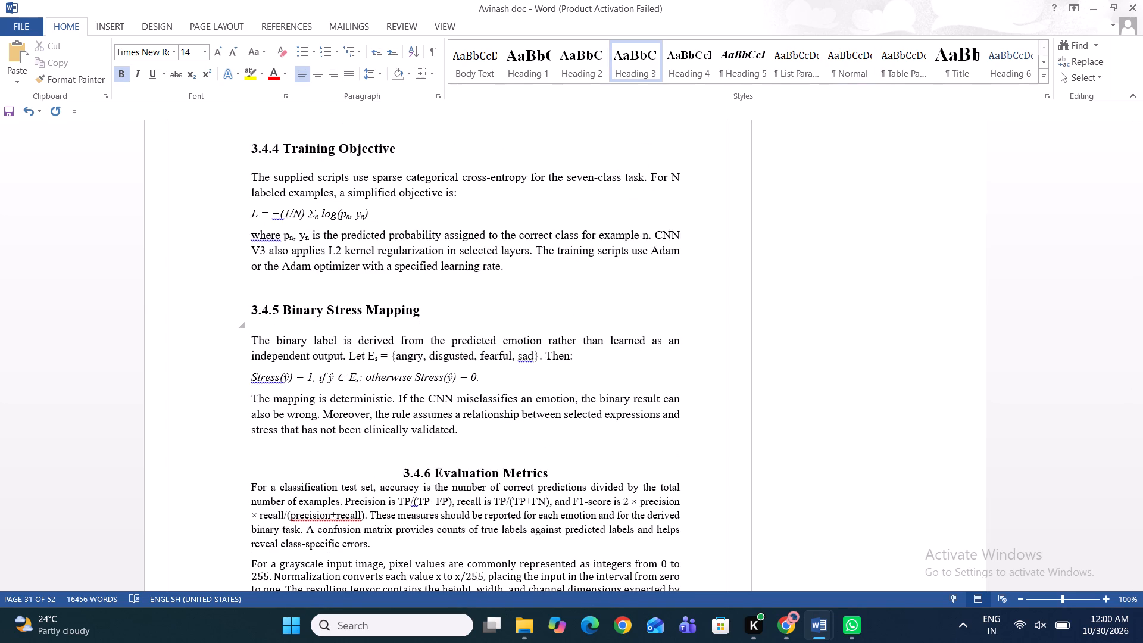
key("BackSpace")
key("Right")
key("Right")
key("Right")
key("Right")
key("Right")
key("Right")
key("Right")
key("Right")
key("Right")
key("Right")
key("Right")
key("Right")
key("Right")
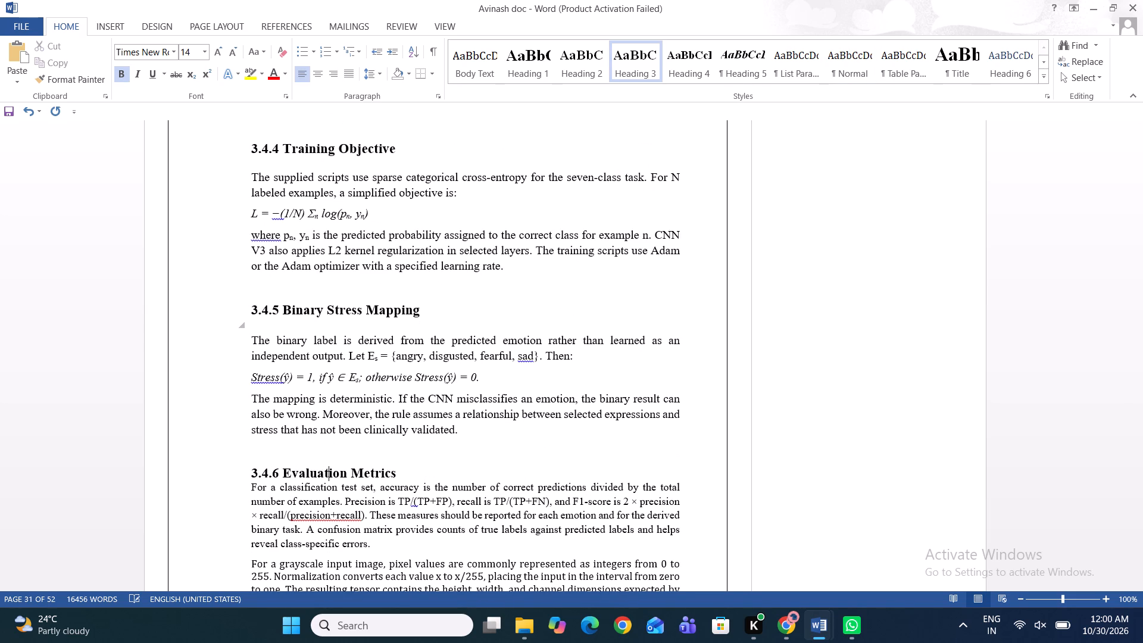
key("Right")
key("Right")
key("Right")
key("Right")
key("Right")
key("Right")
key("Right")
key("Right")
key("Right")
key("Right")
key("Right")
key("Return")
Format all the body paragraphs under 3.4.6 Evaluation Metrics, through the end of Chapter 3, as Times New Roman 12 pt.
scroll(463, 432, "down", 2)
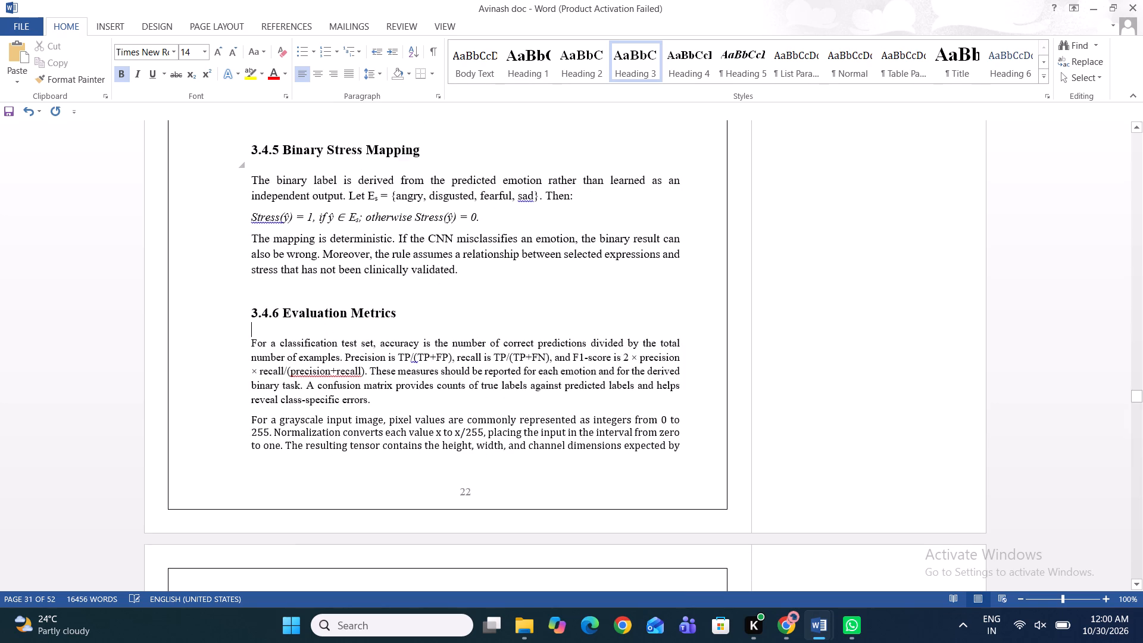
scroll(463, 432, "down", 2)
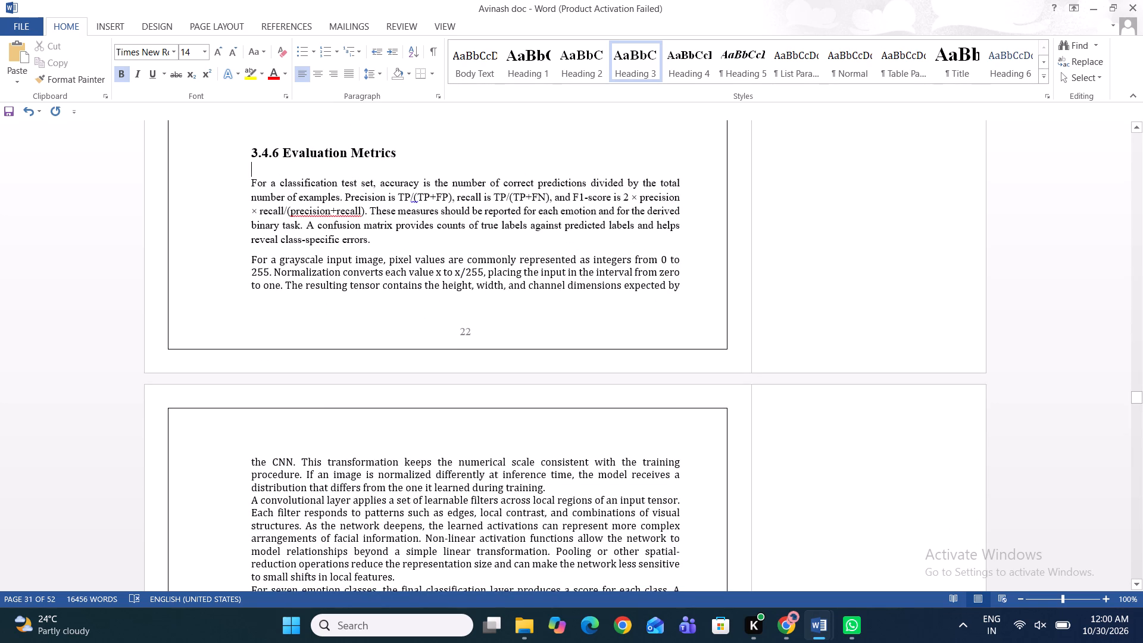
left_click_drag(250, 179, 427, 604)
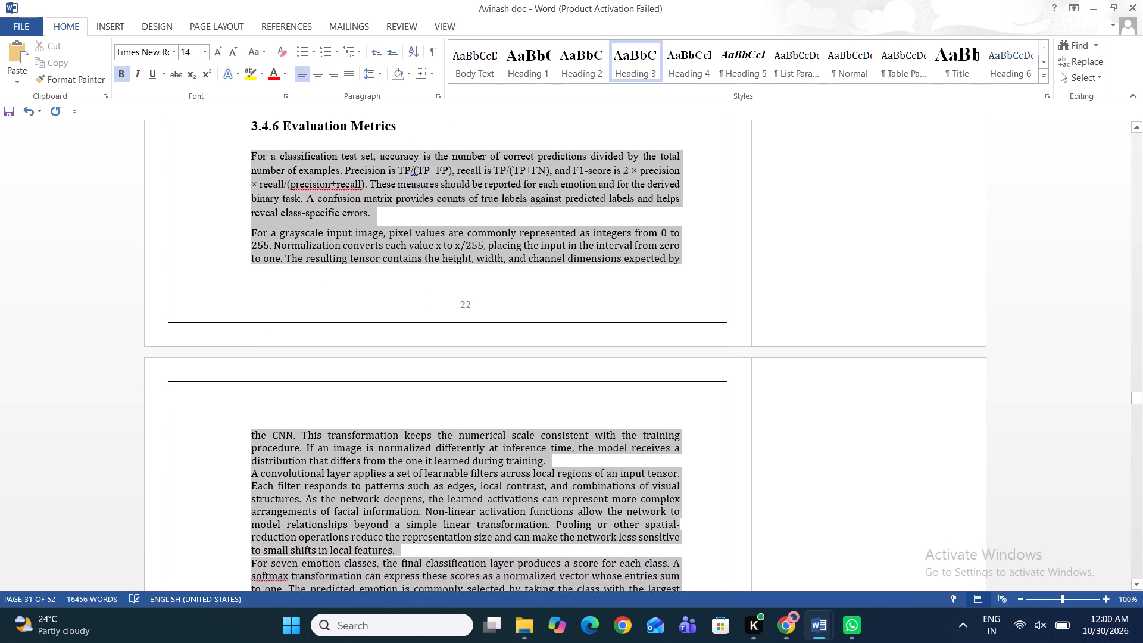
left_click_drag(427, 604, 424, 593)
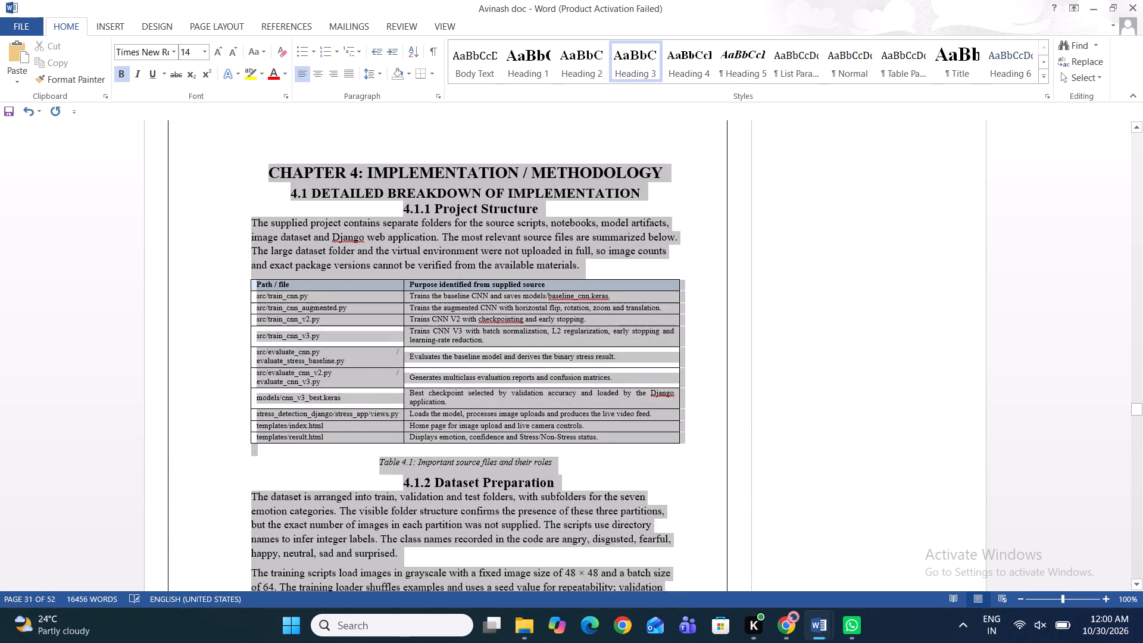
left_click_drag(424, 593, 339, 62)
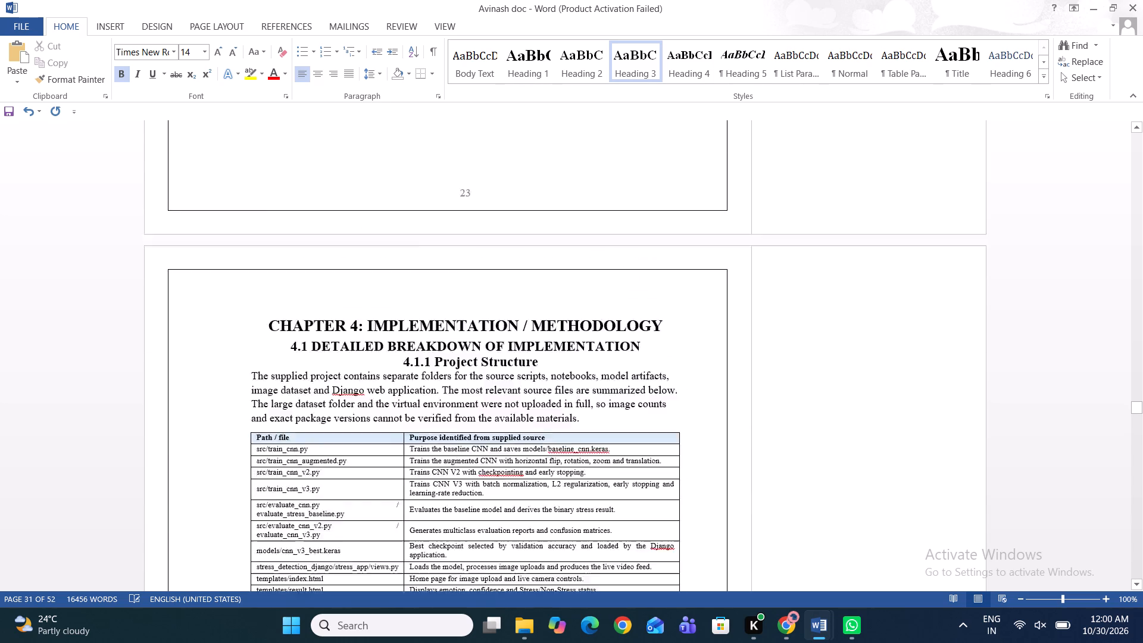
left_click_drag(339, 62, 357, 283)
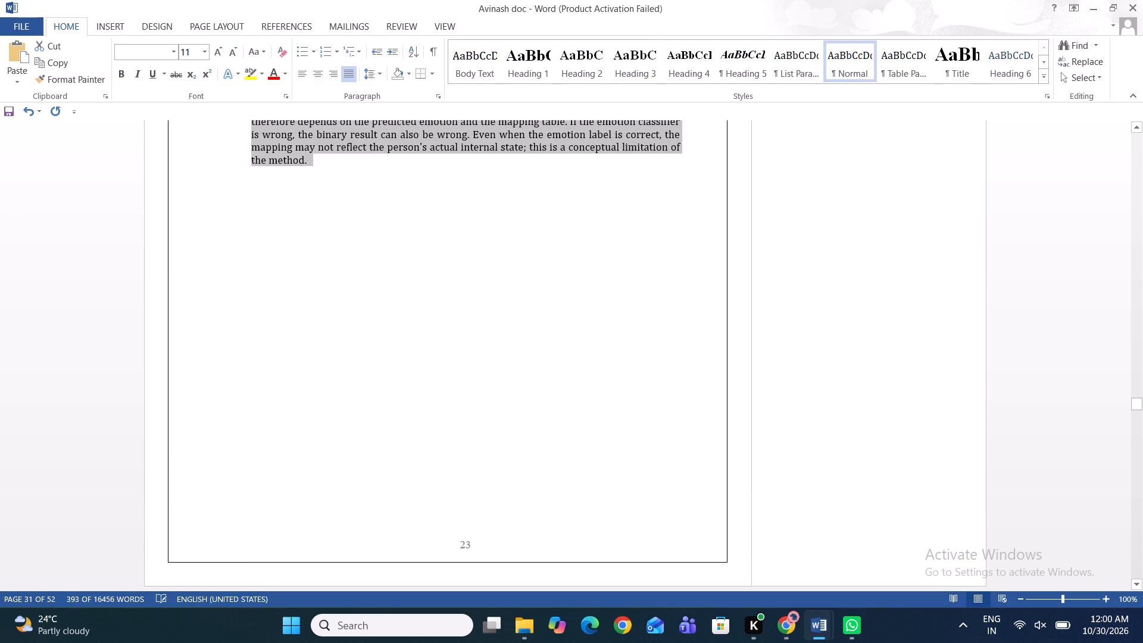
left_click(202, 55)
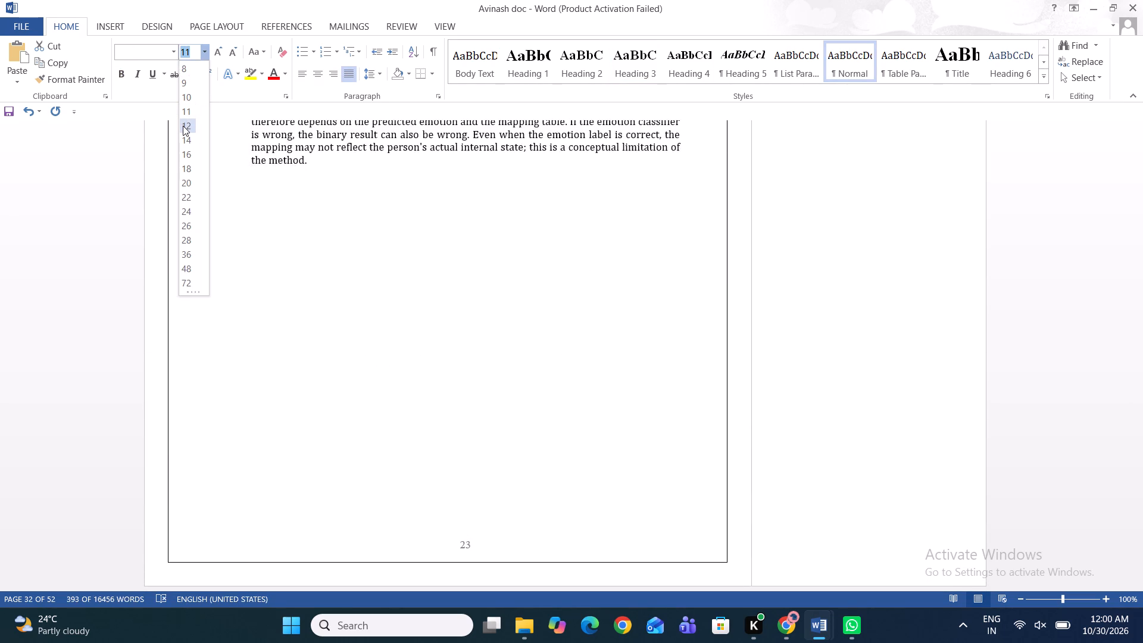
left_click(183, 126)
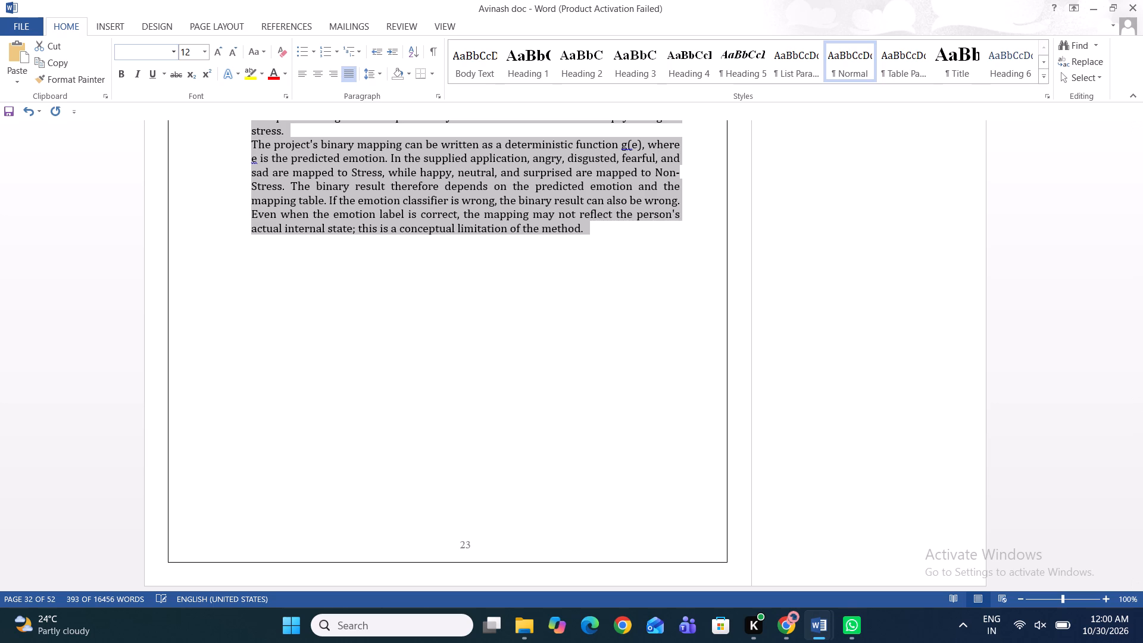
left_click(171, 53)
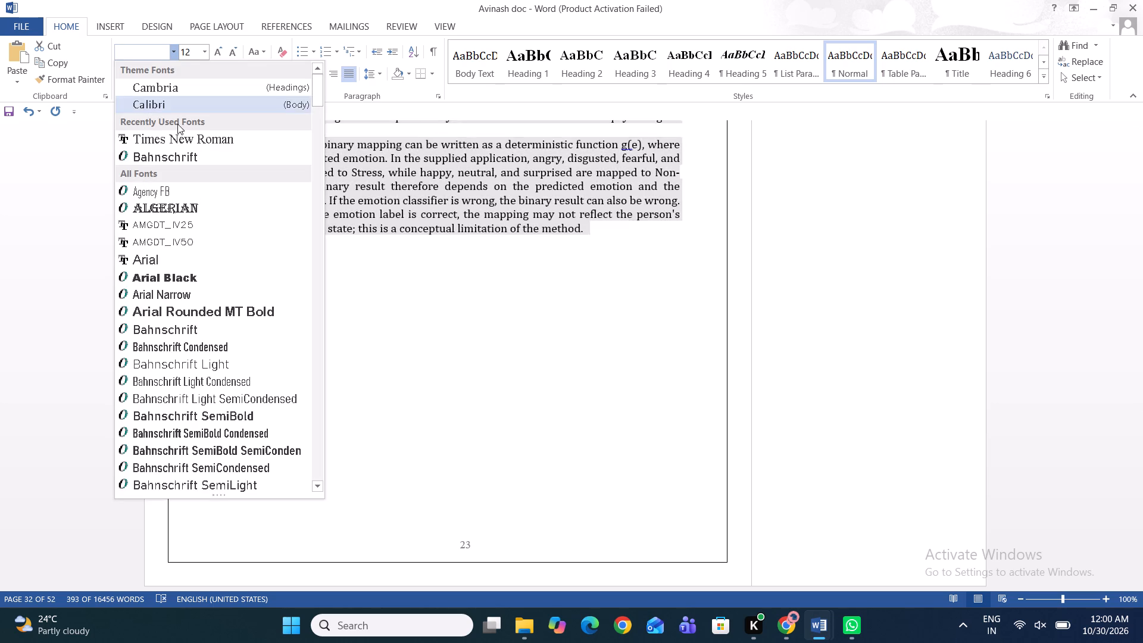
left_click(177, 130)
left_click(370, 329)
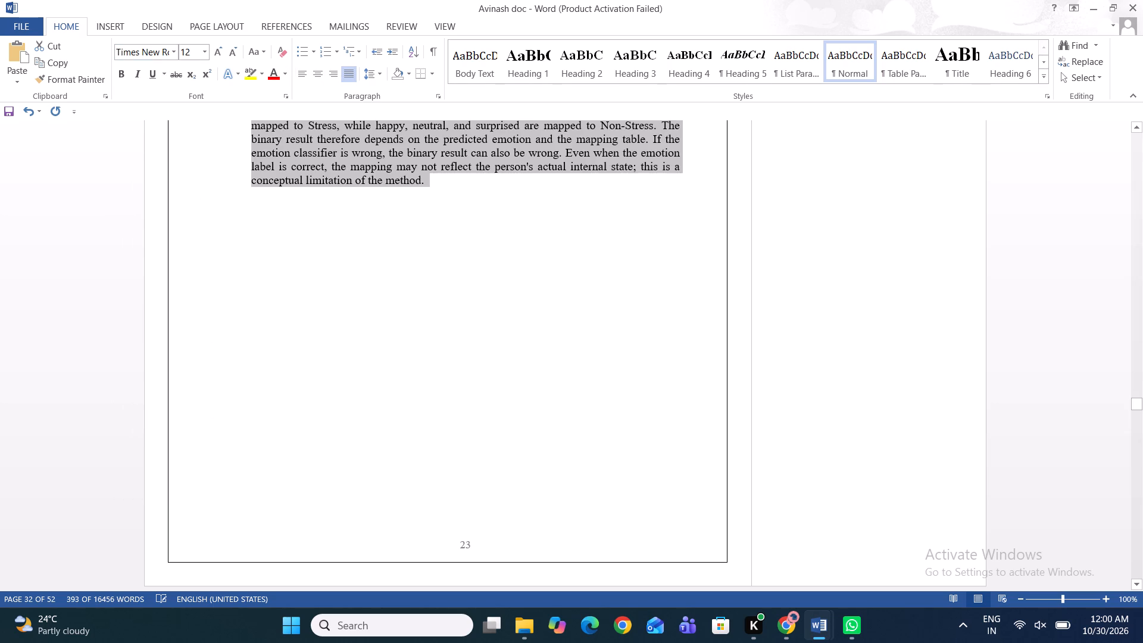
scroll(370, 329, "up", 4)
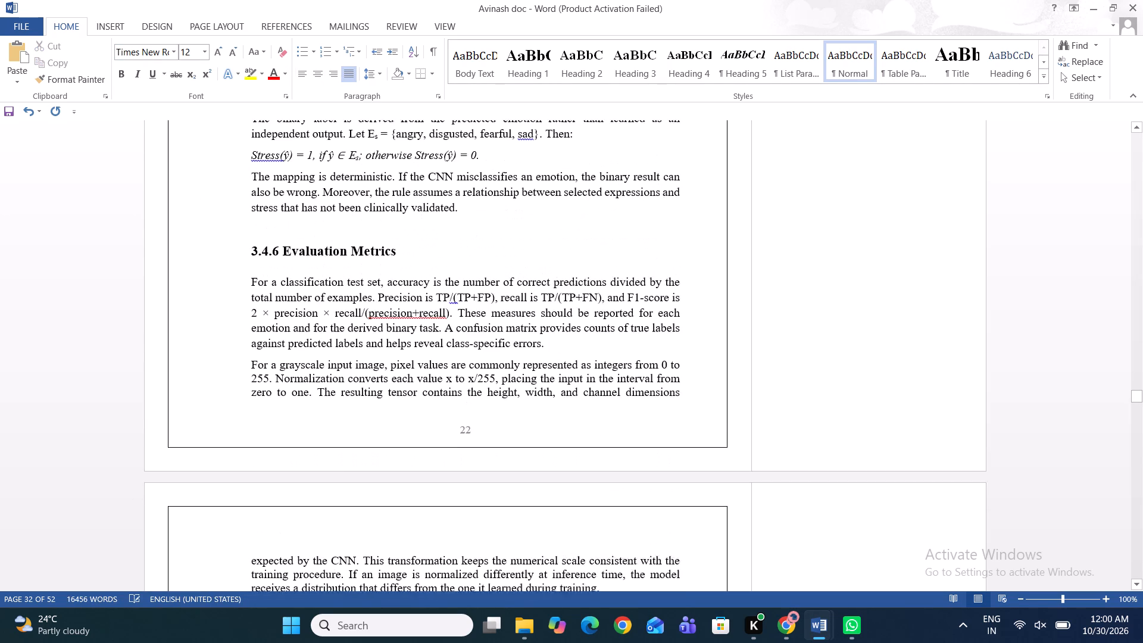
Move the 4.1 Detailed Breakdown of Implementation heading under the Chapter 4 title to the left margin.
scroll(370, 329, "down", 4)
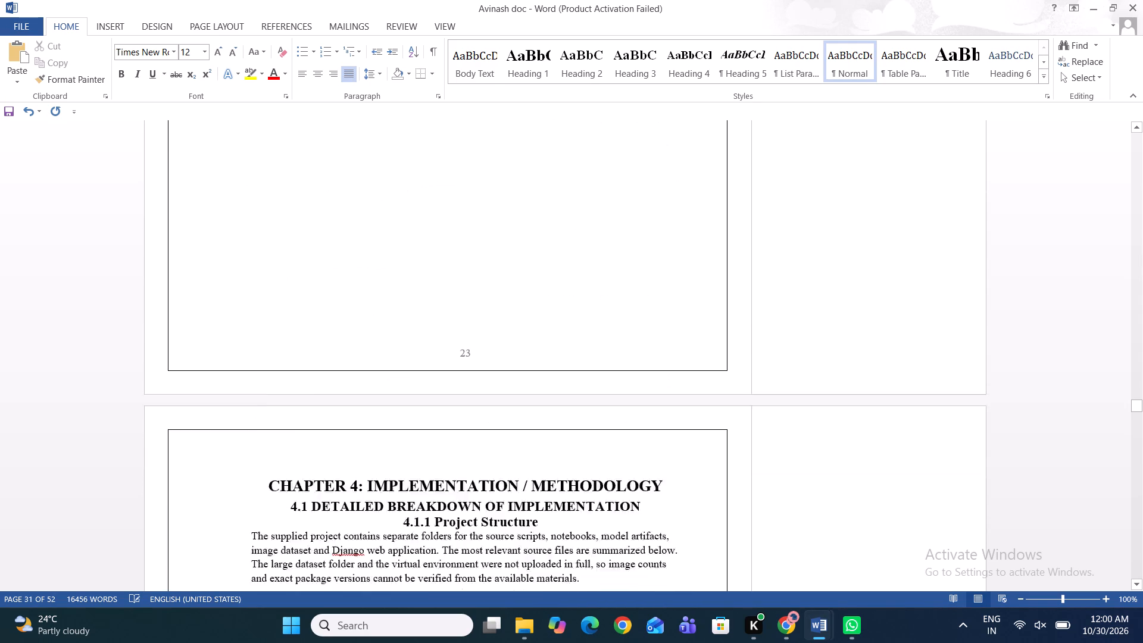
scroll(370, 329, "down", 3)
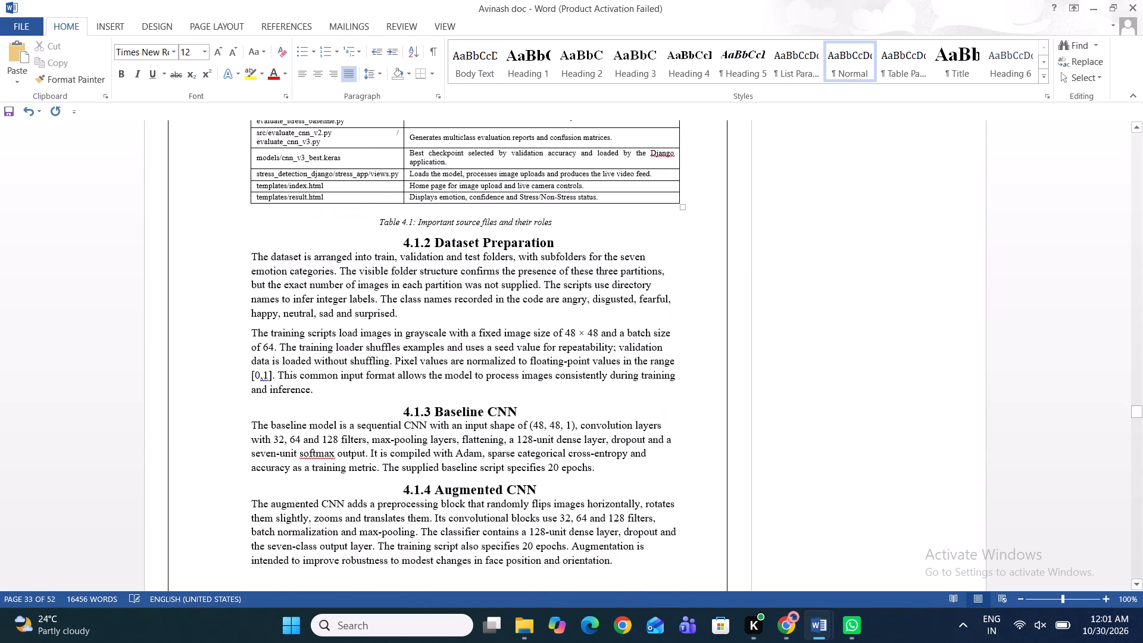
scroll(370, 329, "up", 3)
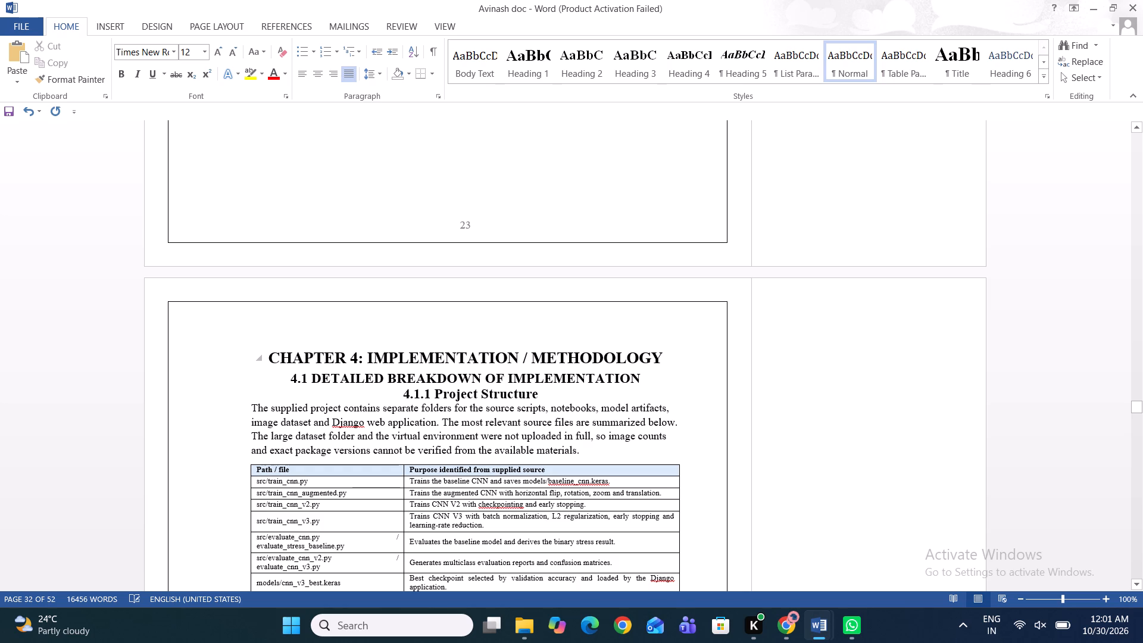
triple_click(356, 356)
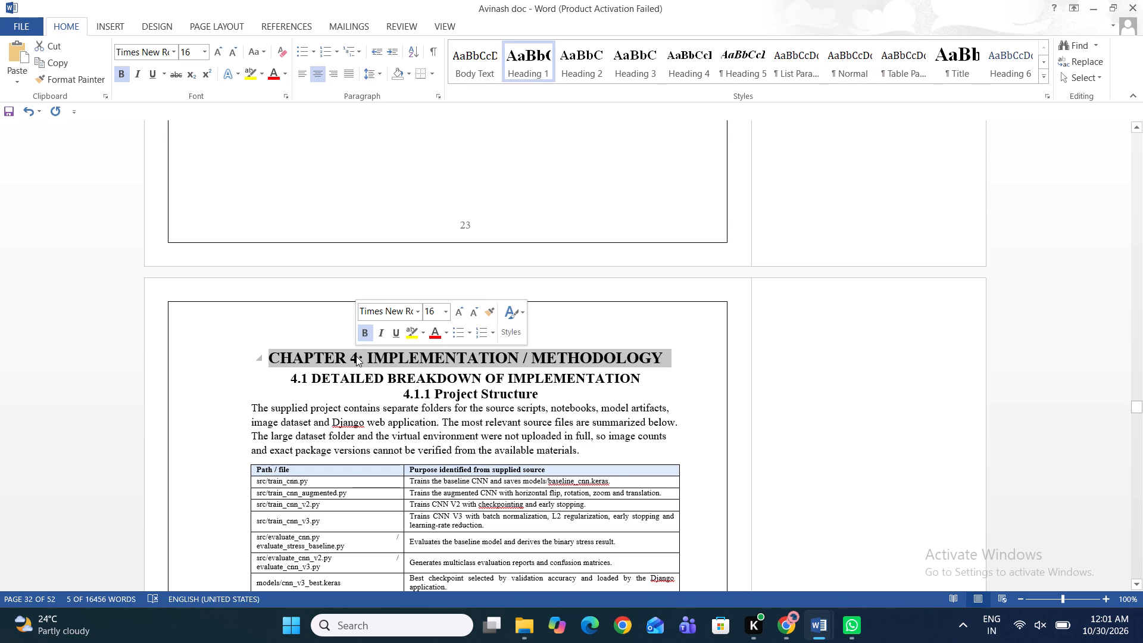
left_click(292, 377)
key("BackSpace")
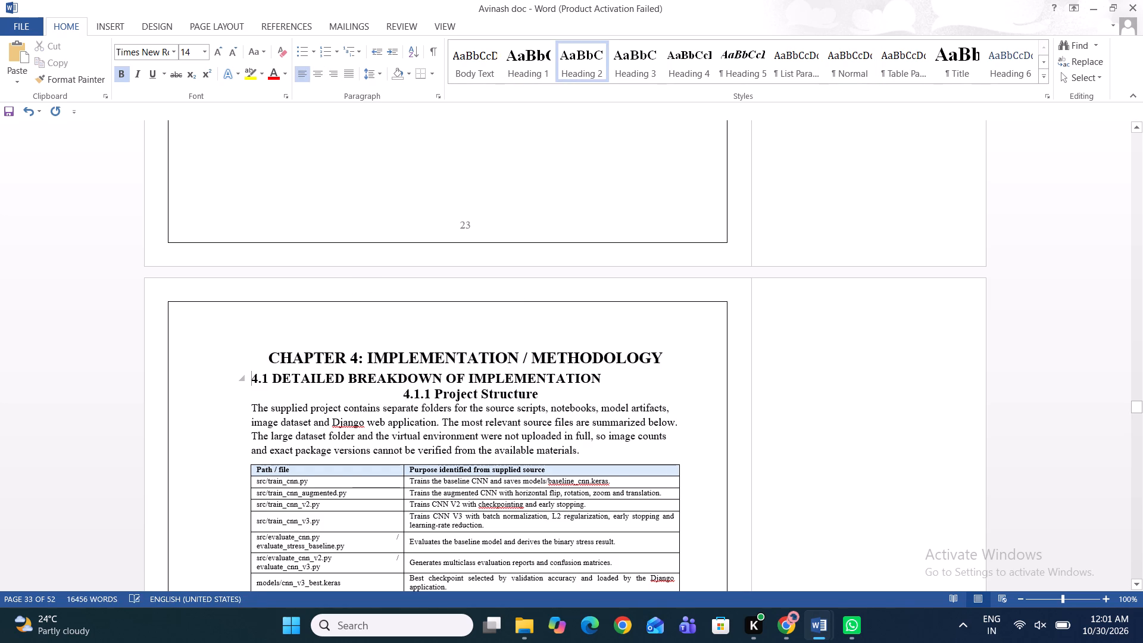
Move the 4.1.1 Project Structure heading to the left margin and insert a blank line below it.
left_click(405, 392)
key("BackSpace")
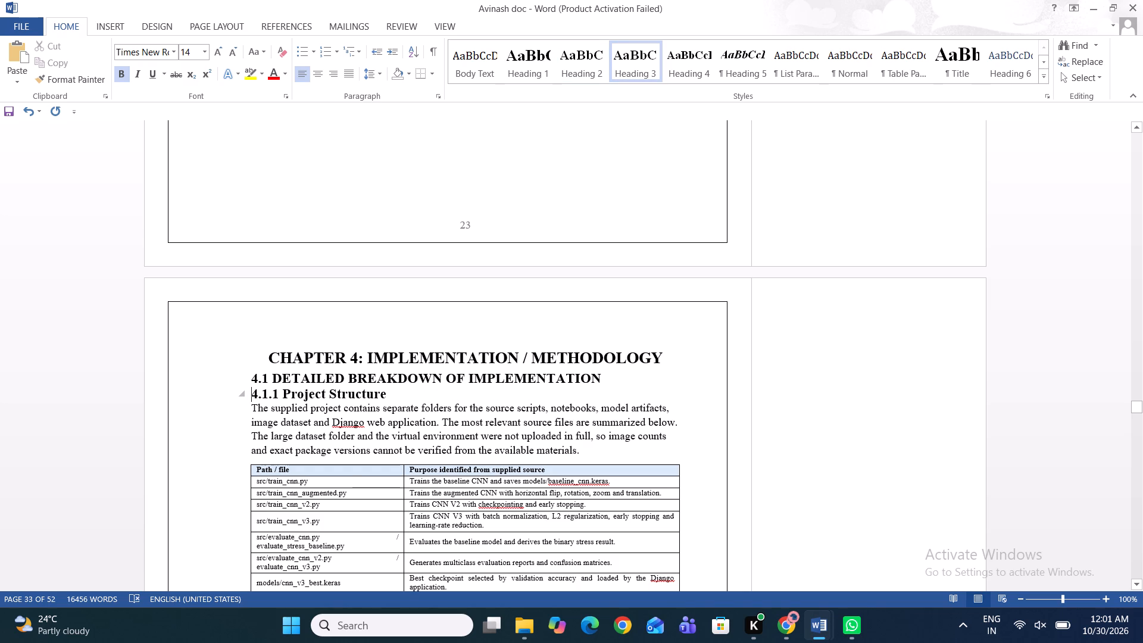
left_click(407, 392)
key("Return")
Format the paragraph under 4.1.1 Project Structure as 12 pt, justified.
scroll(407, 392, "down", 1)
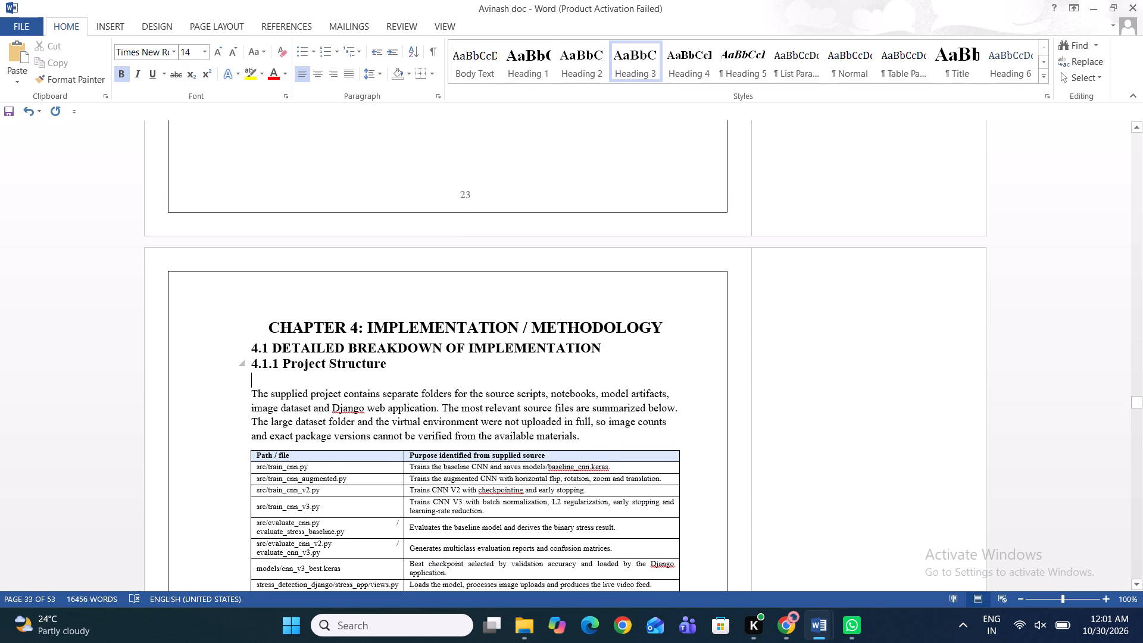
left_click_drag(252, 391, 616, 440)
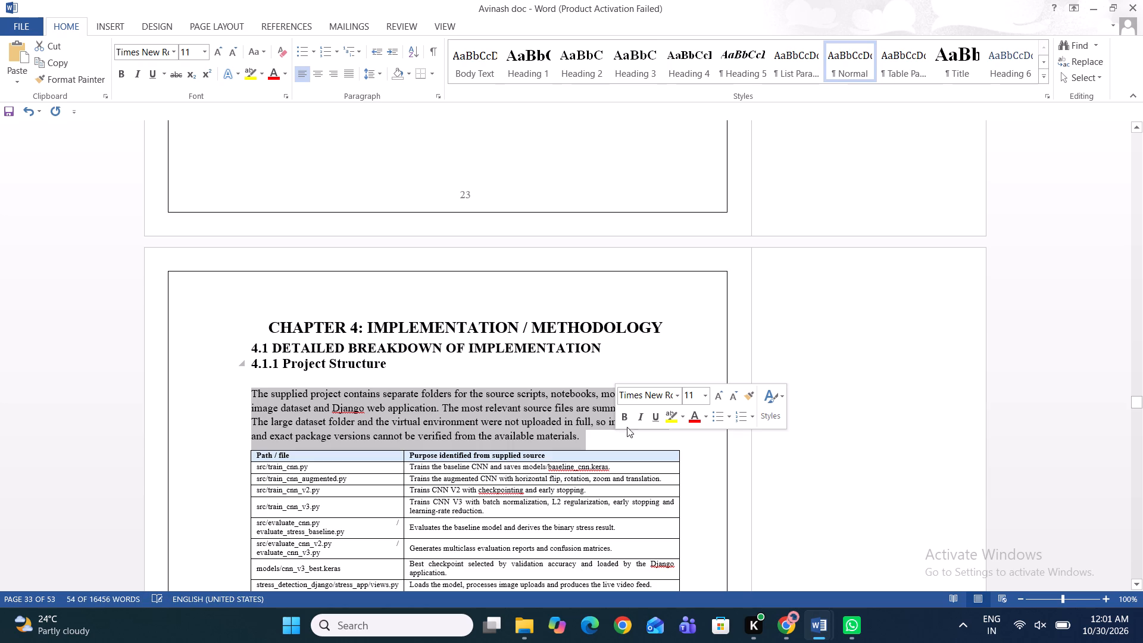
left_click(705, 401)
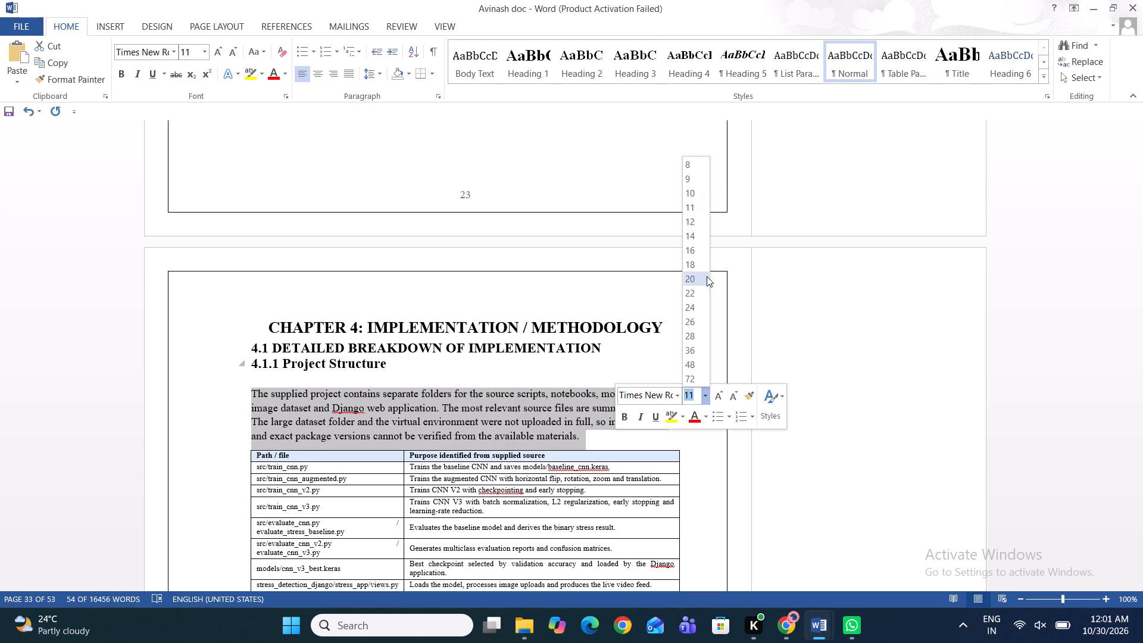
left_click(696, 219)
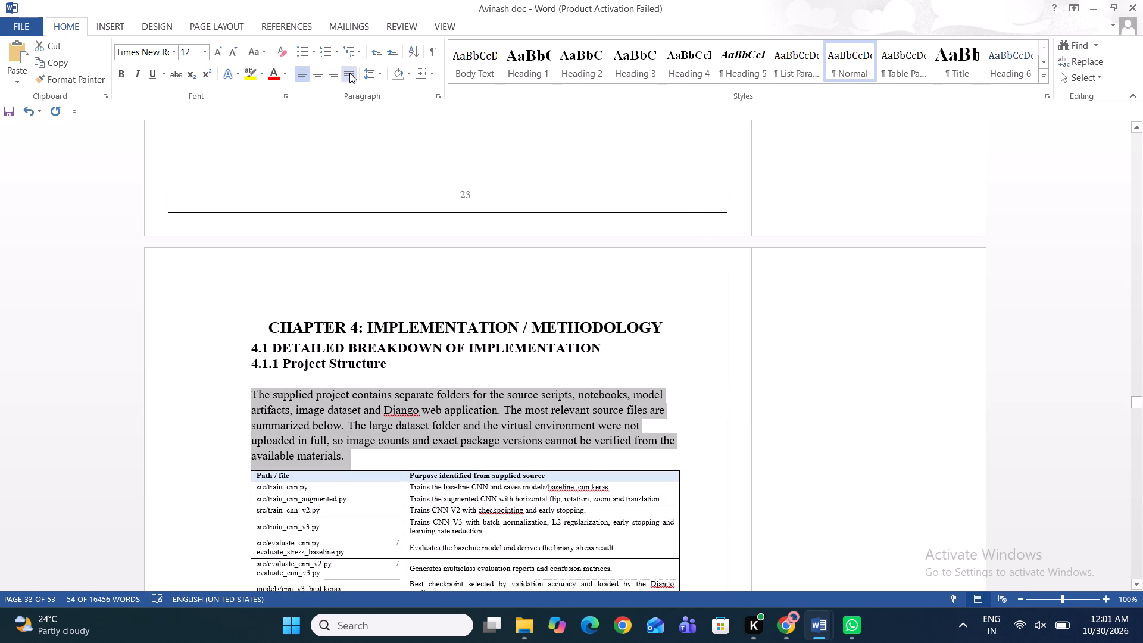
left_click(349, 74)
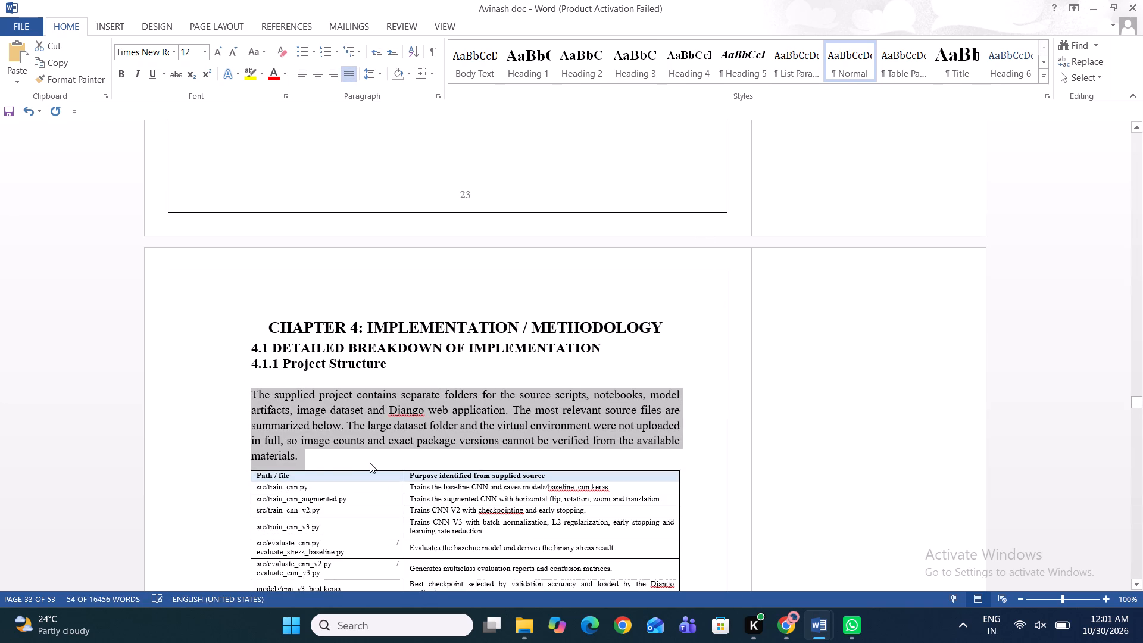
left_click(370, 463)
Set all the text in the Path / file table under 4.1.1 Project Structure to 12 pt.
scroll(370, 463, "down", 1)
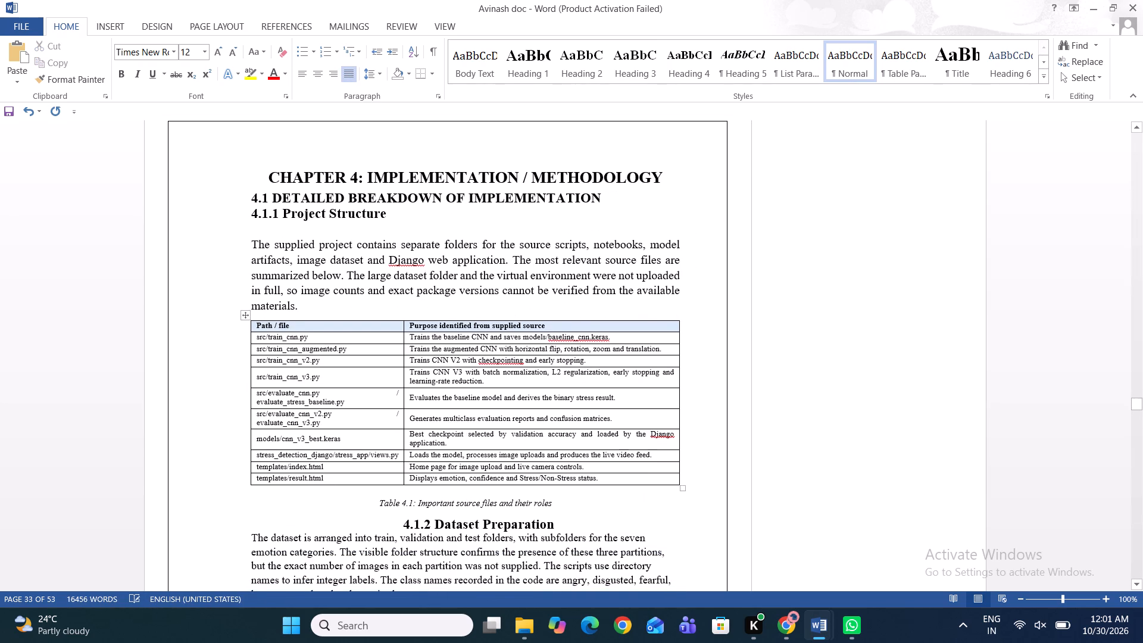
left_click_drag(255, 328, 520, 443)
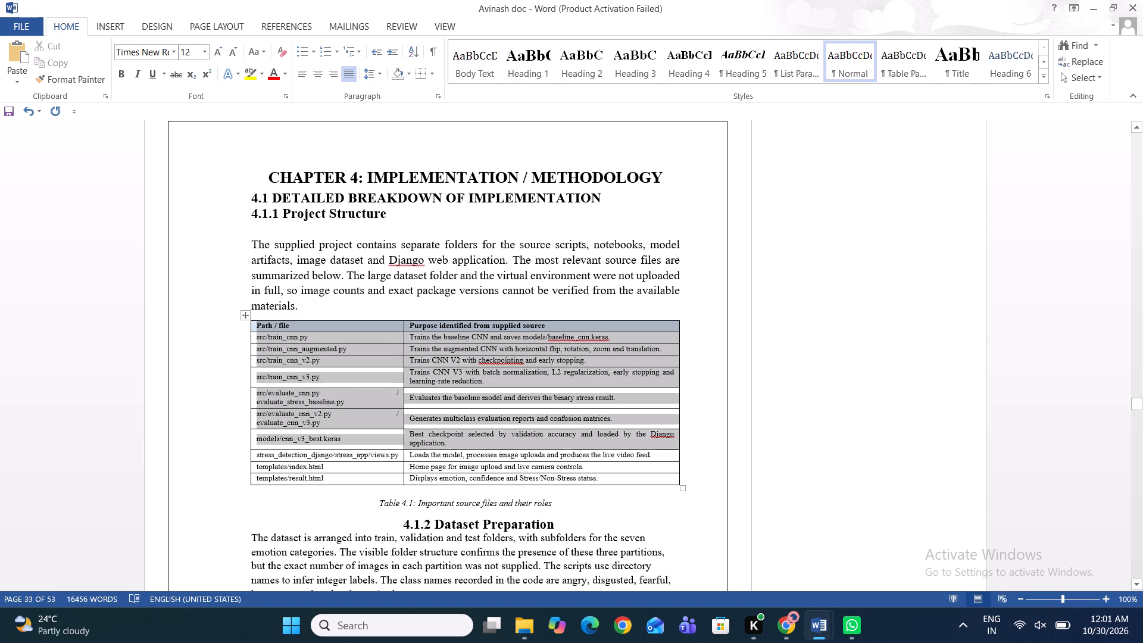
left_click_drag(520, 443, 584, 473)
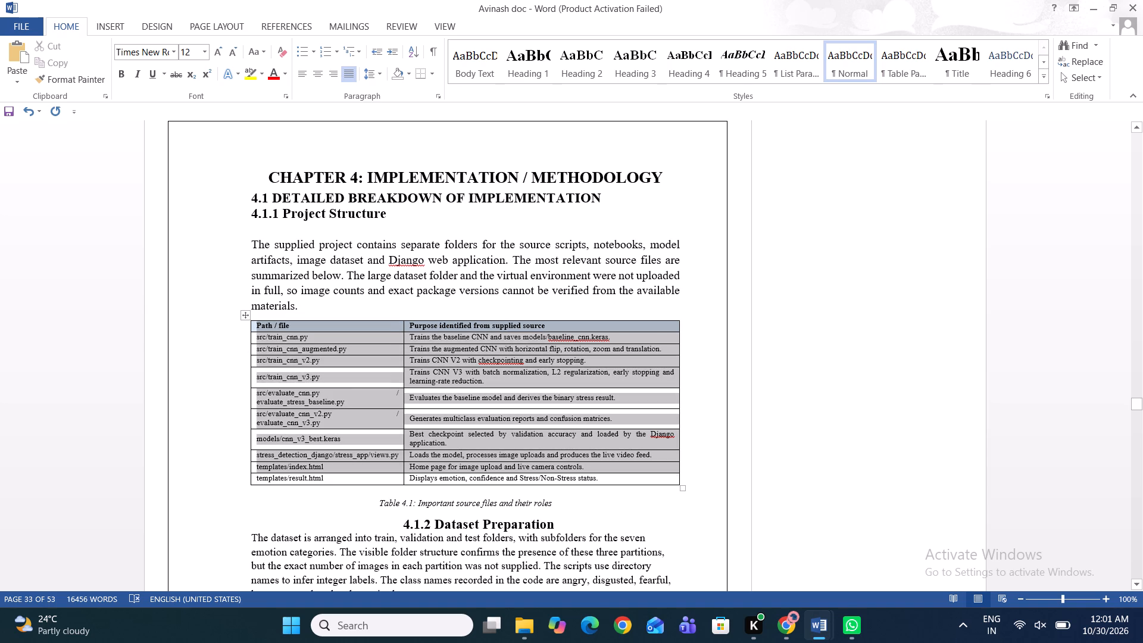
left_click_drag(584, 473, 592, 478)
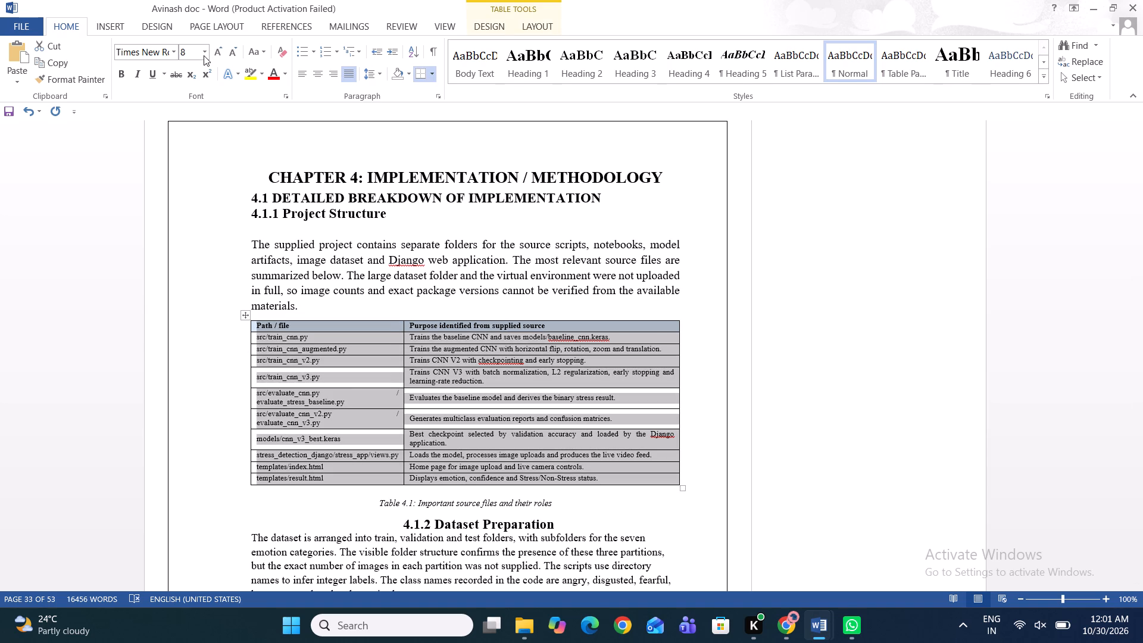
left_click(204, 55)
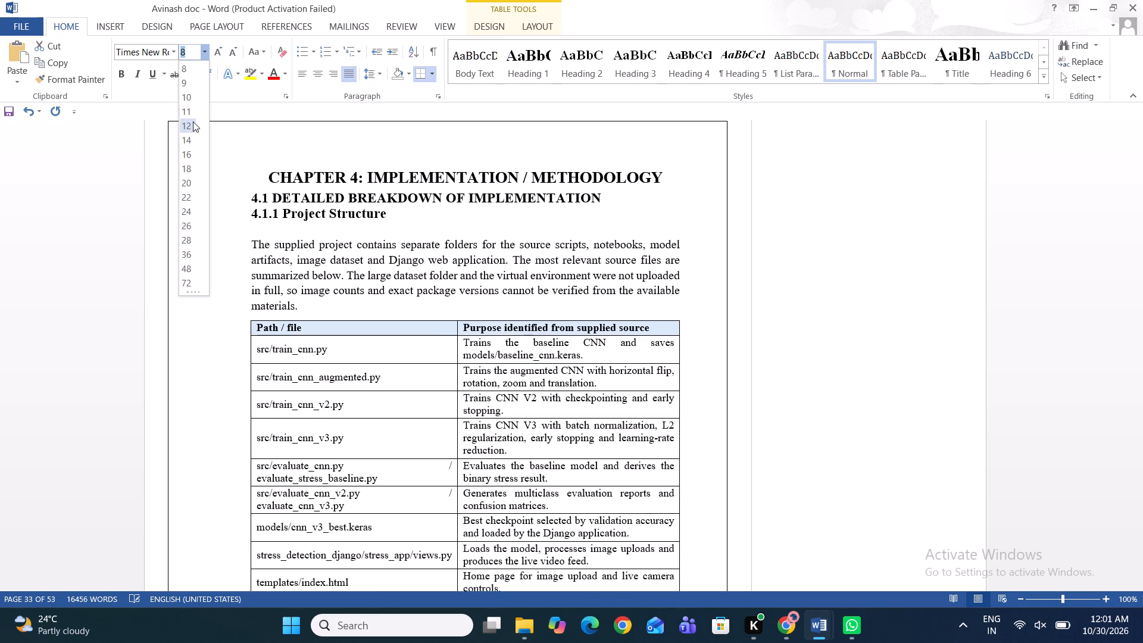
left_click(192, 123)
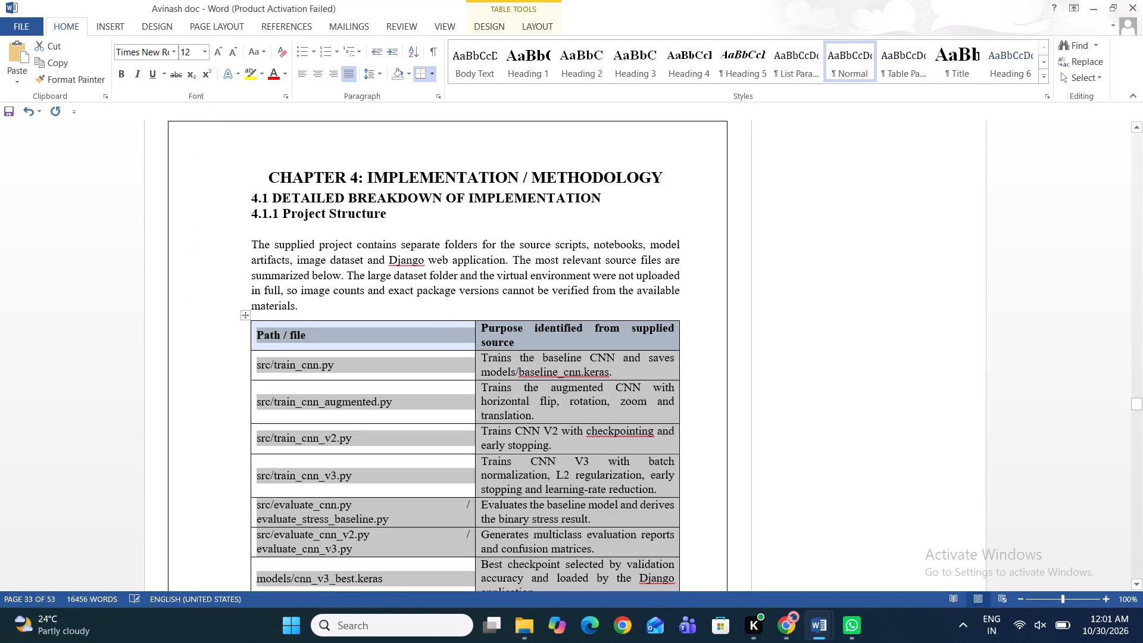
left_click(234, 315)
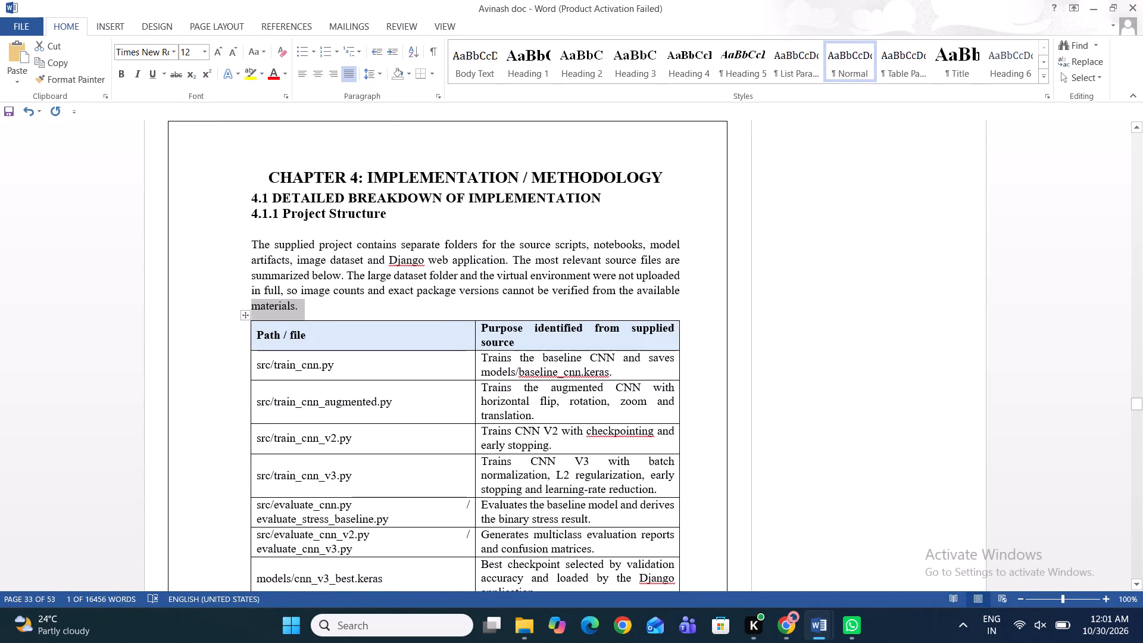
Format all the text in the Path / file table (Table 4.1) as 11 pt, left-aligned.
scroll(262, 349, "down", 1)
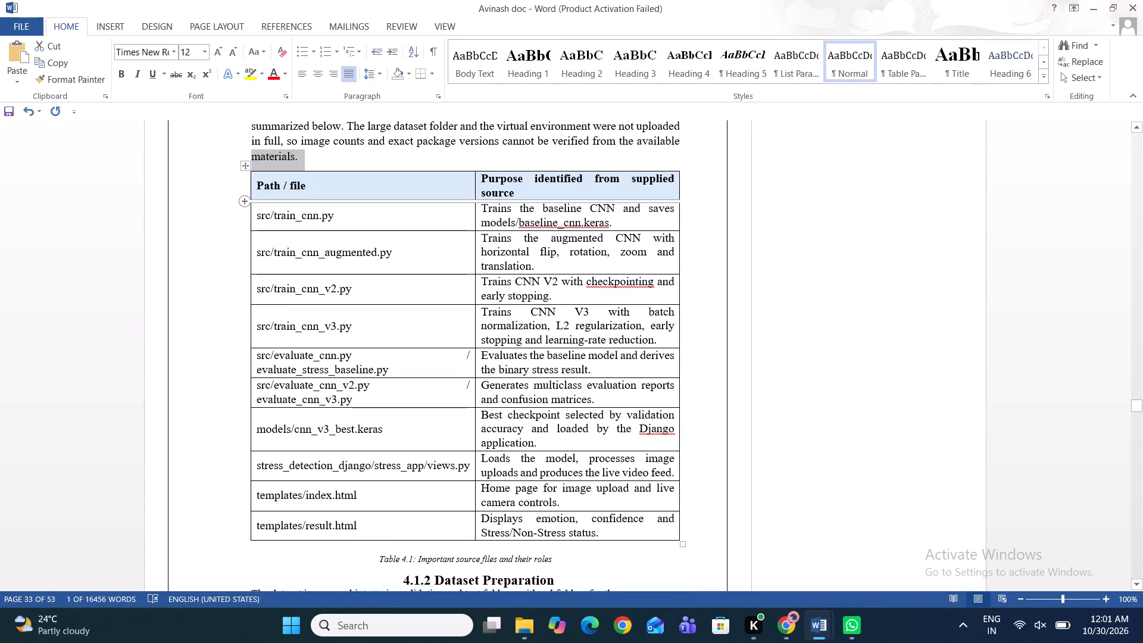
left_click_drag(255, 183, 544, 483)
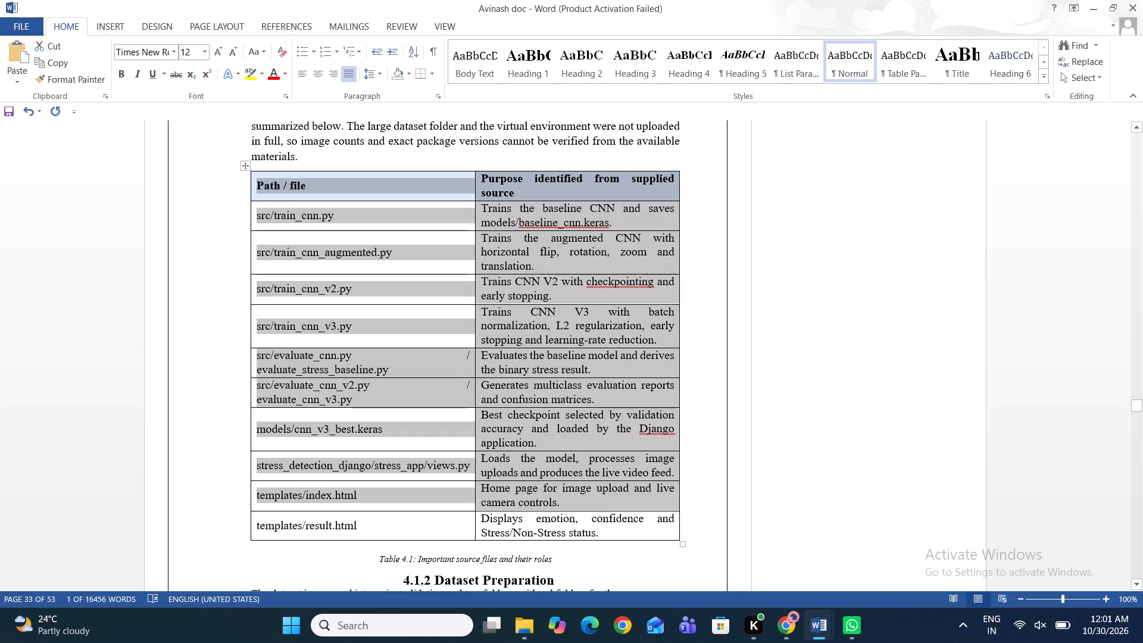
left_click_drag(544, 483, 592, 436)
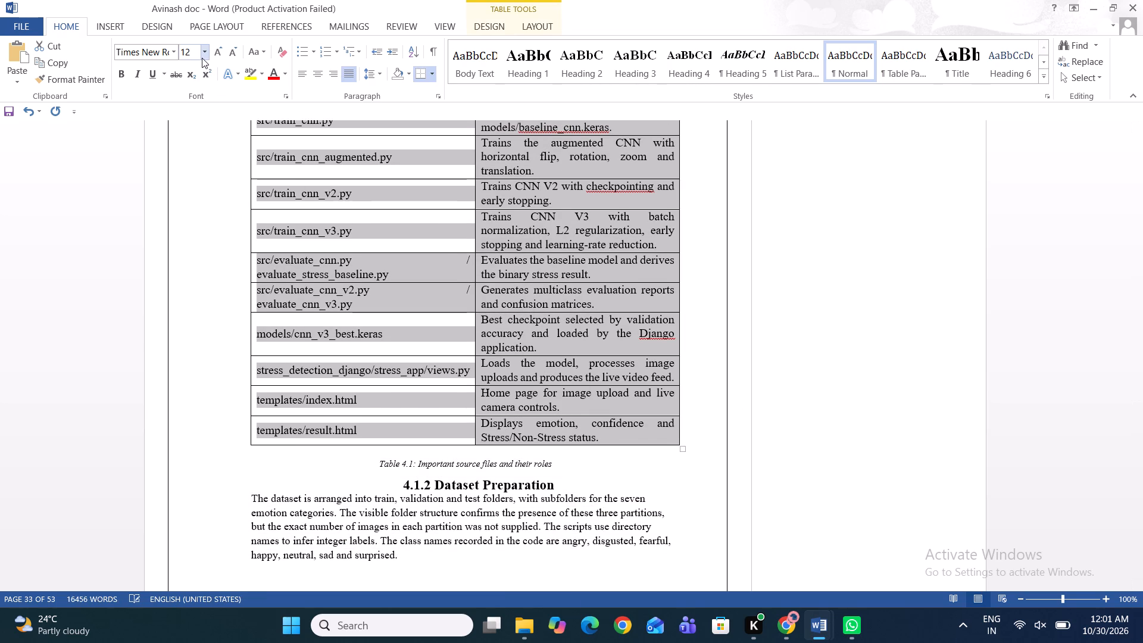
left_click(202, 58)
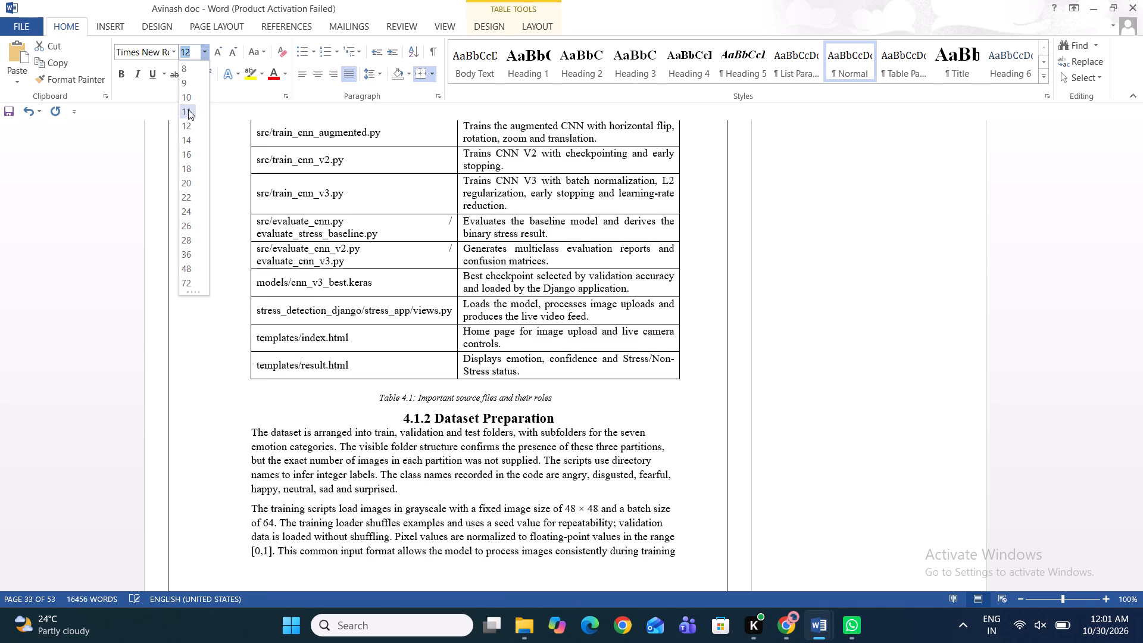
left_click(188, 110)
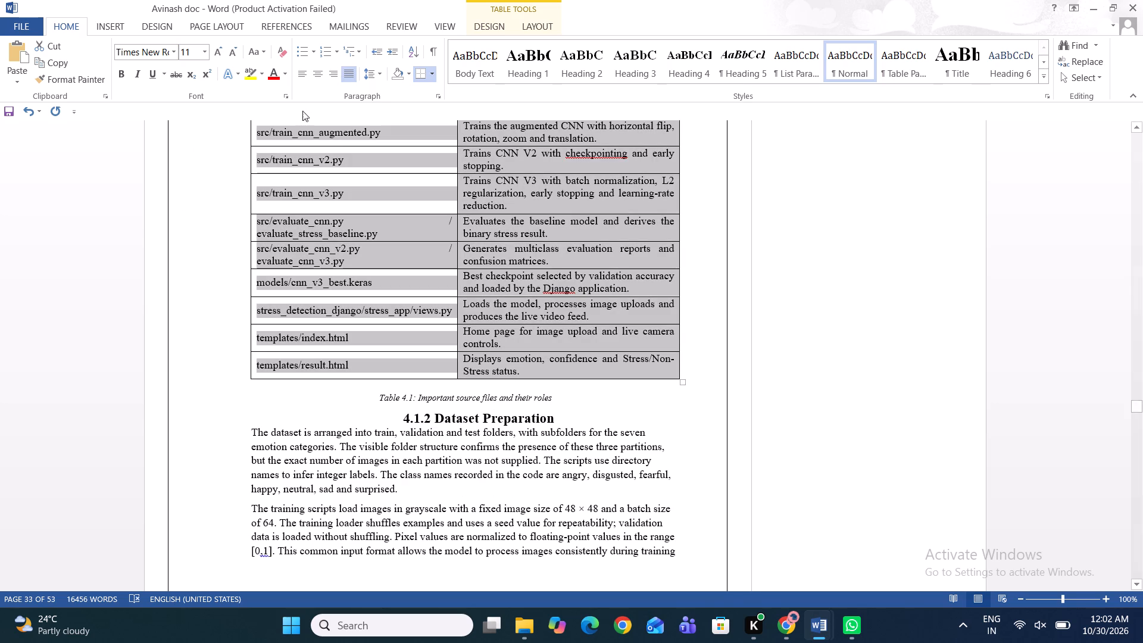
left_click(301, 81)
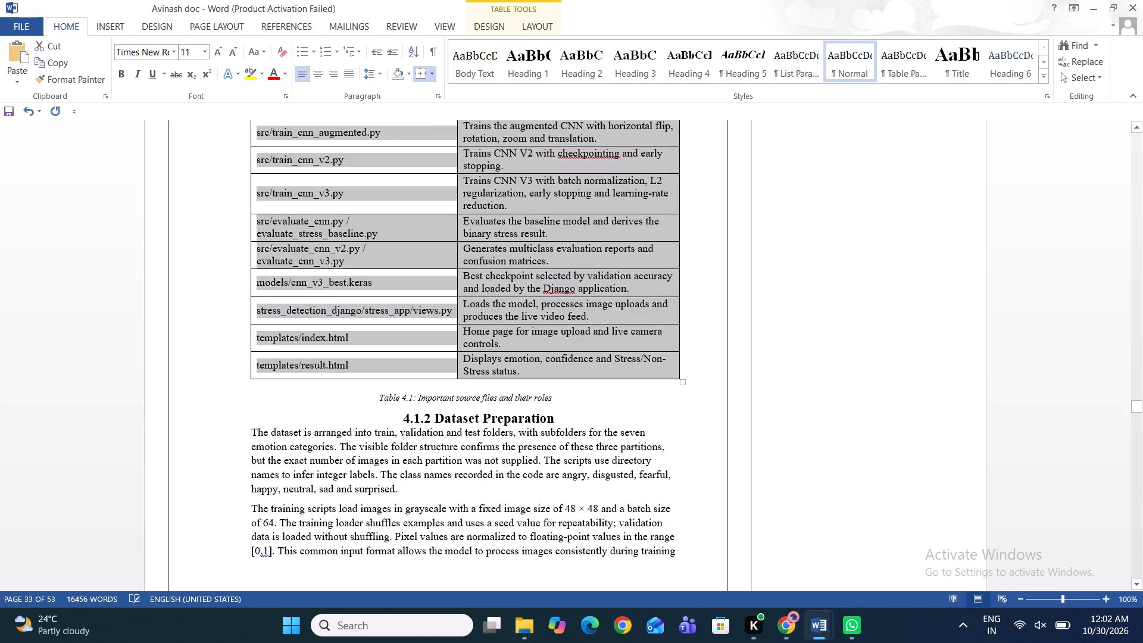
Move the 4.1.2 Dataset Preparation heading to the left margin and insert a blank line below it.
left_click(232, 232)
scroll(232, 232, "up", 1)
scroll(232, 232, "down", 1)
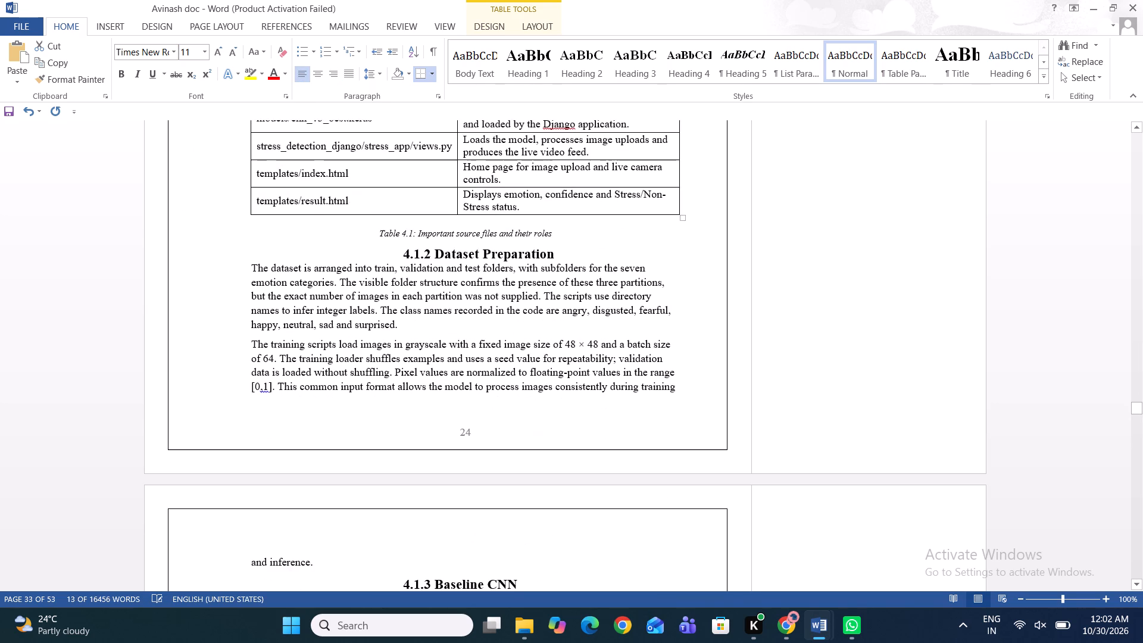
left_click(403, 248)
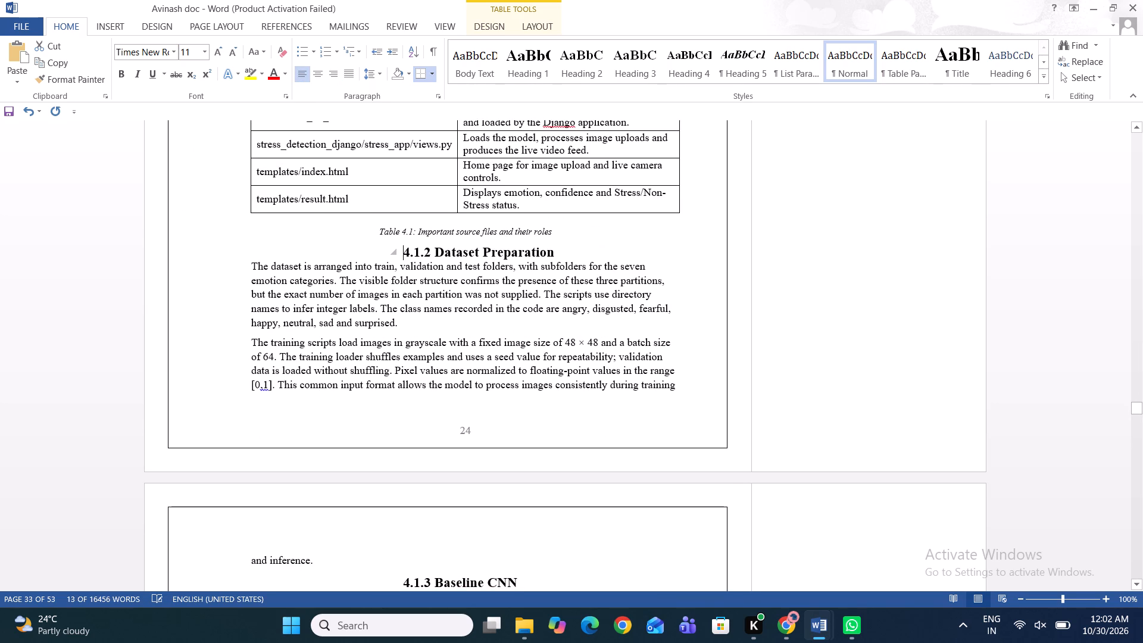
key("BackSpace")
key("Right")
key("Right")
key("Right")
key("Right")
key("Right")
key("Right")
key("Right")
key("Right")
key("Right")
key("Right")
key("Right")
key("Right")
key("Right")
key("Right")
key("Right")
key("Right")
key("Right")
key("Right")
key("Right")
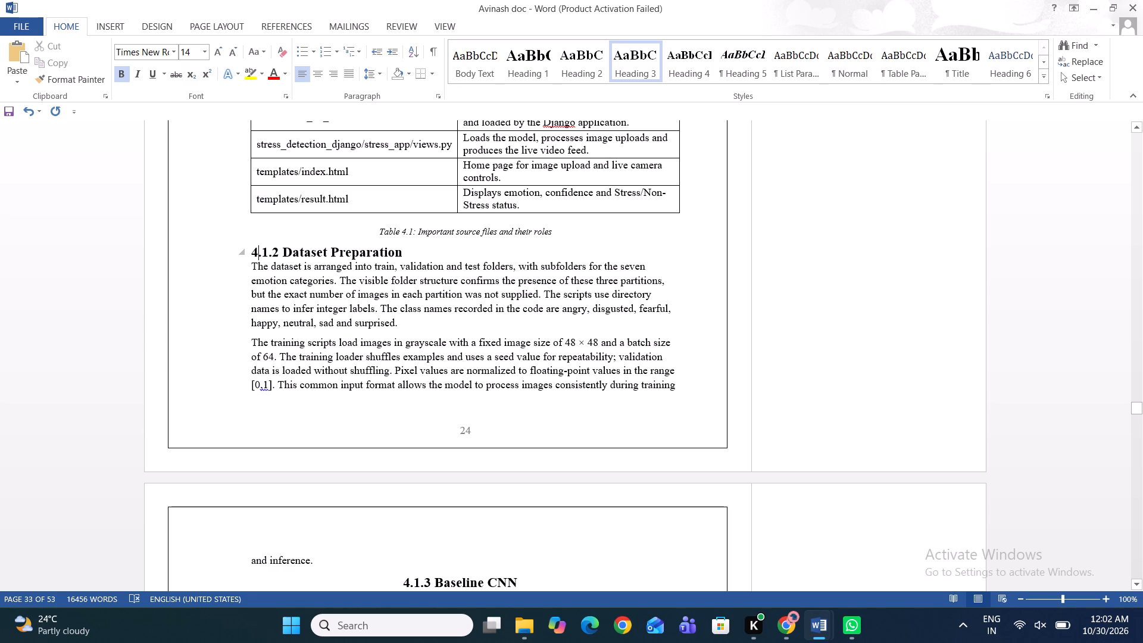
key("Right")
key("Right")
key("Right")
key("Right")
key("Right")
key("Right")
key("Return")
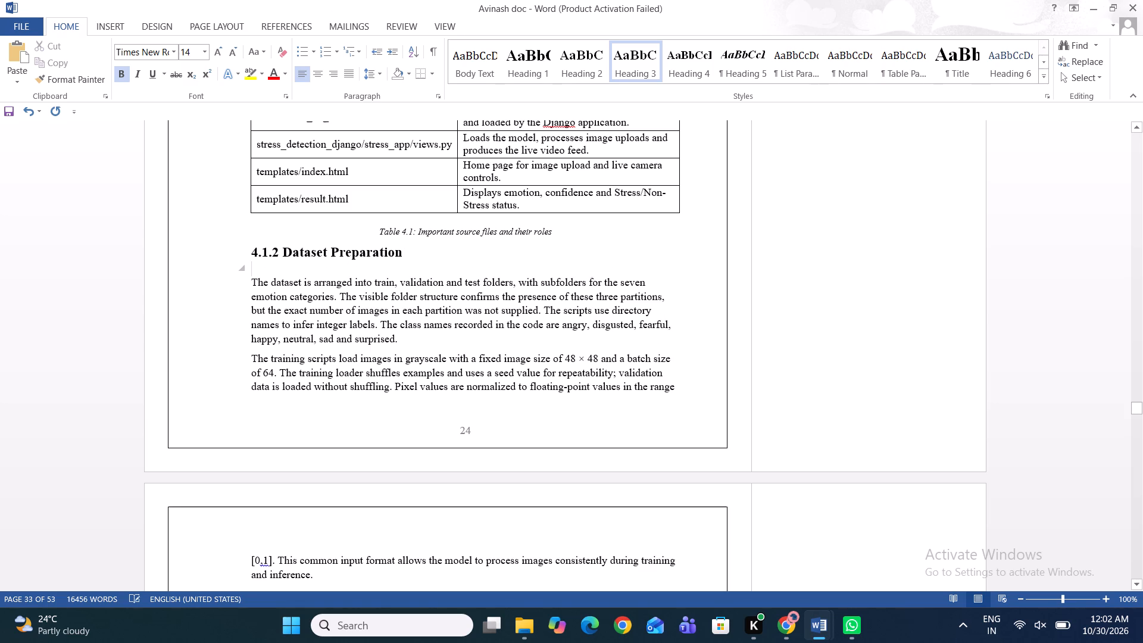
Set the two paragraphs under 4.1.2 Dataset Preparation to 12 pt.
left_click_drag(250, 273, 370, 623)
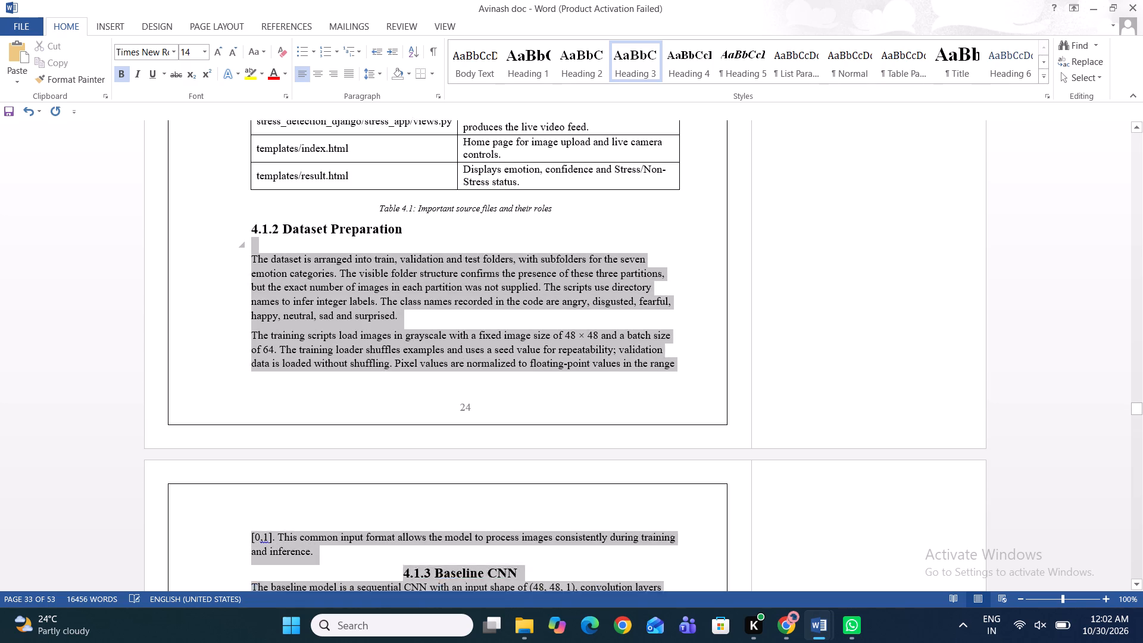
left_click_drag(370, 623, 321, 166)
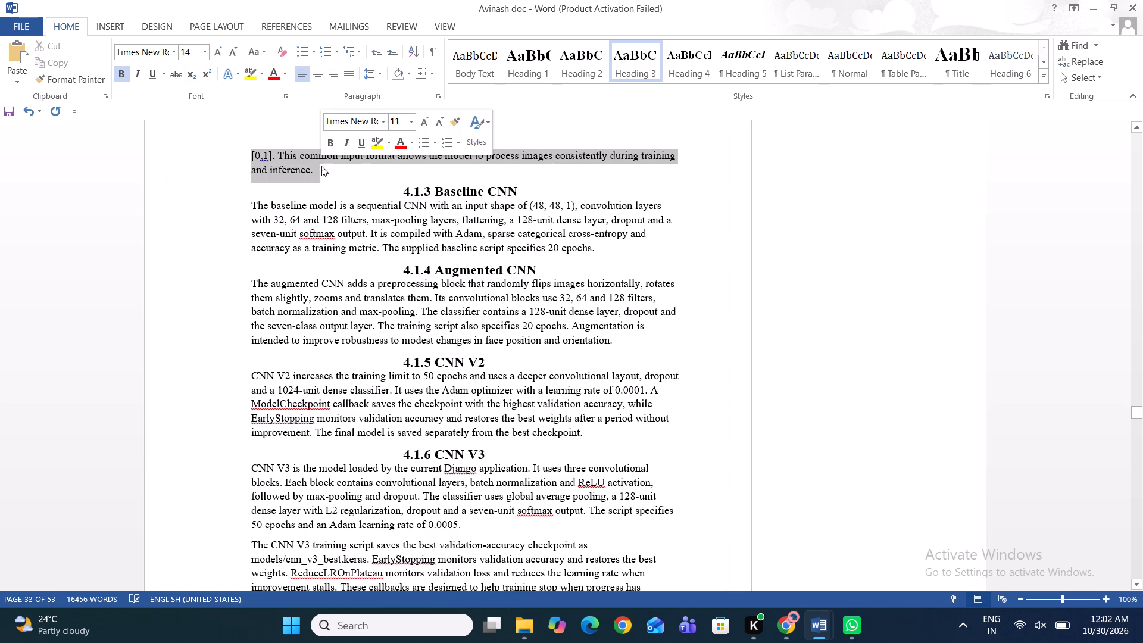
left_click_drag(410, 125, 402, 139)
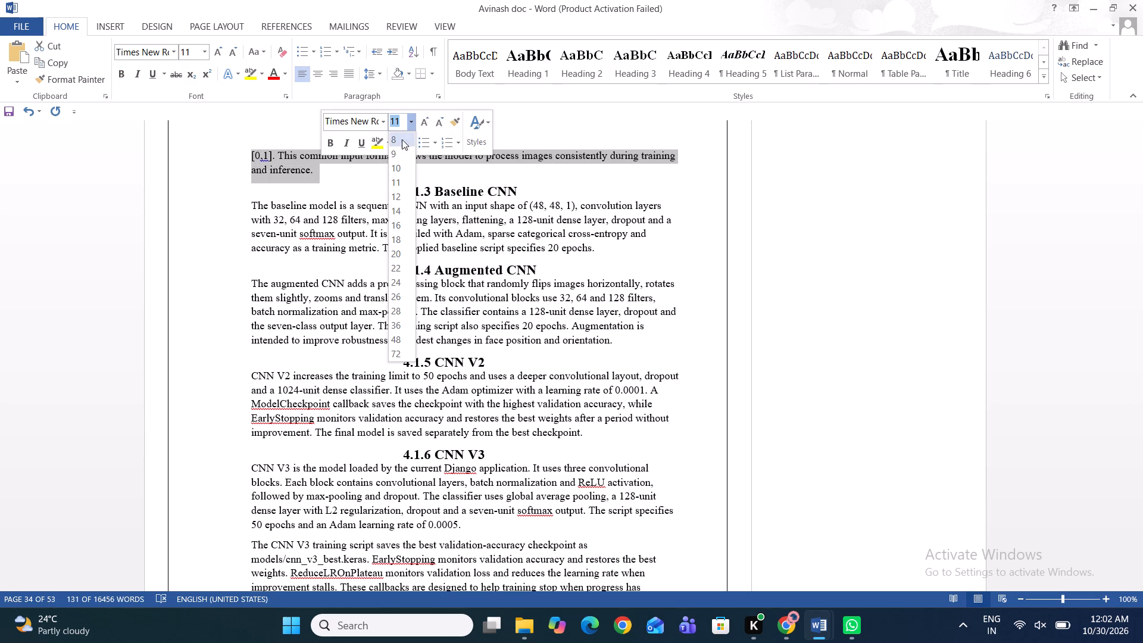
left_click_drag(402, 139, 397, 197)
left_click(397, 197)
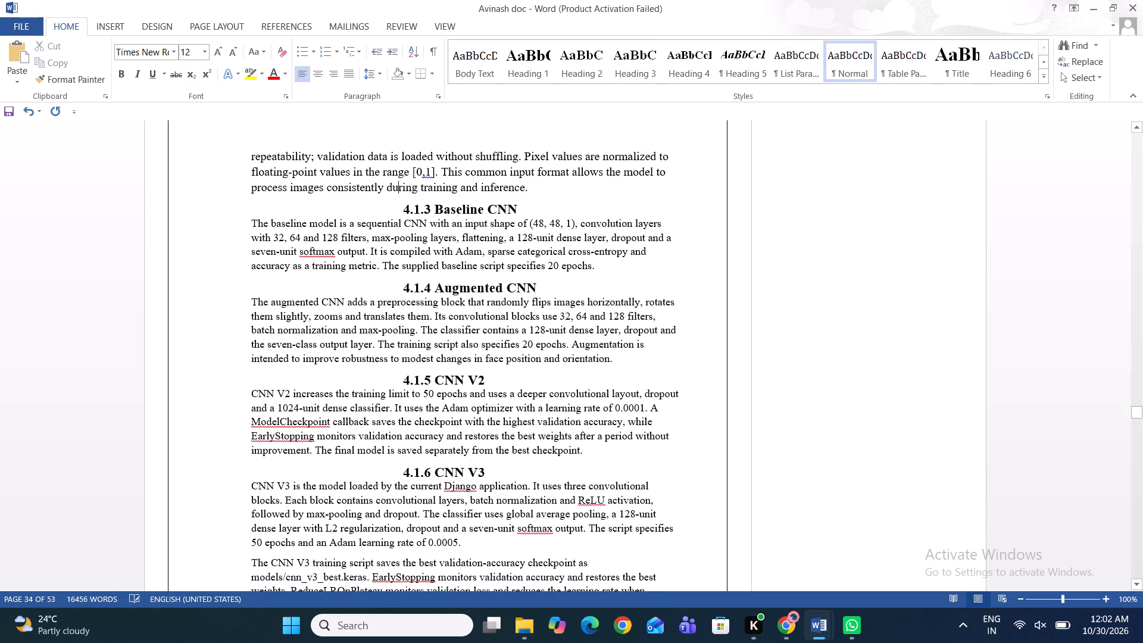
Justify the two paragraphs under 4.1.2 Dataset Preparation.
scroll(376, 179, "up", 1)
scroll(311, 179, "up", 1)
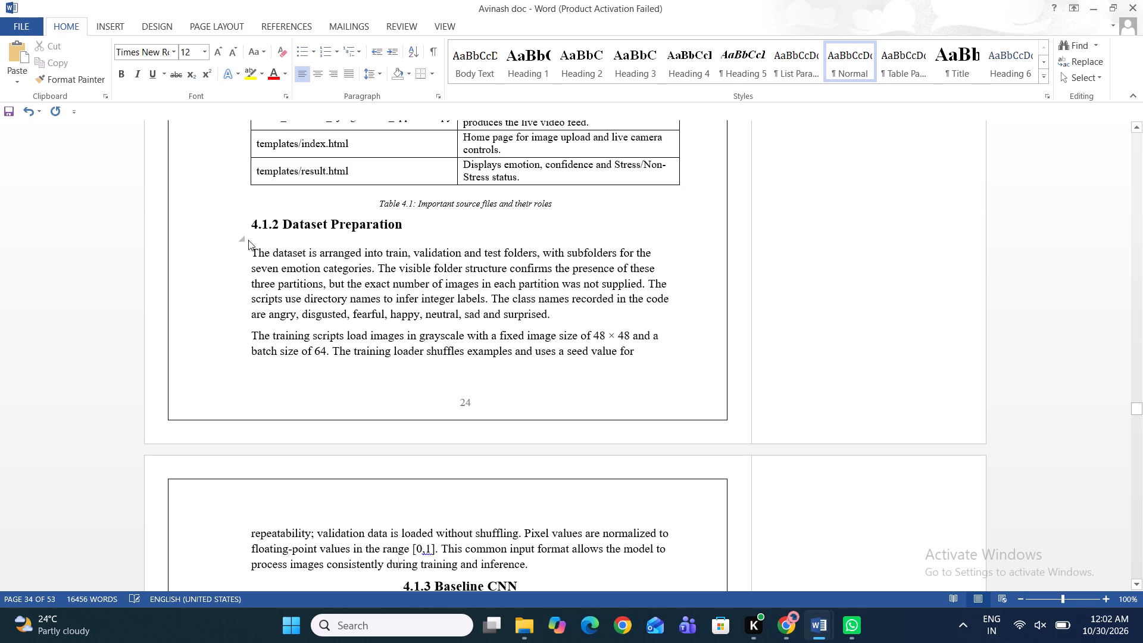
left_click_drag(248, 250, 504, 532)
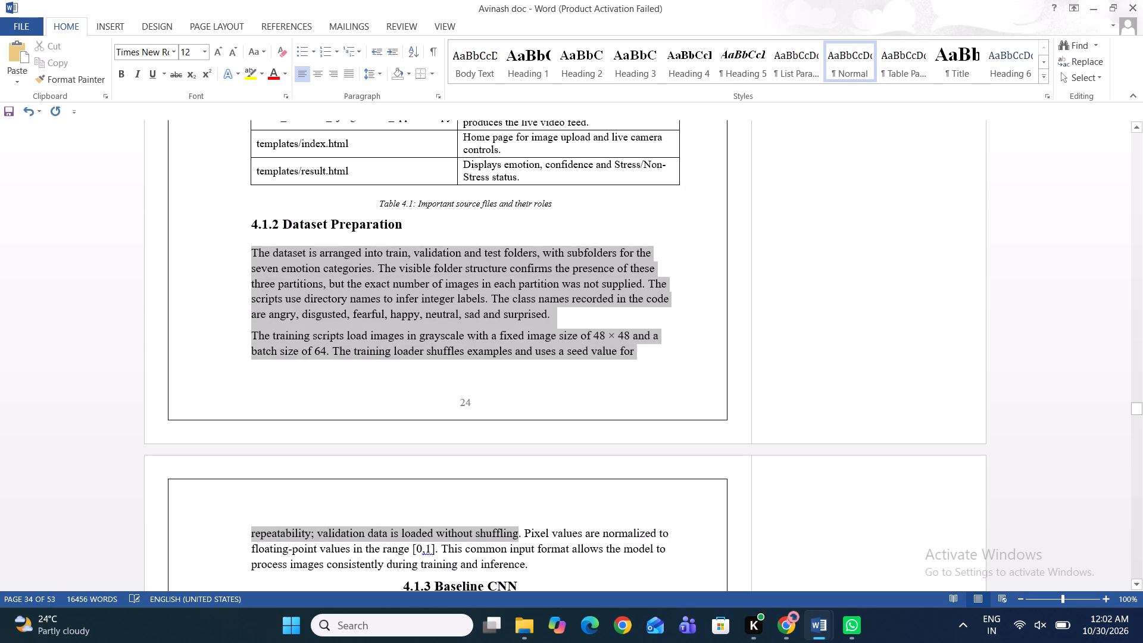
left_click_drag(504, 532, 491, 228)
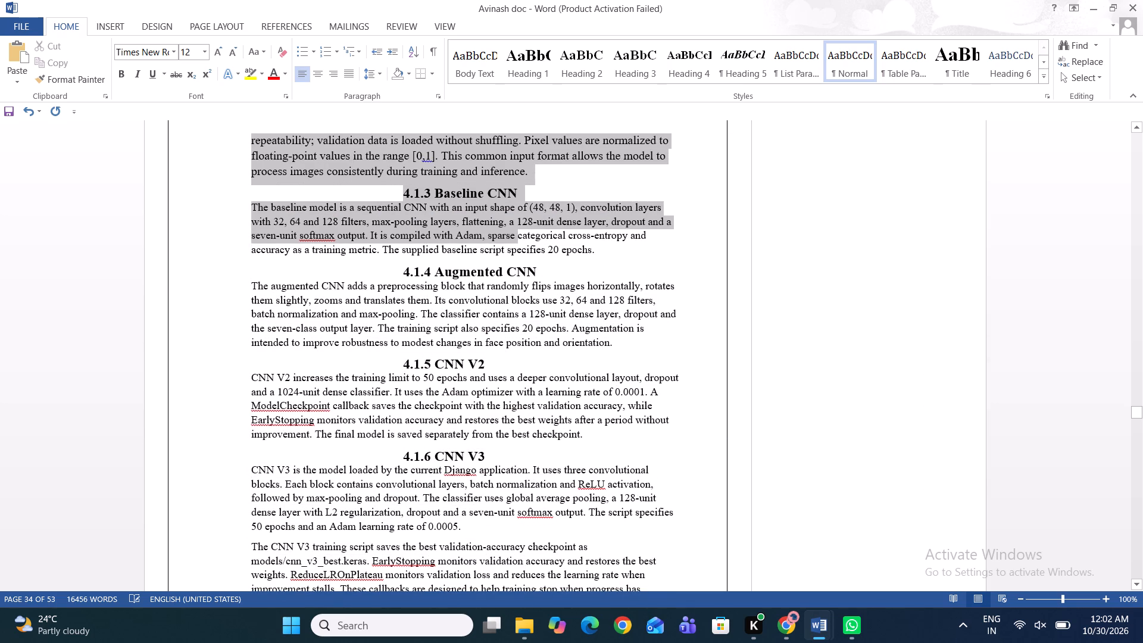
left_click_drag(491, 228, 485, 201)
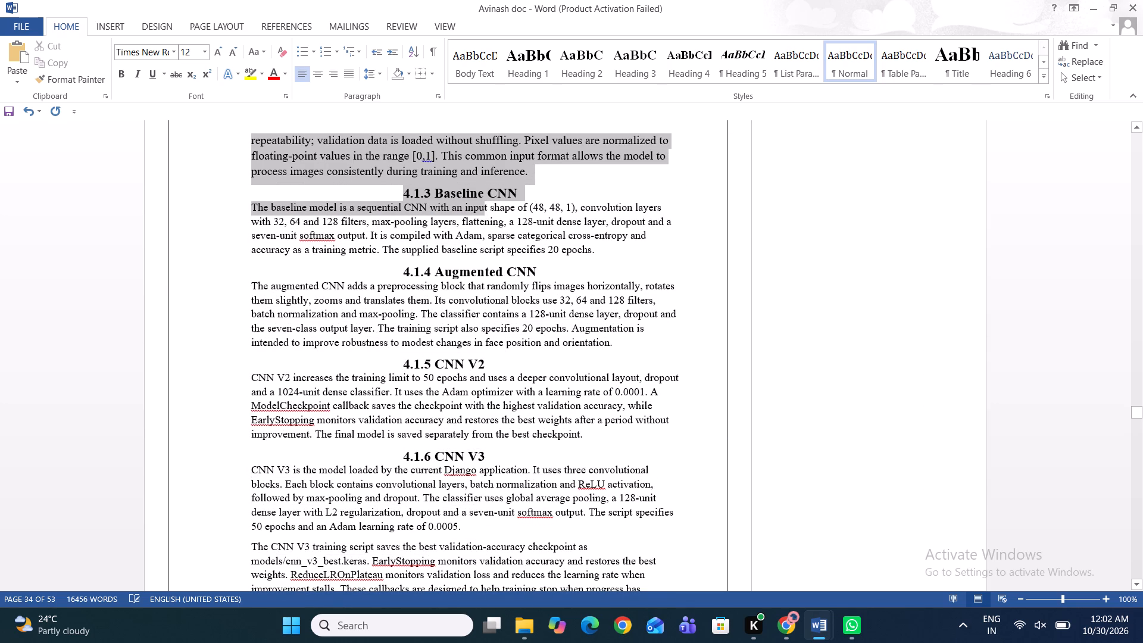
left_click_drag(485, 201, 482, 186)
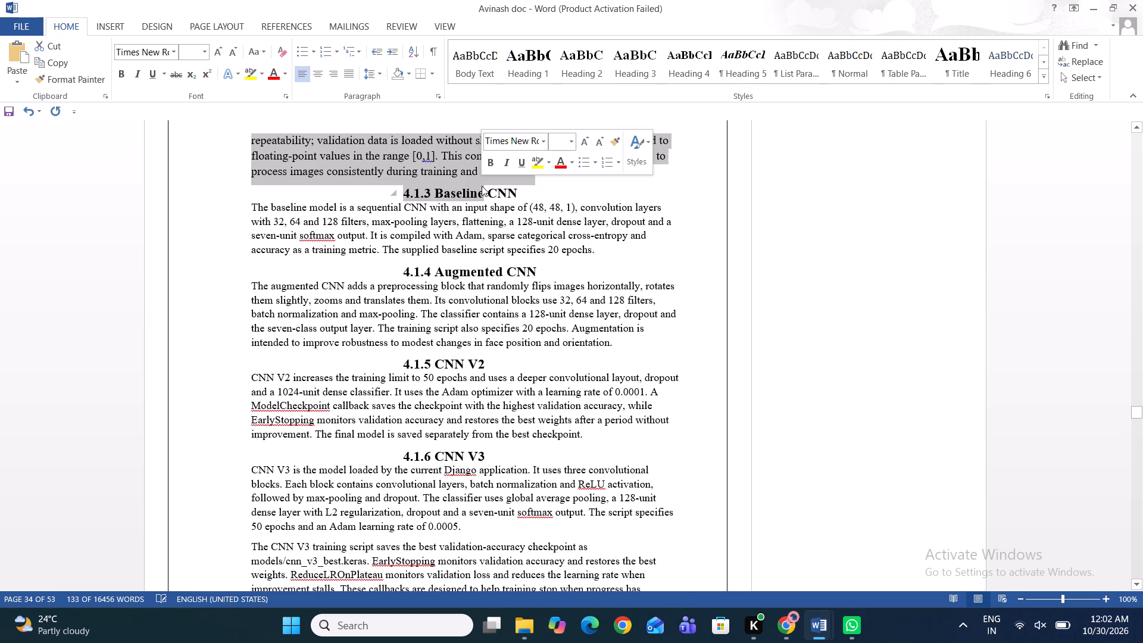
left_click(545, 180)
left_click_drag(534, 174, 477, 107)
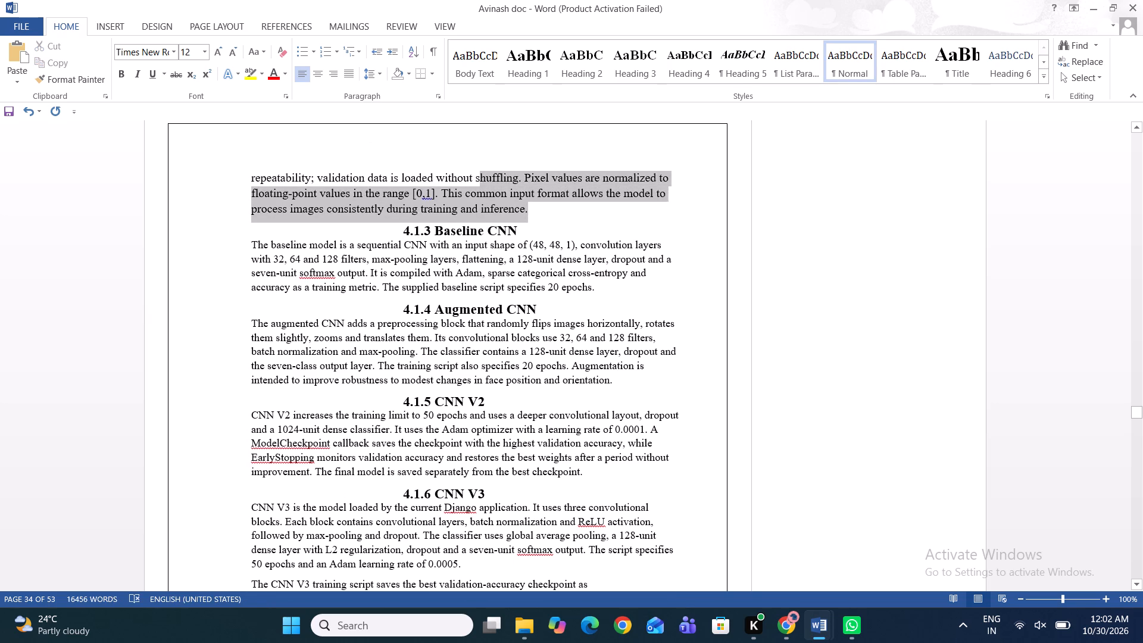
left_click_drag(477, 107, 347, 114)
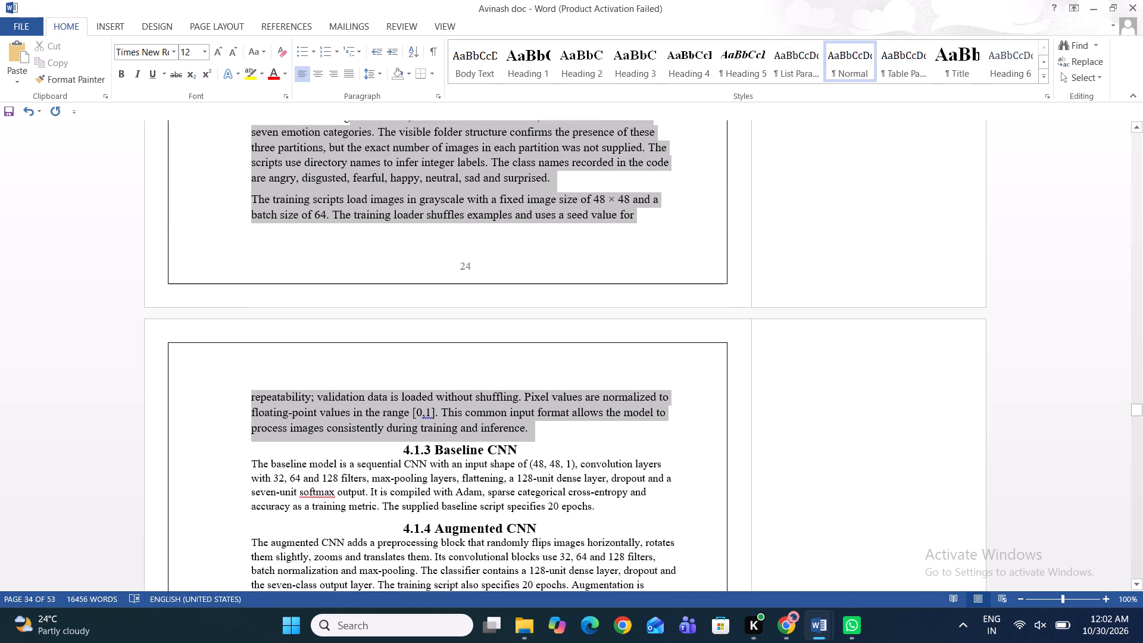
left_click_drag(347, 114, 261, 187)
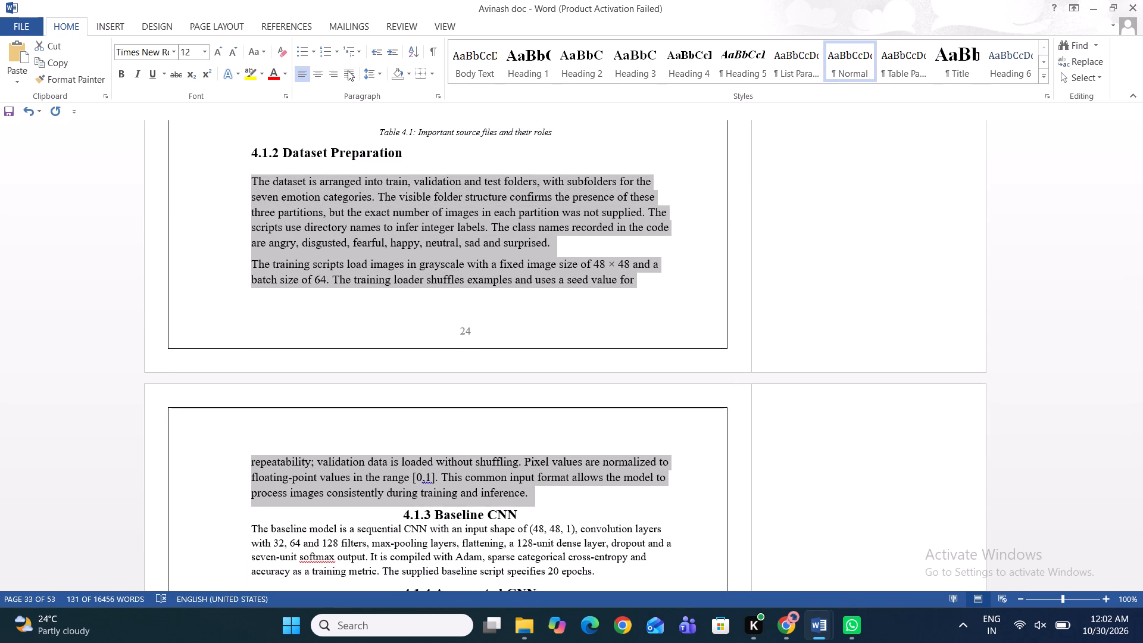
left_click(348, 70)
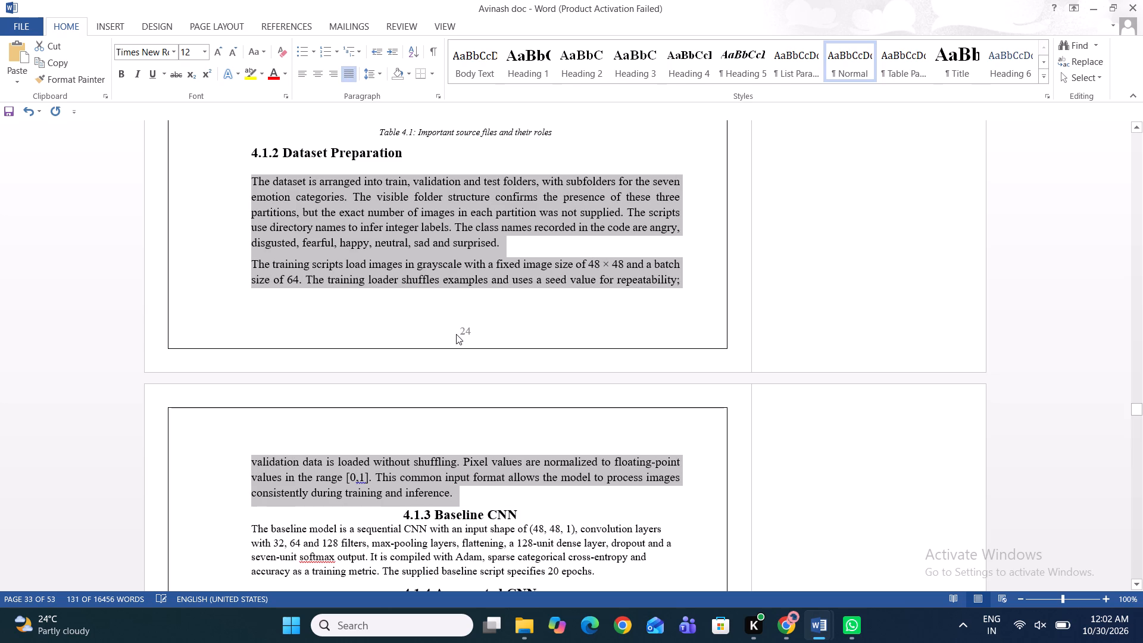
left_click(518, 321)
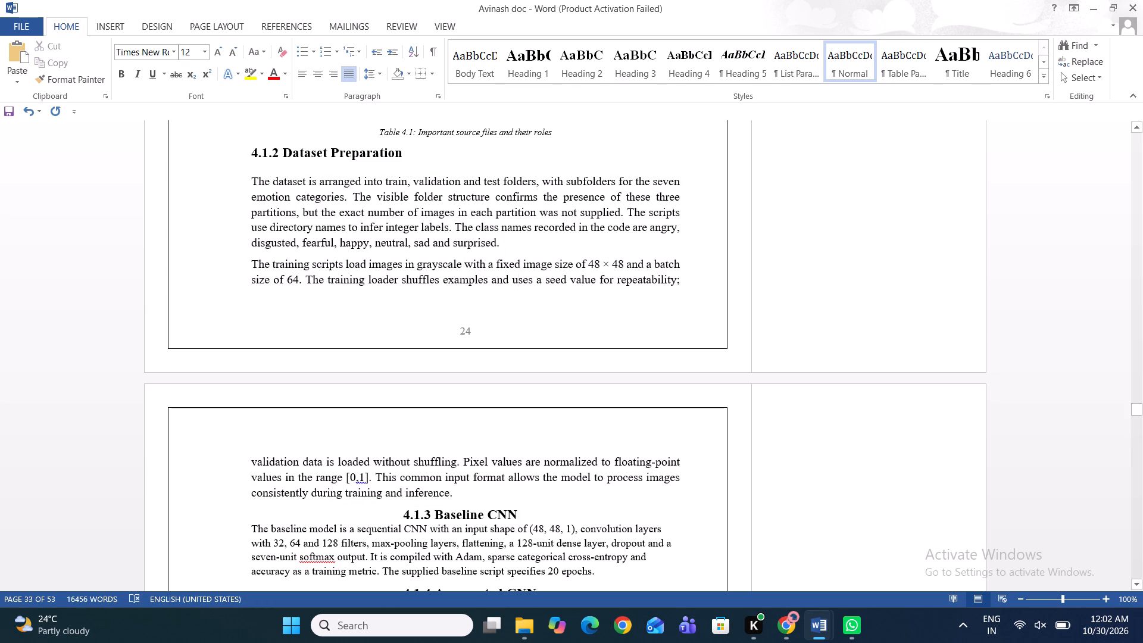
Move the 4.1.3 Baseline CNN heading to the left margin and insert a blank line below and above it.
scroll(518, 321, "down", 2)
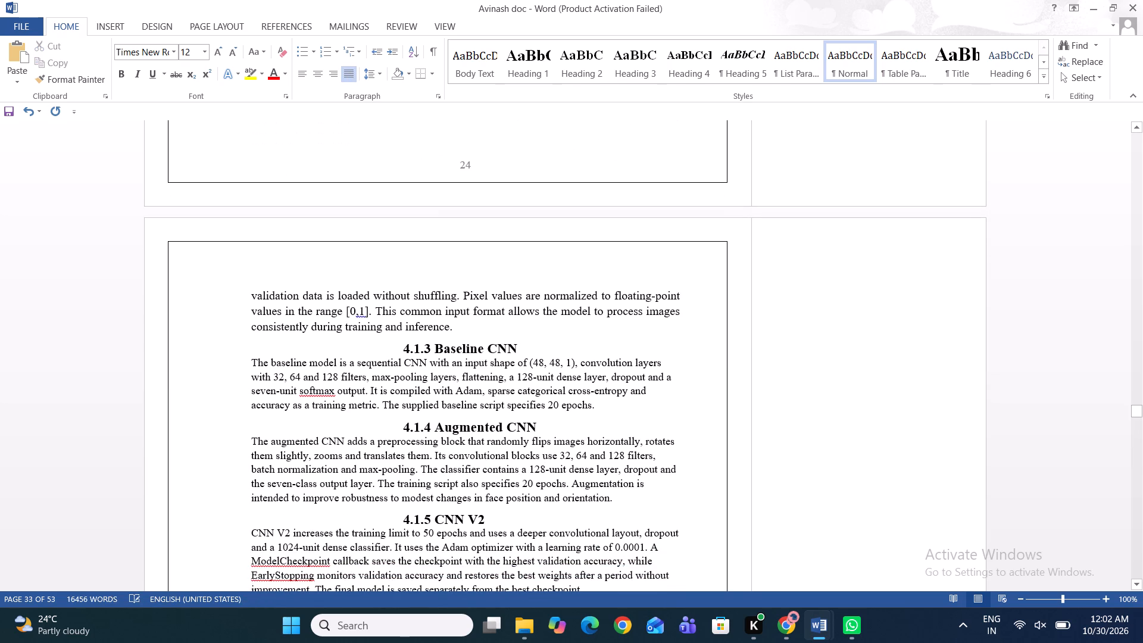
scroll(518, 321, "down", 1)
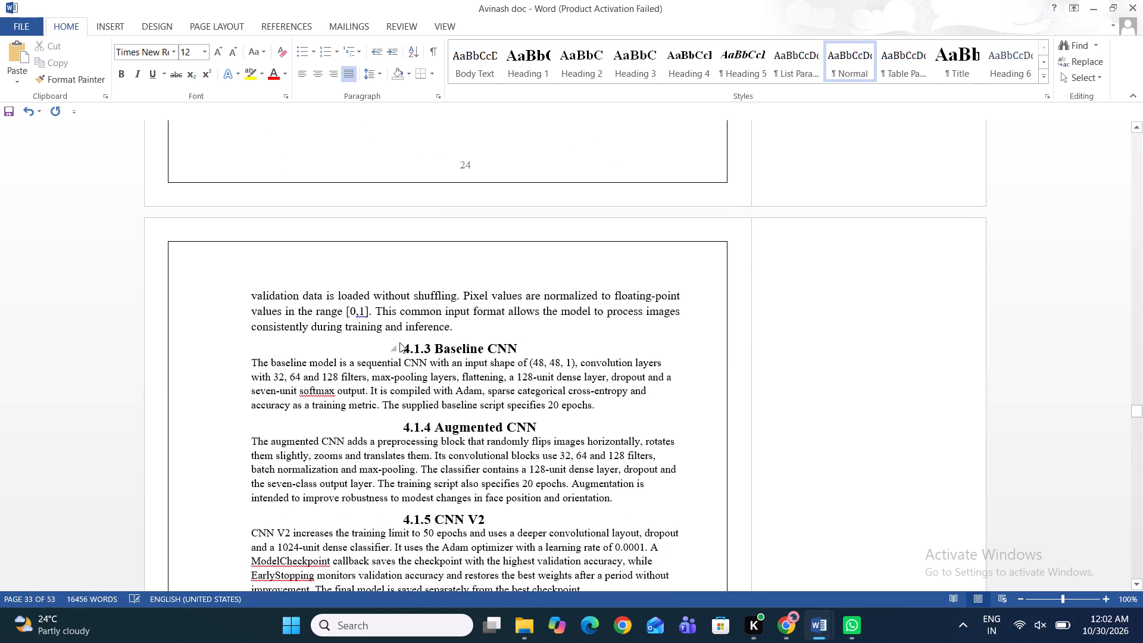
left_click(399, 342)
left_click(402, 345)
key("BackSpace")
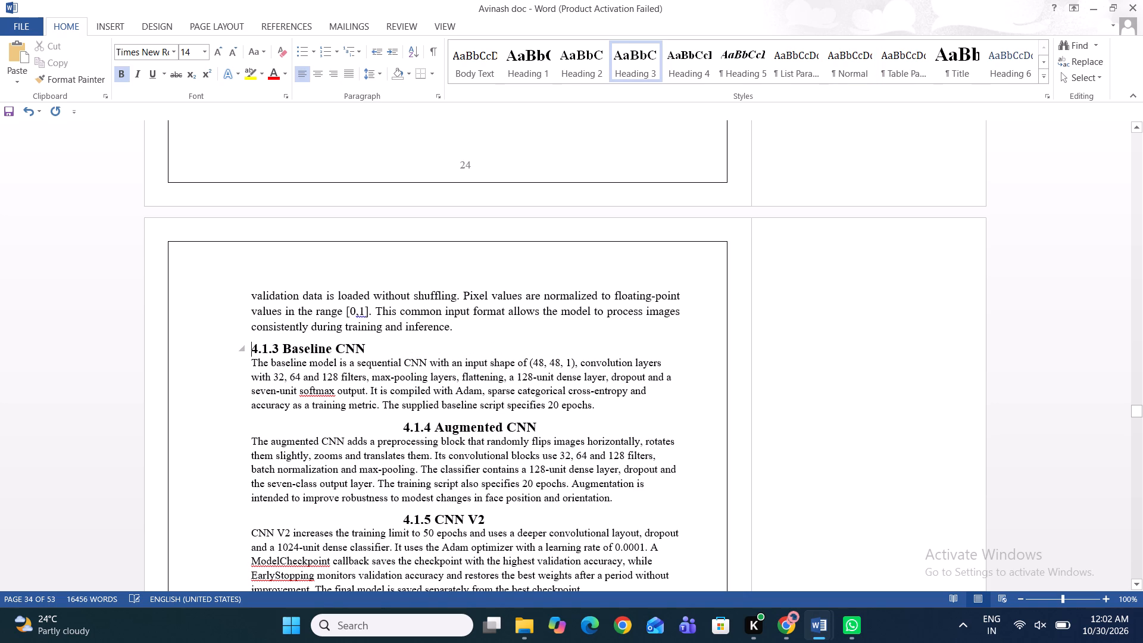
key("Right")
key("Right")
key("Right")
key("Right")
key("Right")
key("Right")
key("Right")
key("Right")
key("Right")
key("Right")
key("Right")
key("Right")
key("Right")
key("Right")
key("Right")
key("Right")
key("Right")
key("Right")
key("Right")
key("Left")
key("Return")
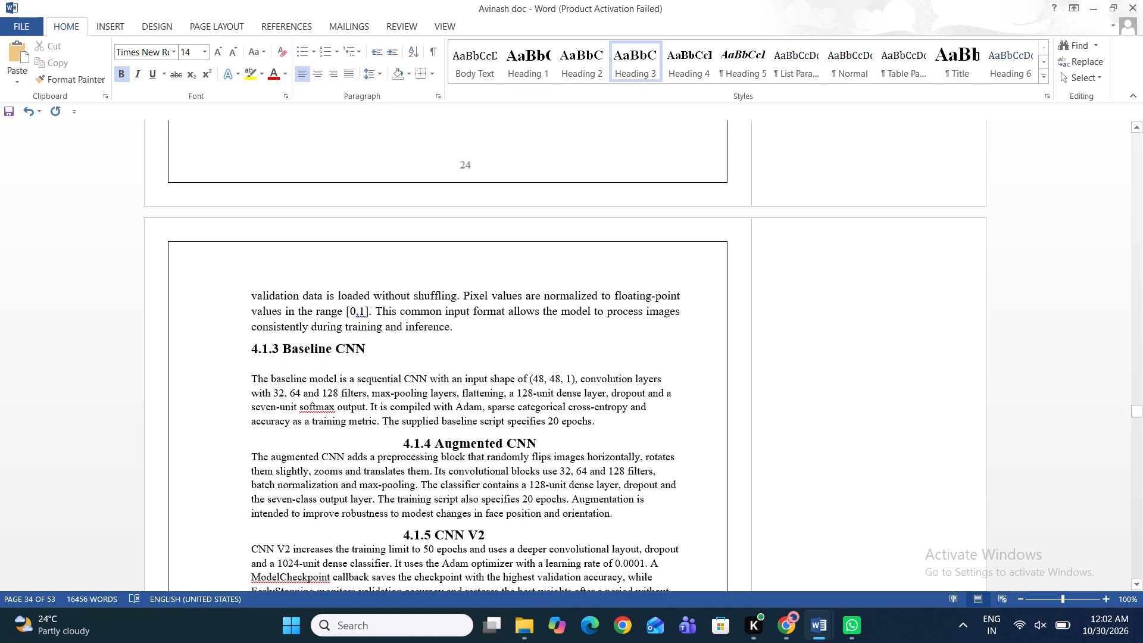
left_click(486, 339)
key("Return")
Format the paragraph under 4.1.3 Baseline CNN as 12 pt, justified.
scroll(486, 339, "down", 1)
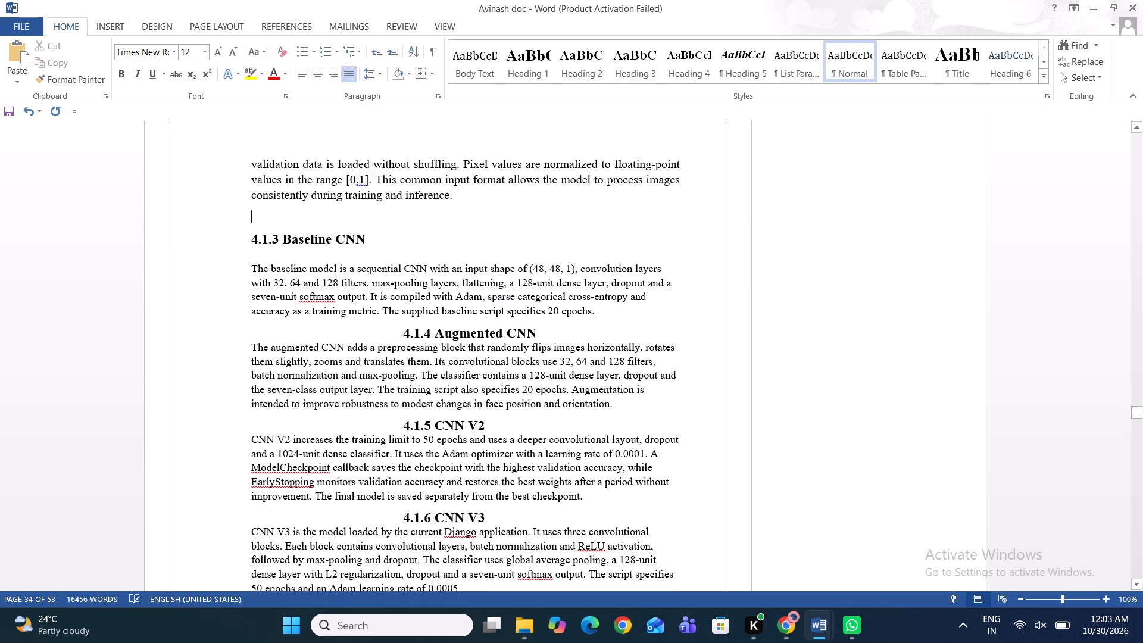
left_click_drag(252, 267, 634, 318)
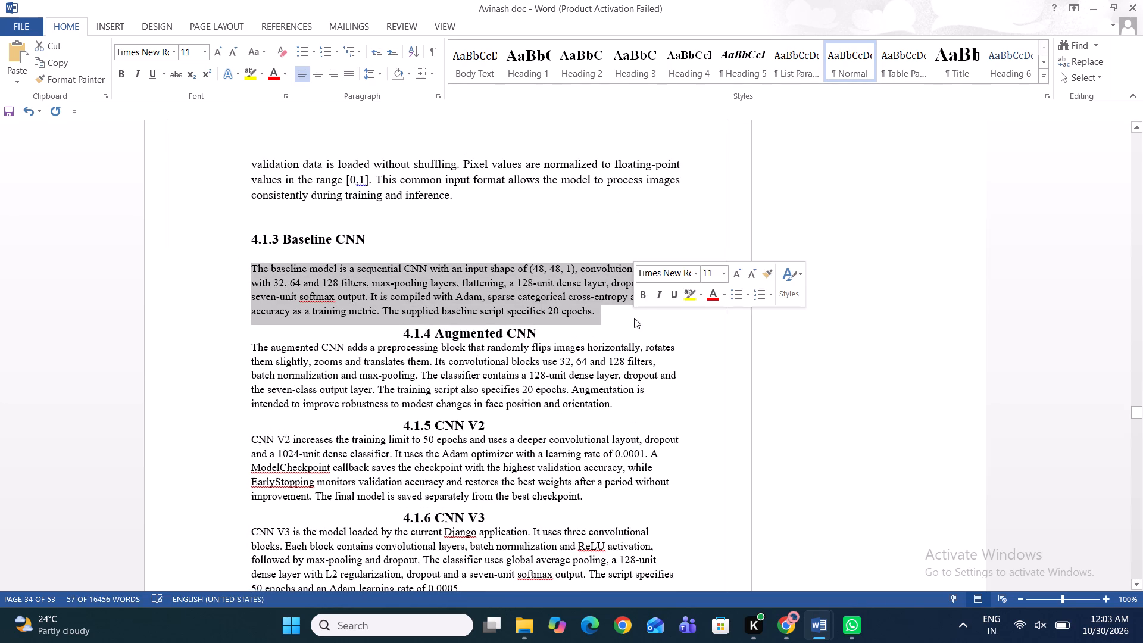
left_click(199, 49)
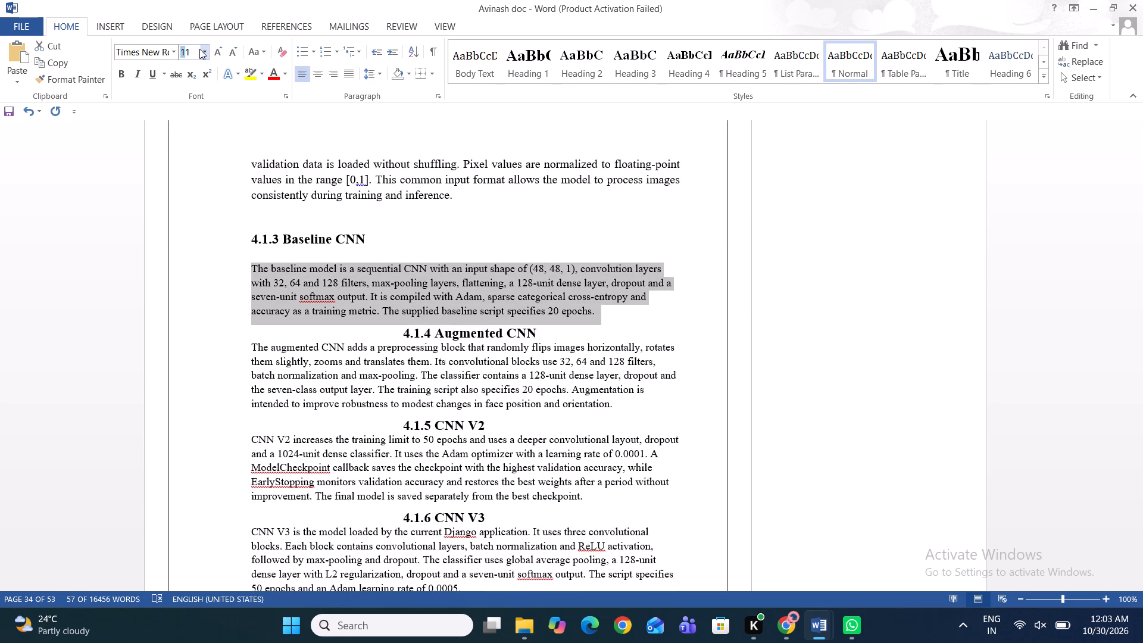
left_click(205, 54)
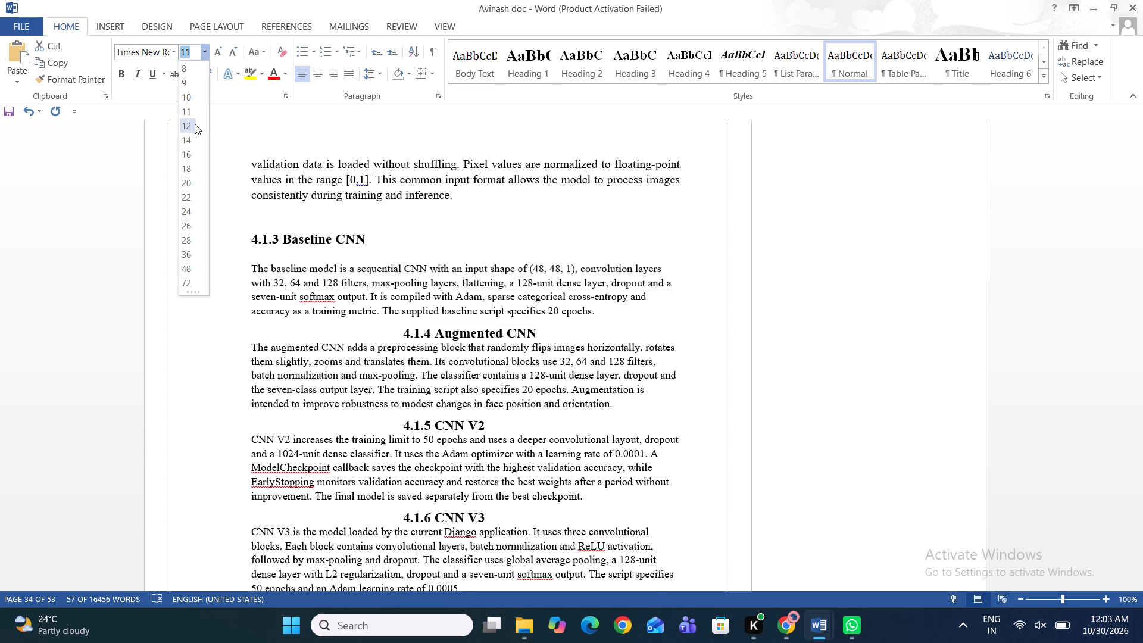
left_click(195, 124)
left_click(341, 74)
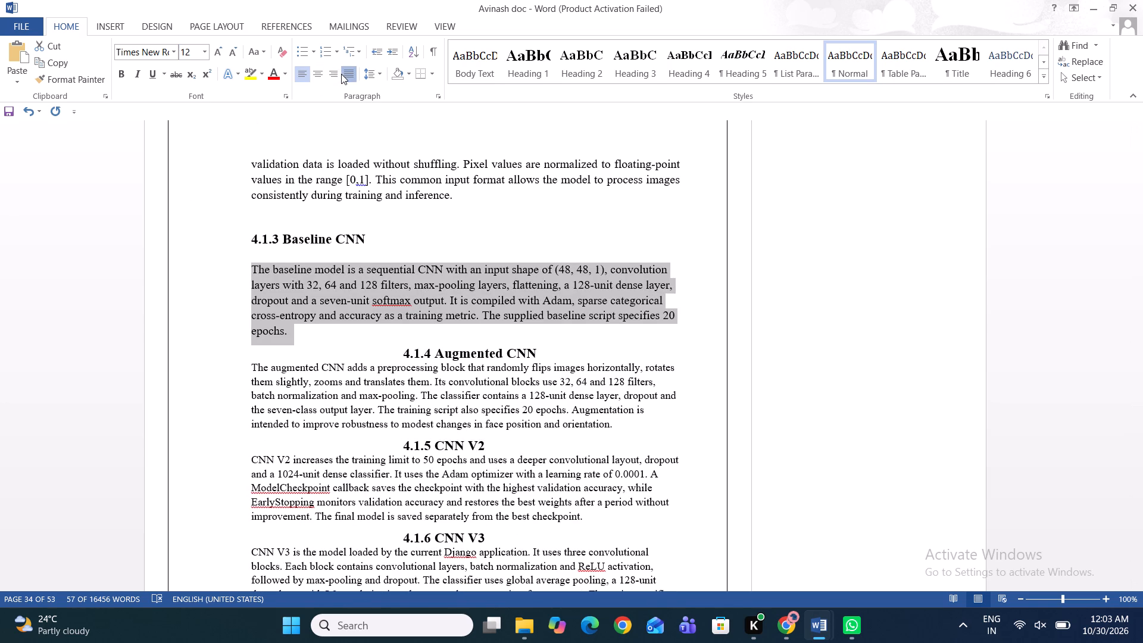
Move the 4.1.4 Augmented CNN heading to the left margin, with a blank line inserted above and below it.
left_click(310, 325)
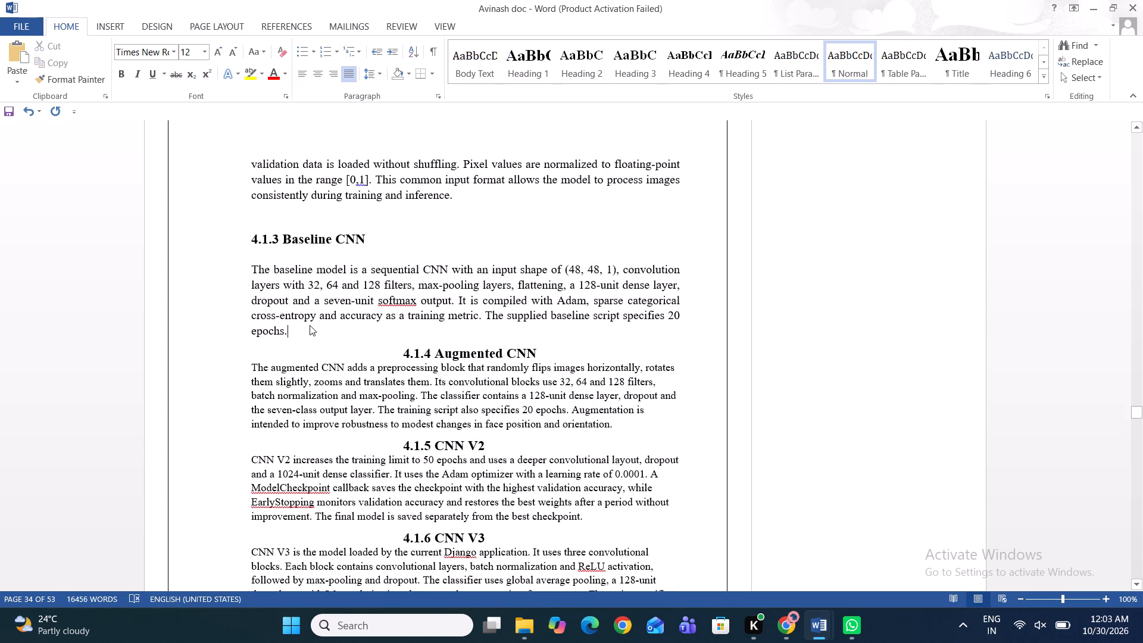
scroll(310, 325, "down", 1)
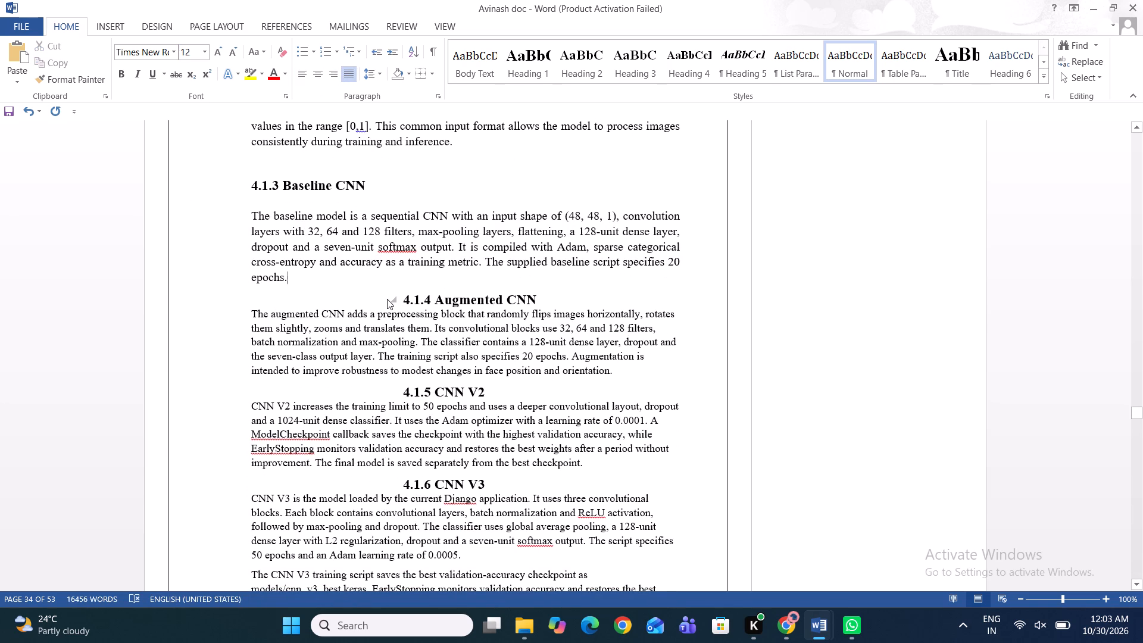
key("Return")
key("Down")
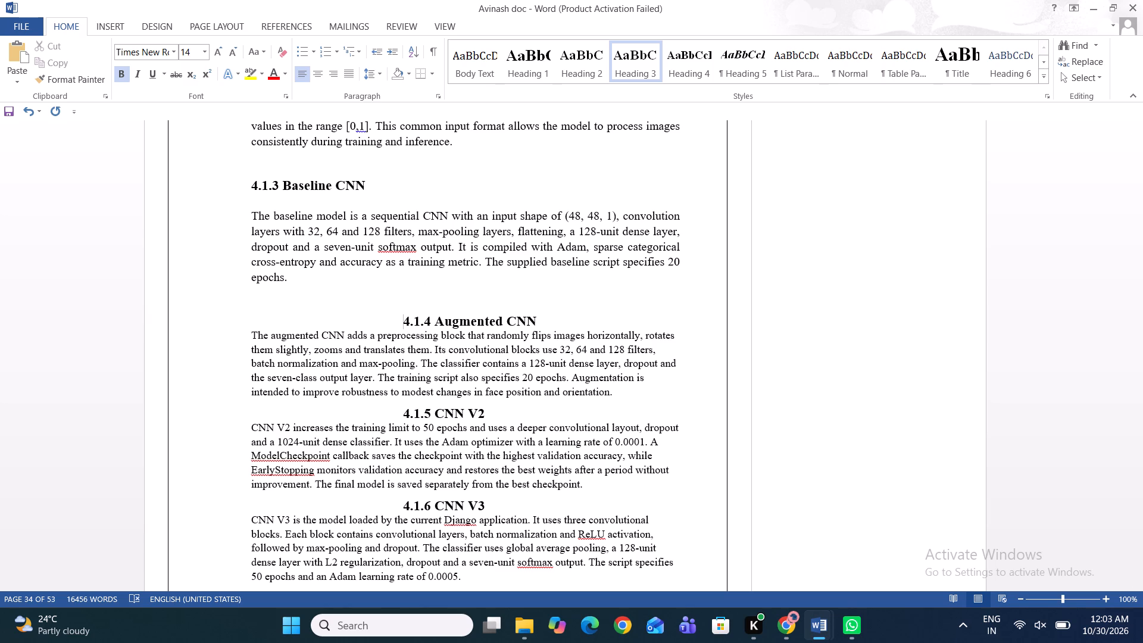
key("BackSpace")
key("Right")
key("Right")
key("Right")
key("Right")
key("Right")
key("Right")
key("Right")
key("Right")
key("Right")
key("Right")
key("Right")
key("Right")
key("Right")
key("Right")
key("Right")
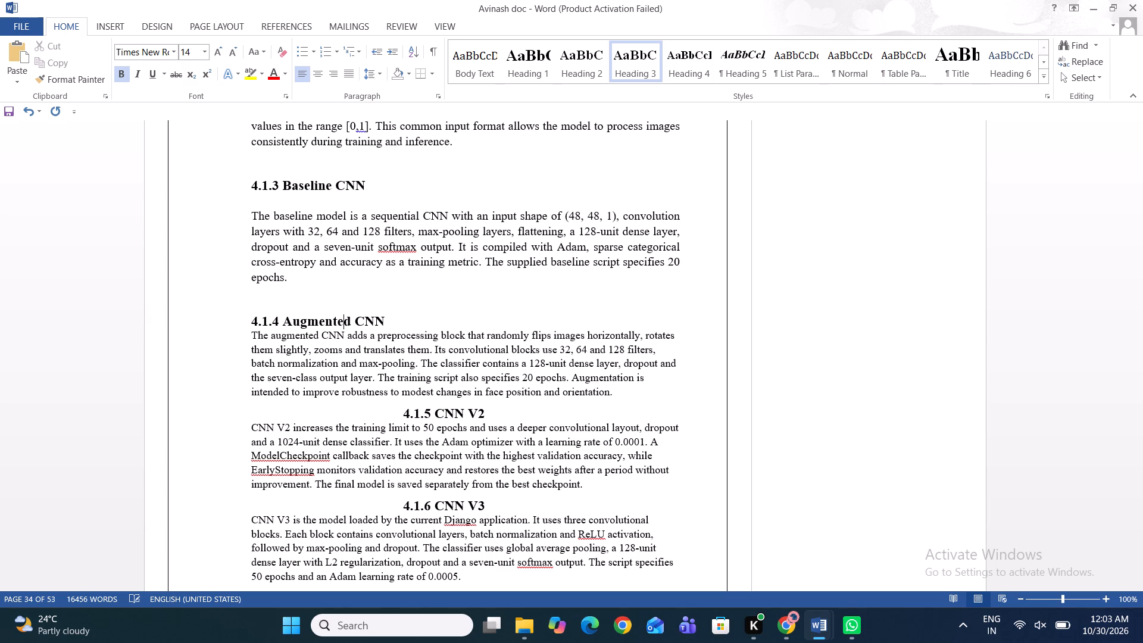
key("Right")
key("Right")
key("Right")
key("Right")
key("Return")
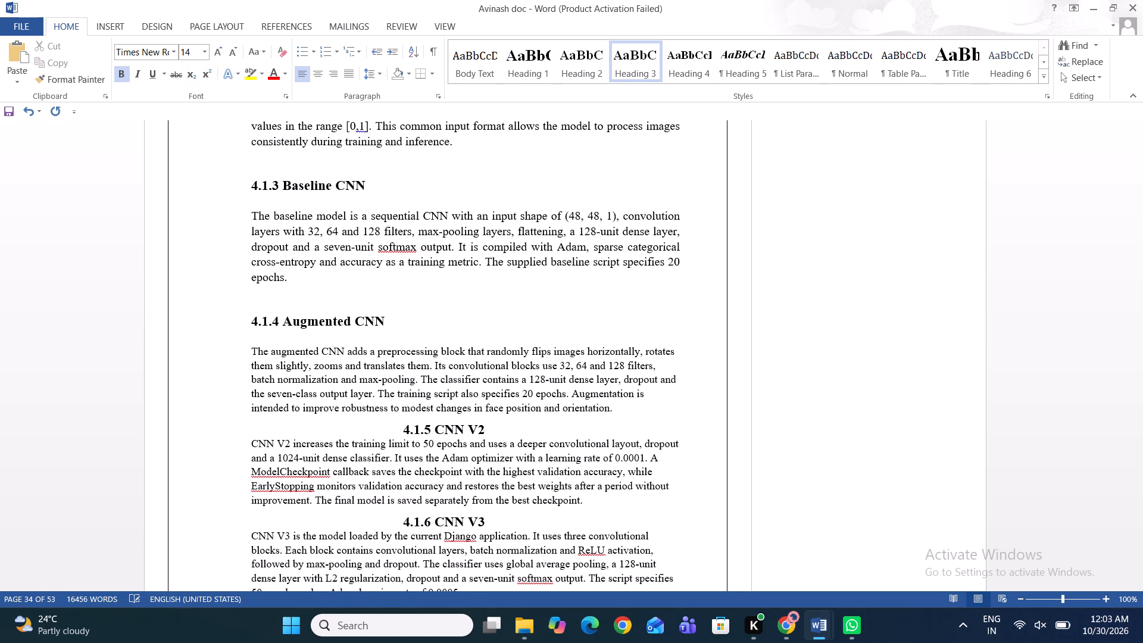
Format the paragraph under 4.1.4 Augmented CNN as 12 pt, justified.
scroll(387, 299, "down", 1)
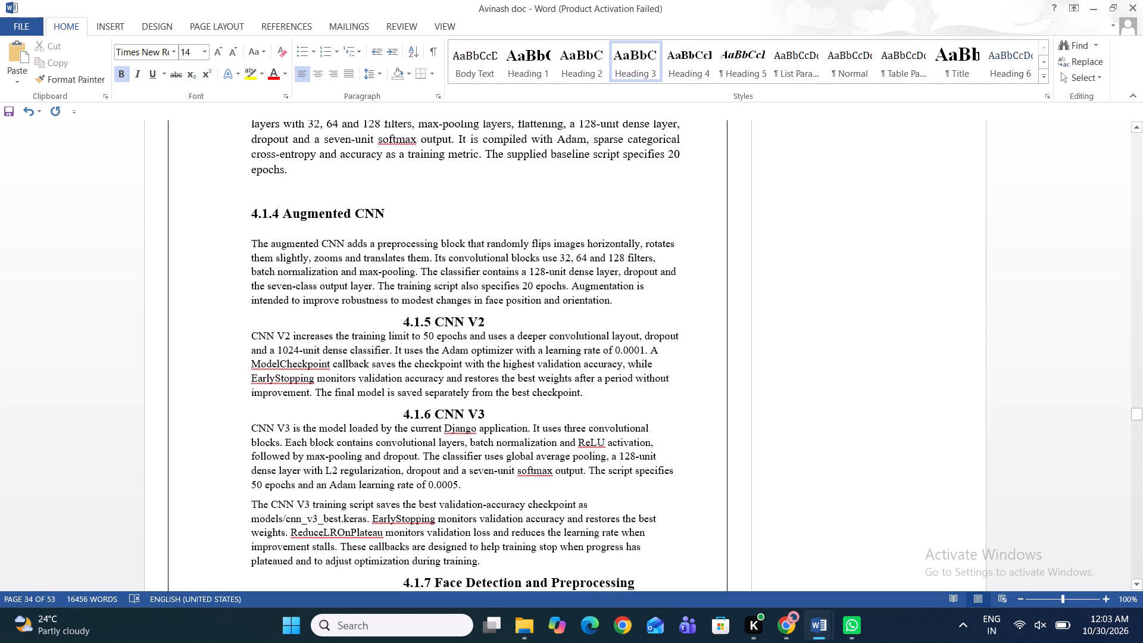
left_click_drag(620, 299, 202, 227)
left_click(207, 54)
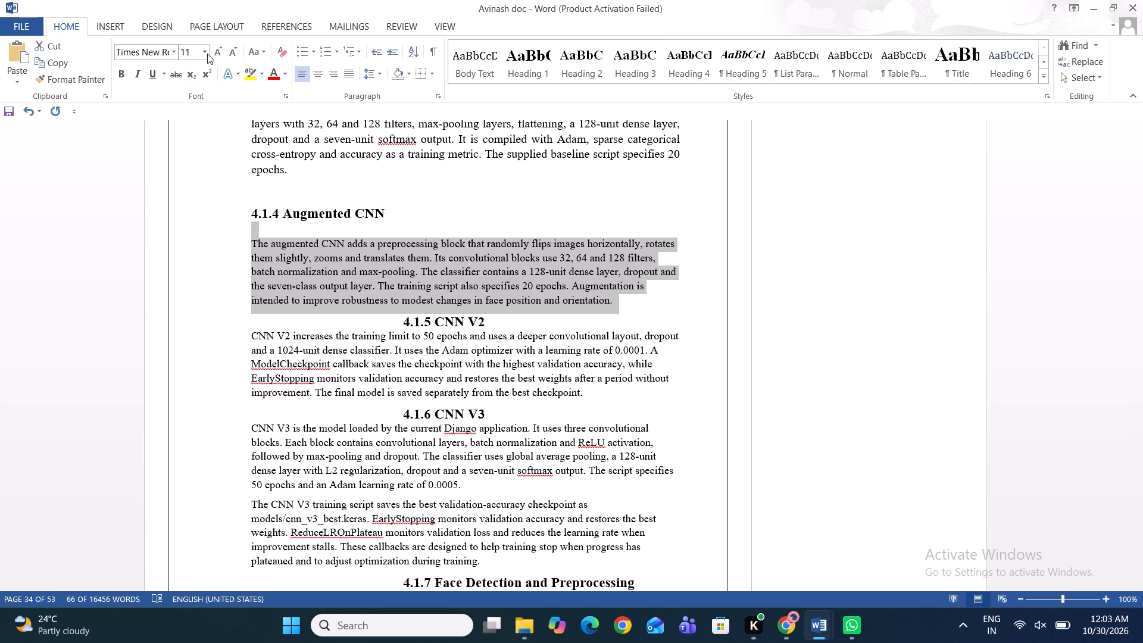
left_click(191, 121)
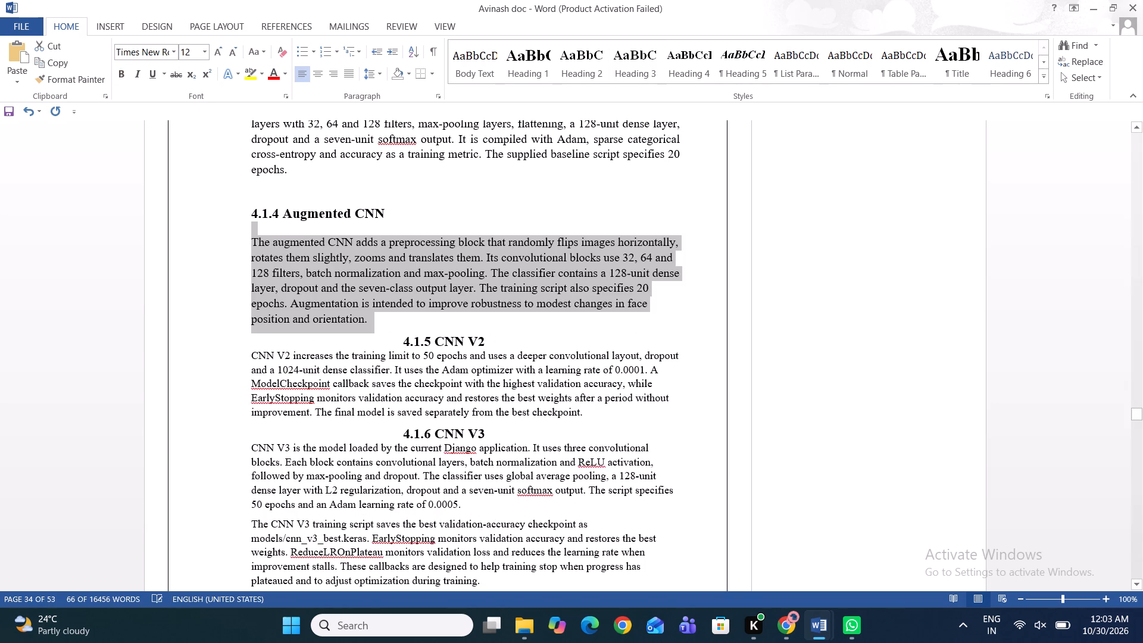
left_click(344, 75)
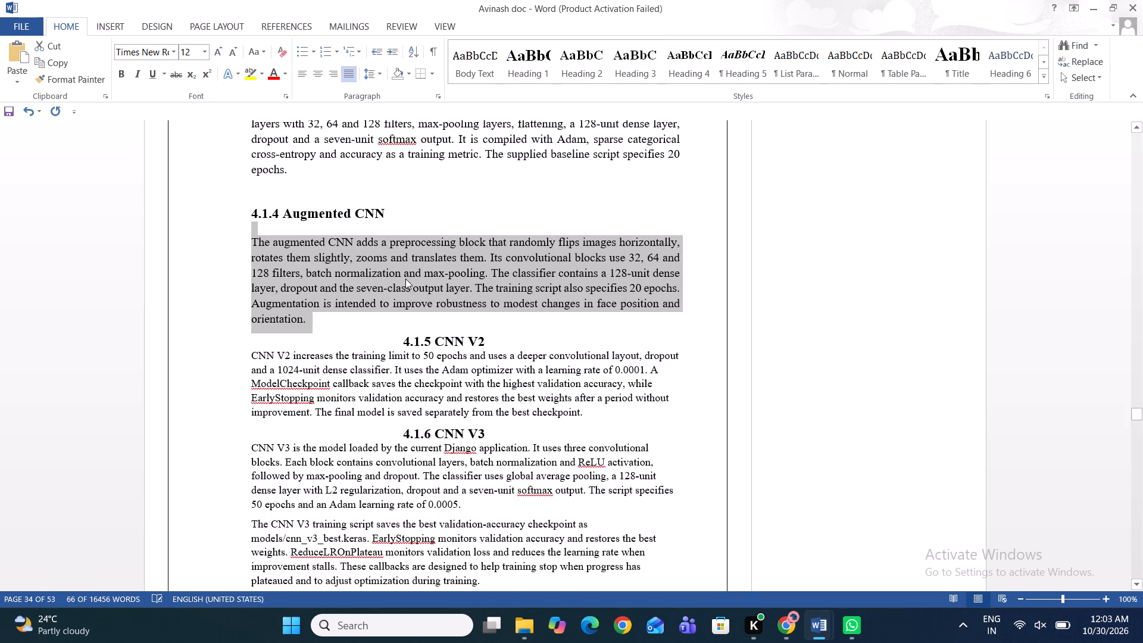
left_click(327, 320)
Move the 4.1.5 CNN V2 heading to the left margin and insert a blank line below it.
scroll(327, 320, "down", 1)
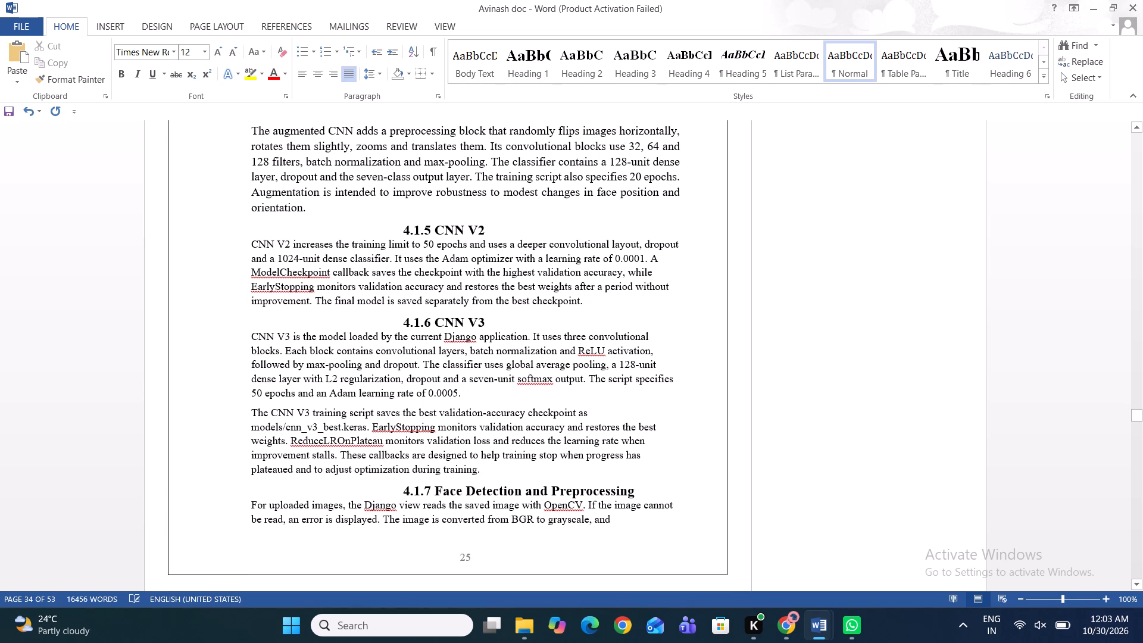
left_click(398, 229)
left_click(402, 229)
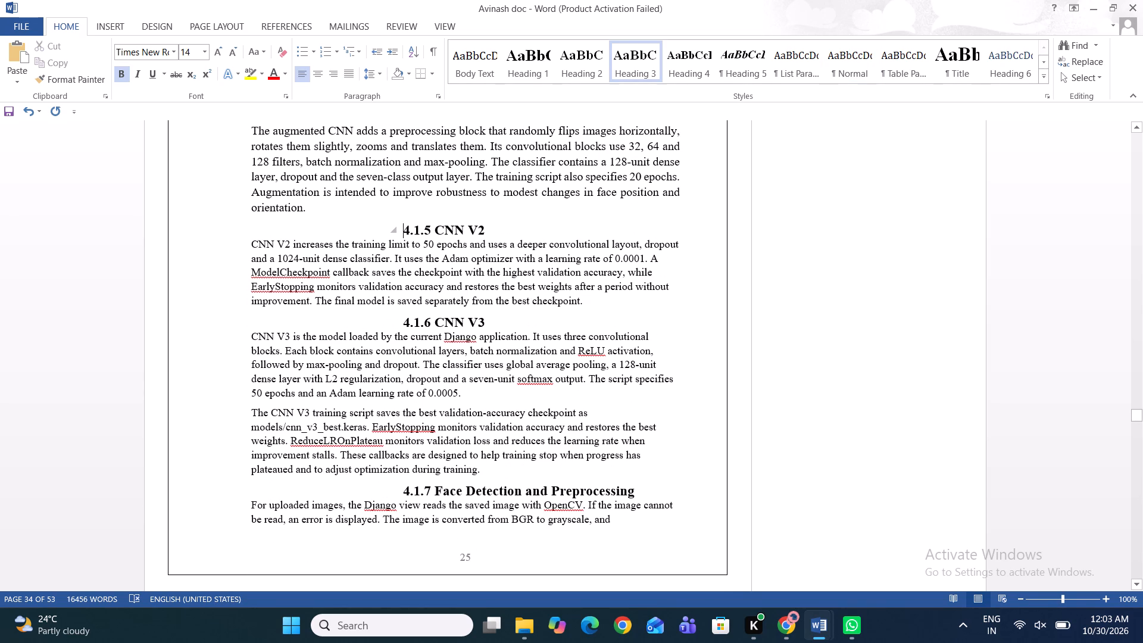
key("BackSpace")
key("Right")
key("Right")
key("Right")
key("Right")
key("Right")
key("Right")
key("Right")
key("Right")
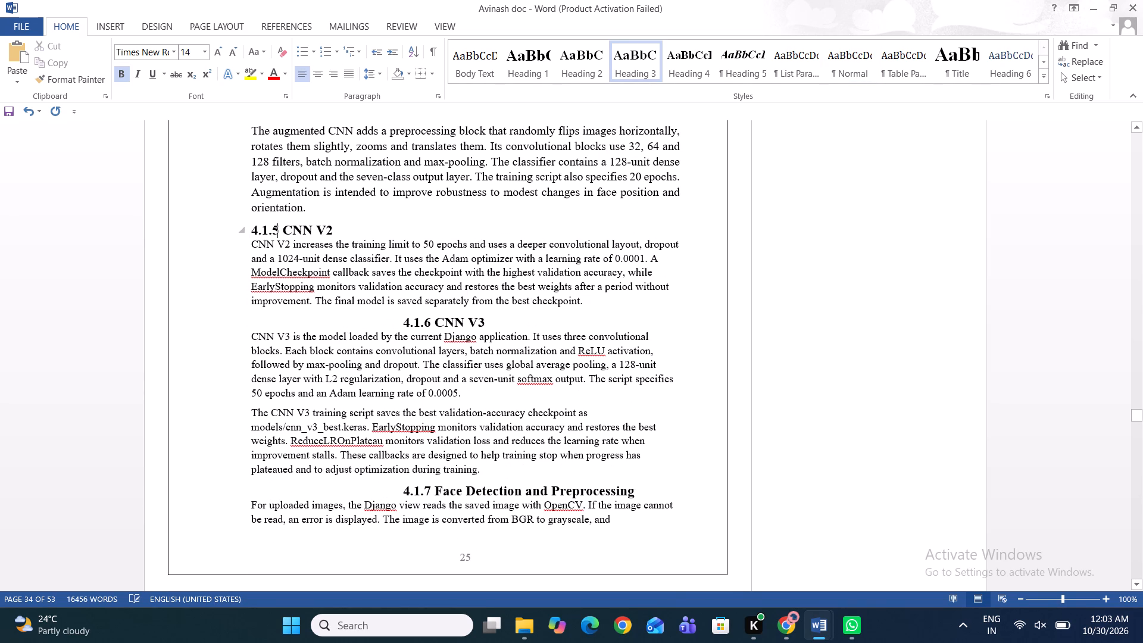
key("Right")
key("Right")
key("Right")
key("Right")
key("Right")
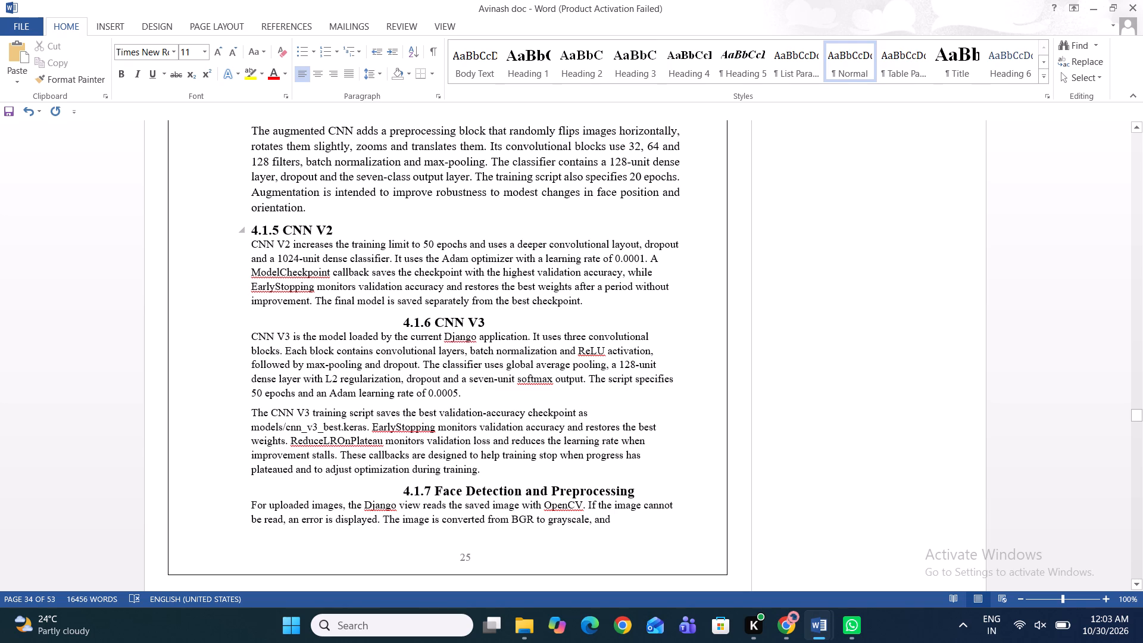
key("Left")
key("Return")
Format the paragraph under 4.1.5 CNN V2 as 12 pt, justified.
scroll(402, 229, "down", 1)
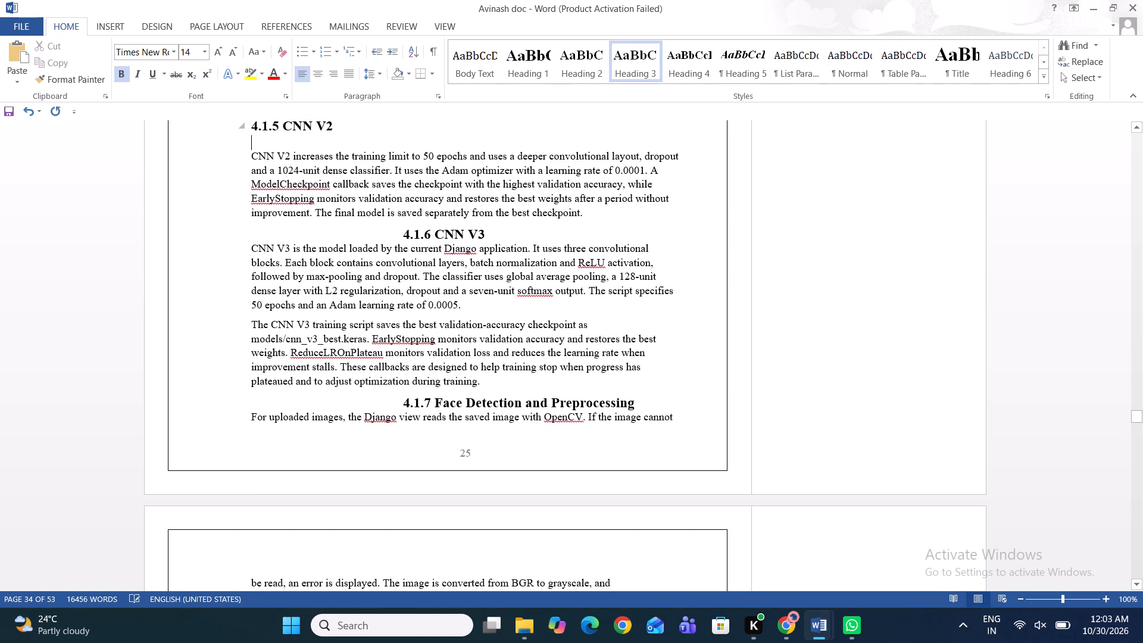
left_click_drag(254, 155, 597, 215)
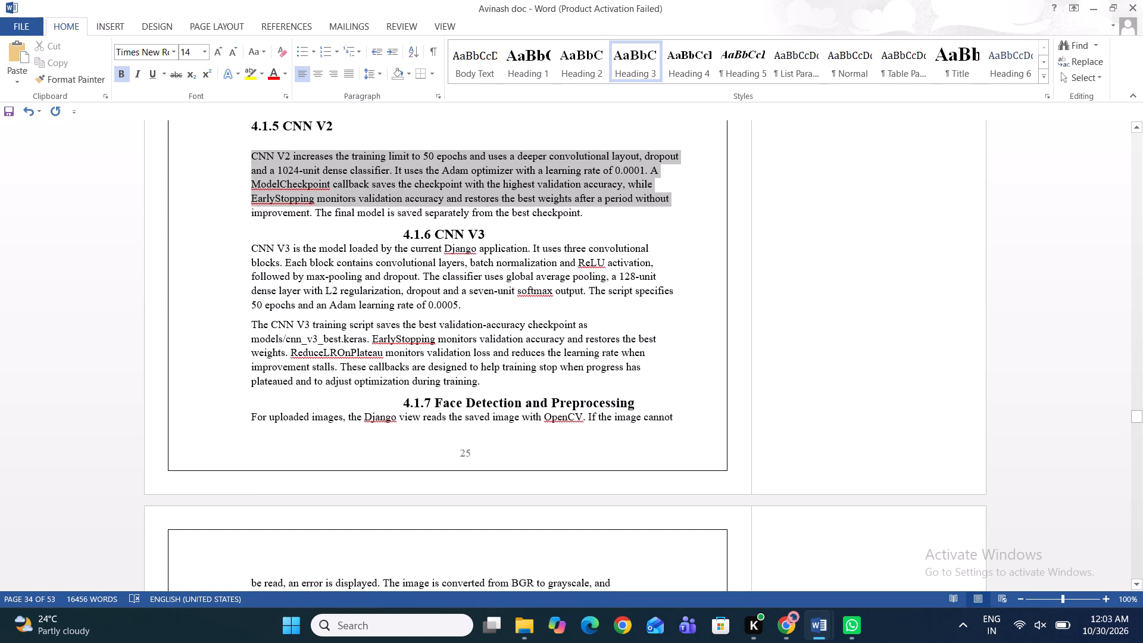
left_click_drag(597, 215, 629, 219)
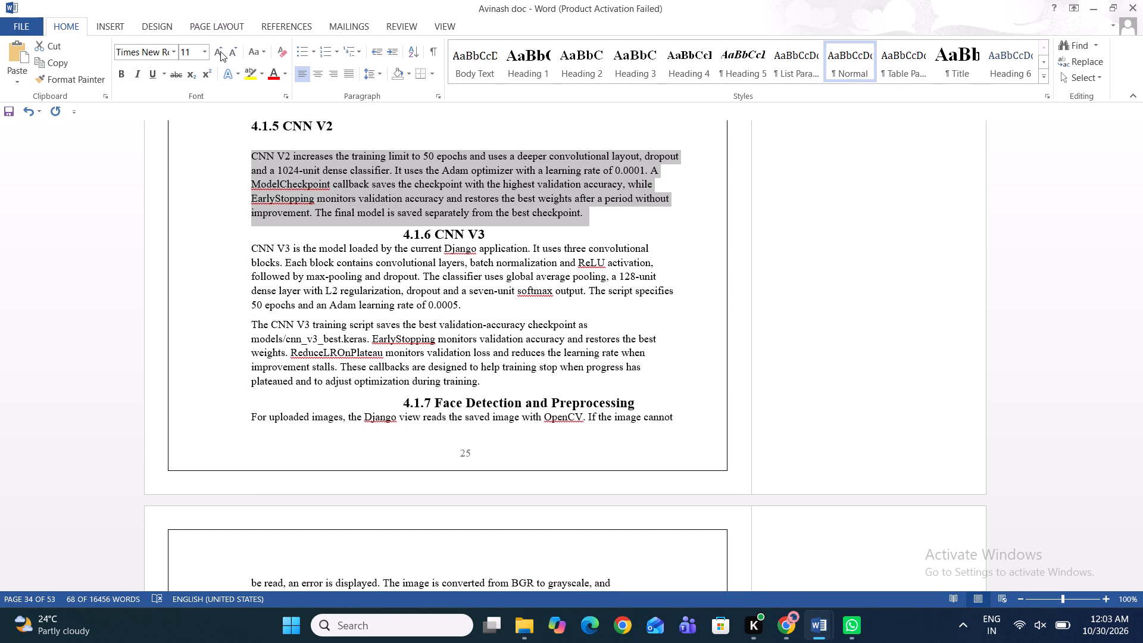
left_click(208, 51)
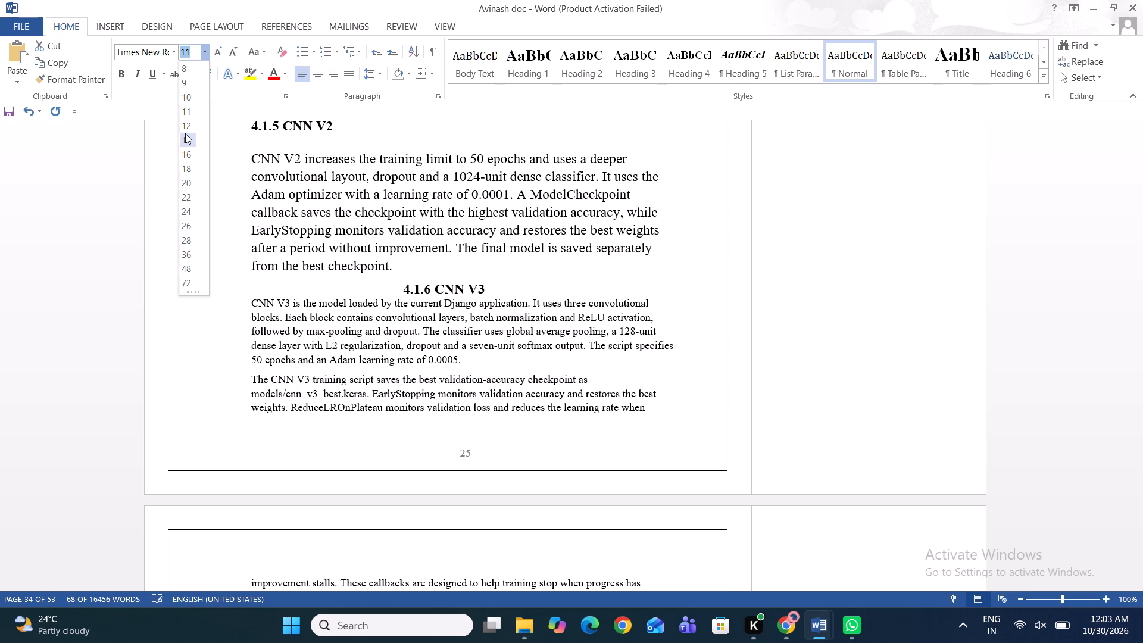
left_click(184, 124)
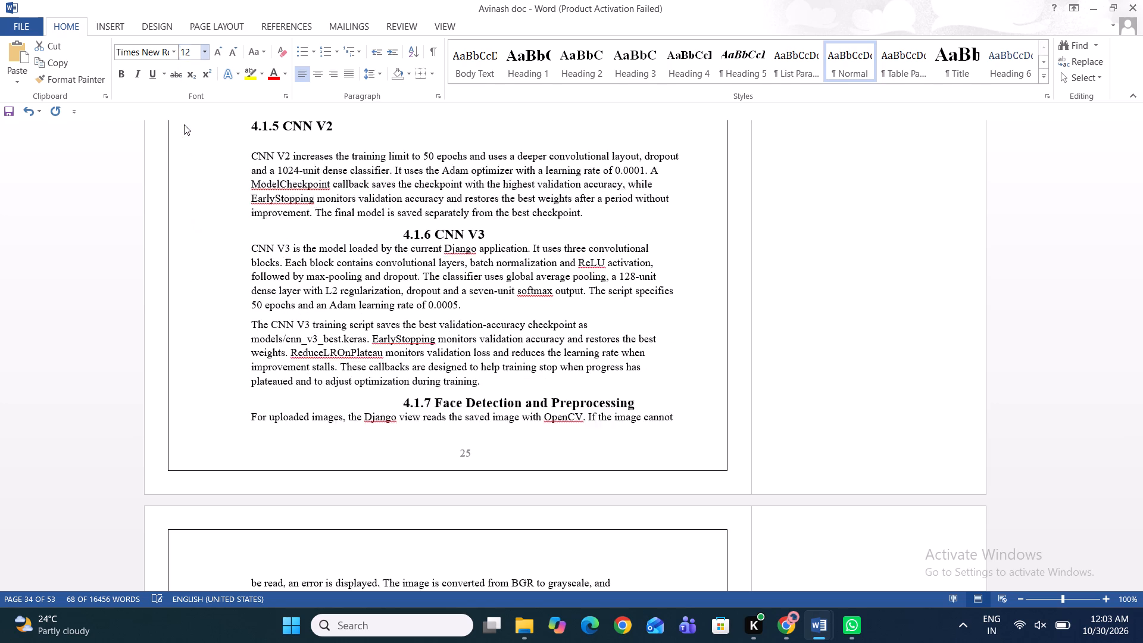
left_click(347, 73)
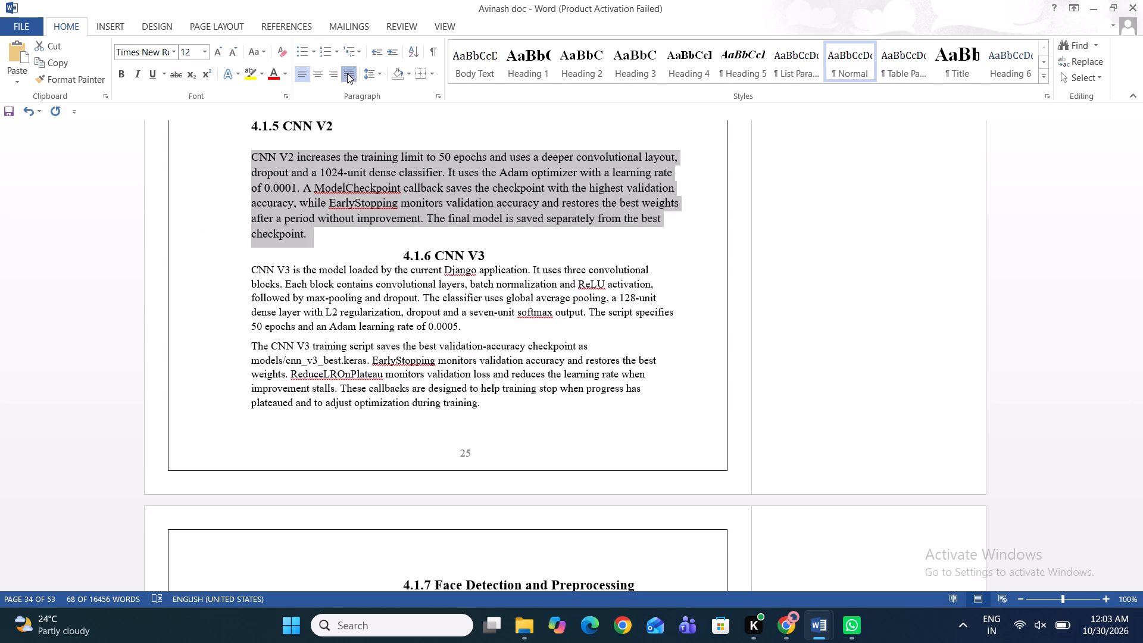
left_click(321, 234)
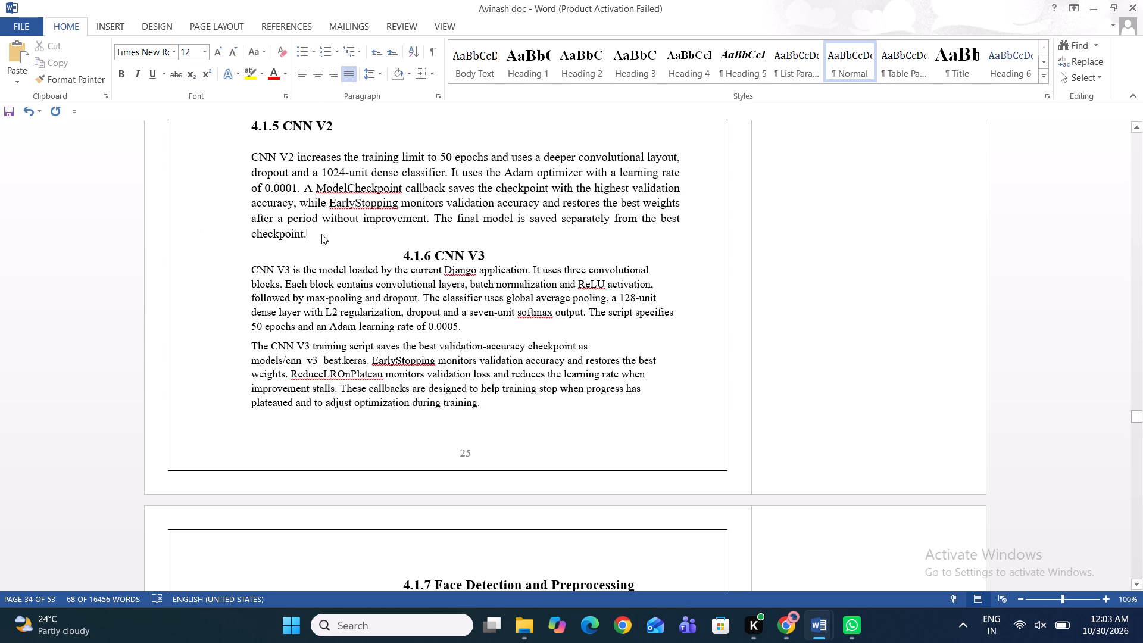
Move the 4.1.6 CNN V3 heading to the left margin and insert a blank line below it.
scroll(321, 234, "down", 1)
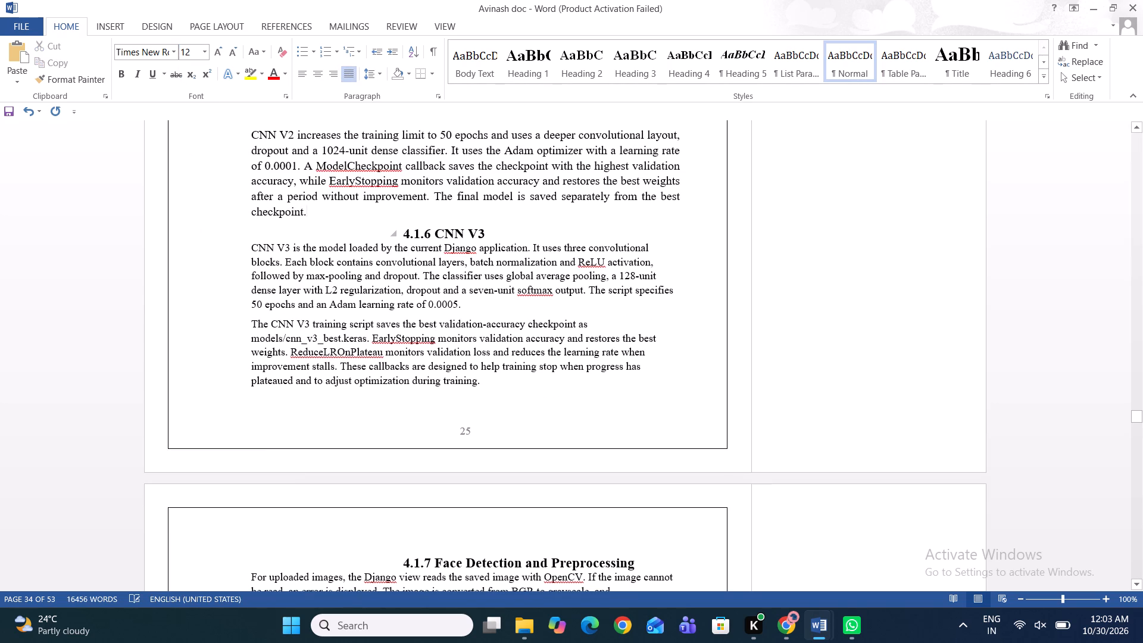
left_click(403, 230)
key("BackSpace")
scroll(403, 230, "up", 1)
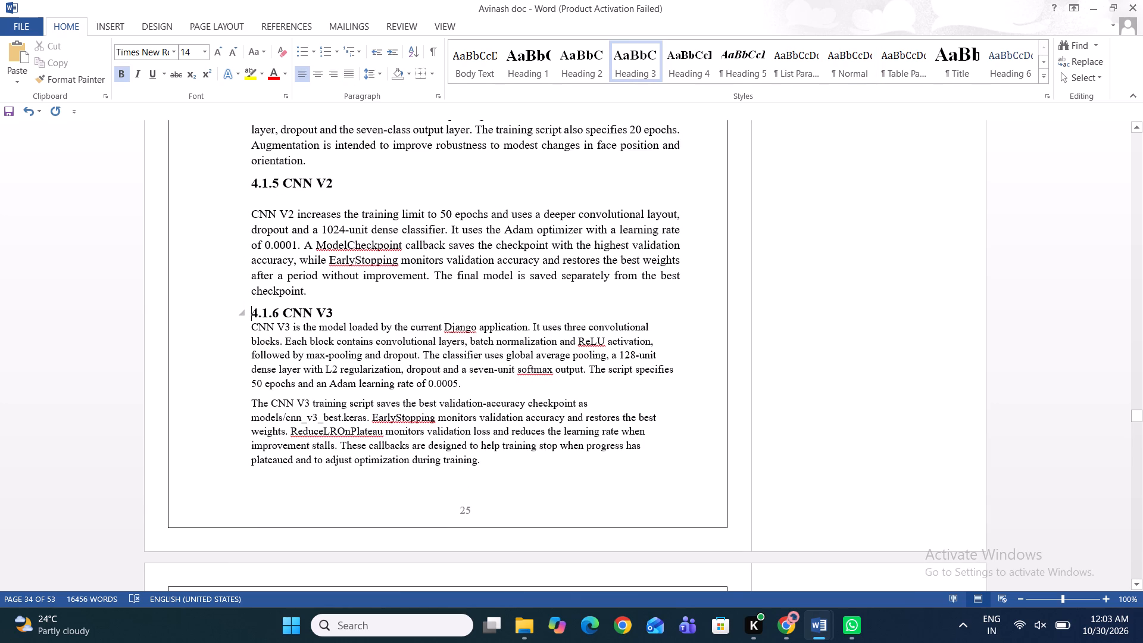
left_click(343, 310)
key("Return")
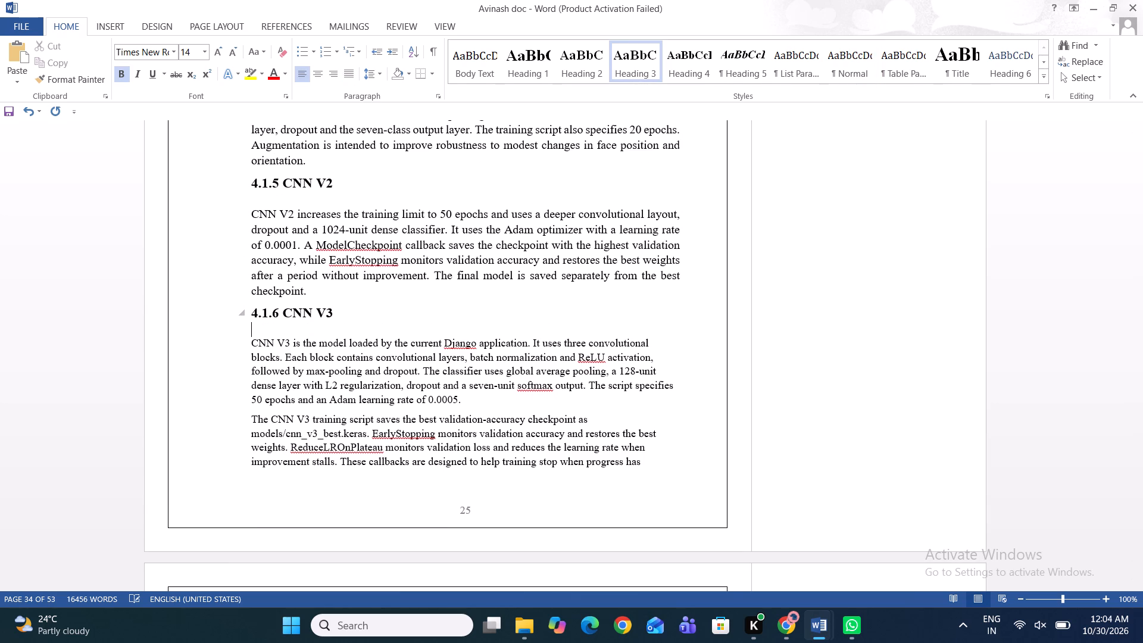
Set the two paragraphs under 4.1.6 CNN V3 to 12 pt and try to justify them.
scroll(343, 310, "down", 1)
scroll(395, 319, "down", 1)
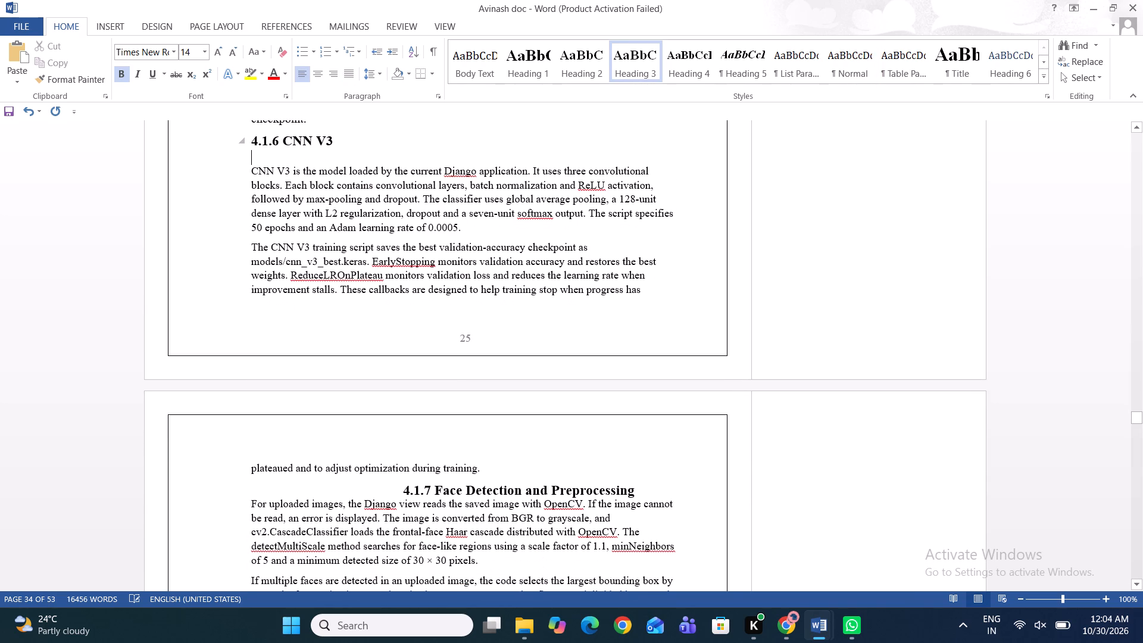
left_click_drag(486, 467, 263, 172)
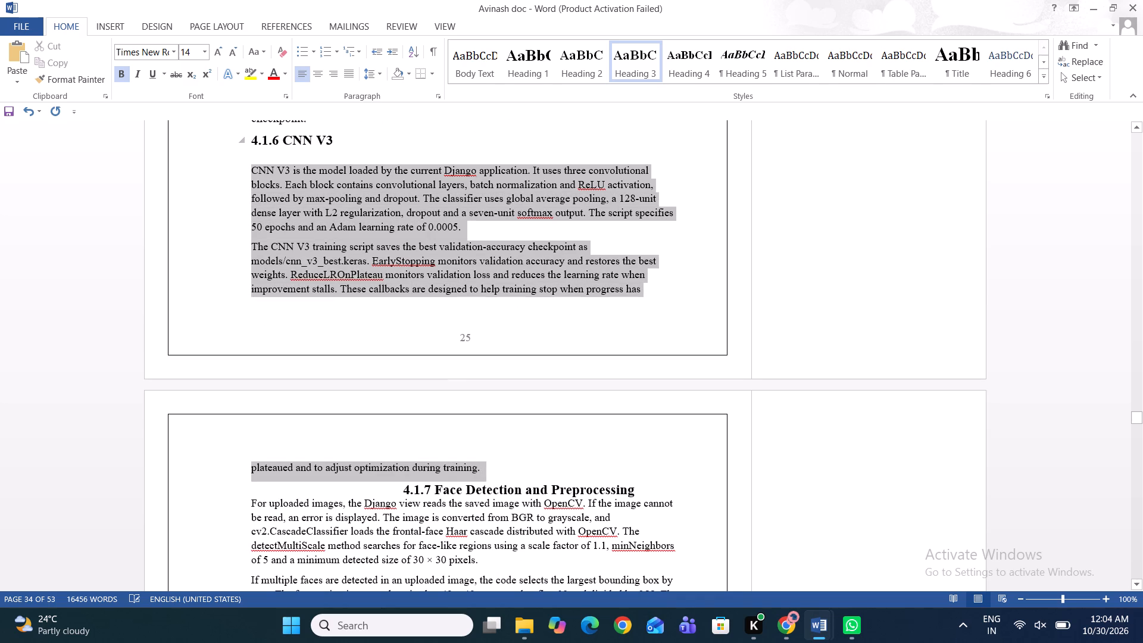
left_click_drag(263, 172, 256, 173)
left_click_drag(205, 52, 203, 60)
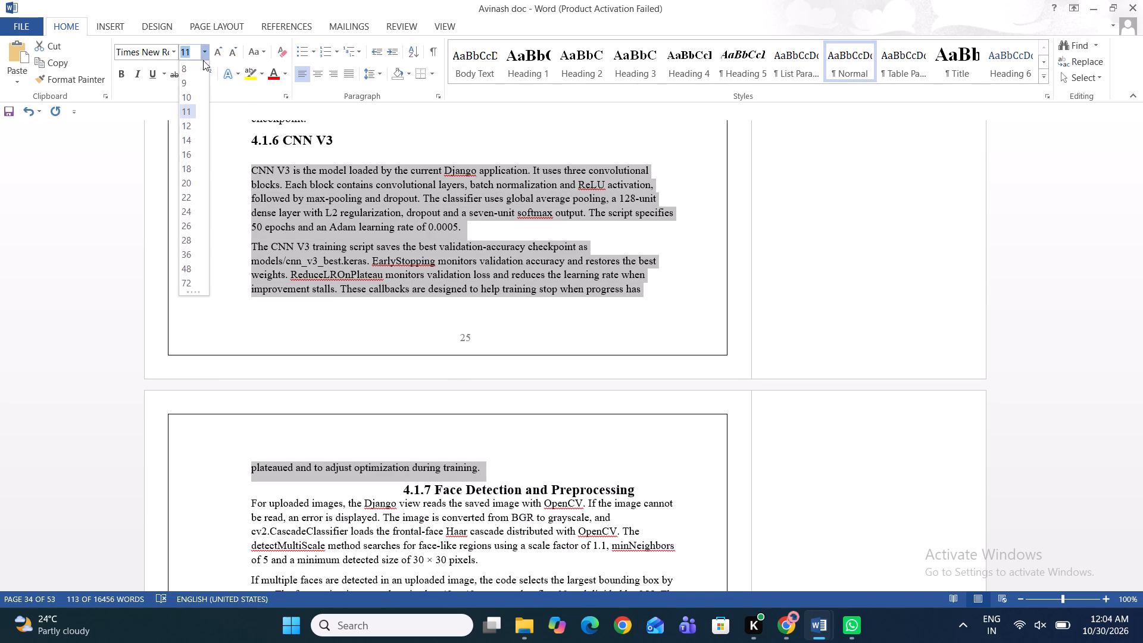
left_click_drag(203, 60, 190, 127)
left_click(190, 127)
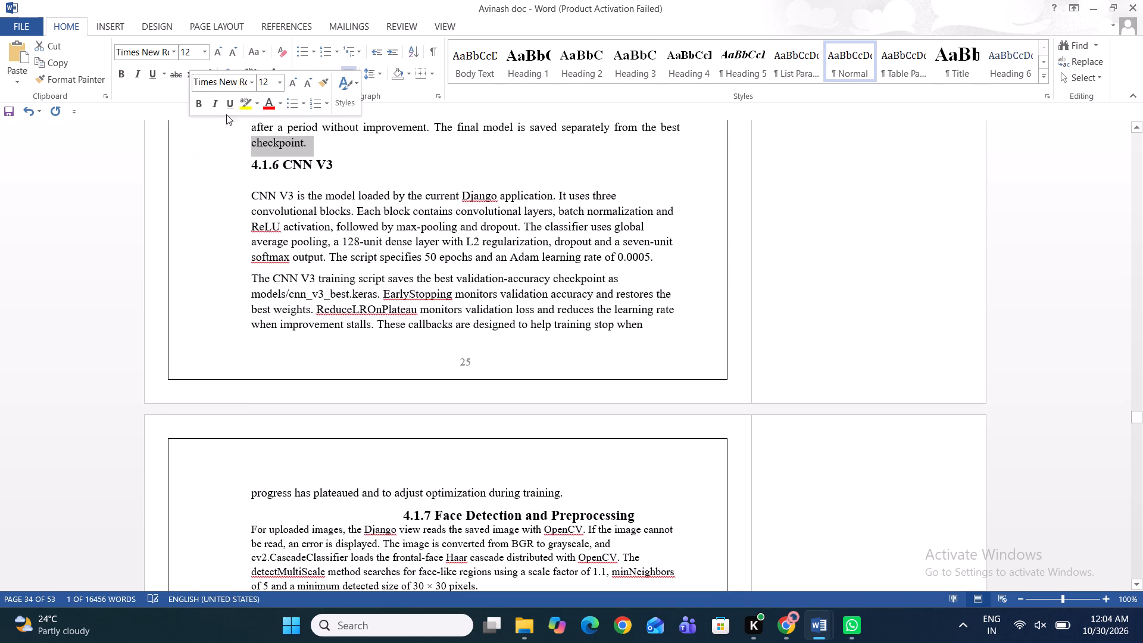
left_click(344, 71)
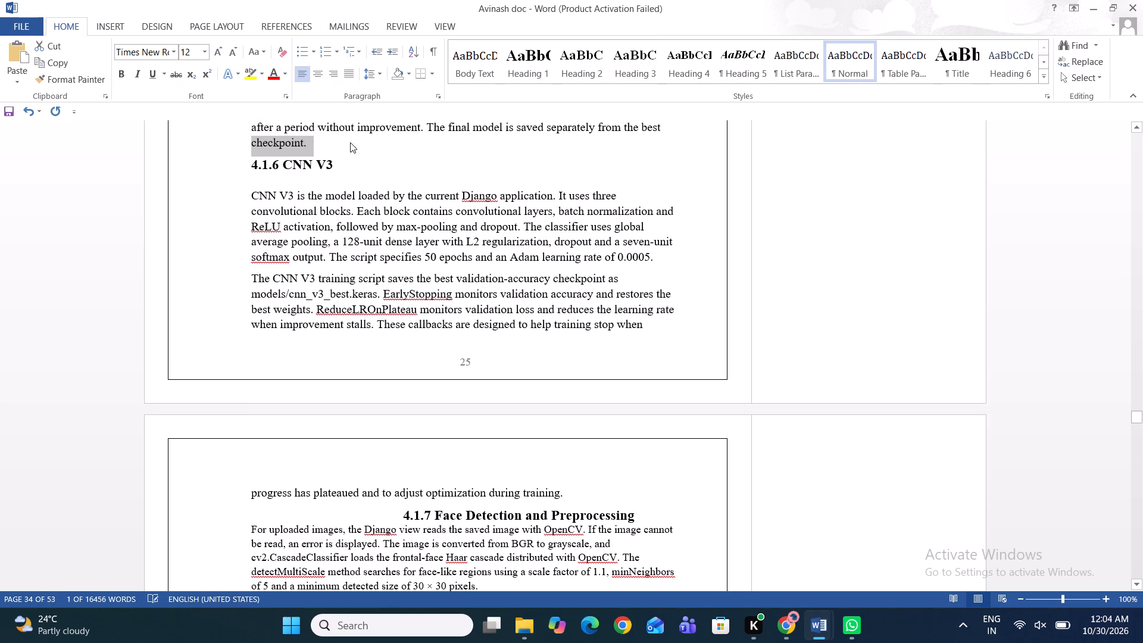
left_click(354, 179)
Move the 4.1.7 Face Detection and Preprocessing heading to the left margin and insert a blank line above it.
scroll(354, 179, "down", 2)
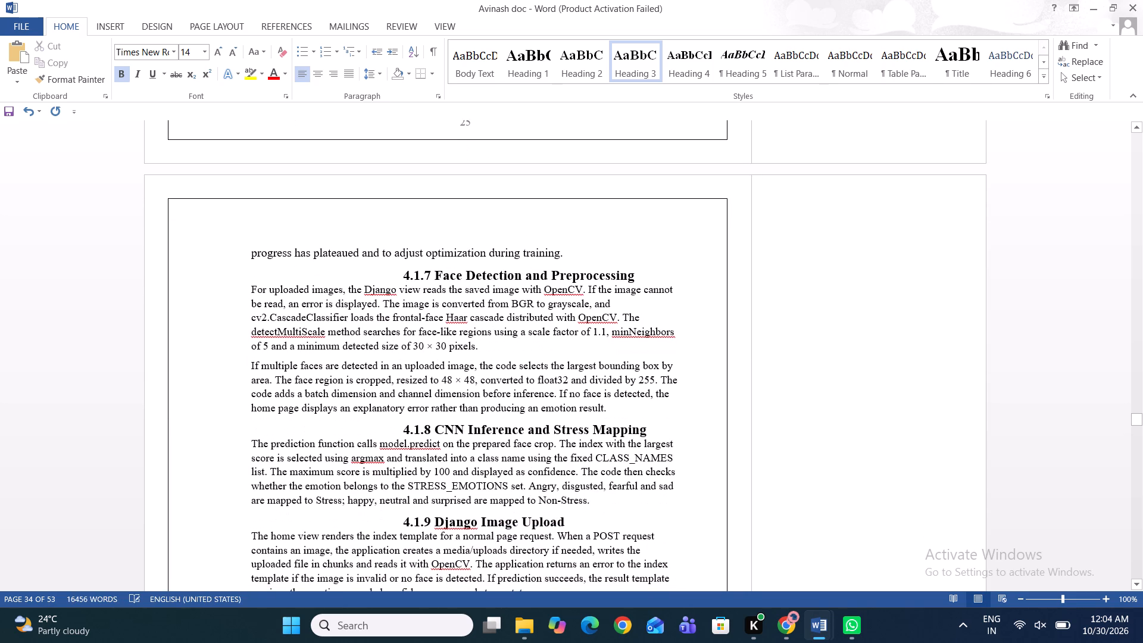
left_click(402, 277)
key("BackSpace")
key("Right")
key("Right")
key("Right")
key("Right")
key("Right")
key("Right")
key("Right")
key("Right")
key("Right")
key("Right")
key("Right")
key("Right")
key("Right")
key("Right")
key("Right")
key("Right")
key("Right")
key("Right")
key("Right")
key("Right")
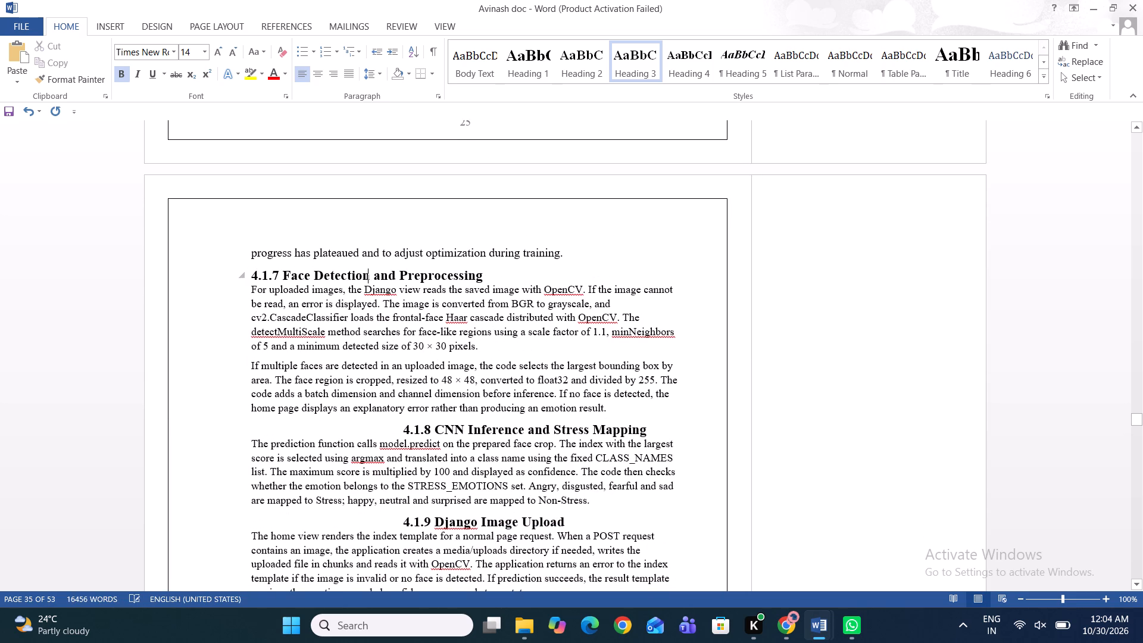
key("Right")
key("Right")
key("Right")
key("Right")
key("Right")
key("Right")
key("Right")
key("Right")
key("Right")
key("Right")
key("Right")
key("Right")
key("Right")
key("Right")
key("Up")
key("Right")
key("Right")
key("Right")
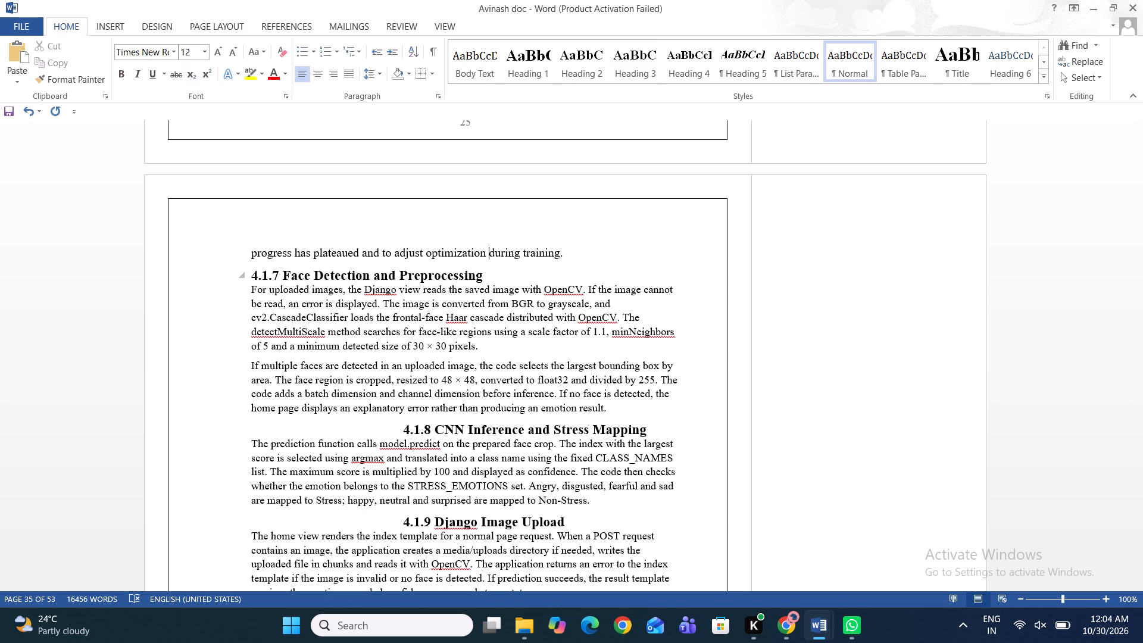
key("Right")
key("Right")
key("Right")
key("Right")
key("Right")
key("Right")
key("Right")
key("Right")
key("Right")
key("Right")
key("Right")
key("Right")
key("Right")
key("Right")
key("Return")
Insert a blank line between the 4.1.7 Face Detection and Preprocessing heading and its first paragraph.
scroll(402, 277, "down", 1)
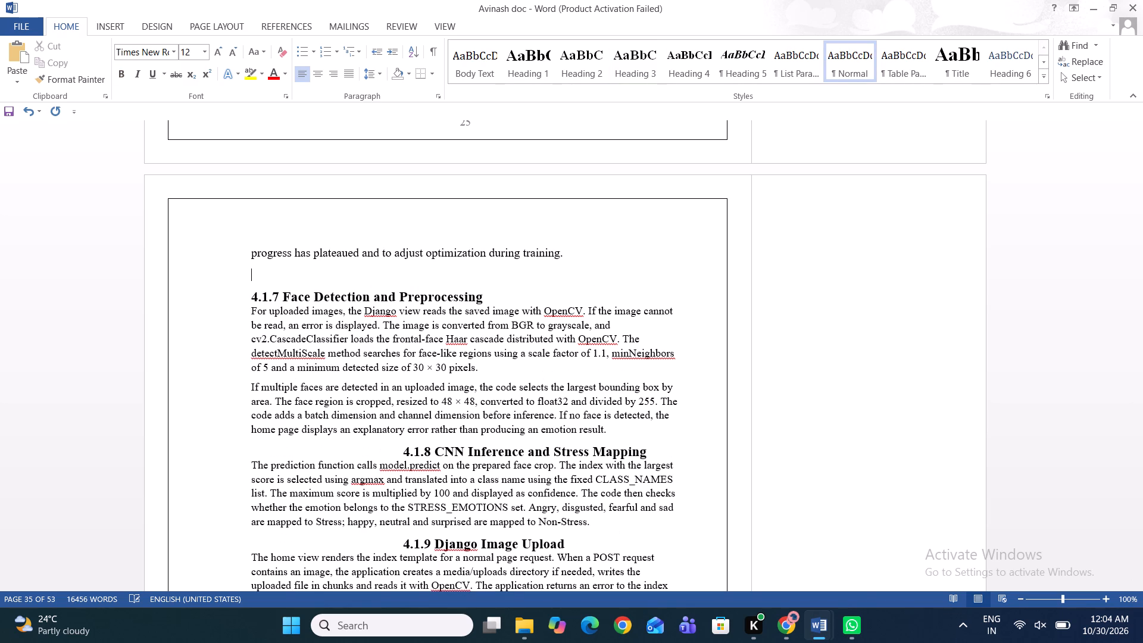
scroll(402, 277, "down", 1)
key("Down")
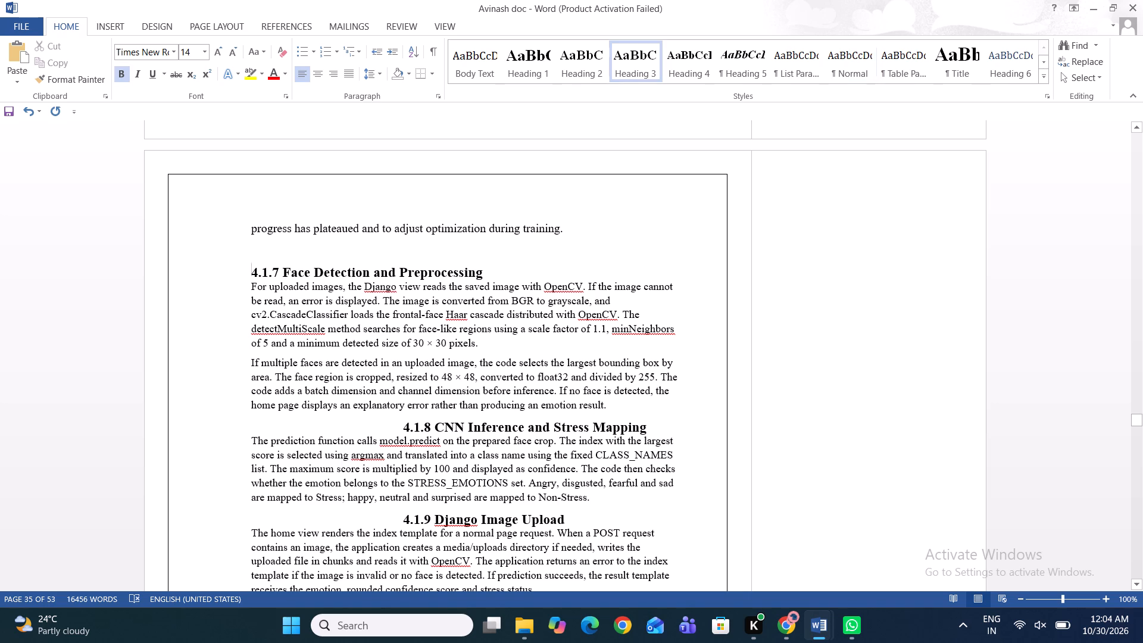
key("Right")
key("Right")
key("Right")
key("Right")
key("Right")
key("Right")
key("Right")
key("Right")
key("Right")
key("Right")
key("Right")
key("Right")
key("Right")
key("Right")
key("Right")
key("Right")
key("Right")
key("Right")
key("Right")
key("Right")
key("Right")
key("Right")
key("Right")
key("Right")
key("Right")
key("Return")
scroll(476, 324, "down", 1)
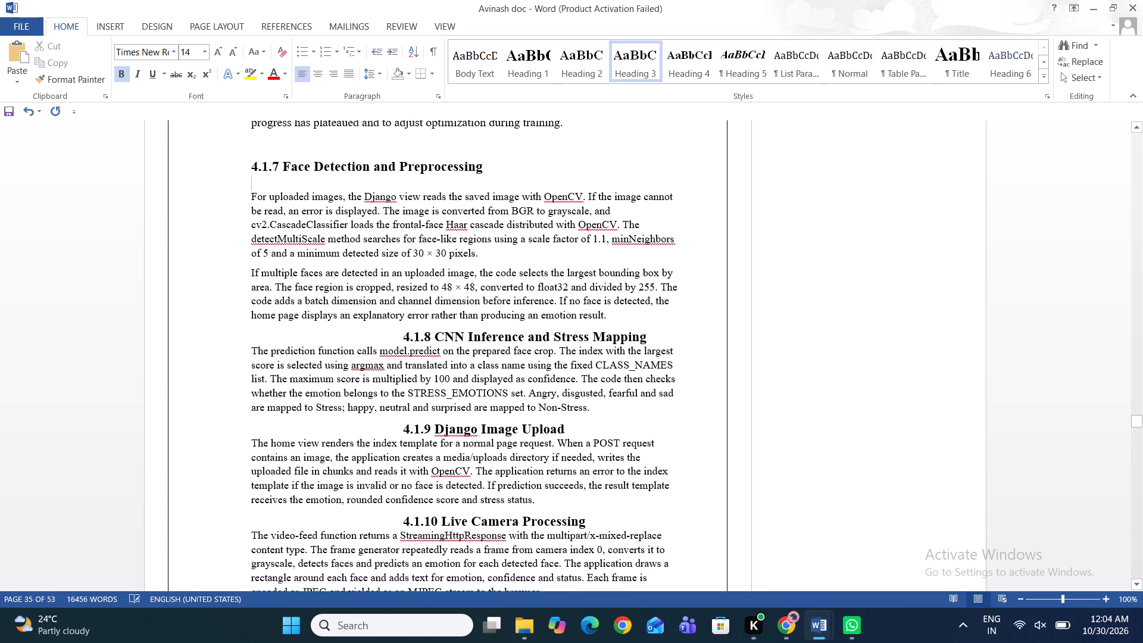
Set the two paragraphs under 4.1.7 Face Detection and Preprocessing to 12 pt and justify them.
left_click_drag(610, 319, 545, 290)
left_click_drag(545, 290, 252, 202)
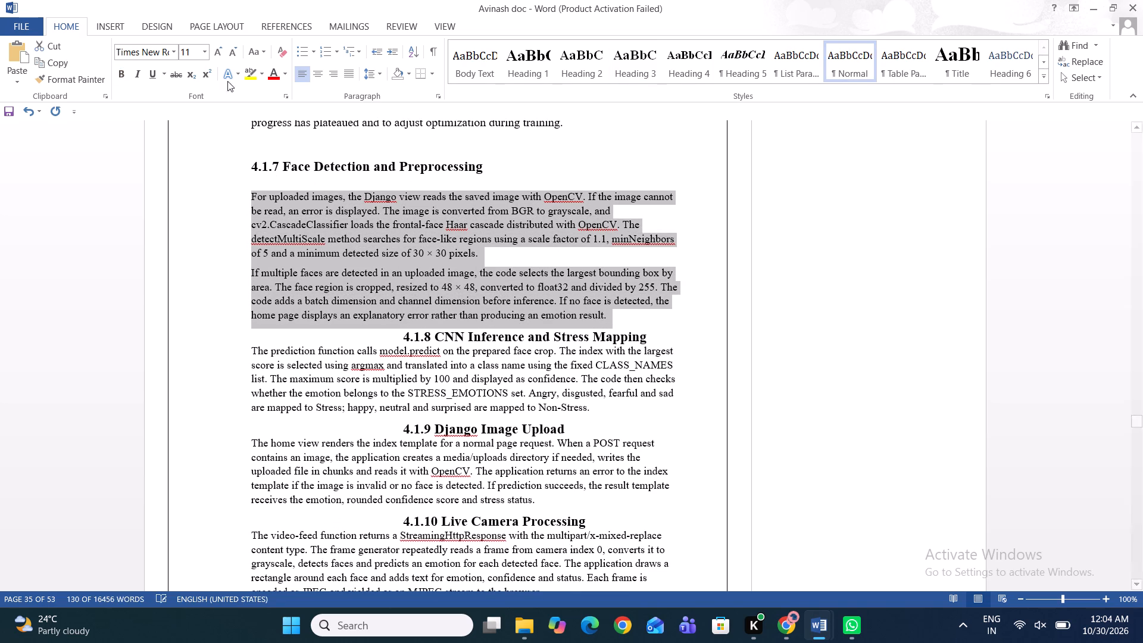
left_click_drag(202, 55, 188, 131)
left_click(188, 131)
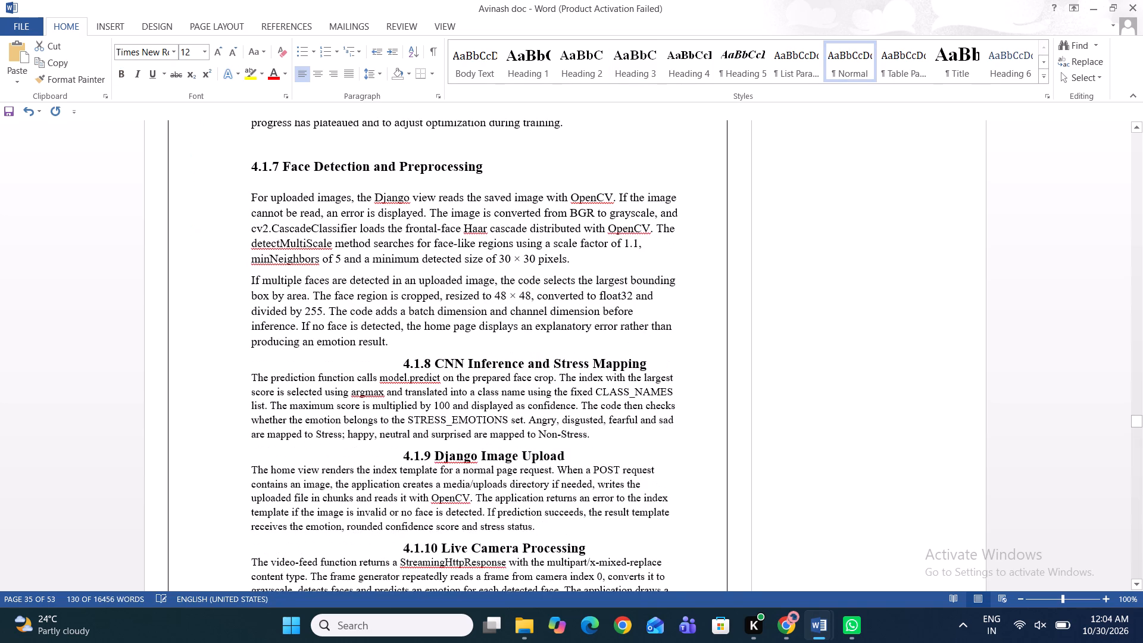
left_click_drag(289, 210, 251, 219)
left_click_drag(251, 219, 385, 363)
left_click(348, 75)
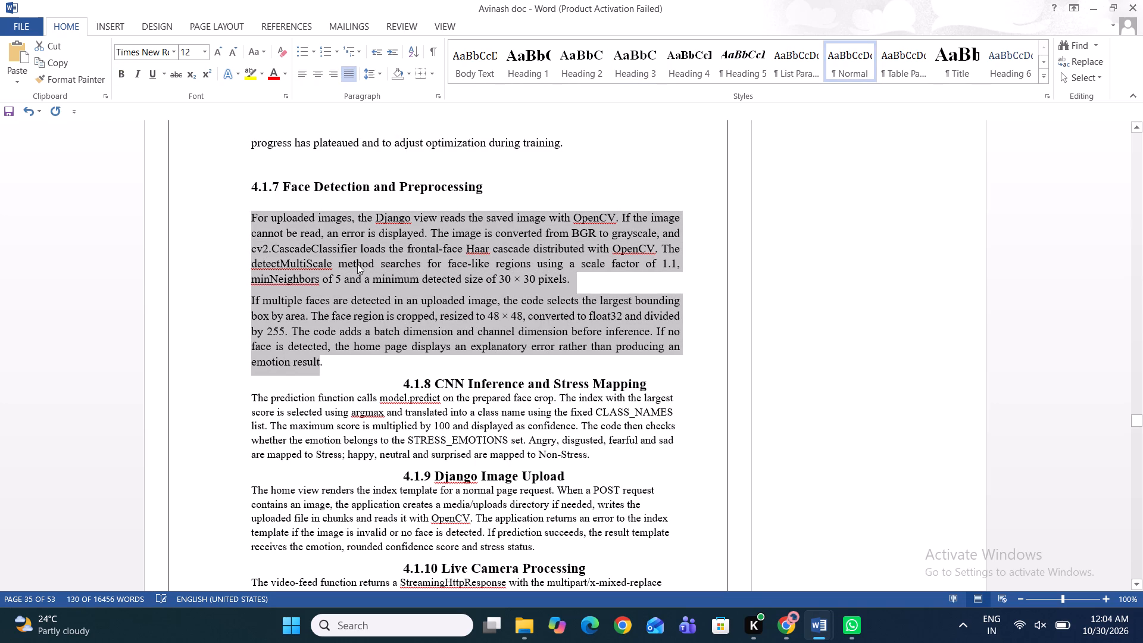
left_click(346, 352)
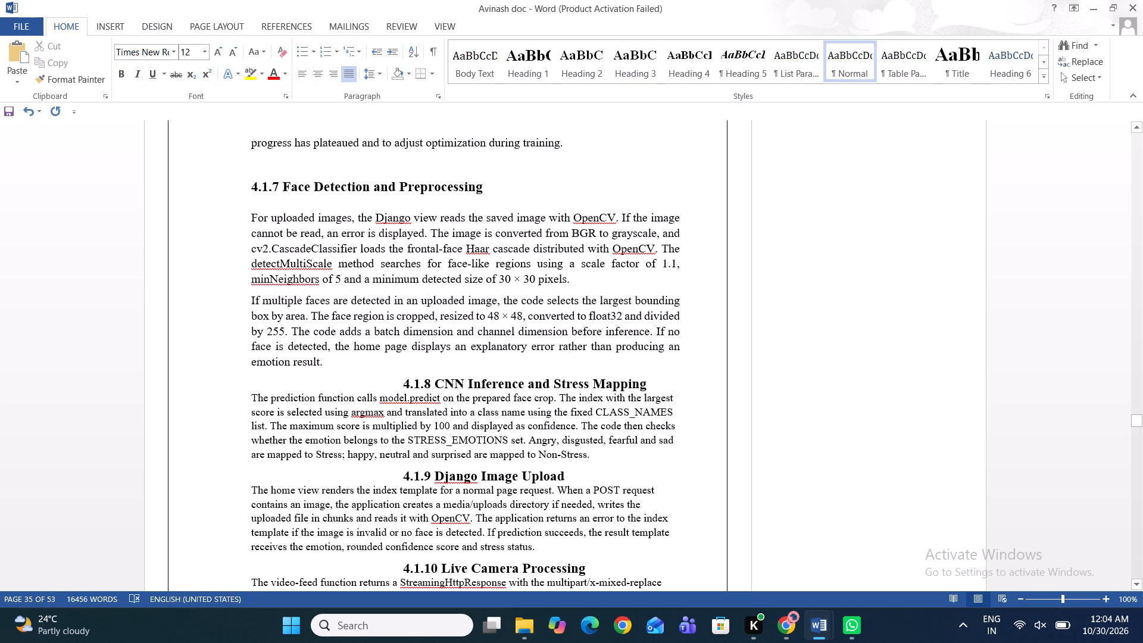
Move the 4.1.8 CNN Inference and Stress Mapping heading to the left margin and insert a blank line above it.
left_click(403, 380)
key("BackSpace")
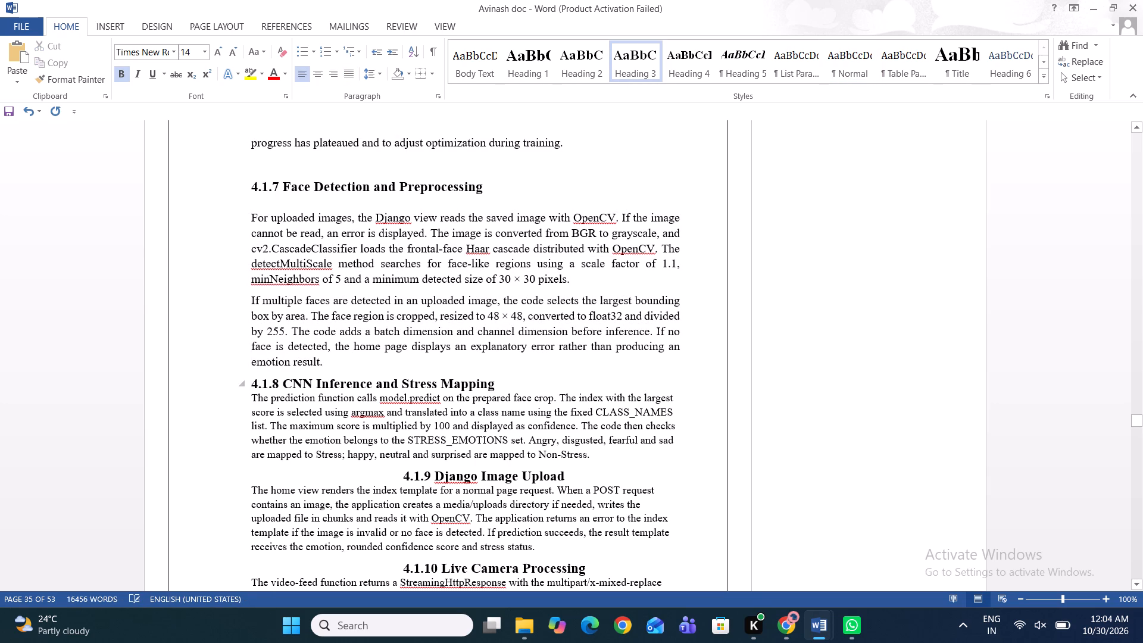
key("Up")
key("Right")
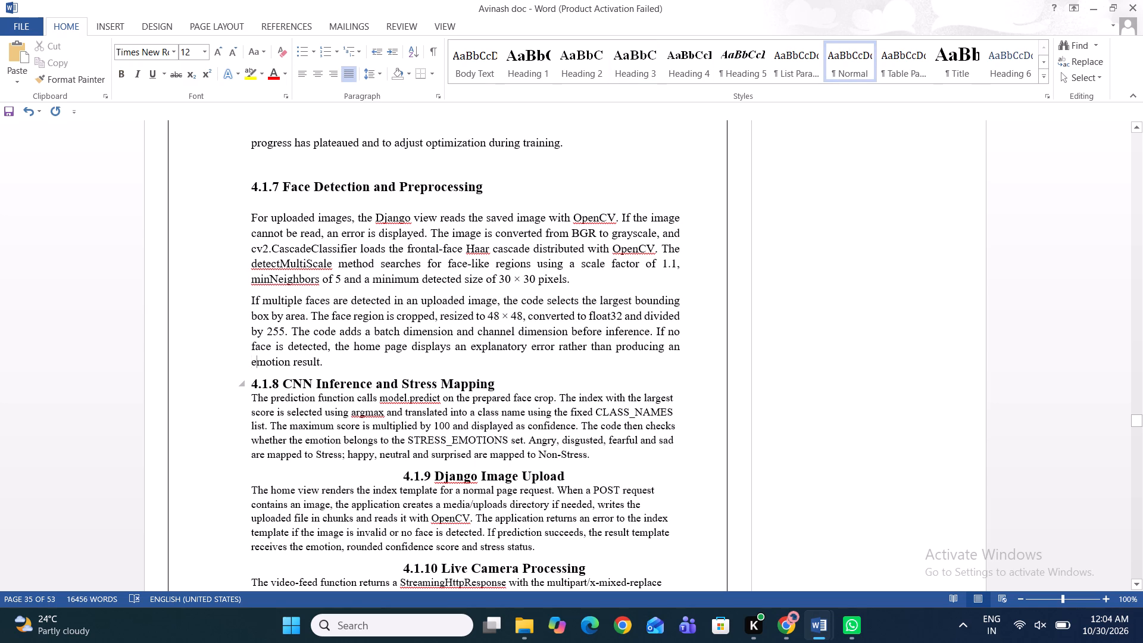
key("Right")
key("Right")
key("Right")
key("Right")
key("Right")
key("Right")
key("Right")
key("Right")
key("Right")
key("Right")
key("Right")
key("Right")
key("Right")
key("Right")
key("Return")
Insert a blank line between the 4.1.8 CNN Inference and Stress Mapping heading and its paragraph.
key("Down")
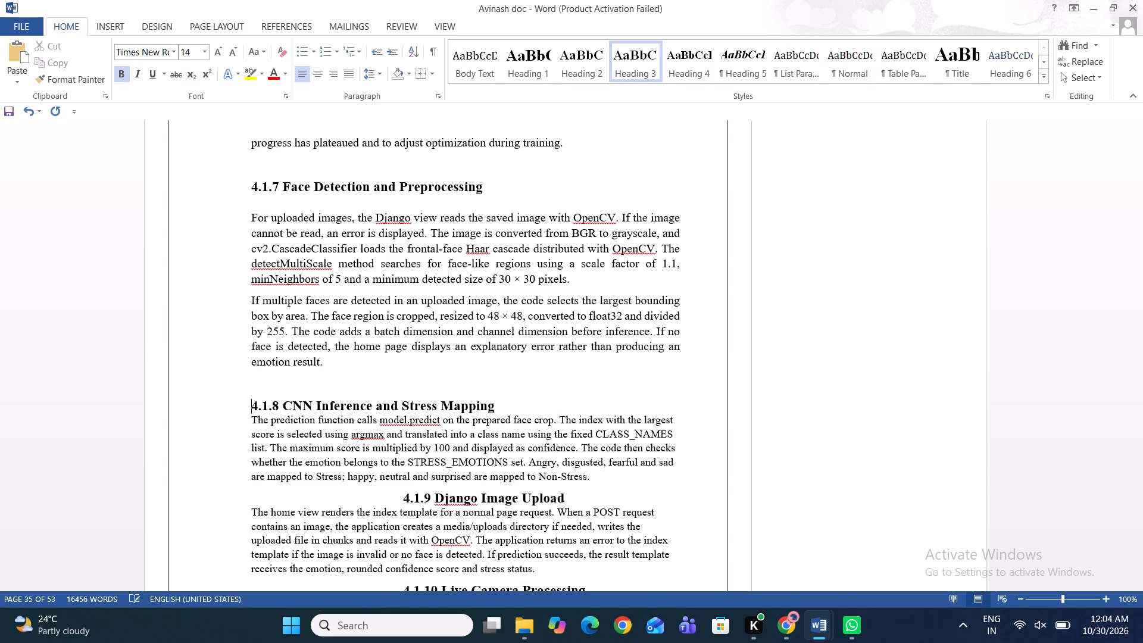
key("Right")
key("Right")
key("Right")
key("Right")
key("Right")
key("Right")
key("Right")
key("Right")
key("Right")
key("Right")
key("Right")
key("Right")
key("Right")
key("Right")
key("Right")
key("Right")
key("Right")
key("Right")
key("Right")
key("Right")
key("Right")
key("Right")
key("Right")
key("Right")
key("Right")
key("Right")
key("Return")
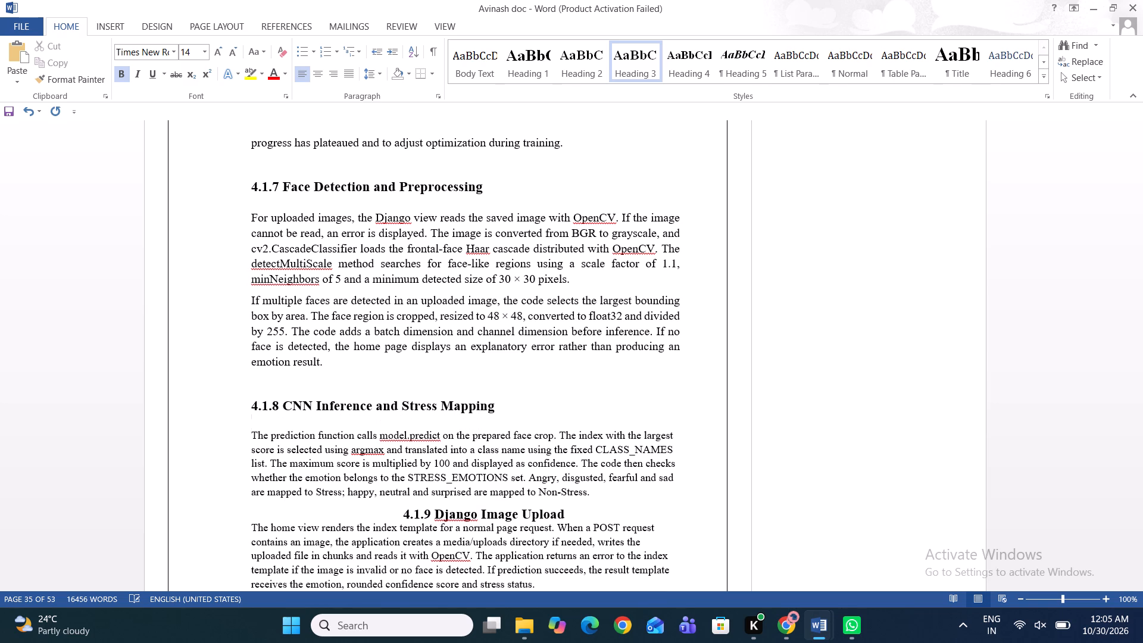
Set the paragraph under 4.1.8 CNN Inference and Stress Mapping to 12 pt and justify it.
scroll(403, 380, "down", 1)
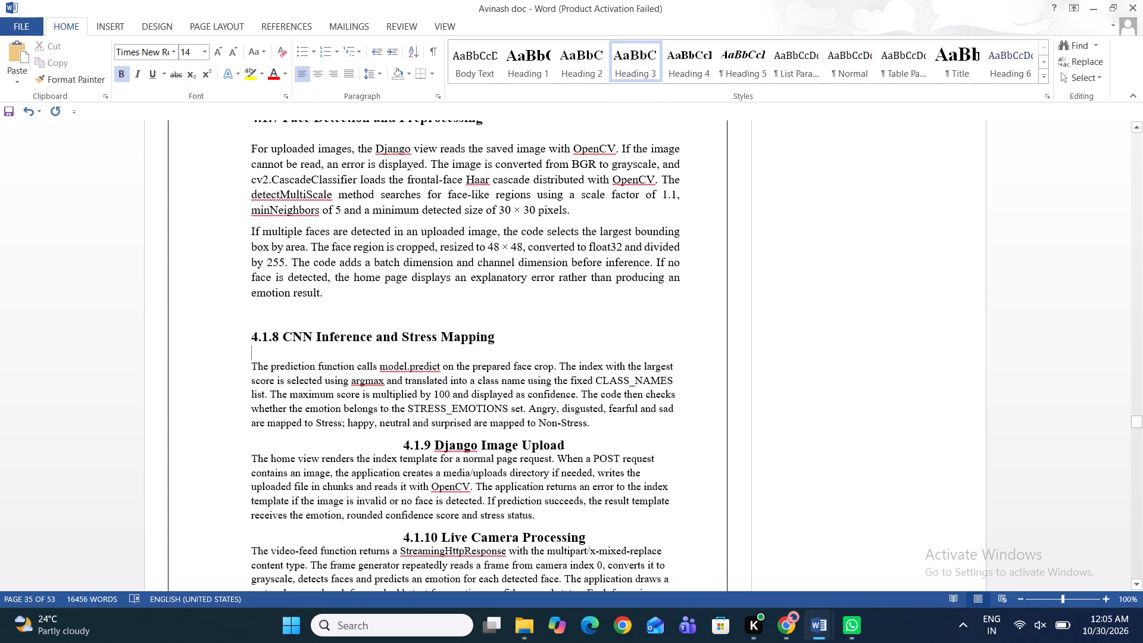
left_click_drag(604, 415, 401, 364)
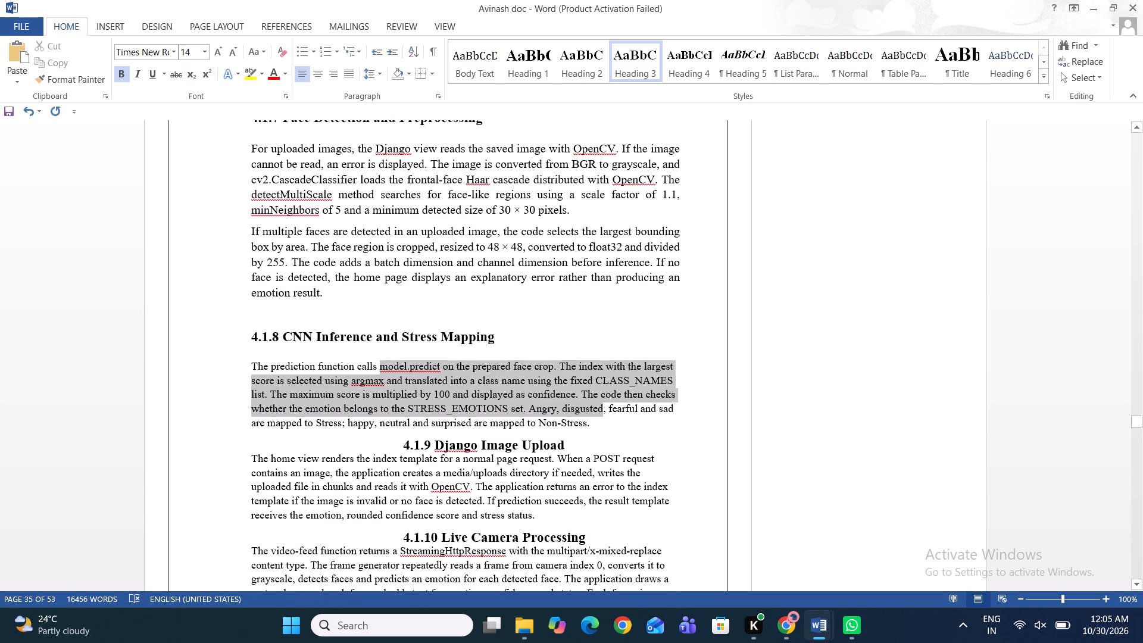
left_click(593, 422)
left_click_drag(593, 422, 420, 399)
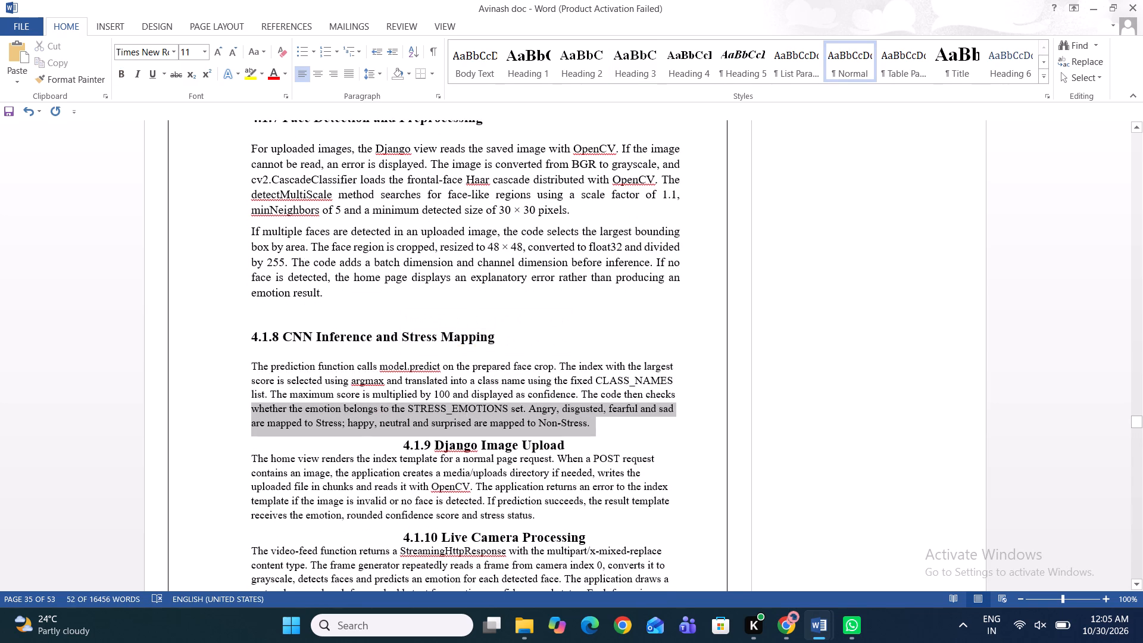
left_click_drag(420, 399, 253, 367)
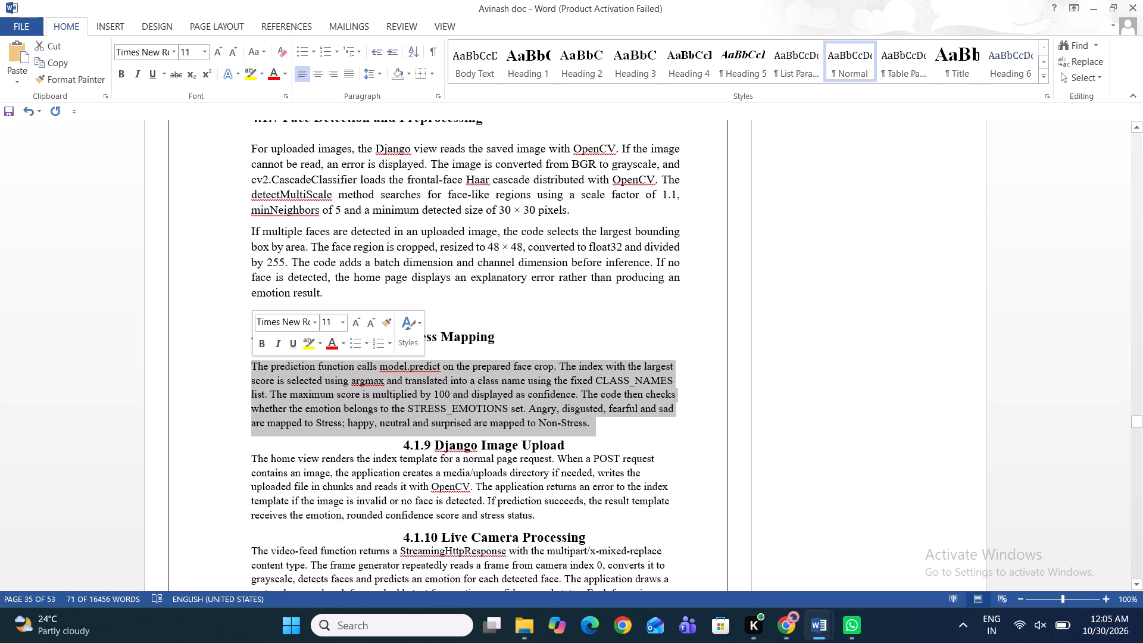
left_click(207, 49)
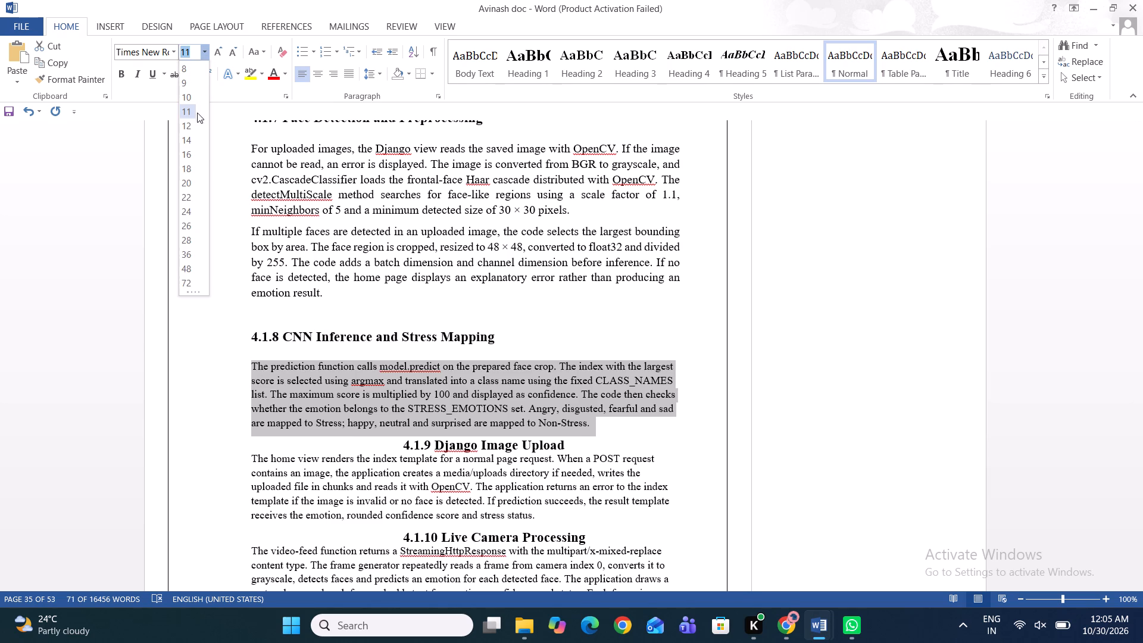
left_click(195, 124)
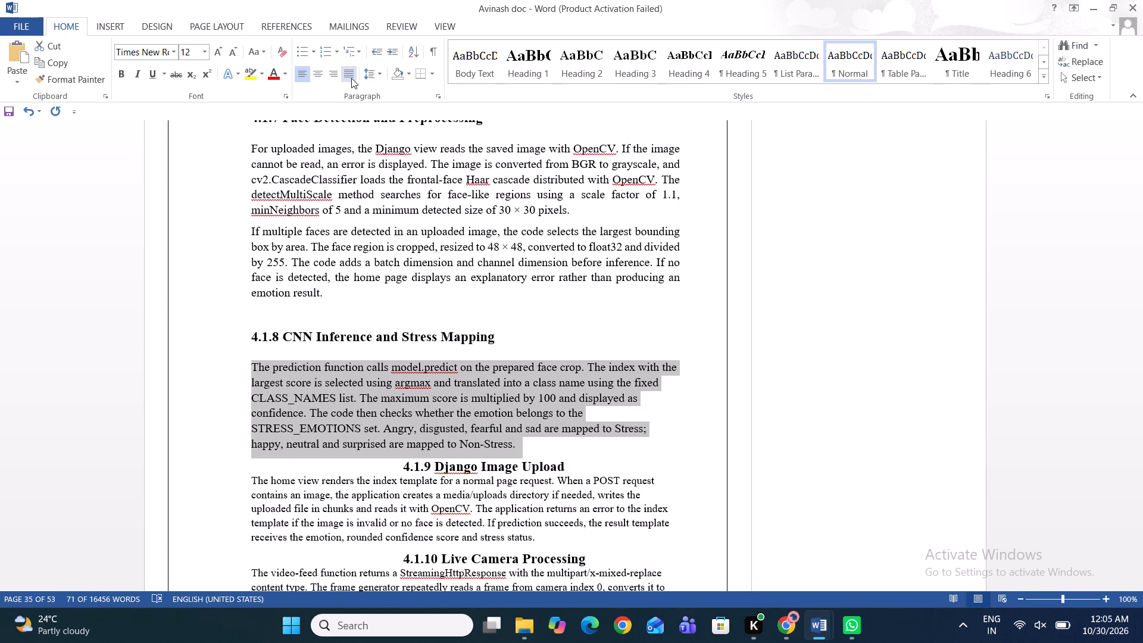
left_click(351, 78)
Insert a blank line above the 4.1.9 Django Image Upload heading and move the heading to the left margin.
scroll(396, 332, "down", 1)
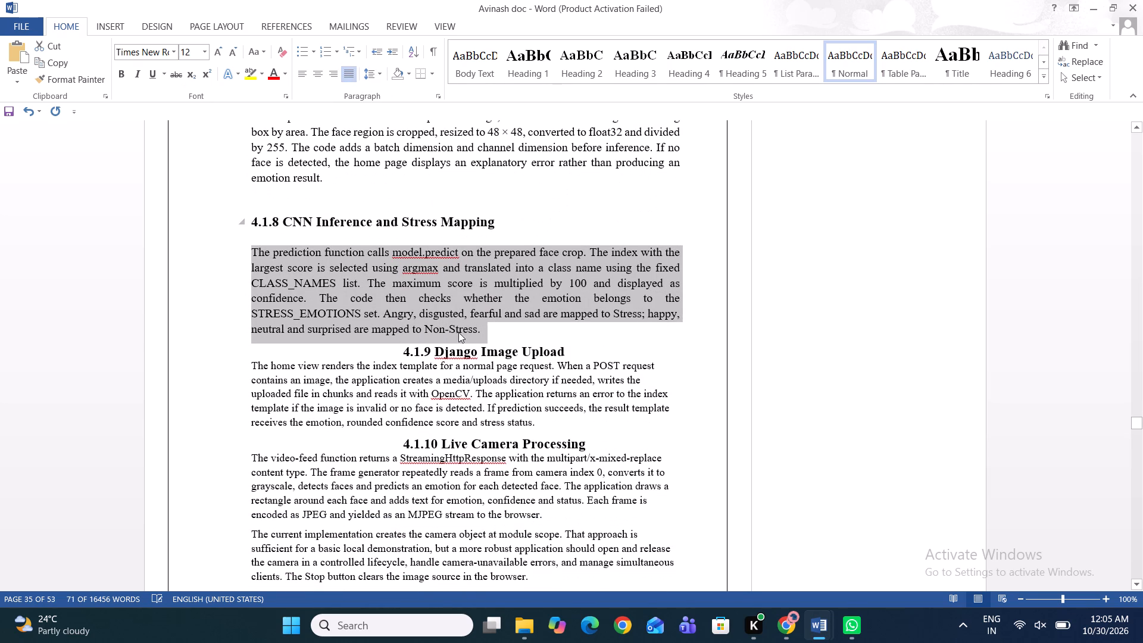
left_click(488, 328)
key("Return")
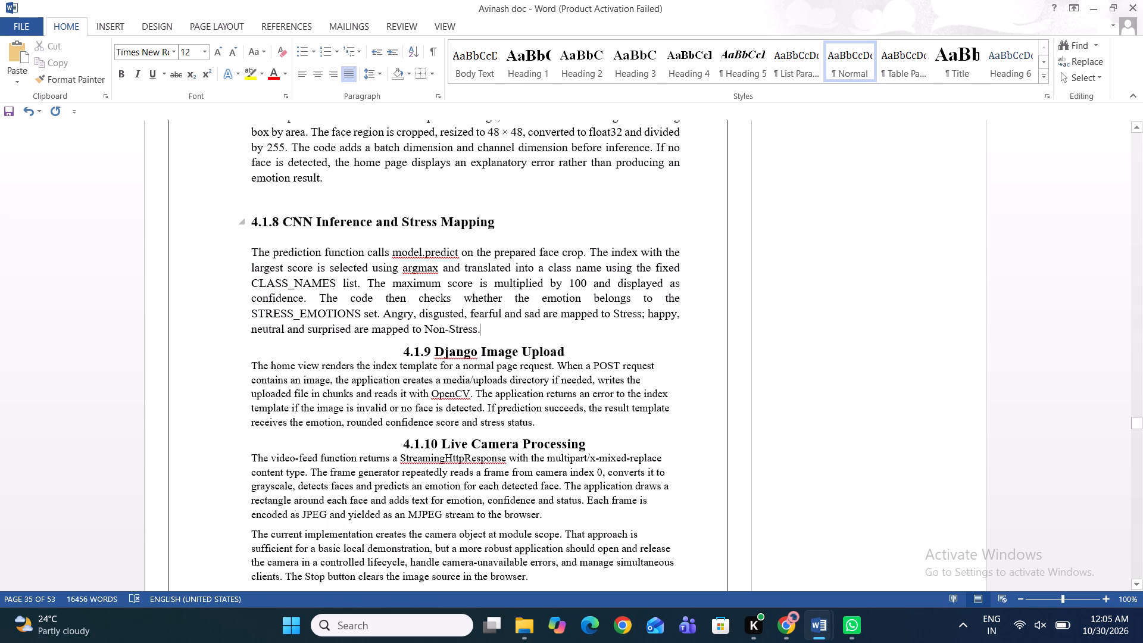
key("Down")
key("BackSpace")
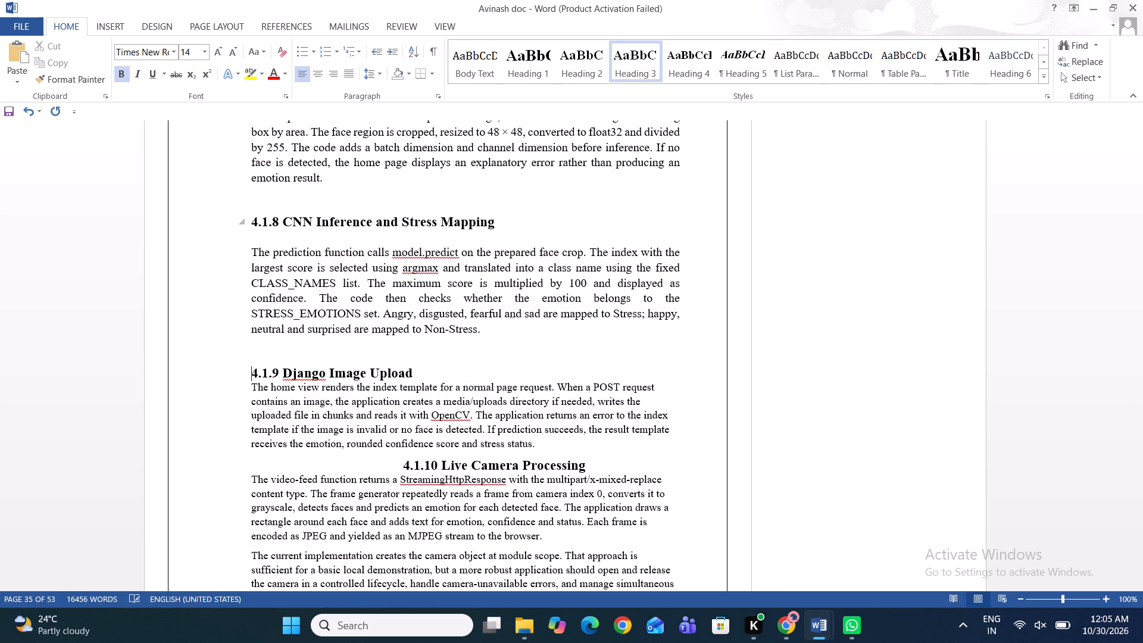
Insert a blank line between the 4.1.9 Django Image Upload heading and its paragraph.
key("Right")
key("Right")
key("Right")
key("Right")
key("Right")
key("Right")
key("Right")
key("Right")
key("Right")
key("Right")
key("Right")
key("Right")
key("Right")
key("Right")
key("Right")
key("Right")
key("Right")
key("Right")
key("Right")
key("Right")
key("Right")
key("Right")
key("Right")
key("Right")
key("Right")
key("Return")
Set the paragraph under 4.1.9 Django Image Upload to 12 pt and justify it.
scroll(485, 328, "down", 1)
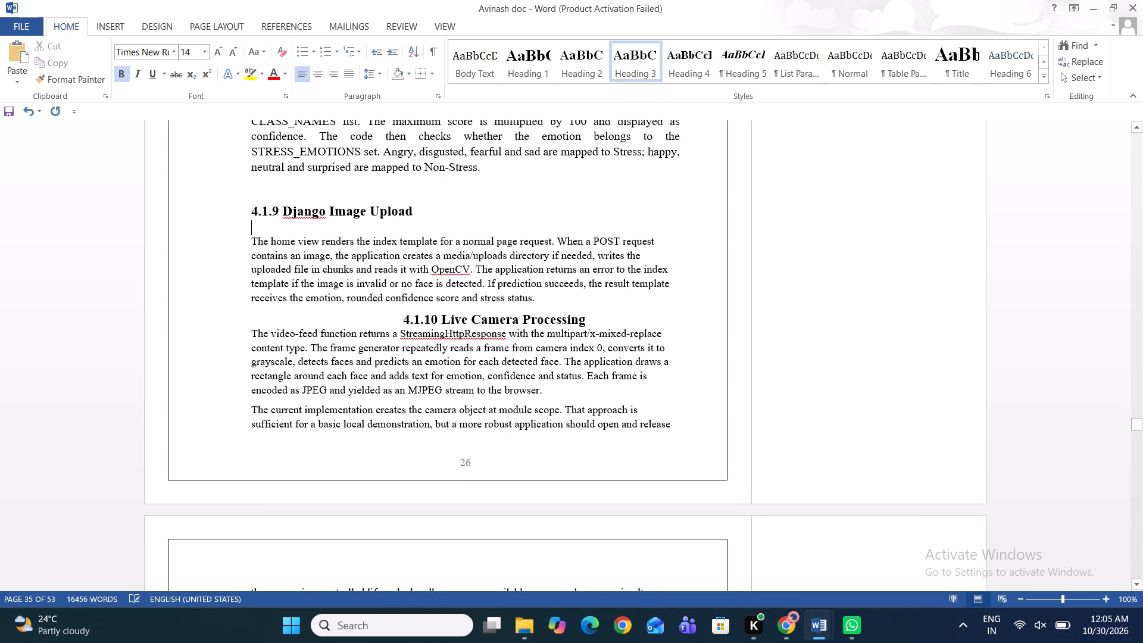
left_click_drag(538, 299, 296, 252)
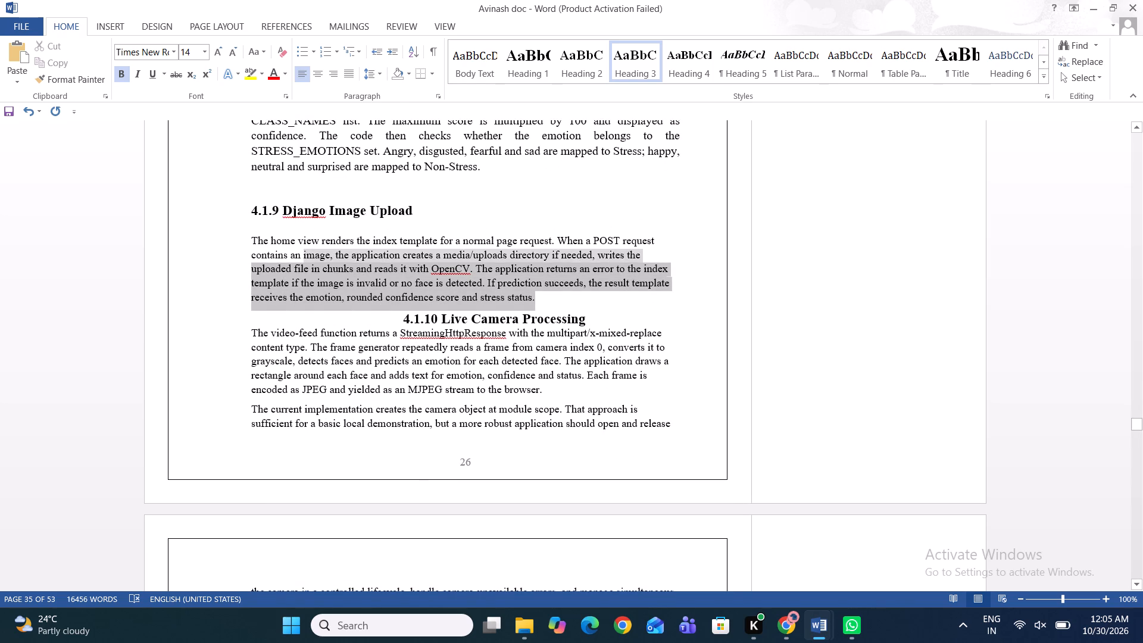
left_click_drag(296, 252, 249, 240)
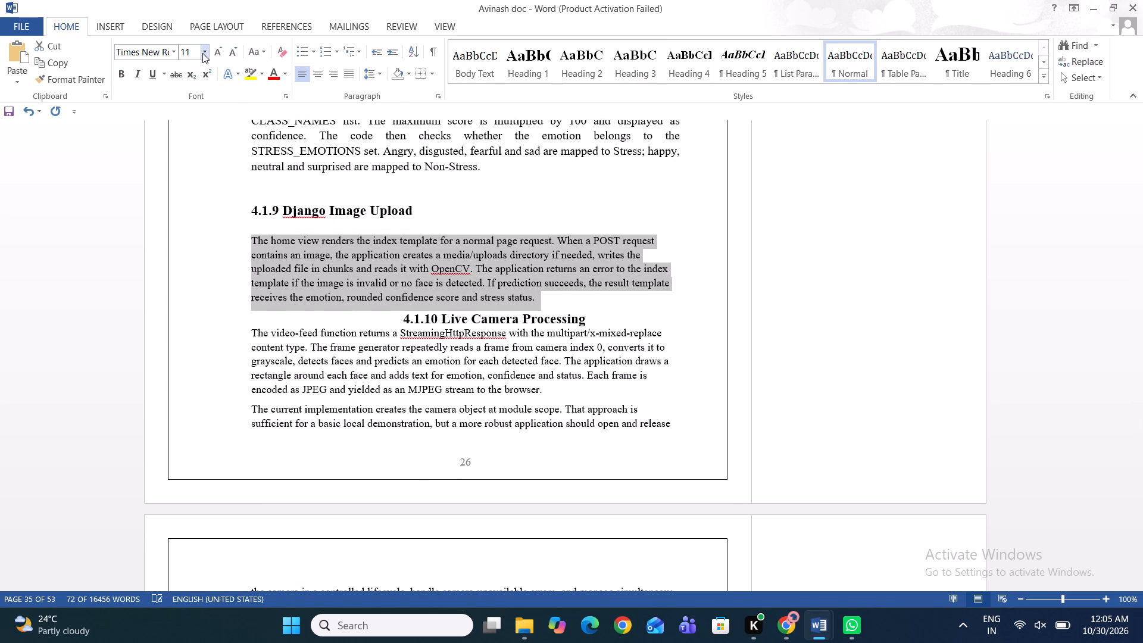
left_click(202, 53)
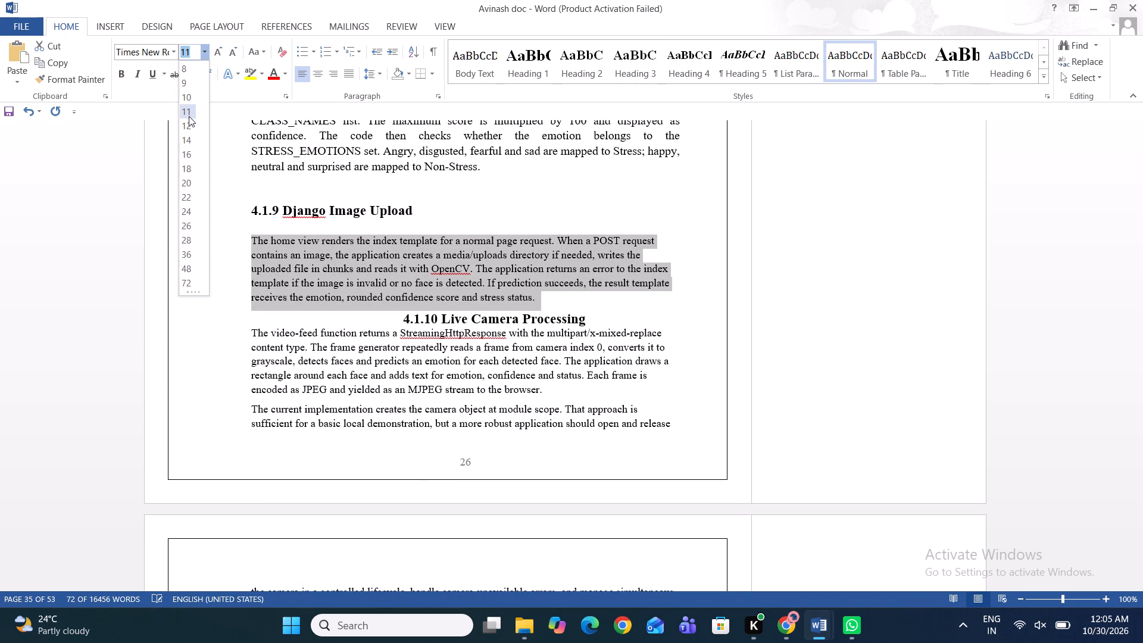
left_click(191, 129)
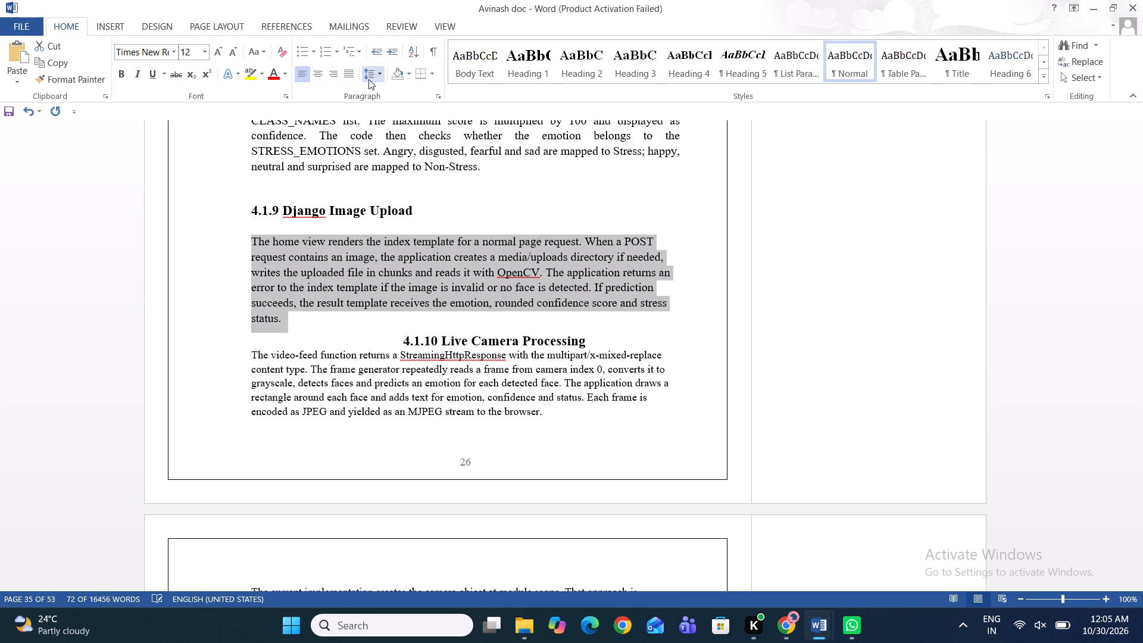
left_click(344, 80)
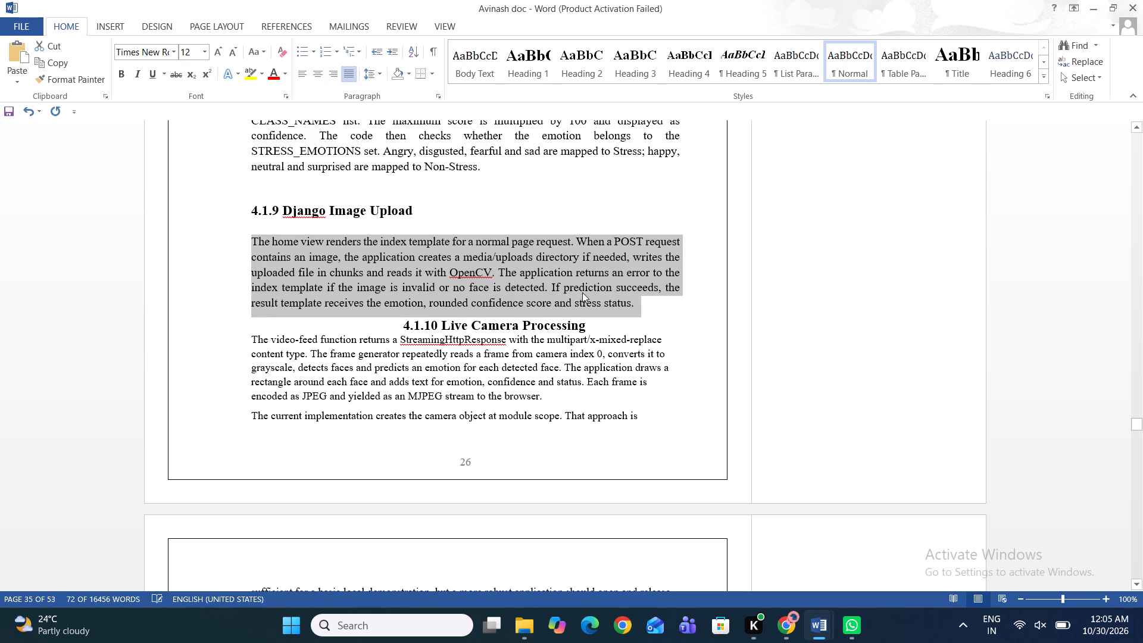
Insert a blank line above the 4.1.10 Live Camera Processing heading and move the heading to the left margin.
left_click(653, 302)
scroll(653, 302, "down", 1)
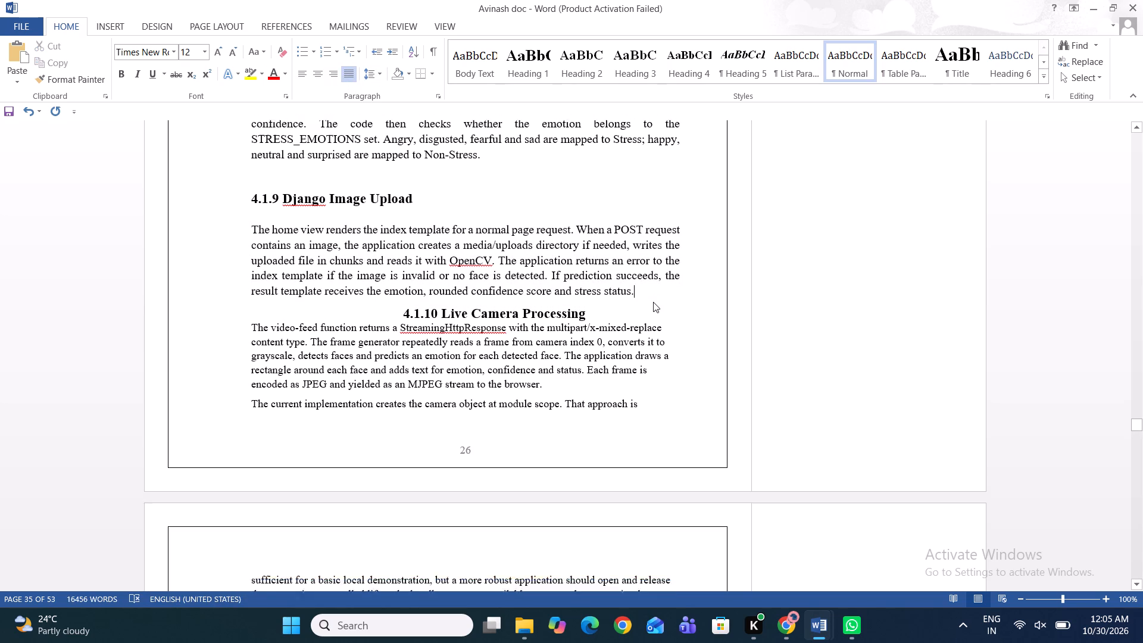
scroll(653, 302, "down", 1)
key("Return")
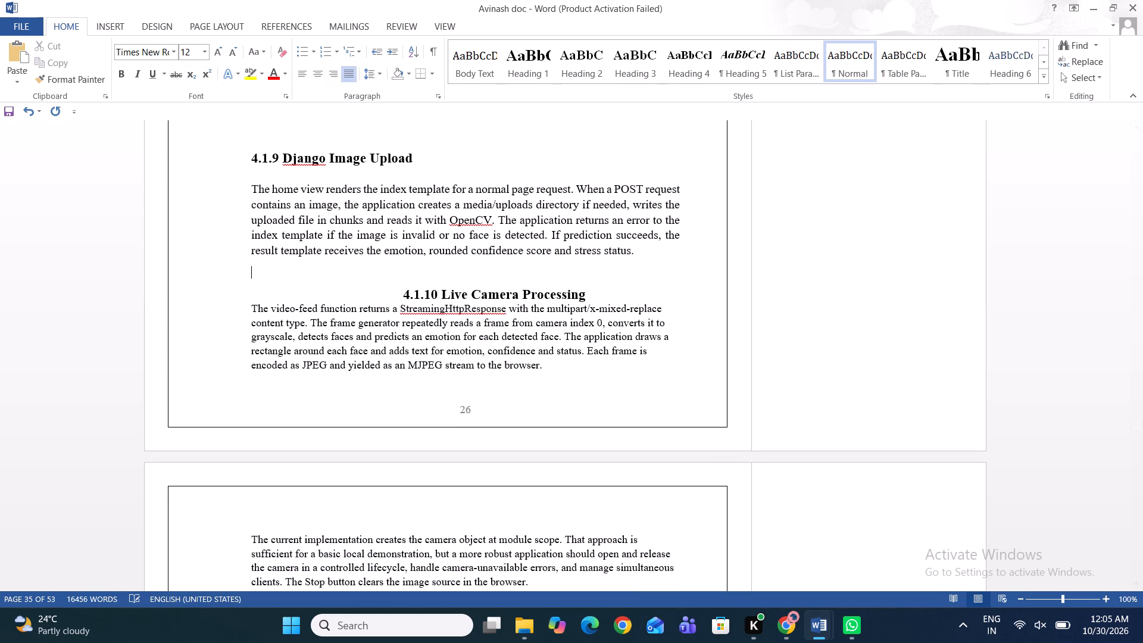
key("Down")
key("BackSpace")
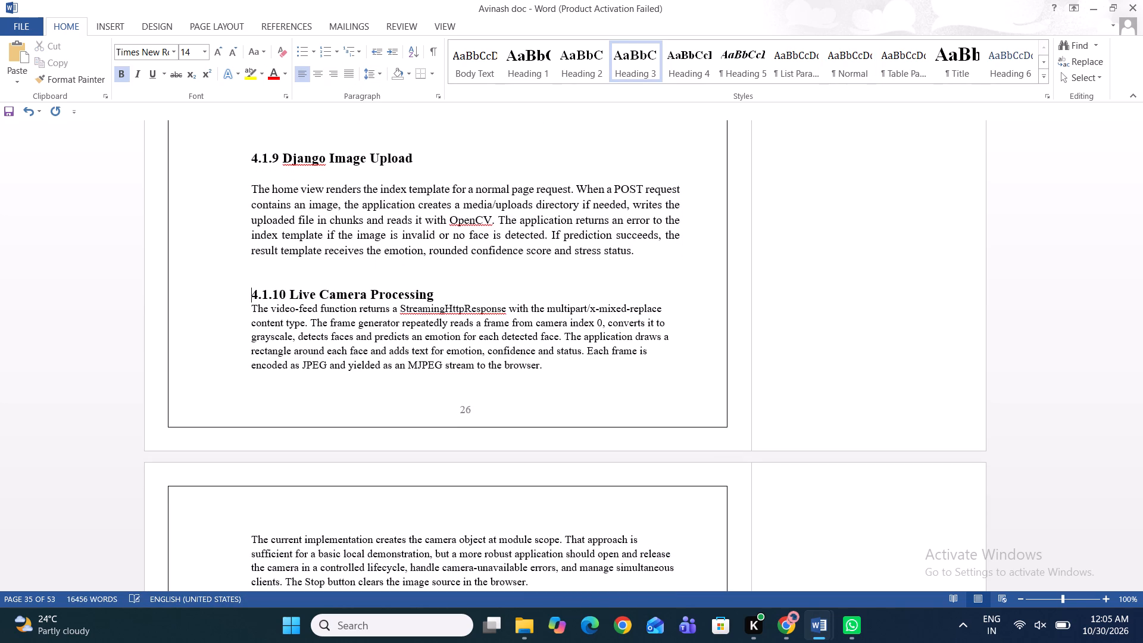
Insert a blank line between the 4.1.10 Live Camera Processing heading and its first paragraph.
key("Right")
key("Right")
key("Right")
key("Right")
key("Right")
key("Right")
key("Right")
key("Right")
key("Right")
key("Right")
key("Right")
key("Right")
key("Right")
key("Right")
key("Right")
key("Right")
key("Right")
key("Right")
key("Right")
key("Right")
key("Right")
key("Right")
key("Right")
key("Right")
key("Right")
key("Return")
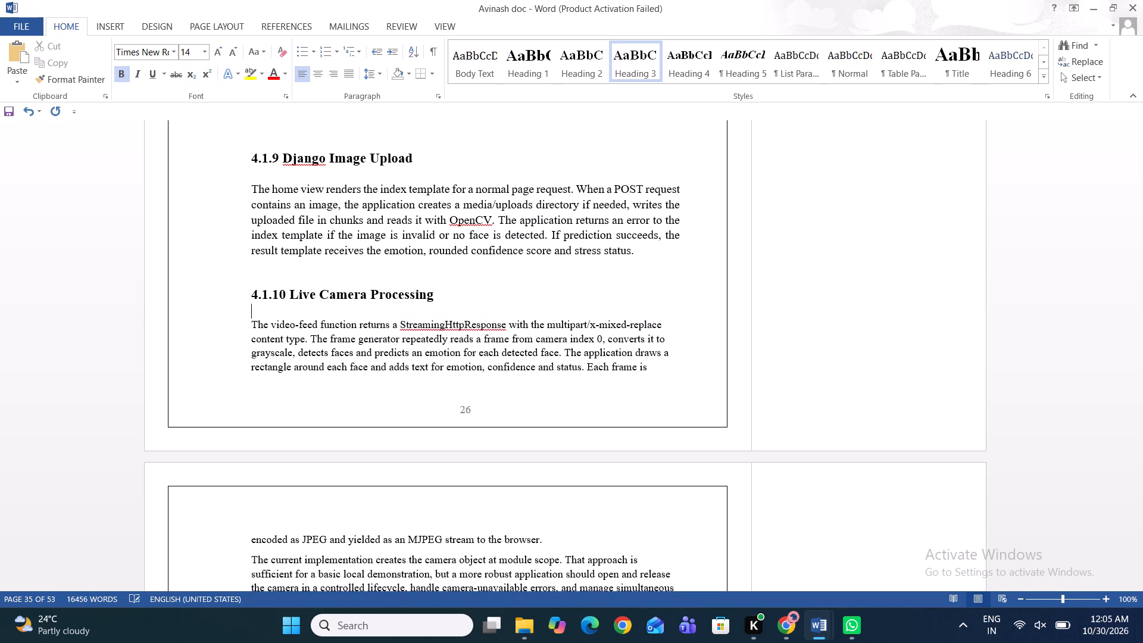
Set all body paragraphs under 4.1.10 Live Camera Processing, up to the 4.2 heading, to 12 pt and justify them.
scroll(644, 248, "down", 1)
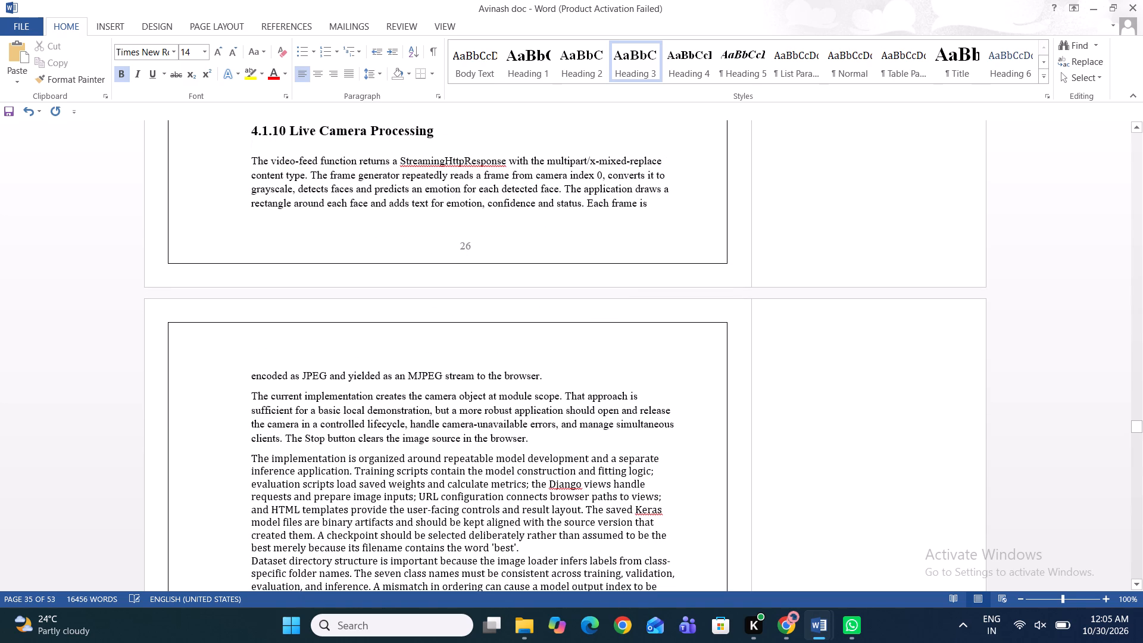
left_click_drag(245, 155, 476, 642)
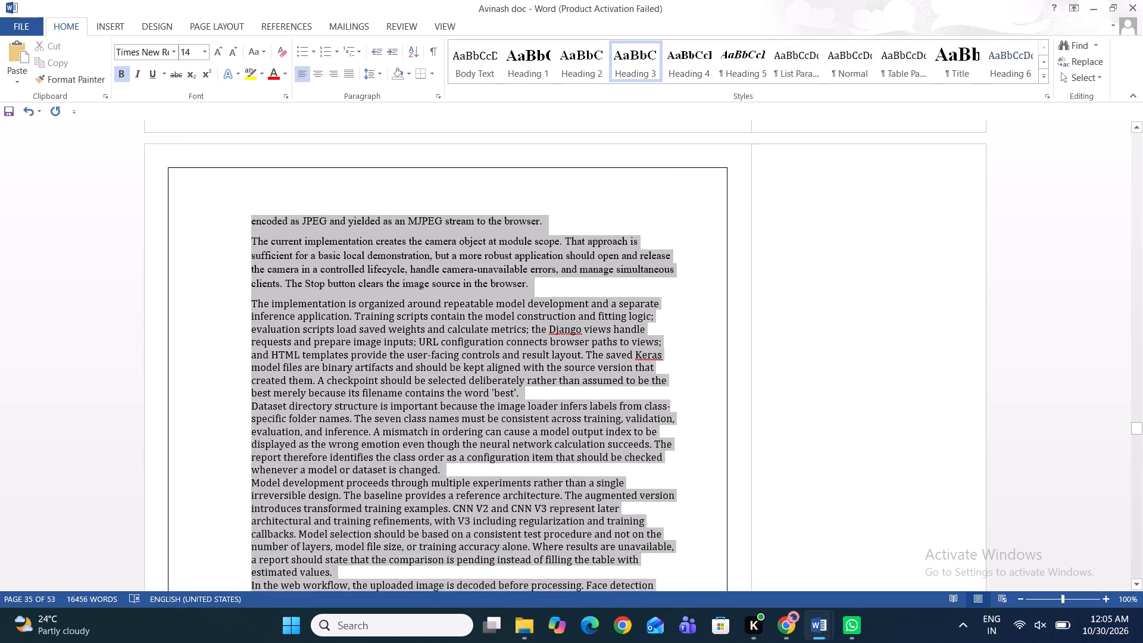
left_click_drag(476, 642, 435, 143)
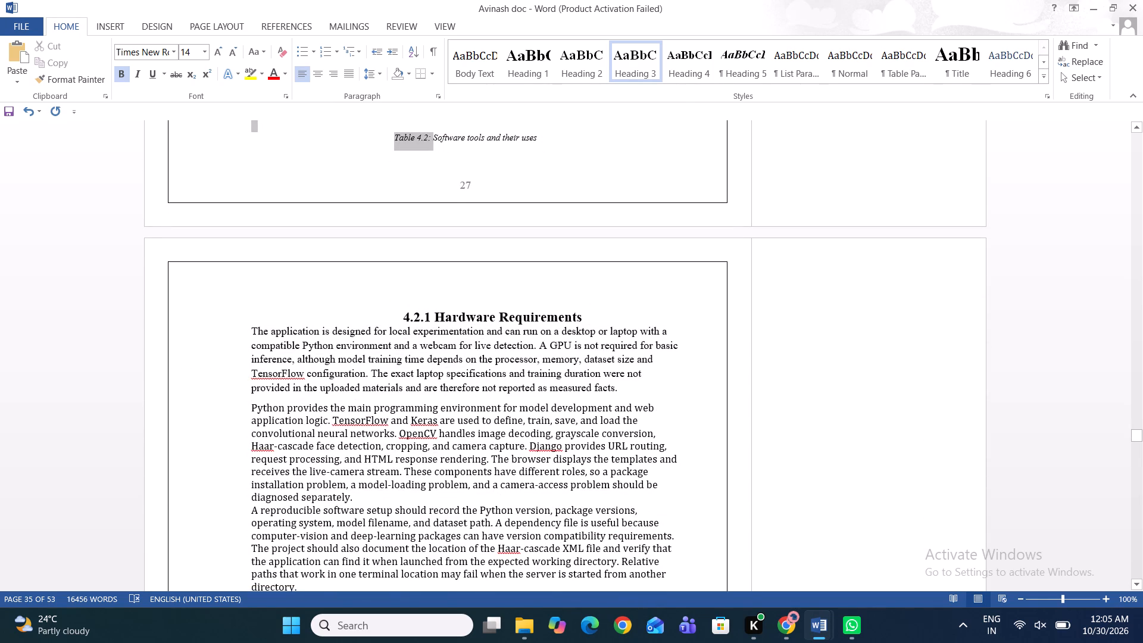
left_click_drag(435, 143, 395, 113)
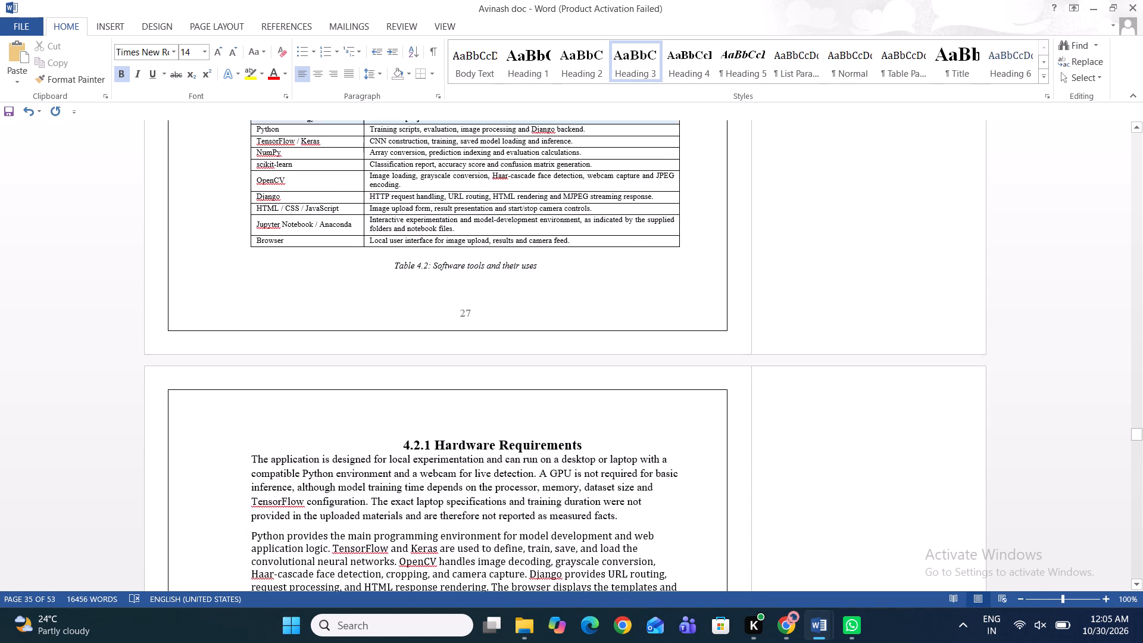
left_click_drag(395, 113, 421, 223)
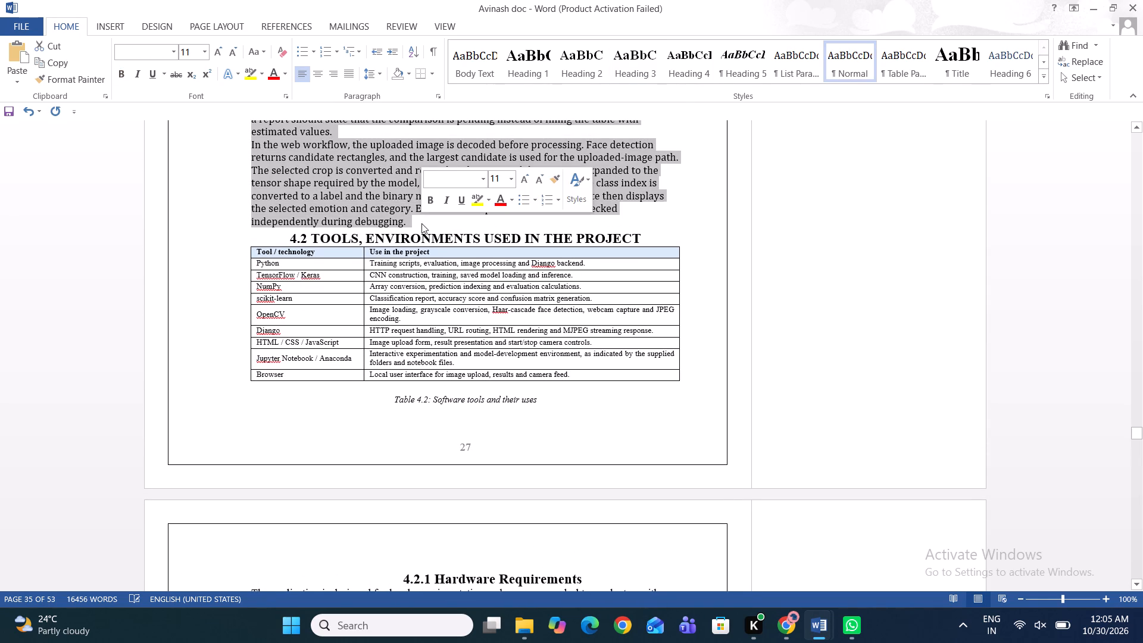
left_click(208, 47)
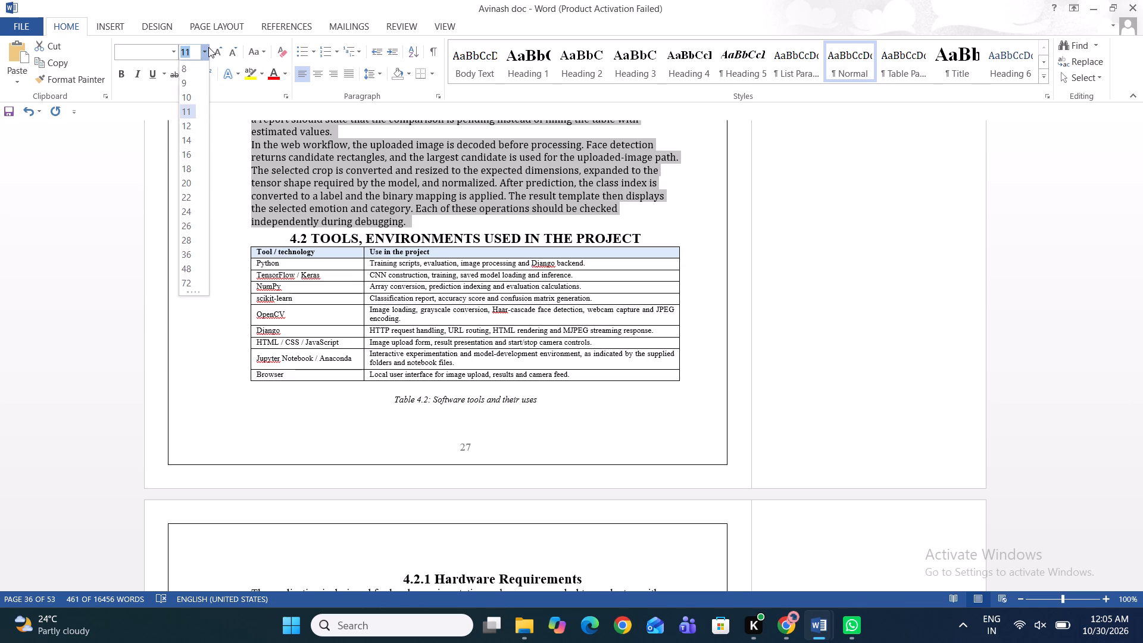
left_click(192, 120)
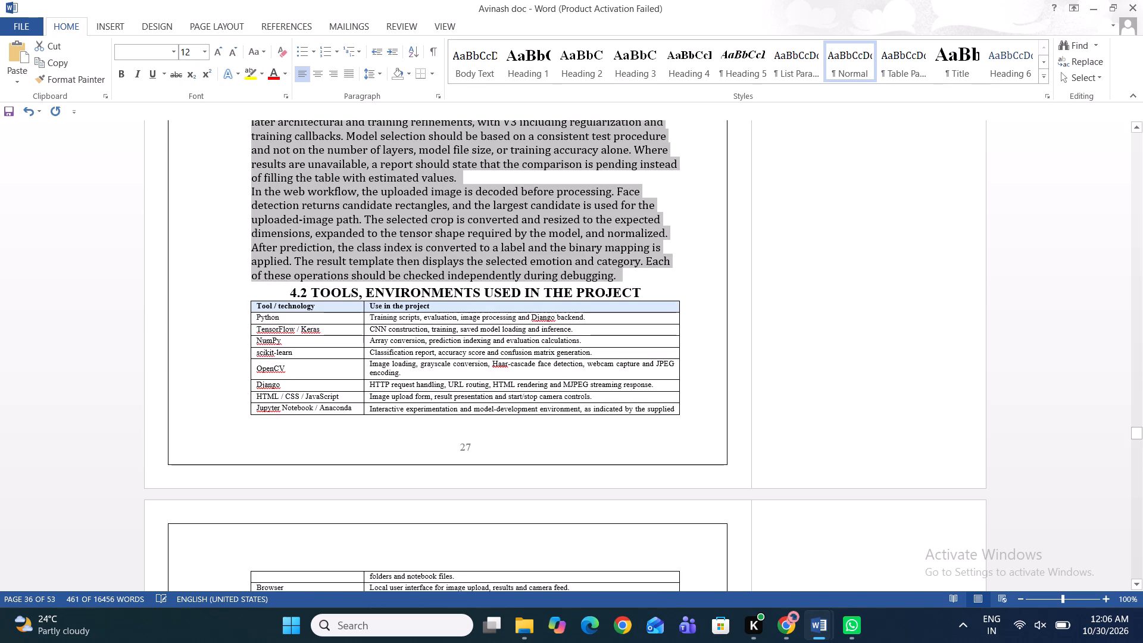
left_click(343, 74)
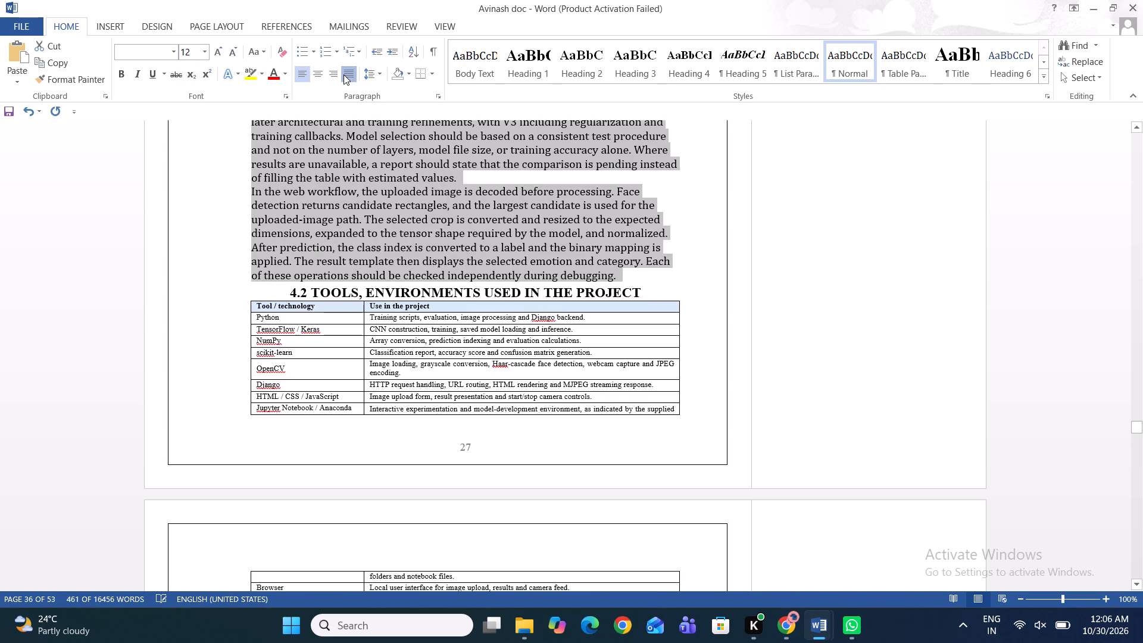
left_click(463, 175)
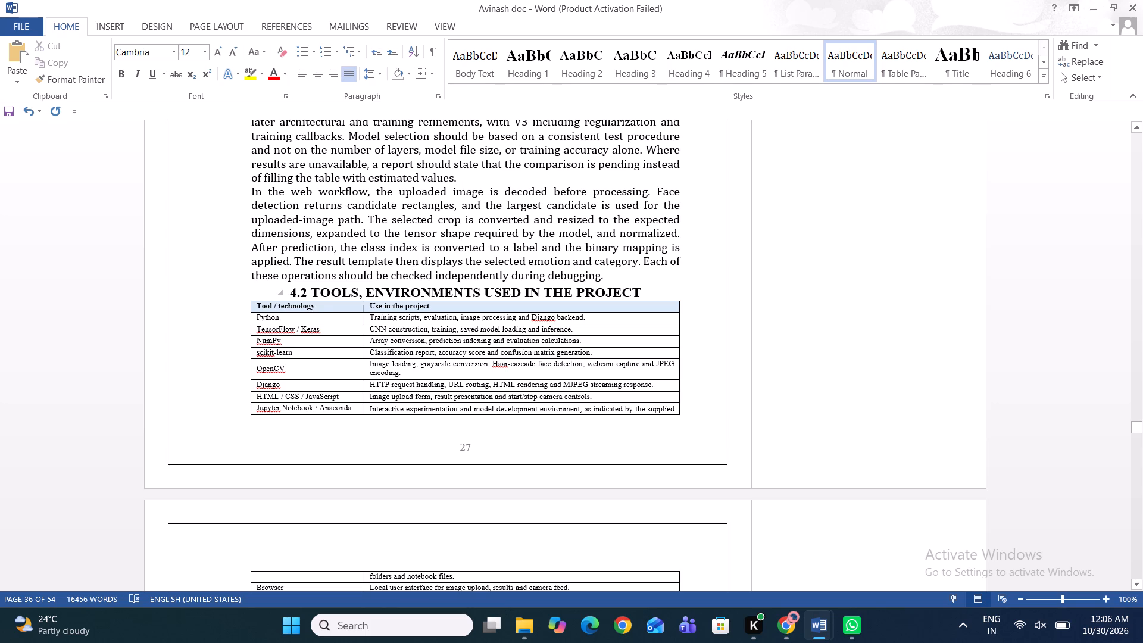
Insert a blank line above the 4.2 TOOLS, ENVIRONMENTS USED IN THE PROJECT heading.
left_click(611, 274)
key("Return")
Go back to Chapter 1 and examine the font, size and alignment of the body text under 1.1 BACKGROUND & CONTEXT.
scroll(611, 274, "up", 9)
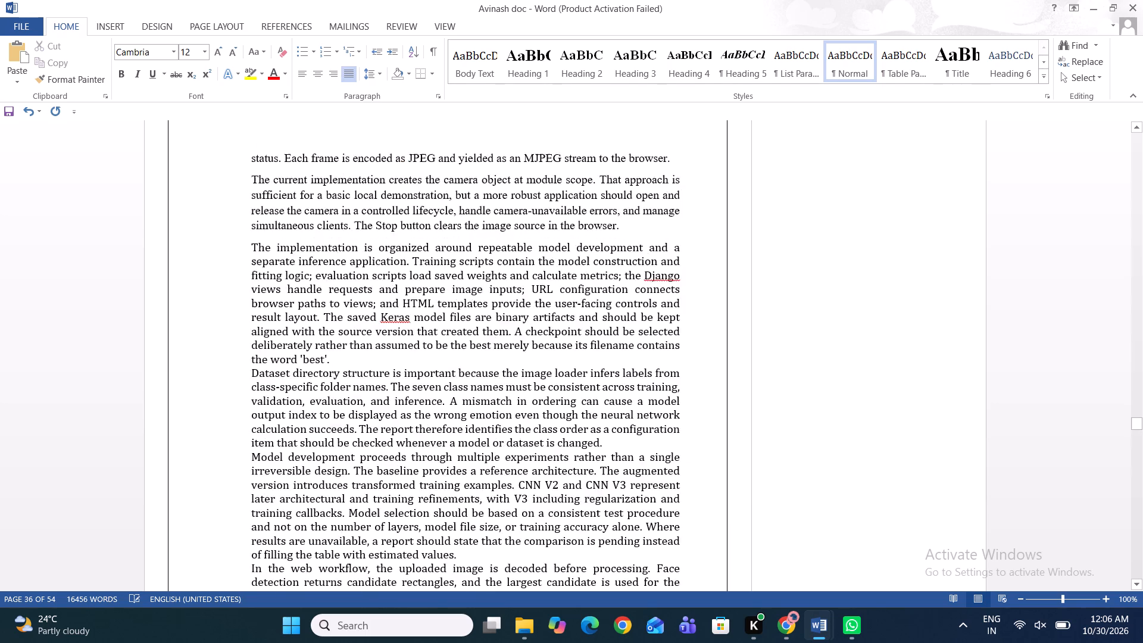
scroll(611, 274, "up", 10)
scroll(611, 274, "up", 20)
scroll(611, 274, "up", 20)
scroll(611, 274, "up", 20)
scroll(611, 274, "down", 14)
scroll(611, 274, "up", 20)
scroll(611, 274, "up", 20)
scroll(611, 274, "up", 20)
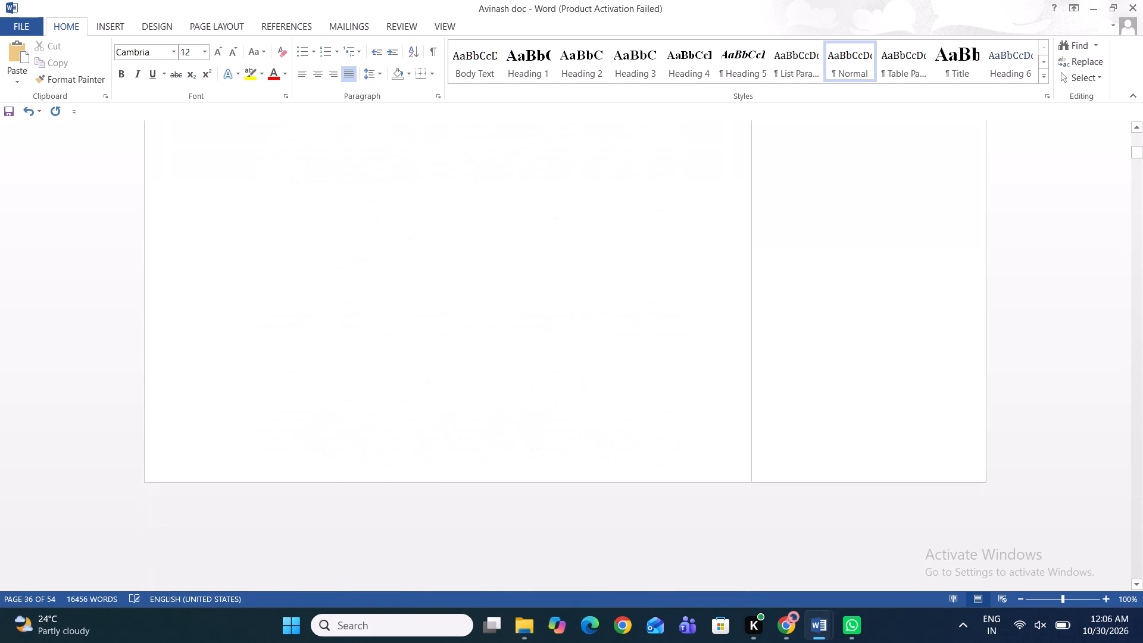
scroll(611, 274, "up", 19)
scroll(611, 274, "down", 10)
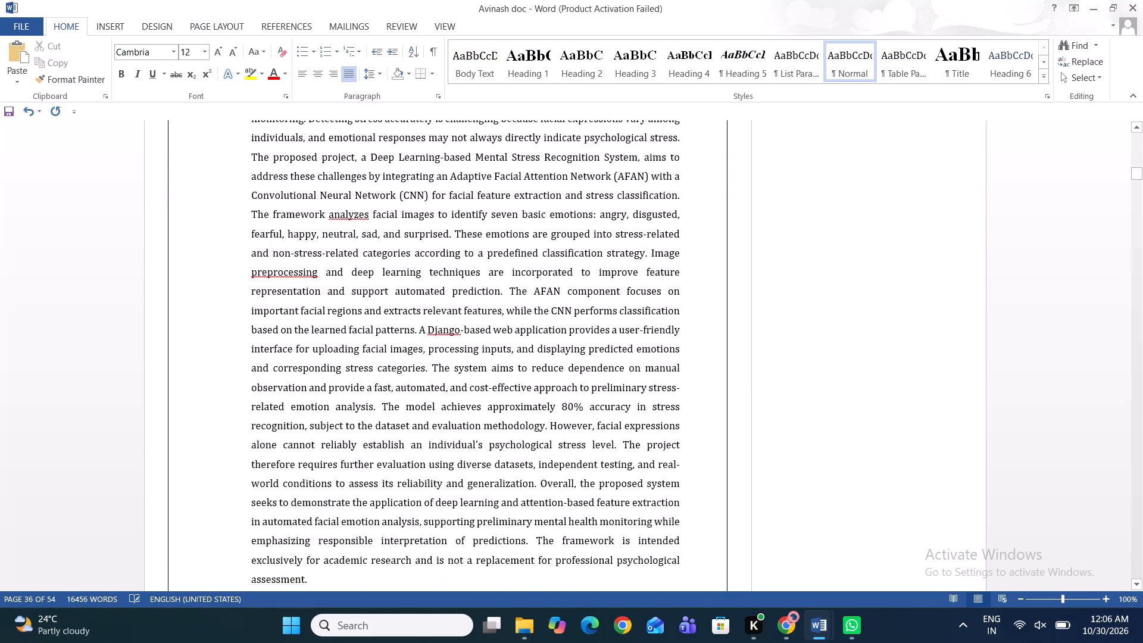
scroll(611, 274, "down", 9)
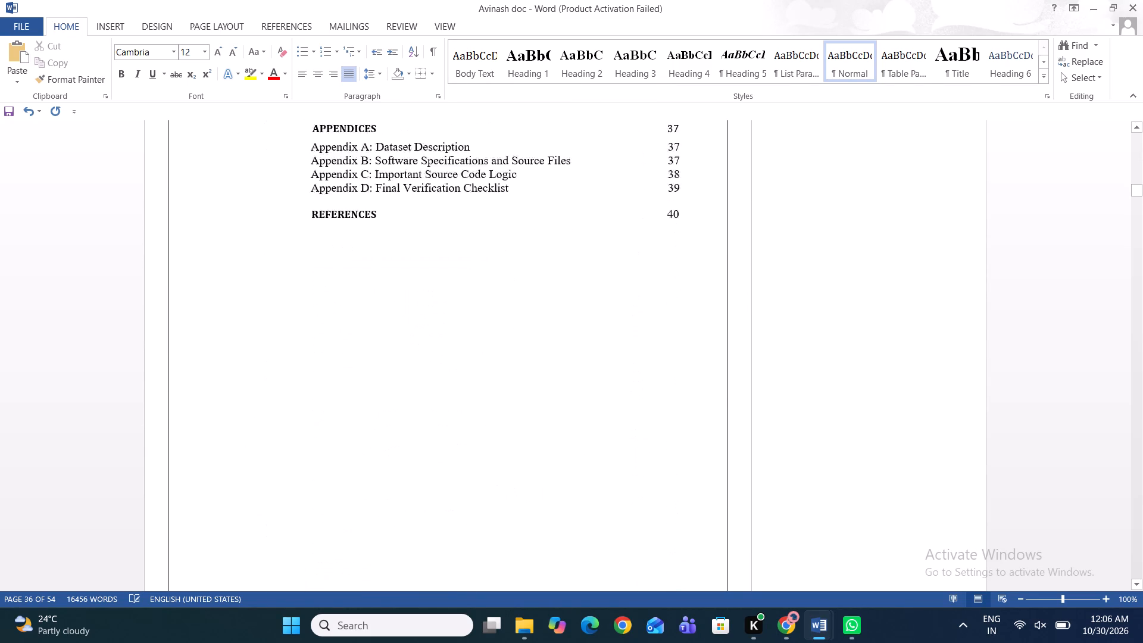
scroll(611, 274, "down", 9)
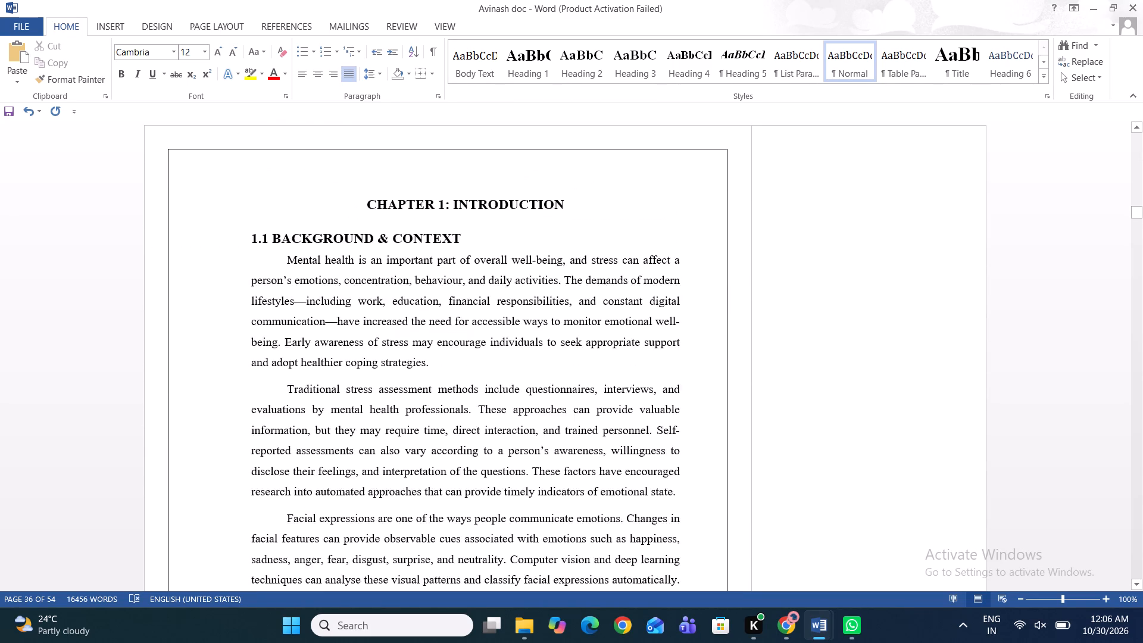
scroll(611, 274, "down", 2)
scroll(611, 274, "up", 2)
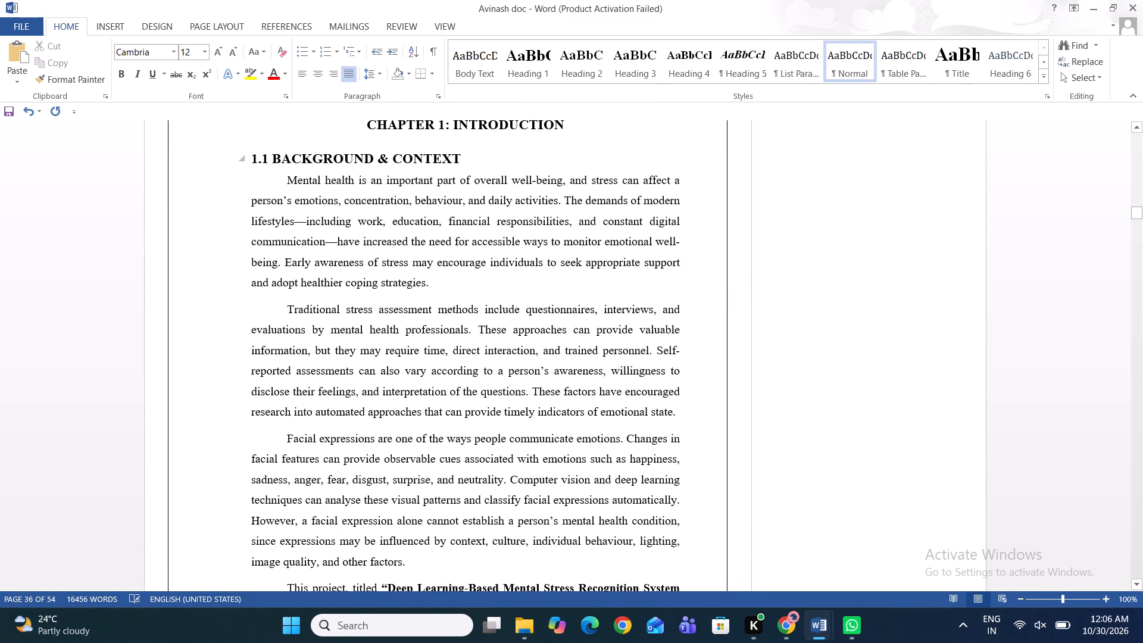
left_click(404, 204)
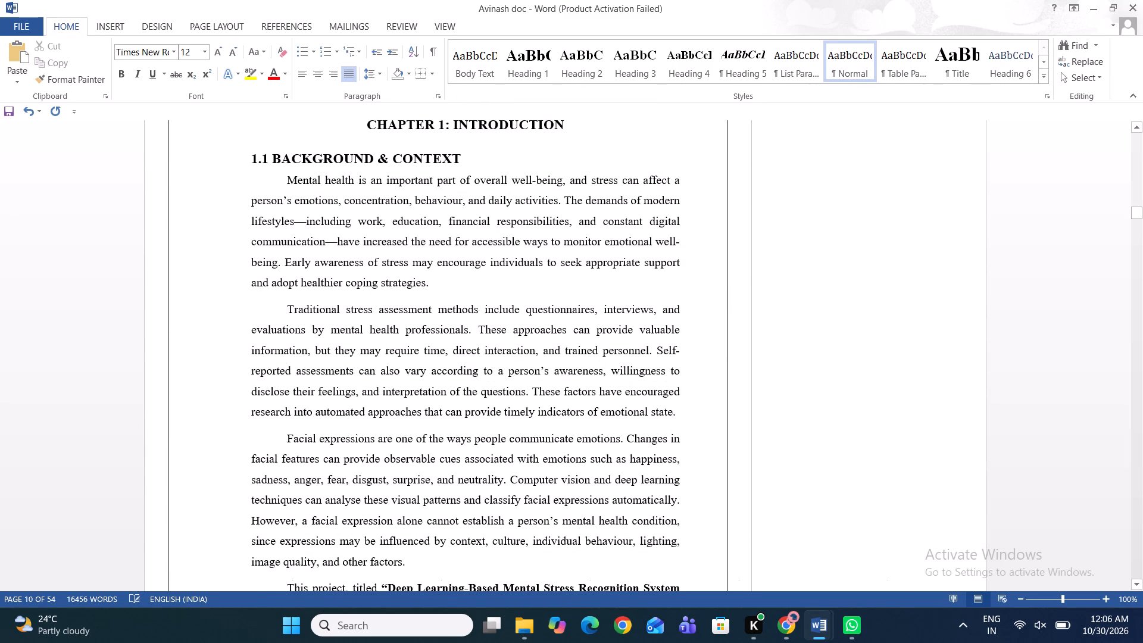
triple_click(277, 187)
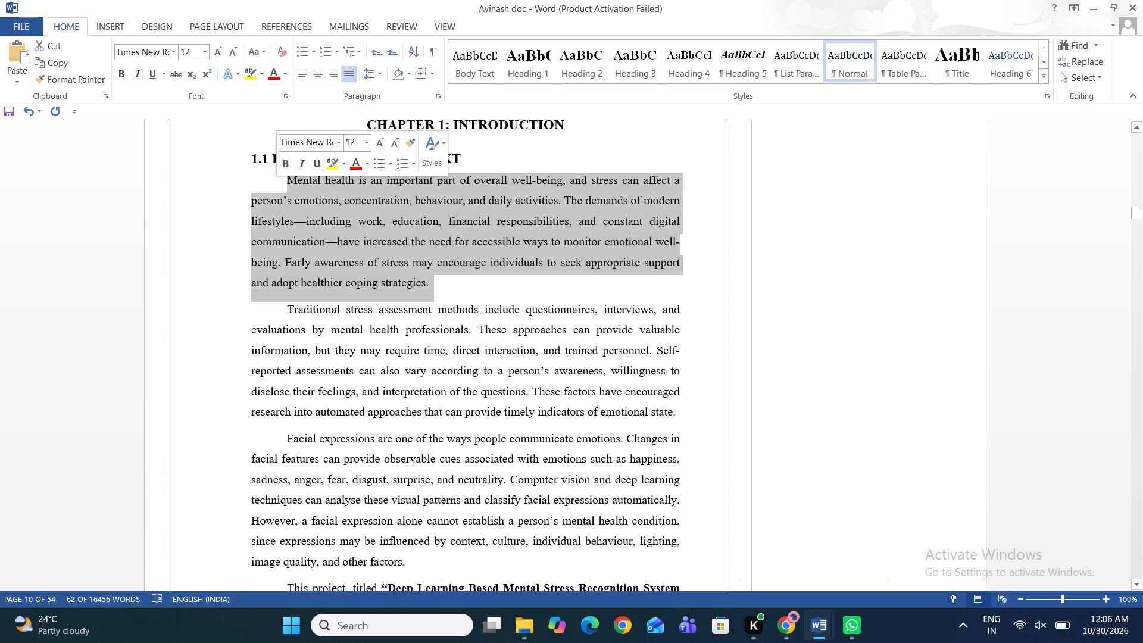
left_click(437, 289)
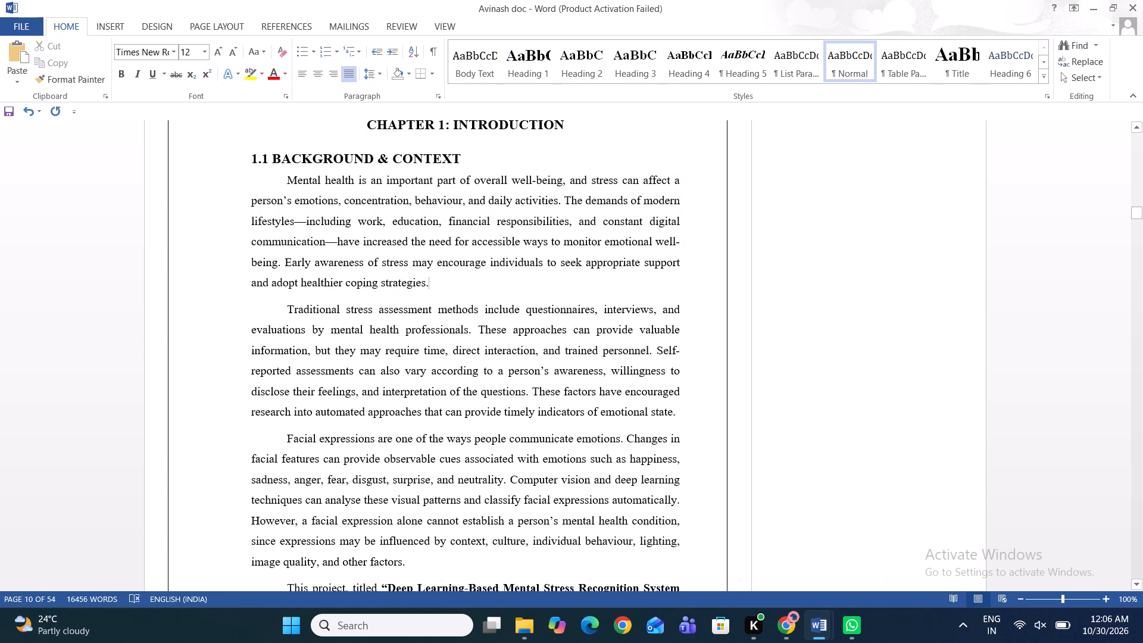
Turn off justified alignment for all the paragraphs under 1.1 BACKGROUND & CONTEXT.
left_click_drag(290, 176, 417, 367)
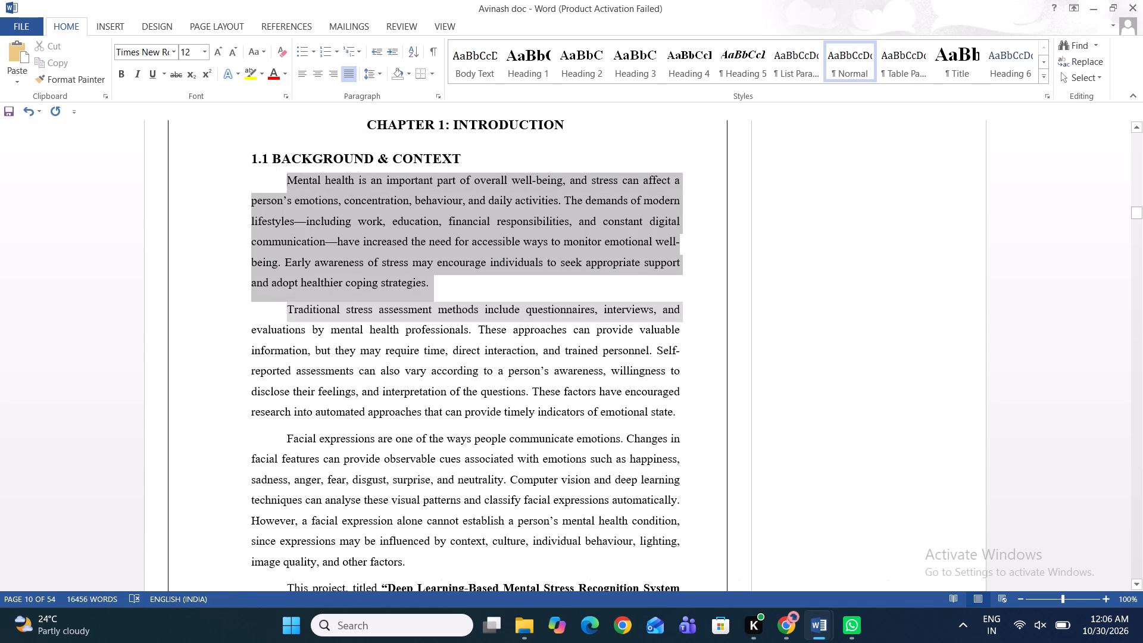
left_click_drag(417, 367, 455, 555)
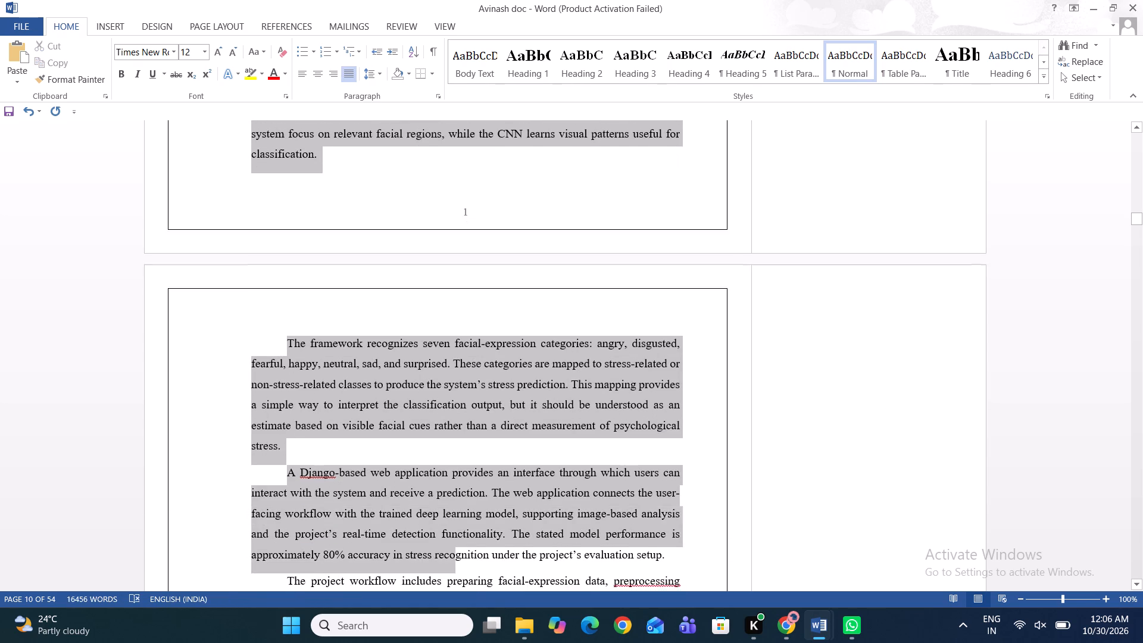
left_click_drag(455, 555, 466, 616)
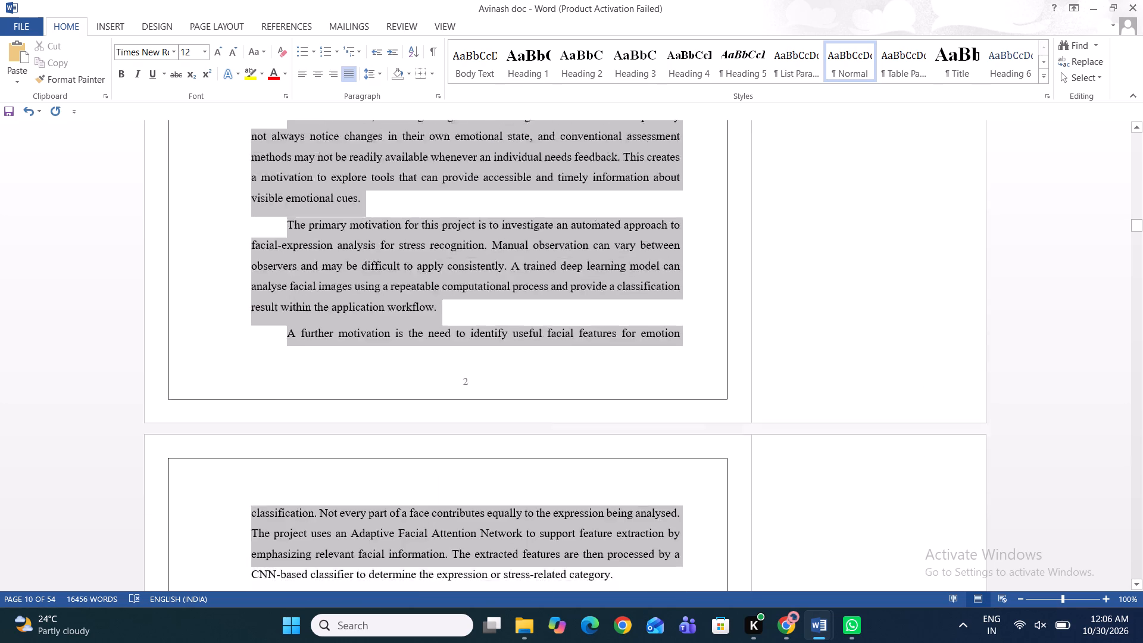
left_click_drag(466, 616, 487, 416)
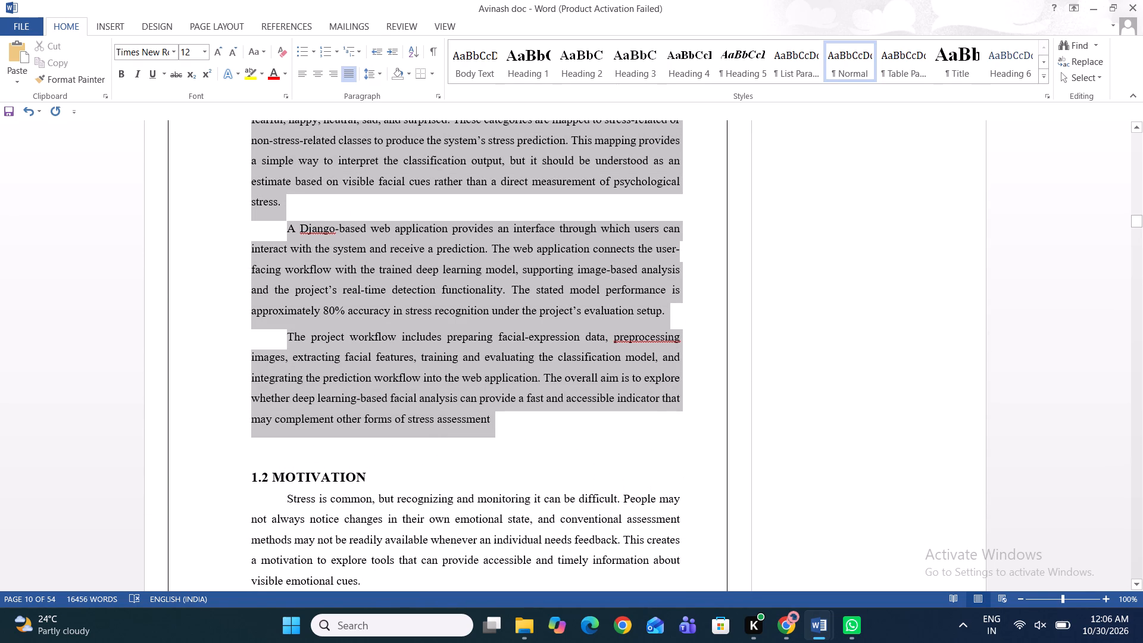
left_click(348, 79)
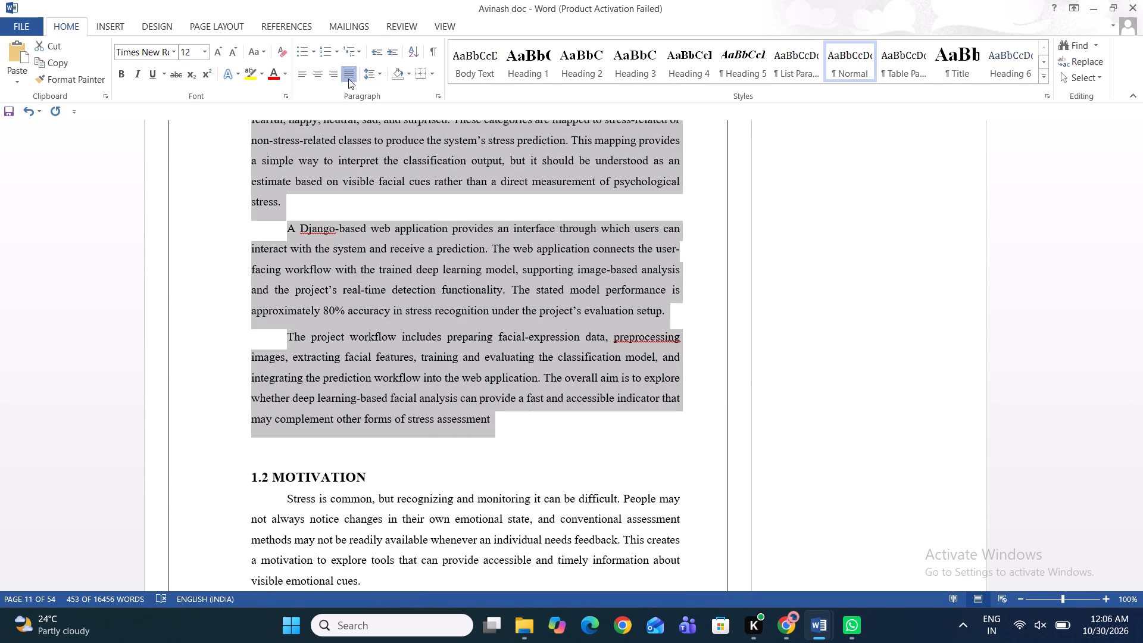
left_click(351, 201)
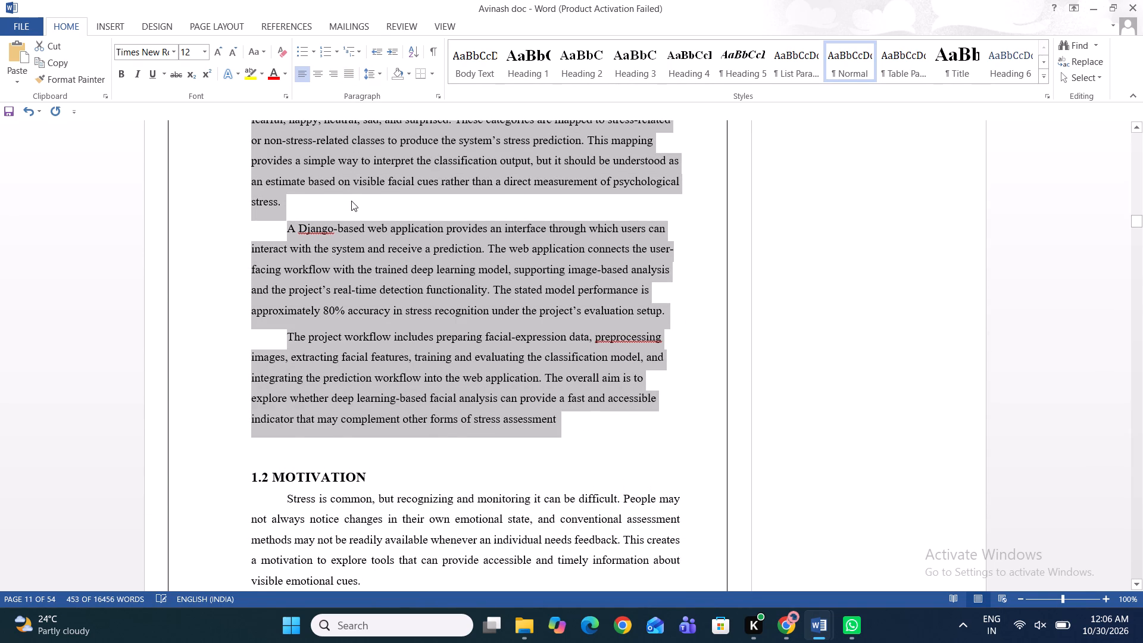
Insert a blank line between the 2.1 CRITICAL ANALYSIS OF EXISTING PAPERS heading and its first paragraph.
scroll(351, 201, "up", 5)
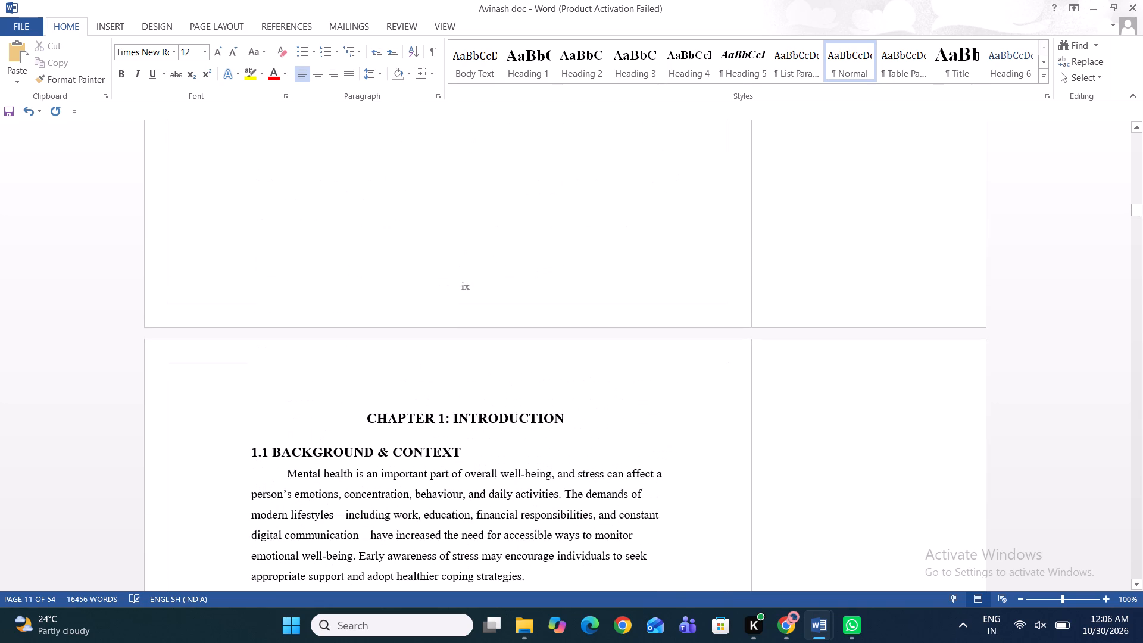
scroll(351, 201, "down", 20)
scroll(351, 201, "down", 20)
scroll(351, 201, "down", 7)
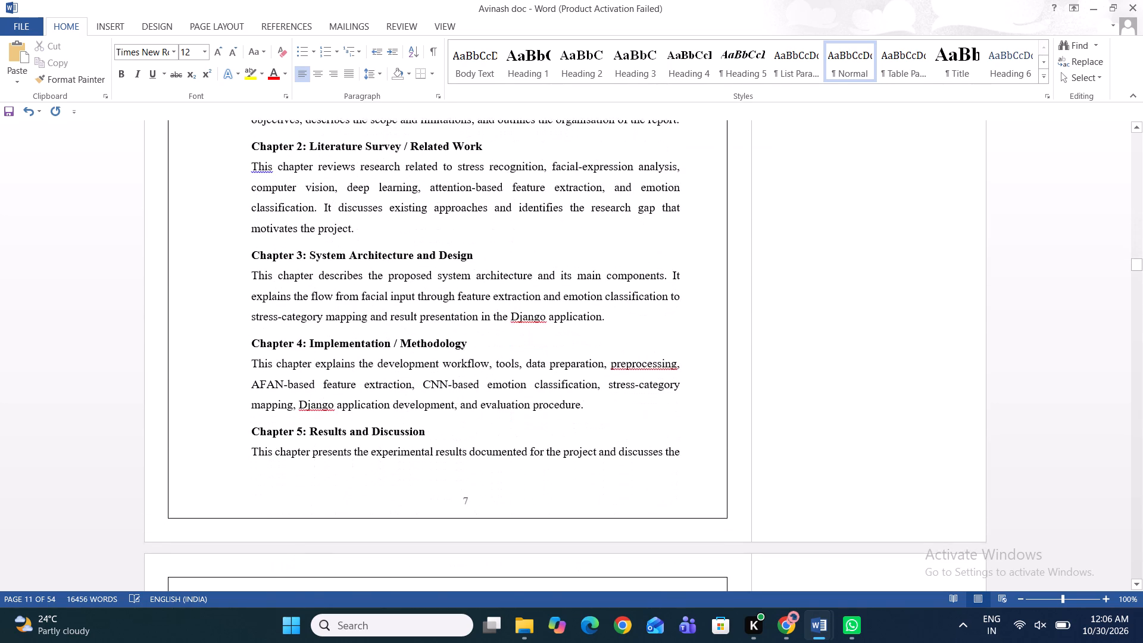
scroll(351, 201, "down", 9)
scroll(351, 201, "up", 1)
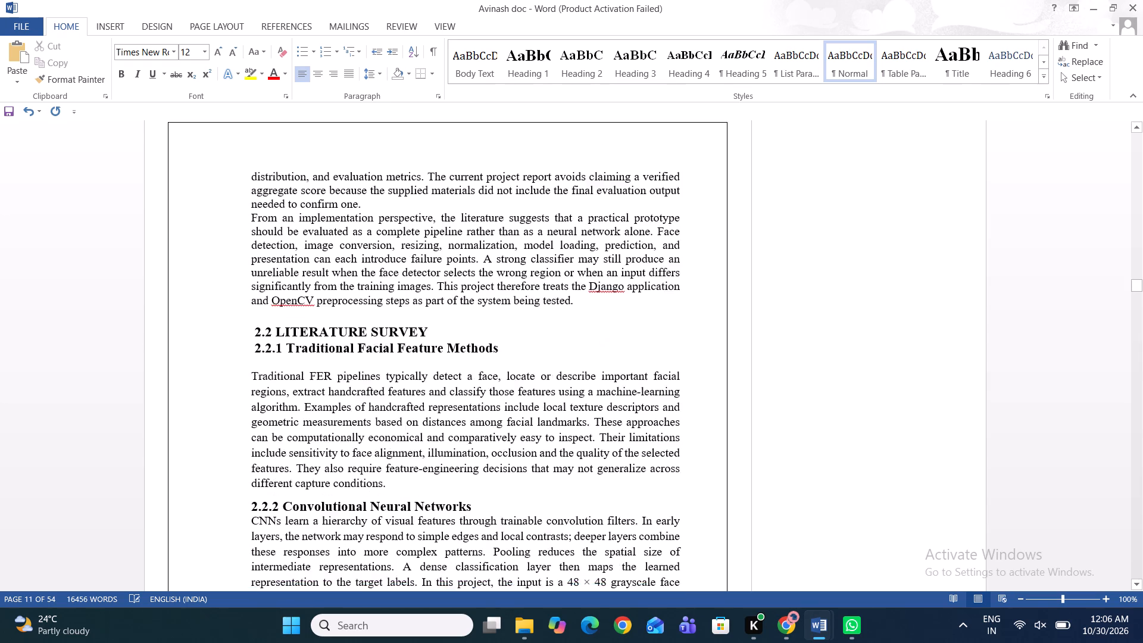
scroll(351, 201, "up", 6)
scroll(351, 201, "down", 1)
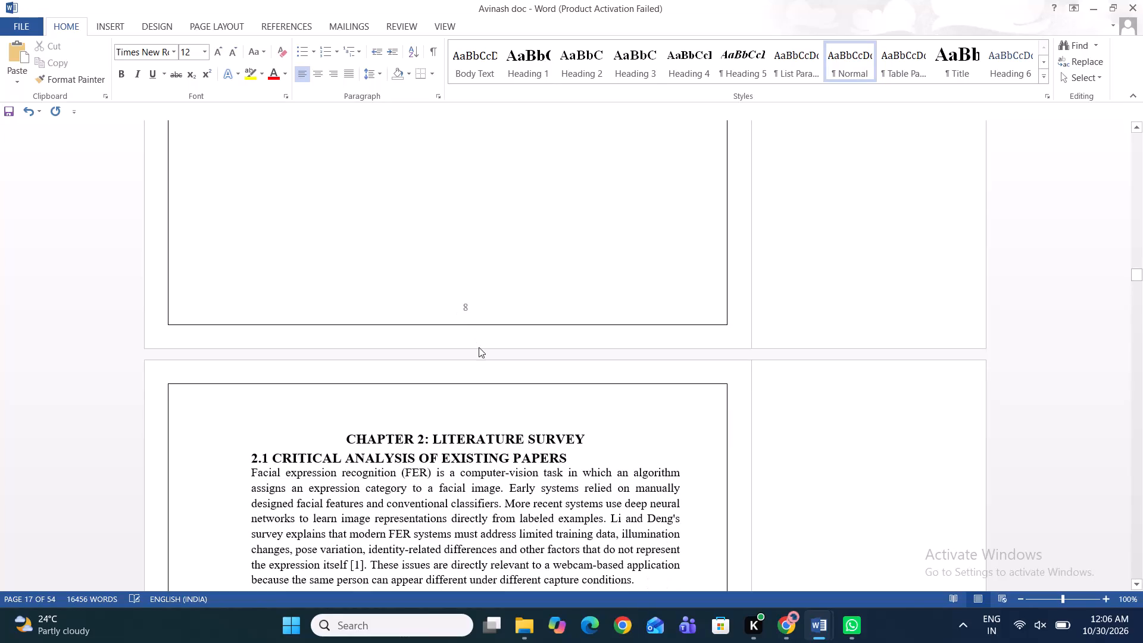
left_click(576, 454)
key("Return")
Insert a blank line between the 2.2.2 Convolutional Neural Networks heading and its first paragraph.
scroll(576, 454, "down", 1)
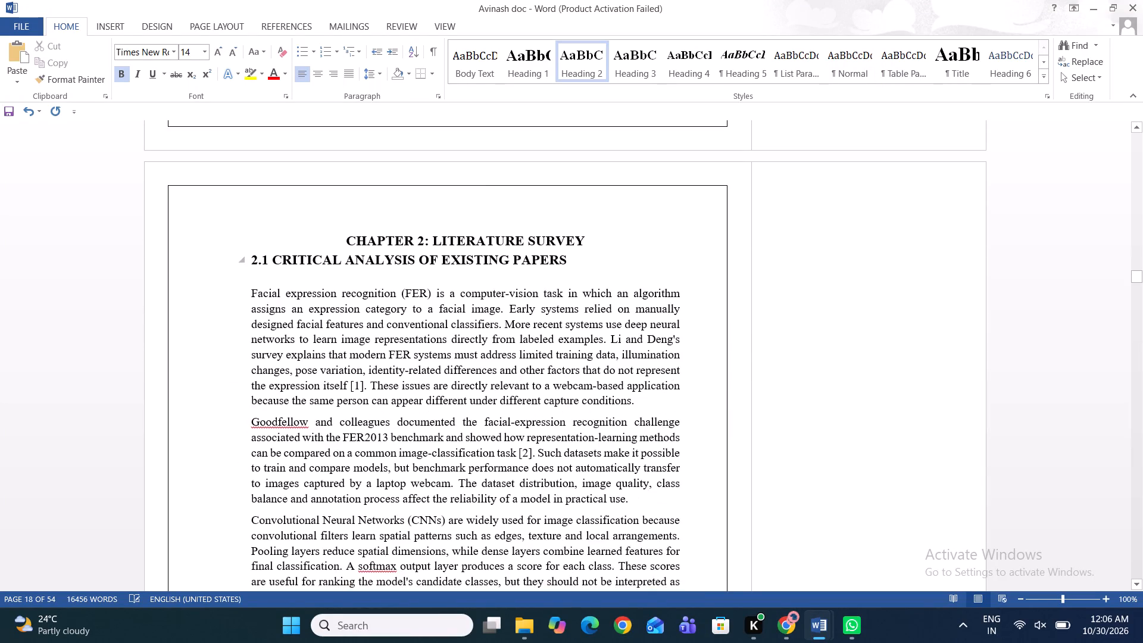
scroll(576, 454, "down", 5)
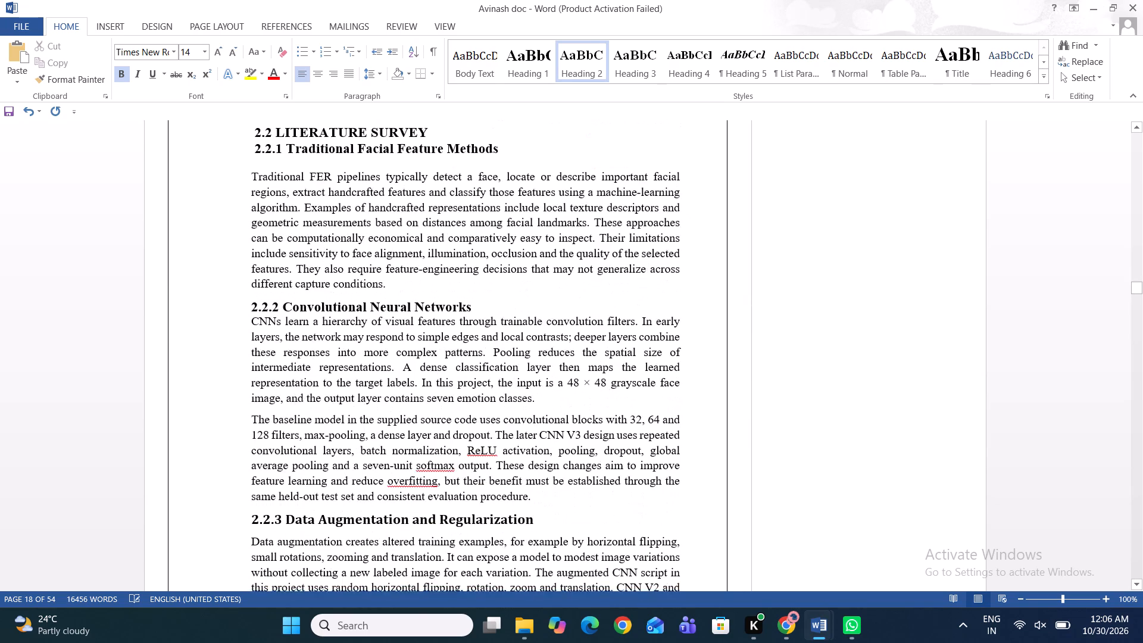
scroll(576, 454, "up", 2)
scroll(576, 454, "down", 2)
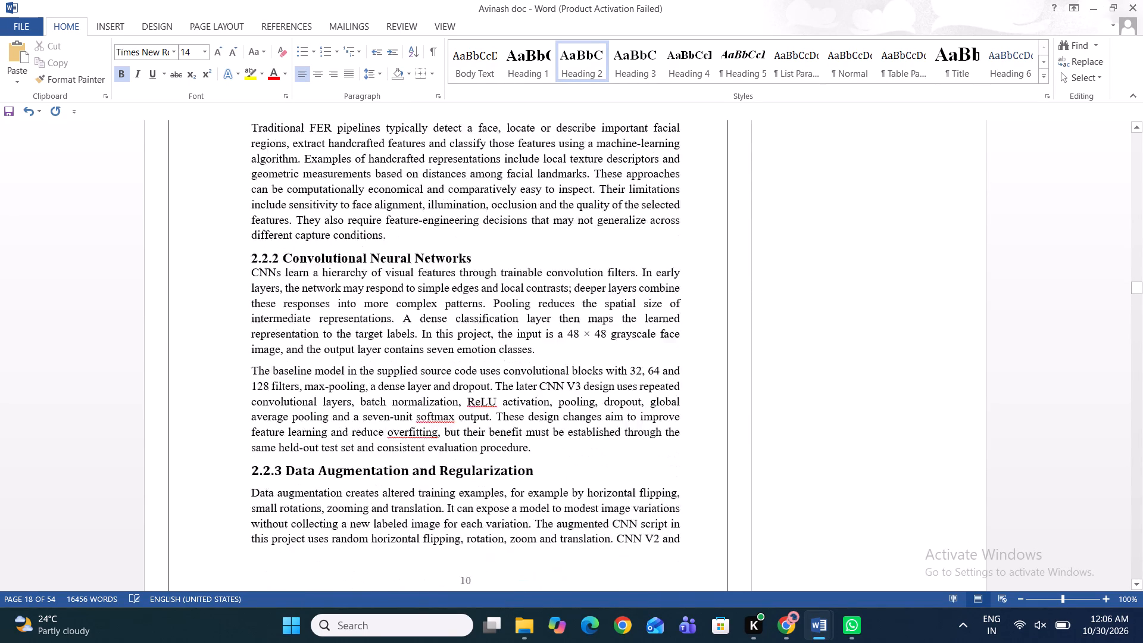
scroll(576, 454, "down", 1)
scroll(576, 454, "up", 1)
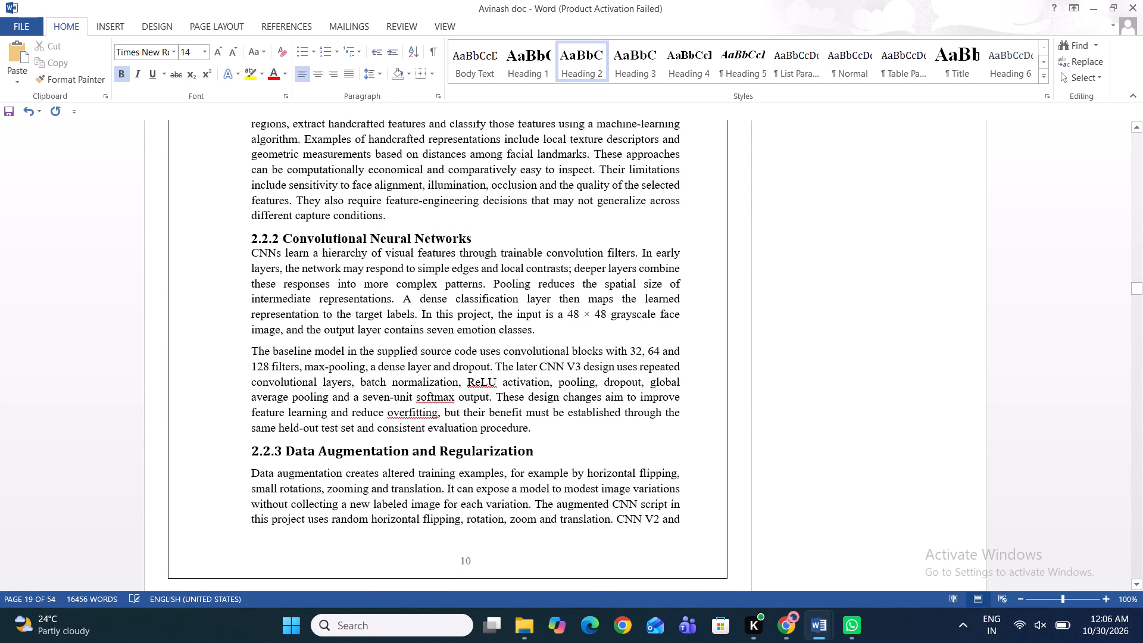
left_click(602, 299)
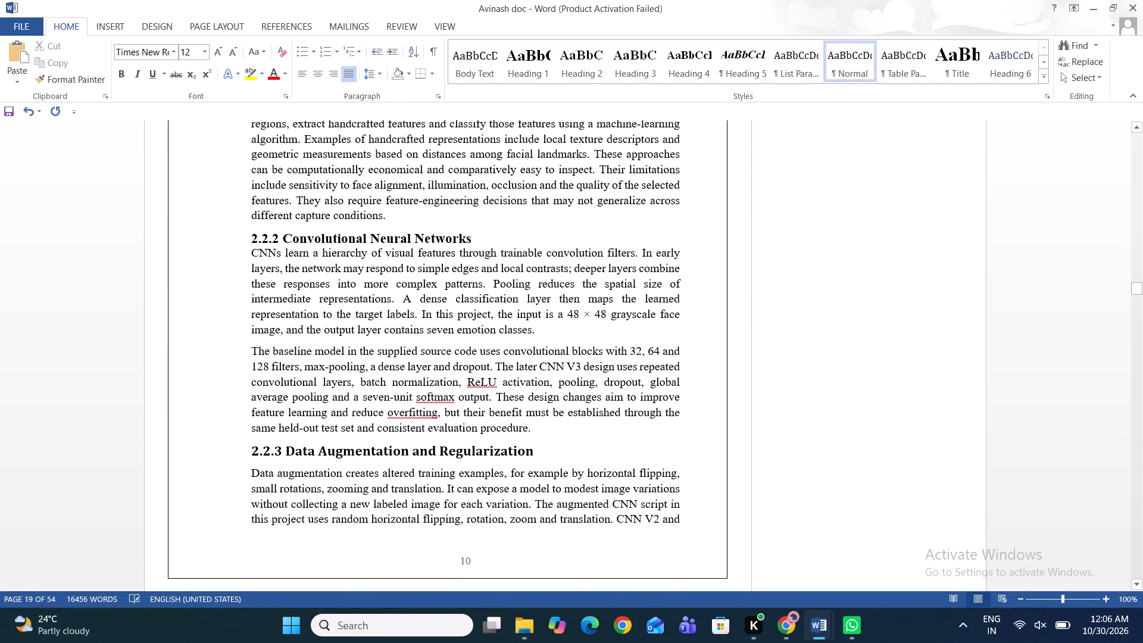
left_click(493, 231)
key("Return")
Examine the headings, spacing and body text from section 2.2.3 through to Table 4.1 in Chapter 4.
scroll(493, 231, "down", 1)
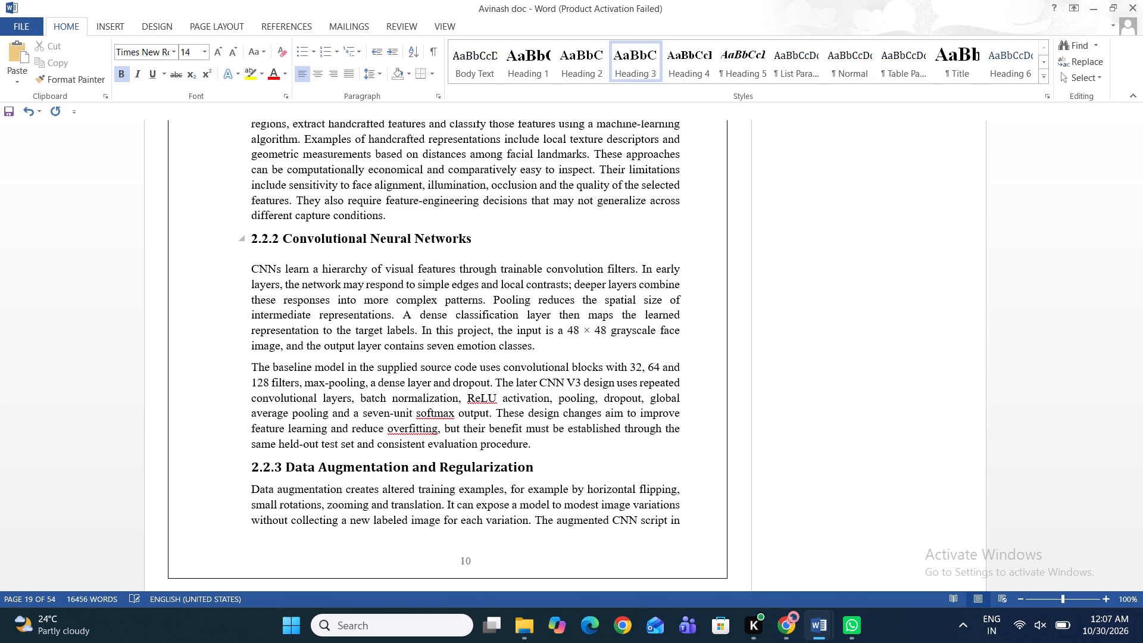
scroll(493, 231, "down", 2)
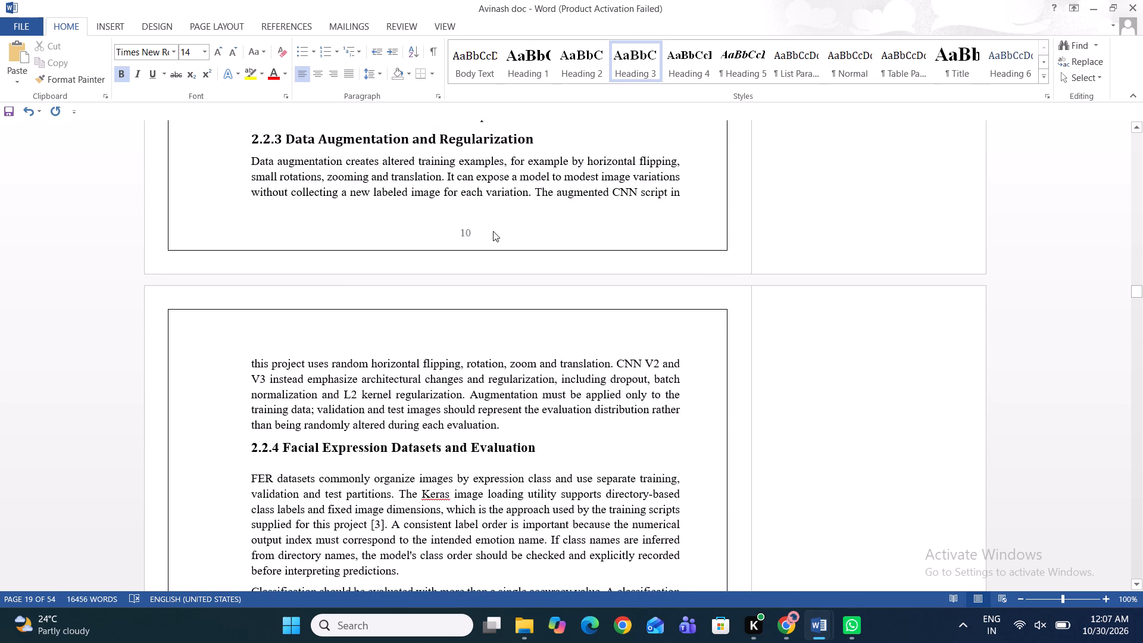
scroll(493, 231, "down", 12)
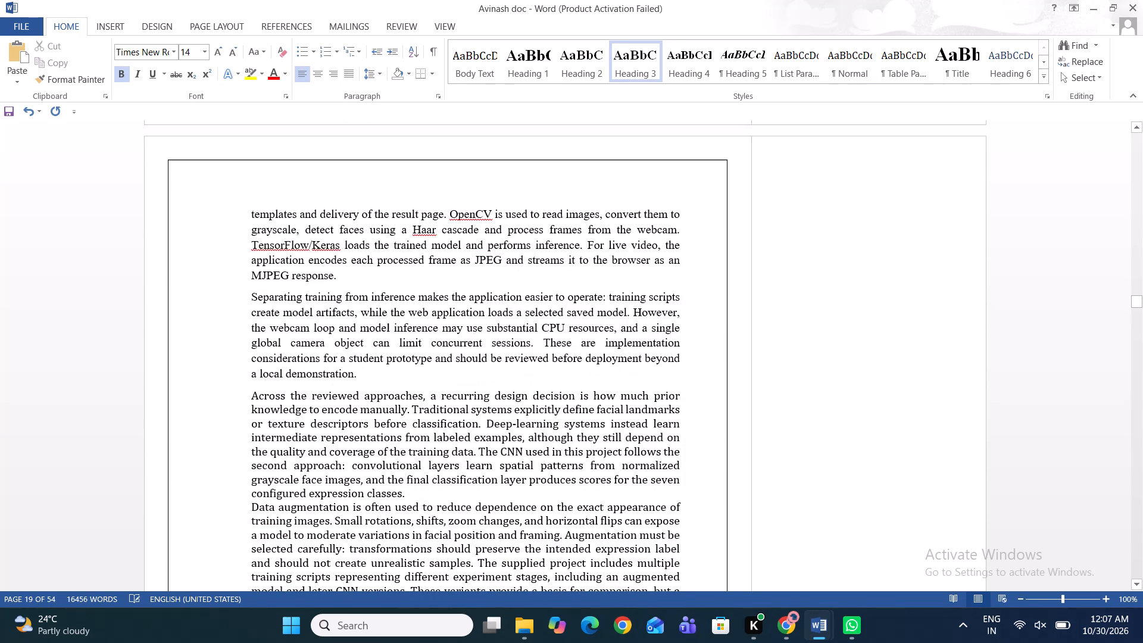
scroll(493, 231, "down", 13)
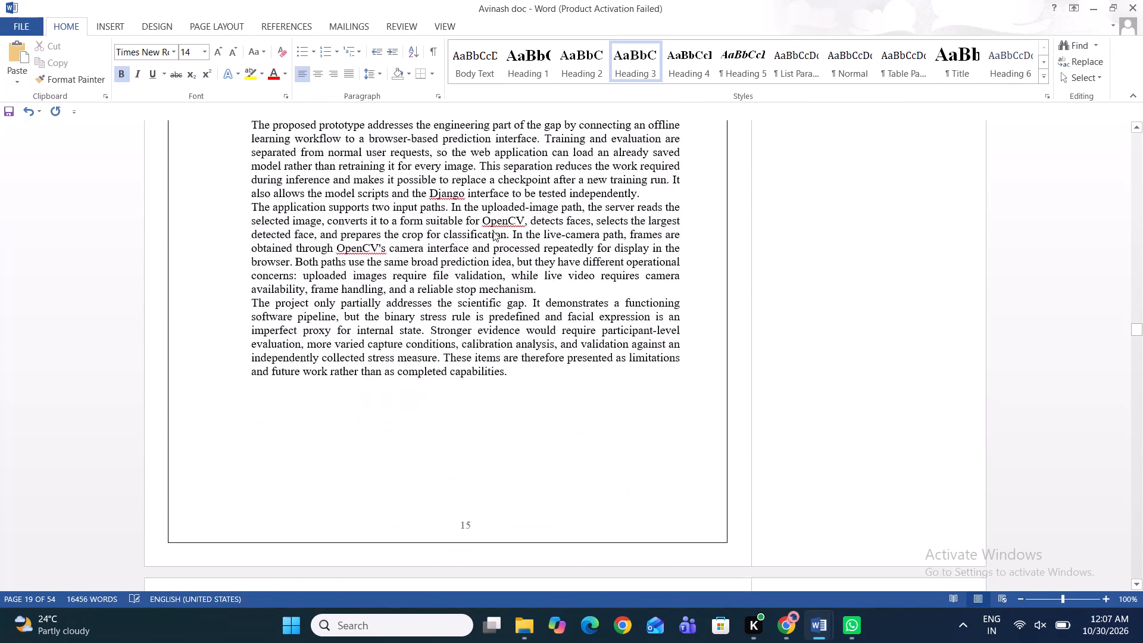
scroll(493, 231, "down", 13)
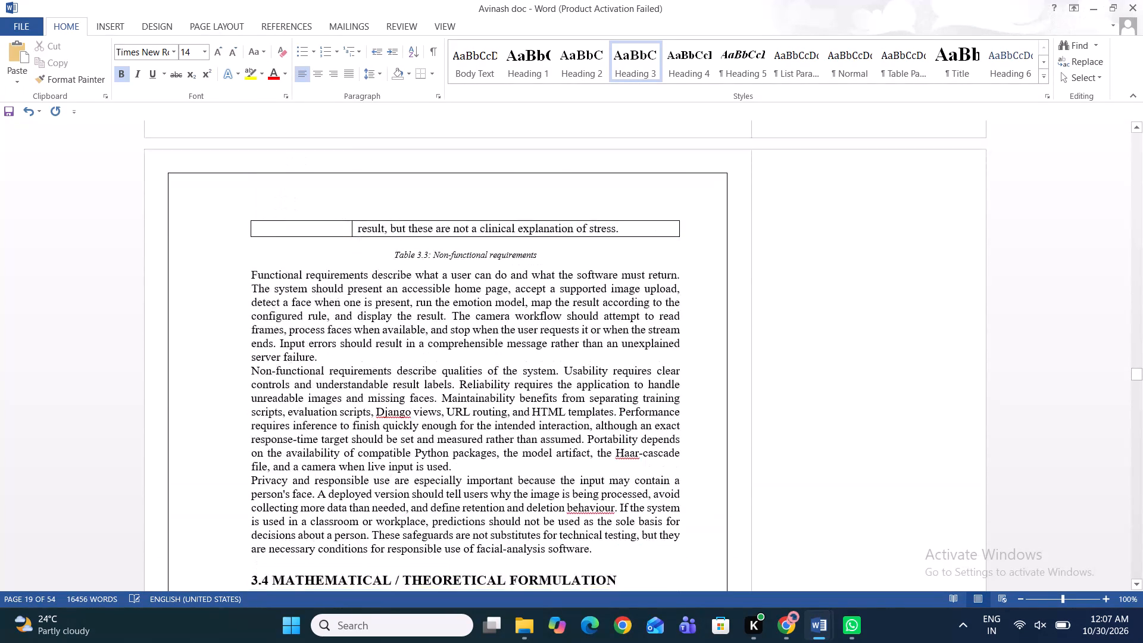
scroll(493, 231, "down", 11)
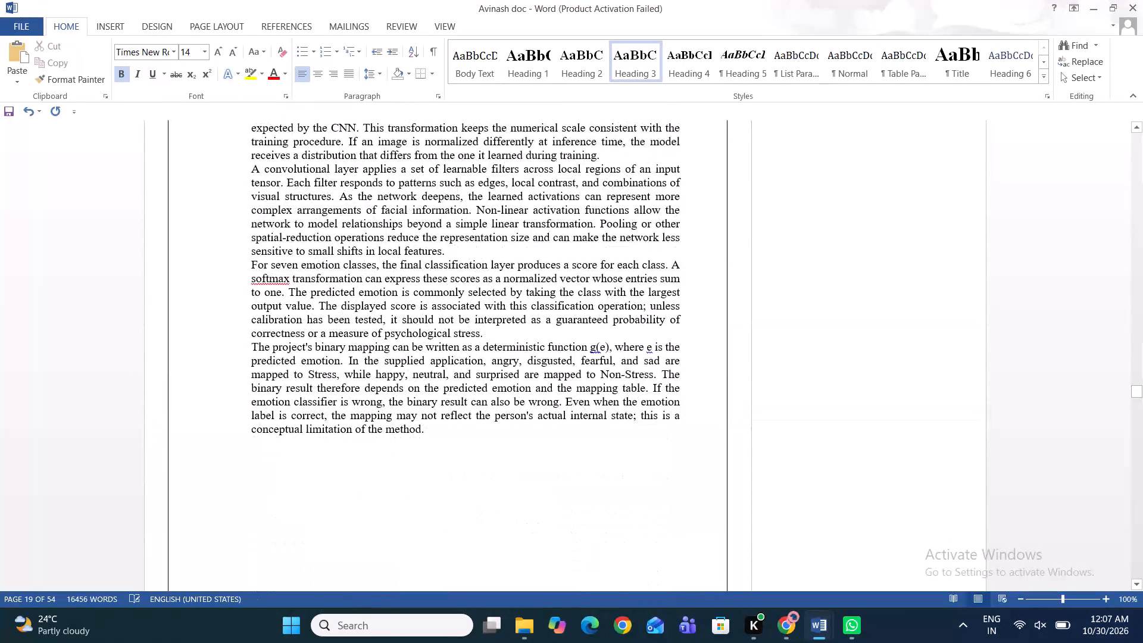
scroll(493, 231, "down", 5)
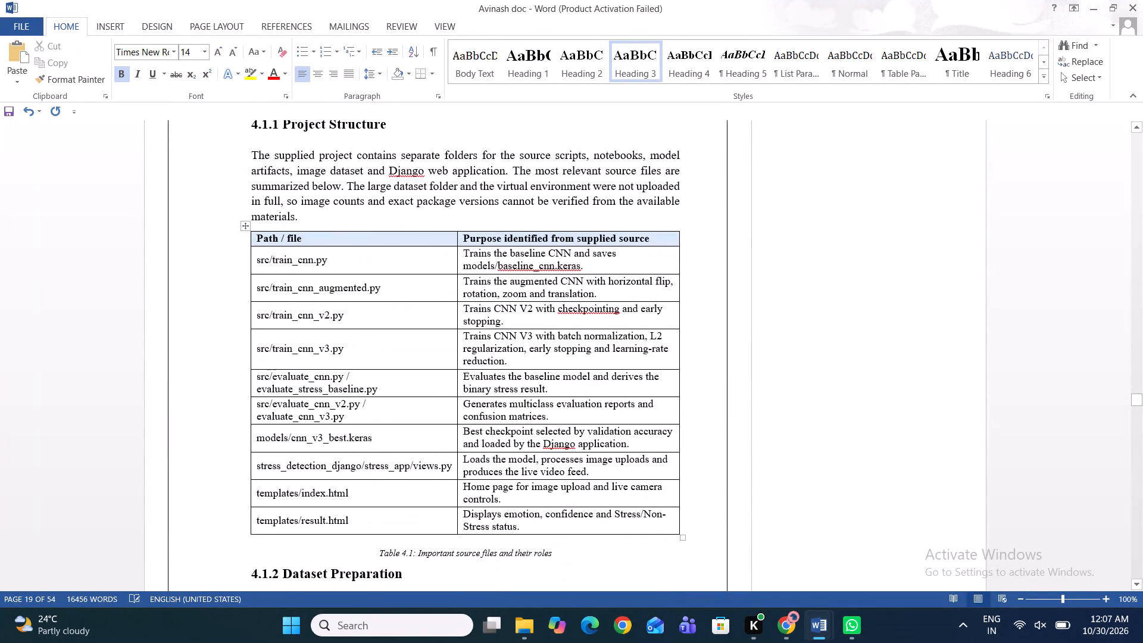
scroll(493, 231, "up", 2)
scroll(493, 231, "down", 4)
scroll(493, 231, "up", 1)
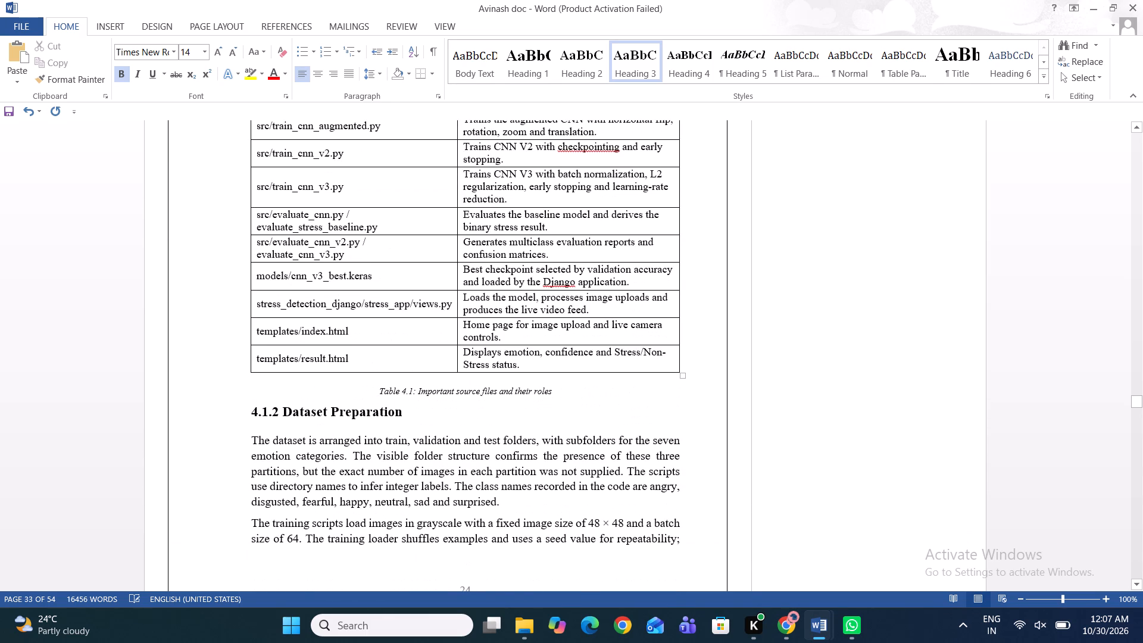
Check the font, size and alignment of the first paragraph under 4.1.2 Dataset Preparation.
double_click(546, 394)
left_click_drag(524, 363, 403, 607)
left_click(403, 607)
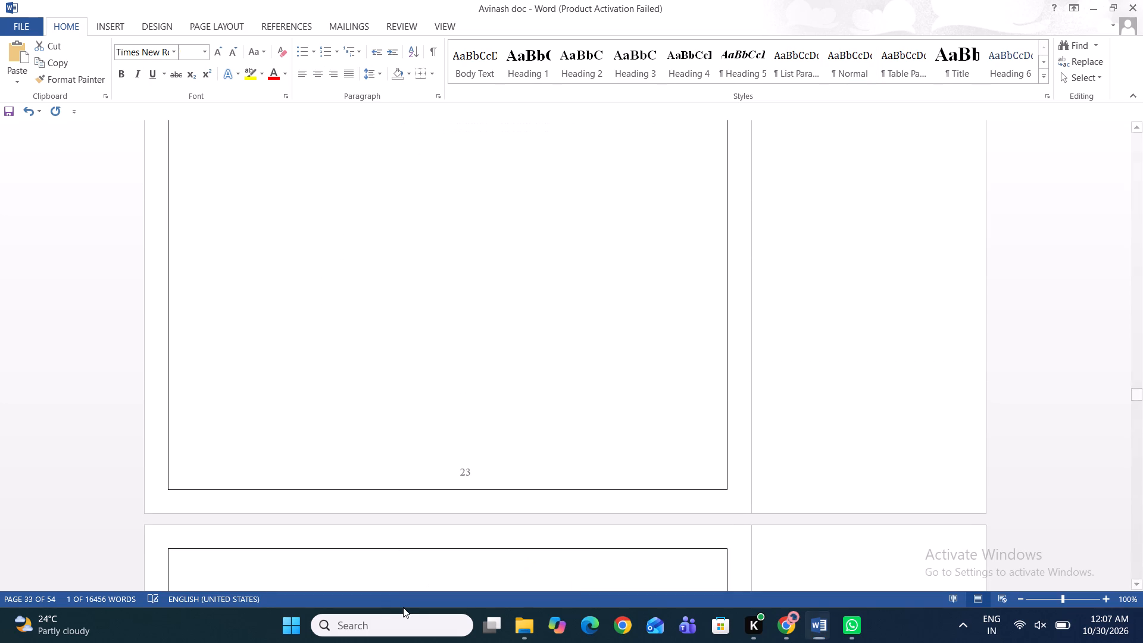
scroll(403, 607, "down", 3)
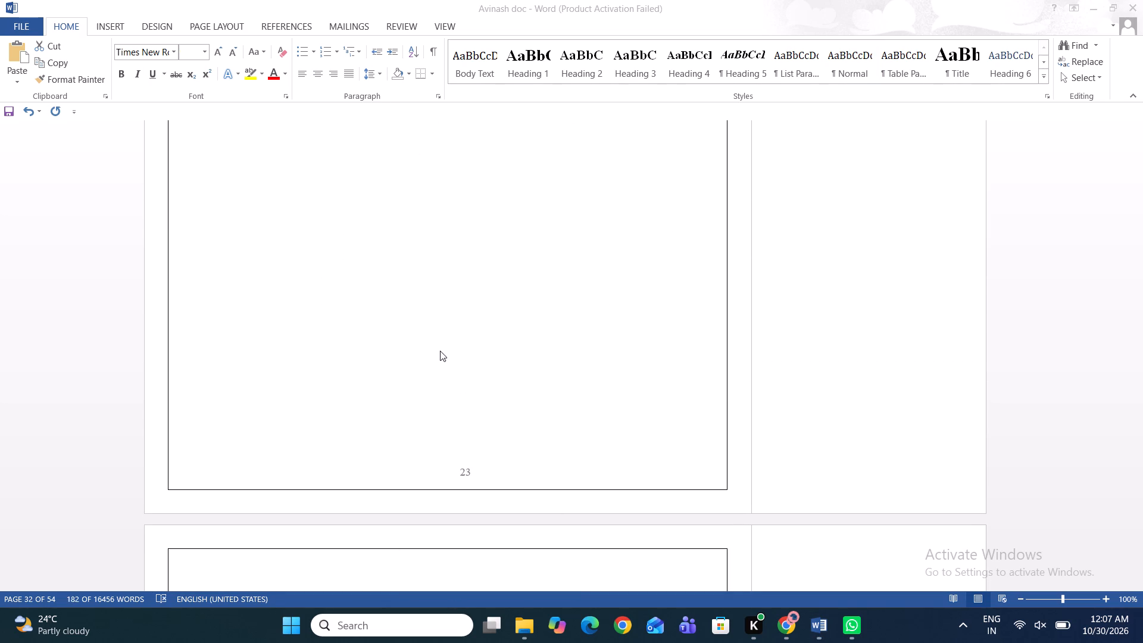
scroll(440, 351, "down", 4)
scroll(440, 351, "up", 1)
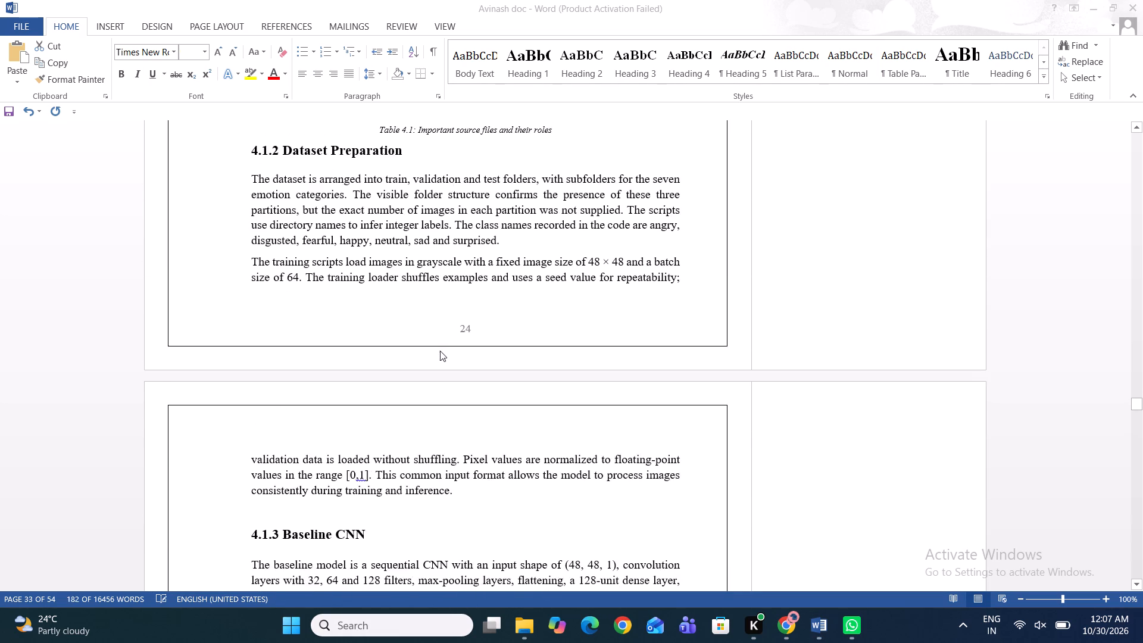
scroll(440, 351, "up", 1)
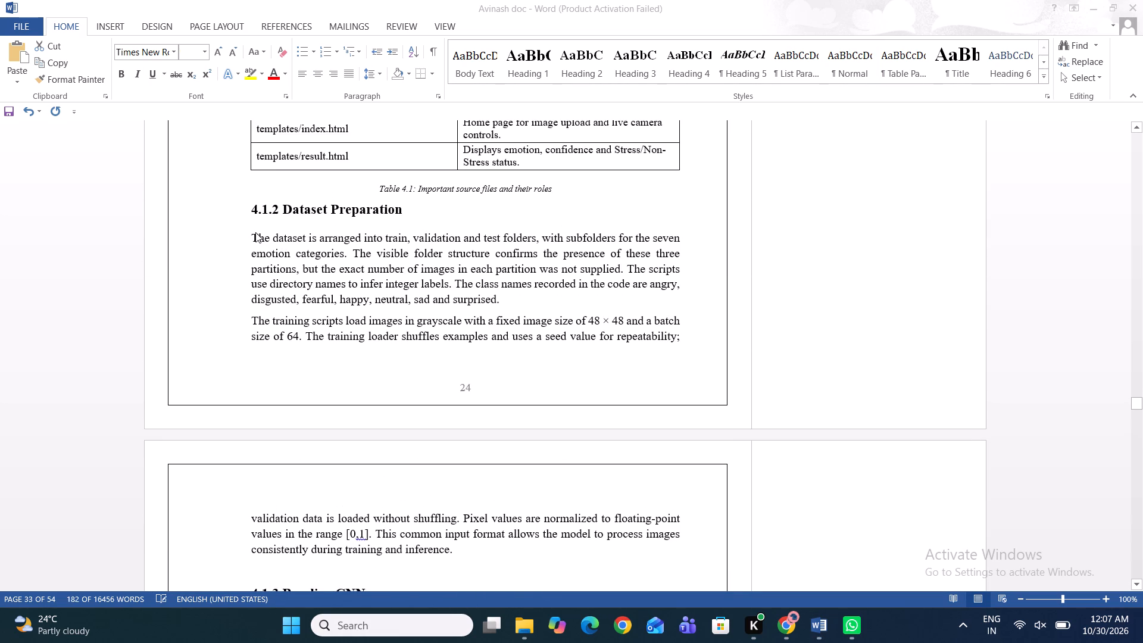
triple_click(255, 232)
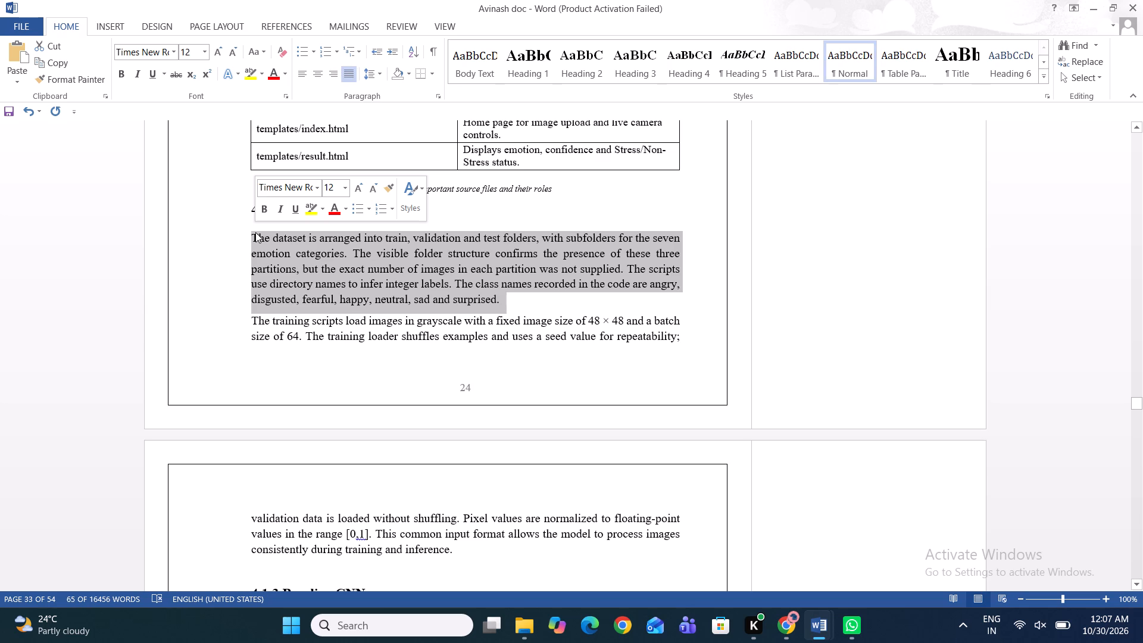
left_click(277, 393)
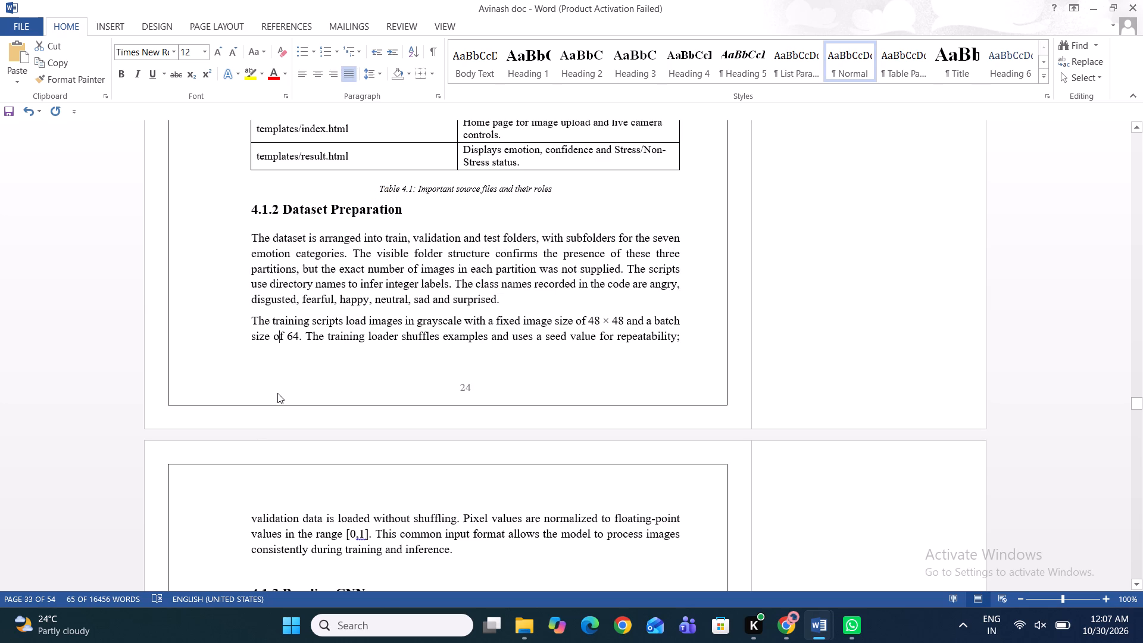
Insert a blank line between the 4.1.5 CNN V2 paragraph and the 4.1.6 CNN V3 heading.
scroll(277, 393, "down", 2)
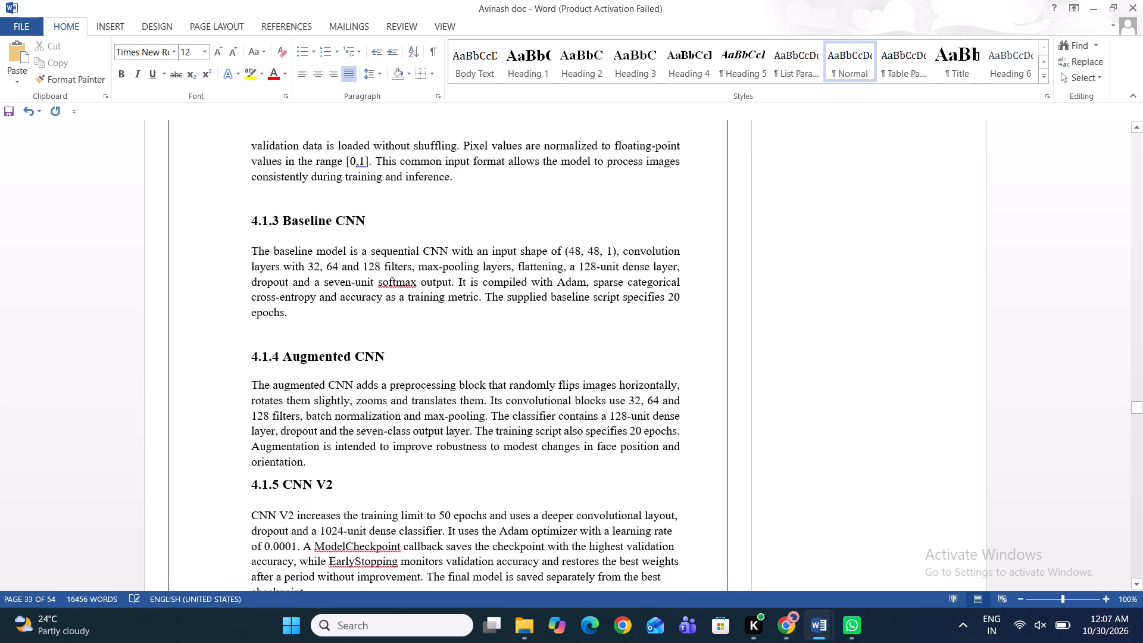
scroll(277, 393, "down", 2)
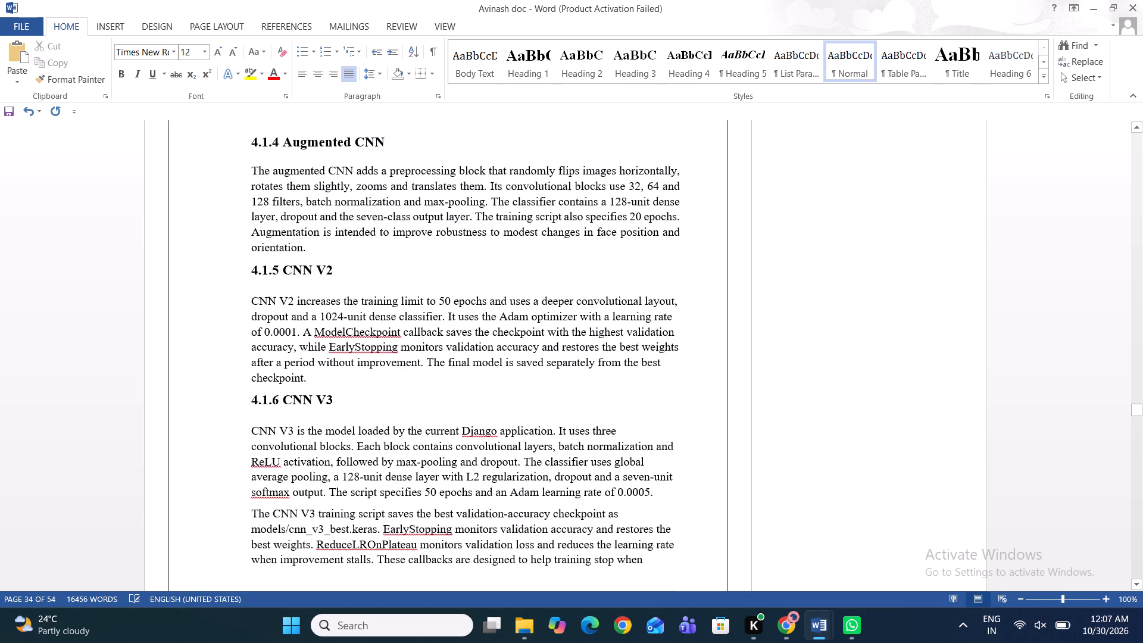
scroll(277, 393, "down", 2)
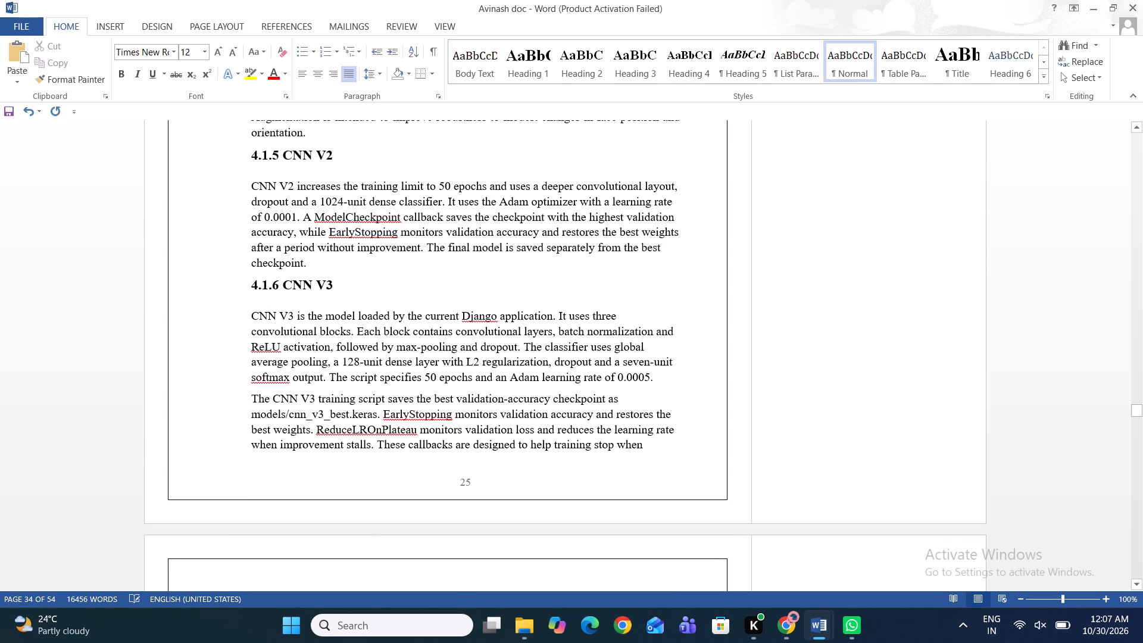
left_click(244, 246)
key("Down")
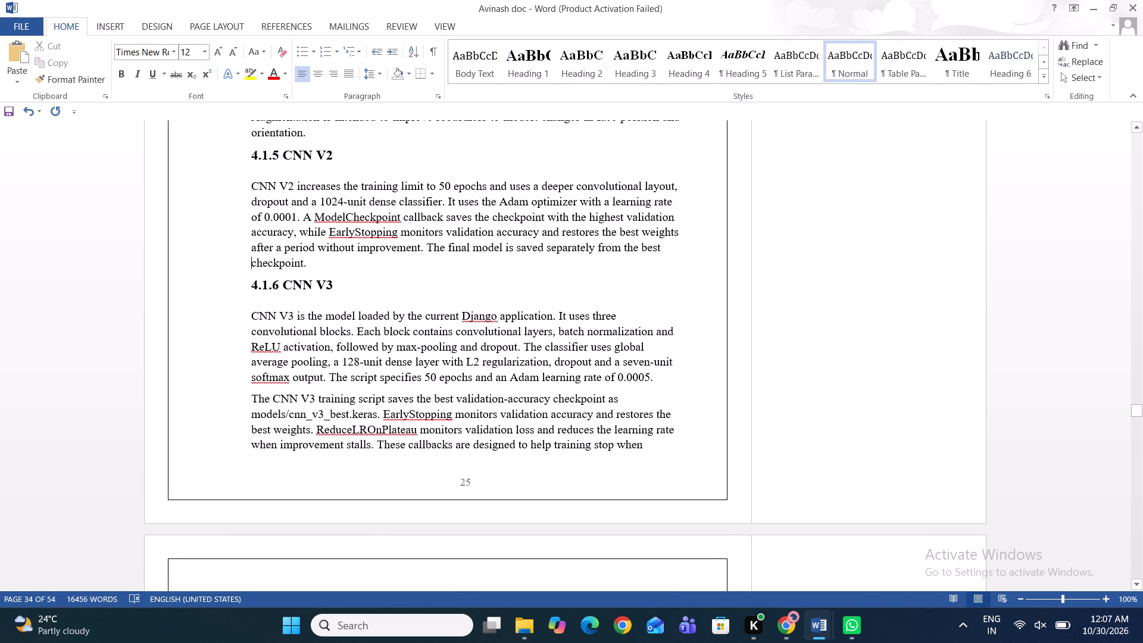
key("Right")
key("Right")
key("Right")
key("Right")
key("Right")
key("Right")
key("Right")
key("Right")
key("Right")
key("Right")
key("Right")
key("Return")
Justify both paragraphs under 4.1.7 Face Detection and Preprocessing, including the blank line above them.
scroll(259, 244, "down", 2)
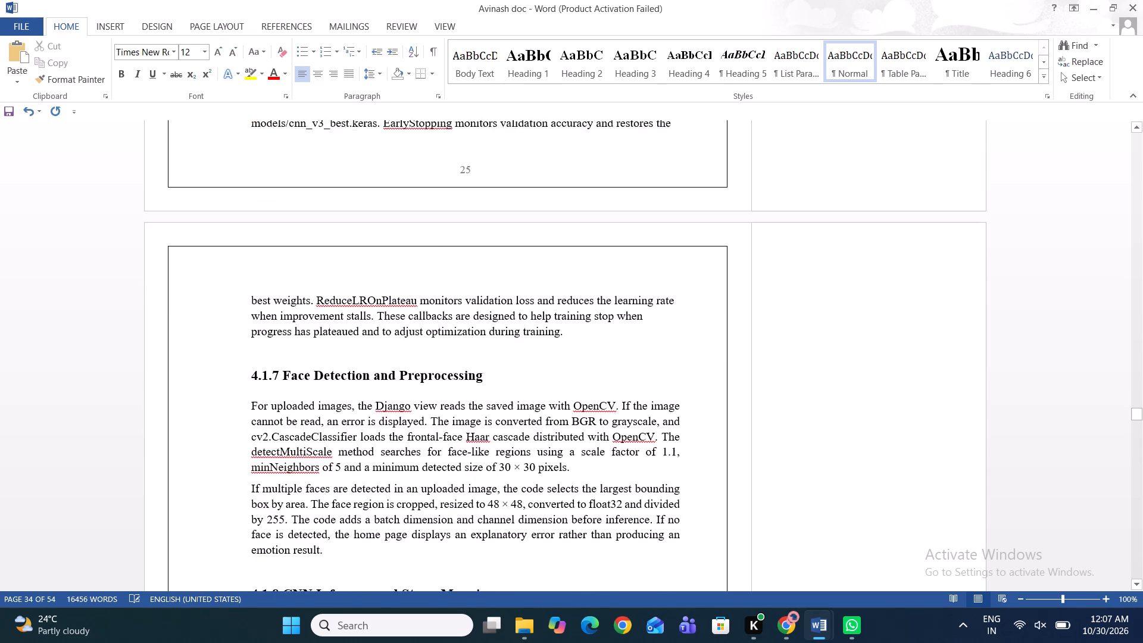
scroll(259, 244, "down", 2)
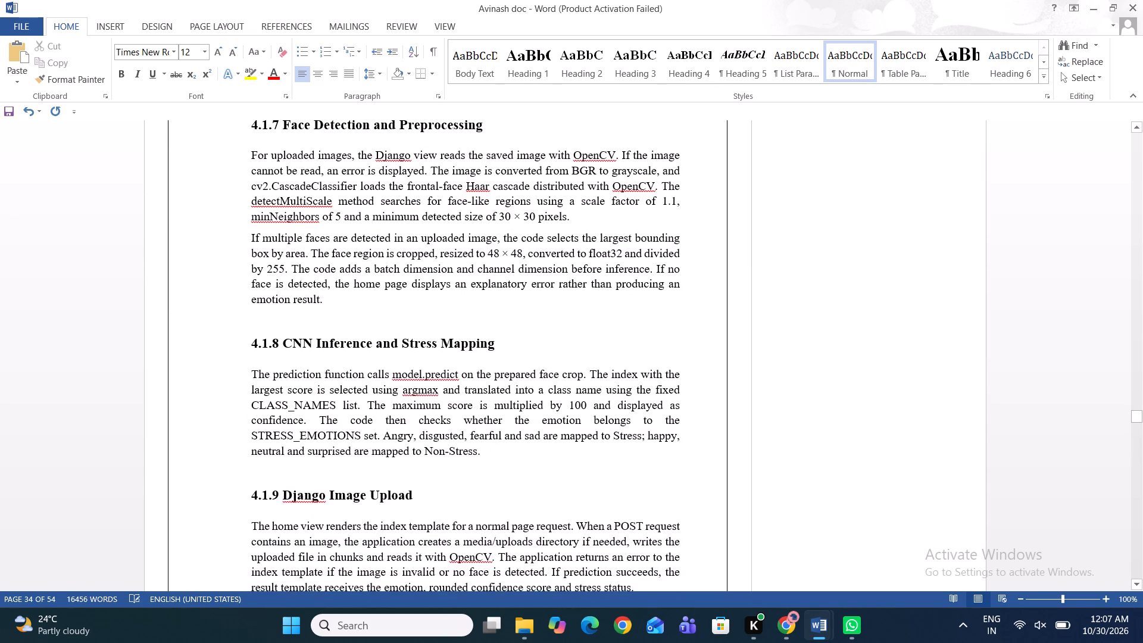
left_click_drag(324, 305, 283, 220)
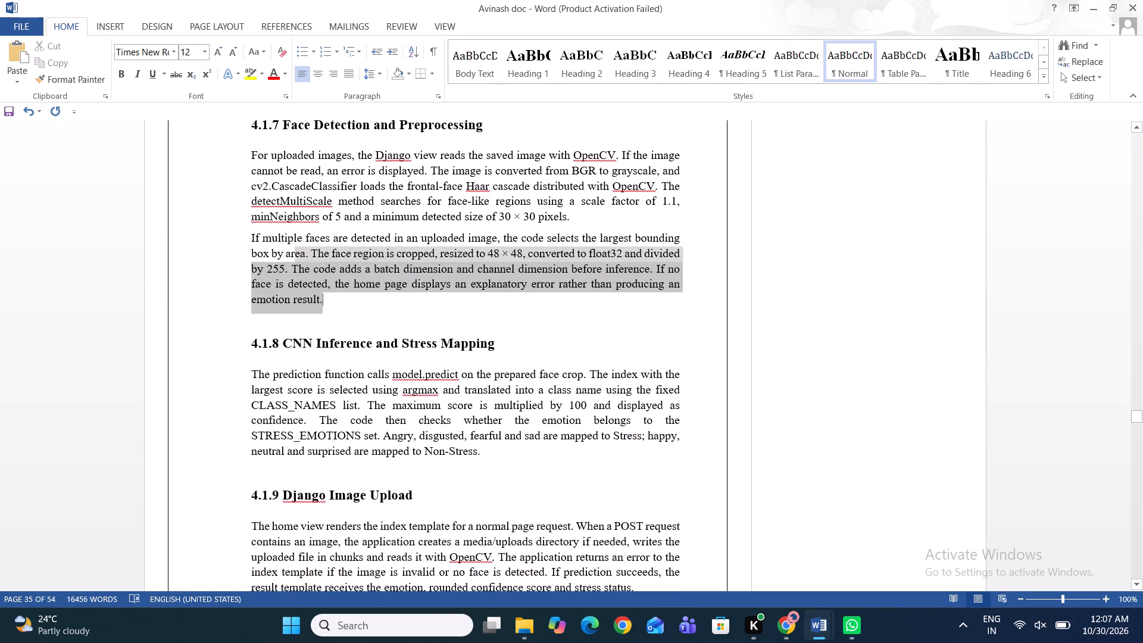
left_click_drag(283, 220, 243, 145)
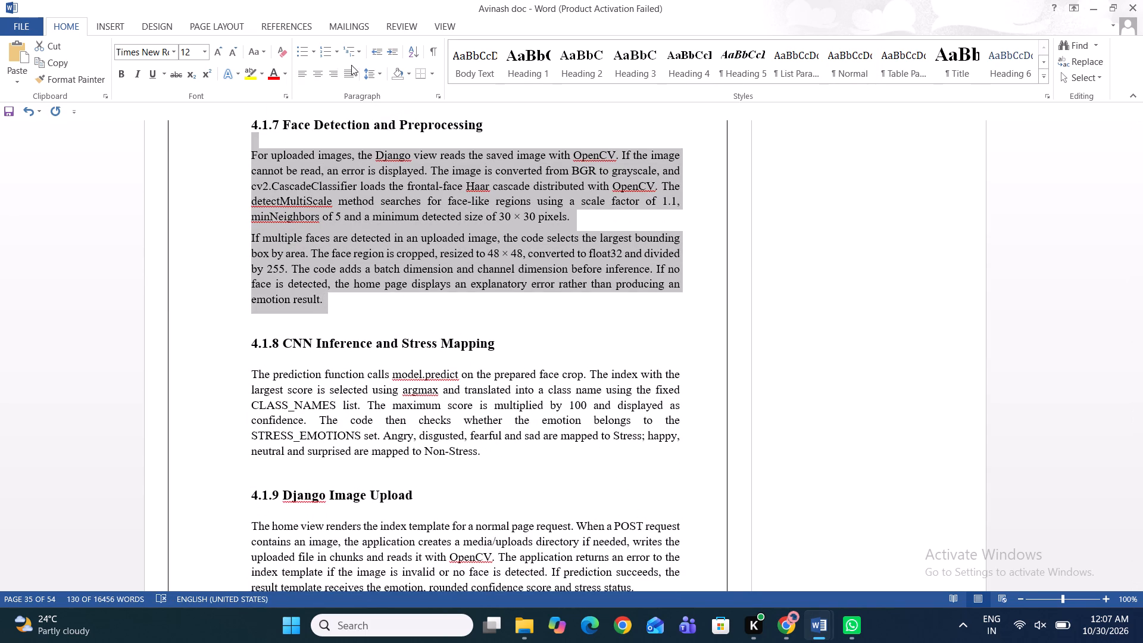
left_click(348, 71)
left_click(219, 209)
Check the font, size and alignment of the body text under 4.1.8 and 4.1.10, continuing into section 4.2.
scroll(219, 209, "down", 1)
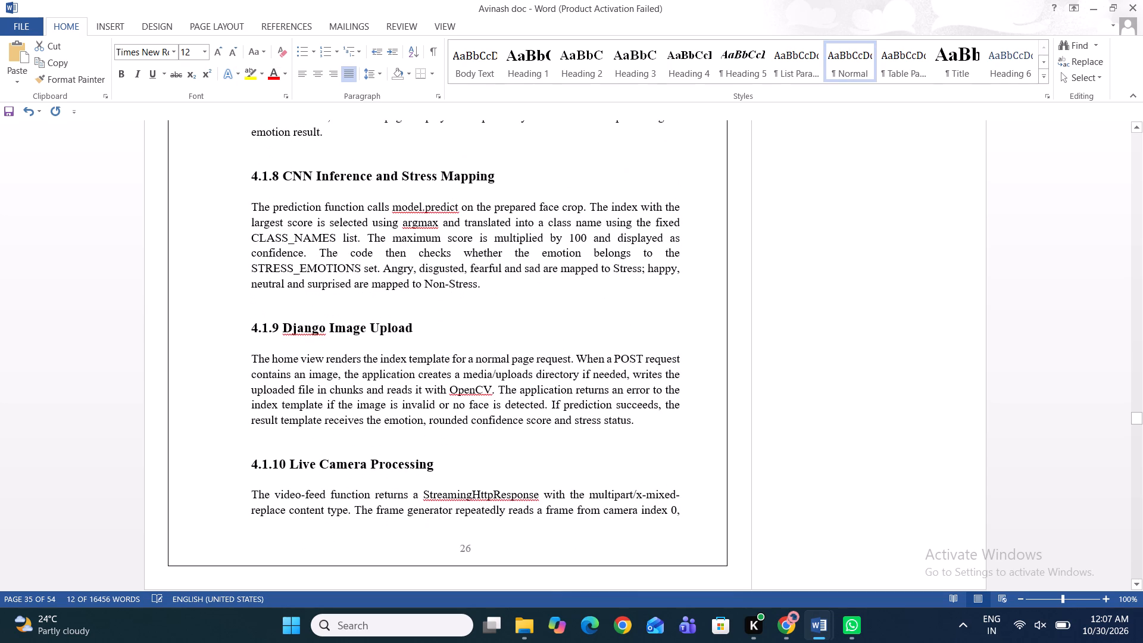
left_click_drag(250, 208, 481, 289)
left_click(338, 254)
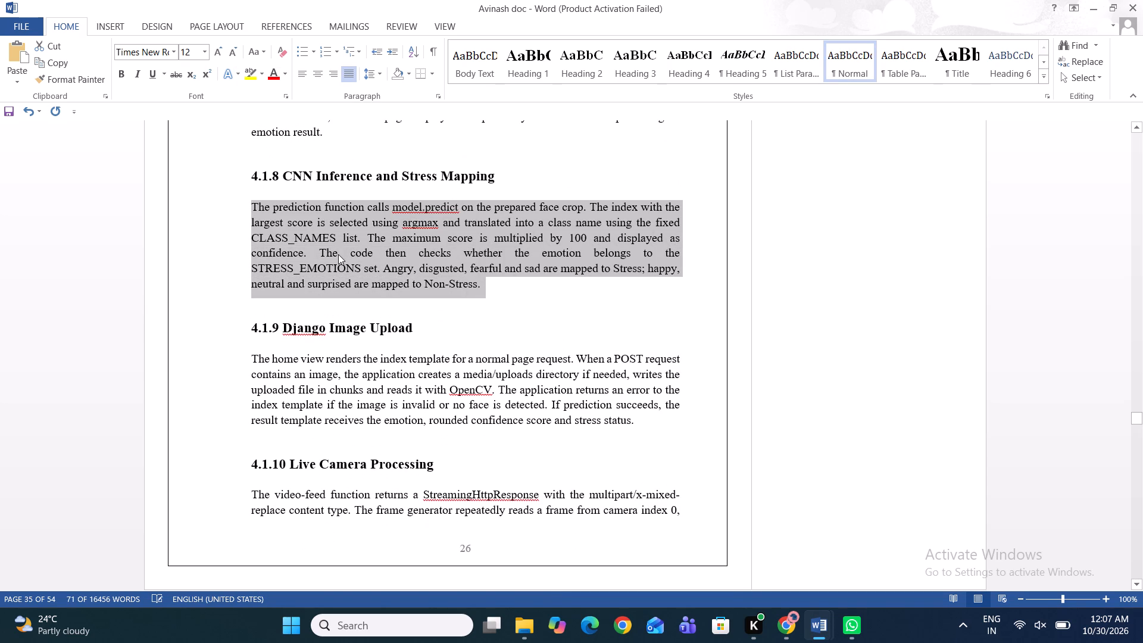
scroll(338, 254, "down", 2)
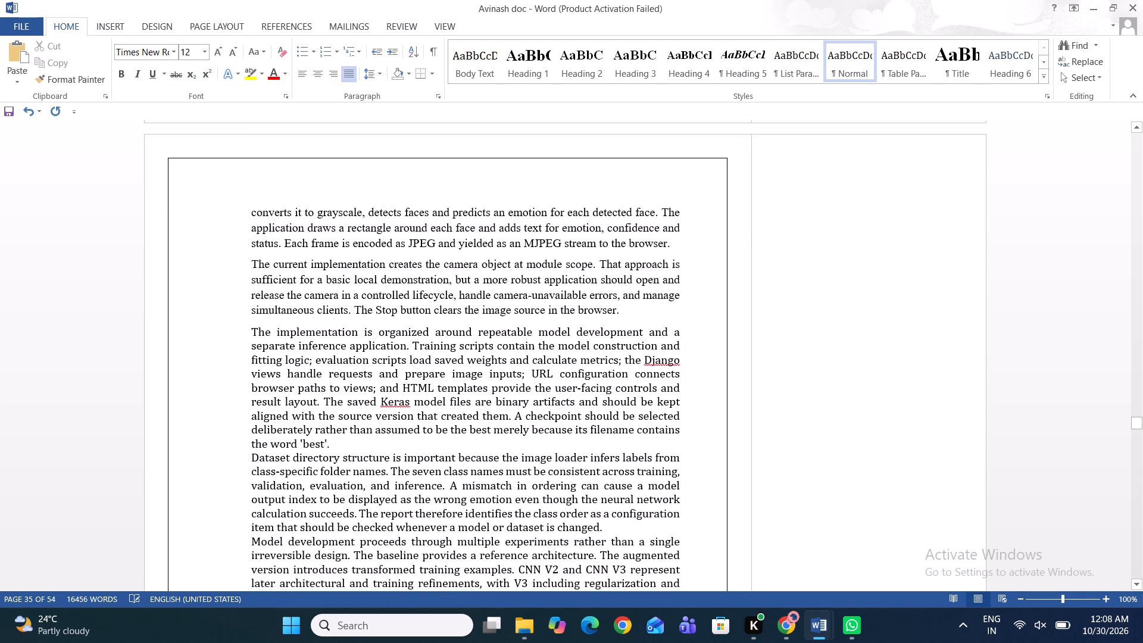
scroll(338, 254, "down", 1)
scroll(338, 254, "up", 3)
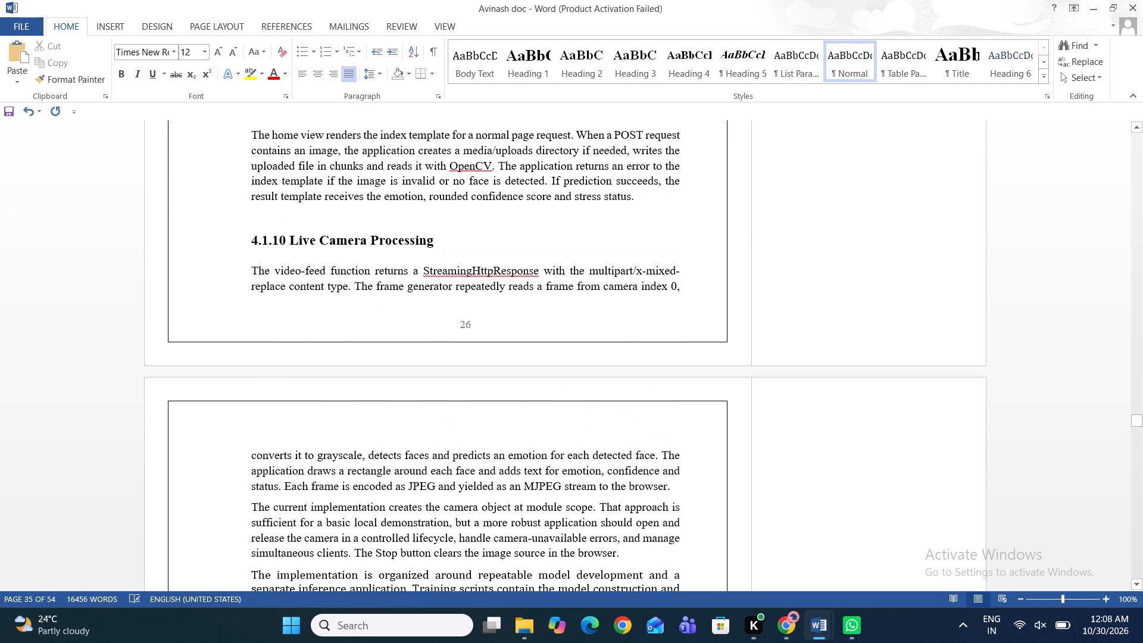
left_click_drag(250, 267, 315, 360)
left_click_drag(315, 360, 441, 587)
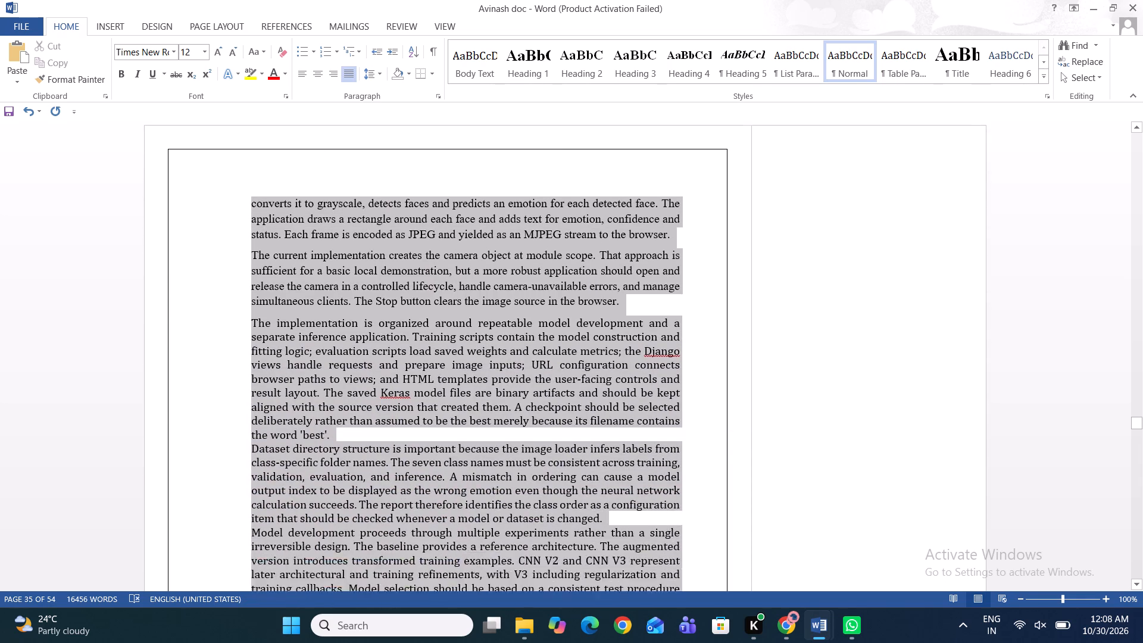
left_click_drag(441, 587, 463, 599)
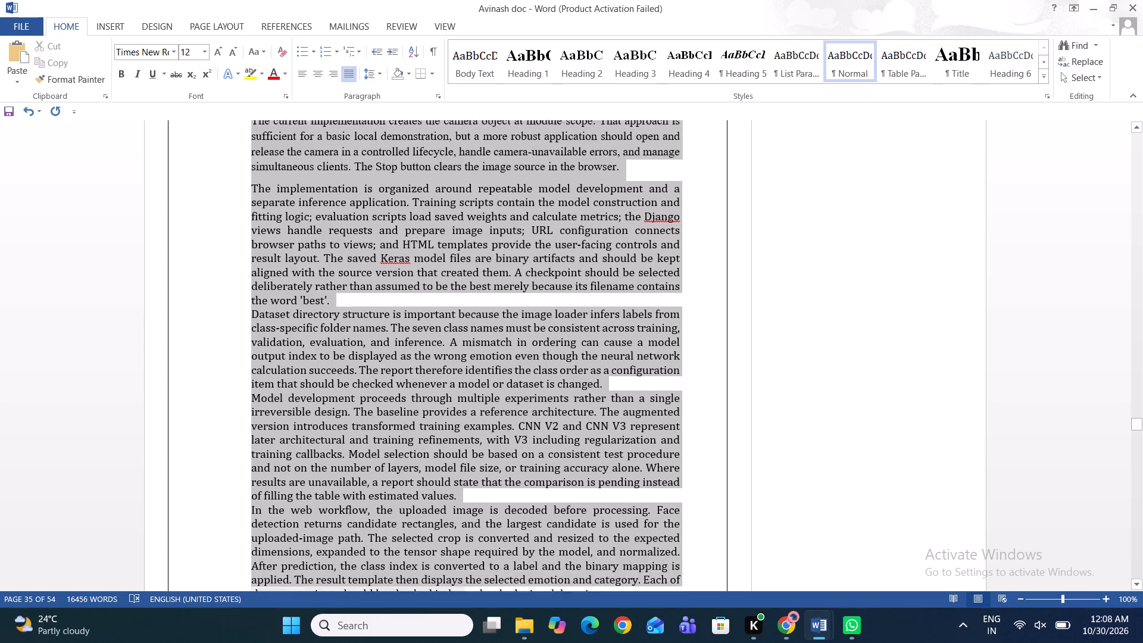
left_click_drag(463, 599, 567, 516)
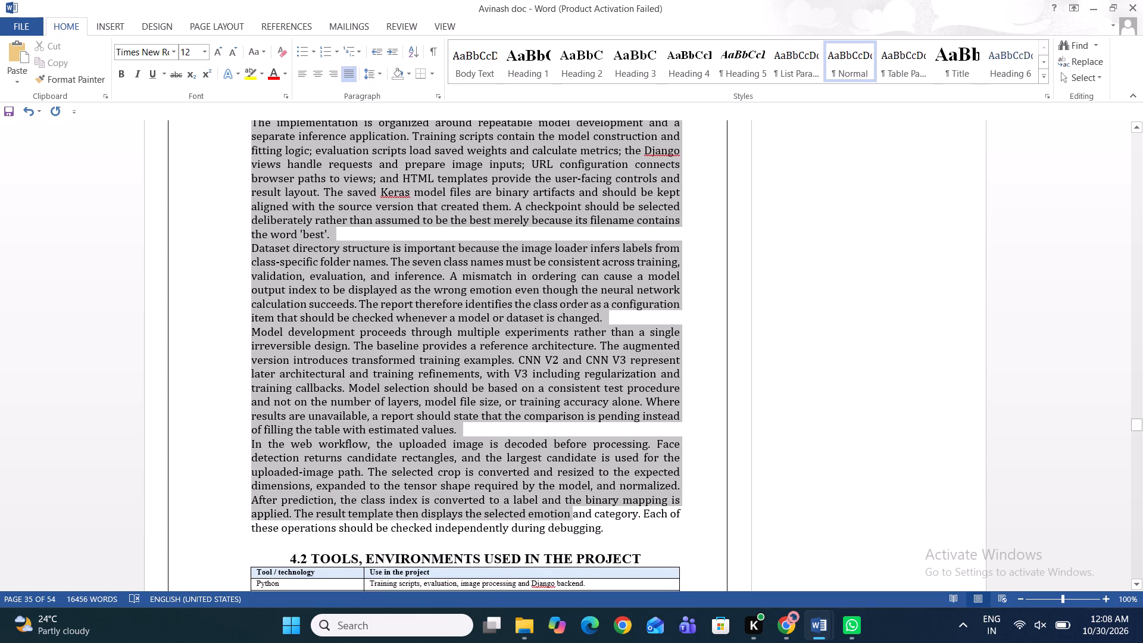
left_click_drag(567, 516, 591, 526)
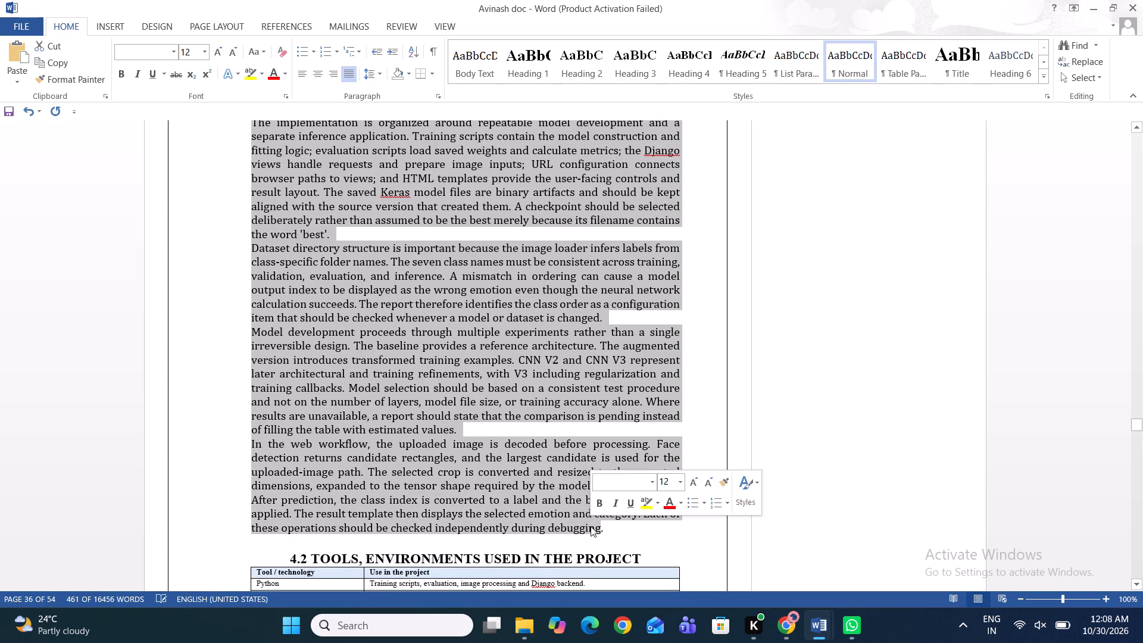
left_click(212, 361)
scroll(212, 361, "down", 1)
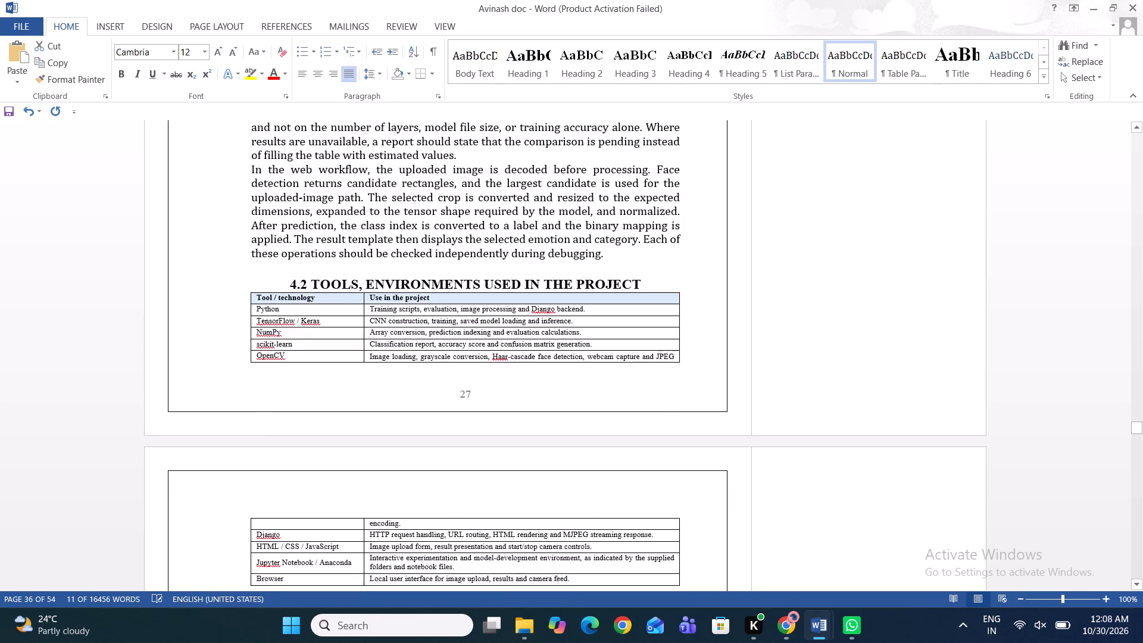
scroll(212, 361, "down", 2)
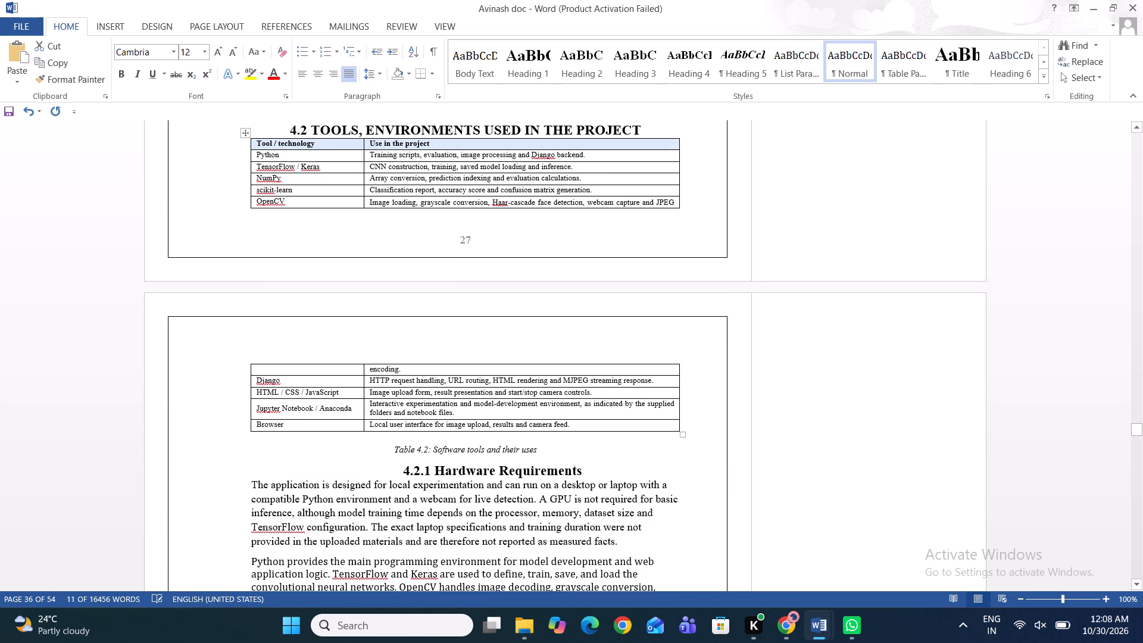
Insert four blank lines between the 4.2 TOOLS, ENVIRONMENTS USED IN THE PROJECT heading and its table to move them onto the following page.
left_click(643, 121)
key("Return")
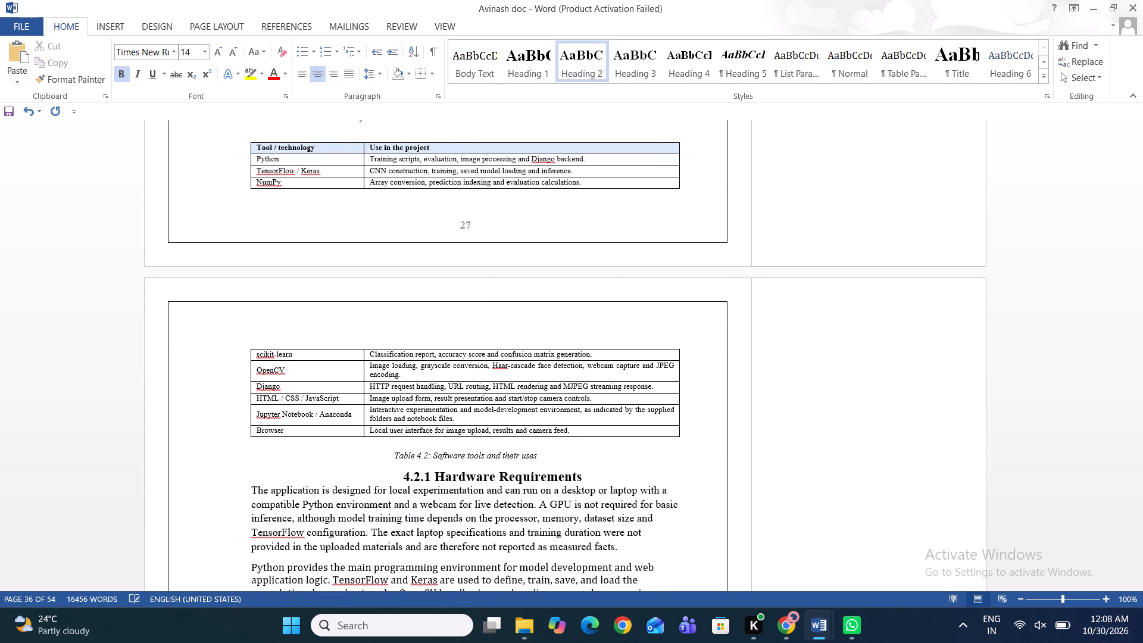
left_click_drag(258, 145, 472, 364)
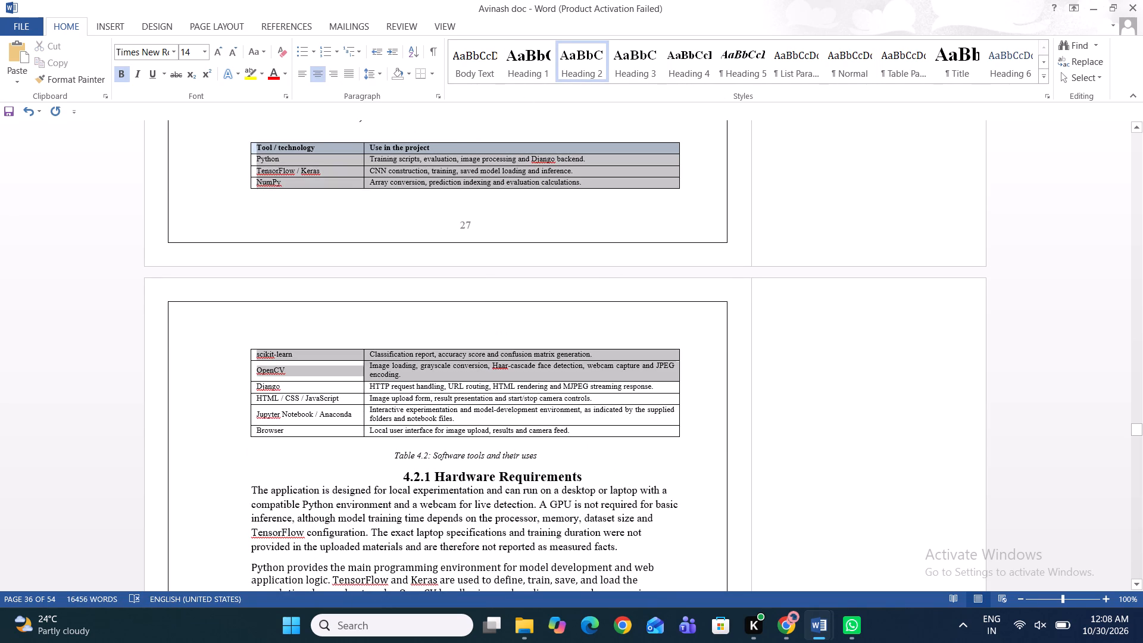
left_click_drag(472, 364, 438, 145)
scroll(438, 145, "up", 1)
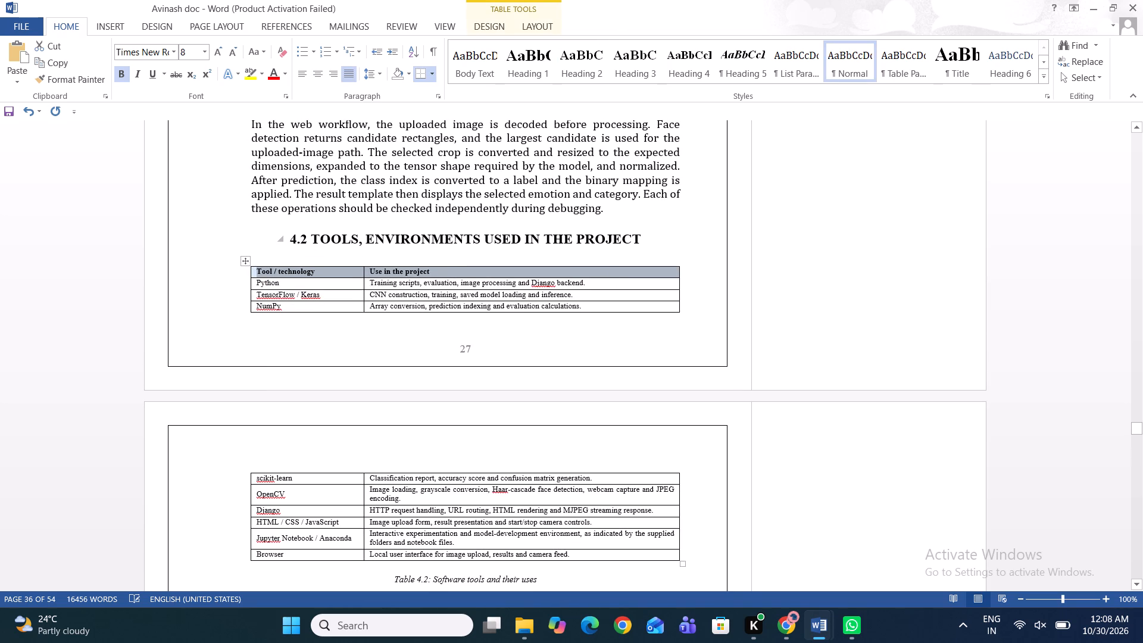
left_click(643, 241)
key("Return")
key("Return")
key("Return")
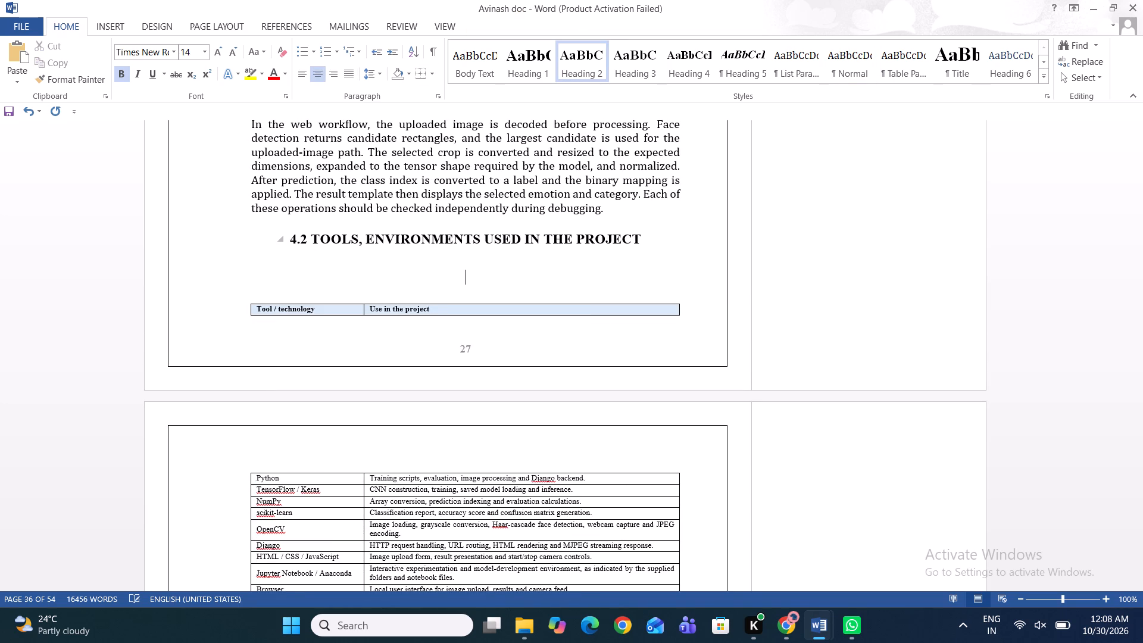
scroll(643, 241, "down", 1)
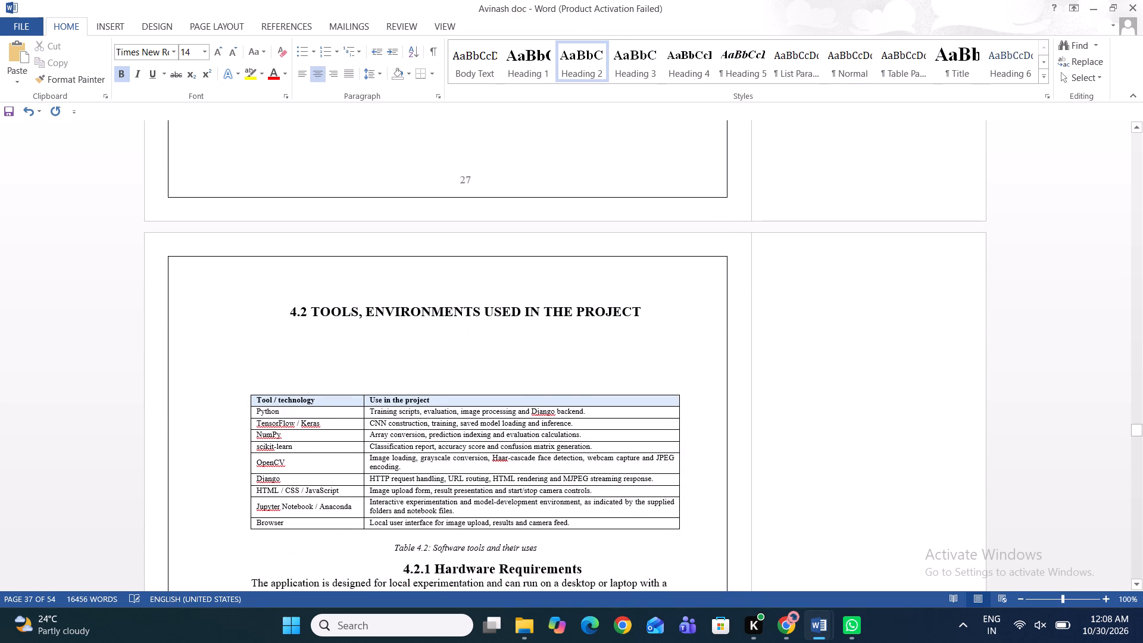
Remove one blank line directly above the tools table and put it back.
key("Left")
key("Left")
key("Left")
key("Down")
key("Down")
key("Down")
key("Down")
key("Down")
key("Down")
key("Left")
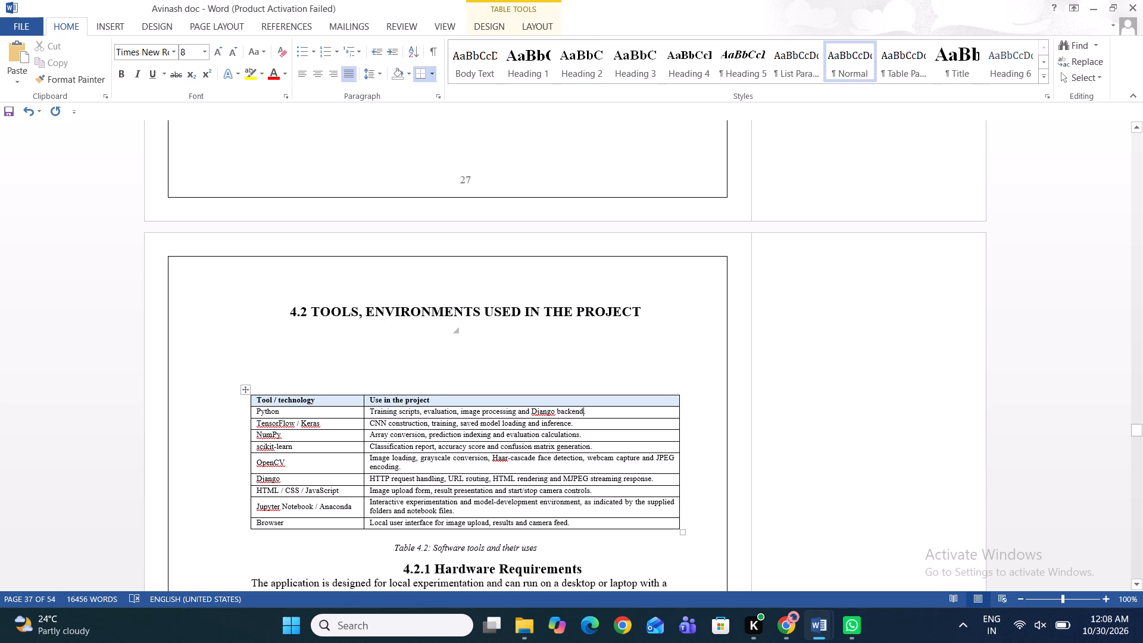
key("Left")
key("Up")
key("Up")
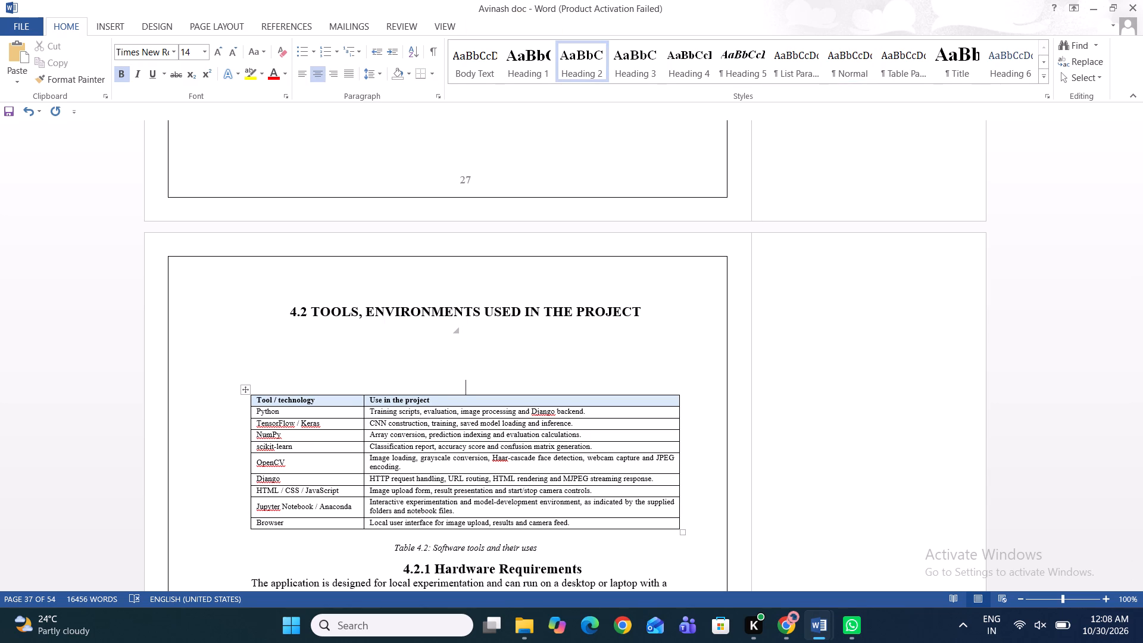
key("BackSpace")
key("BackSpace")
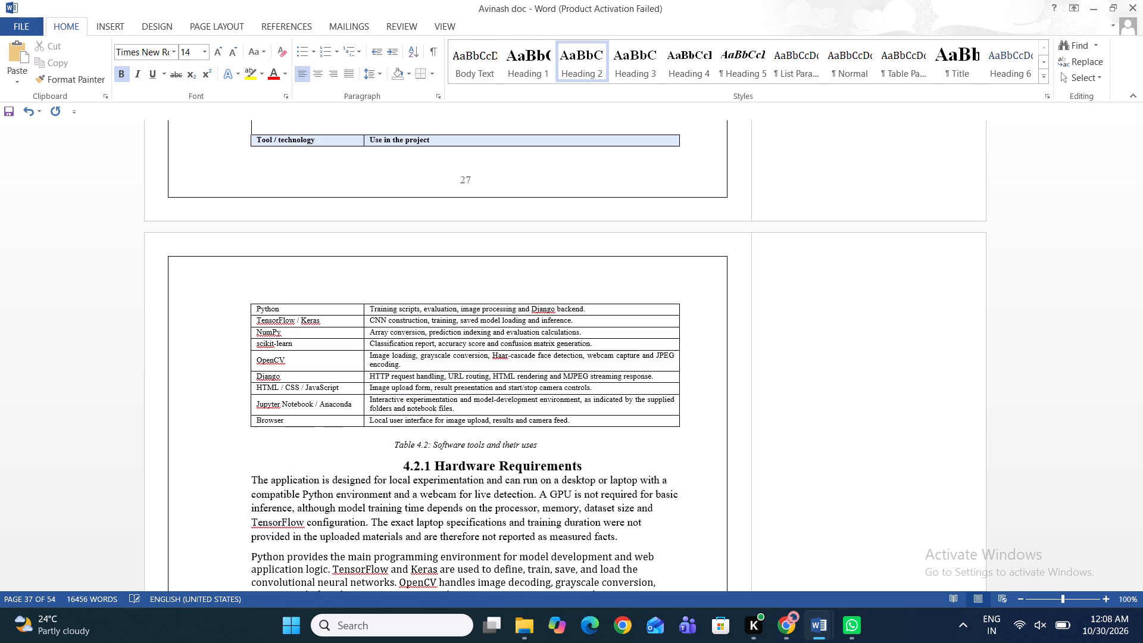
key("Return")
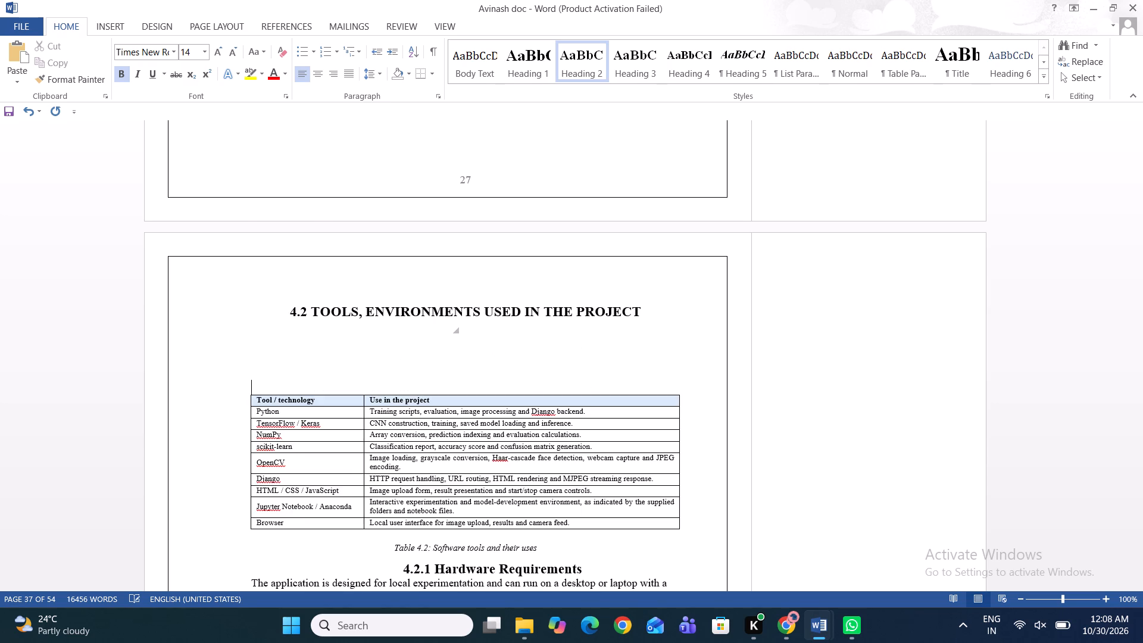
Set the font size of the entire tools table under 4.2 to 11 pt.
scroll(620, 328, "down", 1)
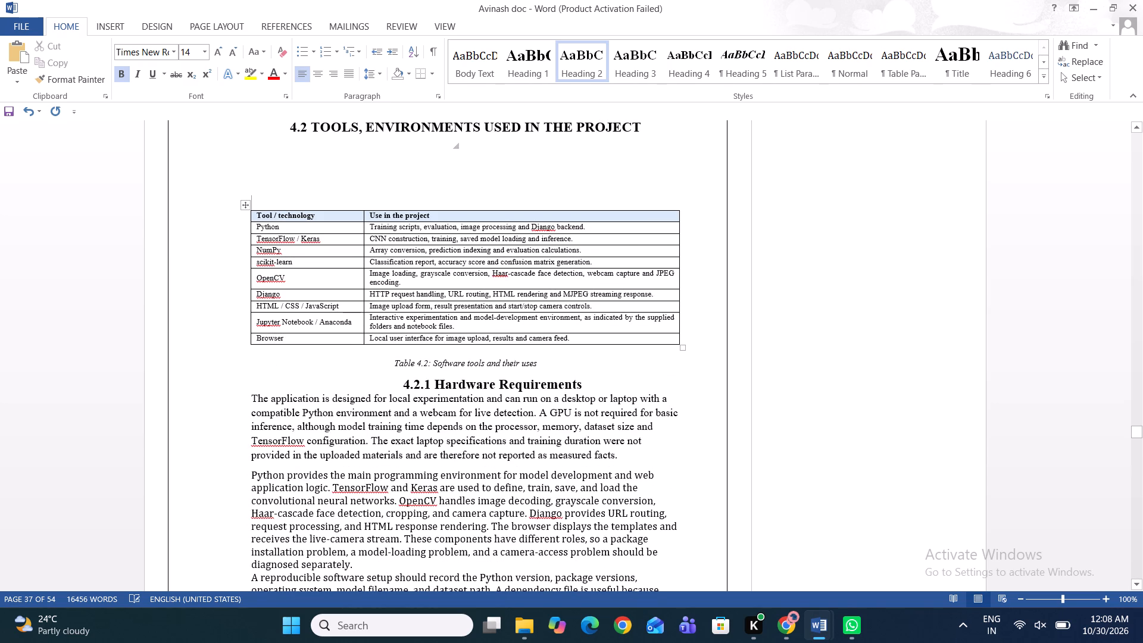
left_click_drag(582, 338, 275, 215)
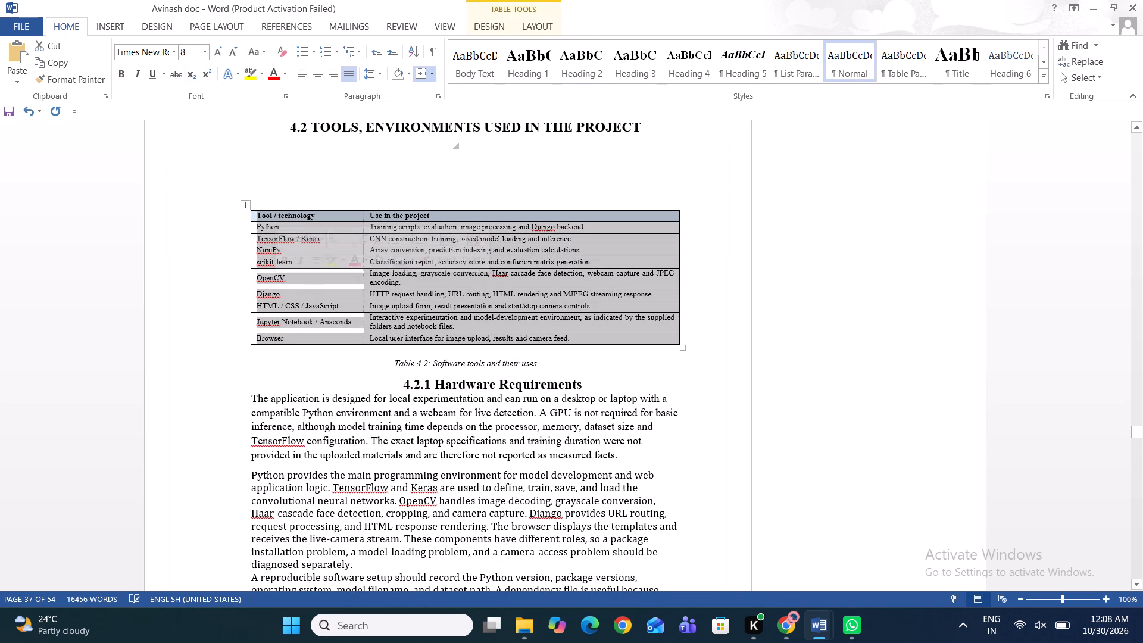
left_click(202, 52)
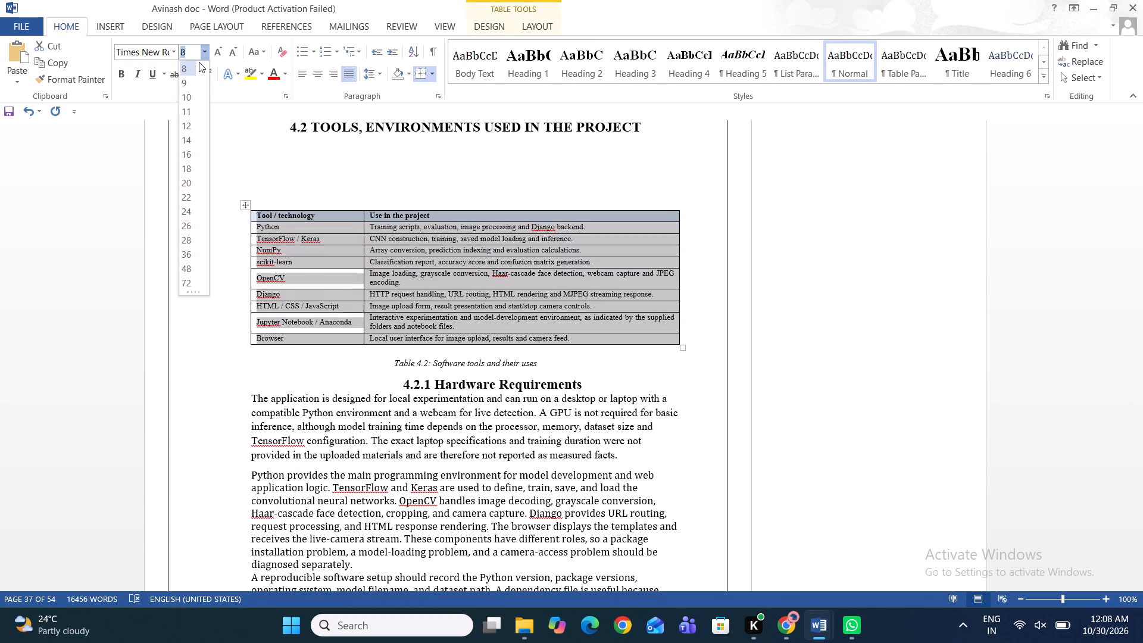
left_click(190, 112)
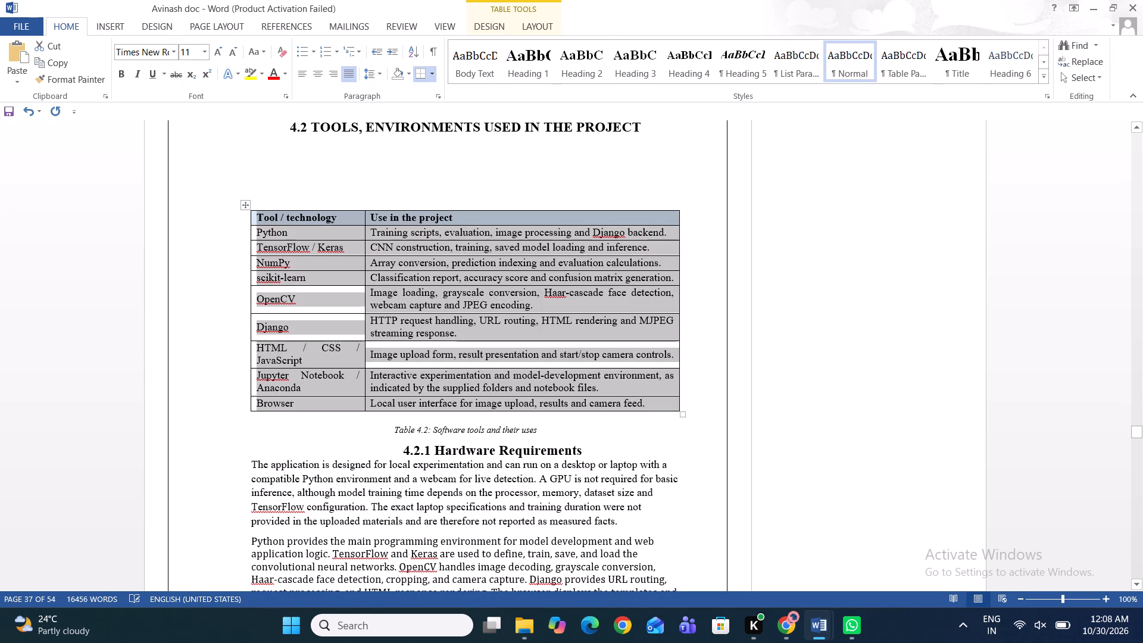
left_click(300, 157)
Left-align the 4.2 TOOLS, ENVIRONMENTS USED IN THE PROJECT heading.
scroll(300, 157, "up", 1)
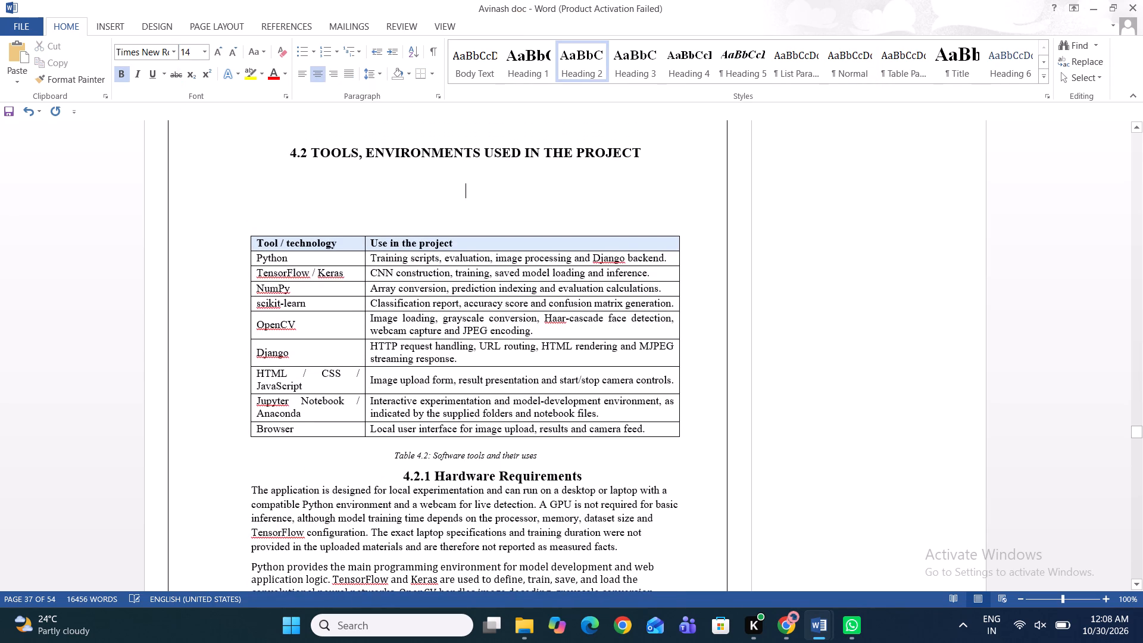
left_click(290, 153)
key("BackSpace")
key("BackSpace")
Left-align the 4.2.1 Hardware Requirements heading and insert a blank line below it.
scroll(290, 153, "down", 1)
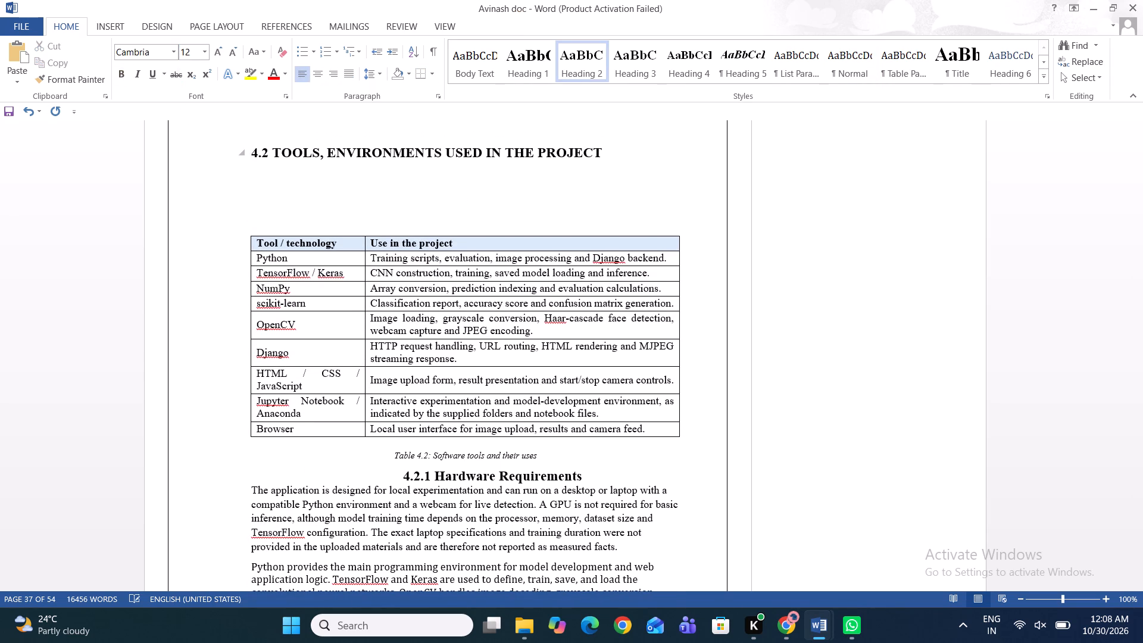
scroll(290, 153, "down", 1)
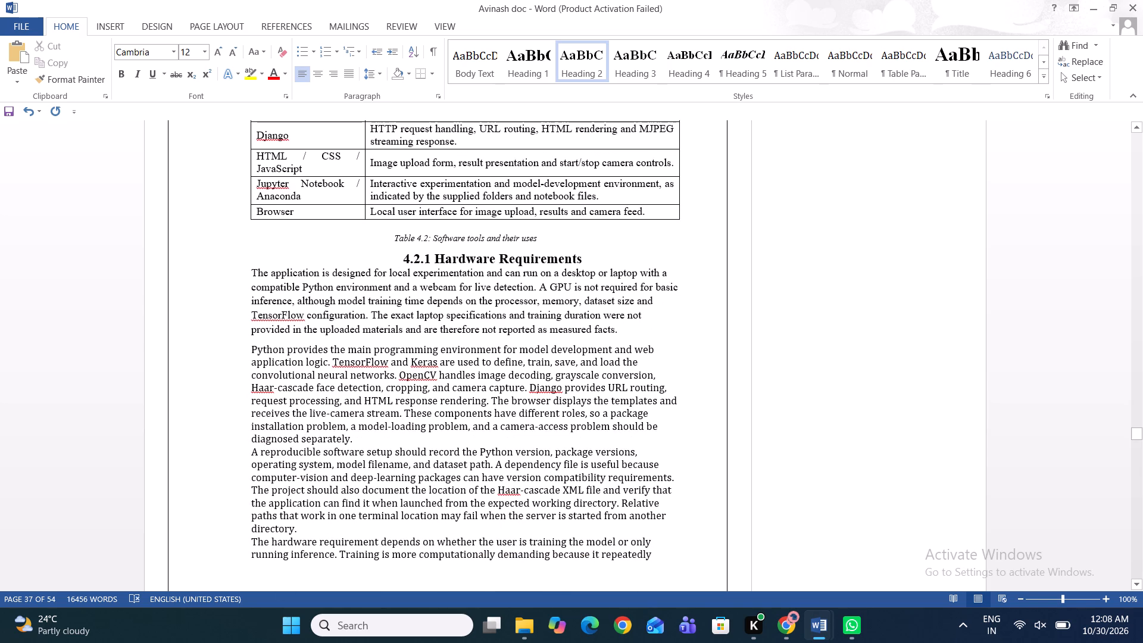
left_click(383, 422)
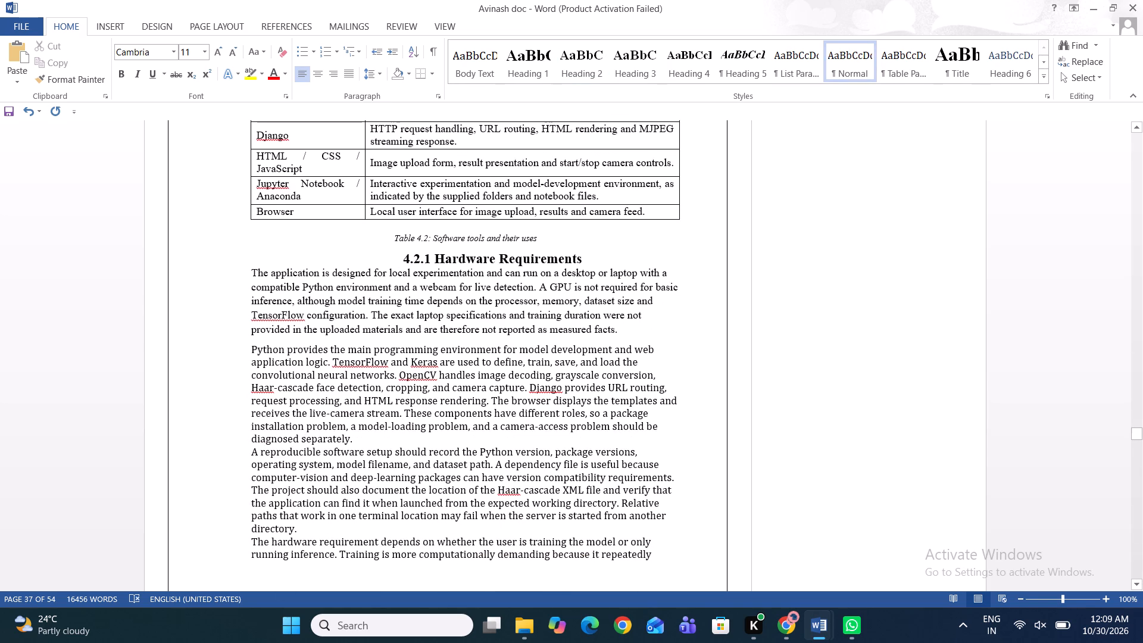
left_click(406, 256)
key("BackSpace")
key("Right")
key("Right")
key("Right")
key("Right")
key("Right")
key("Right")
key("Right")
key("Right")
key("Right")
key("Right")
key("Right")
key("Right")
key("Right")
key("Right")
key("Right")
key("Right")
key("Right")
key("Right")
key("Right")
key("Right")
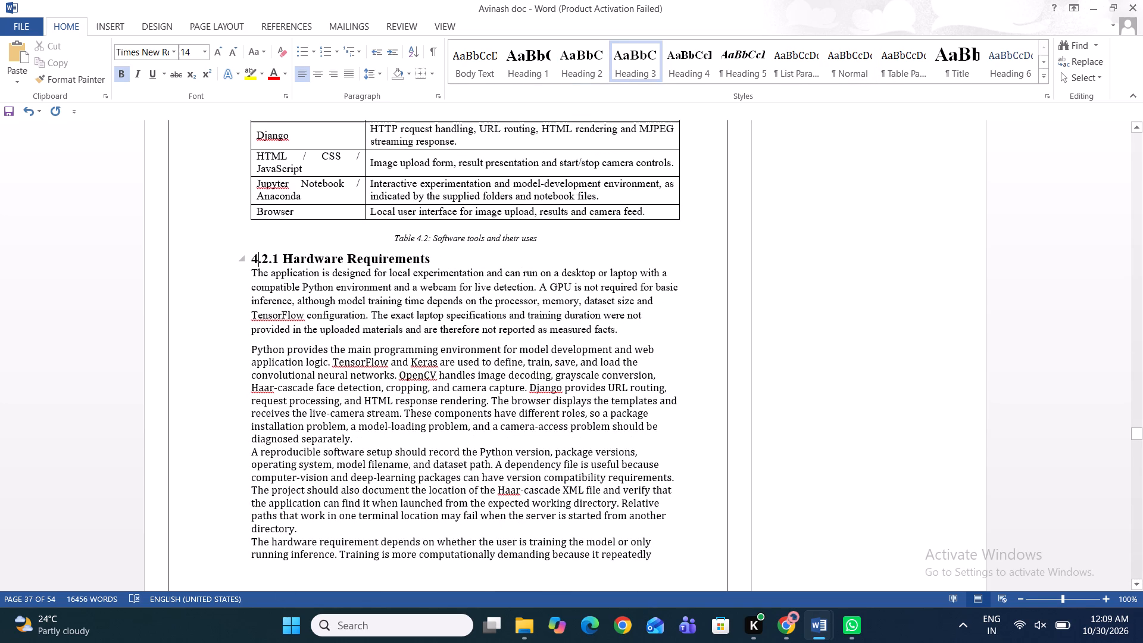
key("Right")
key("Right")
key("Return")
Set all body paragraphs under 4.2.1 Hardware Requirements, up to the 4.3 heading, to 12 pt and justify them.
scroll(406, 256, "down", 1)
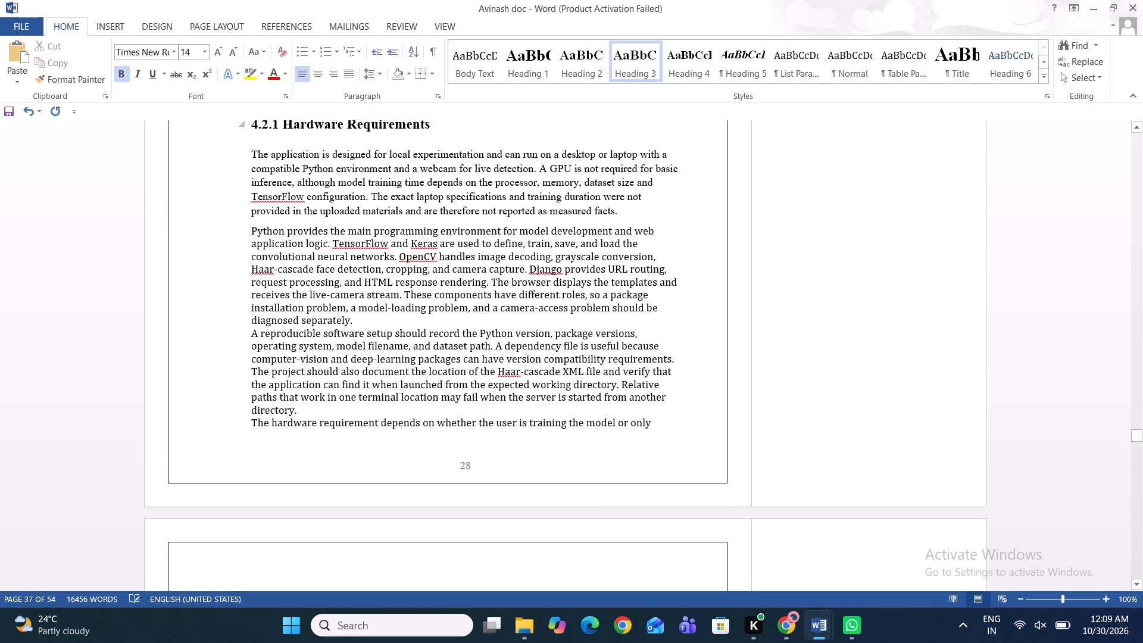
left_click_drag(252, 156, 434, 571)
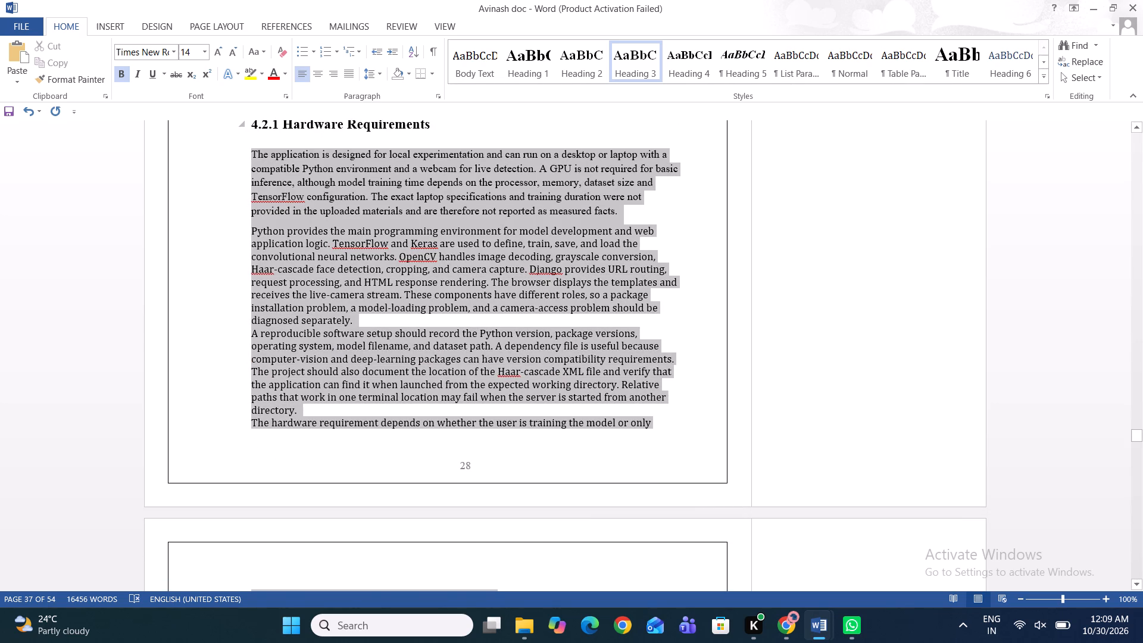
left_click_drag(434, 571, 407, 485)
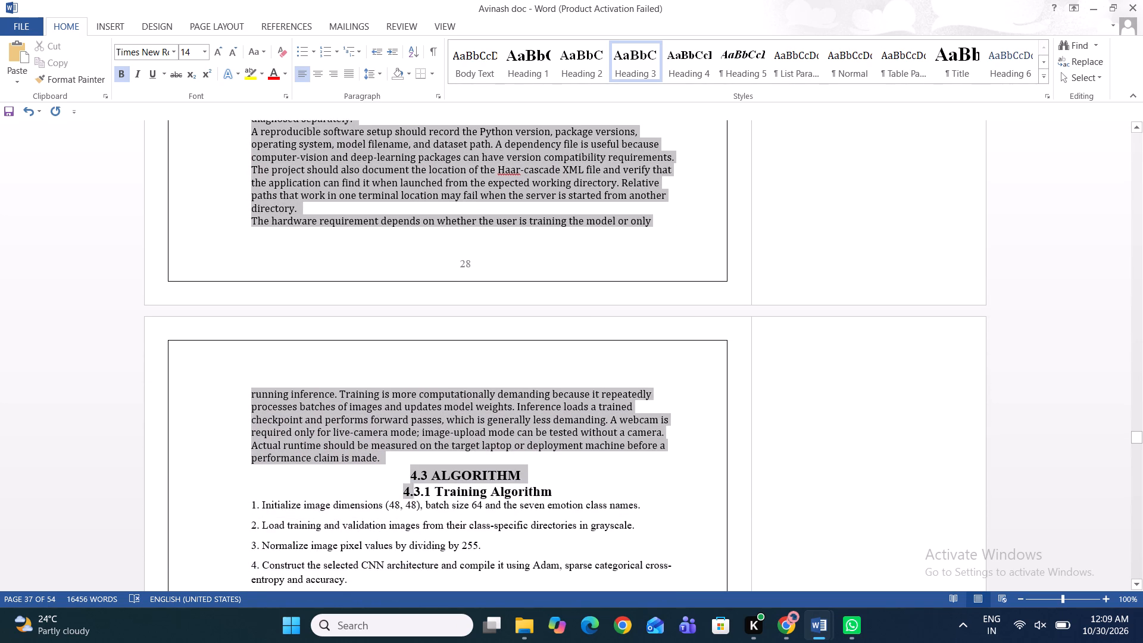
left_click_drag(407, 485, 370, 459)
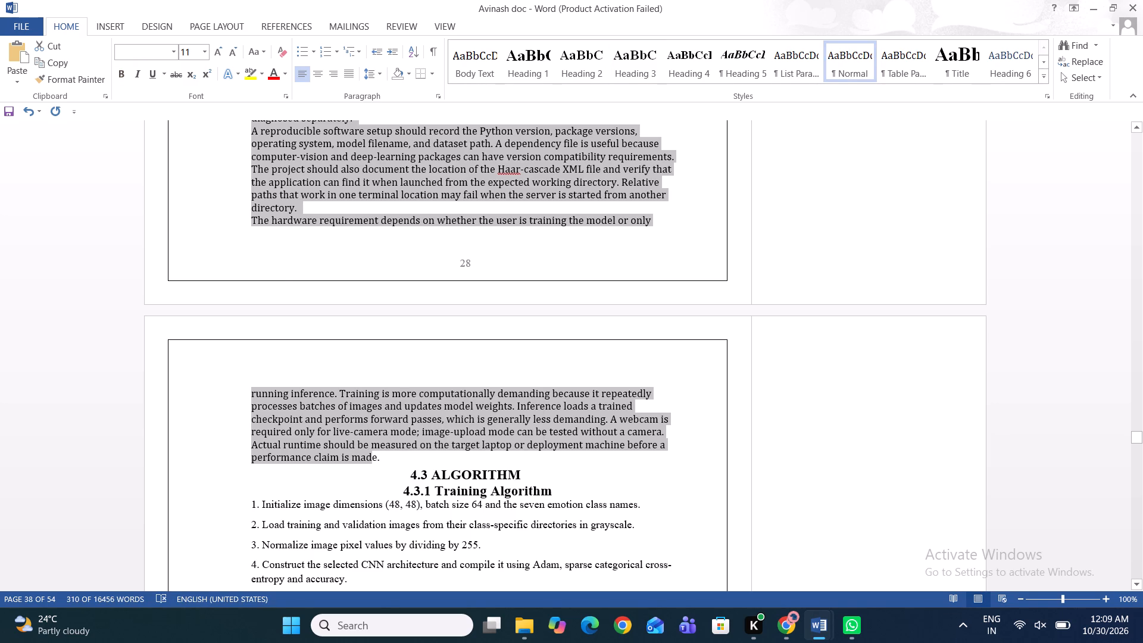
left_click_drag(379, 457, 248, 132)
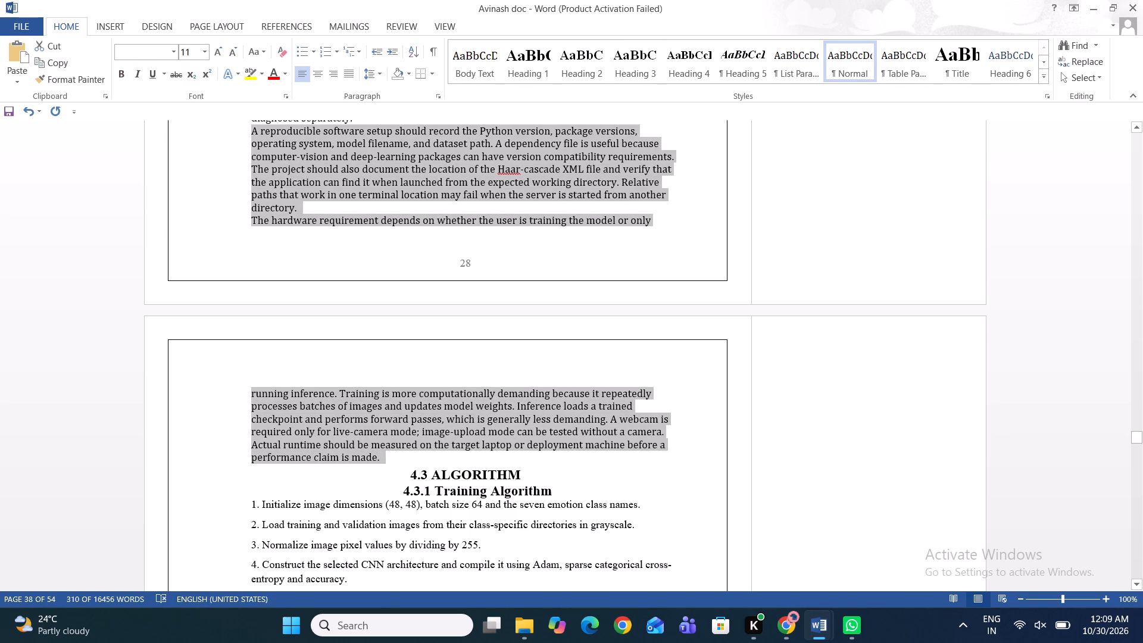
left_click_drag(248, 132, 237, 117)
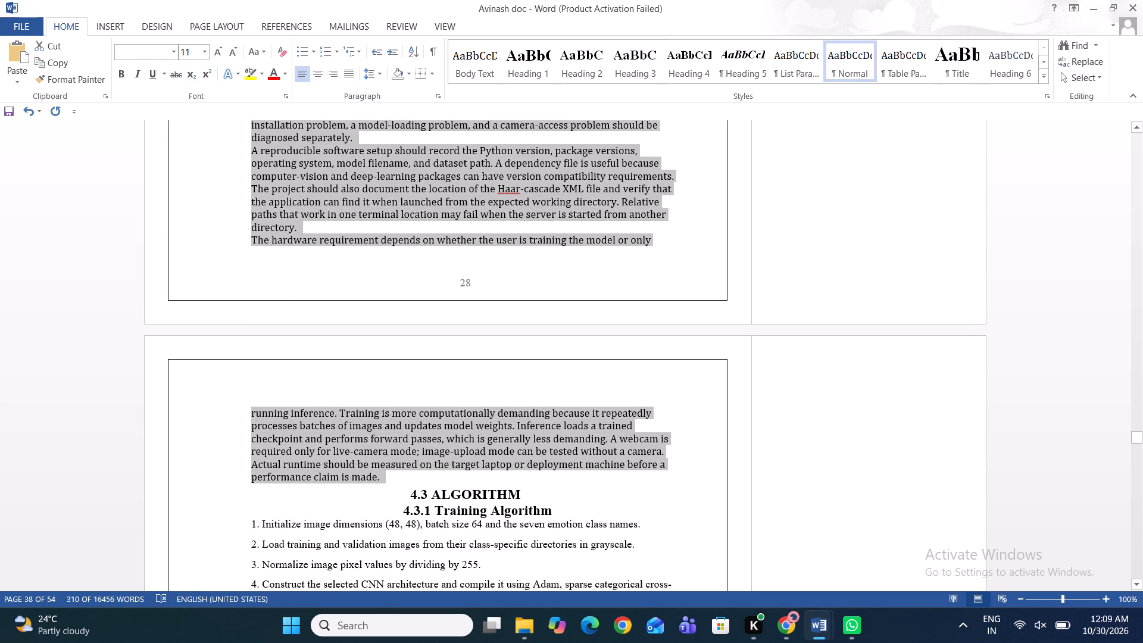
left_click_drag(237, 117, 241, 119)
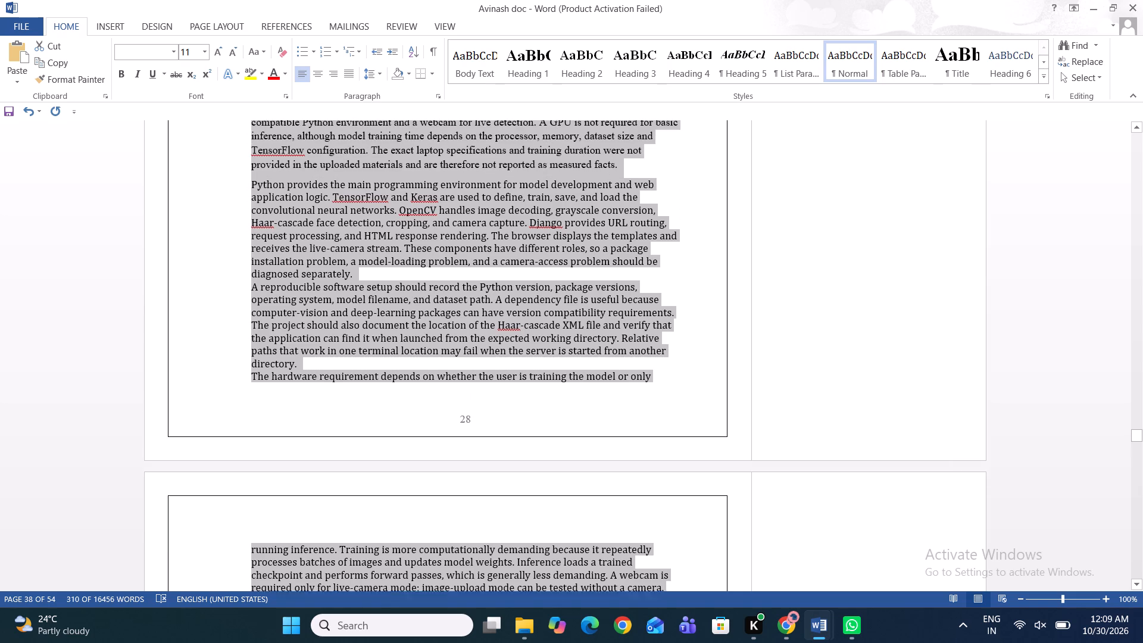
left_click_drag(241, 119, 248, 196)
left_click(204, 51)
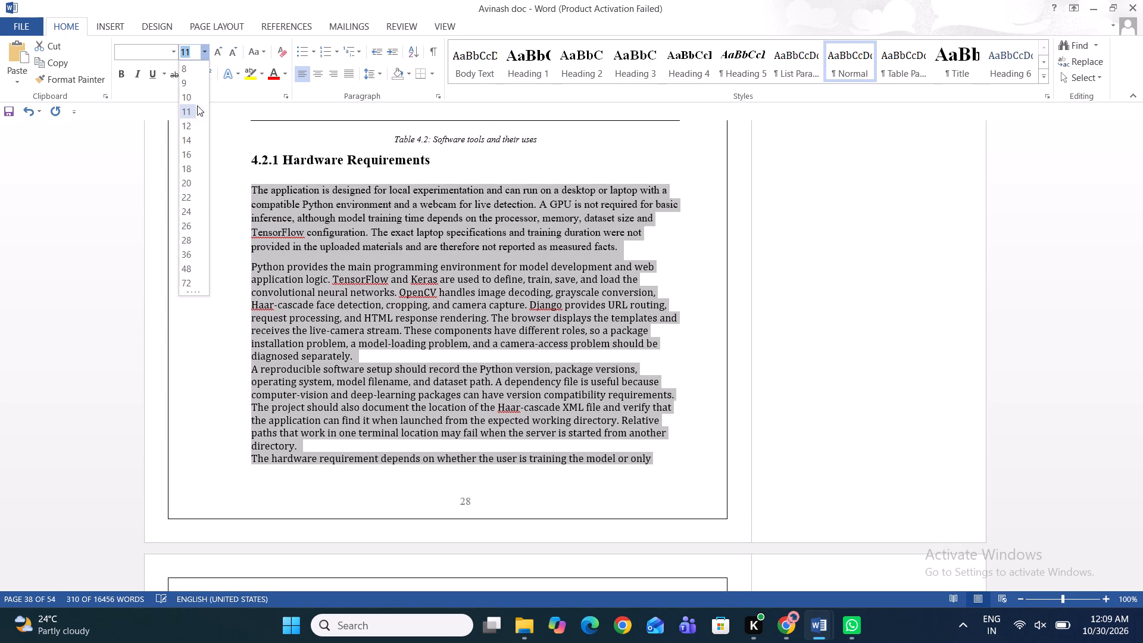
left_click(190, 130)
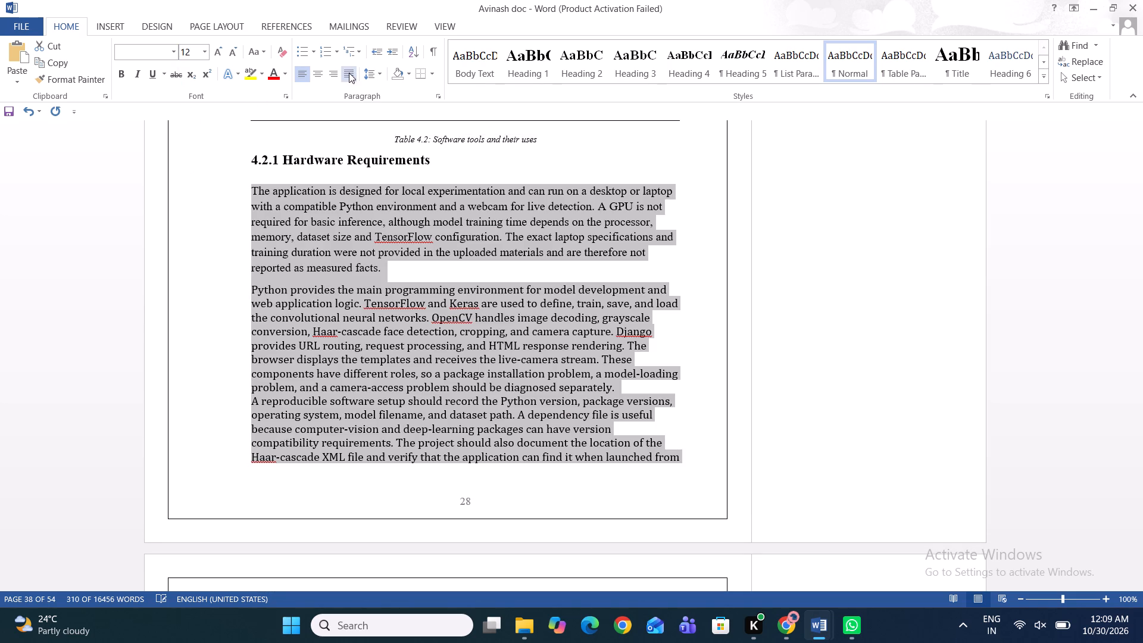
left_click(351, 72)
left_click(365, 277)
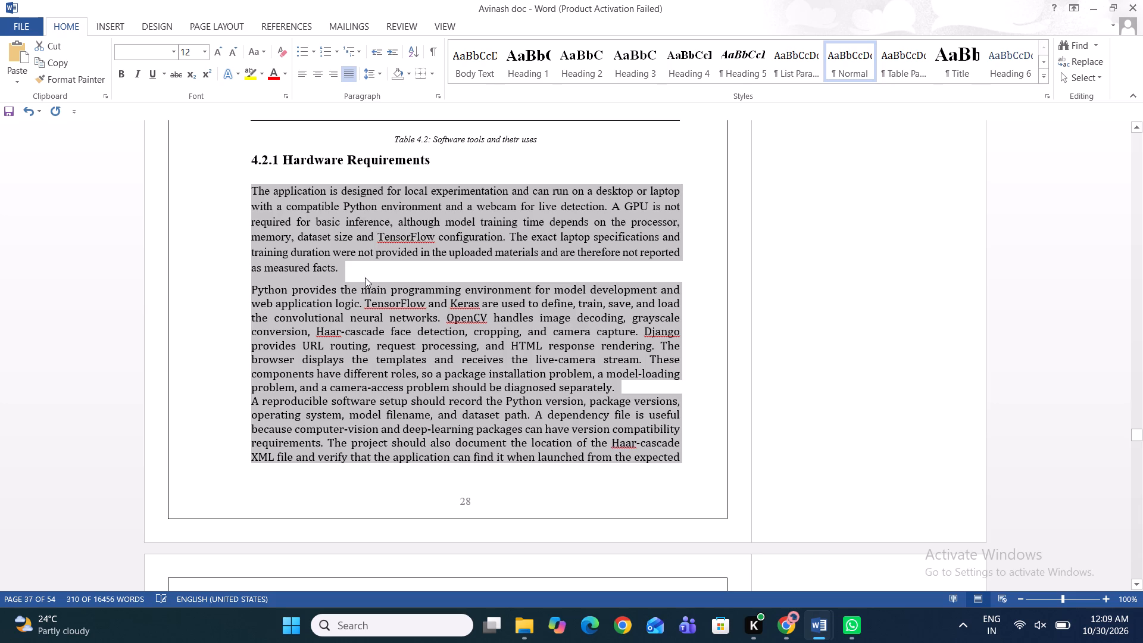
Insert a blank line above the 4.3 ALGORITHM heading and left-align that heading.
scroll(365, 277, "down", 2)
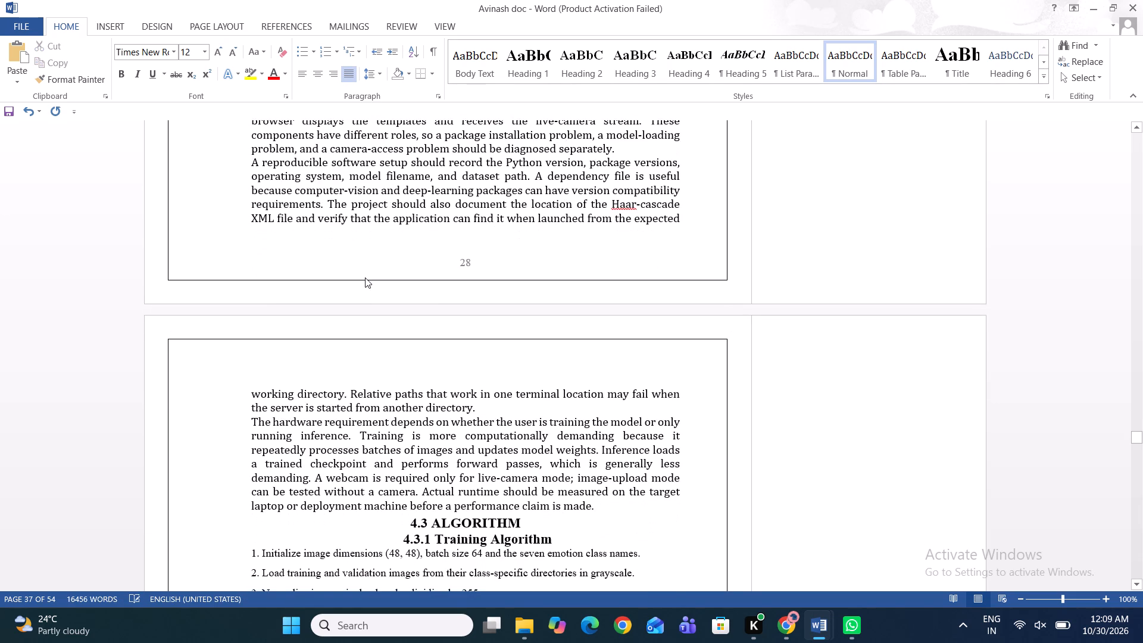
scroll(365, 277, "down", 1)
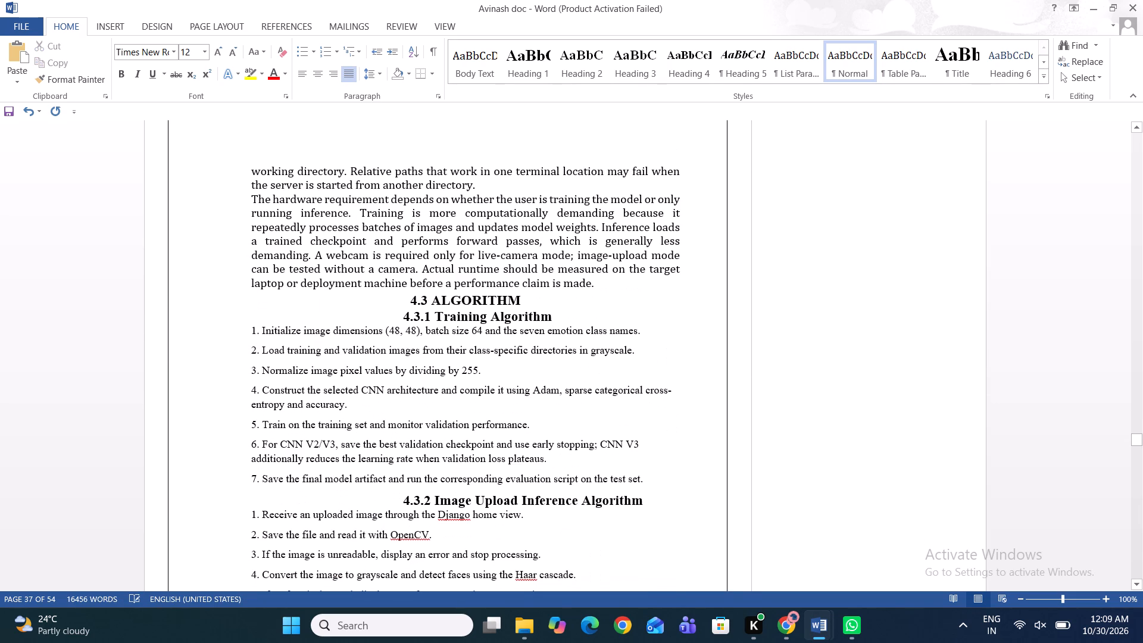
left_click(607, 286)
key("Return")
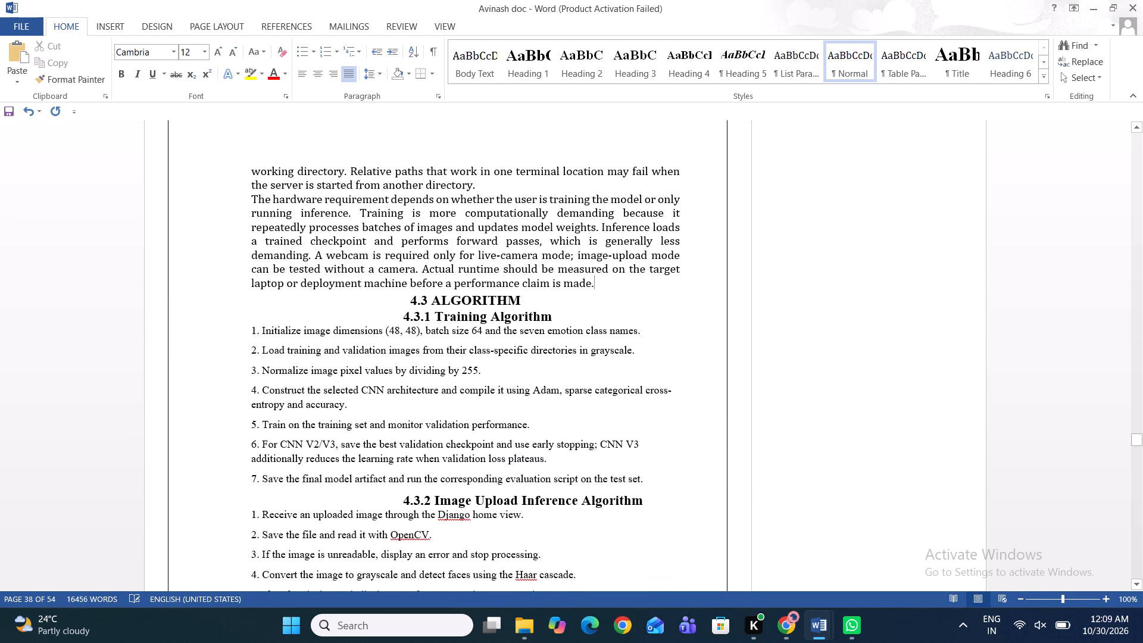
key("Down")
key("BackSpace")
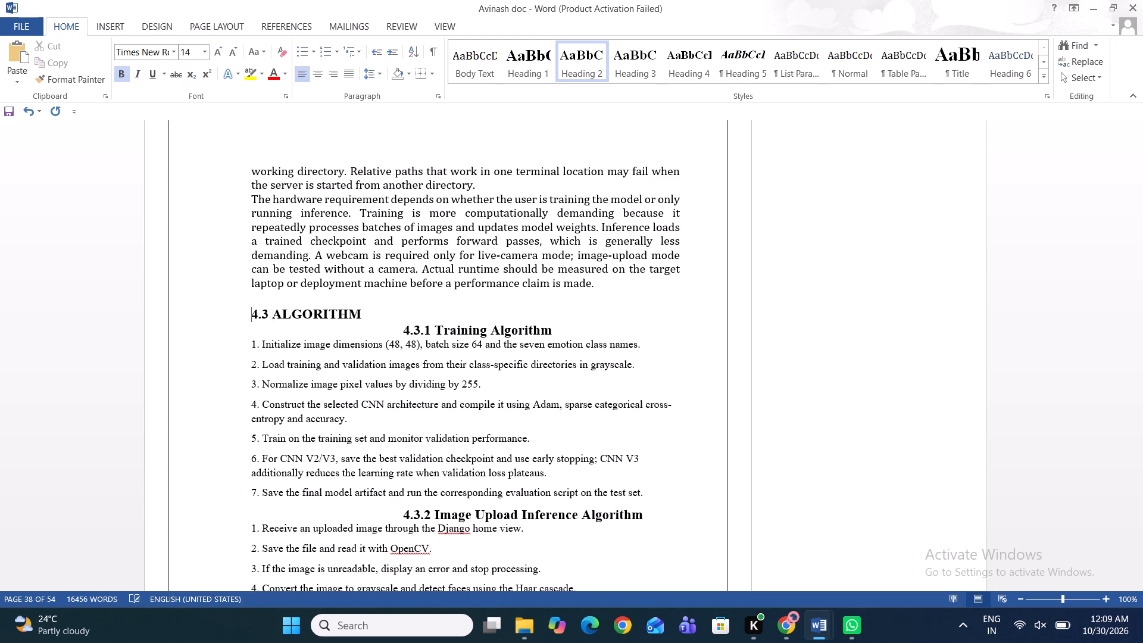
Left-align the 4.3.1 Training Algorithm heading and insert a blank line below it.
key("Down")
key("BackSpace")
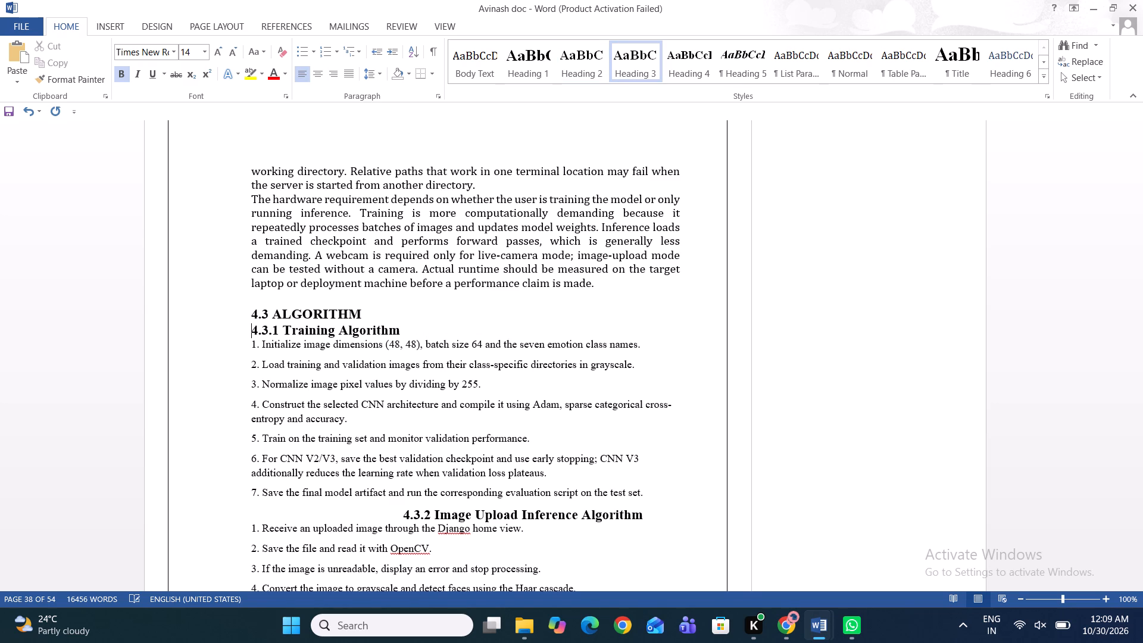
key("Right")
key("Right")
key("Right")
key("Right")
key("Right")
key("Right")
key("Right")
key("Right")
key("Right")
key("Right")
key("Right")
key("Right")
key("Right")
key("Right")
key("Right")
key("Right")
key("Right")
key("Right")
key("Right")
key("Right")
key("Right")
key("Right")
key("Right")
key("Right")
key("Right")
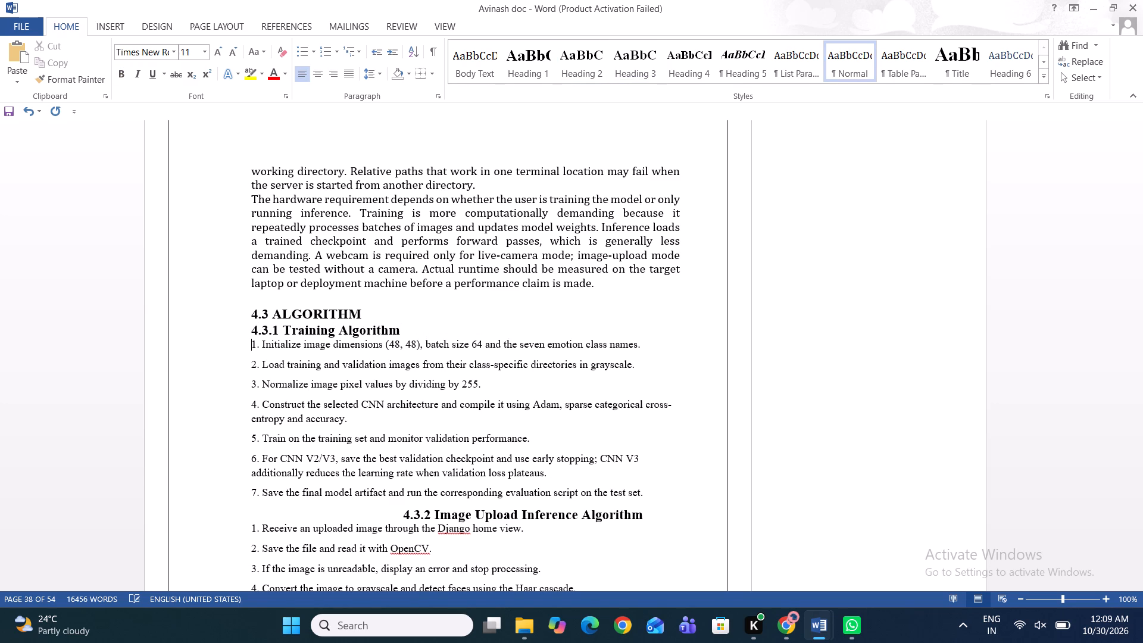
key("Left")
key("Return")
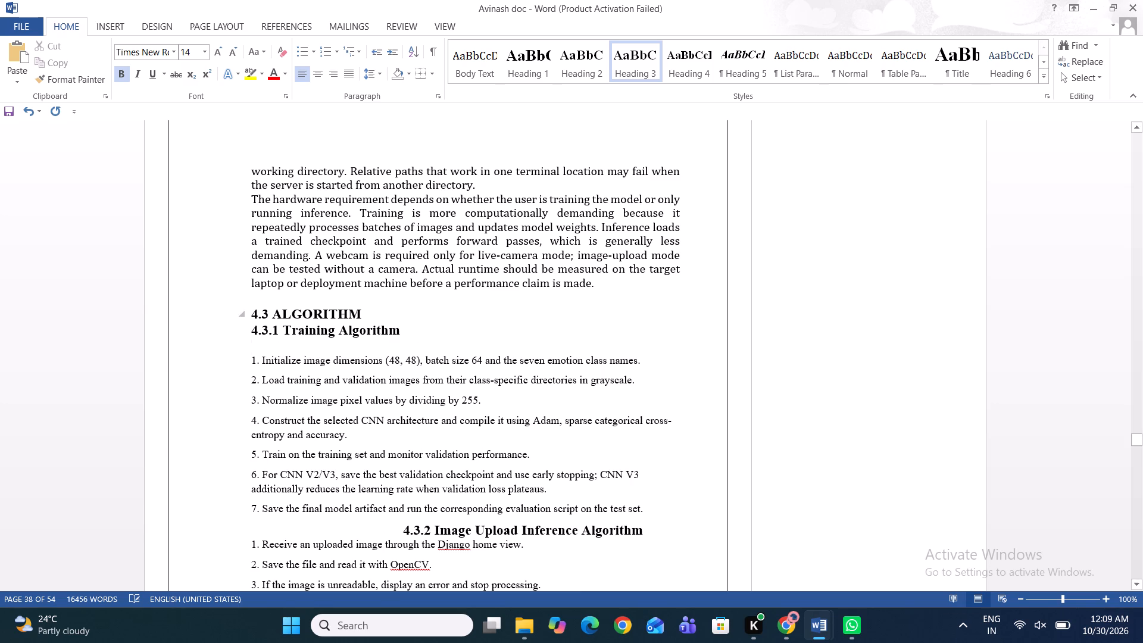
Set the seven numbered items under 4.3.1 Training Algorithm to 12 pt and justify them.
scroll(637, 317, "down", 1)
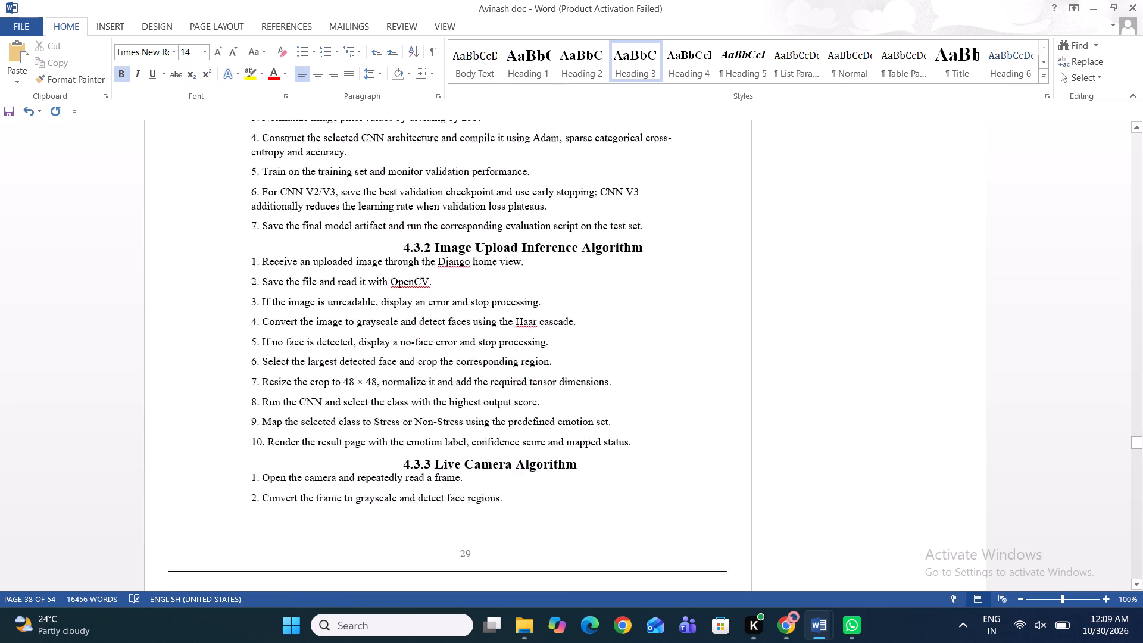
scroll(637, 317, "up", 1)
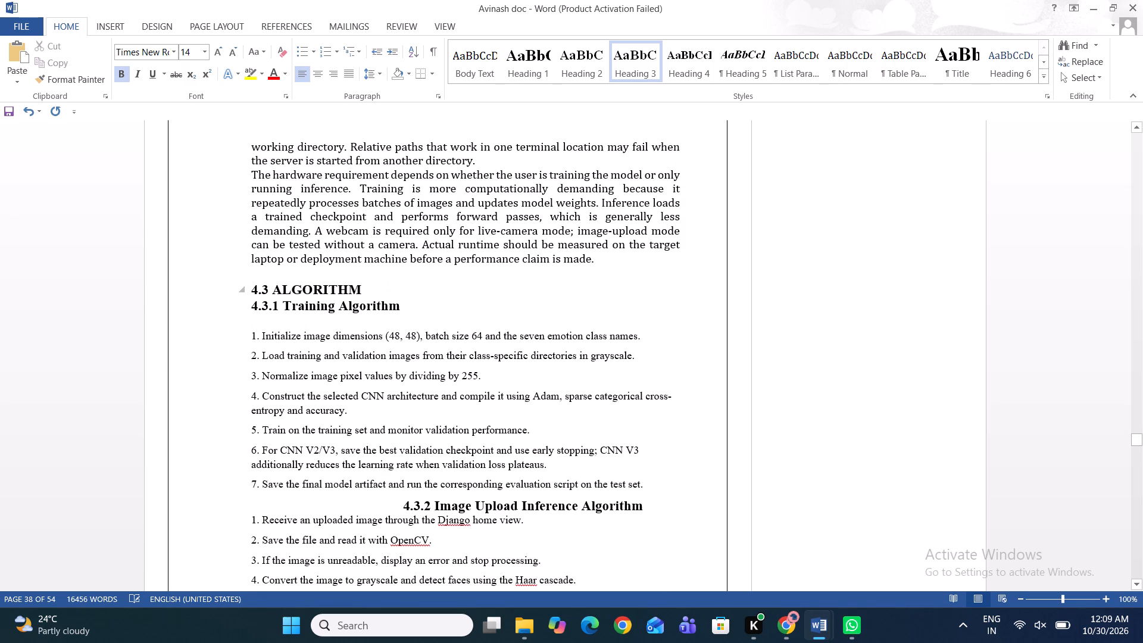
left_click_drag(248, 336, 648, 485)
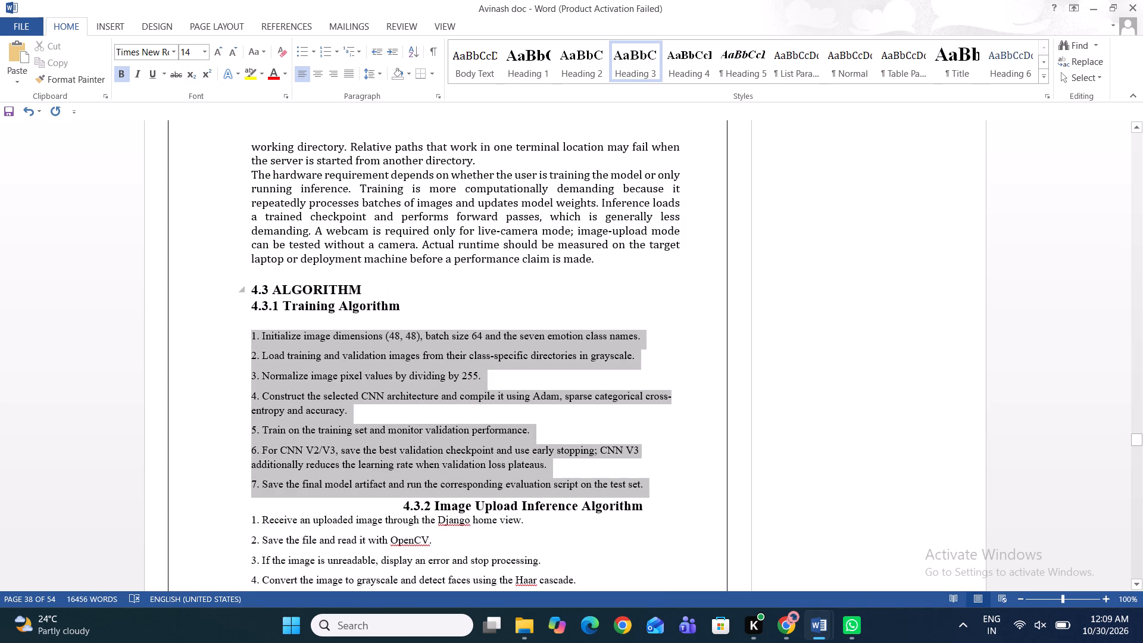
left_click_drag(648, 485, 648, 491)
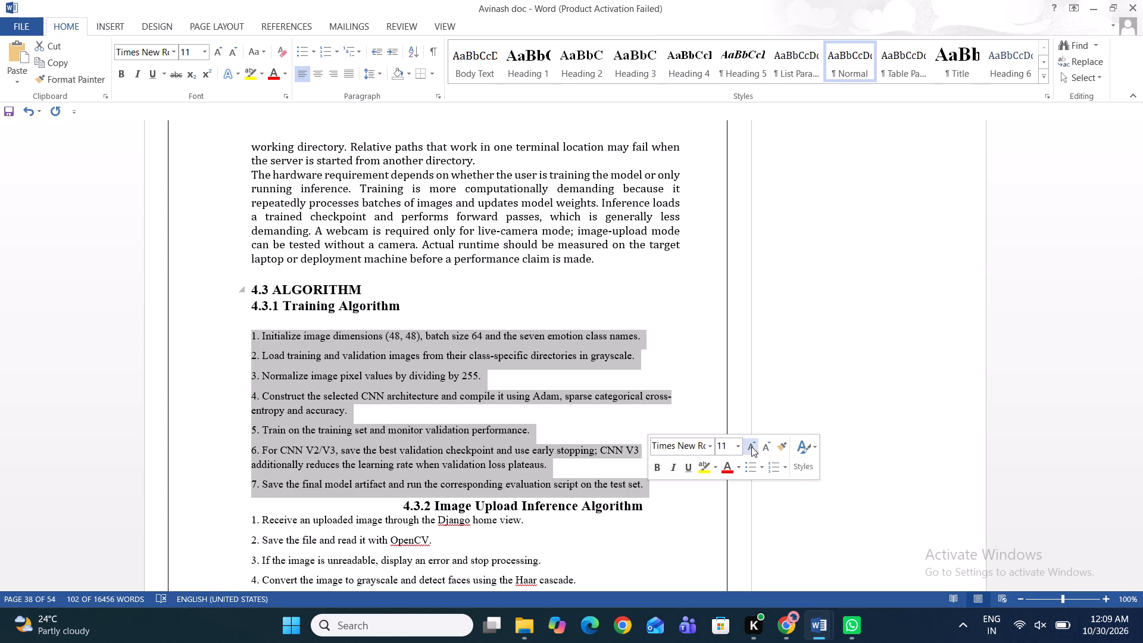
left_click(206, 55)
left_click(193, 124)
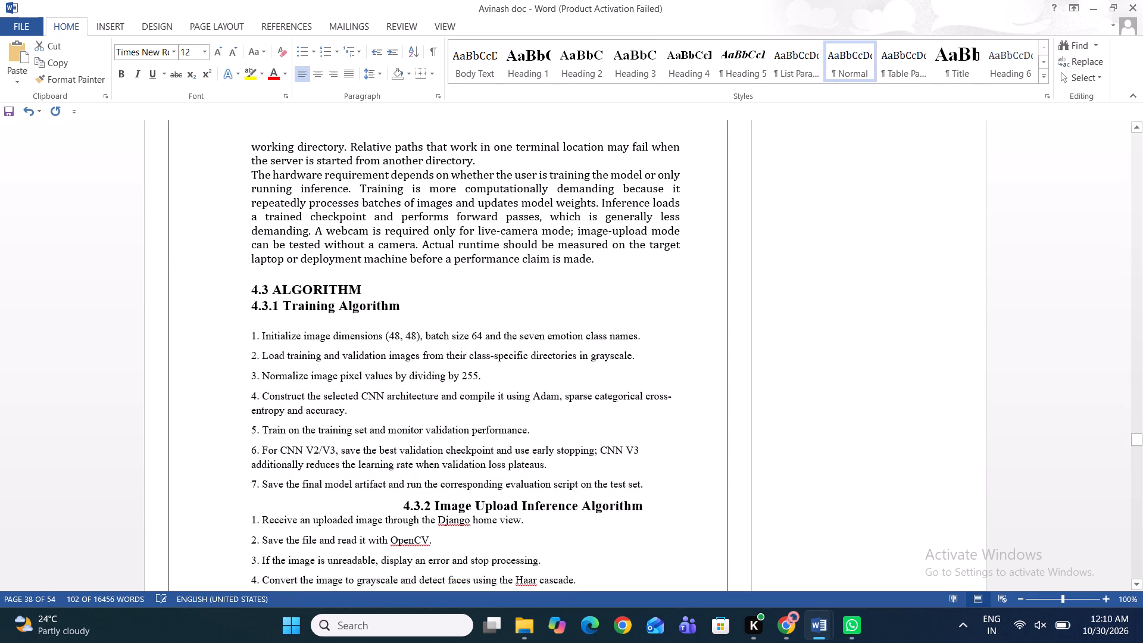
left_click(346, 76)
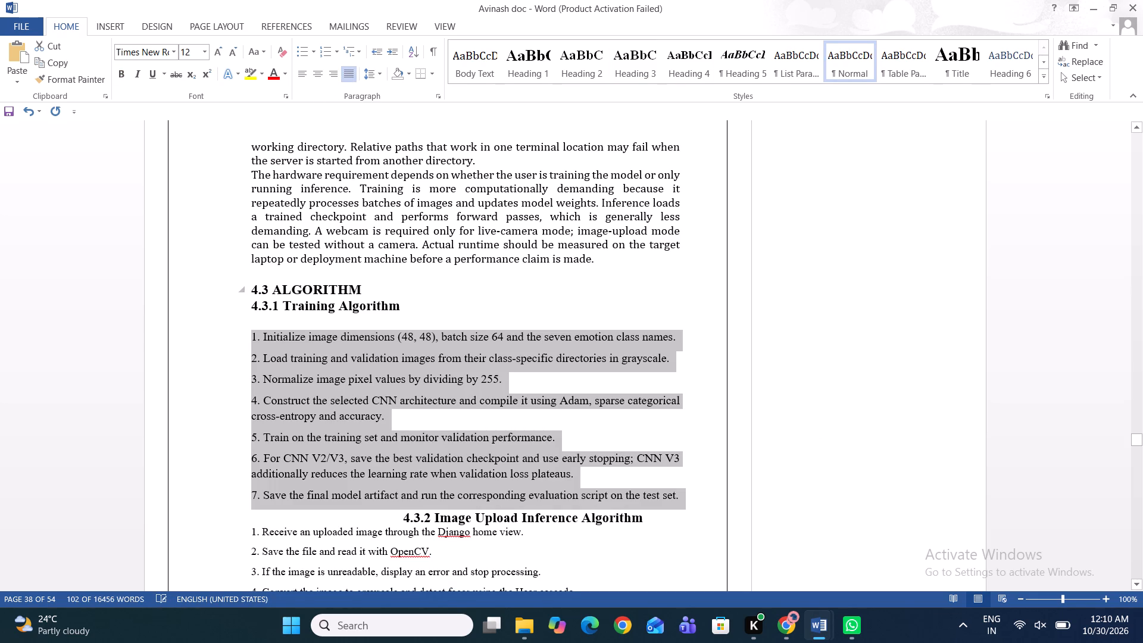
left_click(409, 414)
Left-align the 4.3.2 Image Upload Inference Algorithm heading and insert blank lines above and below it.
scroll(409, 414, "down", 1)
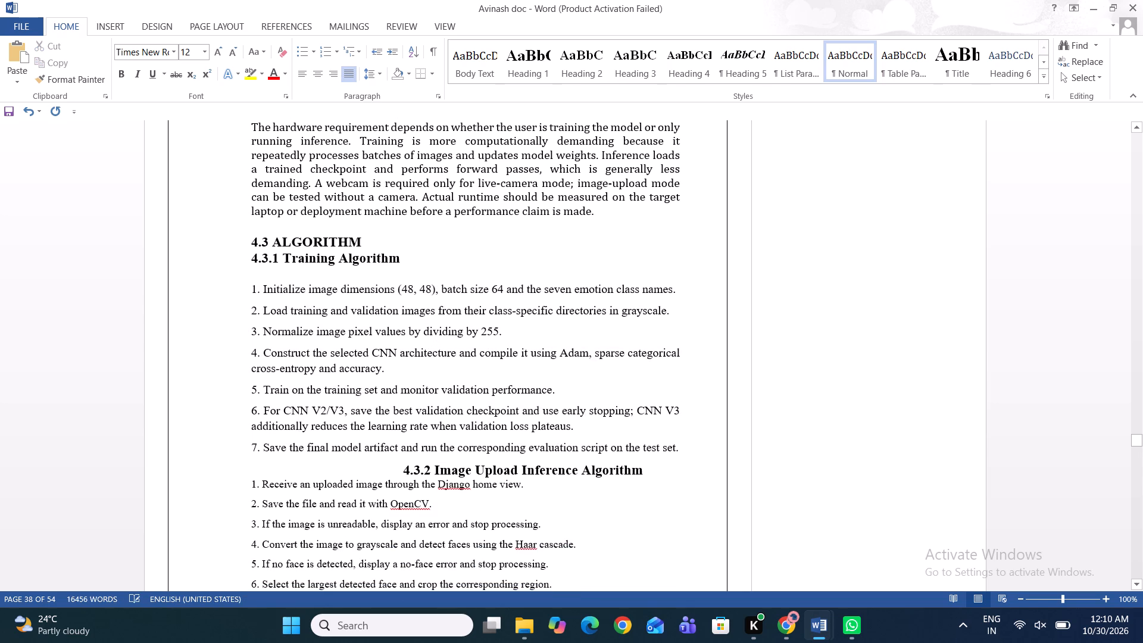
left_click(679, 447)
key("Return")
key("Down")
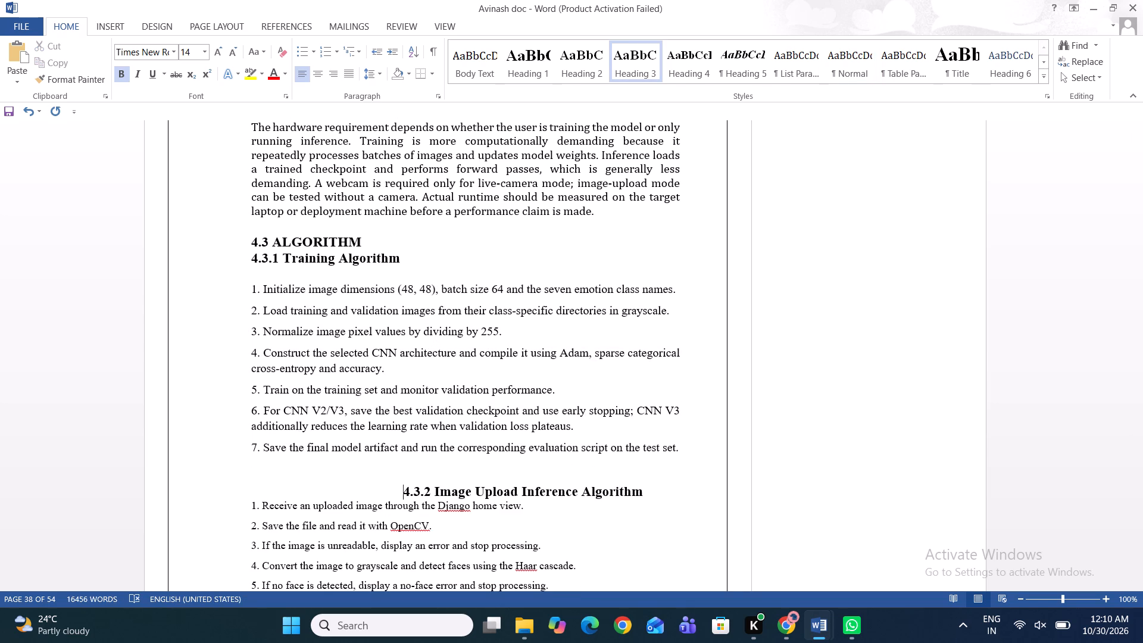
key("BackSpace")
key("Right")
key("Right")
key("Right")
key("Right")
key("Right")
key("Right")
key("Right")
key("Right")
key("Right")
key("Right")
key("Right")
key("Right")
key("Right")
key("Right")
key("Right")
key("Right")
key("Right")
key("Right")
key("Right")
key("Right")
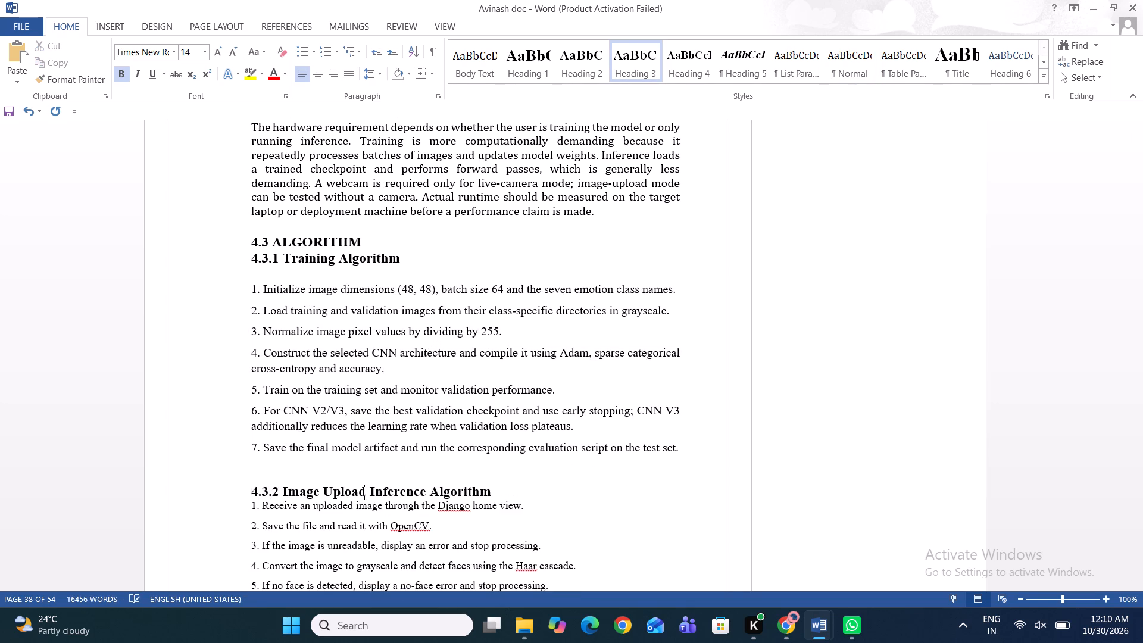
key("Right")
key("Right")
key("Right")
key("Right")
key("Right")
key("Right")
key("Right")
key("Right")
key("Return")
Set the ten numbered items under 4.3.2 Image Upload Inference Algorithm to 12 pt and justify them.
scroll(679, 447, "down", 2)
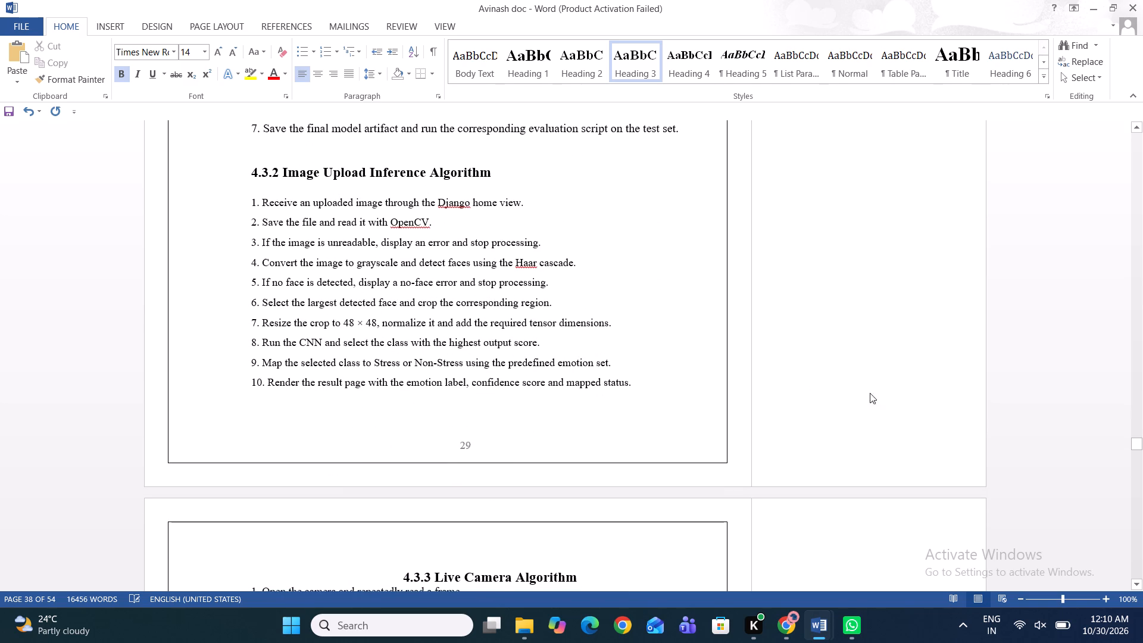
left_click_drag(651, 389, 327, 205)
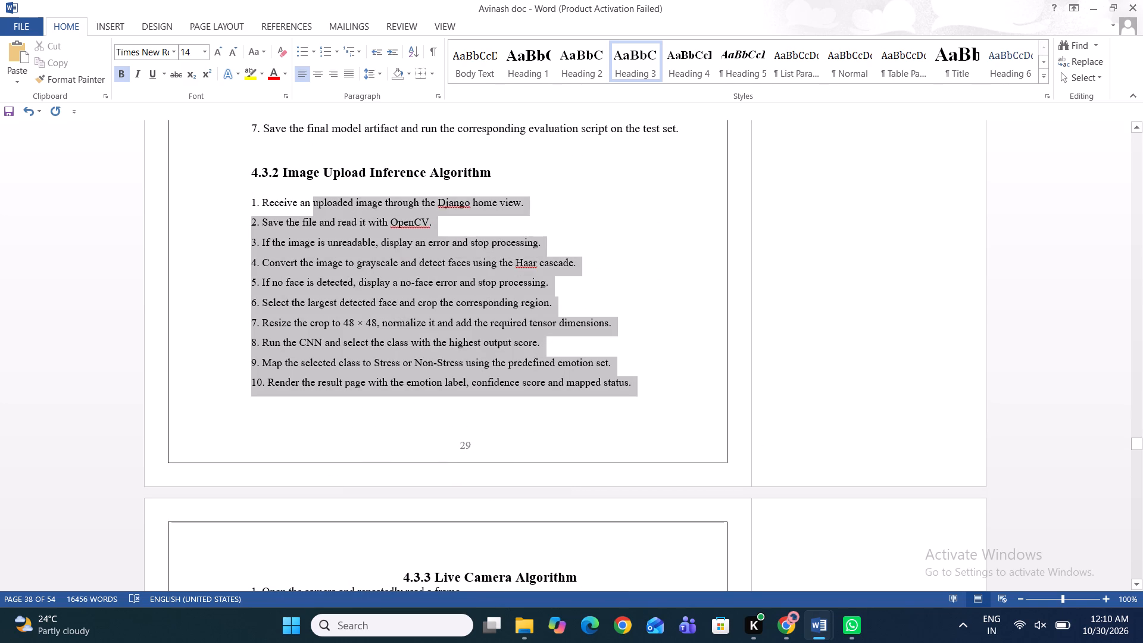
left_click_drag(327, 205, 255, 127)
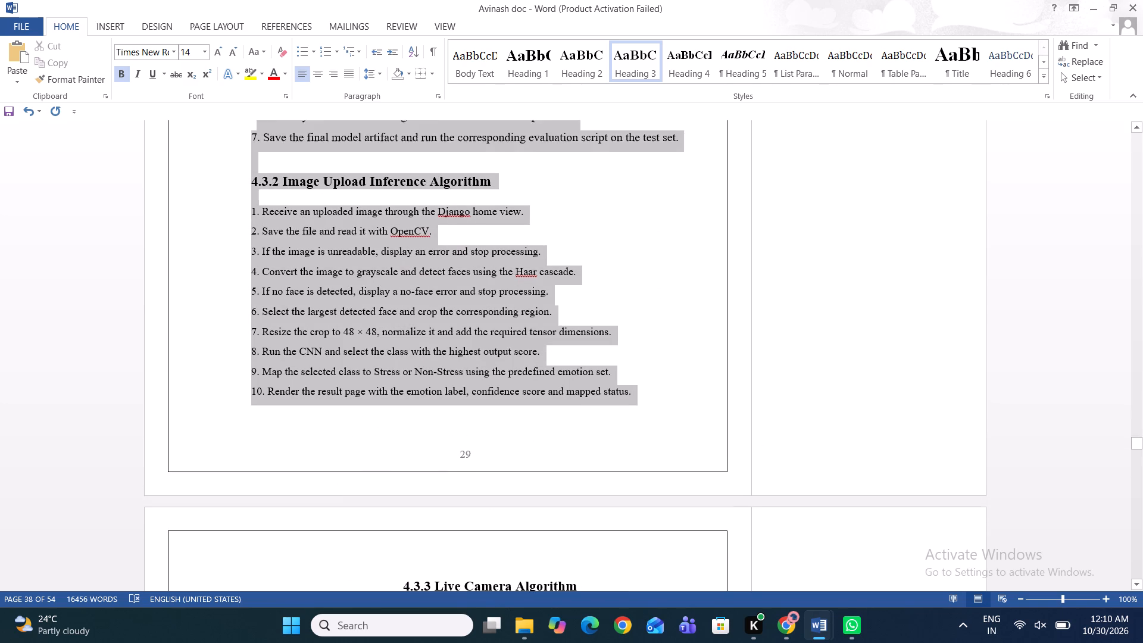
left_click_drag(255, 127, 162, 212)
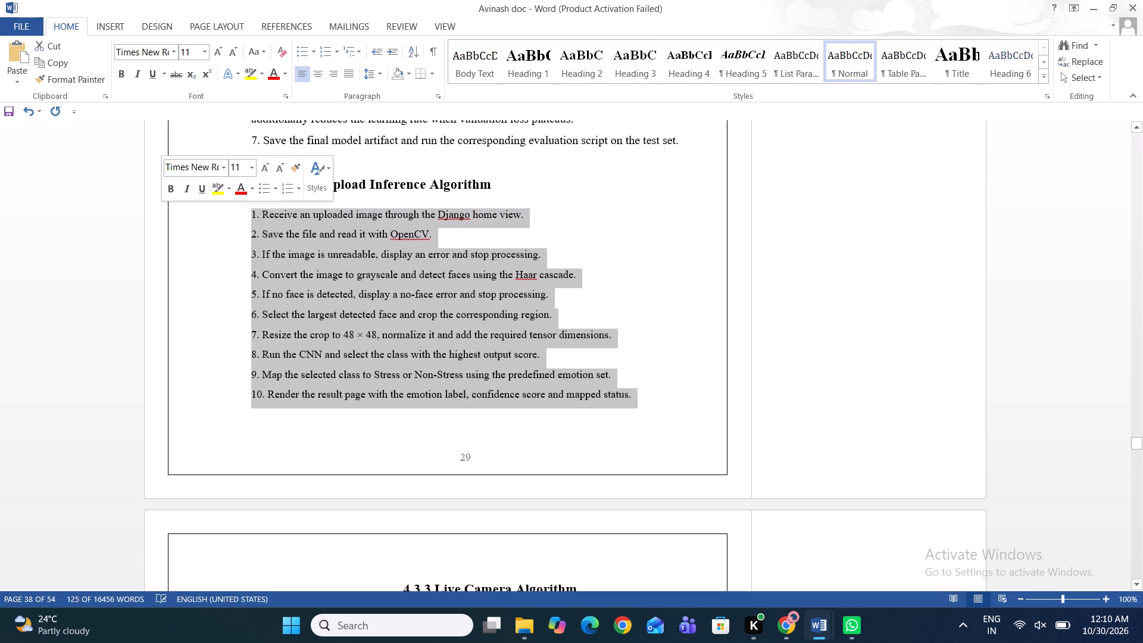
left_click(203, 57)
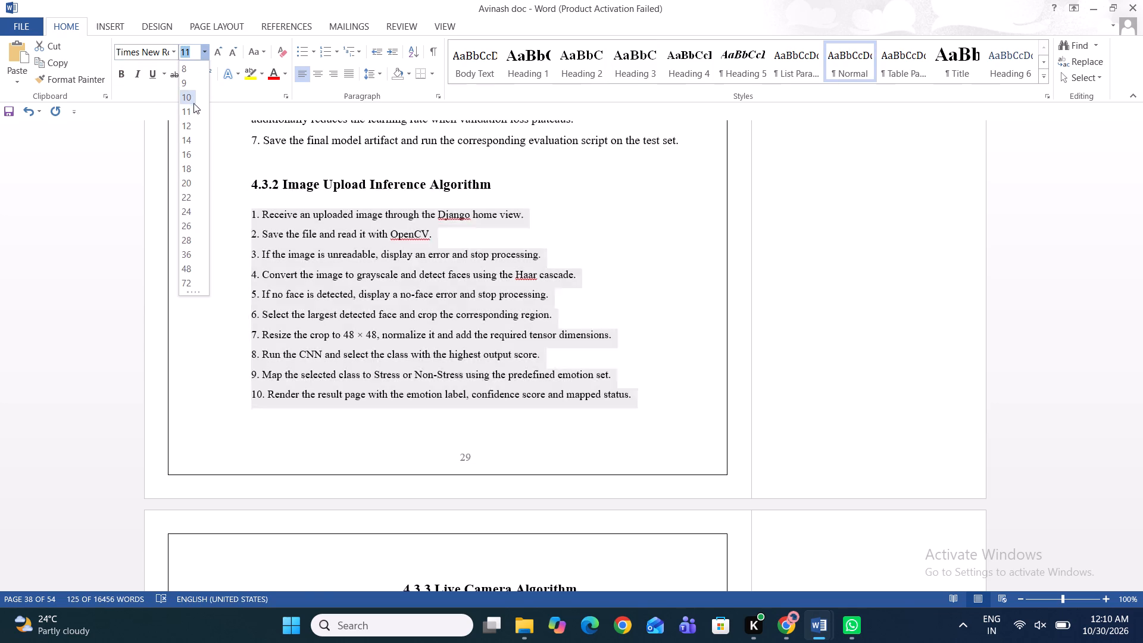
left_click(188, 122)
left_click(345, 80)
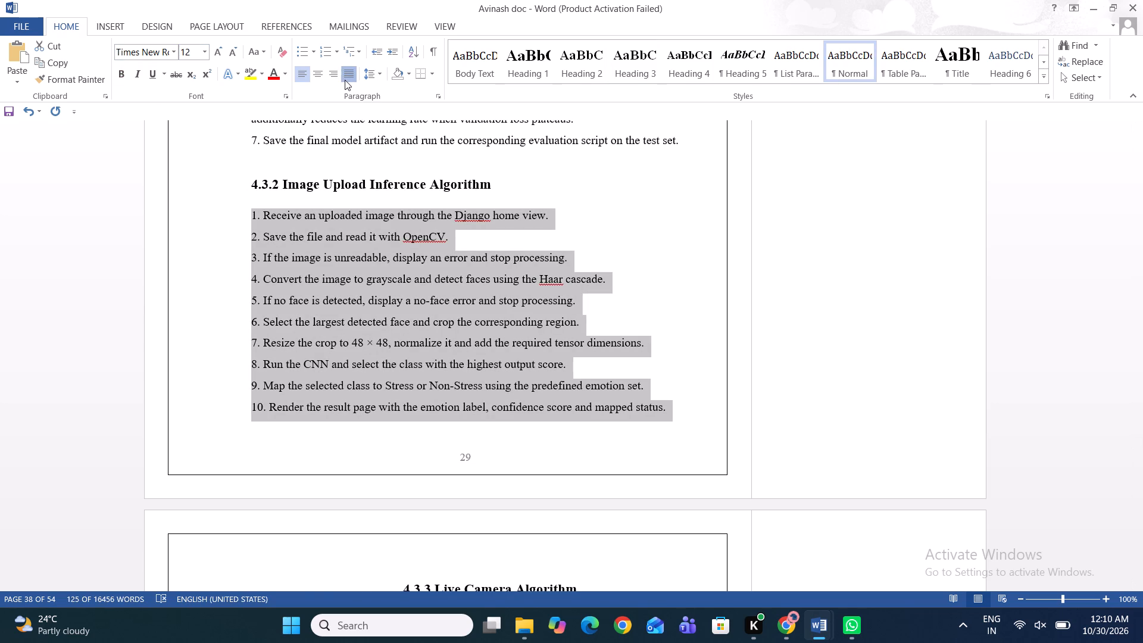
left_click(652, 344)
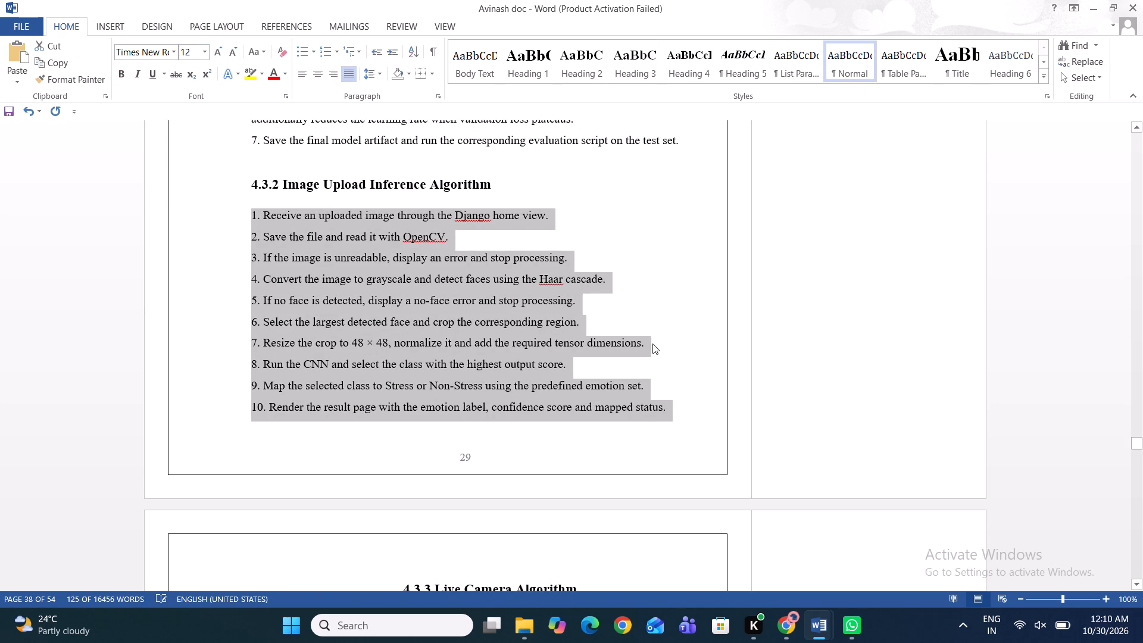
Left-align the 4.3.3 Live Camera Algorithm heading and insert a blank line below it.
scroll(652, 344, "down", 2)
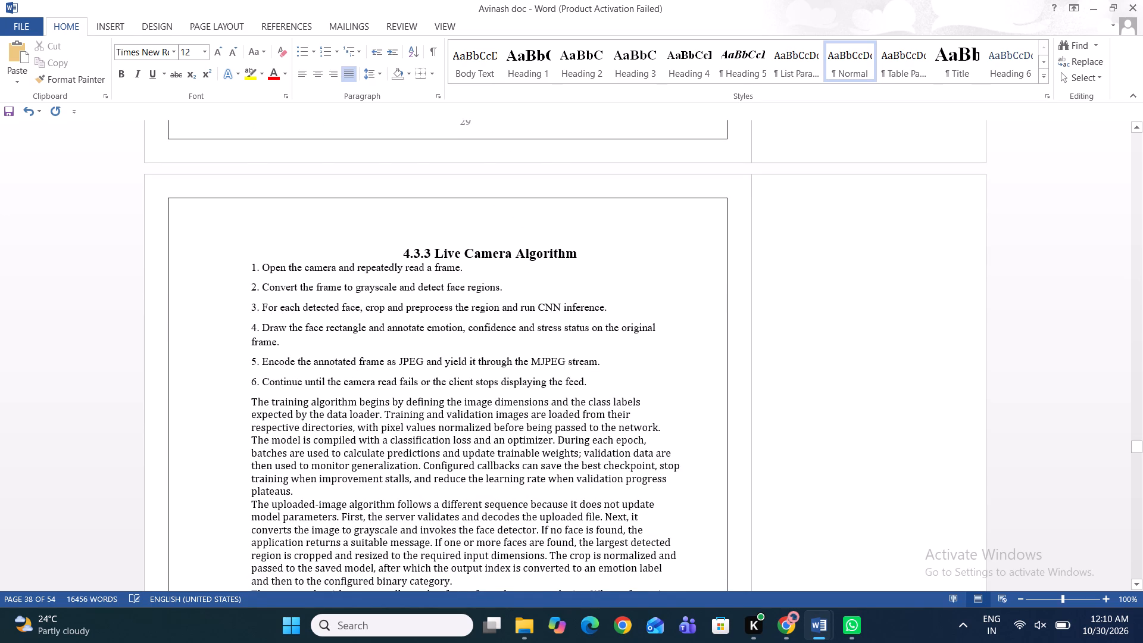
left_click(404, 247)
key("BackSpace")
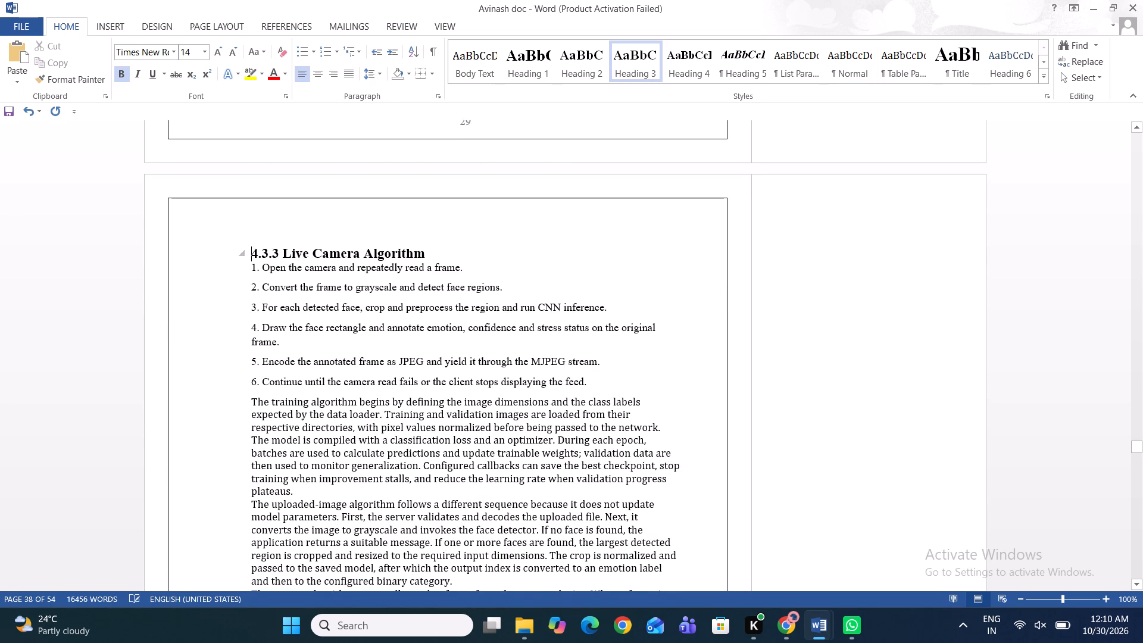
key("Right")
key("Right")
key("Right")
key("Right")
key("Right")
key("Right")
key("Right")
key("Right")
key("Right")
key("Right")
key("Right")
key("Right")
key("Right")
key("Right")
key("Right")
key("Right")
key("Right")
key("Right")
key("Right")
key("Right")
key("Right")
key("Right")
key("Right")
key("Return")
Format the numbered items and all paragraphs under 4.3.3 Live Camera Algorithm as Times New Roman 12 pt, justified.
scroll(404, 247, "down", 1)
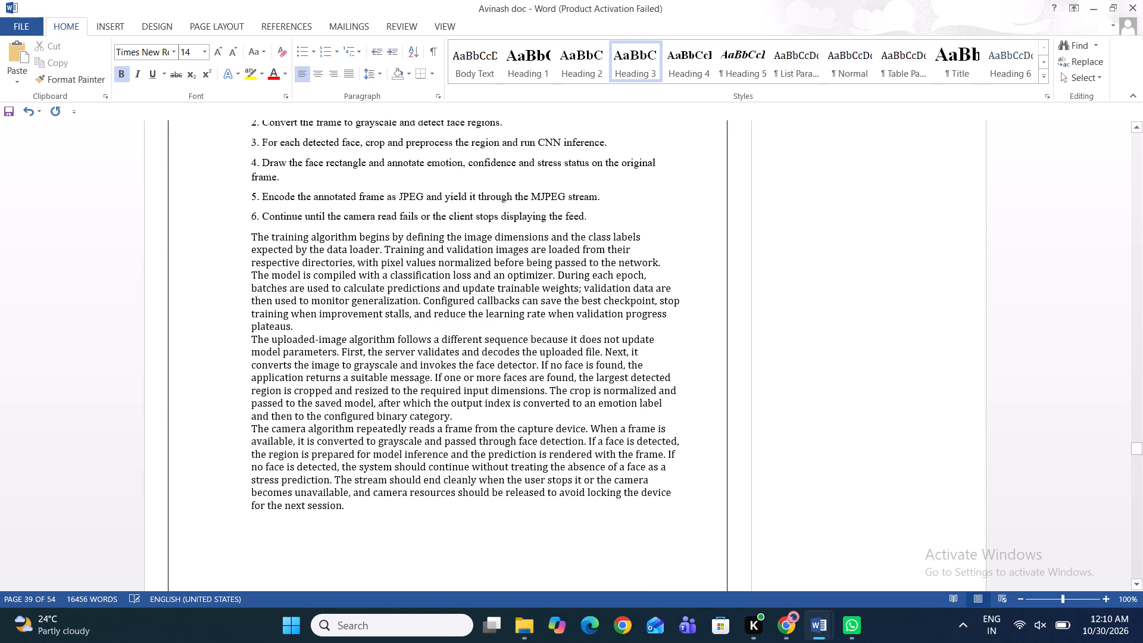
scroll(311, 192, "up", 1)
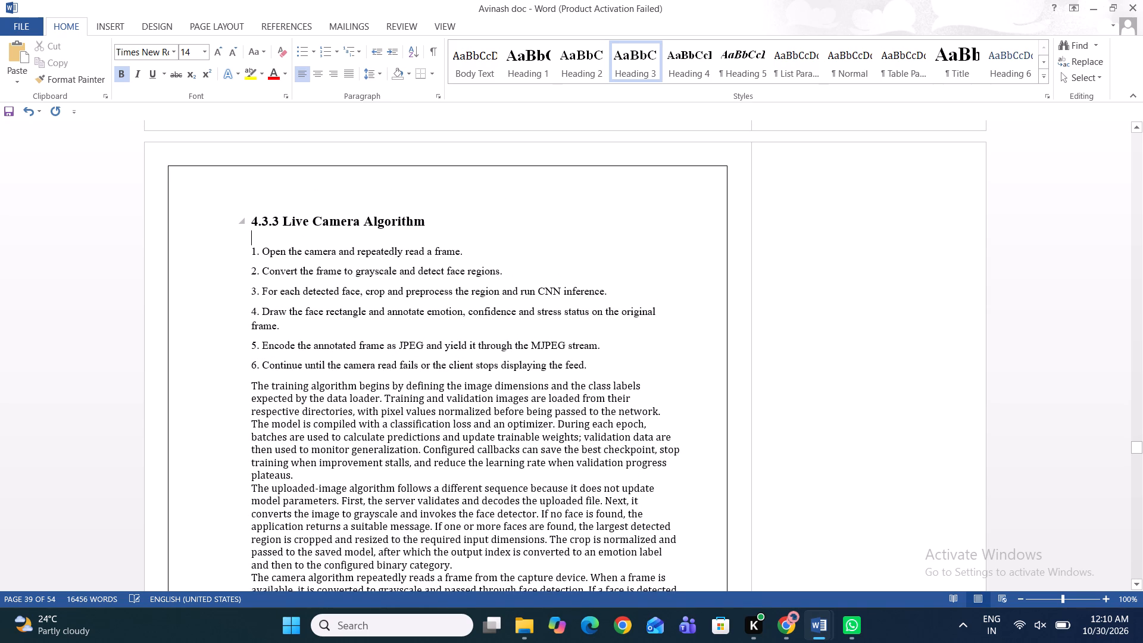
left_click_drag(249, 249, 382, 548)
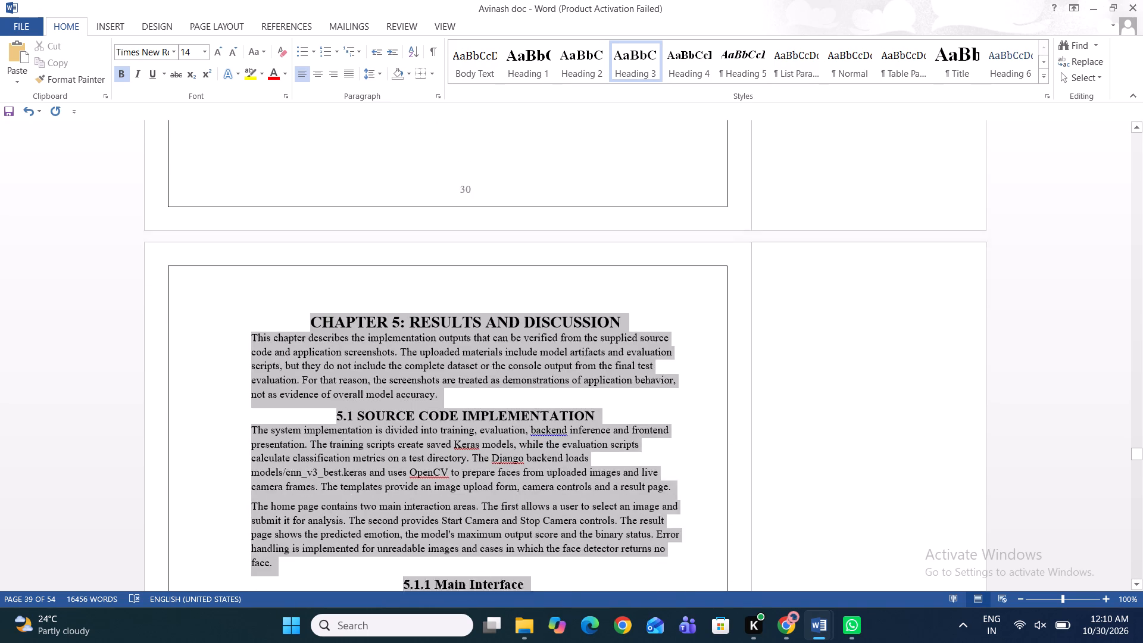
left_click_drag(382, 548, 328, 119)
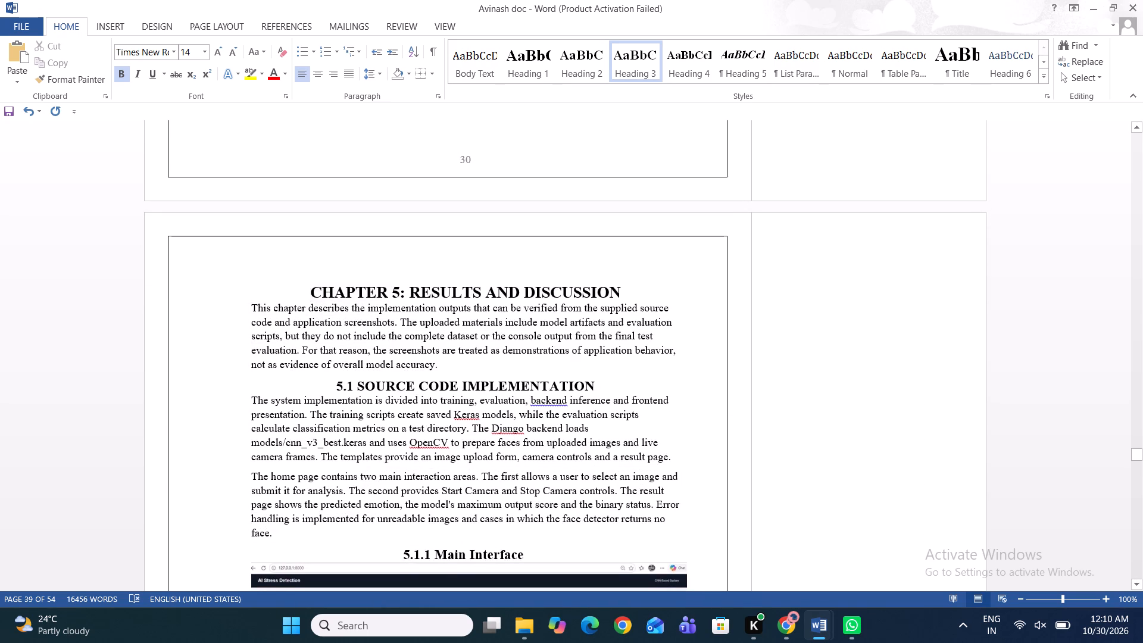
left_click_drag(328, 119, 357, 538)
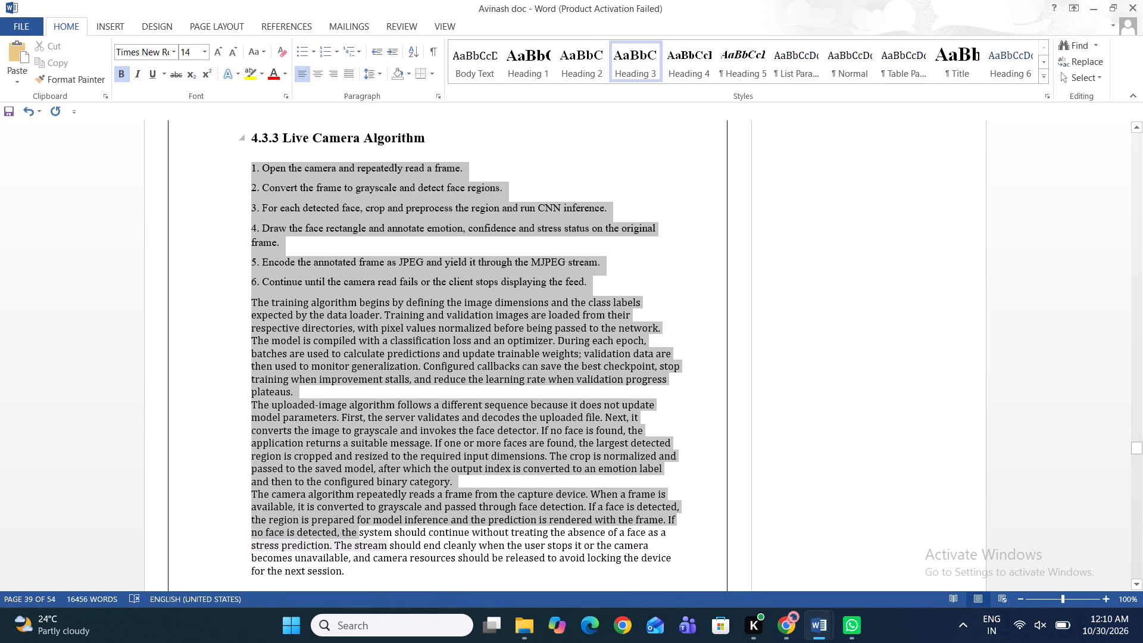
left_click_drag(357, 538, 357, 566)
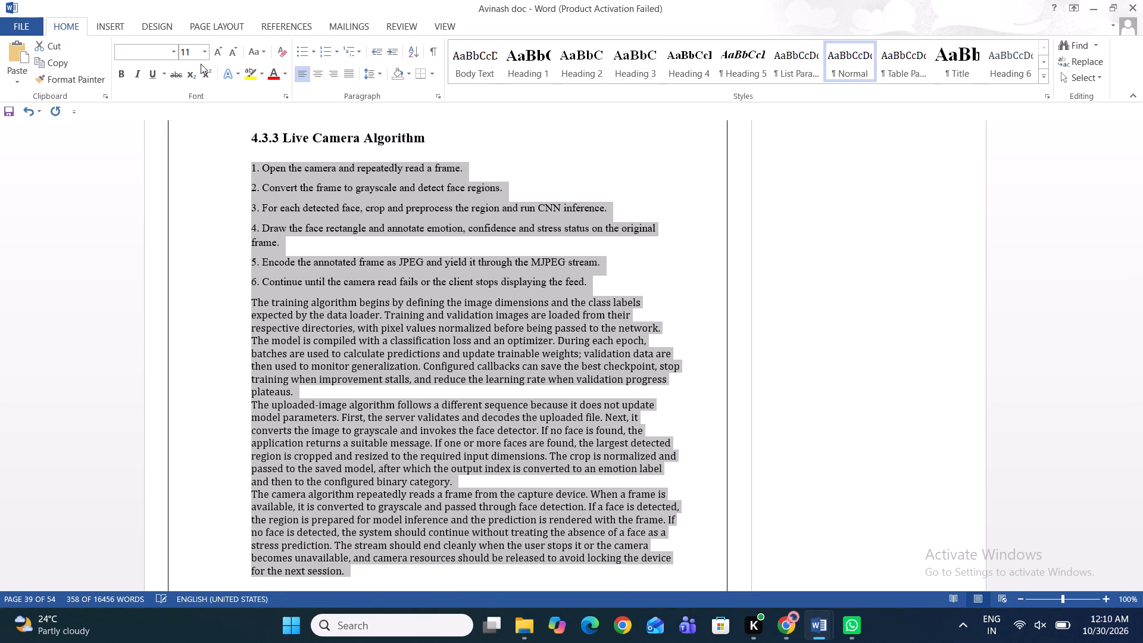
left_click(201, 54)
left_click(186, 121)
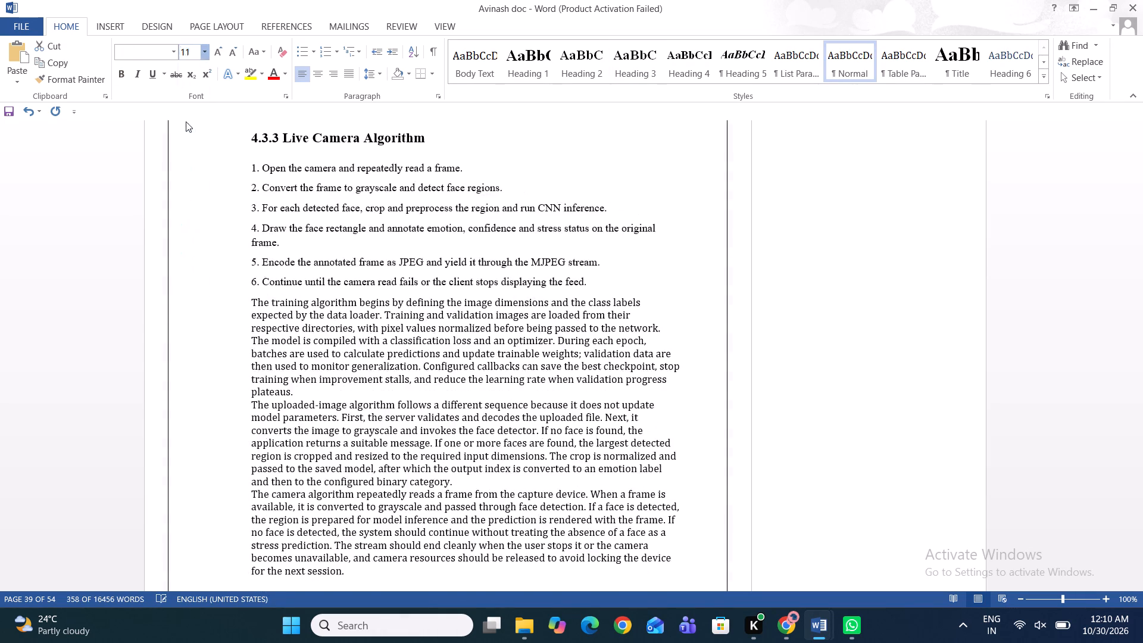
left_click(170, 52)
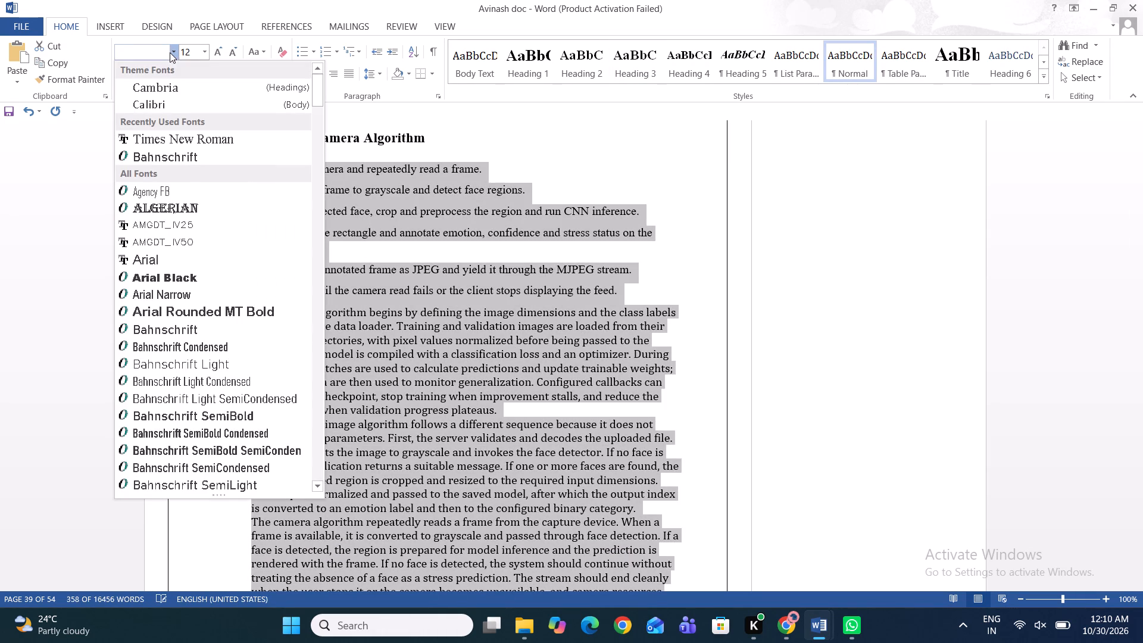
left_click(171, 138)
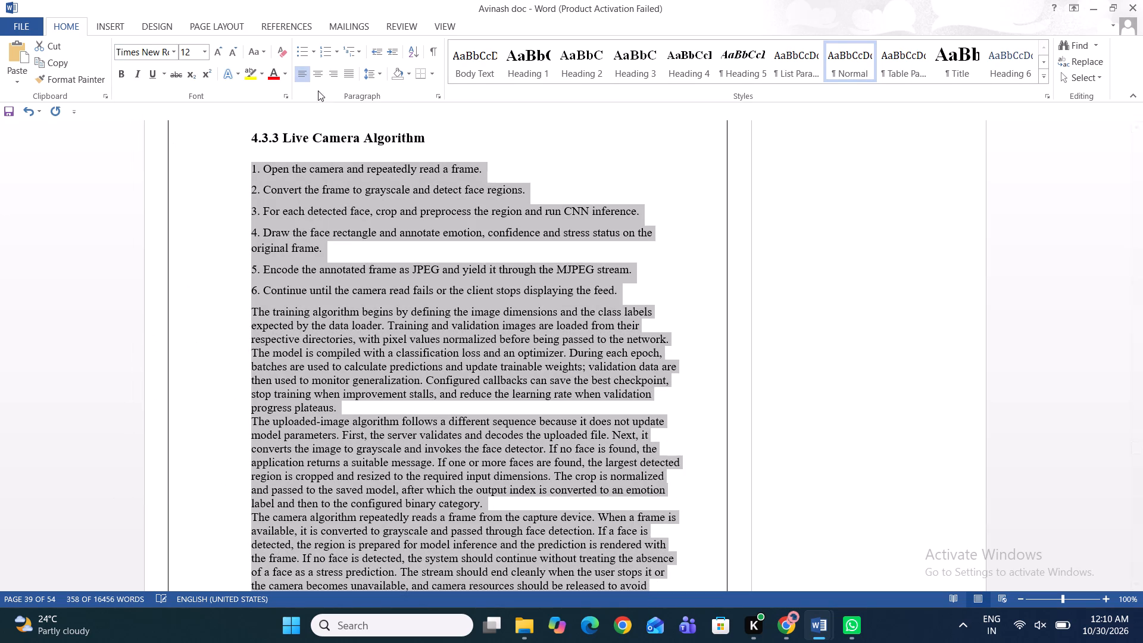
left_click(348, 76)
left_click(379, 248)
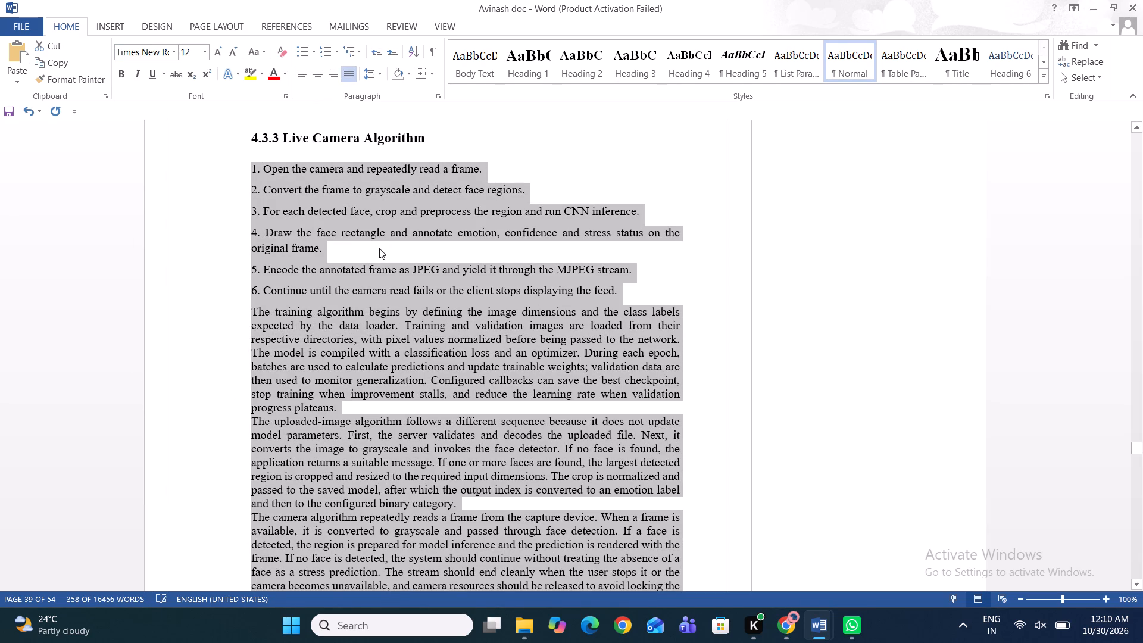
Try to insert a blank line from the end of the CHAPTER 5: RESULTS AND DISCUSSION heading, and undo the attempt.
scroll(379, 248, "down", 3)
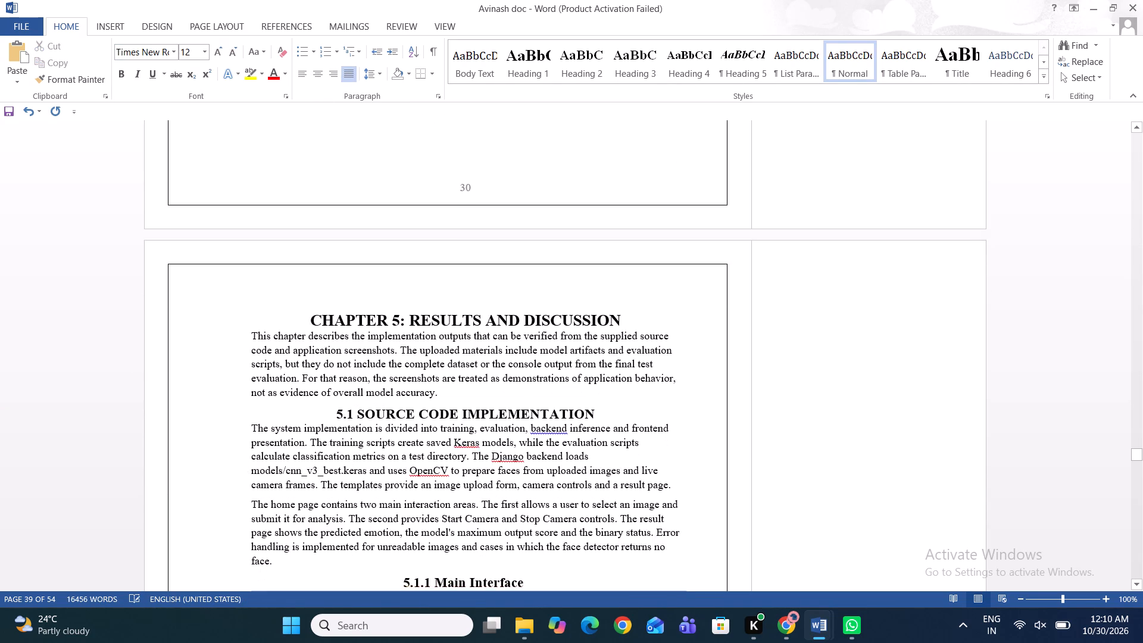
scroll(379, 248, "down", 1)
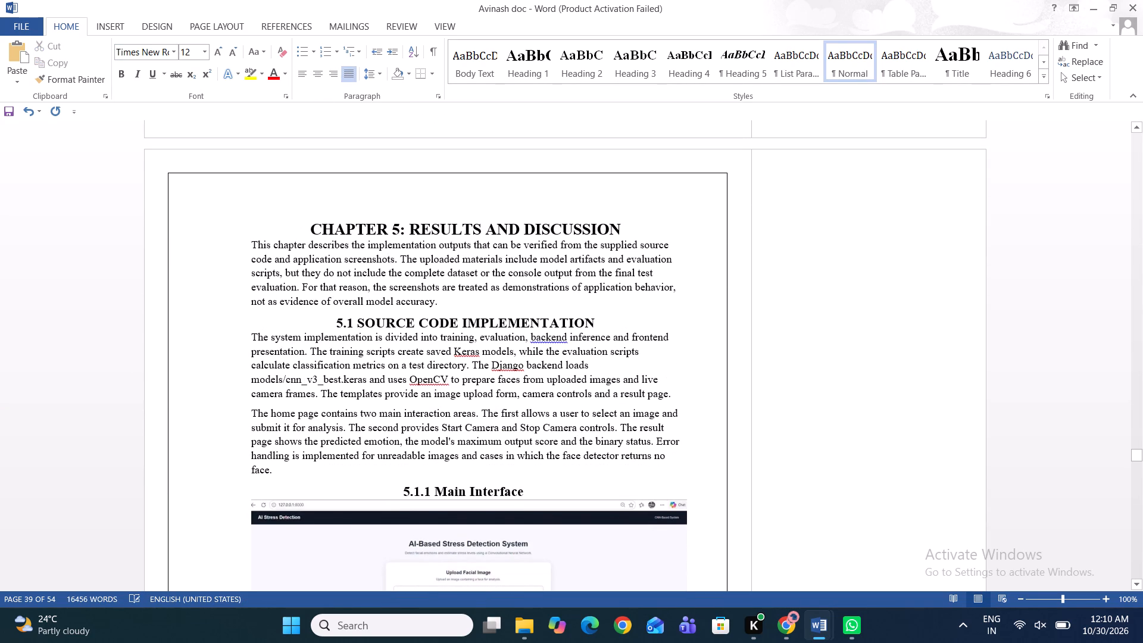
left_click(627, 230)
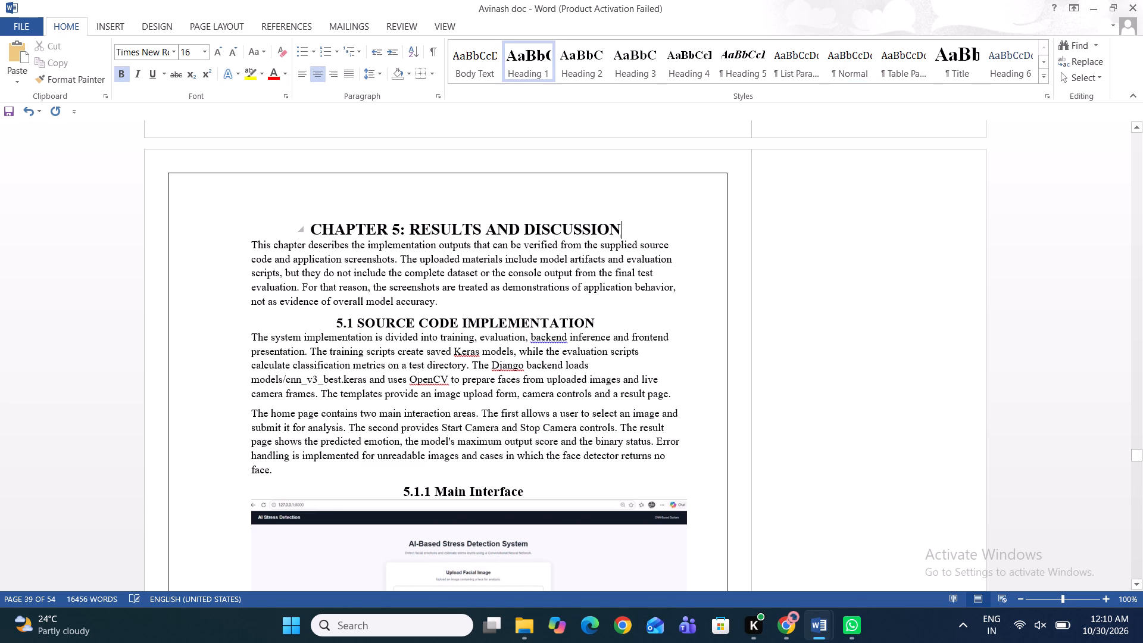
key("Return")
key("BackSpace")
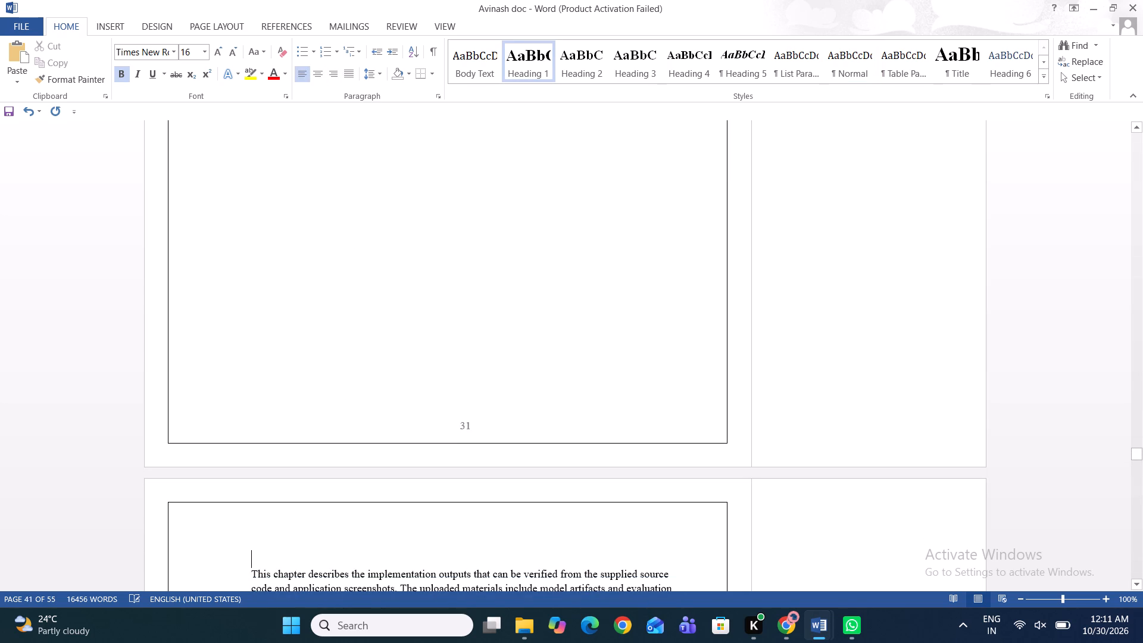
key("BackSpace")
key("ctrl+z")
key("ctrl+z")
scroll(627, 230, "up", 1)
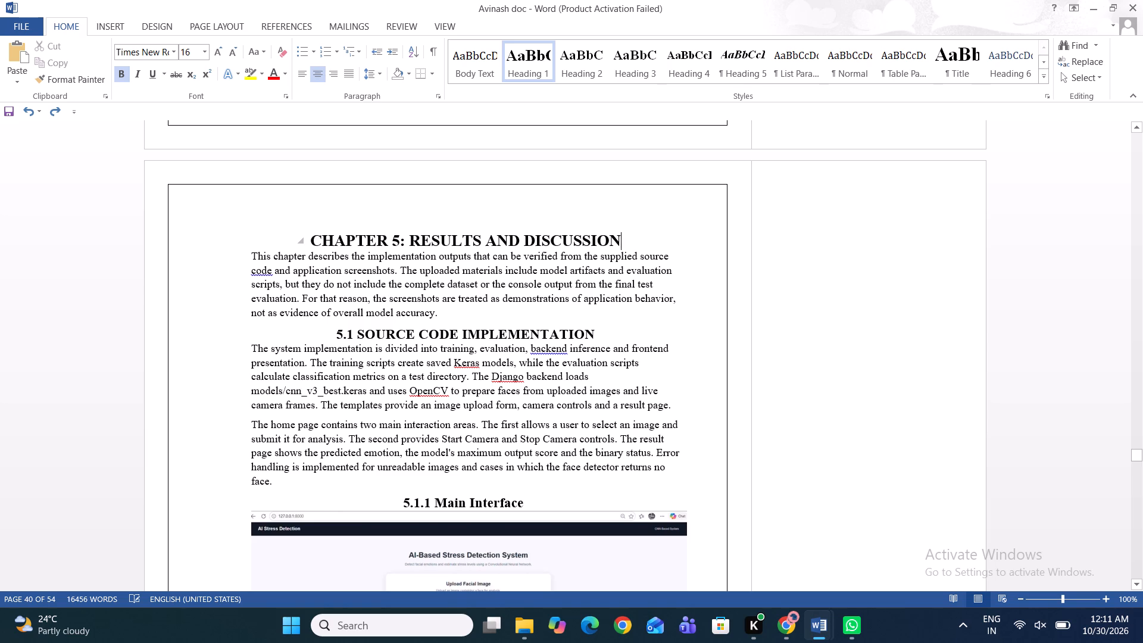
Insert a blank line before the introductory paragraph under the CHAPTER 5: RESULTS AND DISCUSSION heading.
triple_click(388, 236)
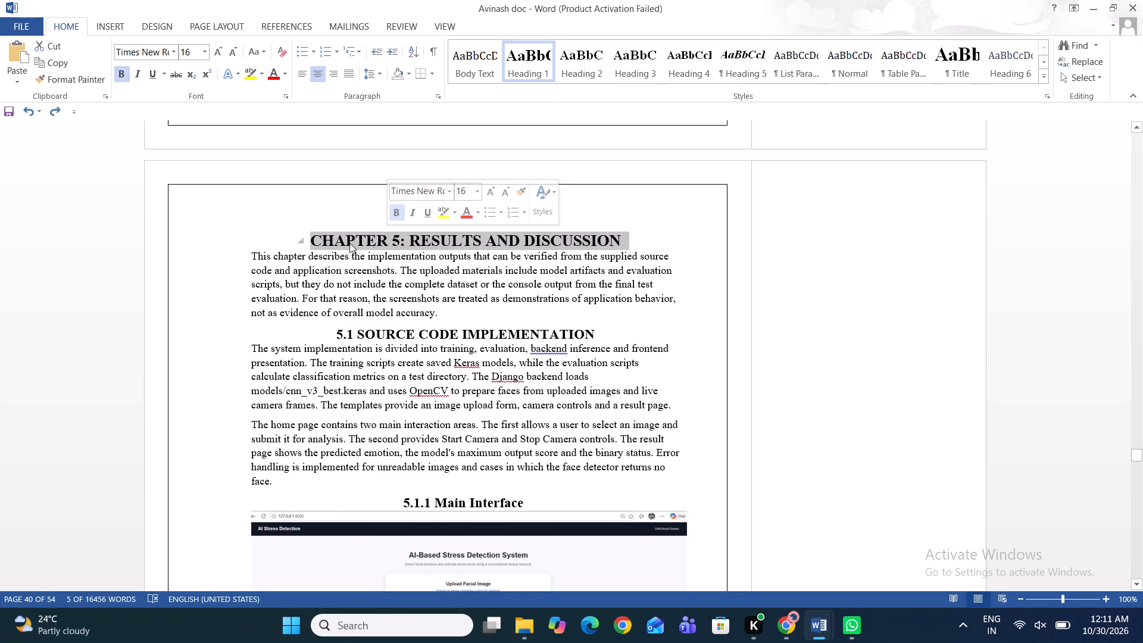
left_click(251, 252)
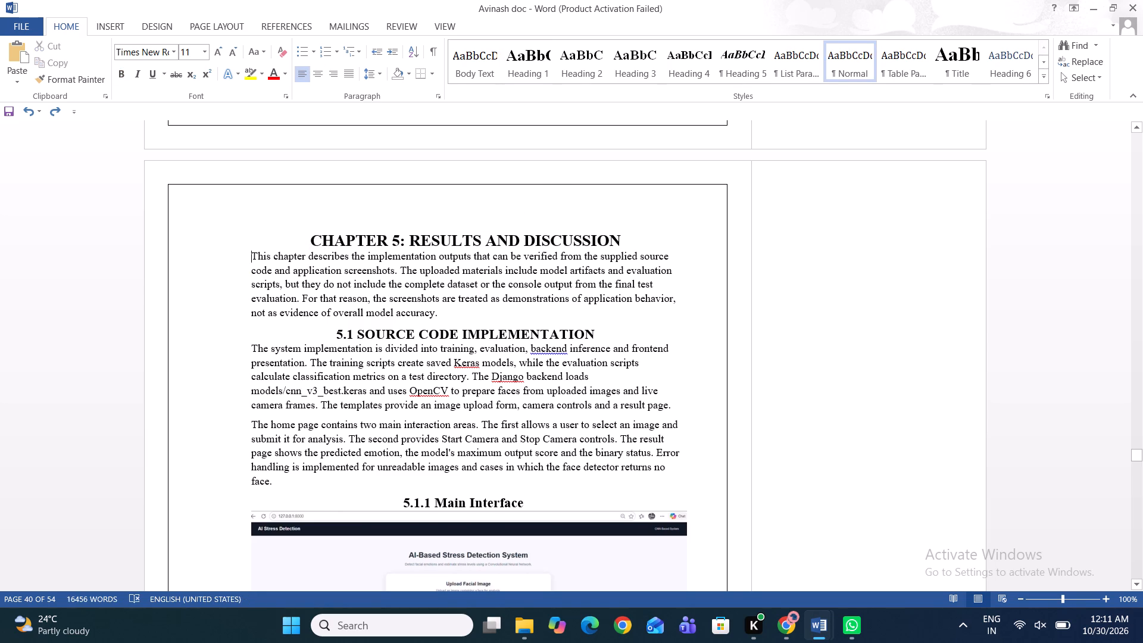
key("Return")
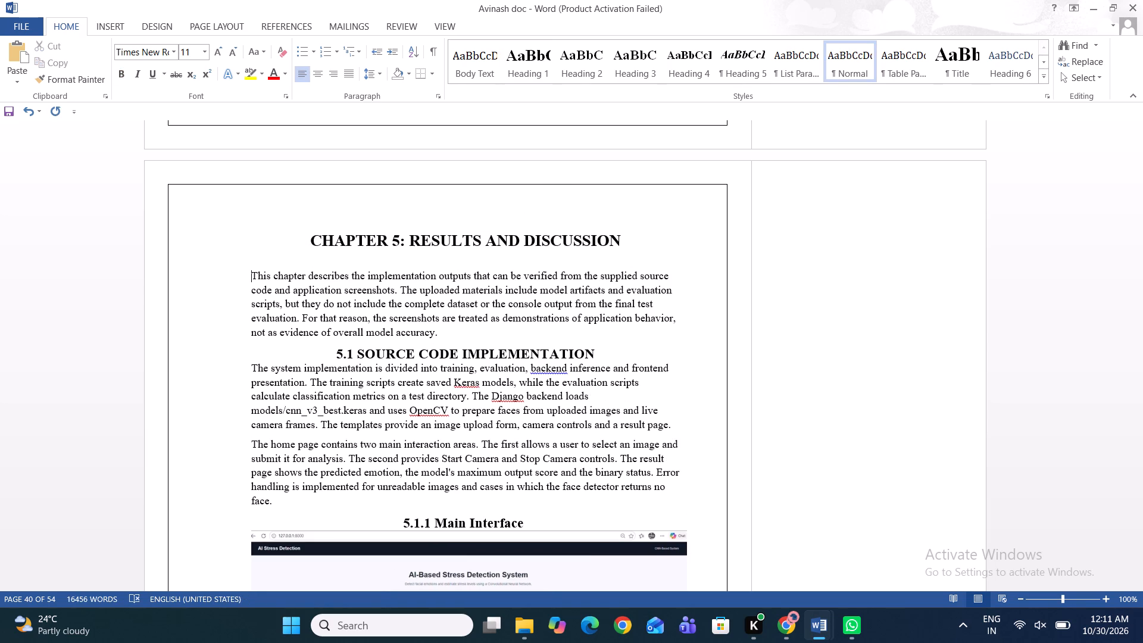
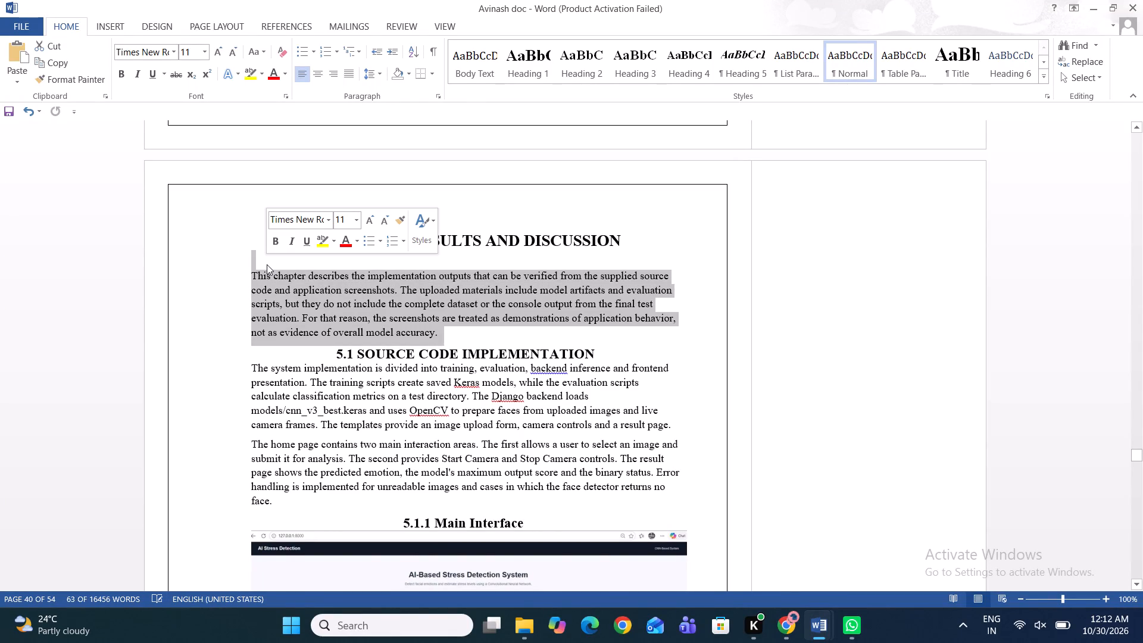
Set the Chapter 5 introductory paragraph to 12 pt and justify it.
left_click(358, 219)
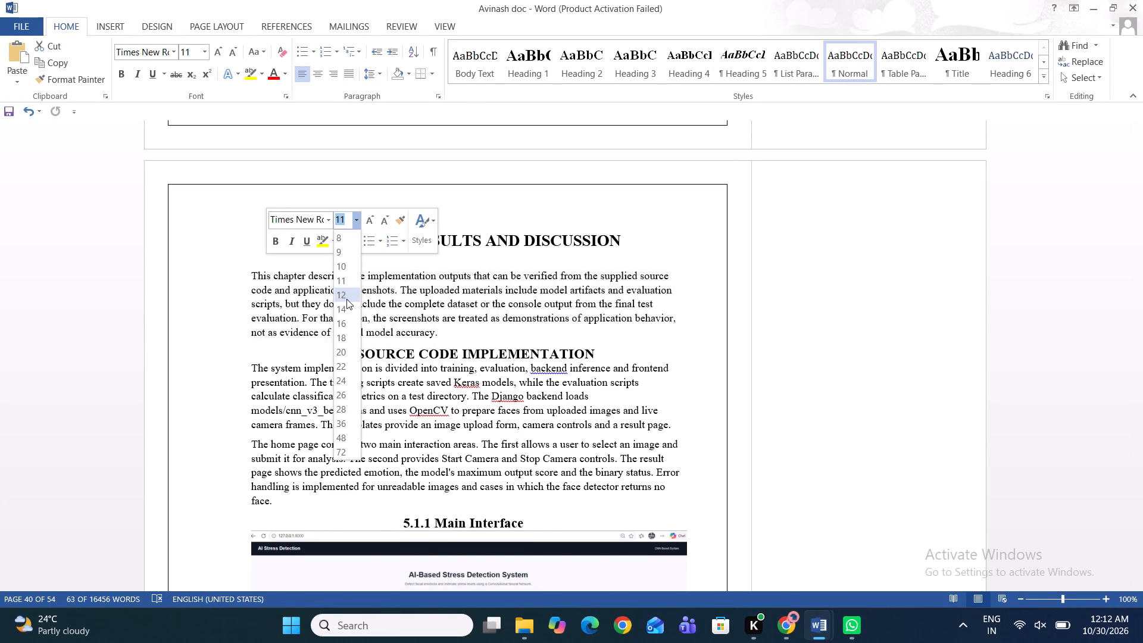
left_click(346, 299)
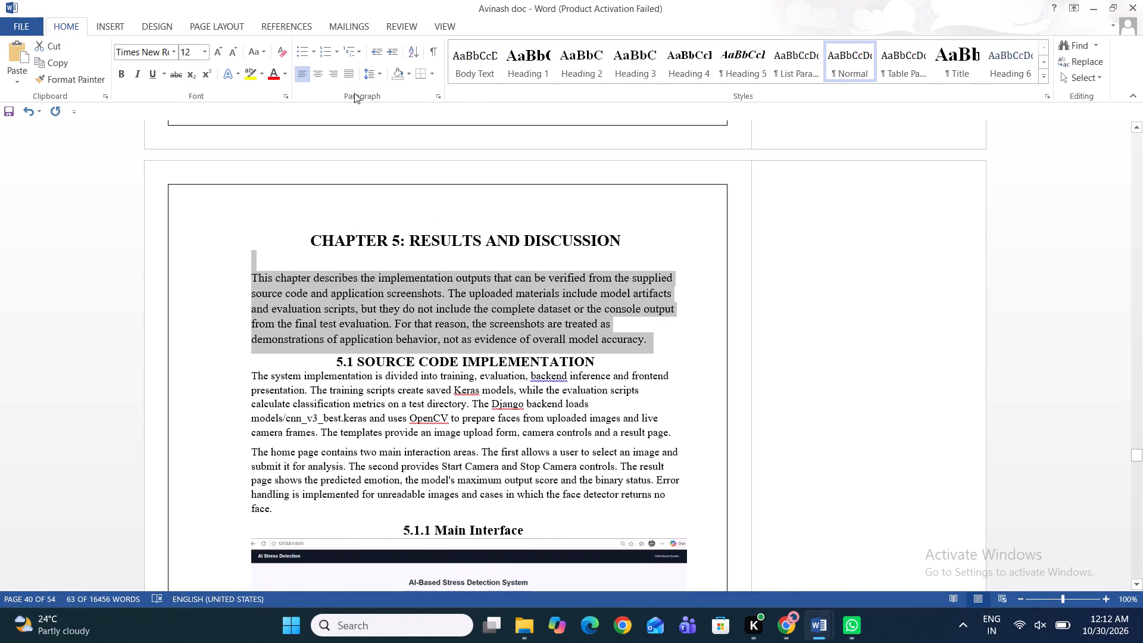
left_click(350, 82)
left_click(348, 75)
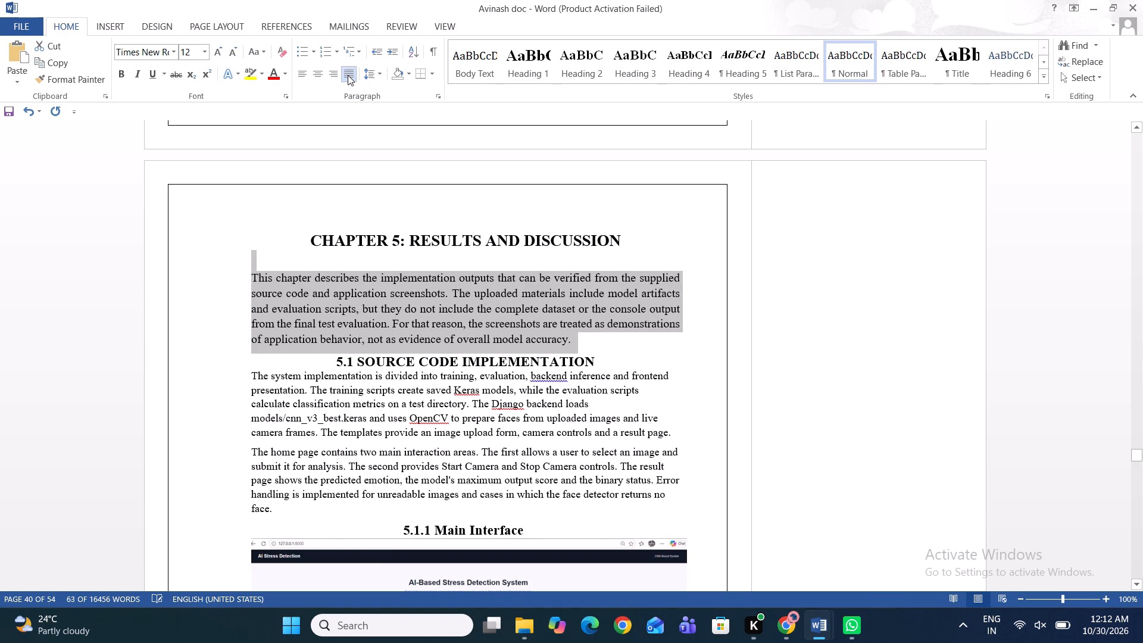
Add a blank line after the Chapter 5 introduction and left-align the 5.1 SOURCE CODE IMPLEMENTATION heading.
left_click(580, 338)
key("Return")
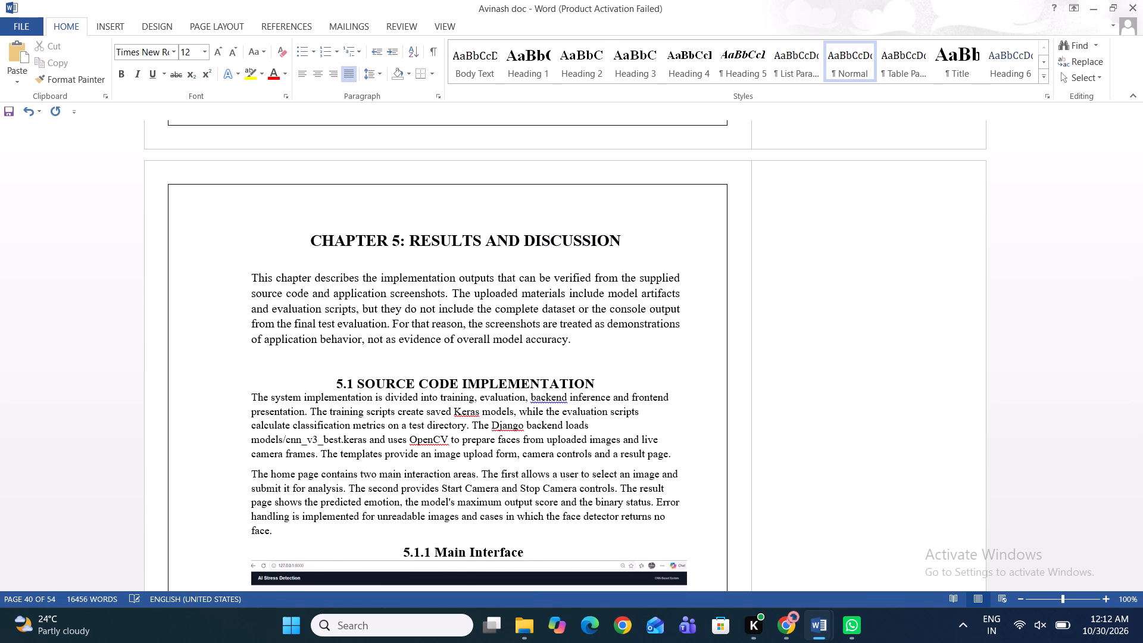
key("Down")
key("BackSpace")
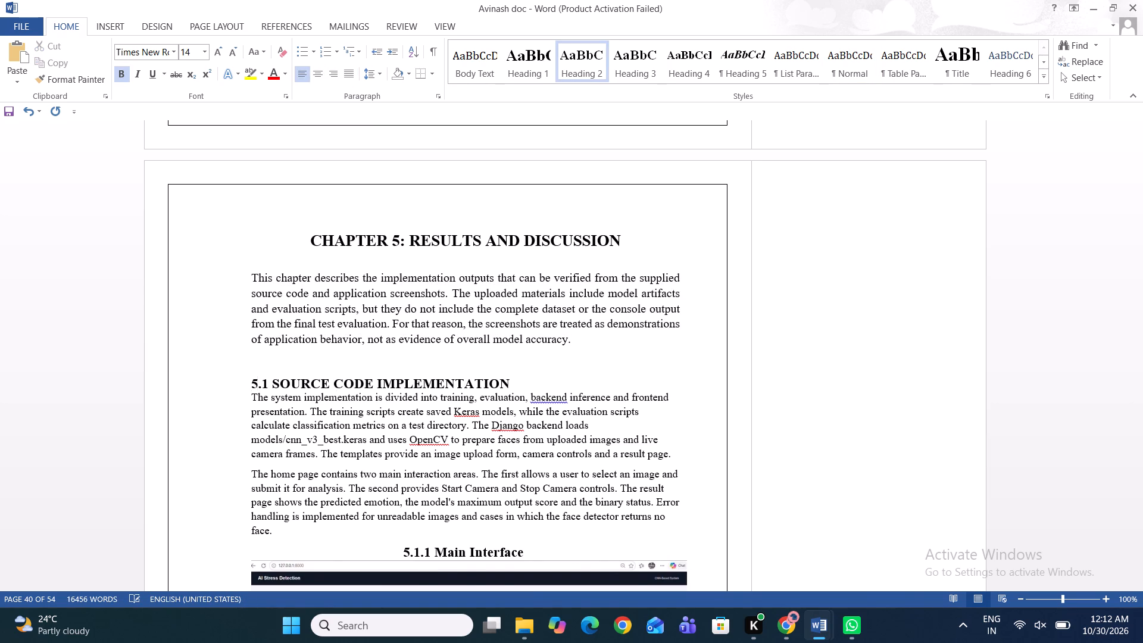
Insert a blank line between the 5.1 SOURCE CODE IMPLEMENTATION heading and its body text.
key("Right")
key("Right")
key("Right")
key("Right")
key("Right")
key("Right")
key("Right")
key("Right")
key("Right")
key("Right")
key("Right")
key("Right")
key("Right")
key("Right")
key("Right")
key("Right")
key("Right")
key("Right")
key("Right")
key("Right")
key("Right")
key("Right")
key("Right")
key("Right")
key("Right")
key("Return")
Set the two body paragraphs of section 5.1 to 12 pt and justify them.
scroll(594, 347, "down", 1)
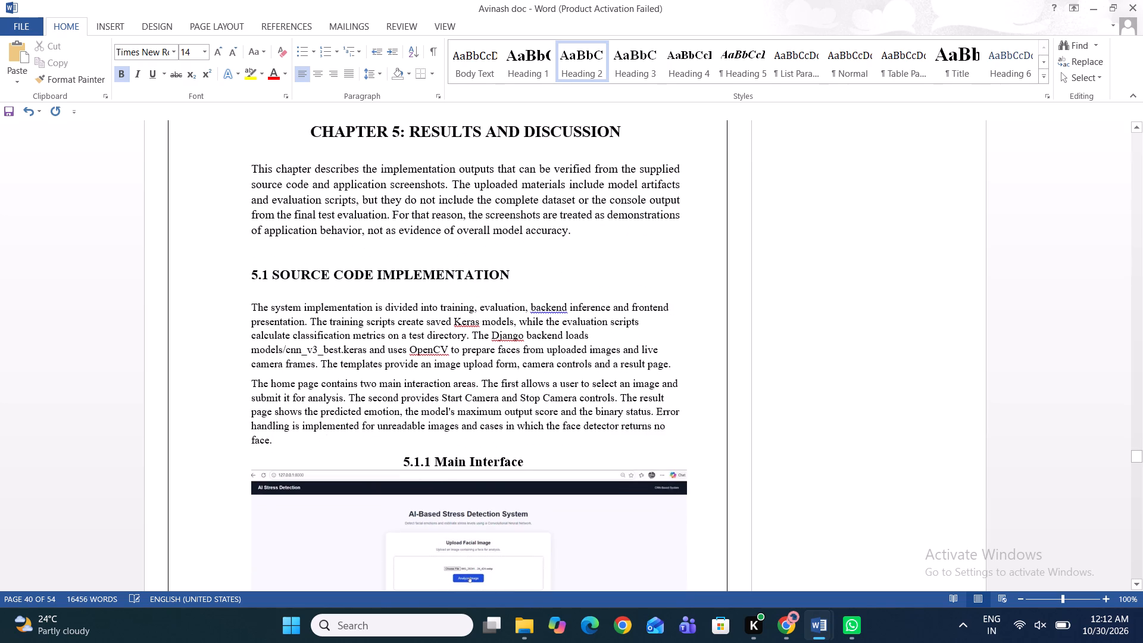
scroll(594, 347, "down", 1)
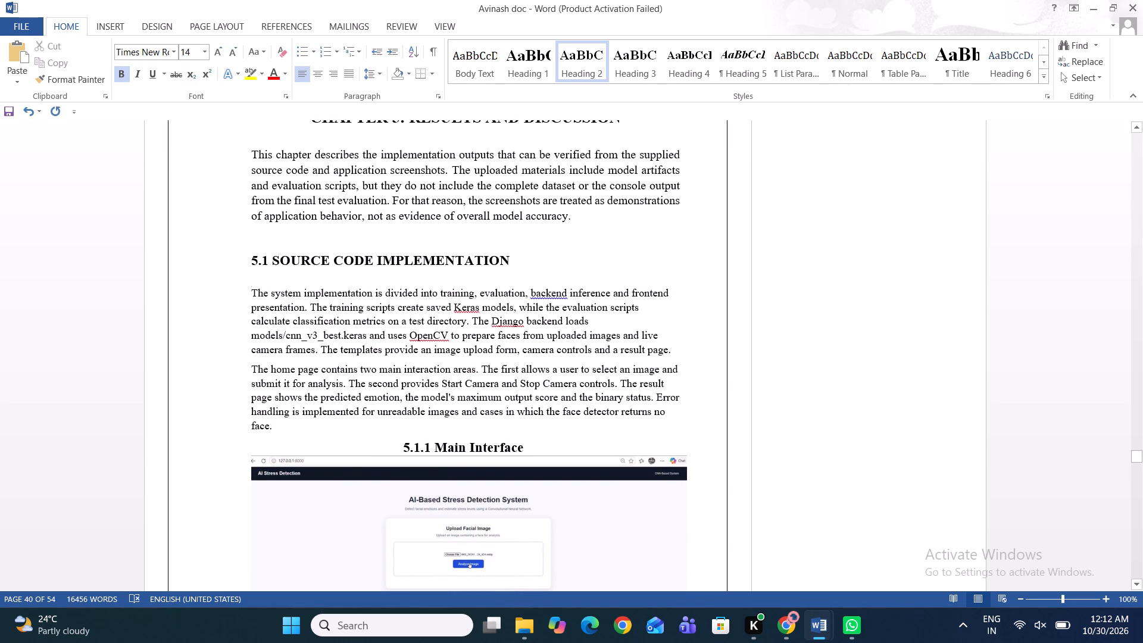
left_click_drag(273, 438, 230, 294)
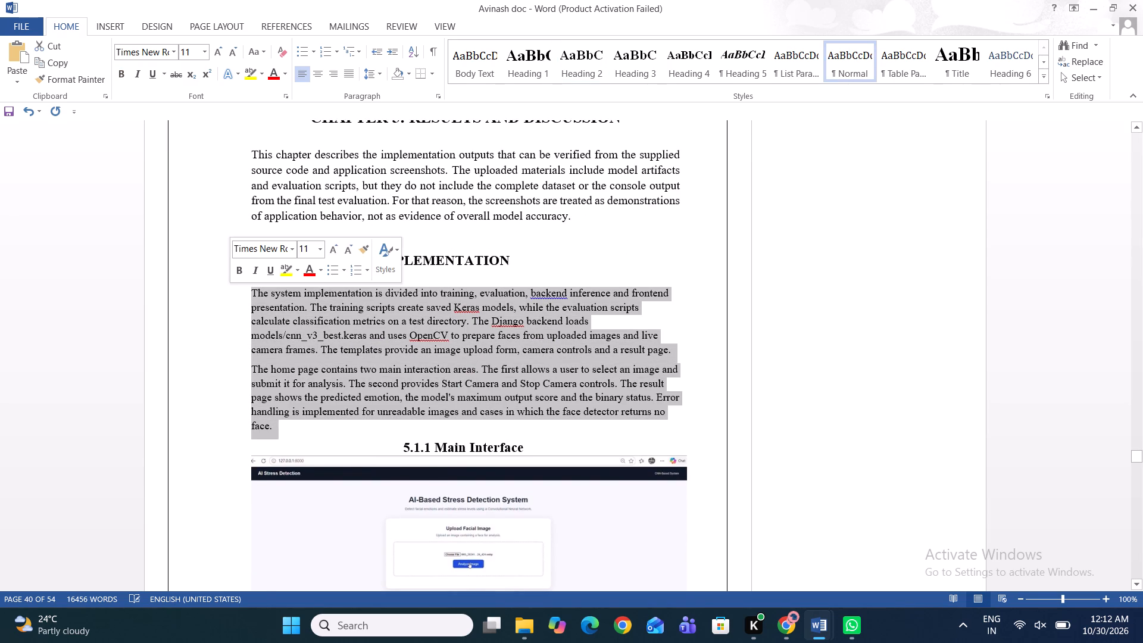
left_click(204, 48)
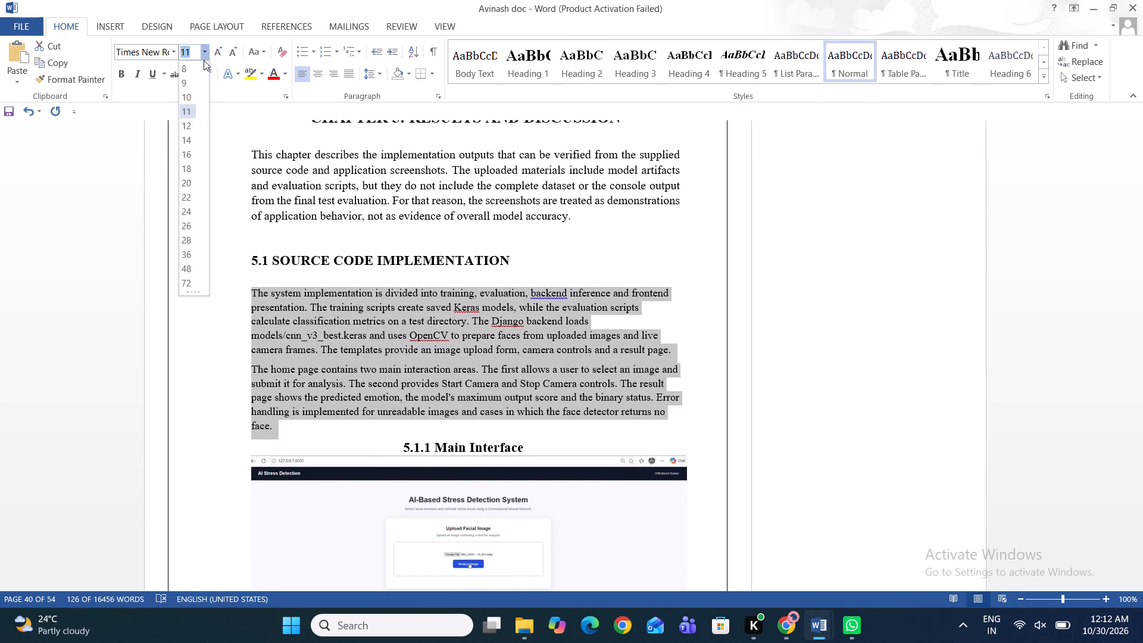
left_click(192, 123)
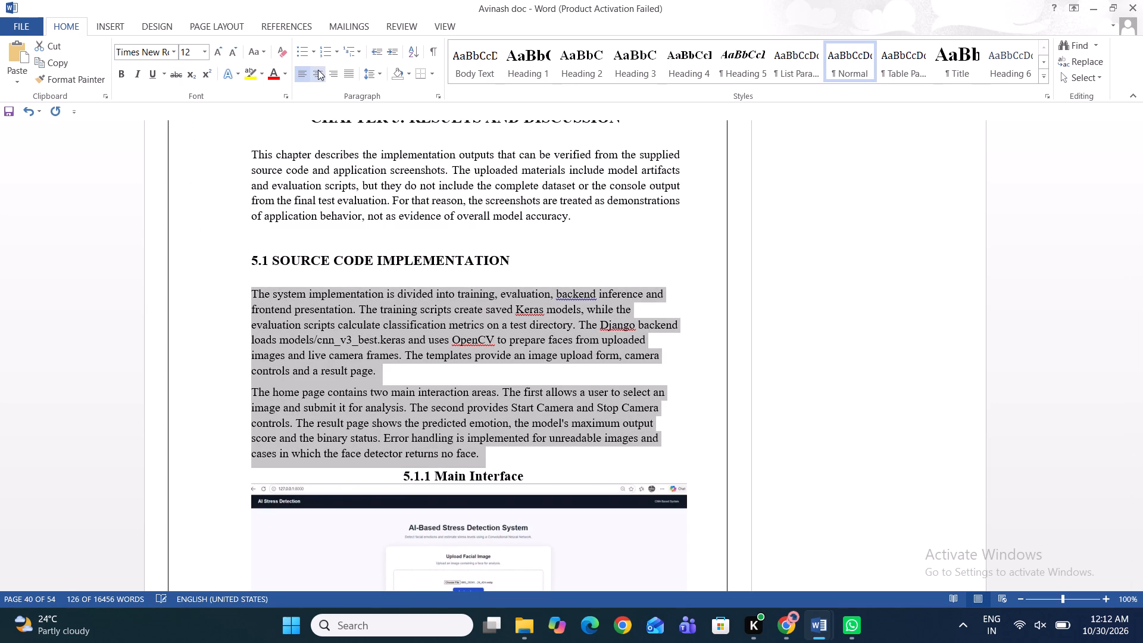
left_click(346, 76)
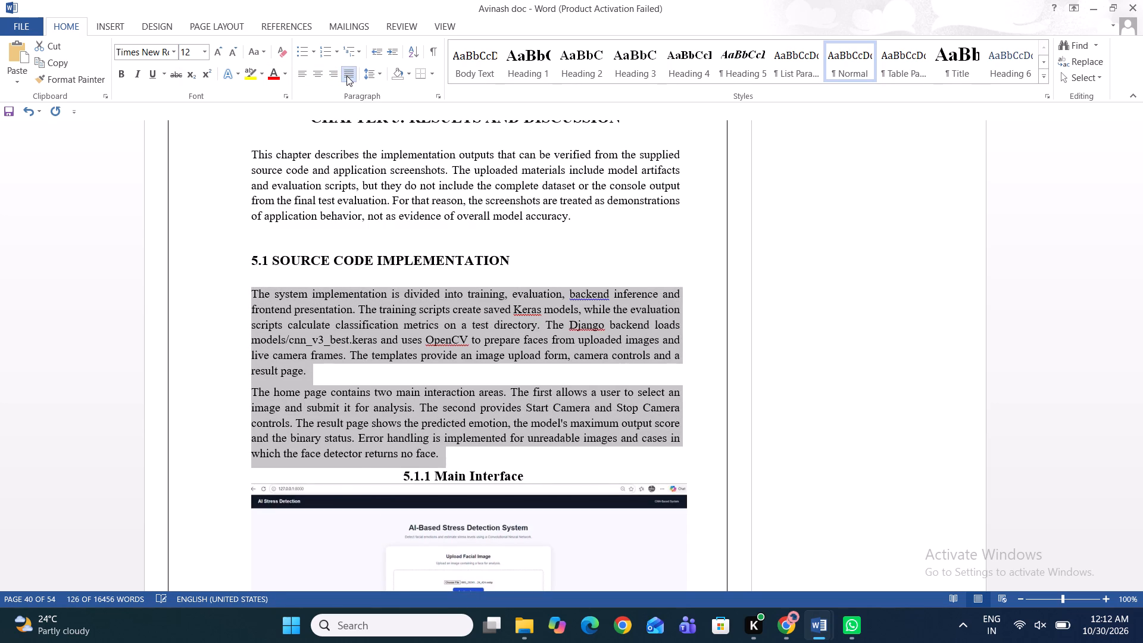
left_click(374, 375)
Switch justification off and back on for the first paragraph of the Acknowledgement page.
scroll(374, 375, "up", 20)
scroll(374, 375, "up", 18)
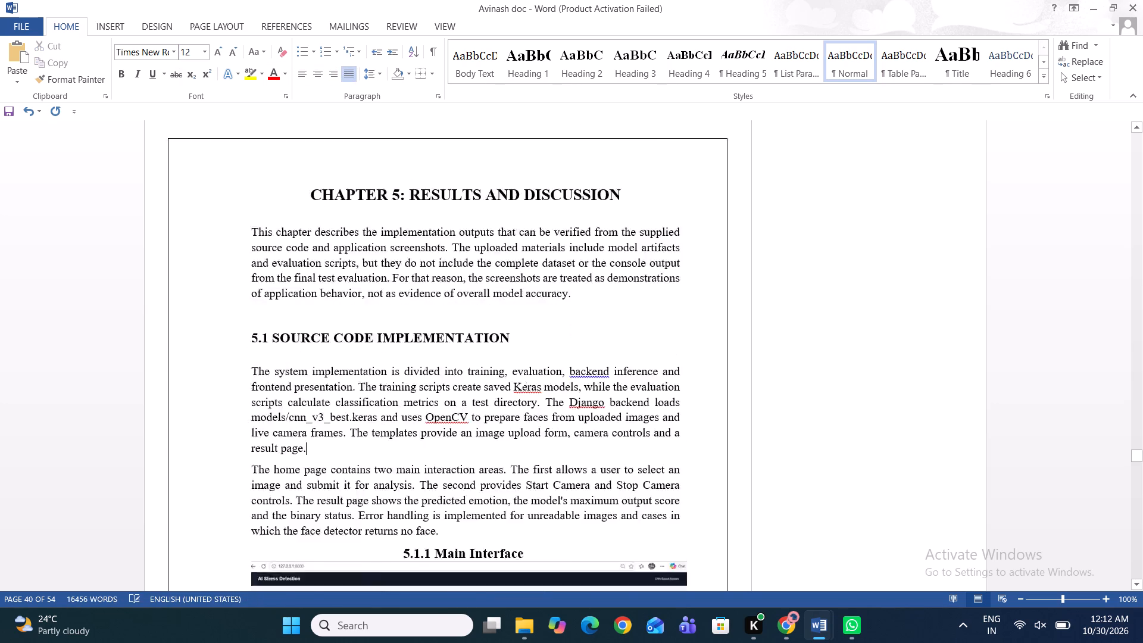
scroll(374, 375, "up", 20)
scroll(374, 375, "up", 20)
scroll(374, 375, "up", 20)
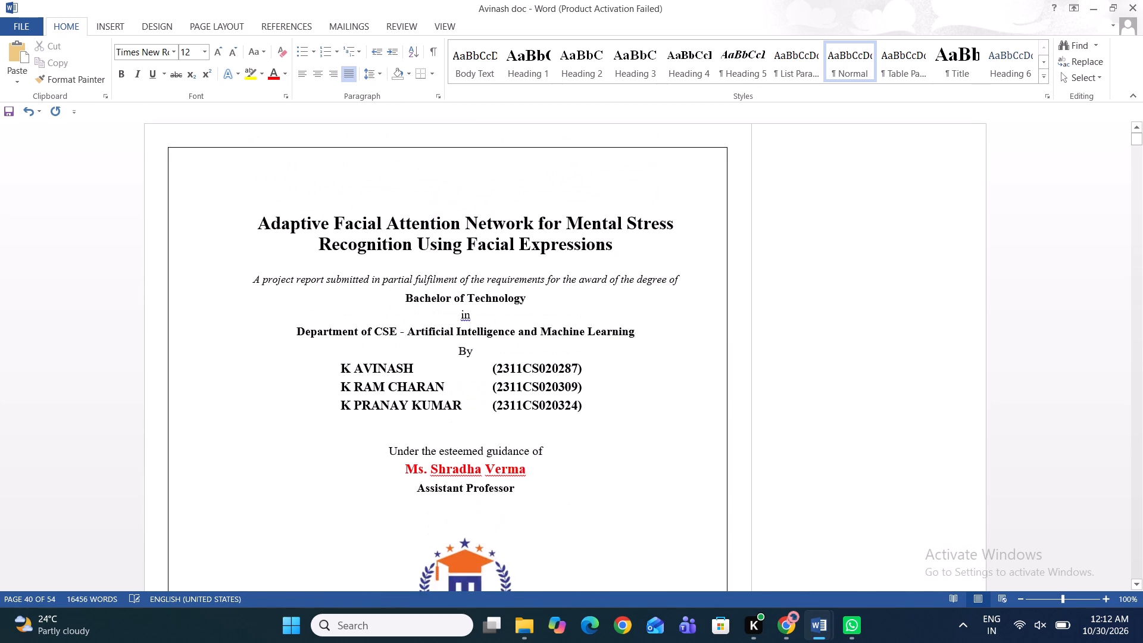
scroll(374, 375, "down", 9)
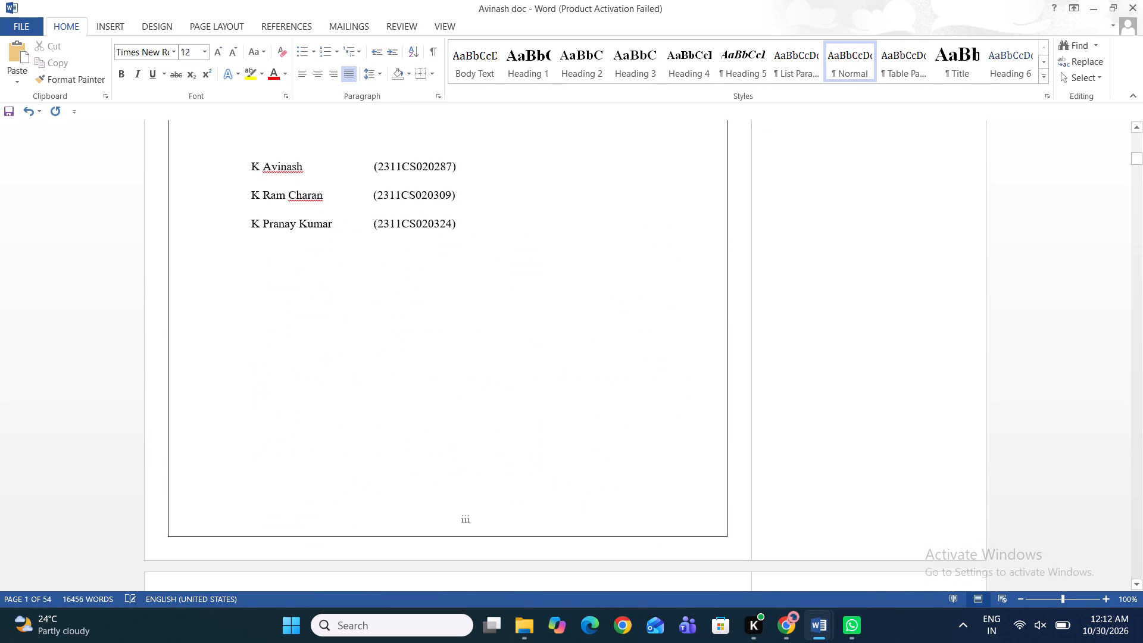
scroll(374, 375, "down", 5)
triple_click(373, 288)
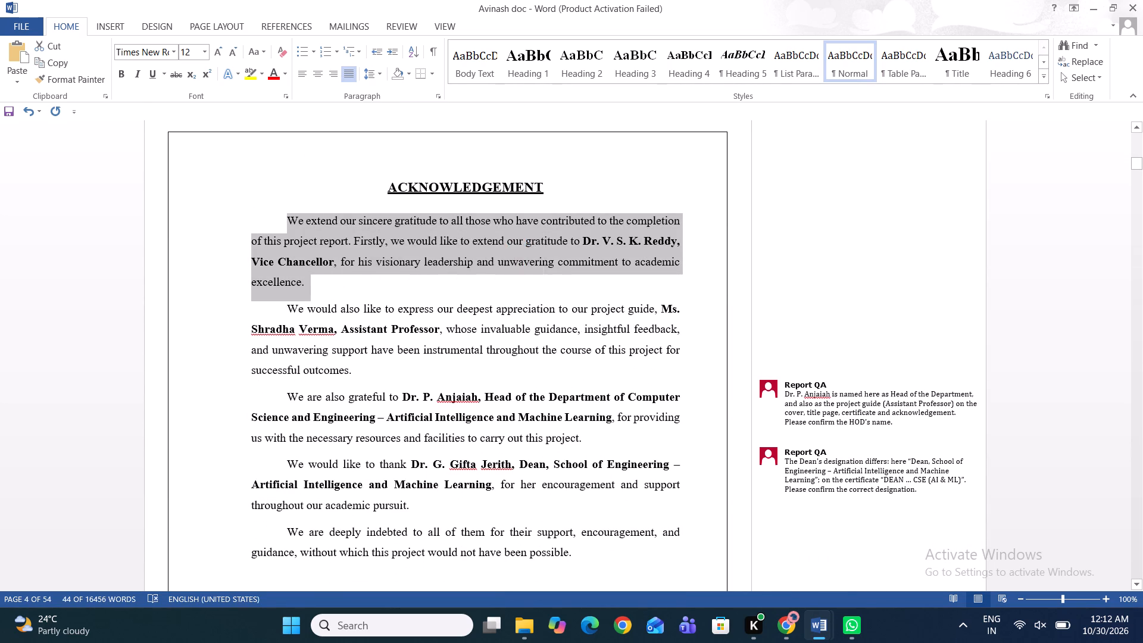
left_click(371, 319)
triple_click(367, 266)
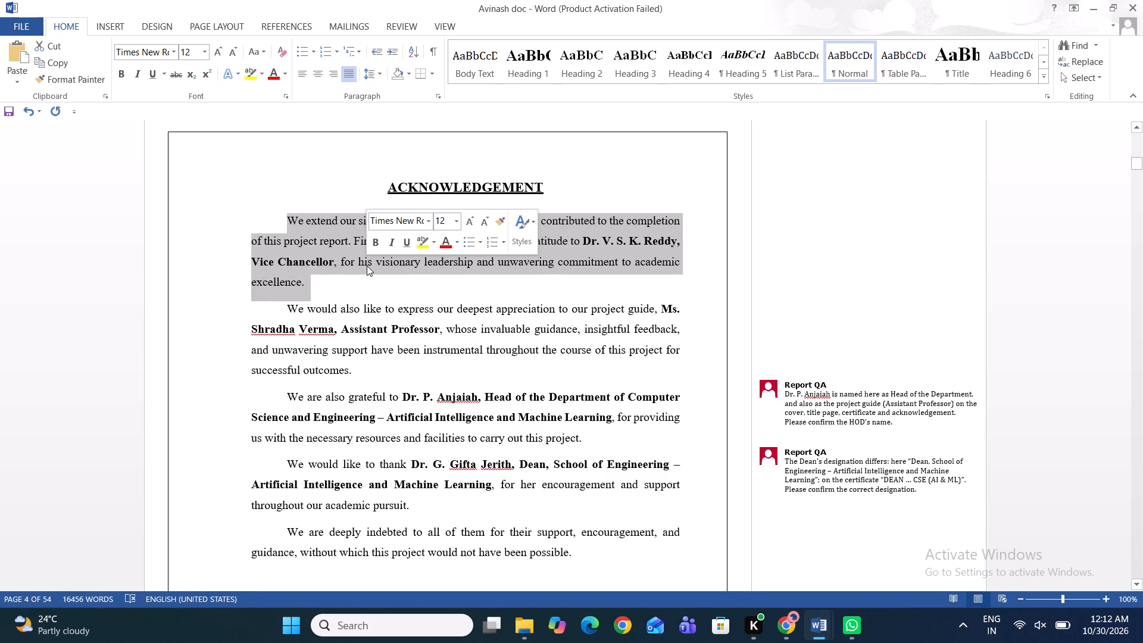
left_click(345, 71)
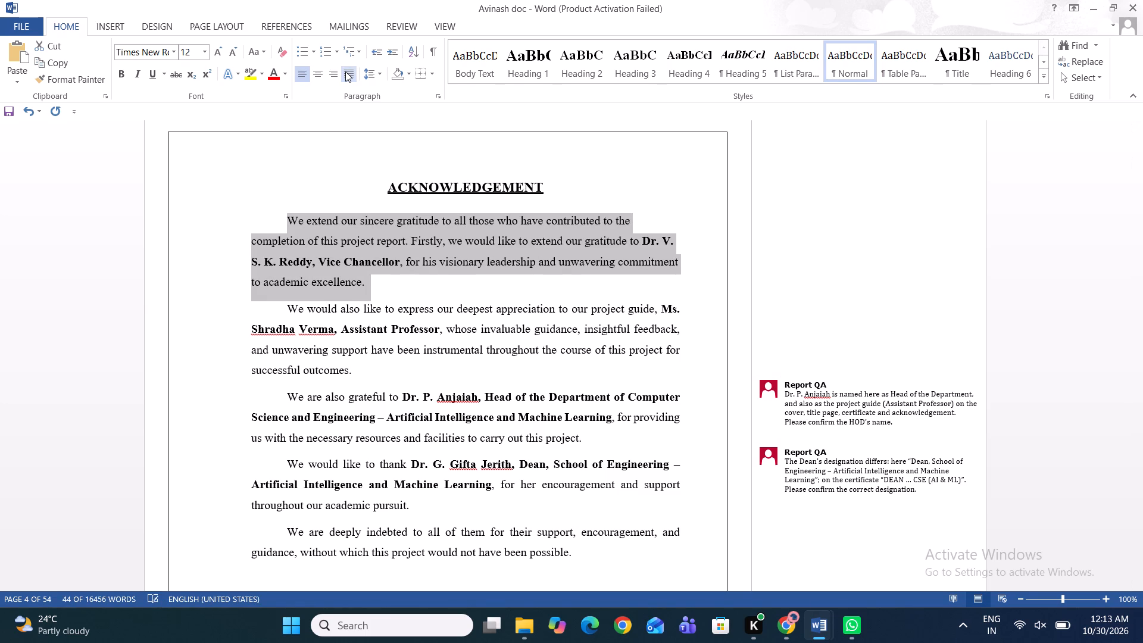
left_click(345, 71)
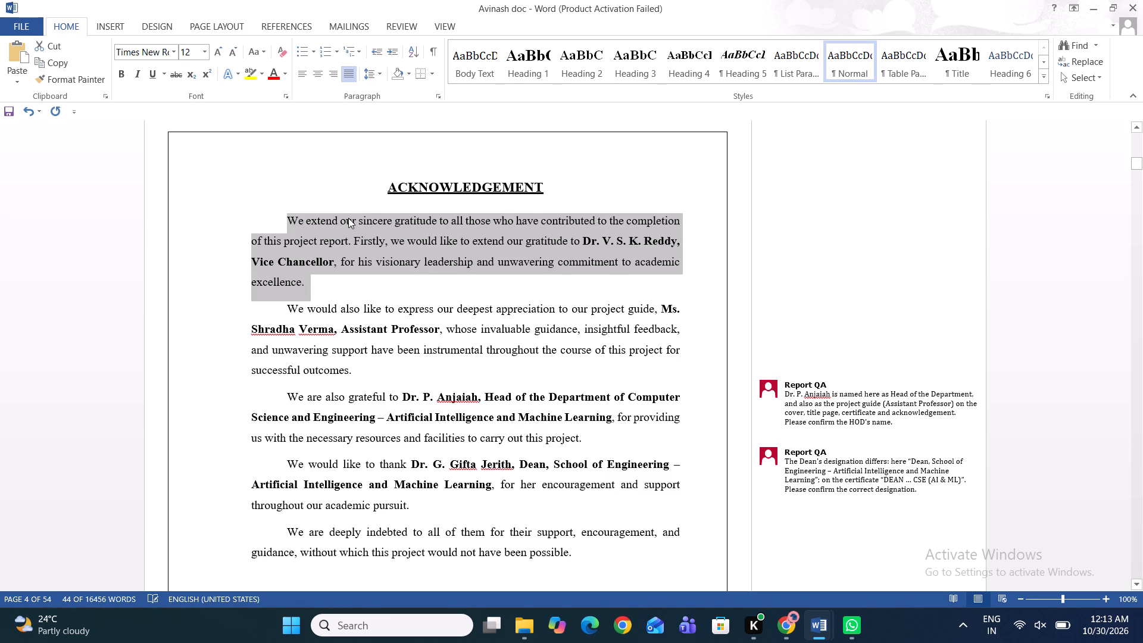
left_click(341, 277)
Look through the report from the Acknowledgement to the references and back to Chapter 5, examining the text formatting.
scroll(341, 277, "down", 20)
scroll(341, 277, "down", 20)
scroll(341, 277, "down", 20)
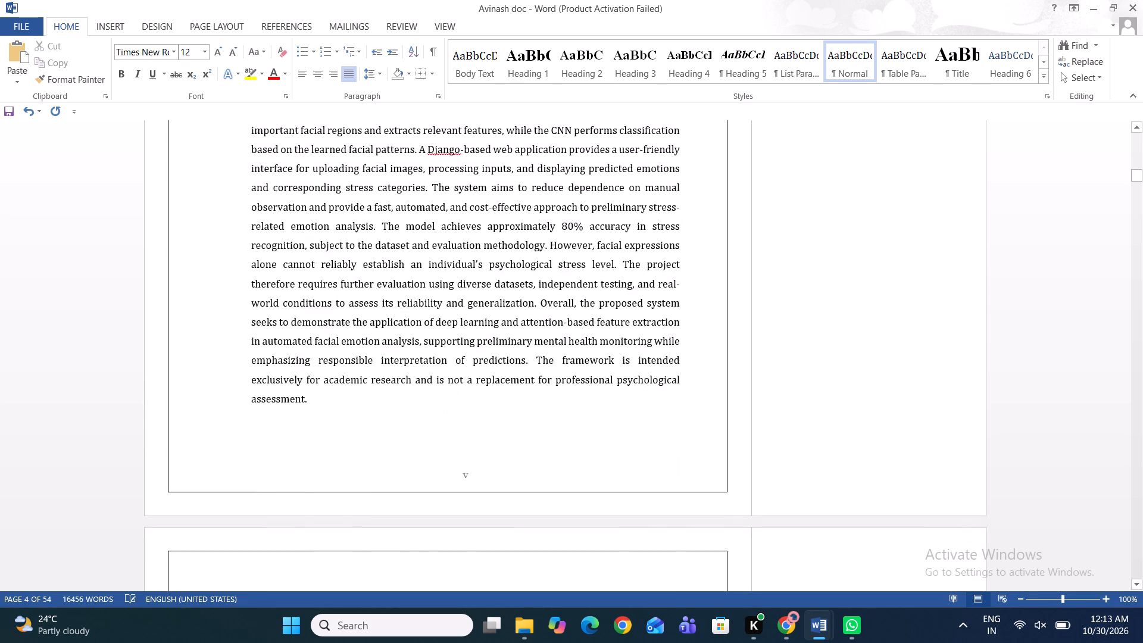
scroll(341, 277, "down", 20)
scroll(341, 277, "down", 20)
scroll(341, 277, "down", 20)
scroll(341, 277, "down", 20)
scroll(341, 277, "down", 20)
scroll(341, 277, "down", 20)
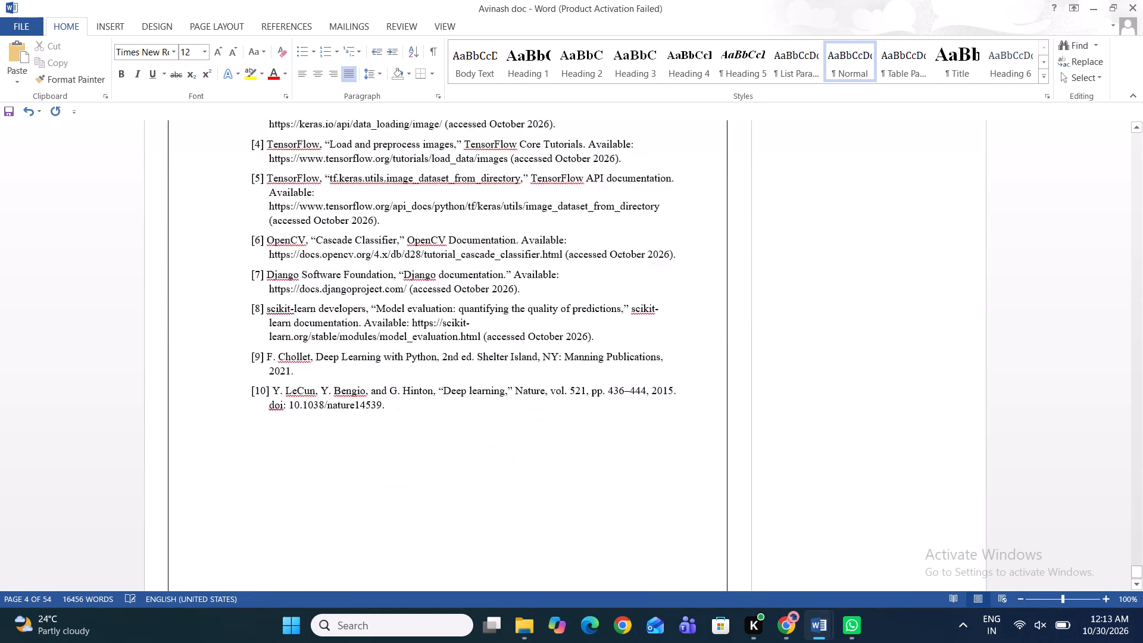
scroll(341, 277, "down", 20)
scroll(341, 277, "down", 20)
scroll(341, 277, "down", 20)
scroll(341, 277, "down", 16)
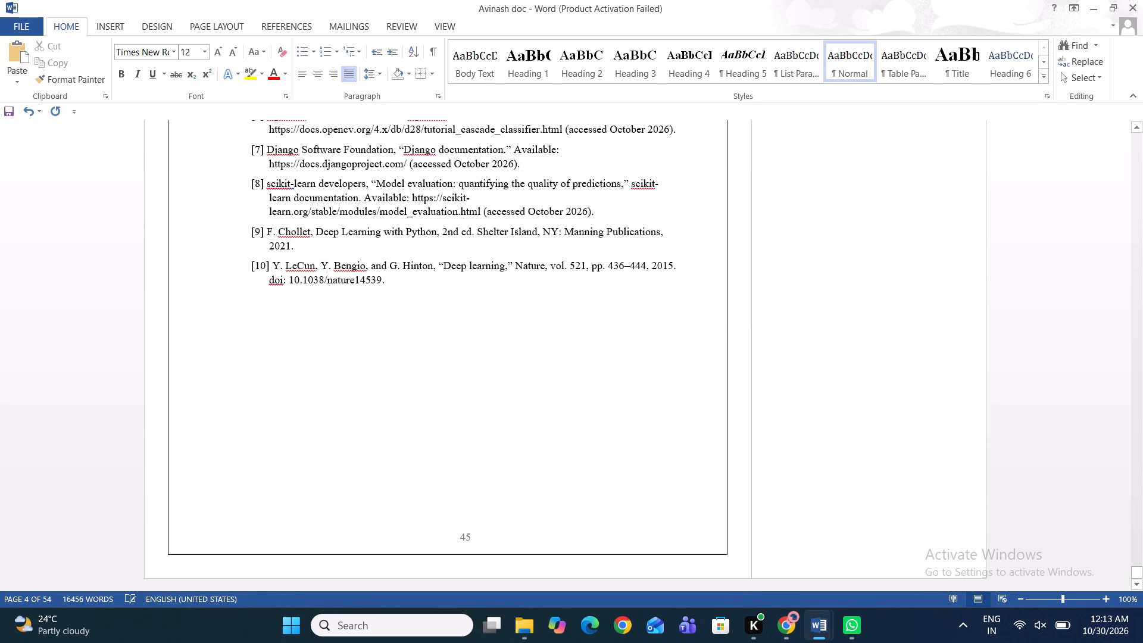
scroll(369, 311, "down", 10)
scroll(415, 388, "down", 5)
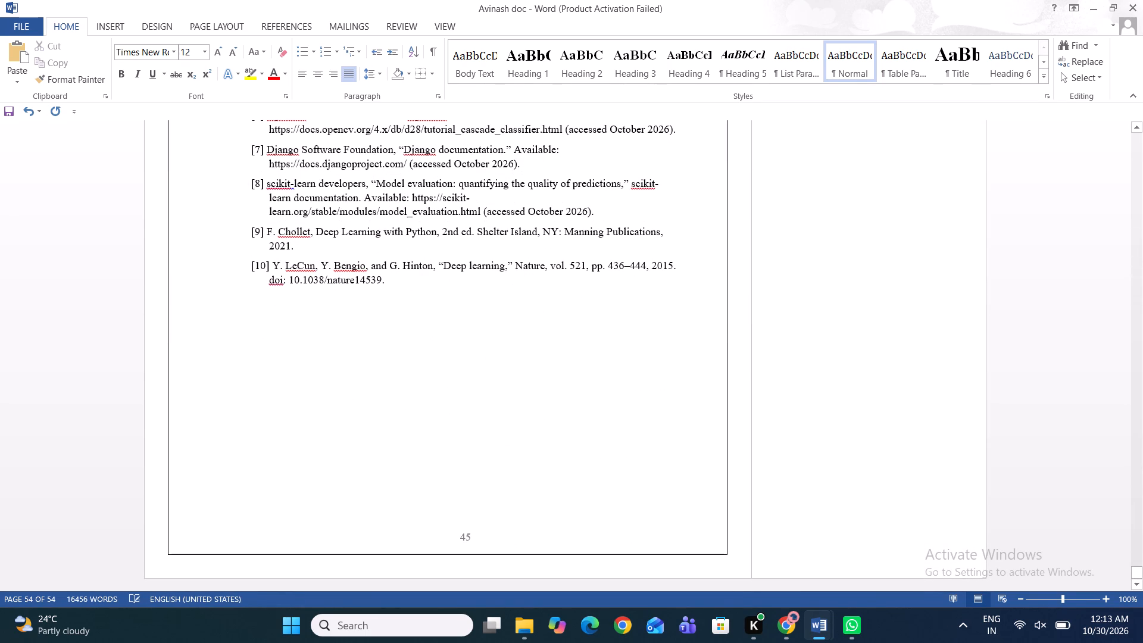
scroll(415, 388, "up", 9)
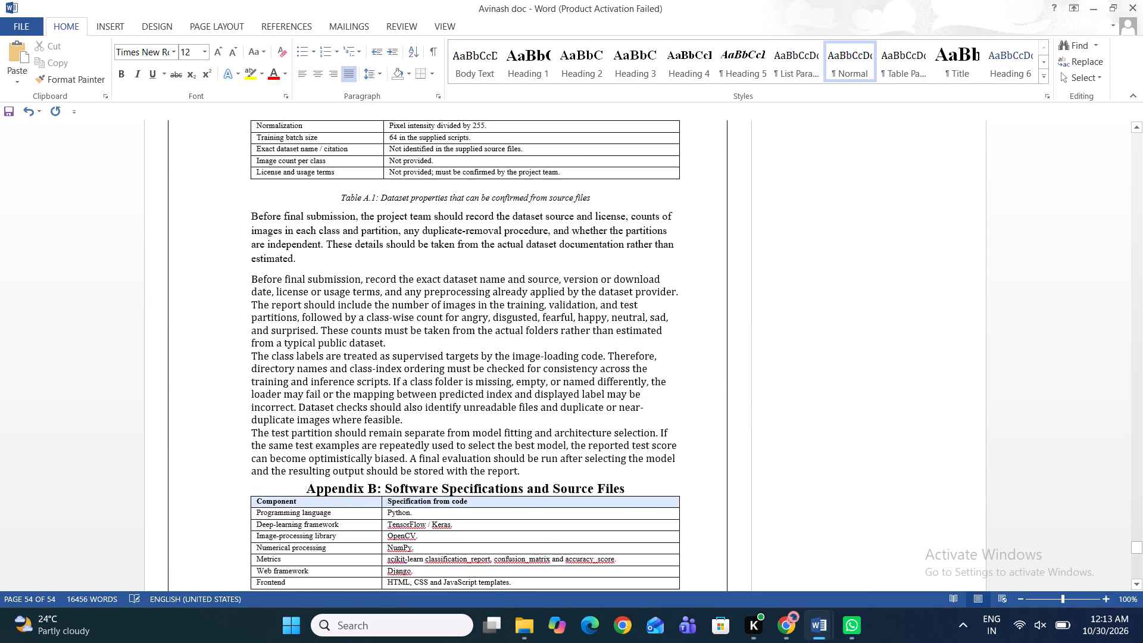
scroll(415, 388, "up", 5)
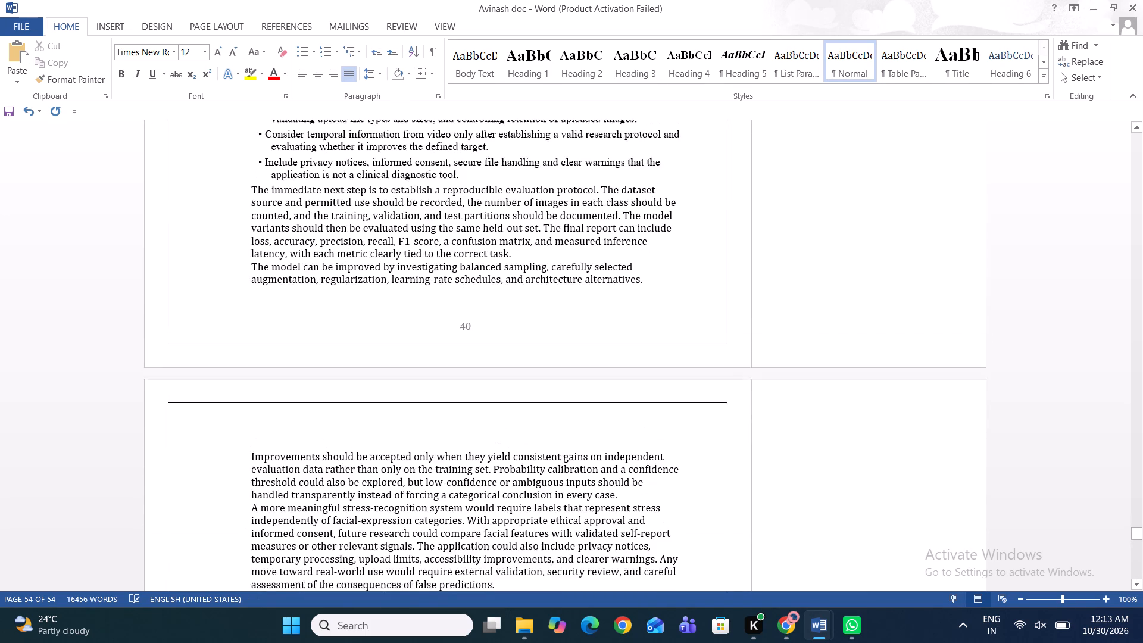
scroll(415, 388, "up", 9)
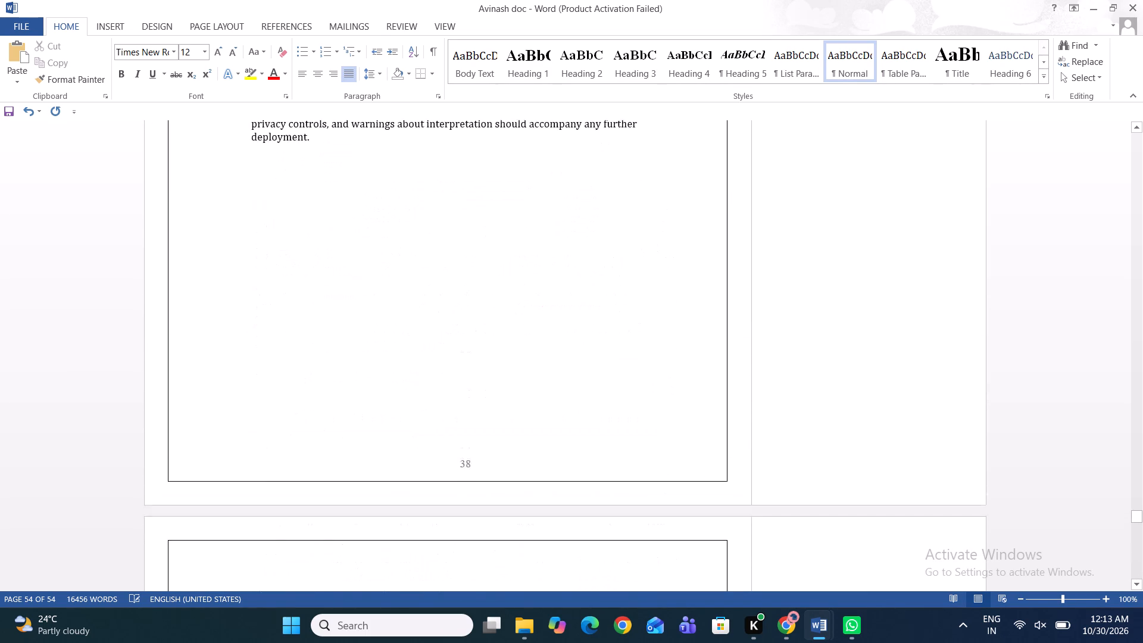
scroll(415, 388, "up", 7)
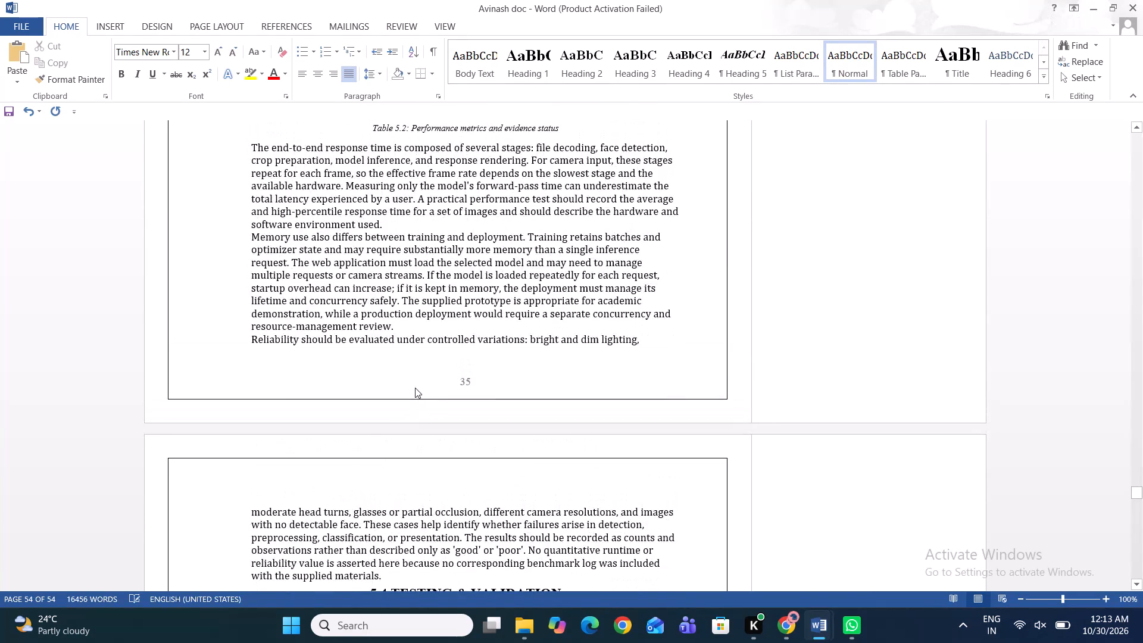
scroll(415, 388, "up", 4)
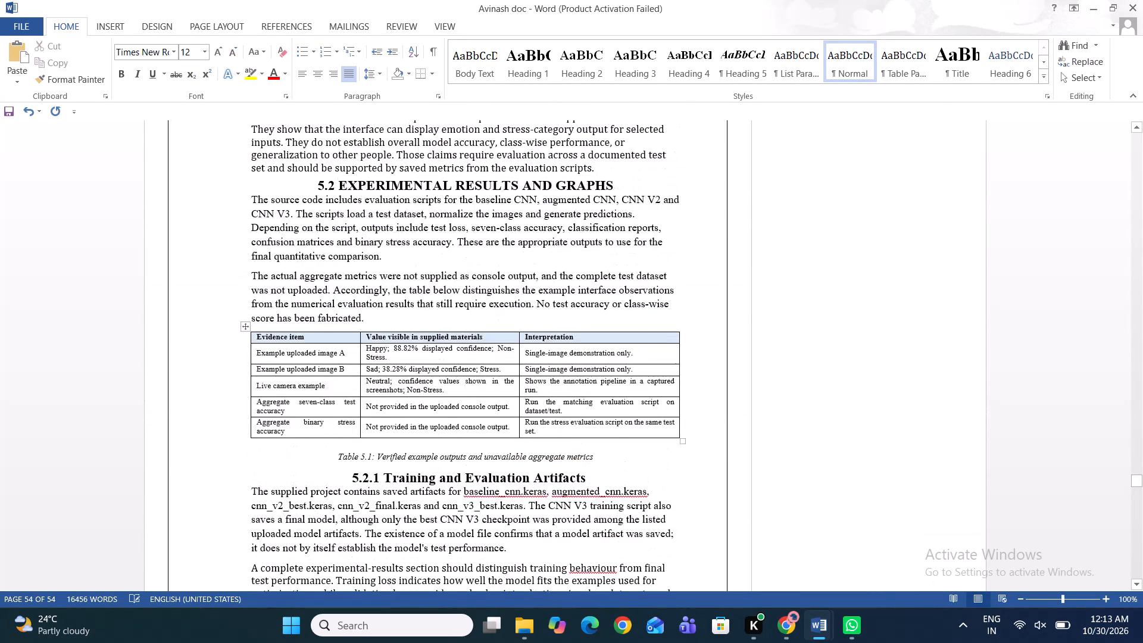
scroll(415, 388, "up", 2)
scroll(415, 388, "down", 1)
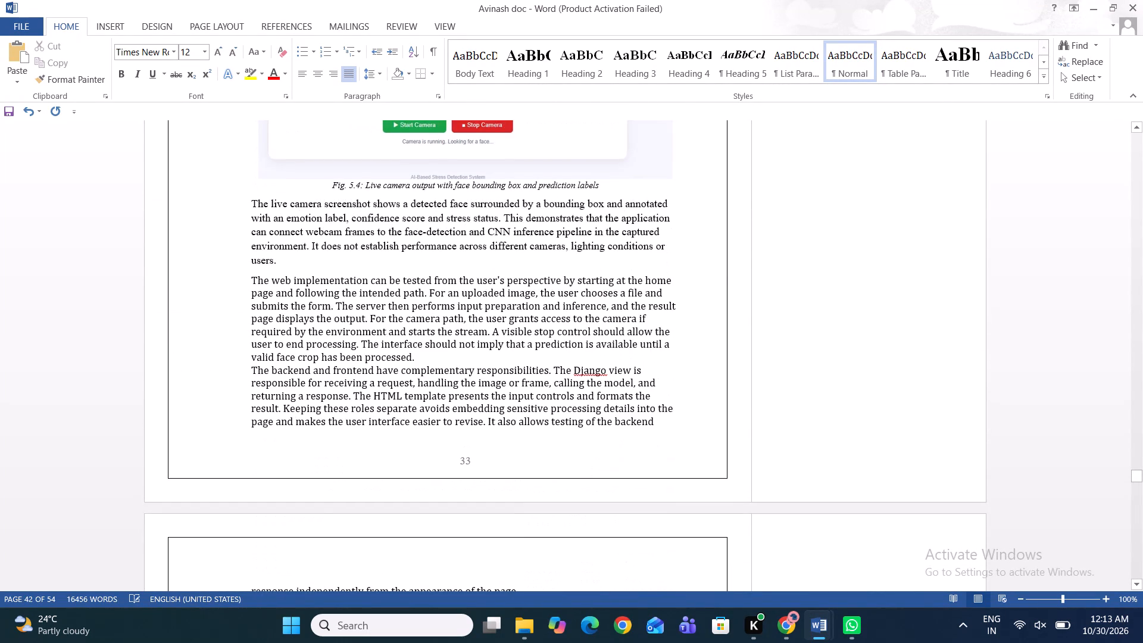
scroll(415, 388, "down", 1)
scroll(415, 388, "up", 5)
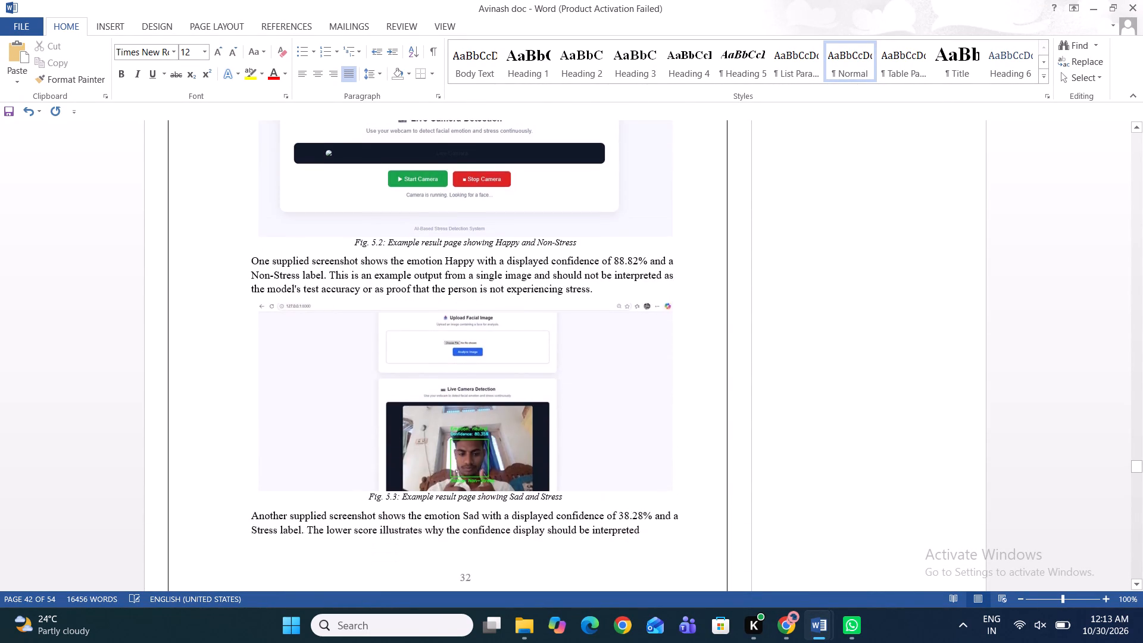
scroll(415, 388, "up", 6)
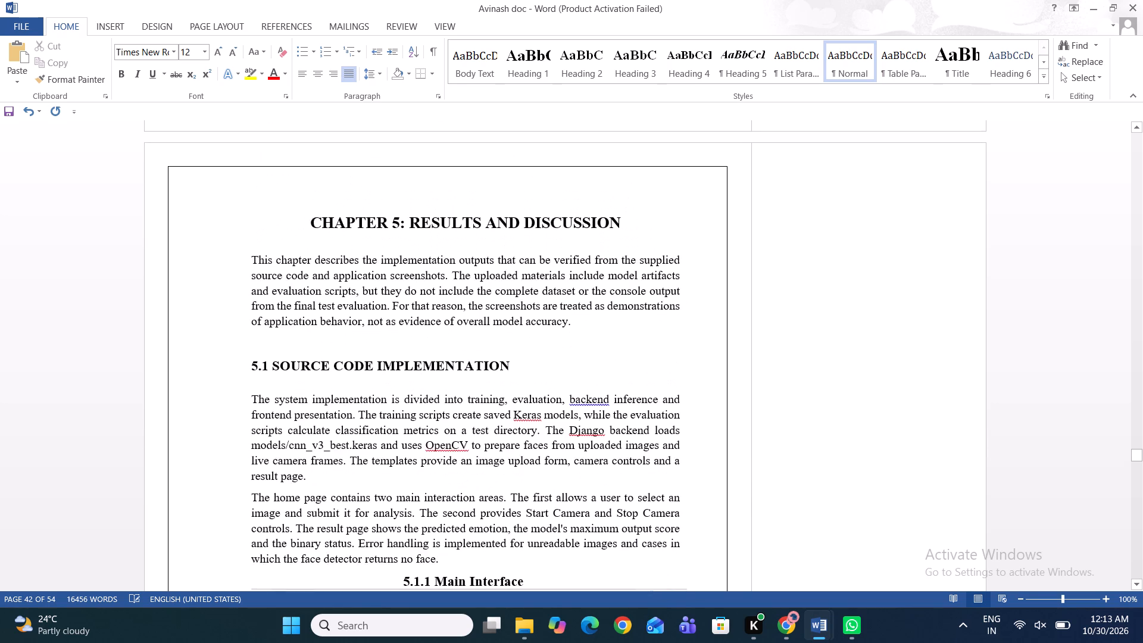
scroll(415, 388, "up", 1)
Insert a blank line after the last paragraph of section 5.1, above the 5.1.1 Main Interface heading.
scroll(415, 388, "down", 1)
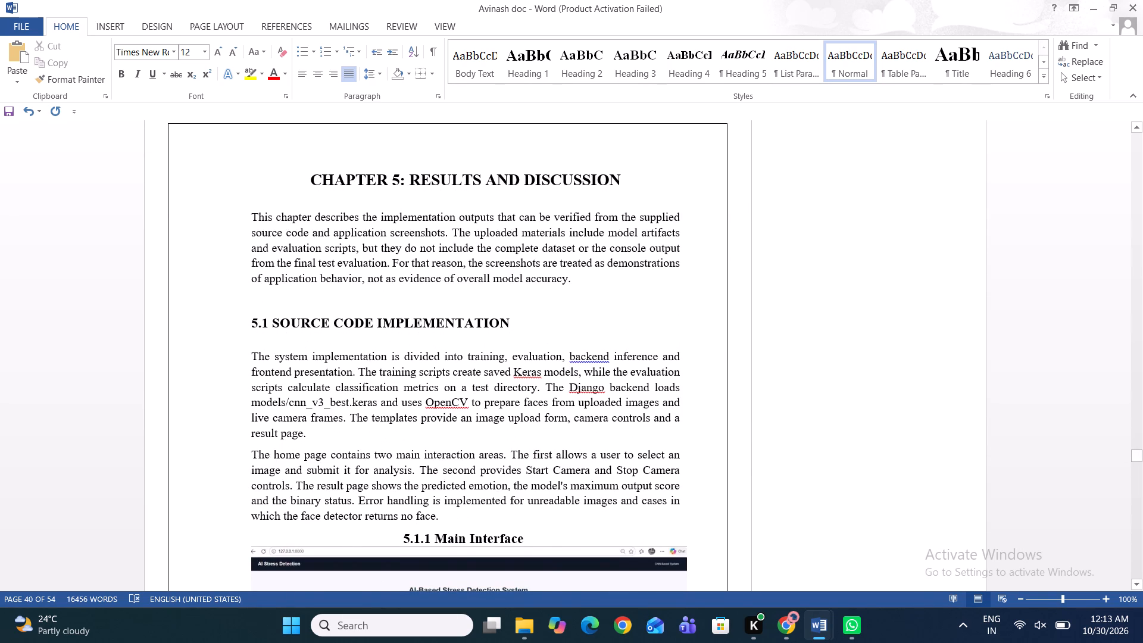
scroll(423, 520, "down", 1)
left_click(443, 423)
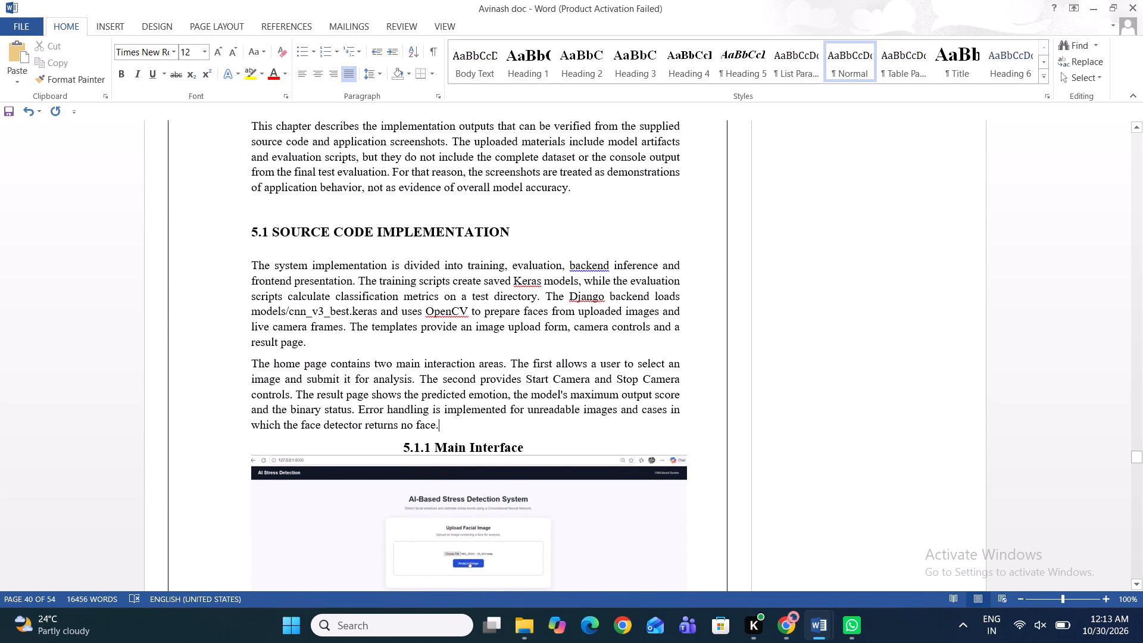
key("Return")
scroll(443, 423, "down", 2)
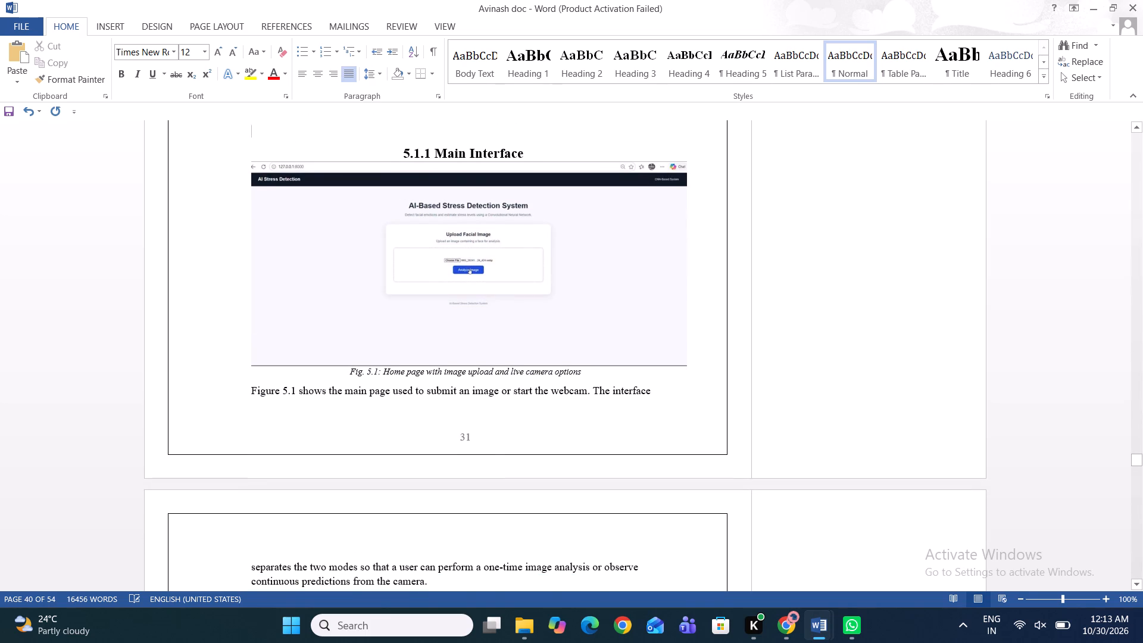
Insert a blank line above the 5.1.2 Example Uploaded-Image Results heading and bring the heading back to the left margin.
scroll(443, 423, "down", 1)
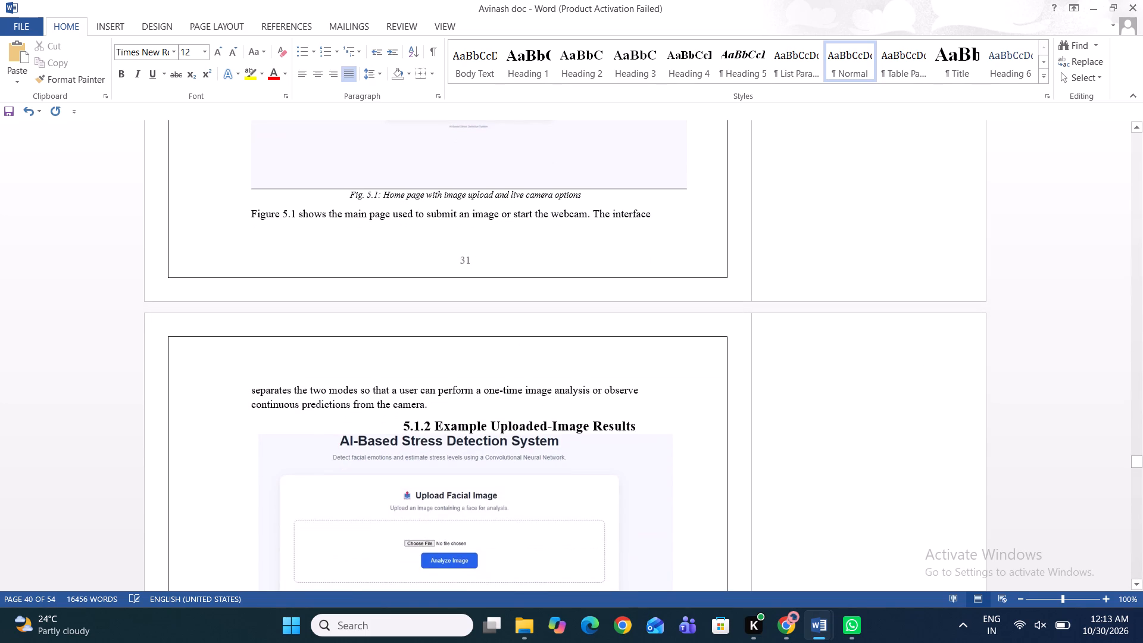
scroll(443, 423, "down", 1)
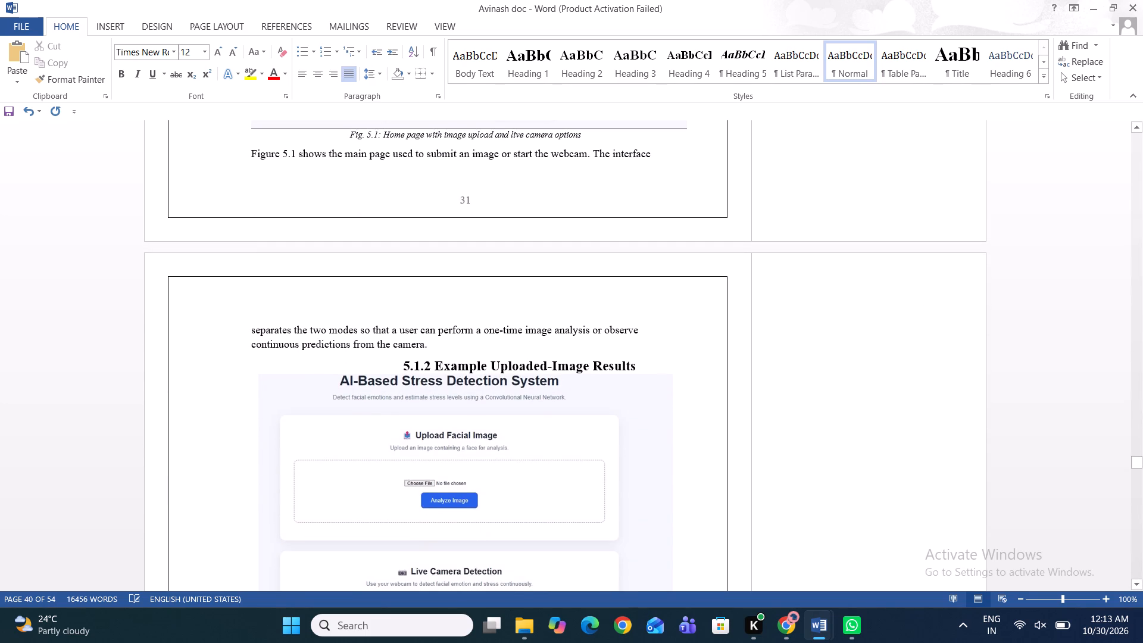
left_click(434, 349)
key("Return")
key("Down")
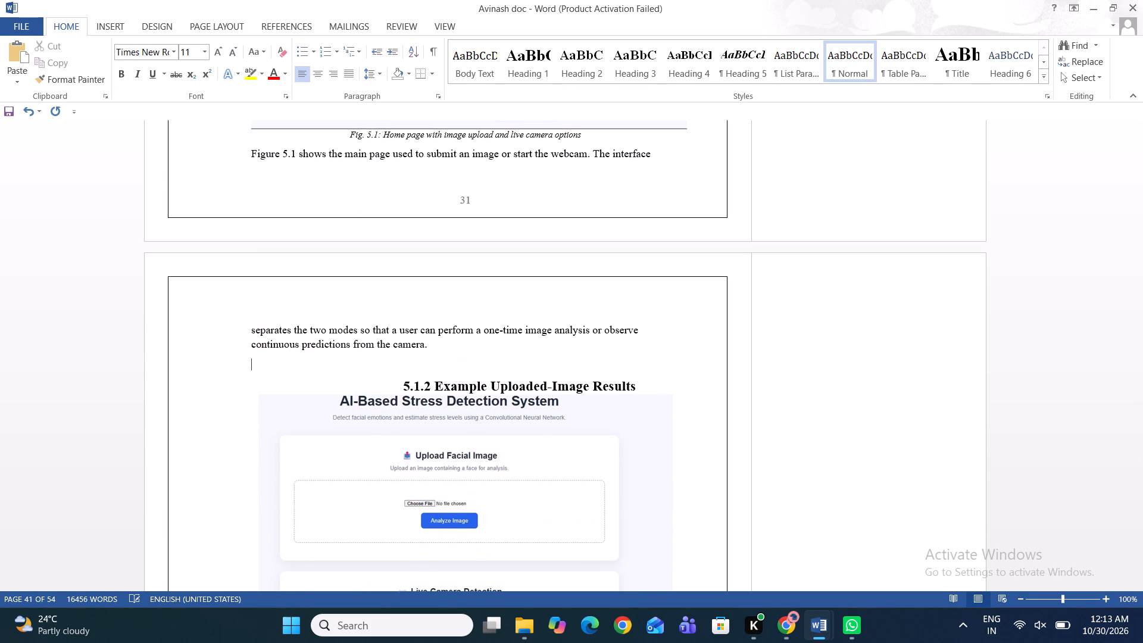
key("BackSpace")
Insert a blank line between the 5.1.2 Example Uploaded-Image Results heading and the screenshot below it.
key("Right")
key("Right")
key("Right")
key("Right")
key("Right")
key("Right")
key("Right")
key("Right")
key("Right")
key("Right")
key("Right")
key("Right")
key("Right")
key("Right")
key("Right")
key("Right")
key("Right")
key("Right")
key("Right")
key("Right")
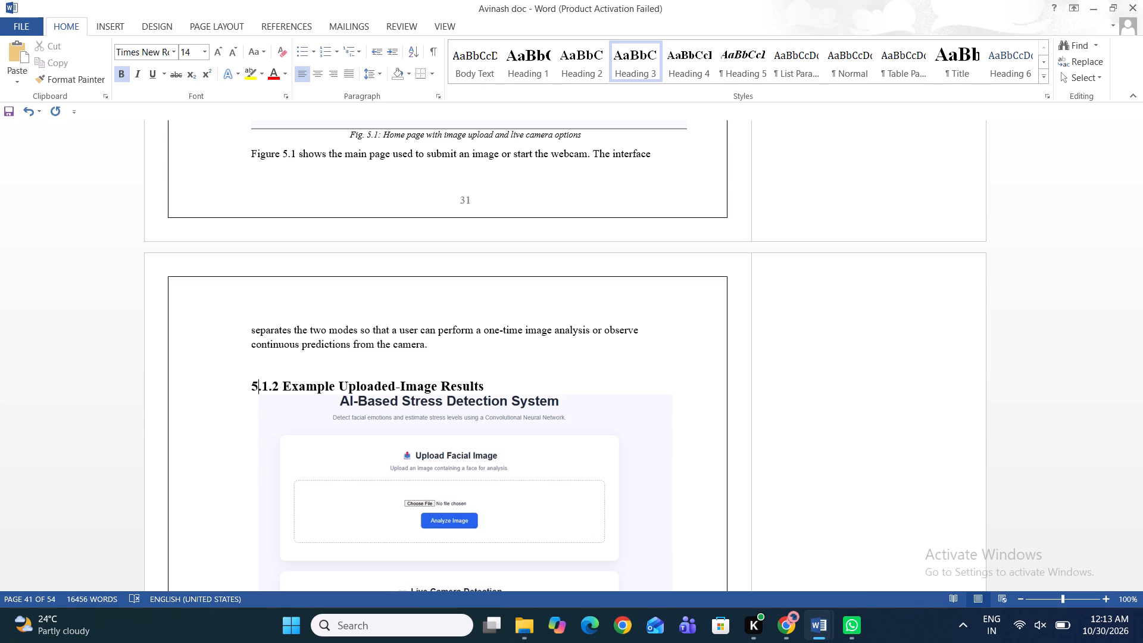
key("Right")
key("Right")
key("Right")
key("Right")
key("Right")
key("Right")
key("Right")
key("Return")
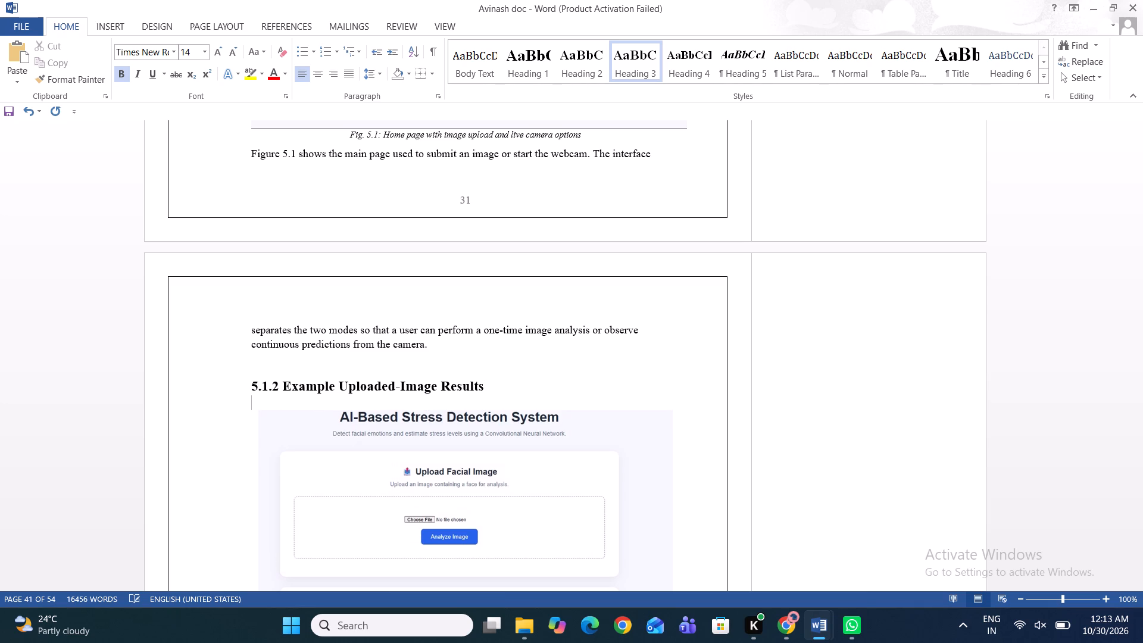
Set the paragraph below the Fig. 5.2 caption to 12 pt and justify it.
scroll(434, 349, "down", 2)
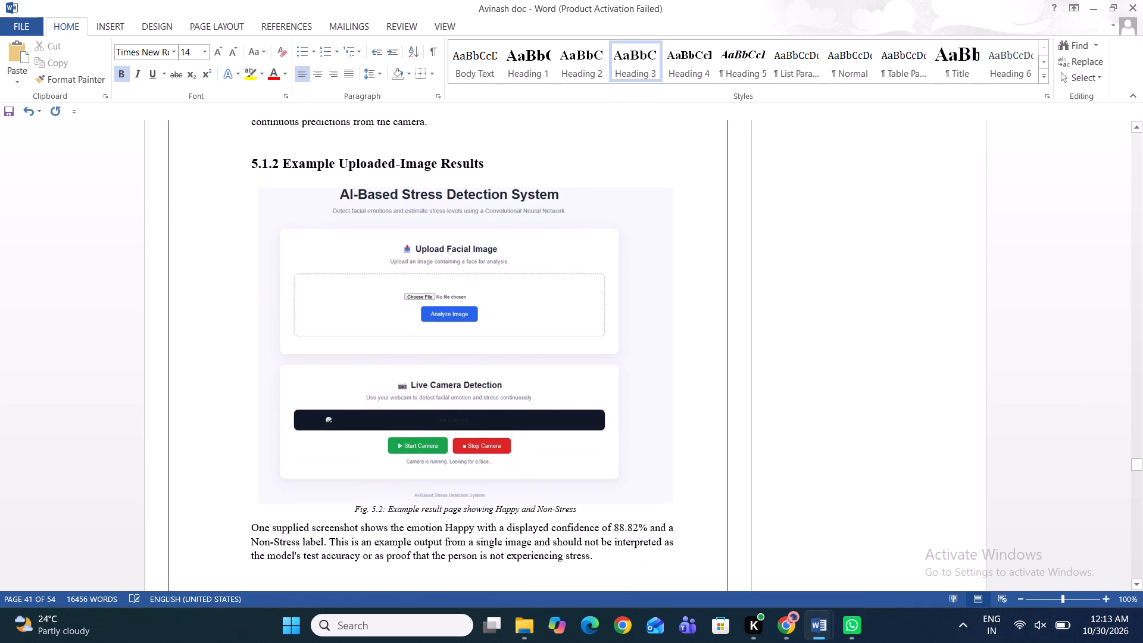
scroll(434, 349, "down", 1)
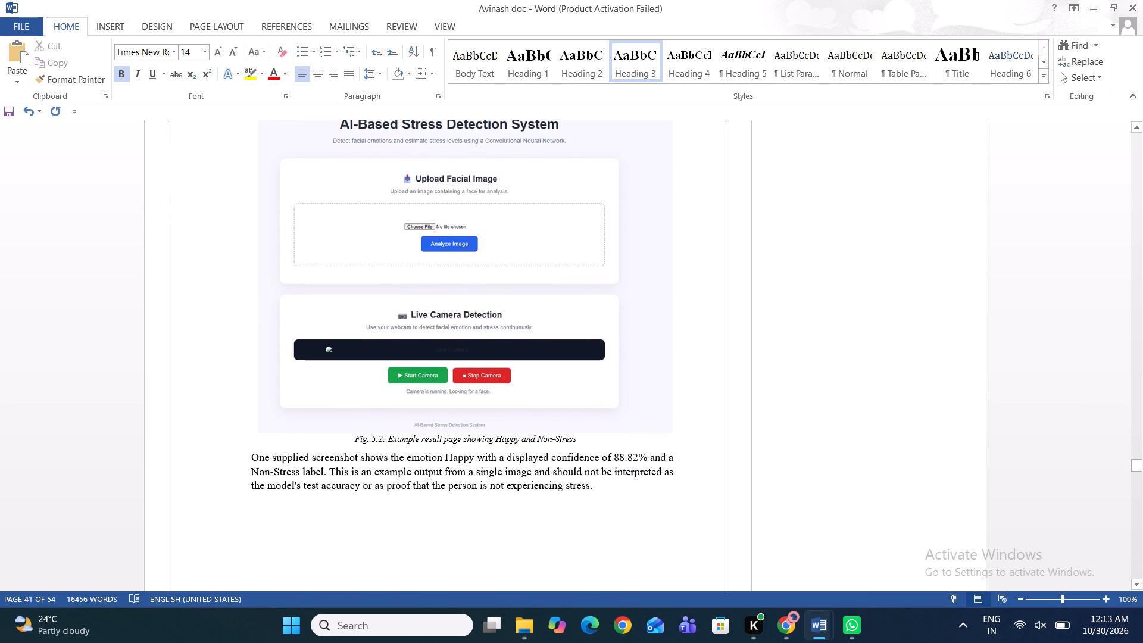
left_click_drag(599, 488, 263, 464)
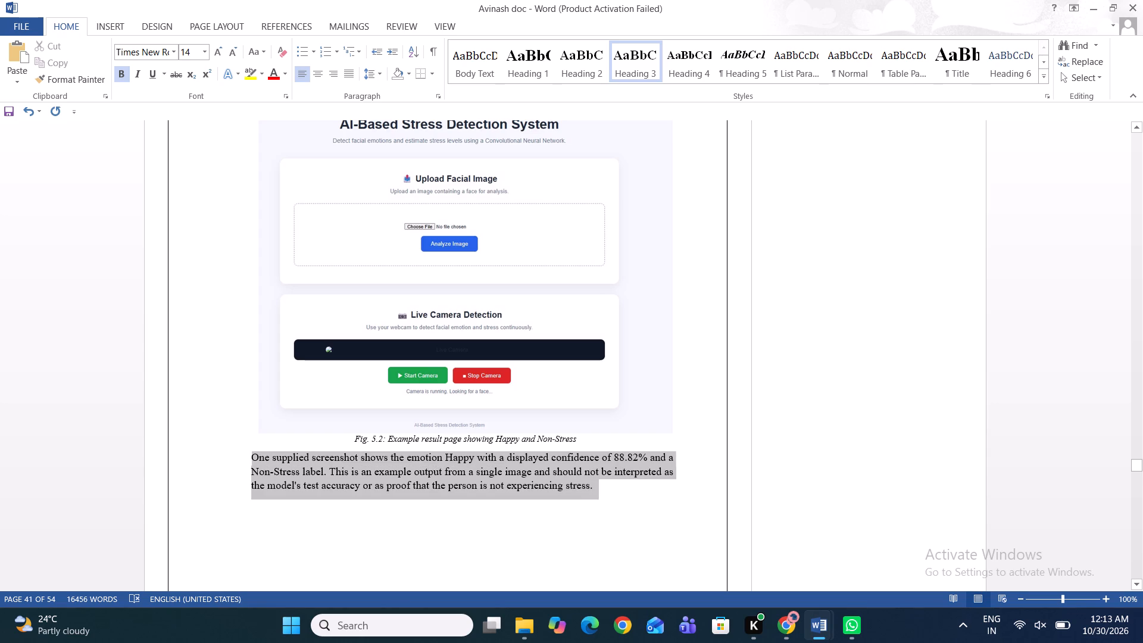
left_click_drag(263, 464, 252, 464)
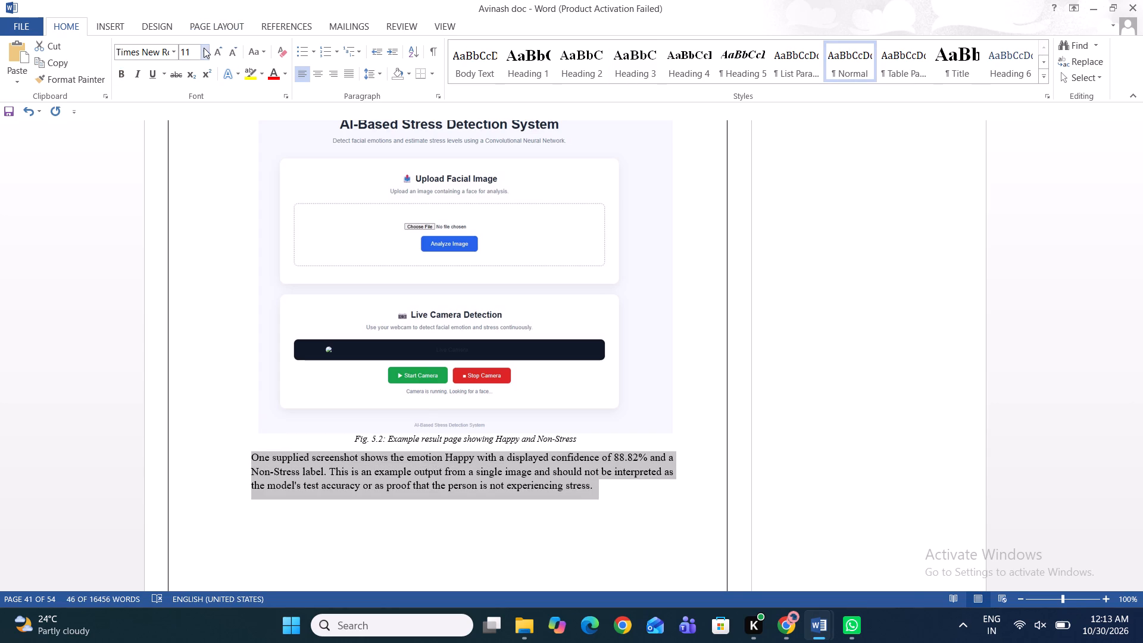
left_click(204, 48)
left_click(180, 120)
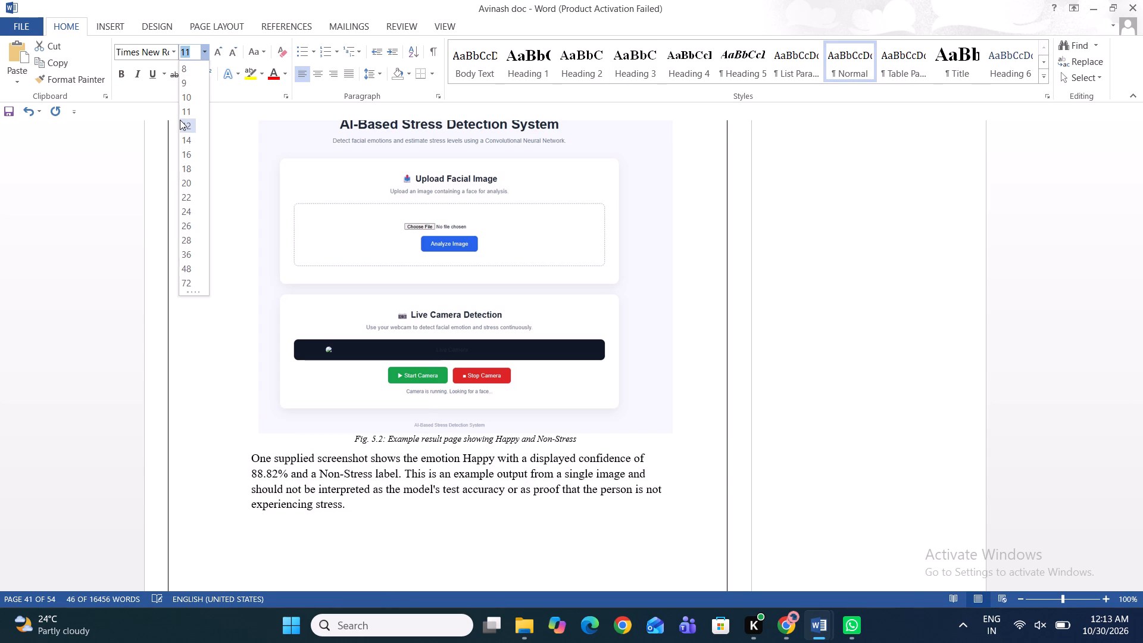
left_click(349, 75)
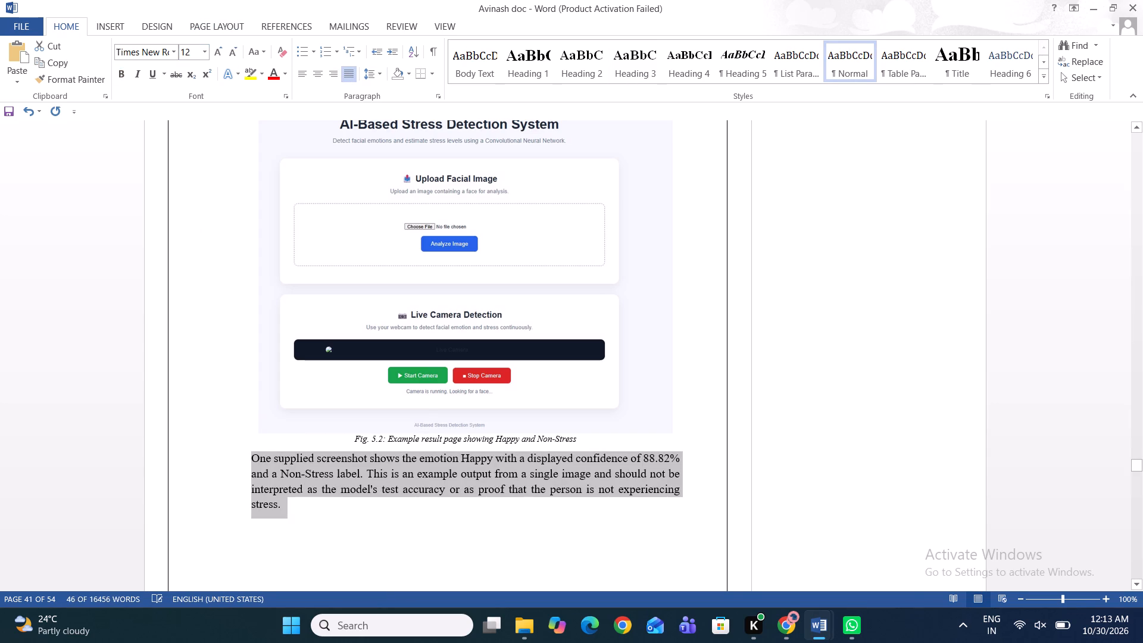
left_click(308, 511)
Set the paragraph below the Fig. 5.3 caption to 12 pt and justify it.
scroll(308, 511, "down", 1)
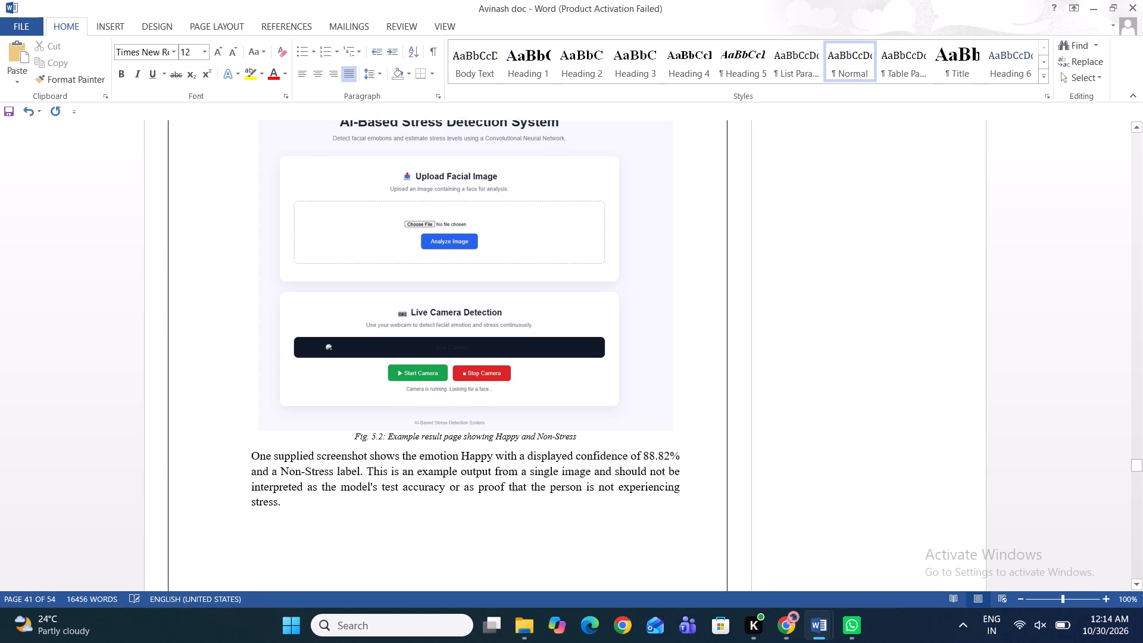
scroll(308, 511, "down", 3)
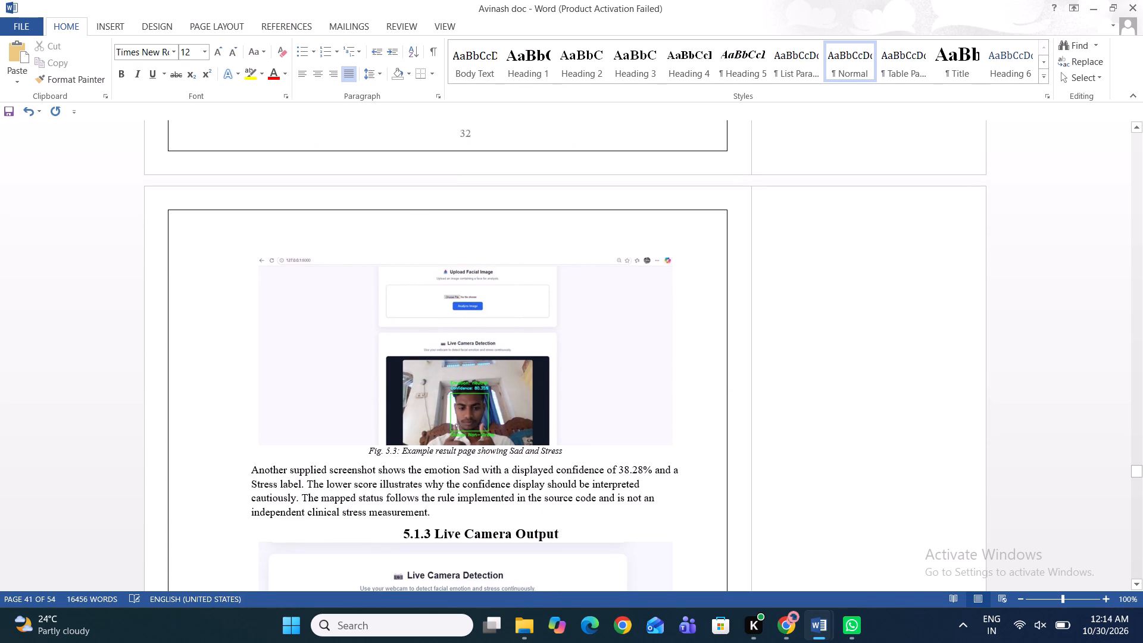
left_click_drag(433, 519, 226, 470)
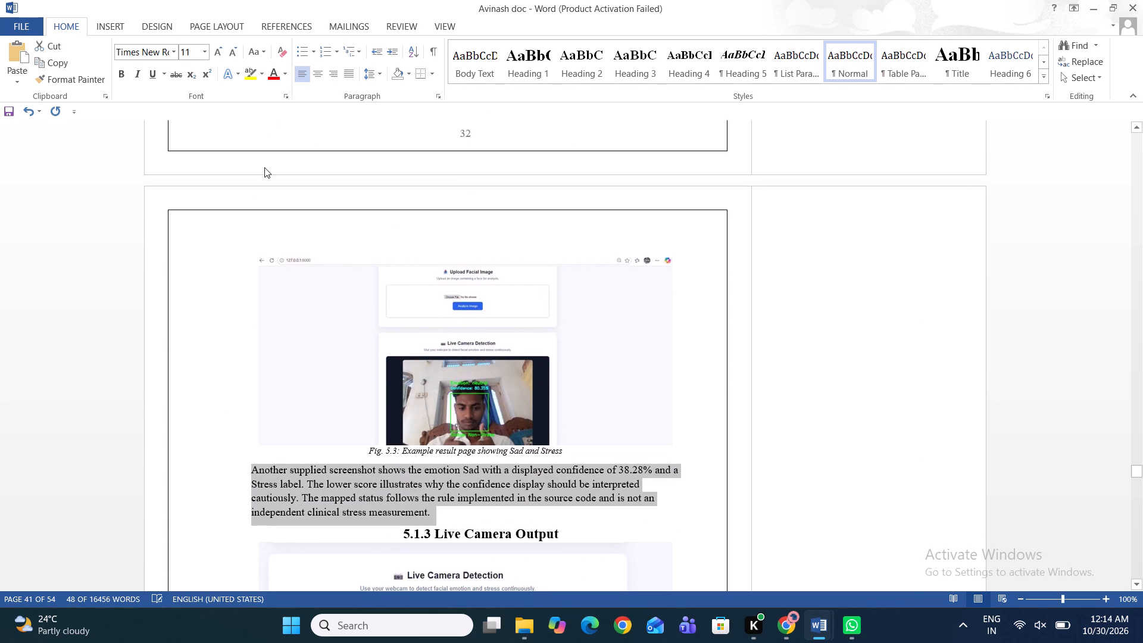
left_click(203, 54)
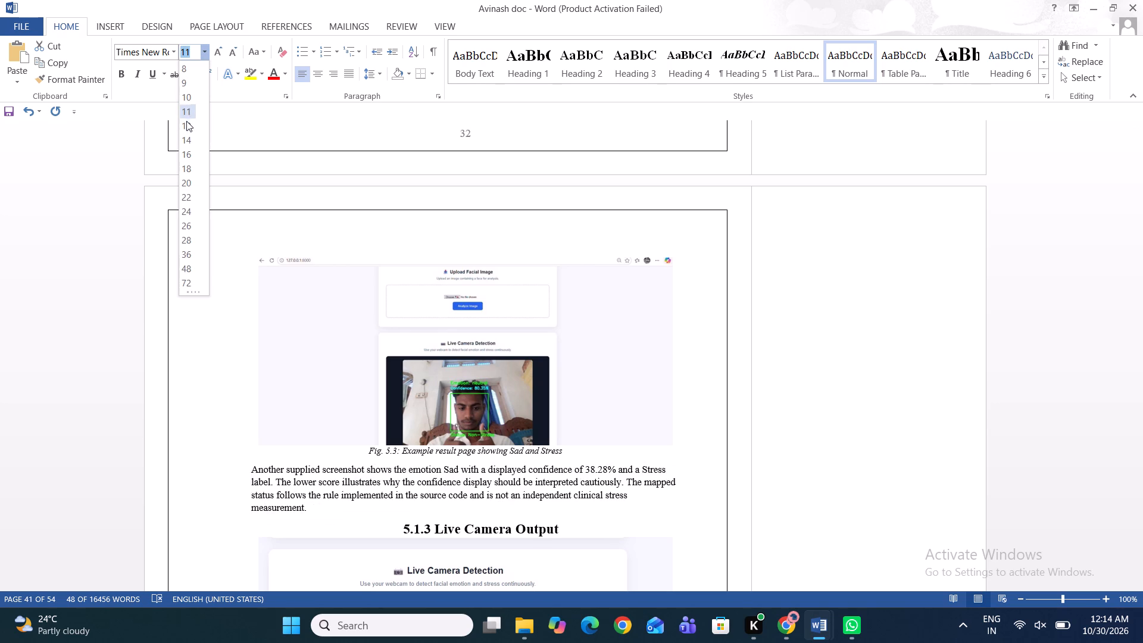
left_click(186, 121)
left_click(354, 74)
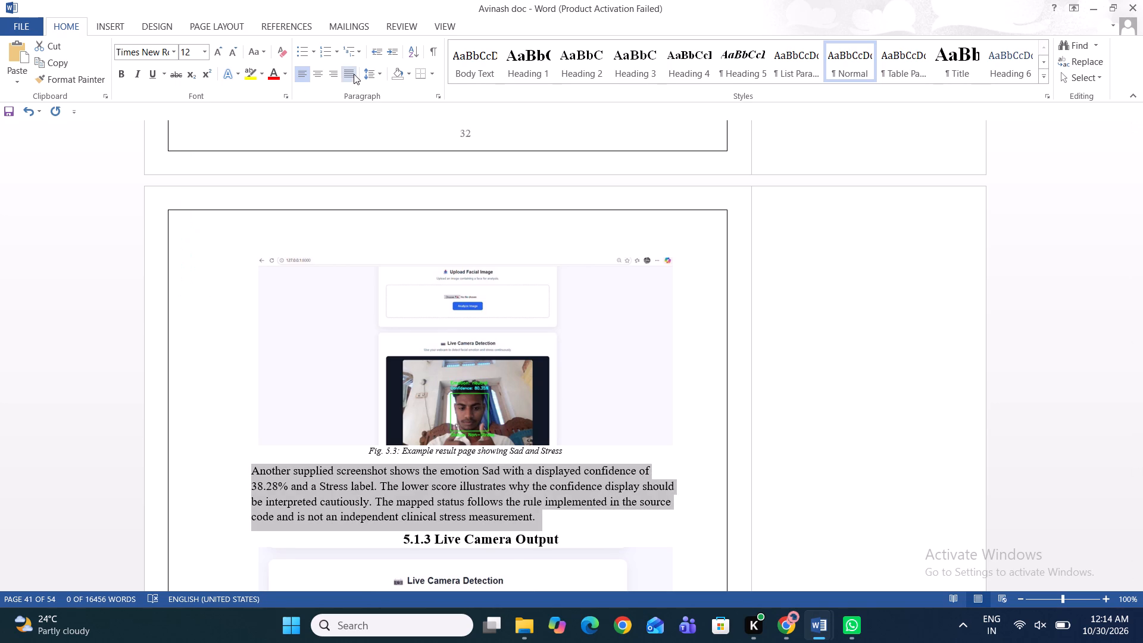
left_click(564, 519)
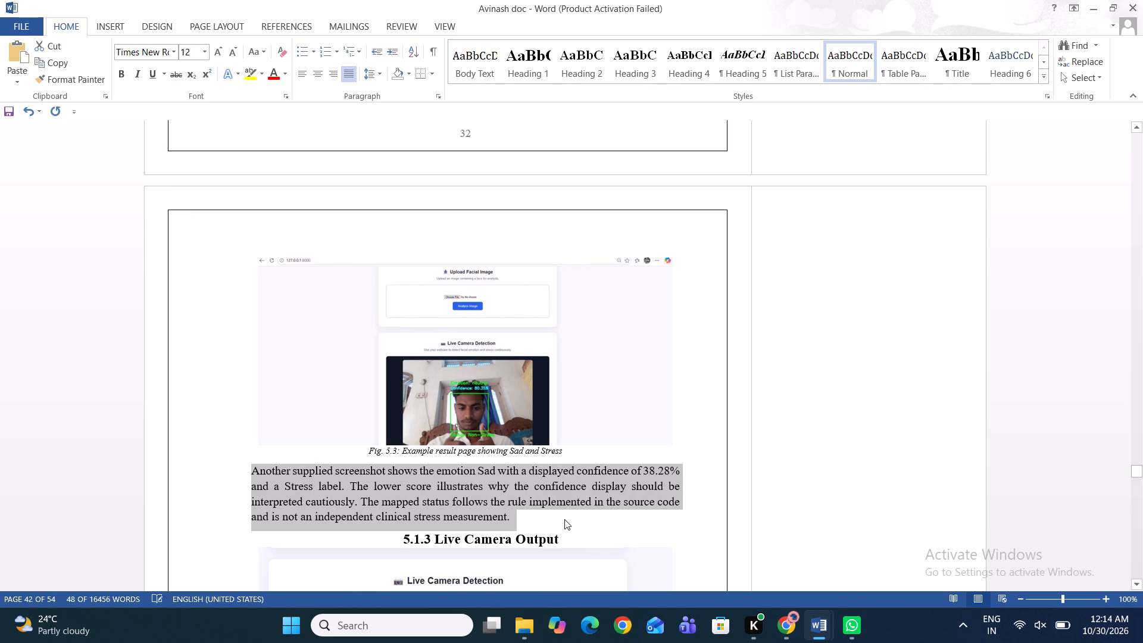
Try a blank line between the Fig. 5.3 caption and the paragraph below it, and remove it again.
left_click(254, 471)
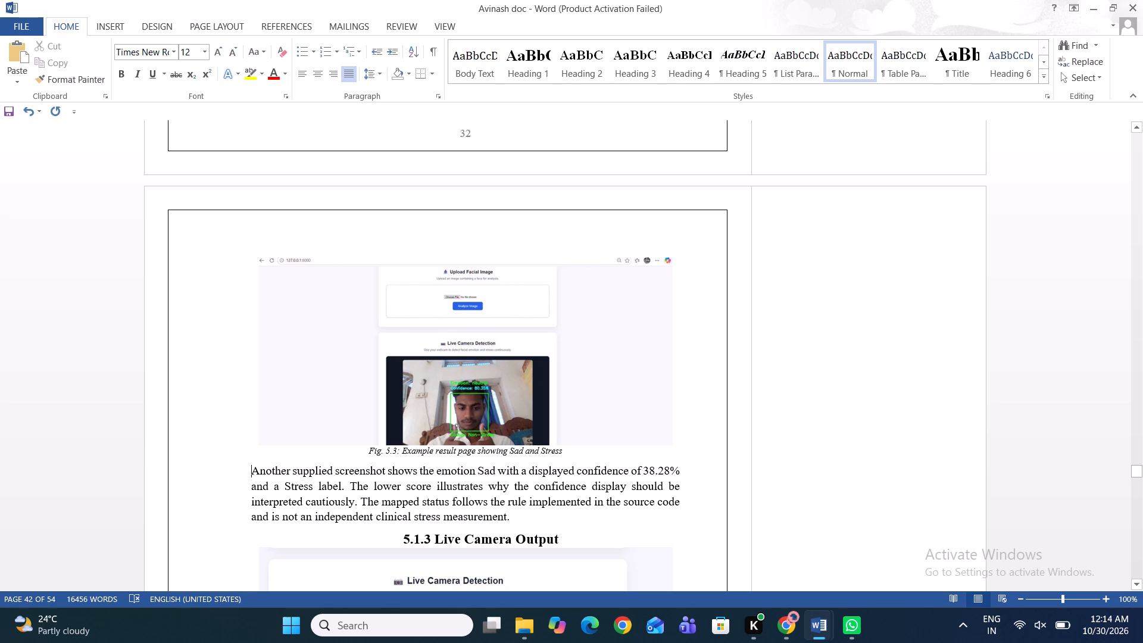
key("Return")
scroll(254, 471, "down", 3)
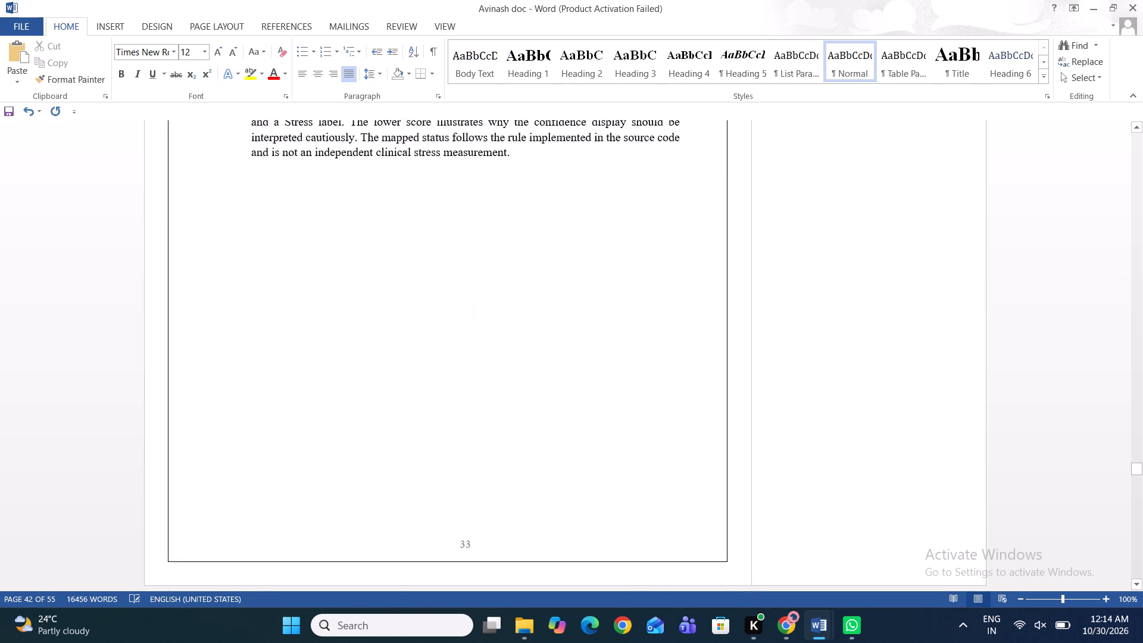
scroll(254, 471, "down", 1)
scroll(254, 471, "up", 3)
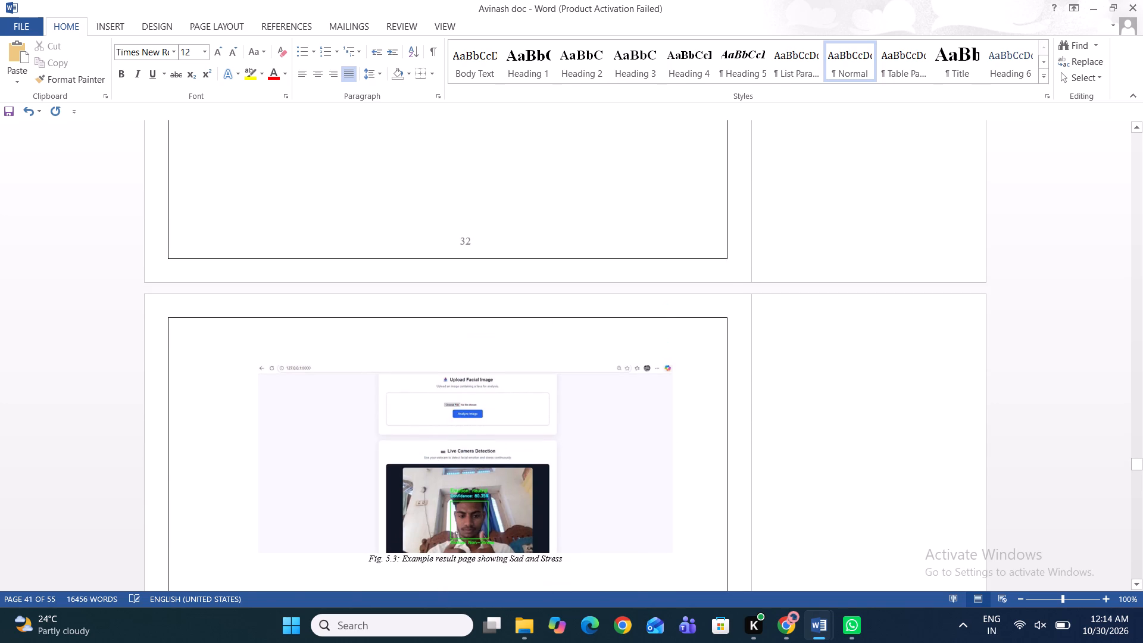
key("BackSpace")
Set the four paragraphs between the Fig. 5.4 caption and the 5.2 heading to 12 pt and justify them.
scroll(254, 471, "down", 3)
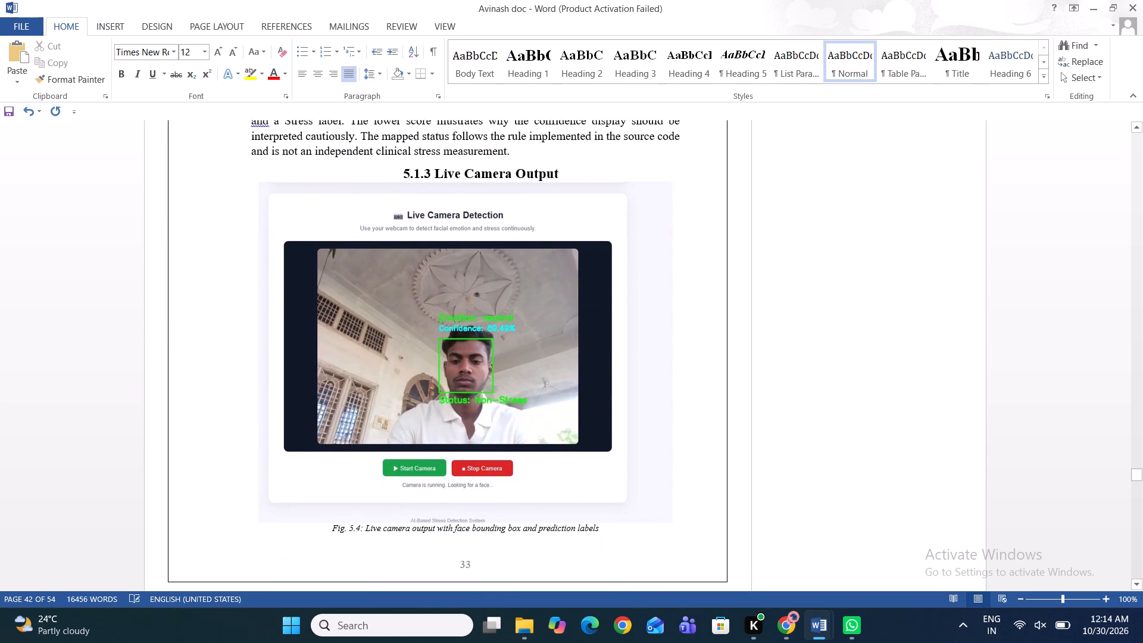
scroll(254, 471, "down", 2)
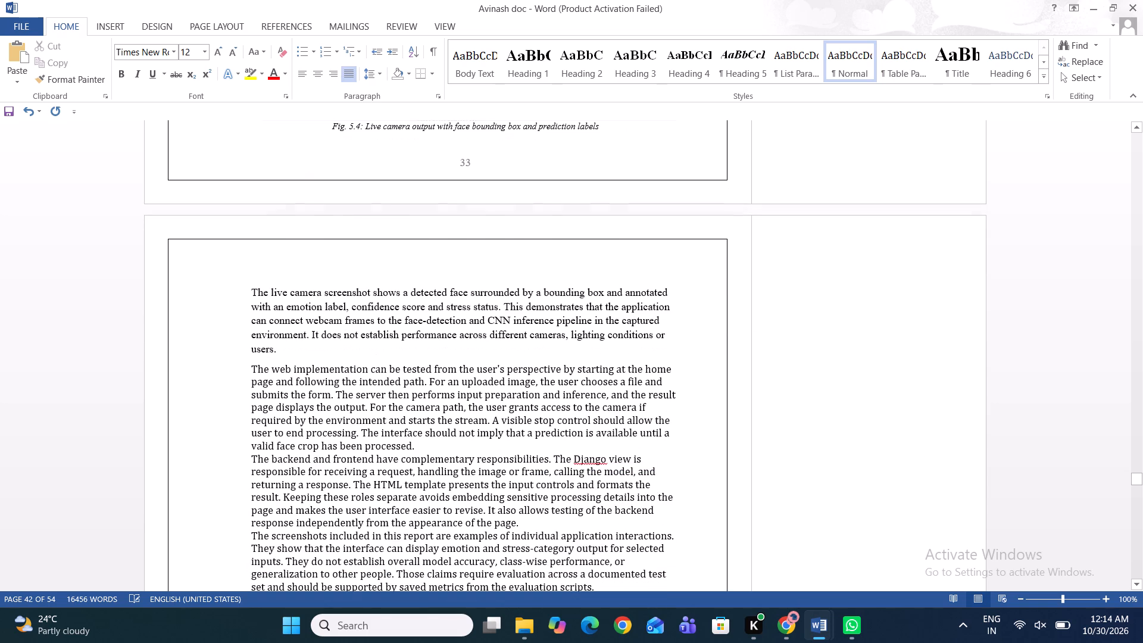
scroll(176, 404, "down", 1)
scroll(176, 404, "up", 1)
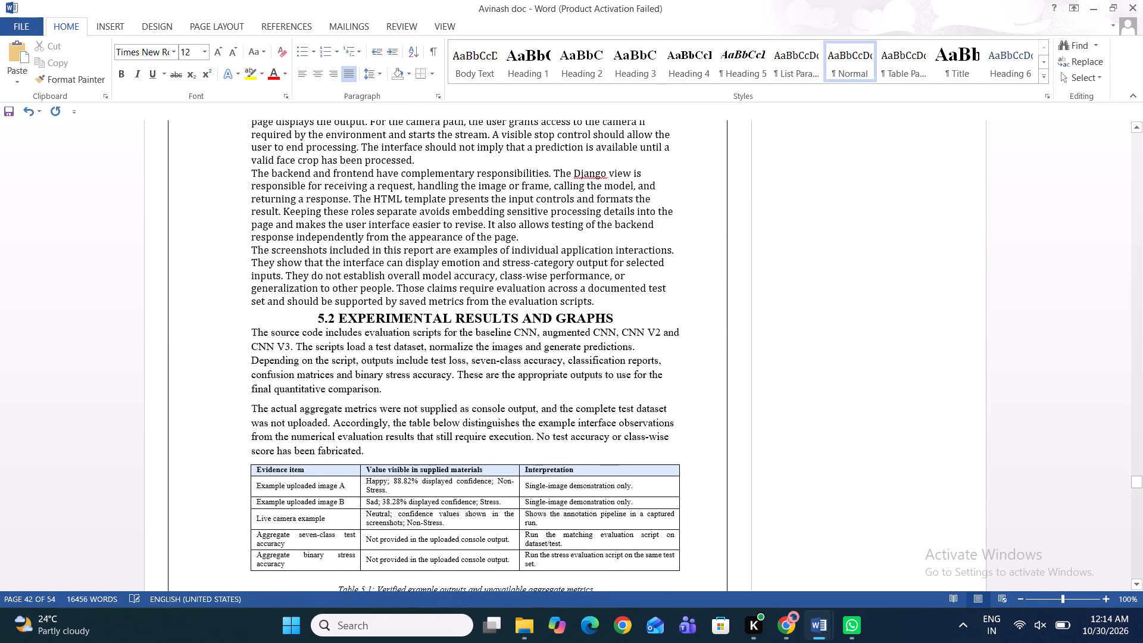
scroll(176, 404, "up", 1)
left_click_drag(248, 202, 320, 302)
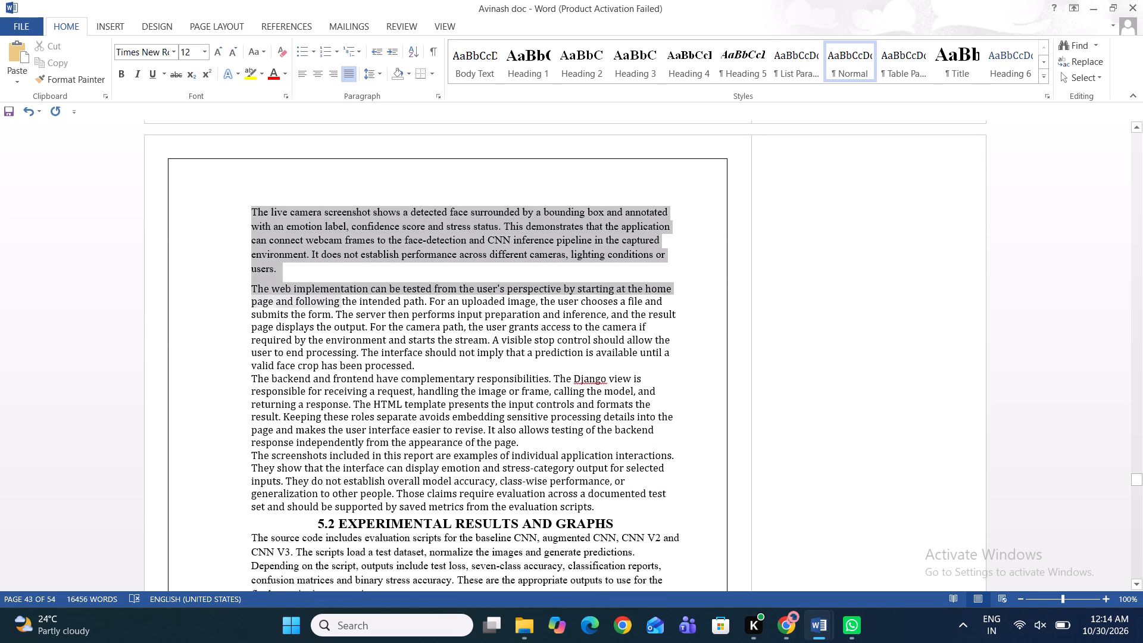
left_click_drag(320, 302, 569, 502)
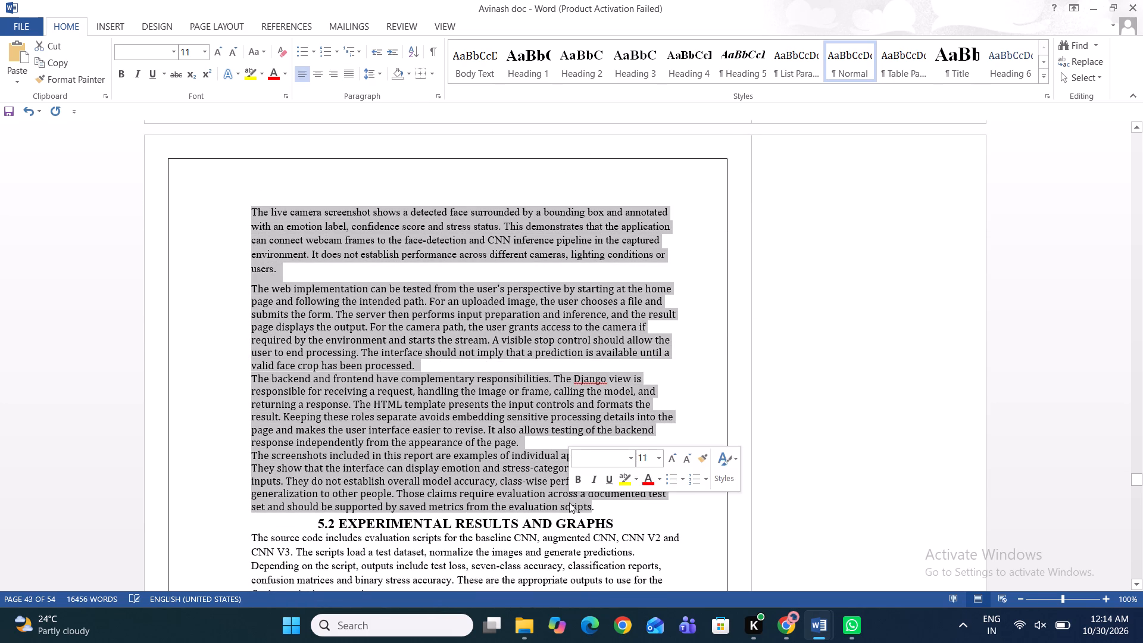
left_click(201, 48)
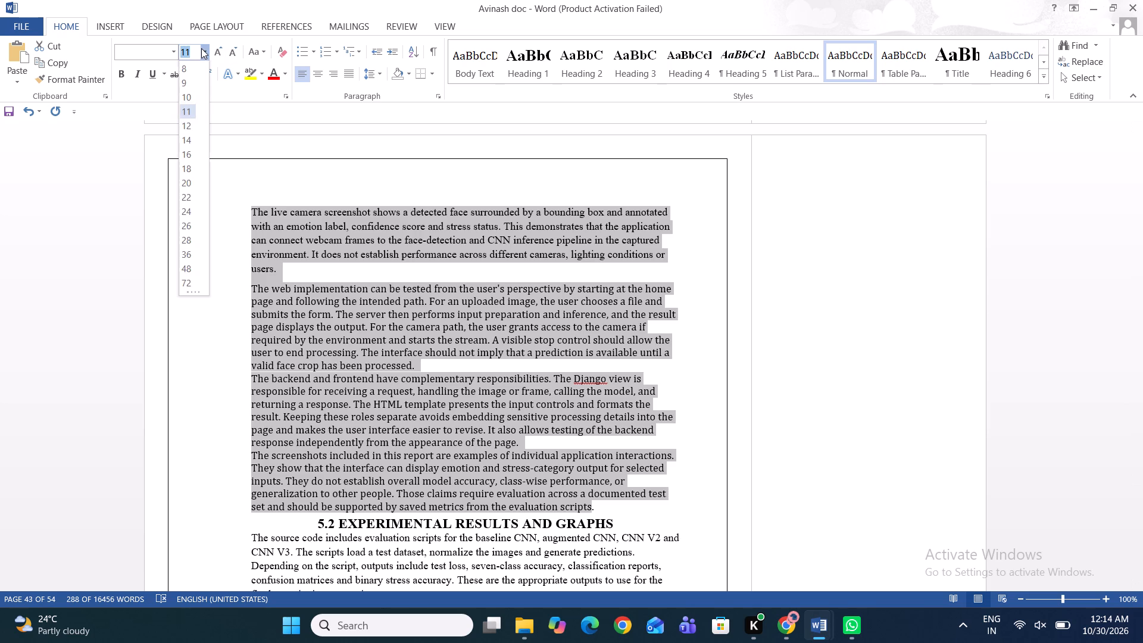
left_click(182, 125)
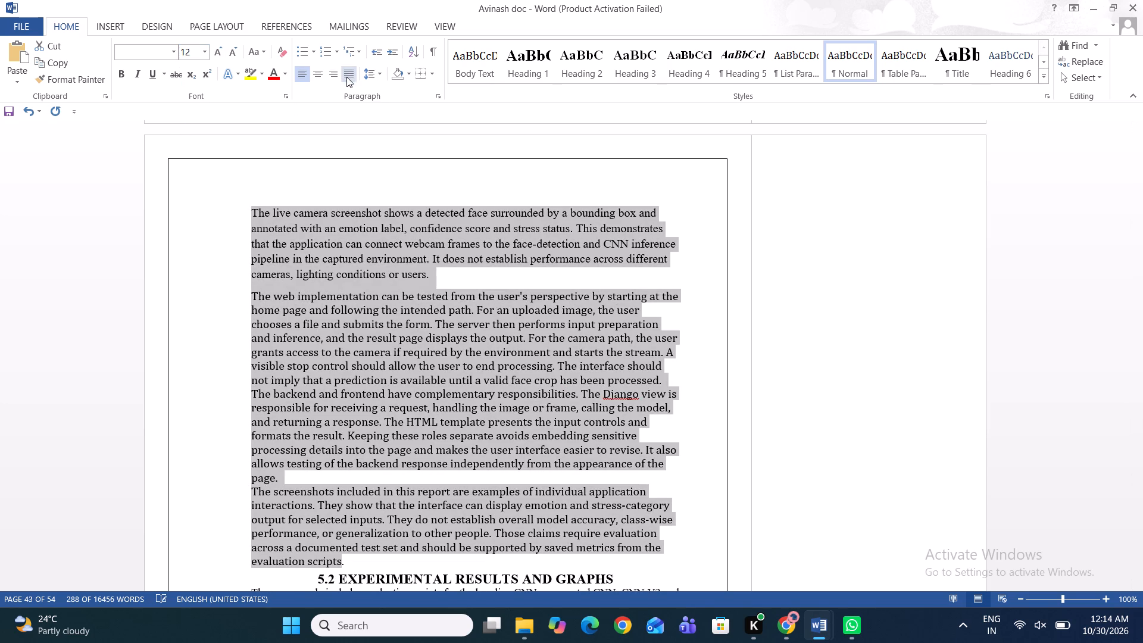
left_click(348, 71)
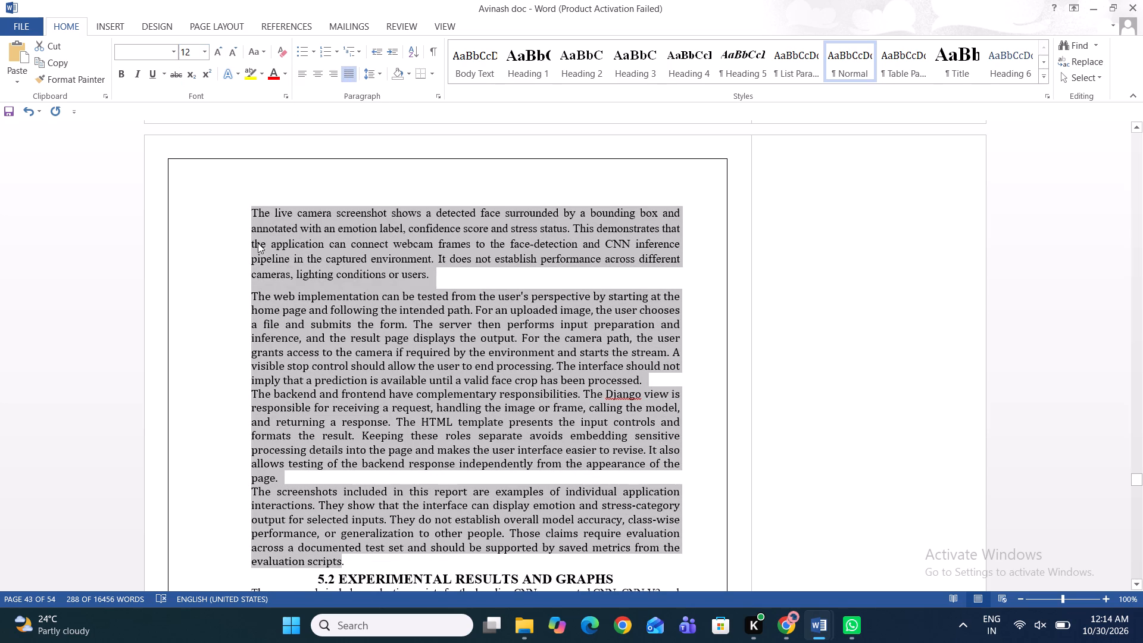
left_click(235, 252)
Insert a blank line above the 5.2 Experimental Results and Graphs heading and left-align the heading.
scroll(235, 252, "down", 1)
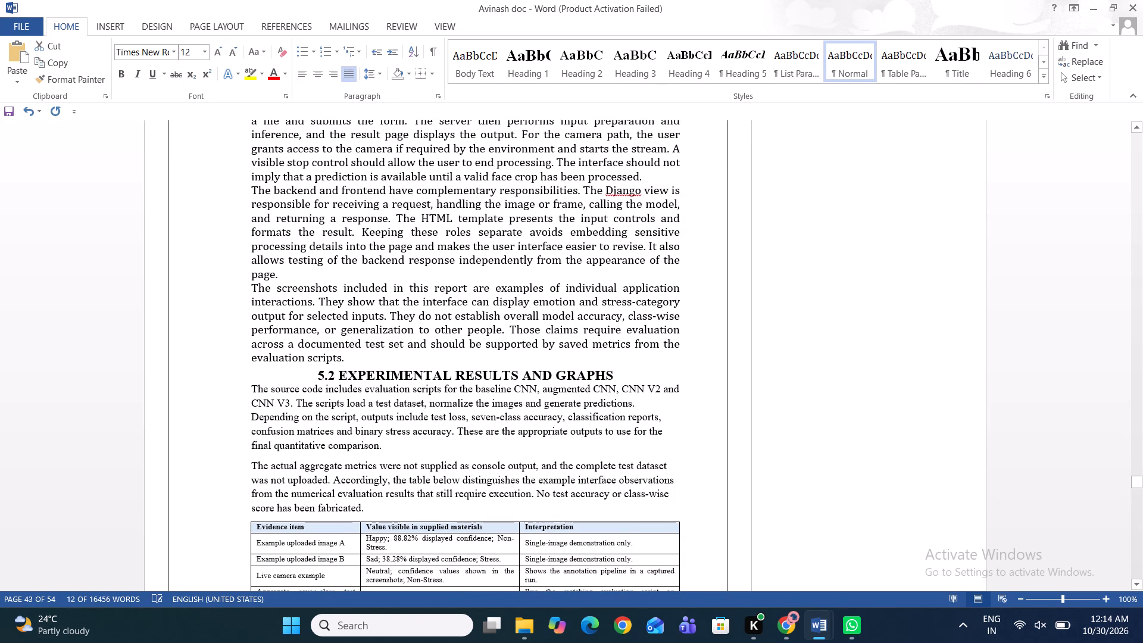
left_click(349, 357)
key("Return")
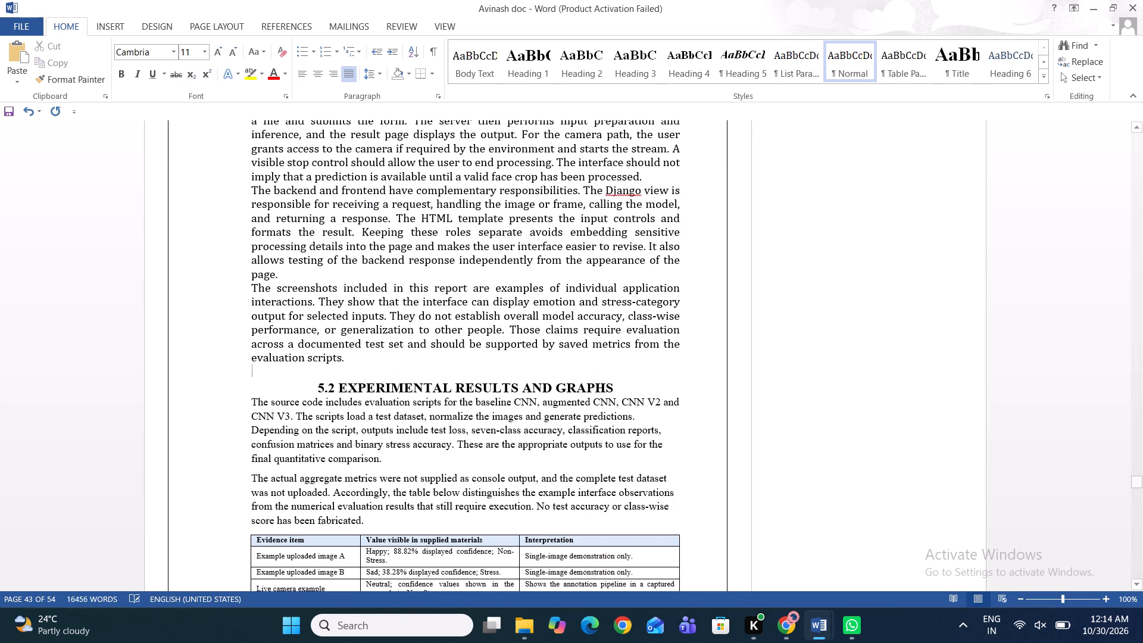
key("Down")
key("BackSpace")
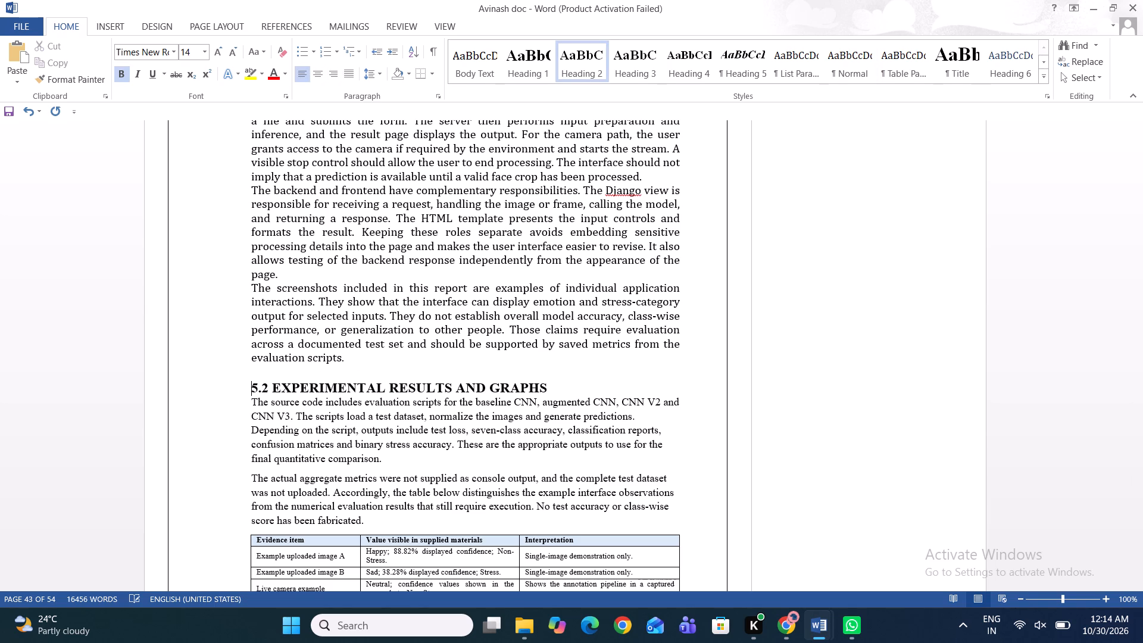
Insert a blank line between the 5.2 Experimental Results and Graphs heading and its first paragraph.
key("Right")
key("Right")
key("Right")
key("Right")
key("Right")
key("Right")
key("Right")
key("Right")
key("Right")
key("Right")
key("Right")
key("Right")
key("Right")
key("Right")
key("Right")
key("Right")
key("Right")
key("Right")
key("Right")
key("Right")
key("Right")
key("Right")
key("Right")
key("Right")
key("Right")
key("Right")
key("Return")
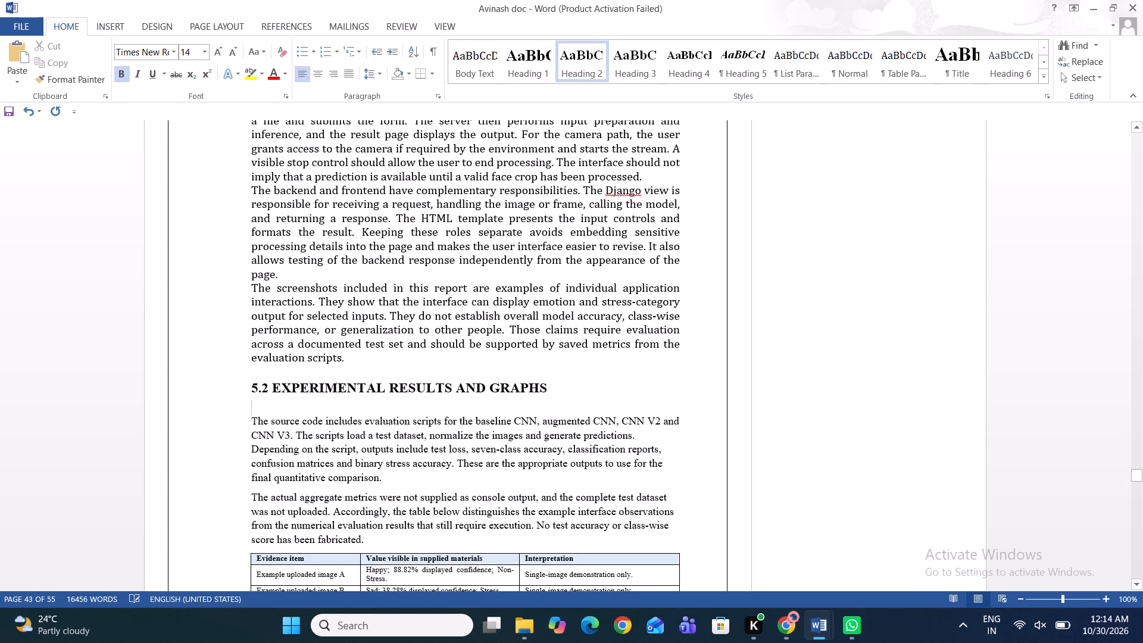
scroll(349, 357, "down", 1)
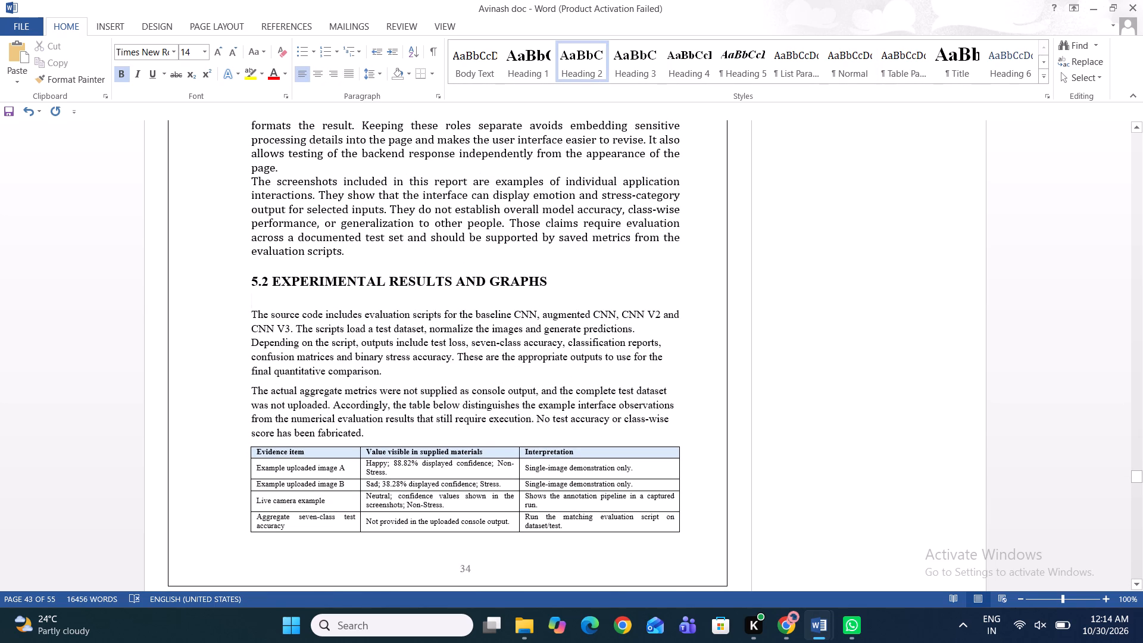
Set the two paragraphs under the 5.2 Experimental Results and Graphs heading to 12 pt and justify them.
left_click_drag(362, 435, 252, 308)
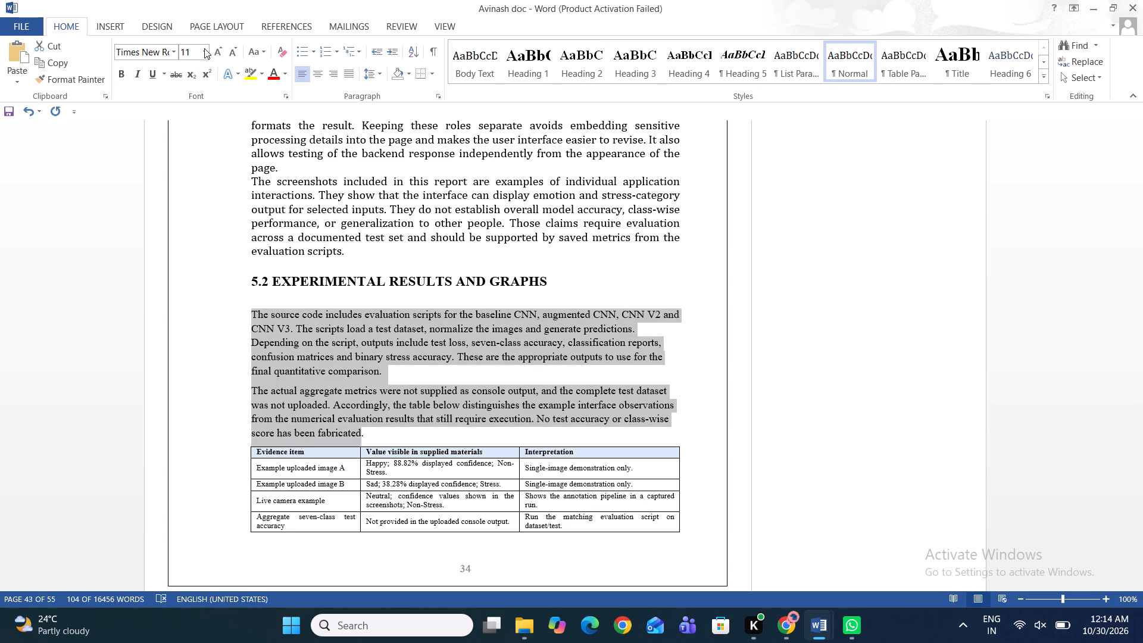
left_click(204, 48)
left_click(189, 128)
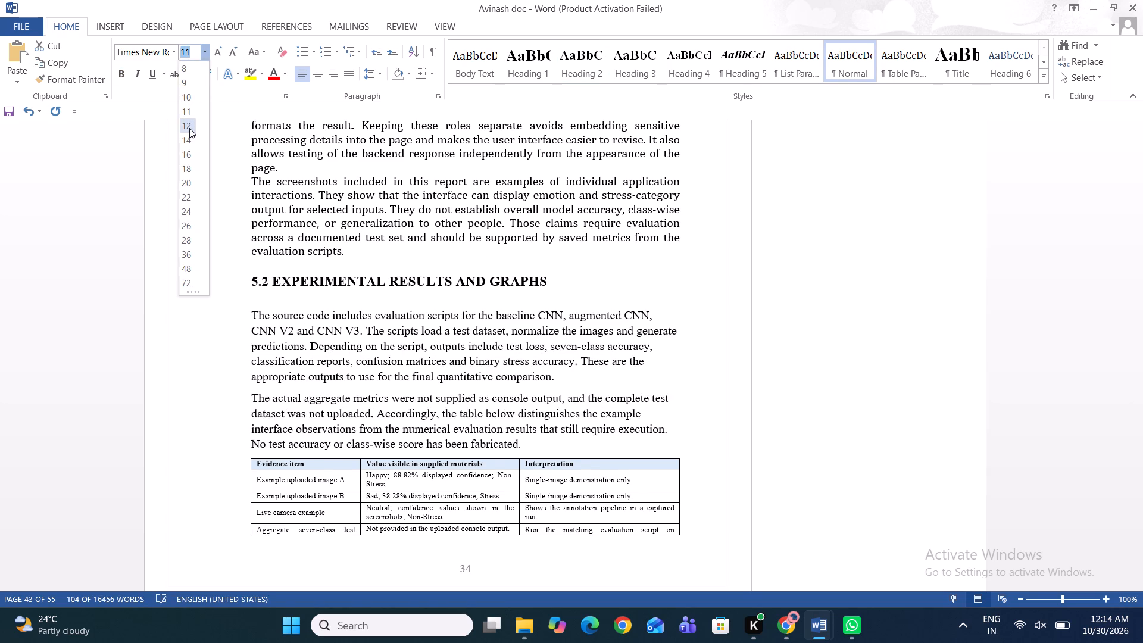
left_click(351, 78)
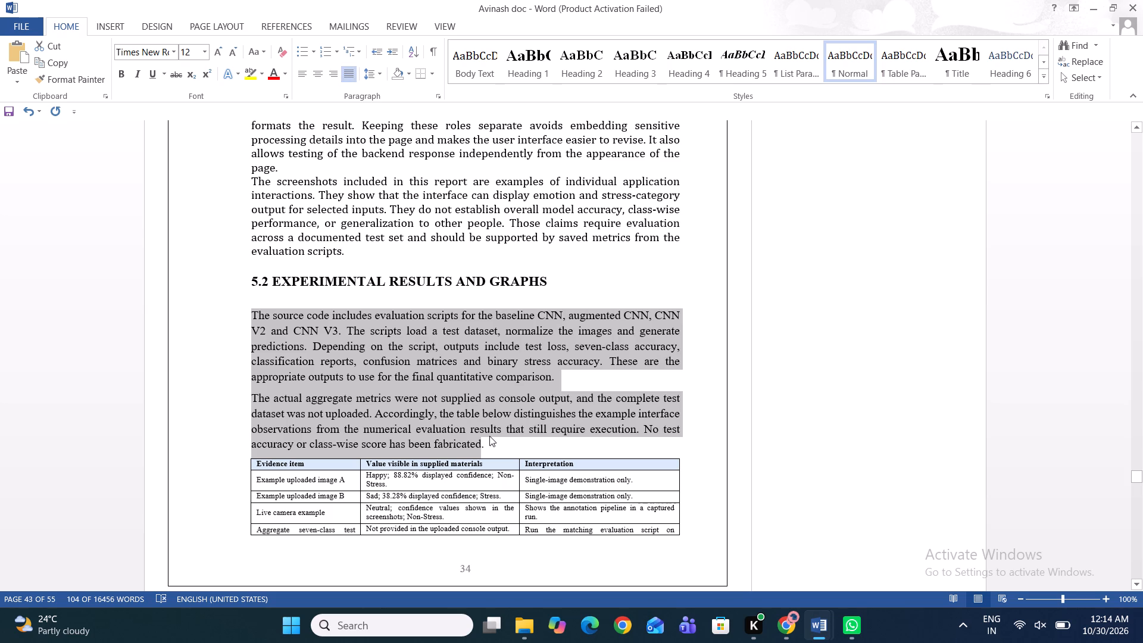
left_click(489, 436)
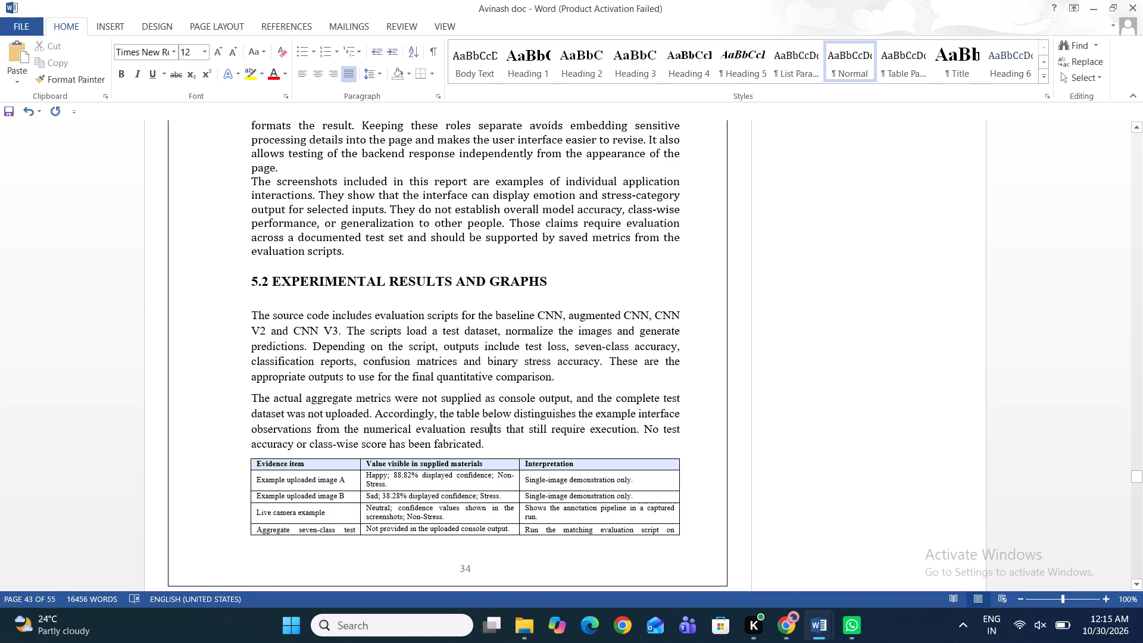
Insert four blank lines after the second 5.2 paragraph to push the evidence table onto the next page.
left_click(489, 445)
key("Return")
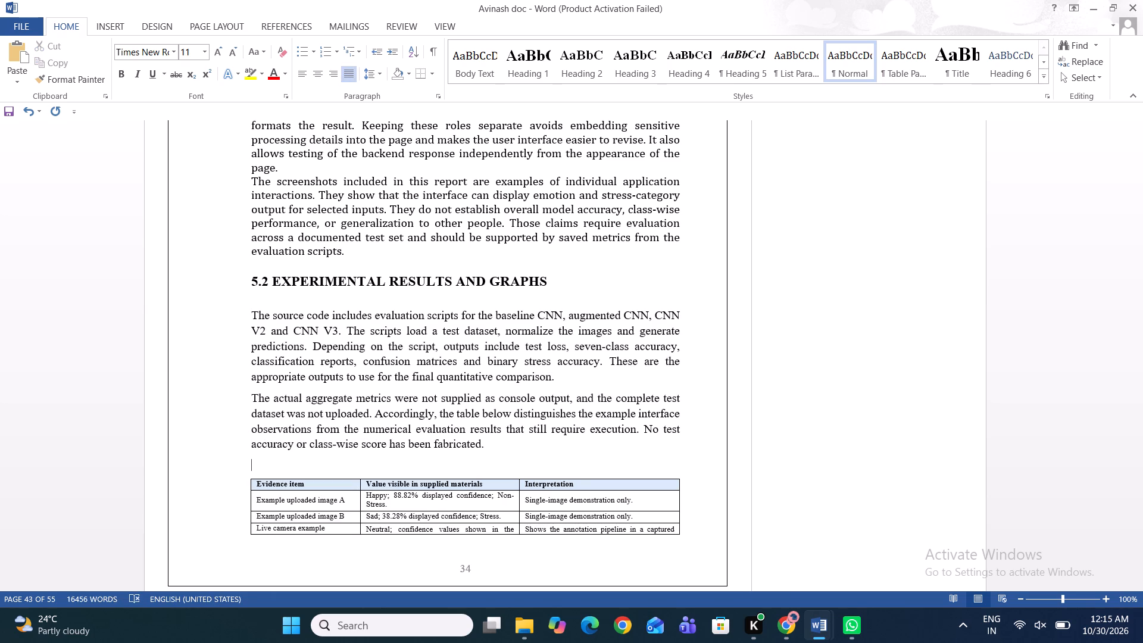
key("Return")
key("Return")
key("Return")
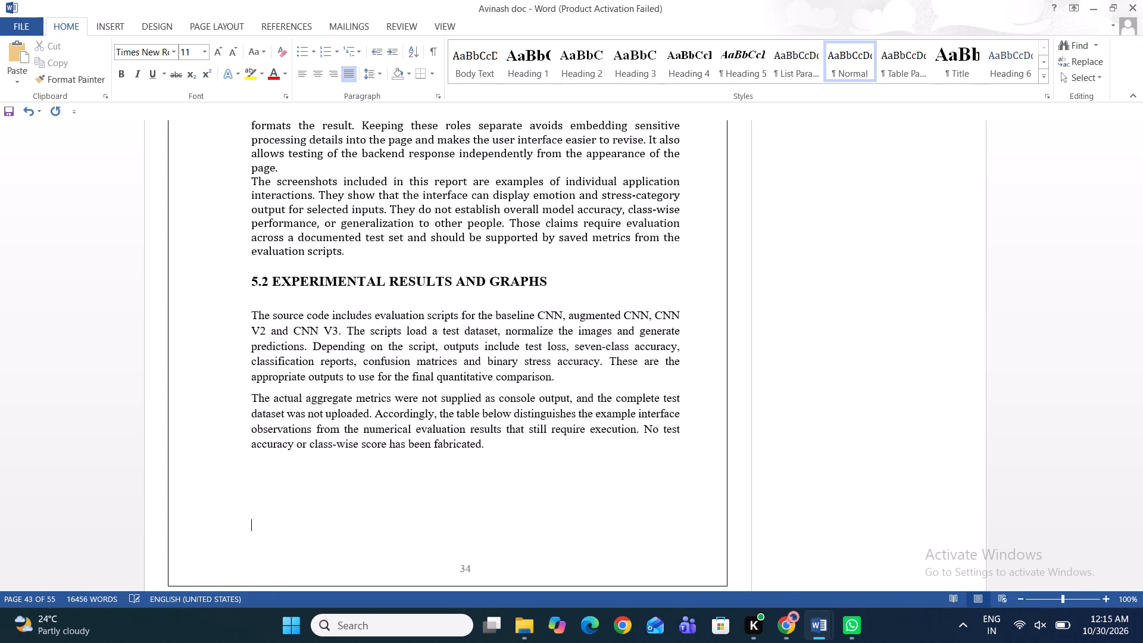
Set all the text in the evidence table above the Table 5.1 caption to 11 pt.
scroll(489, 445, "down", 2)
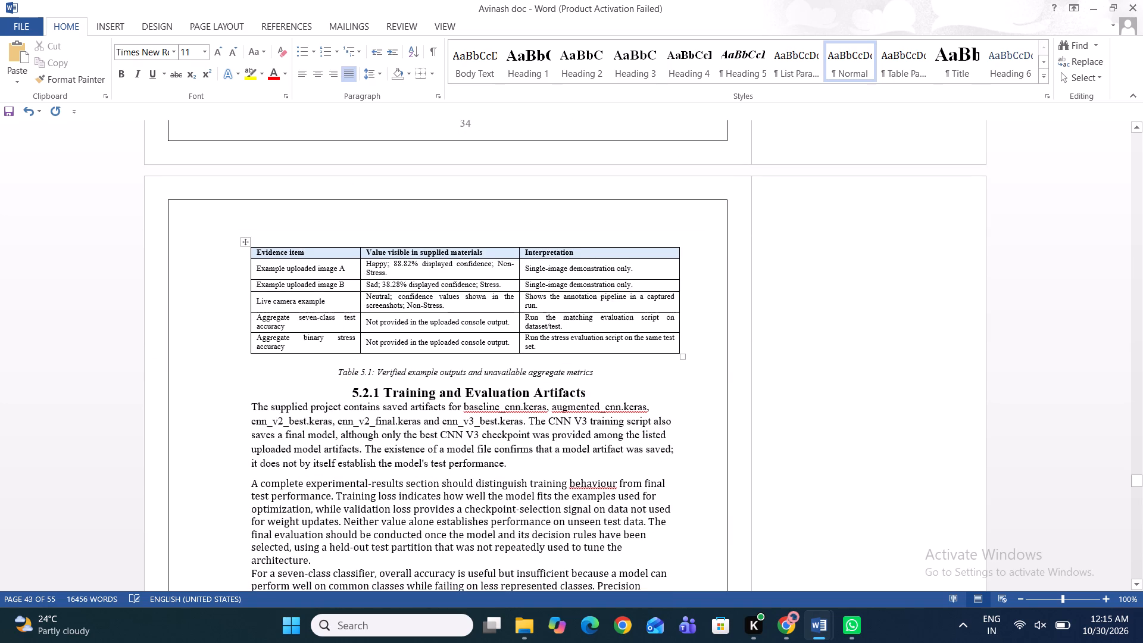
left_click_drag(533, 348, 308, 281)
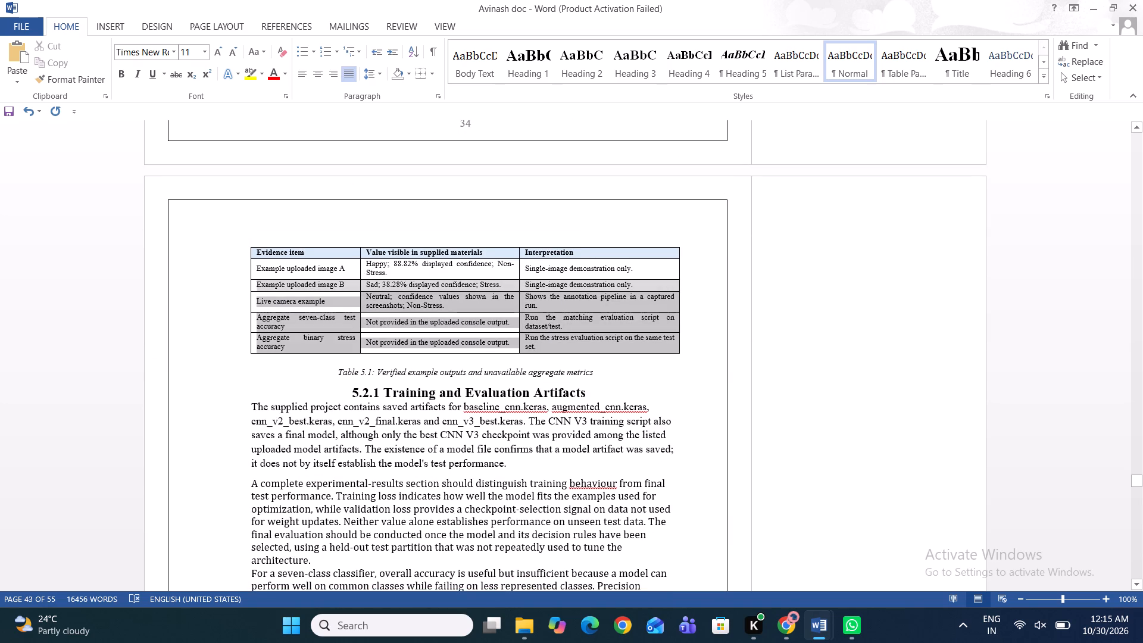
left_click_drag(308, 281, 254, 251)
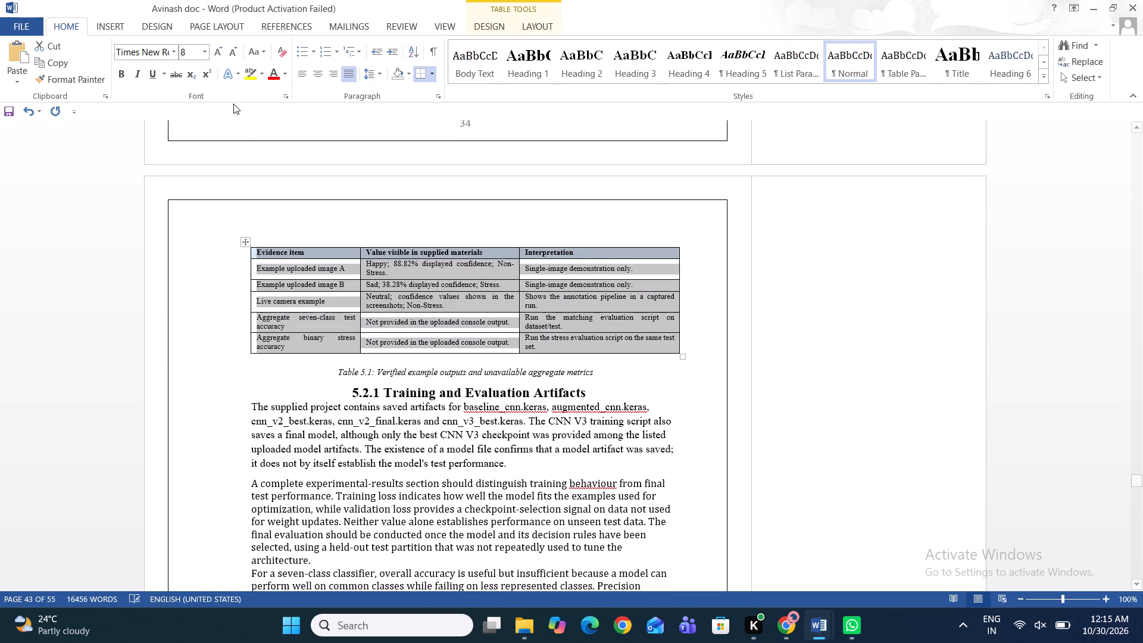
left_click(202, 50)
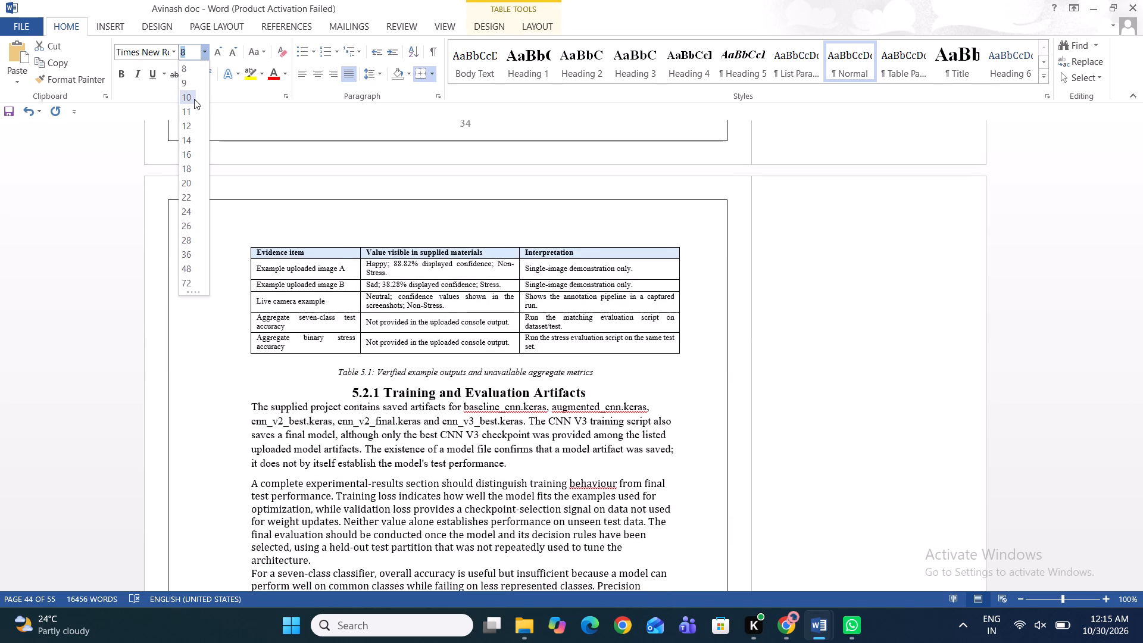
left_click(189, 112)
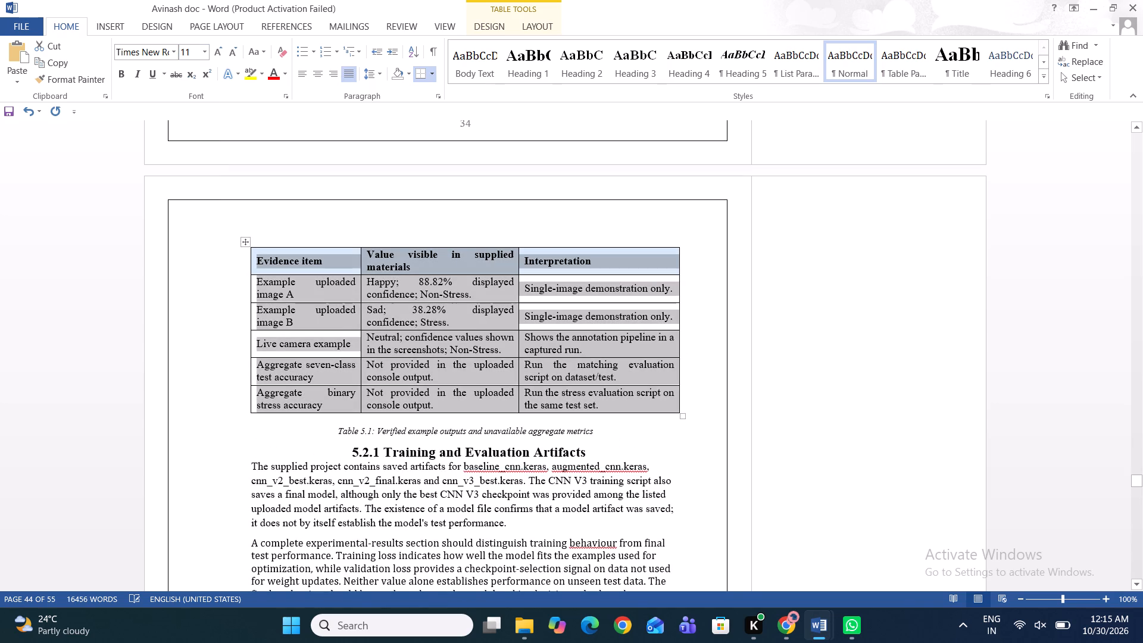
left_click(226, 315)
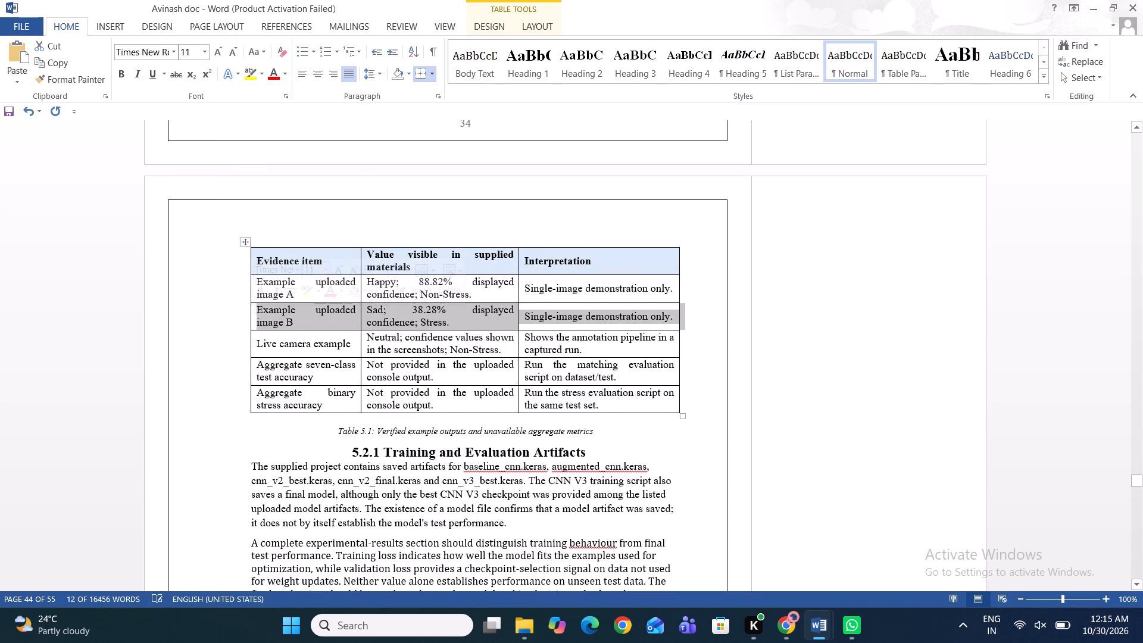
Left-align the 5.2.1 Training and Evaluation Artifacts heading, removing its indent so it sits flush with the body text margin.
scroll(336, 377, "down", 1)
left_click(352, 341)
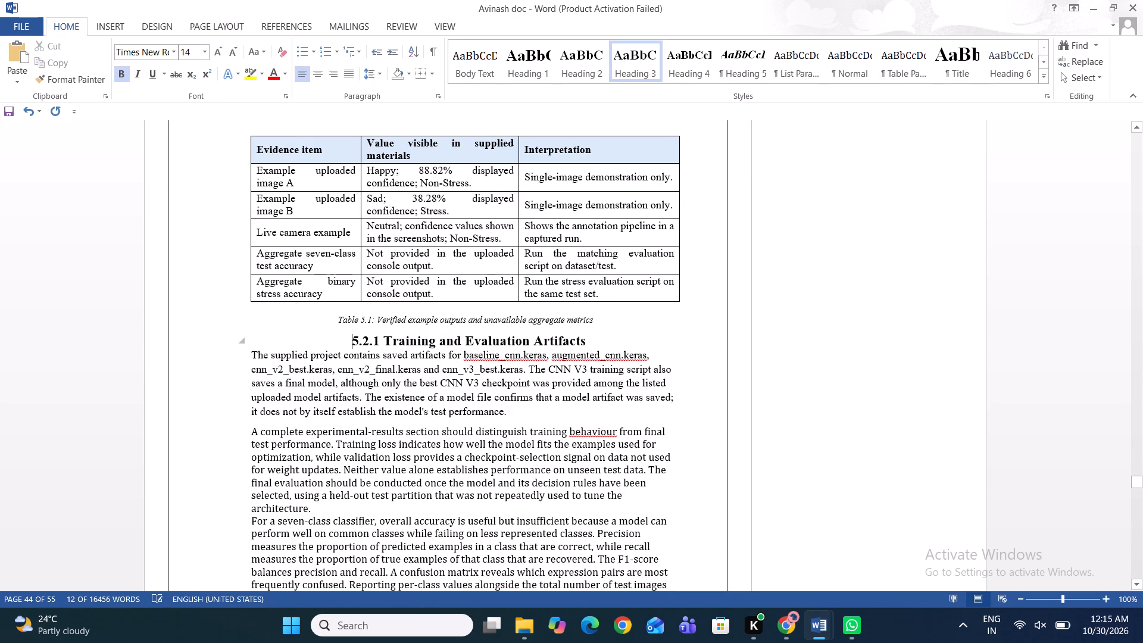
key("BackSpace")
key("BackSpace")
key("BackSpace")
key("BackSpace")
key("BackSpace")
key("BackSpace")
key("BackSpace")
key("BackSpace")
key("BackSpace")
key("BackSpace")
key("BackSpace")
key("BackSpace")
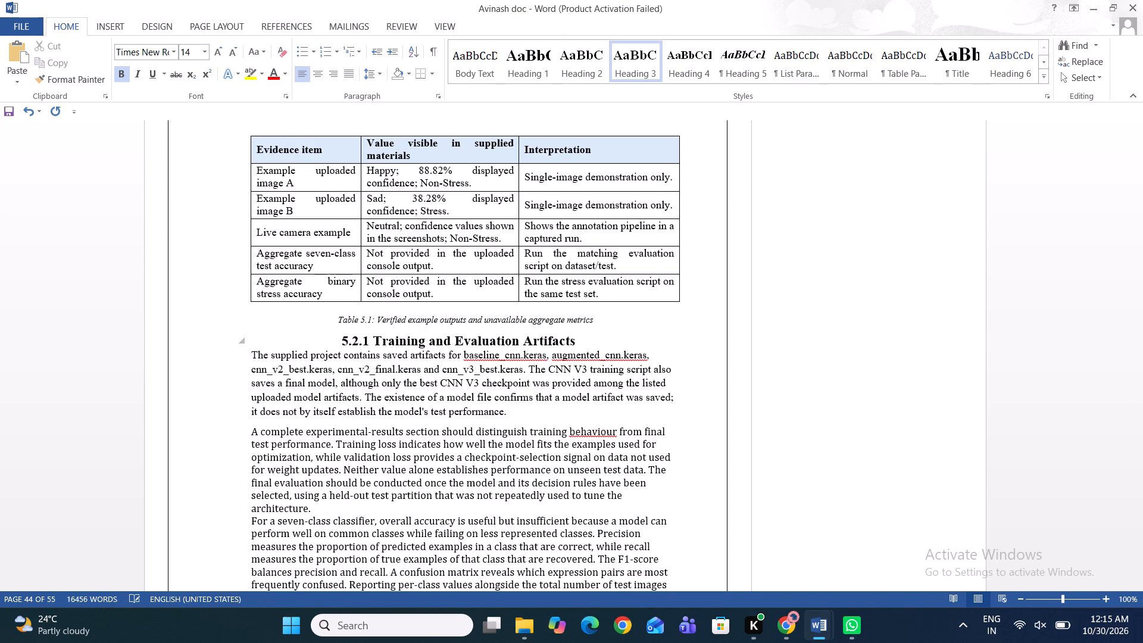
key("BackSpace")
key("BackSpace")
key("BackSpace")
key("BackSpace")
key("BackSpace")
key("BackSpace")
key("BackSpace")
key("BackSpace")
key("BackSpace")
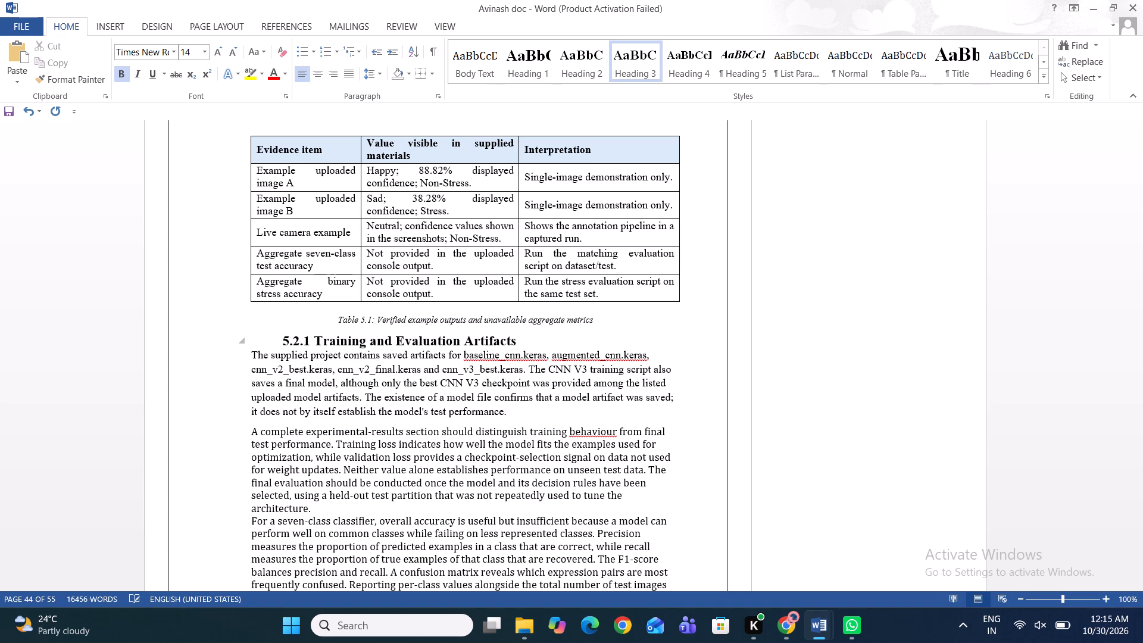
key("BackSpace")
key("BackSpace")
key("BackSpace")
key("BackSpace")
key("BackSpace")
key("BackSpace")
key("BackSpace")
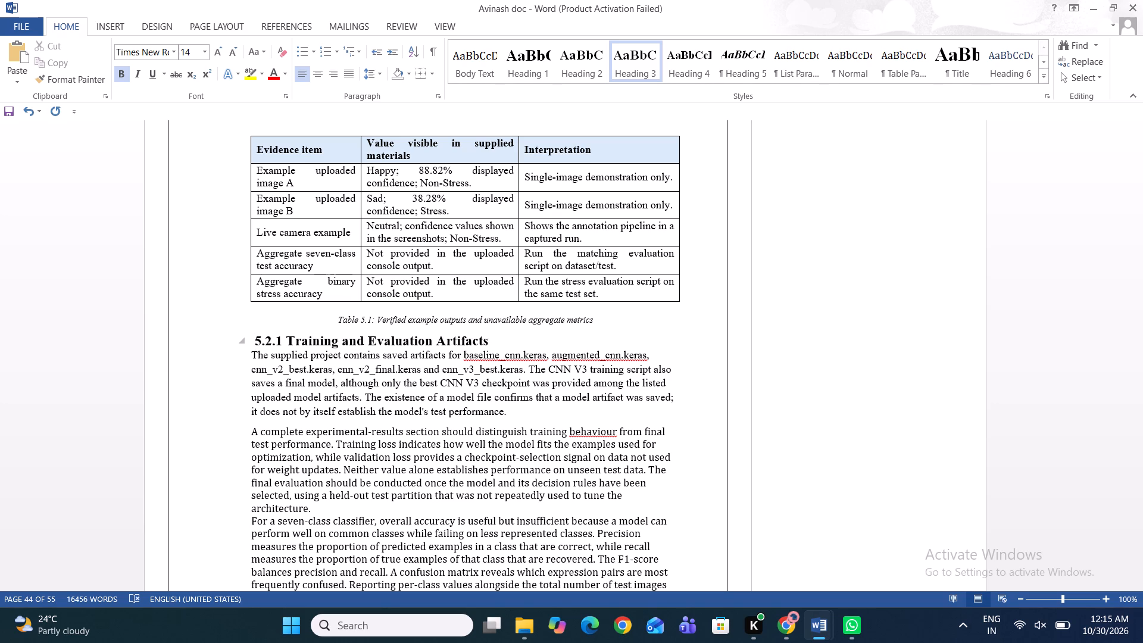
key("BackSpace")
Insert a blank line between the 5.2.1 Training and Evaluation Artifacts heading and its first paragraph.
key("Right")
key("Right")
key("Right")
key("Right")
key("Right")
key("Right")
key("Right")
key("Right")
key("Right")
key("Right")
key("Right")
key("Right")
key("Right")
key("Right")
key("Right")
key("Right")
key("Right")
key("Right")
key("Right")
key("Right")
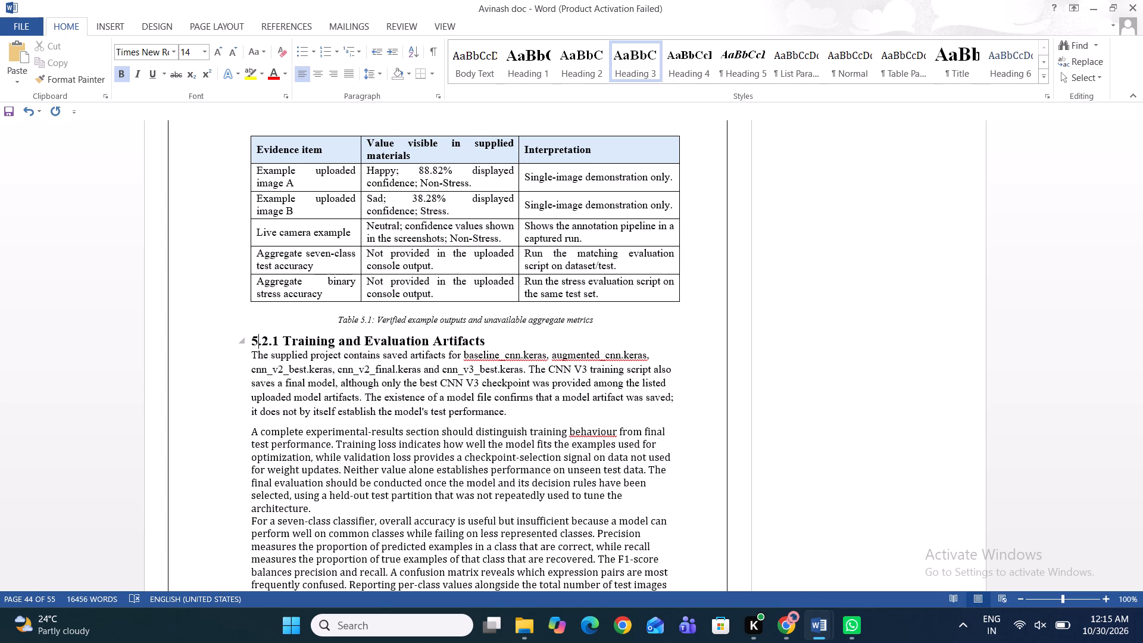
key("Right")
key("Right")
key("Right")
key("Right")
key("Right")
key("Return")
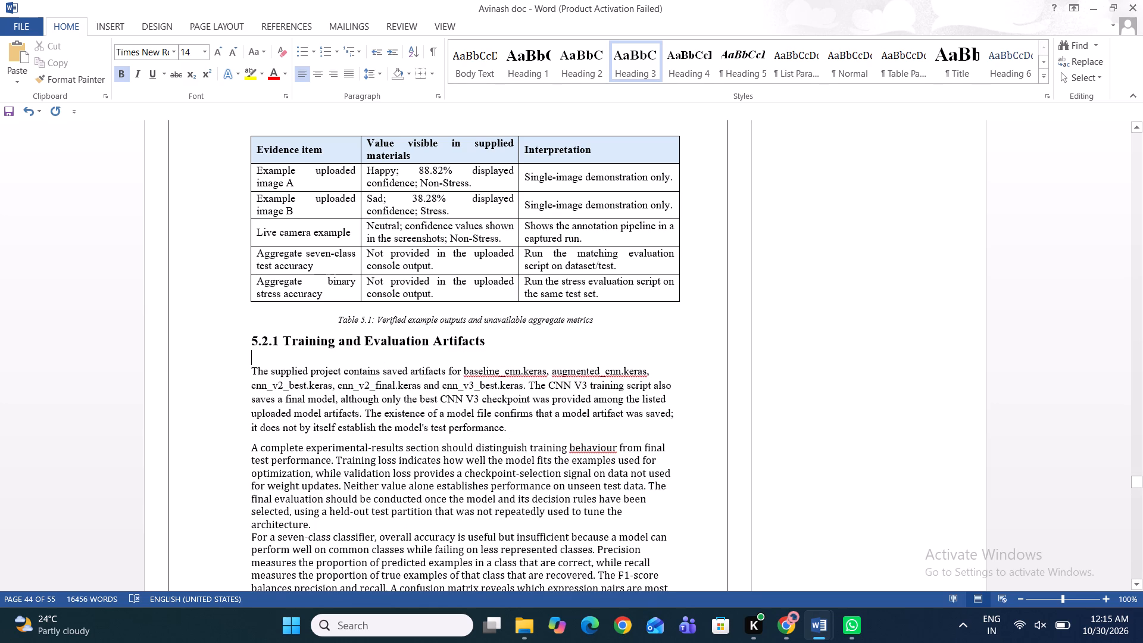
Set the four paragraphs between the 5.2.1 heading and the 5.3 heading to 12 pt and justify them.
left_click_drag(254, 371, 383, 371)
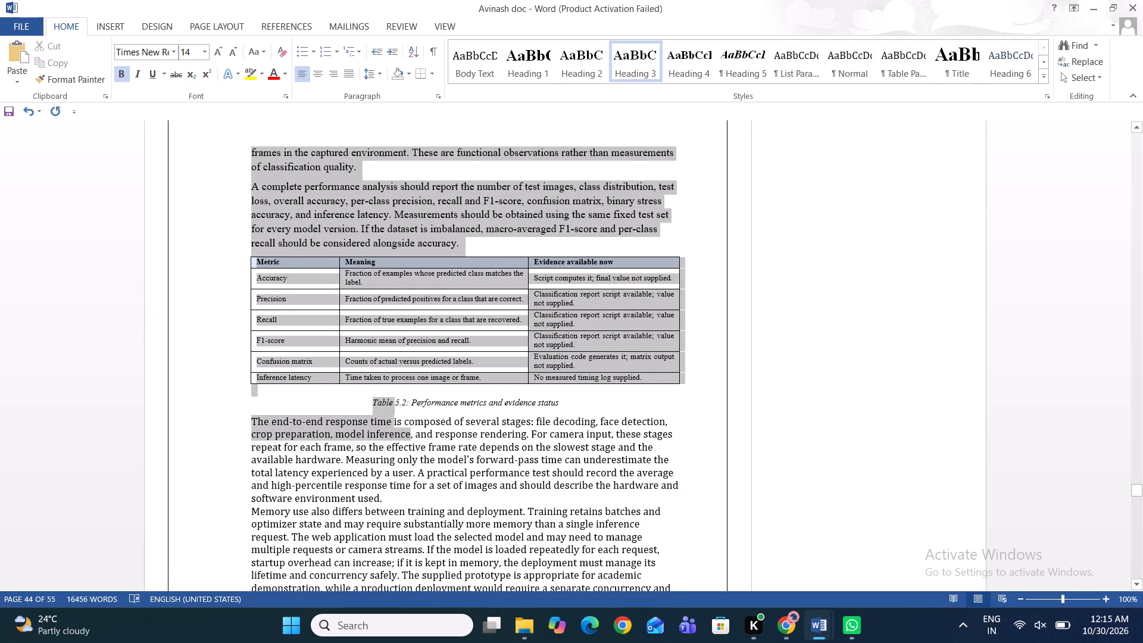
left_click_drag(383, 371, 516, 395)
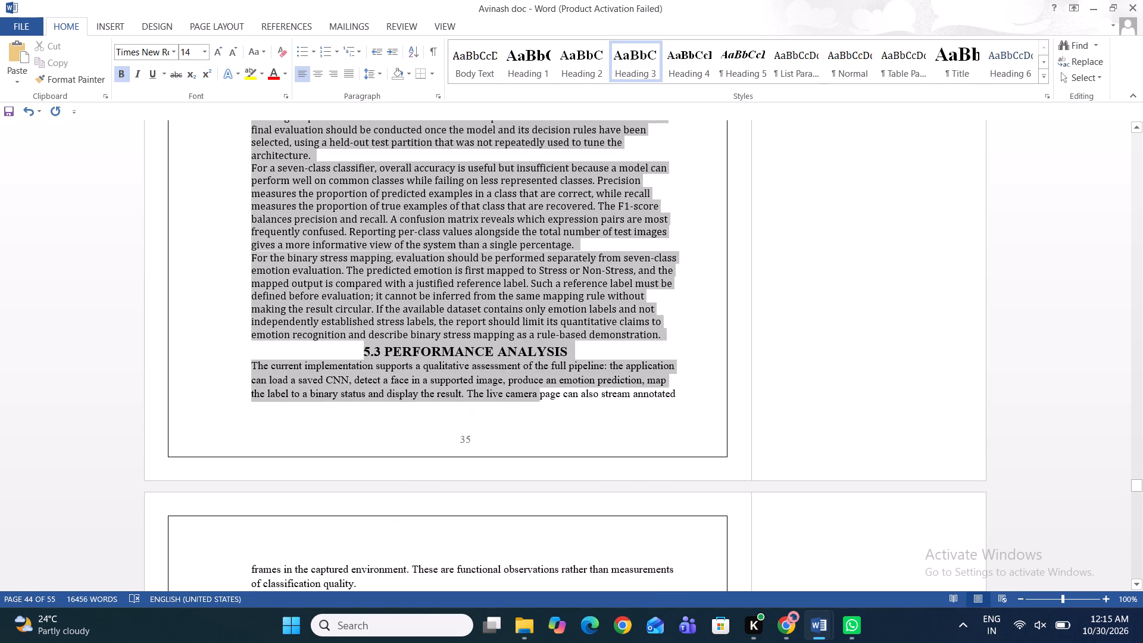
left_click_drag(516, 395, 630, 336)
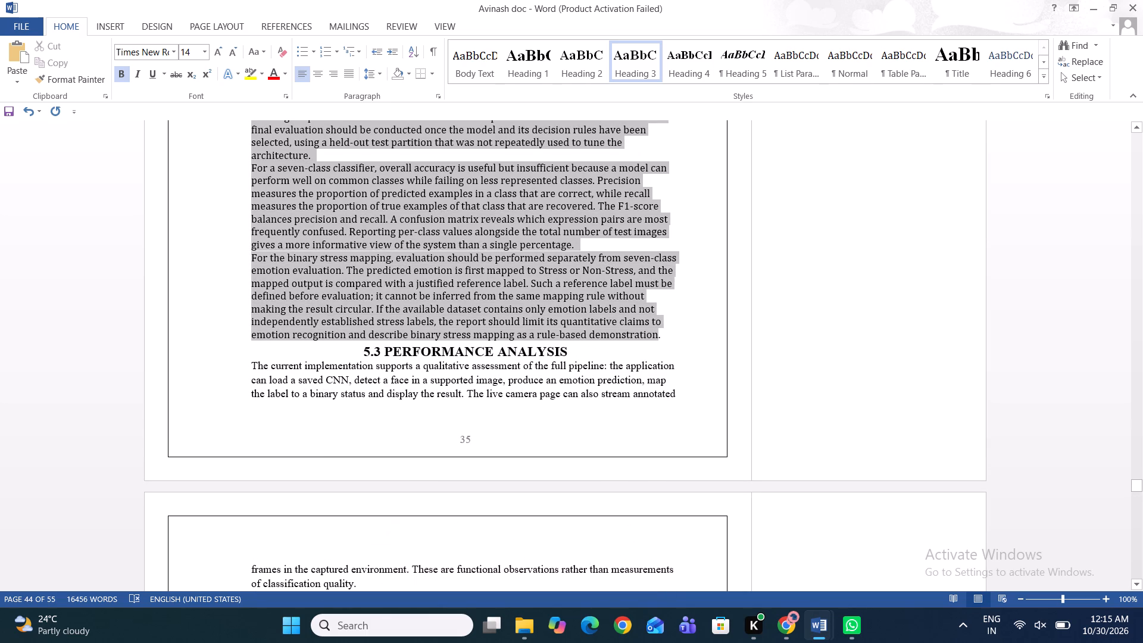
left_click_drag(630, 336, 660, 336)
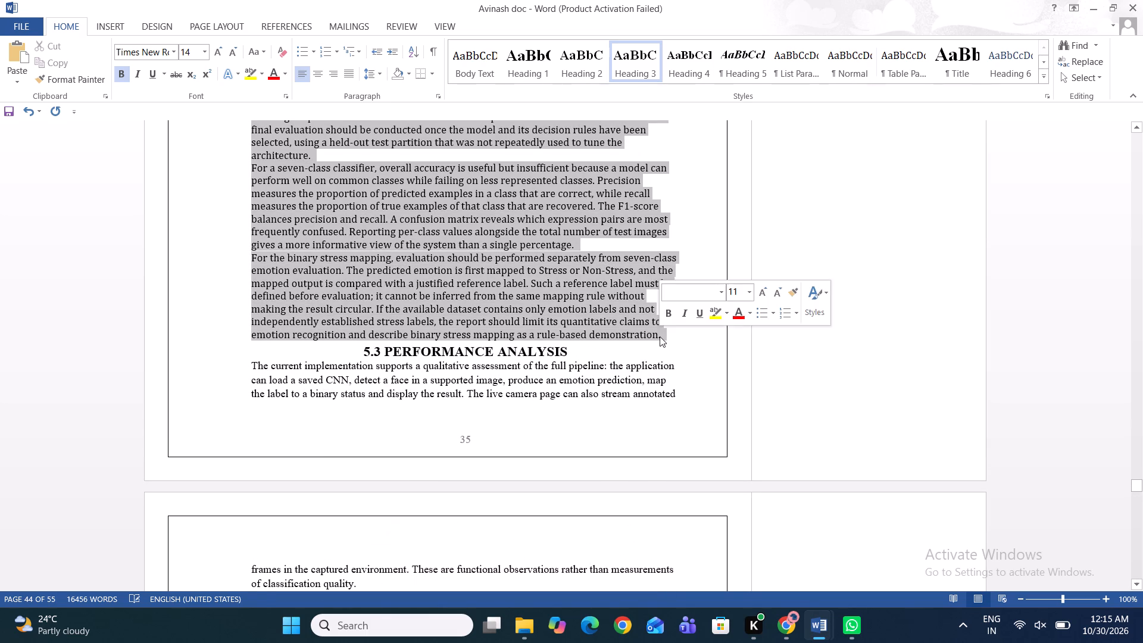
left_click(207, 51)
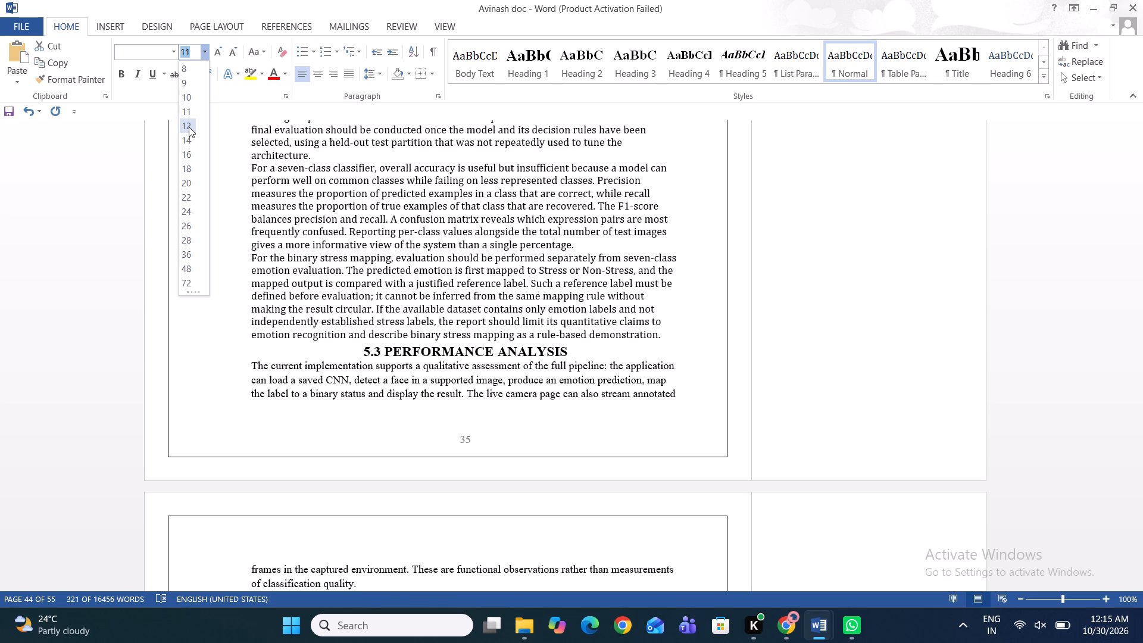
left_click(189, 127)
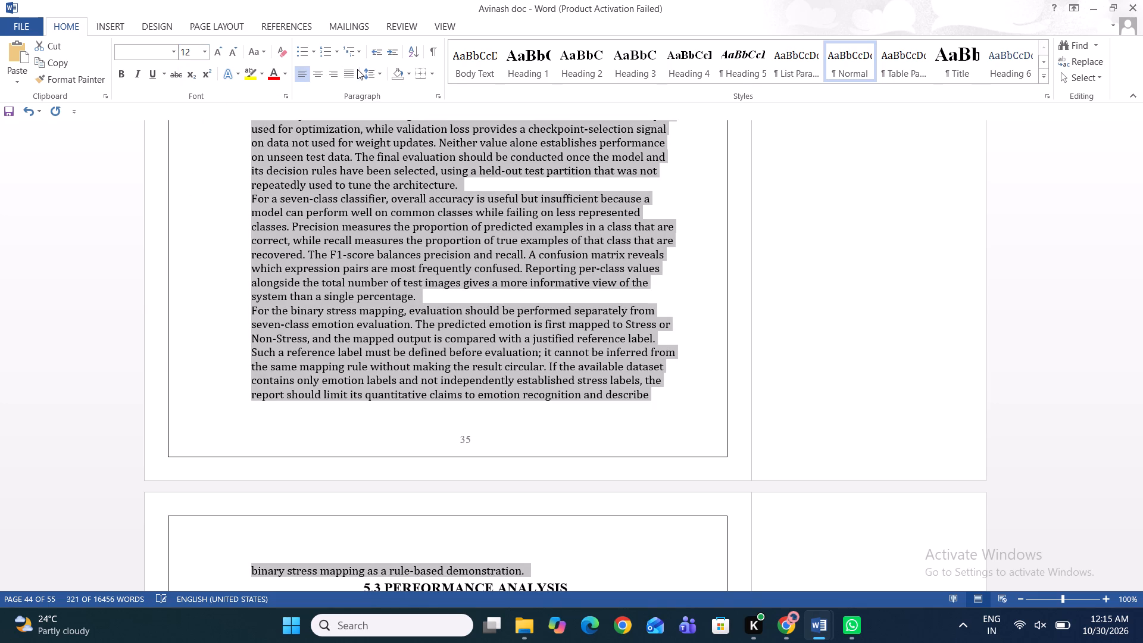
left_click(357, 69)
left_click(349, 69)
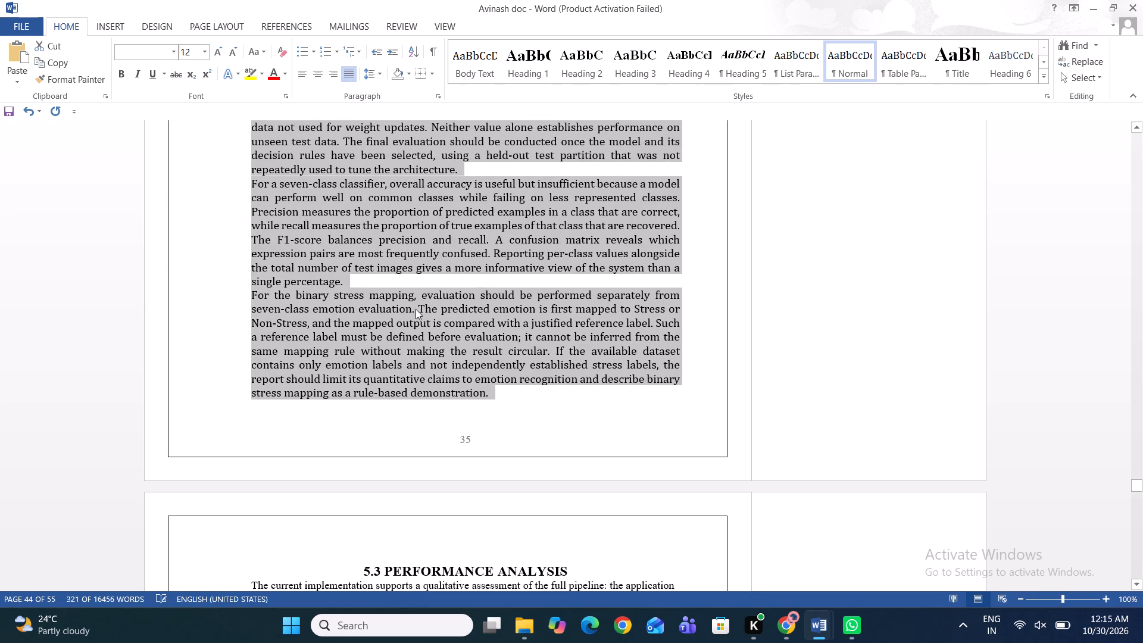
left_click(505, 410)
Left-align the 5.3 Performance Analysis heading.
scroll(505, 410, "up", 1)
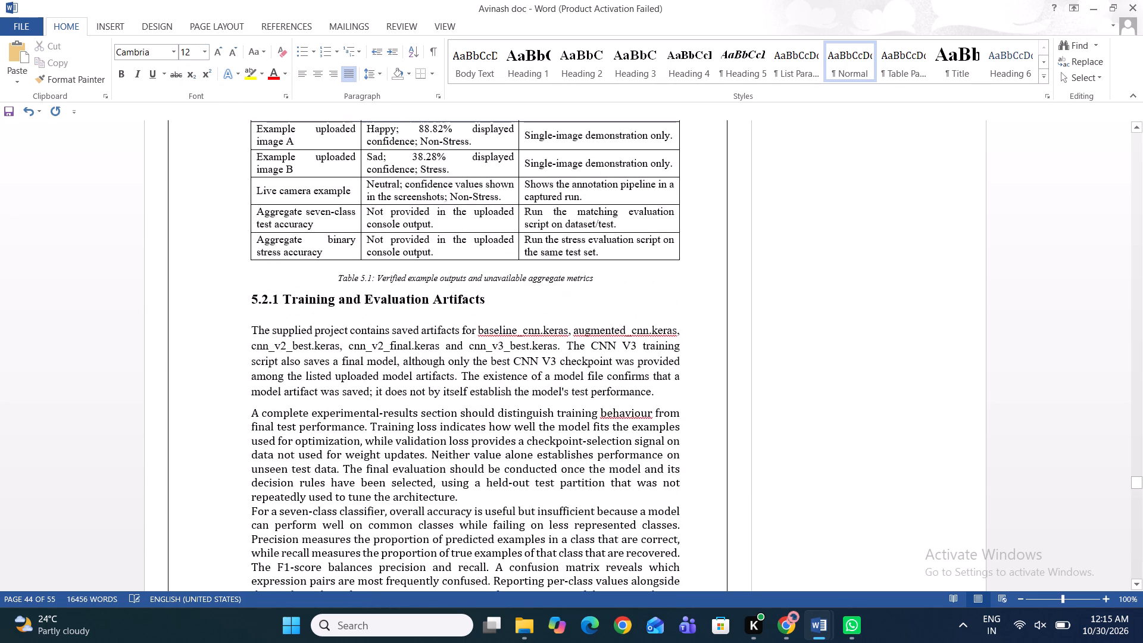
scroll(505, 410, "down", 3)
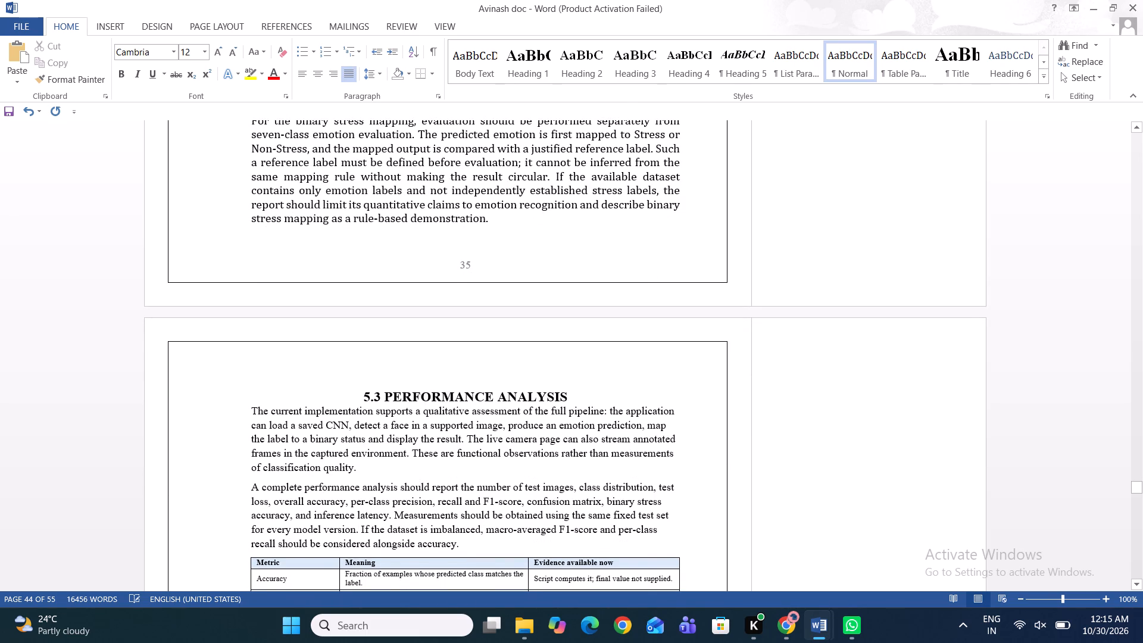
left_click(353, 396)
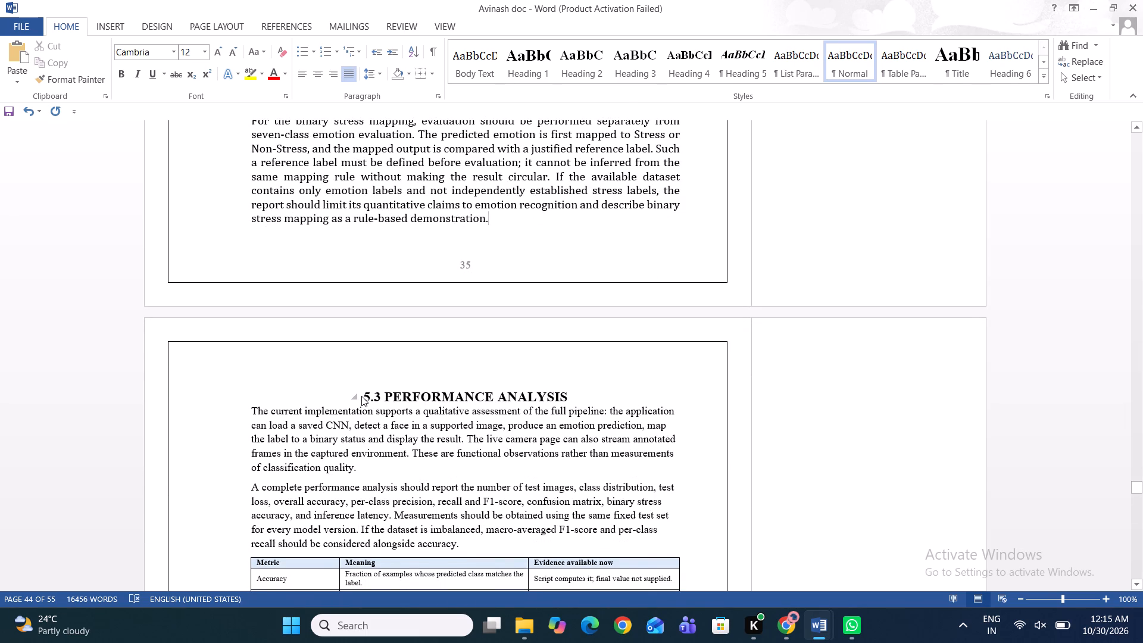
left_click(361, 396)
left_click(364, 396)
key("BackSpace")
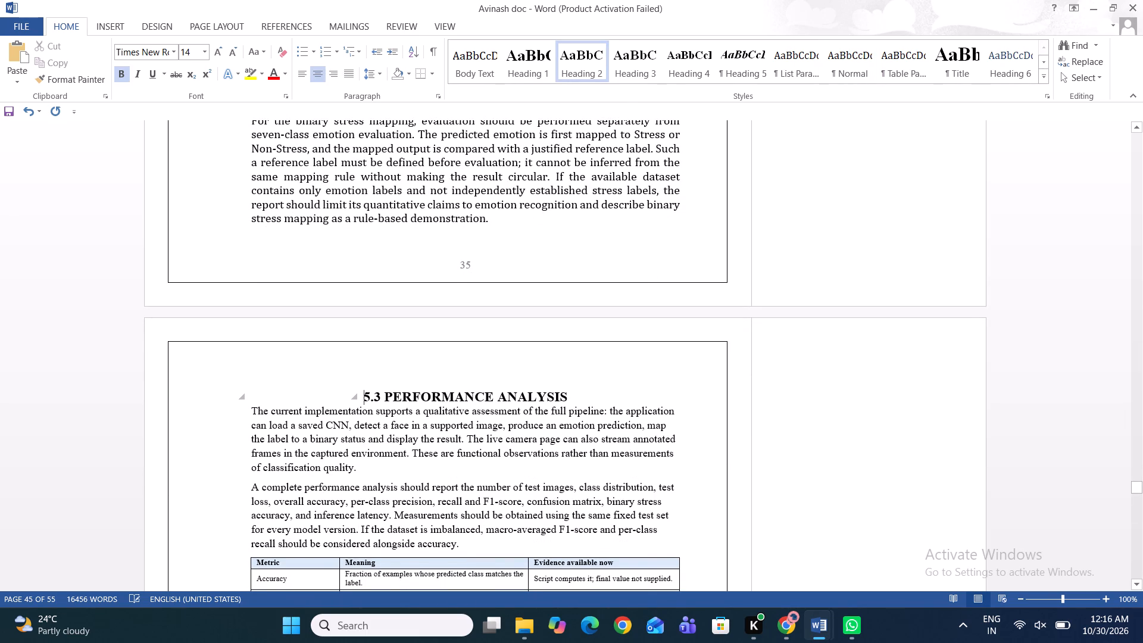
Insert a blank line between the 5.3 Performance Analysis heading and its first paragraph.
left_click(457, 396)
key("Return")
Set the two paragraphs between the 5.3 Performance Analysis heading and the metrics table to 12 pt and justify them.
scroll(457, 396, "down", 1)
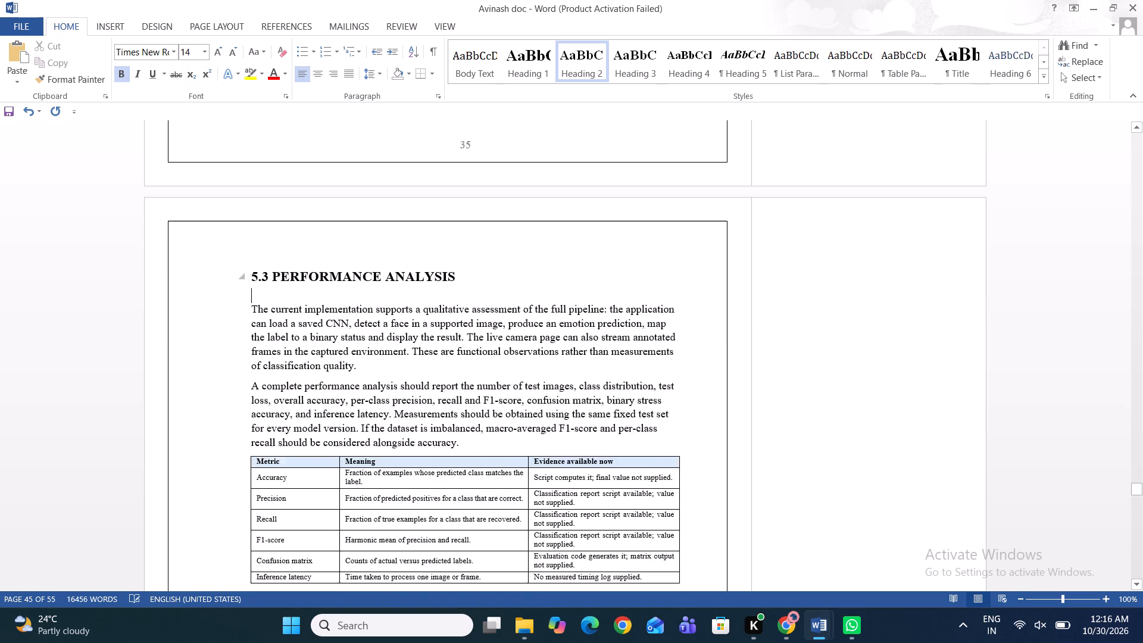
scroll(457, 396, "down", 1)
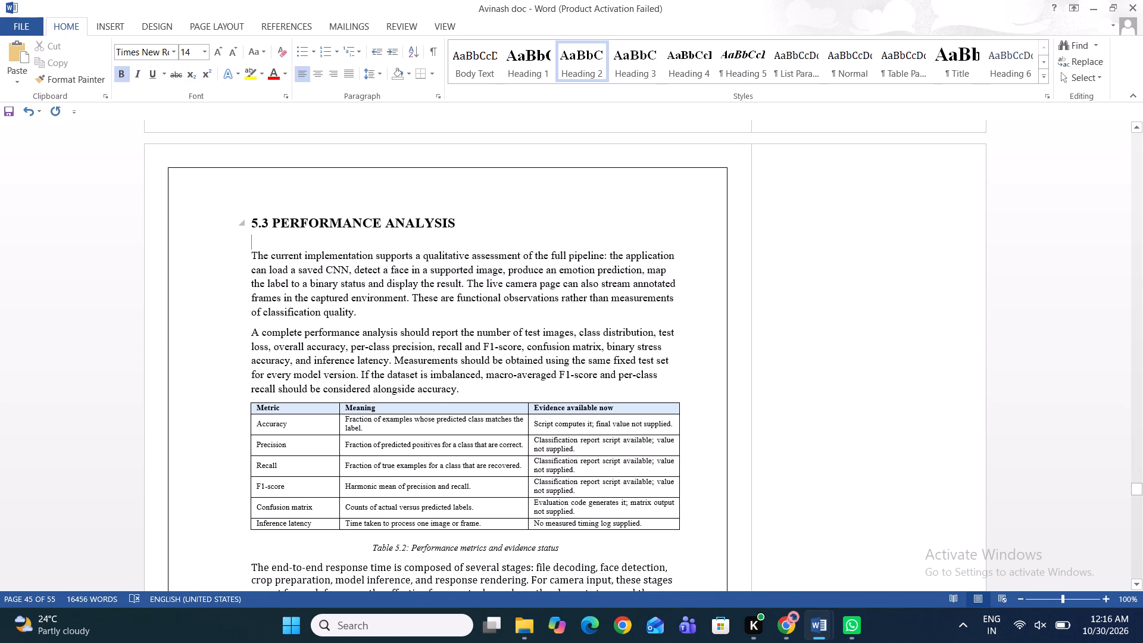
left_click_drag(256, 251, 505, 378)
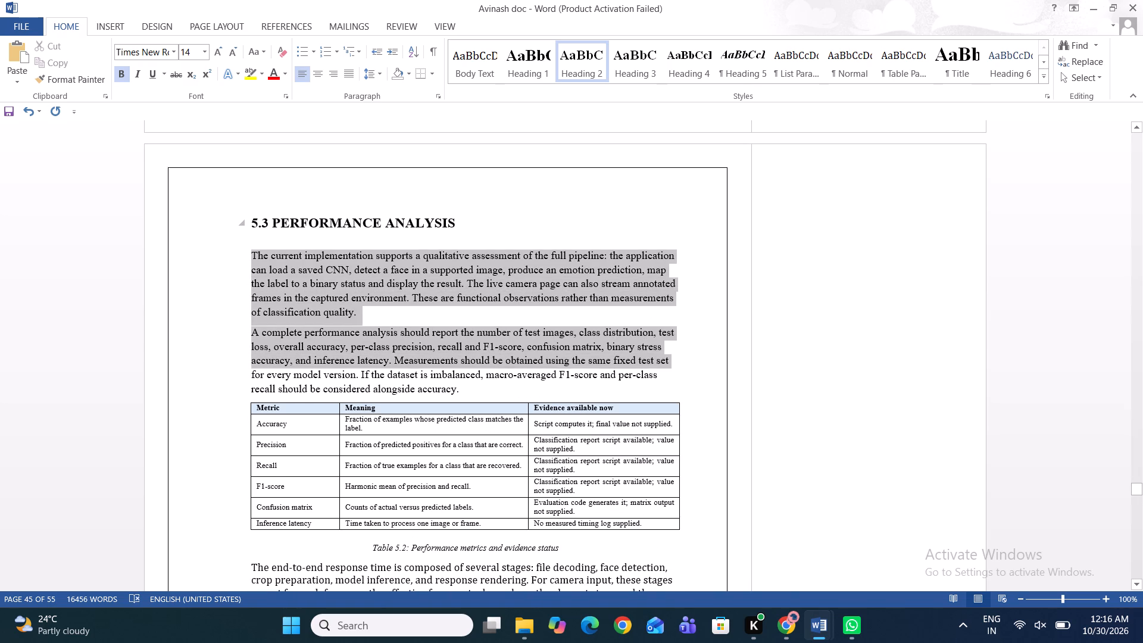
left_click_drag(505, 378, 476, 392)
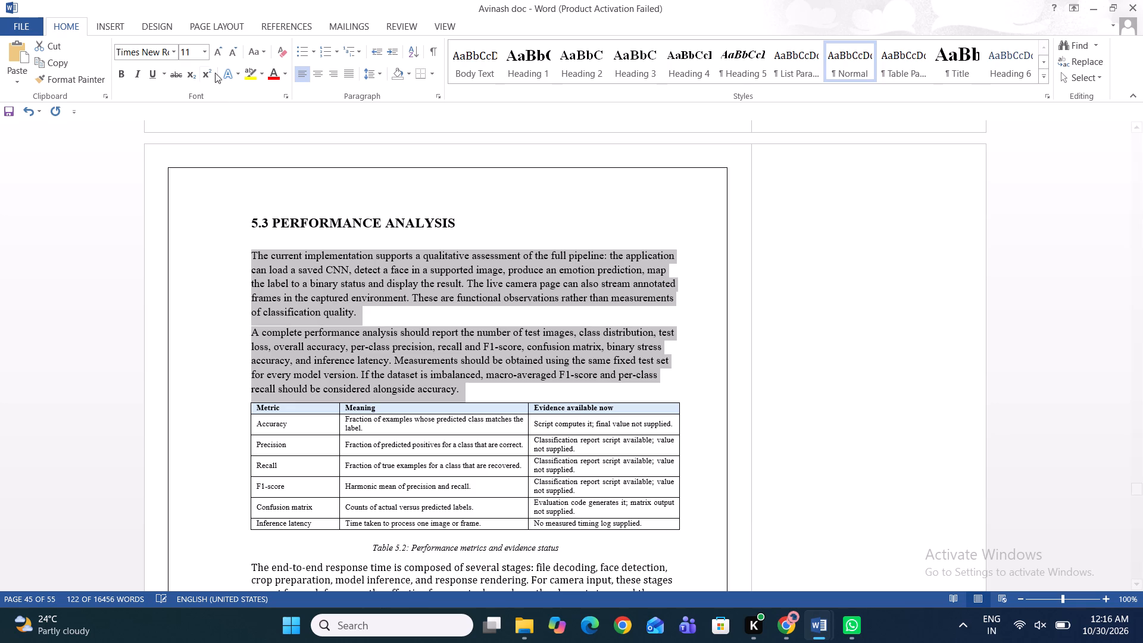
left_click(205, 52)
left_click(193, 127)
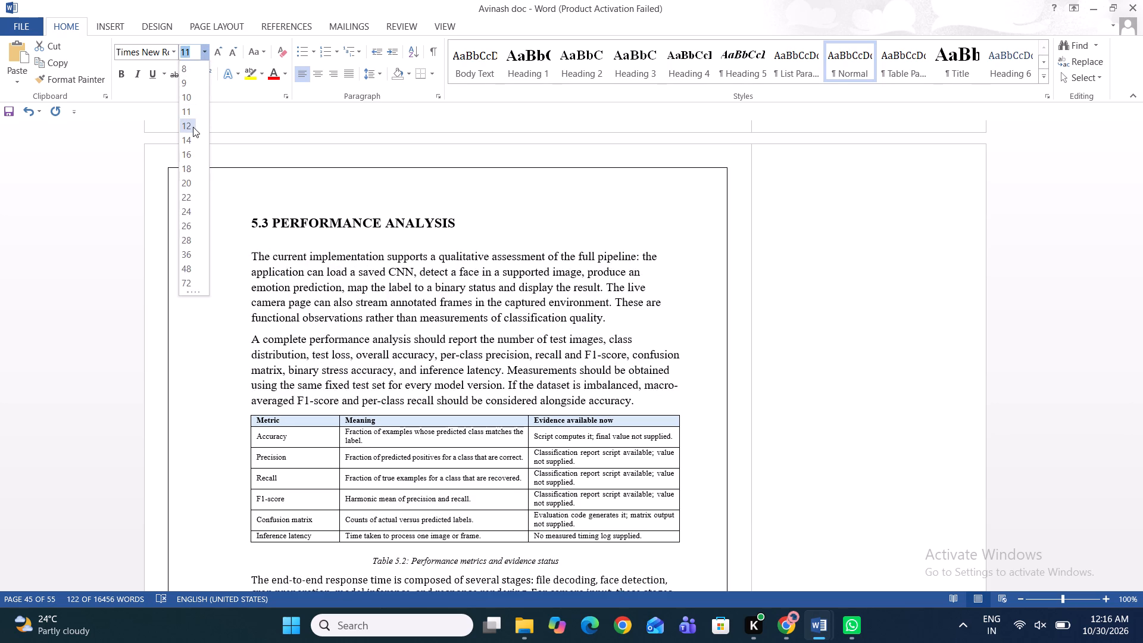
left_click(346, 75)
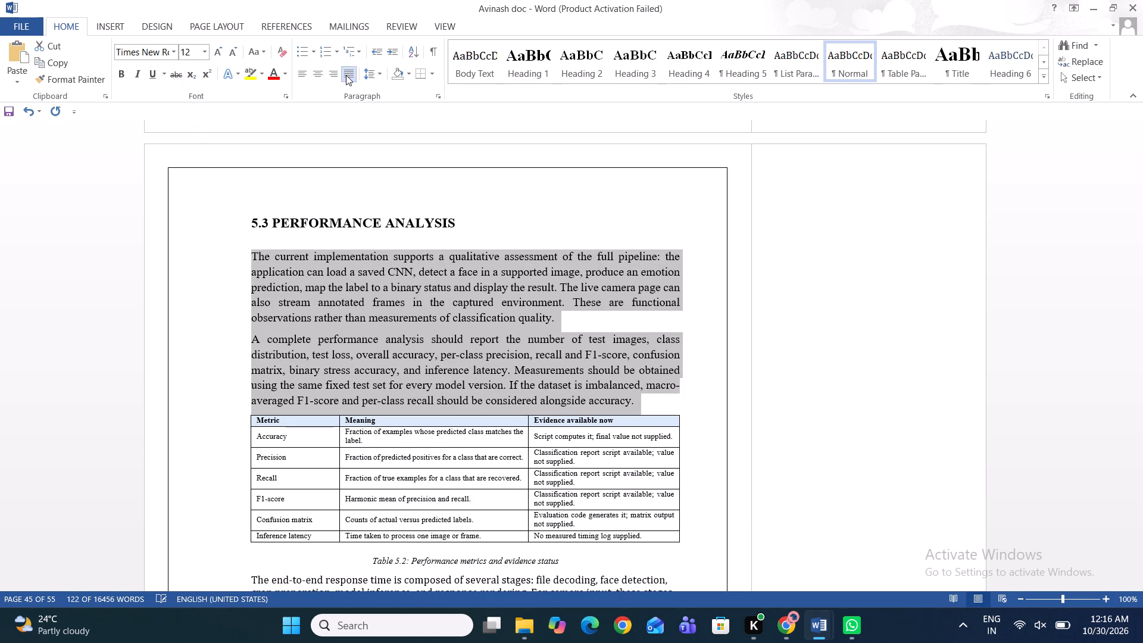
left_click(607, 321)
Insert a blank line between the second 5.3 paragraph and the performance metrics table.
scroll(607, 321, "down", 2)
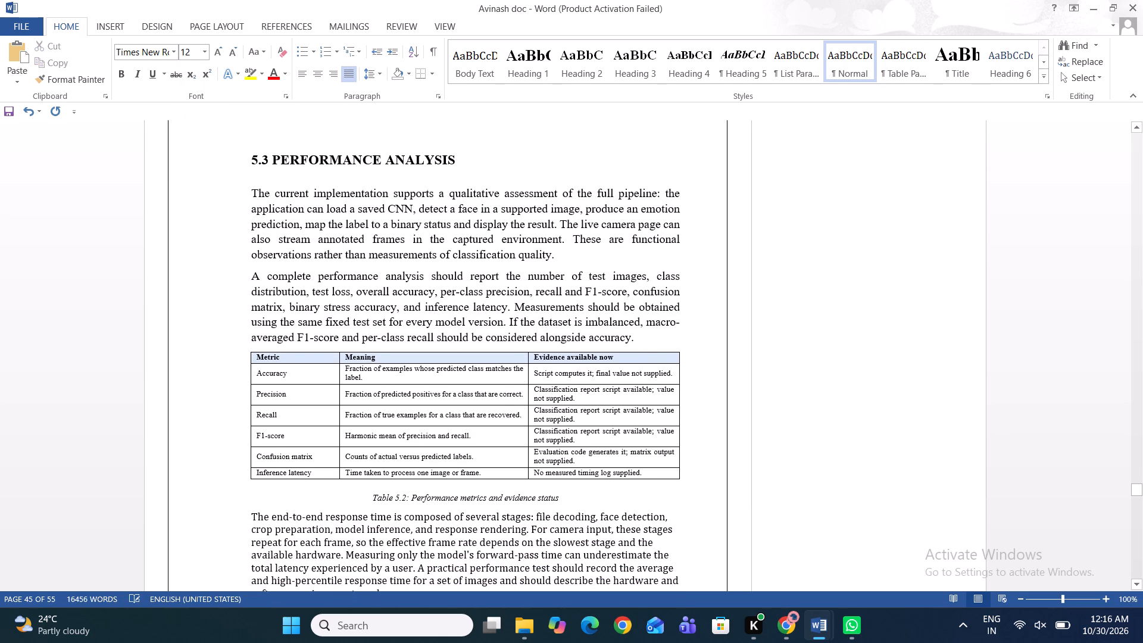
left_click(638, 338)
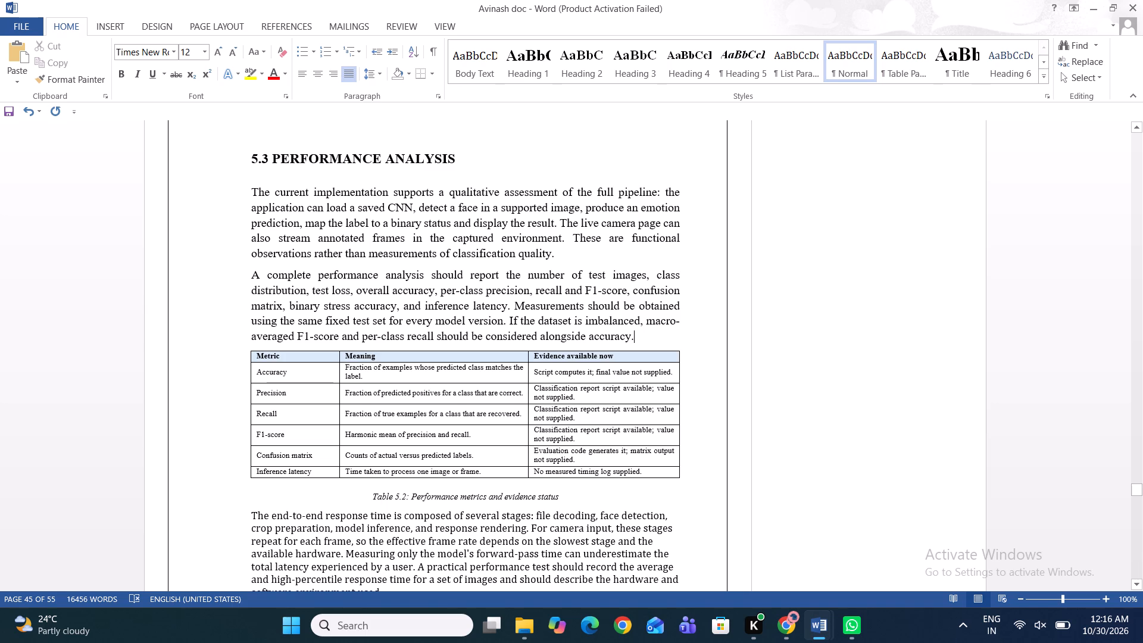
key("Return")
Set all text in the performance metrics table (Table 5.2) to 12 pt.
scroll(638, 338, "down", 1)
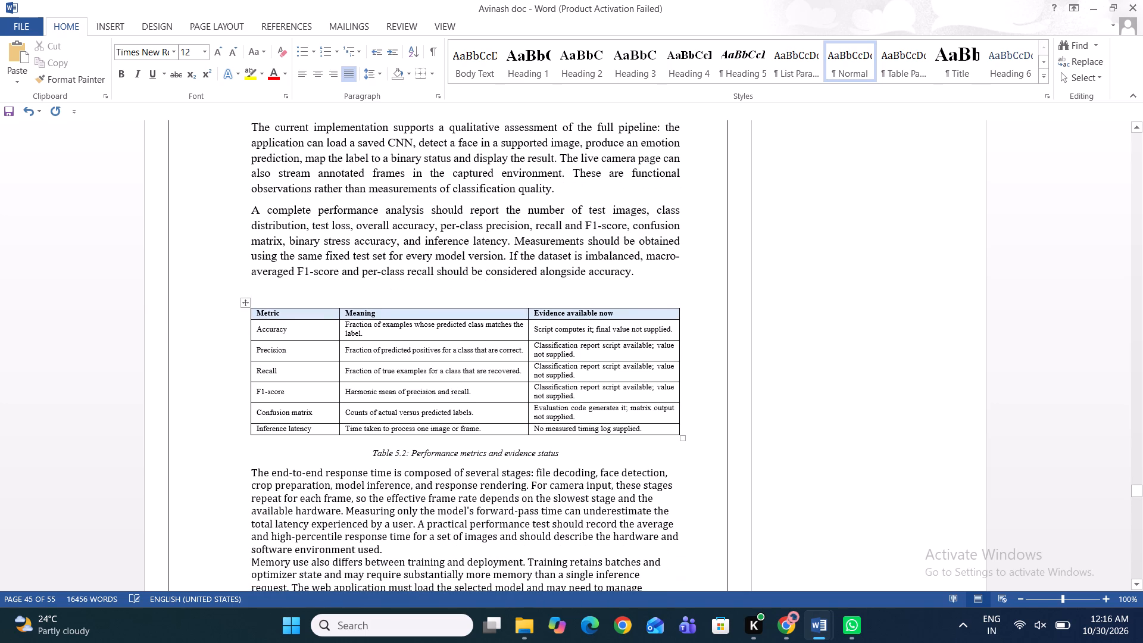
left_click_drag(648, 433, 280, 286)
left_click_drag(257, 313, 532, 431)
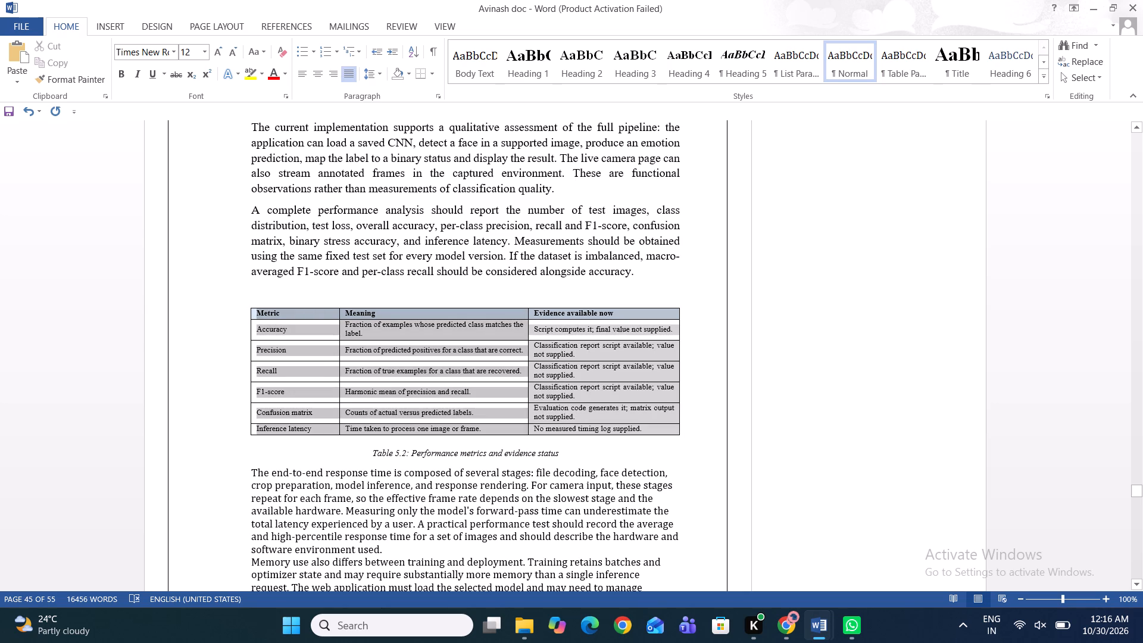
left_click_drag(532, 431, 545, 431)
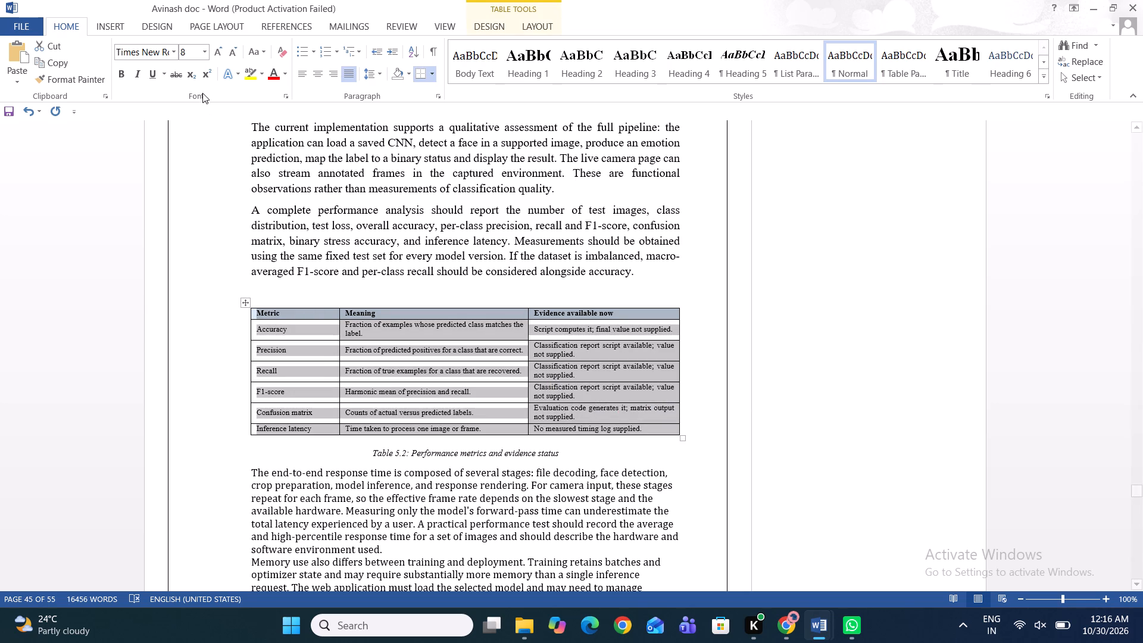
left_click(204, 48)
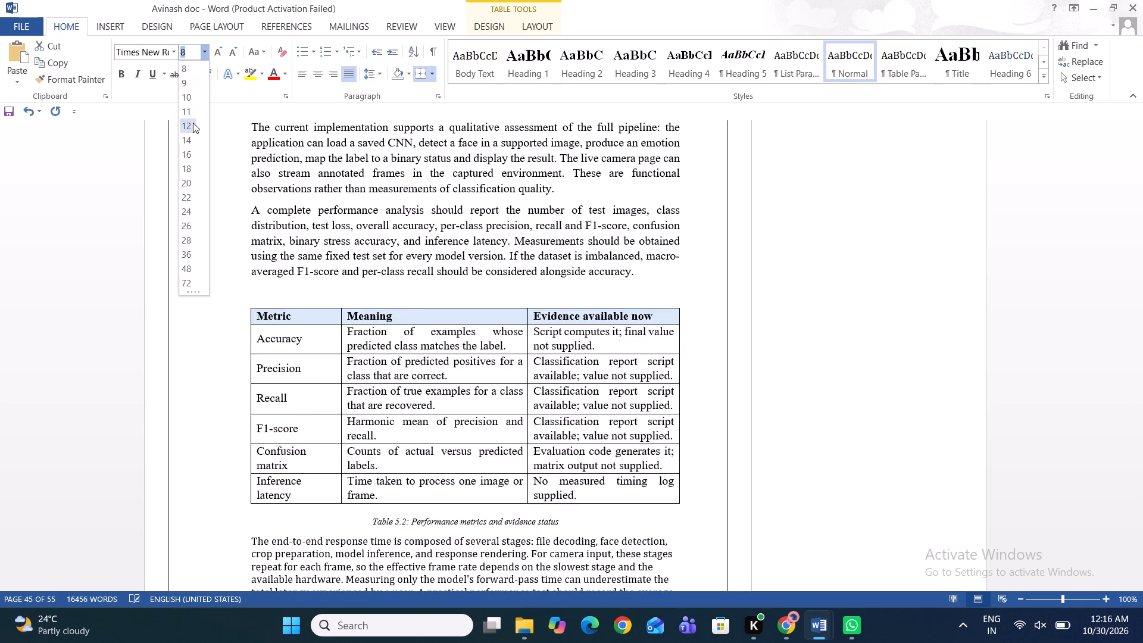
left_click(193, 123)
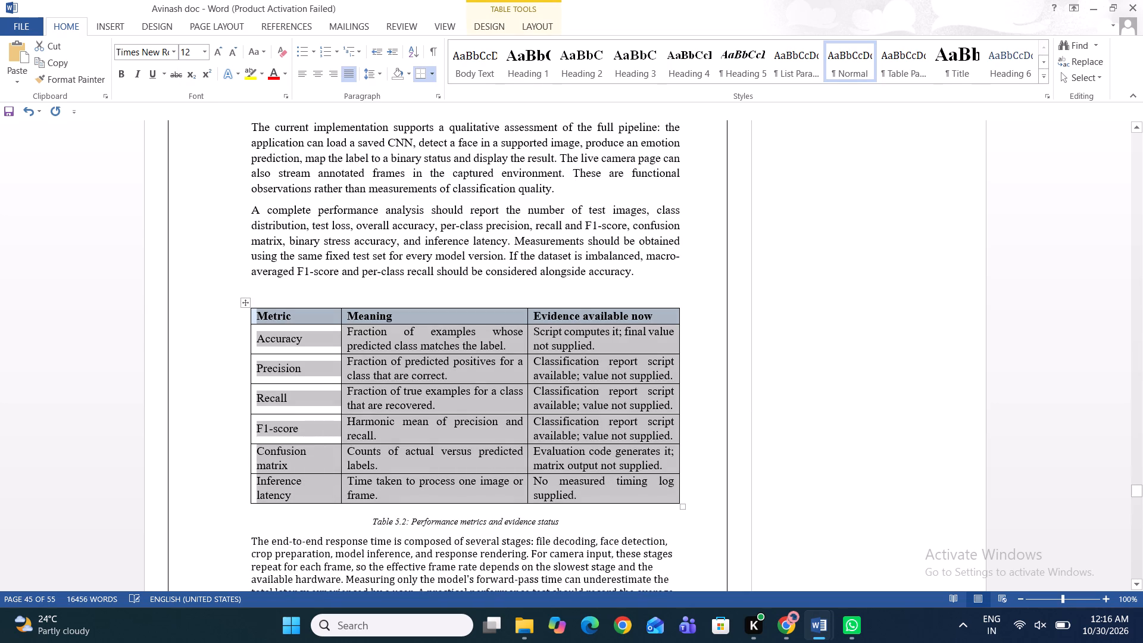
left_click(223, 309)
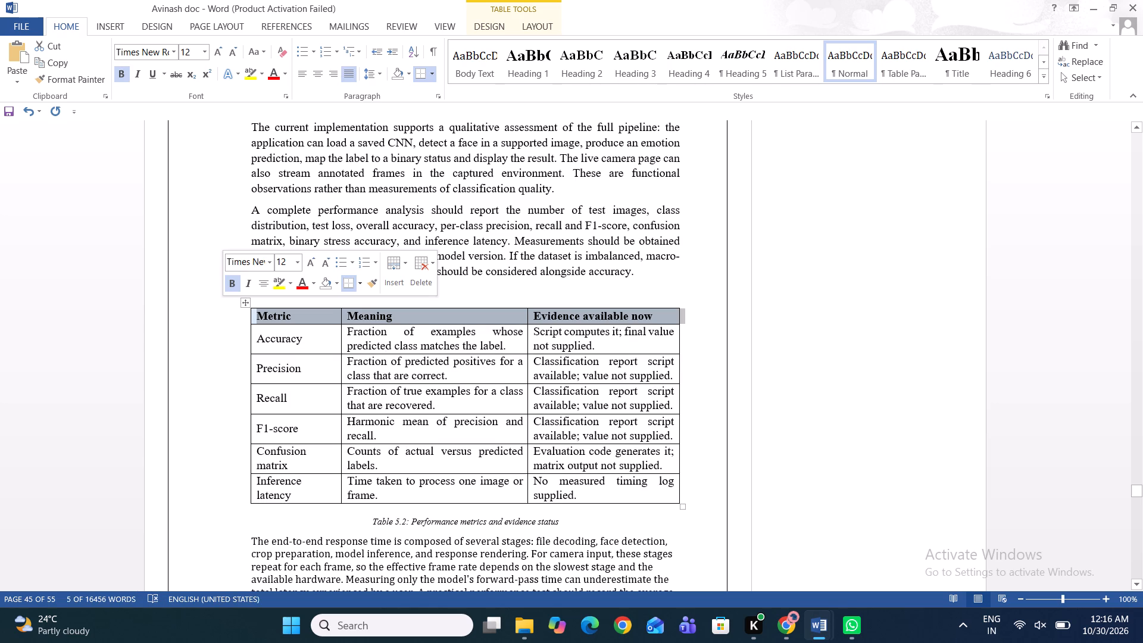
Format the three paragraphs between the Table 5.2 caption and the 5.4 heading as justified 12 pt Times New Roman.
scroll(223, 309, "down", 1)
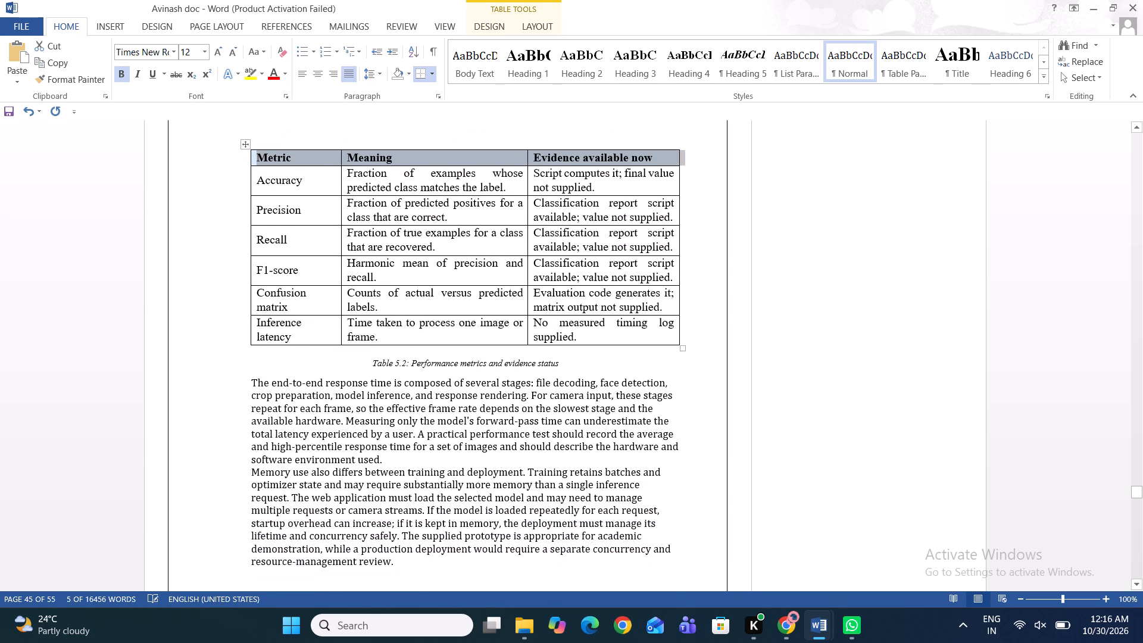
left_click_drag(253, 377, 366, 522)
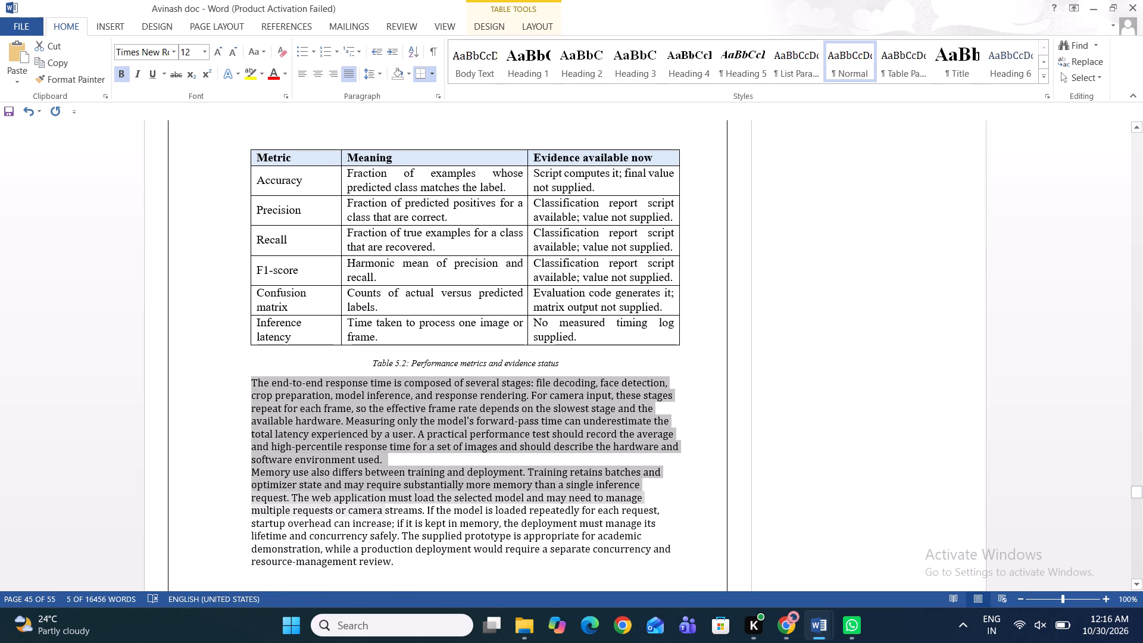
left_click_drag(366, 522, 401, 504)
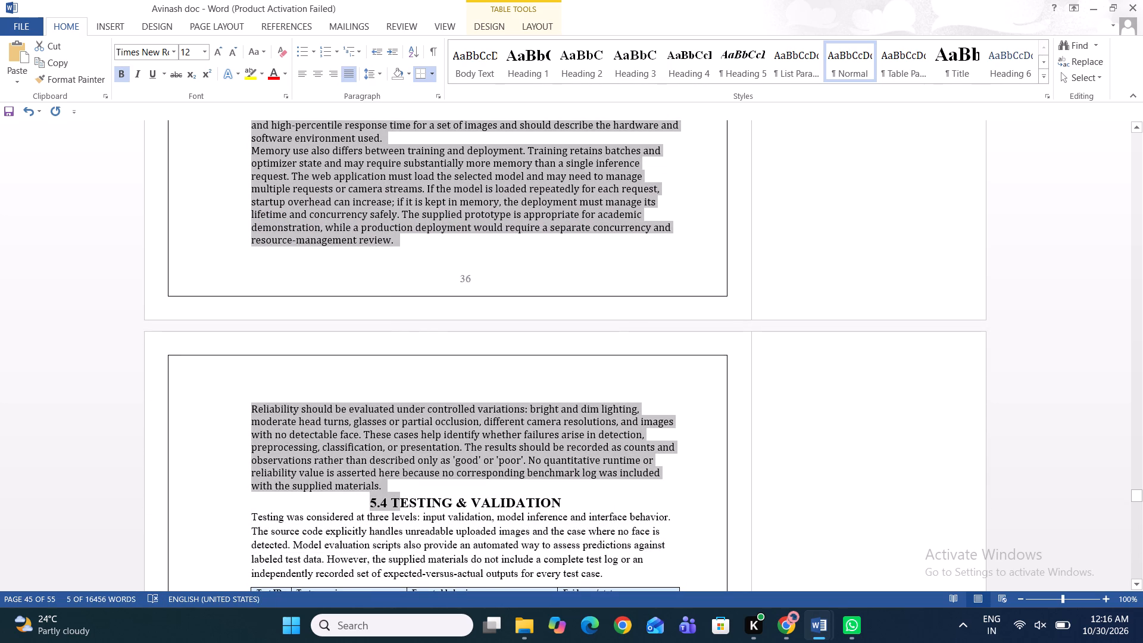
left_click_drag(401, 504, 386, 481)
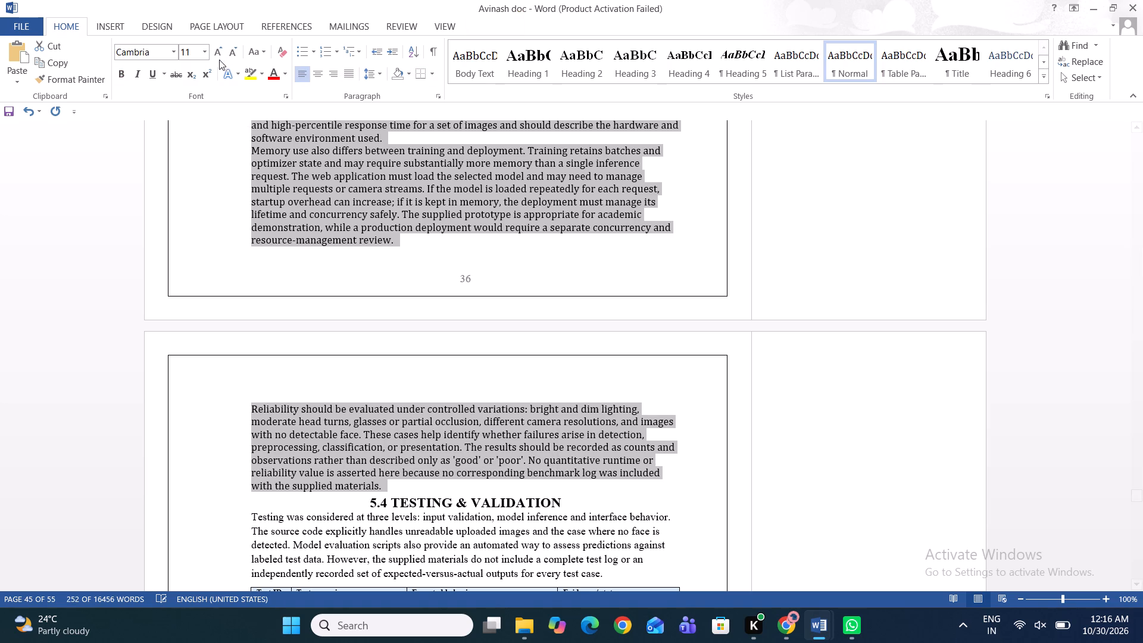
left_click(172, 51)
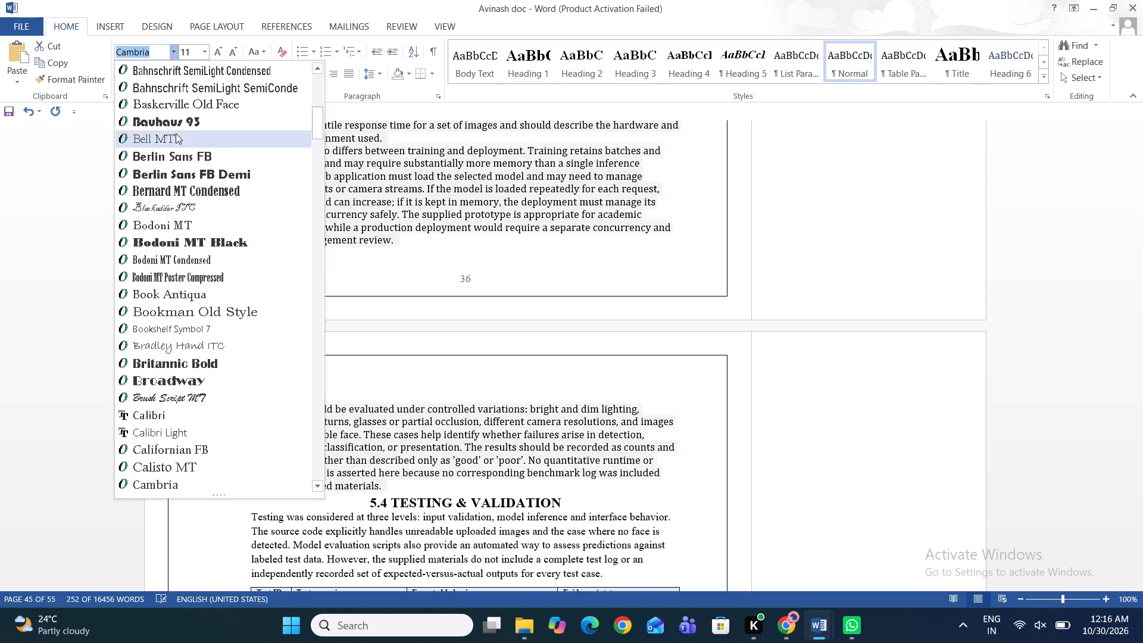
key("BackSpace")
type("times")
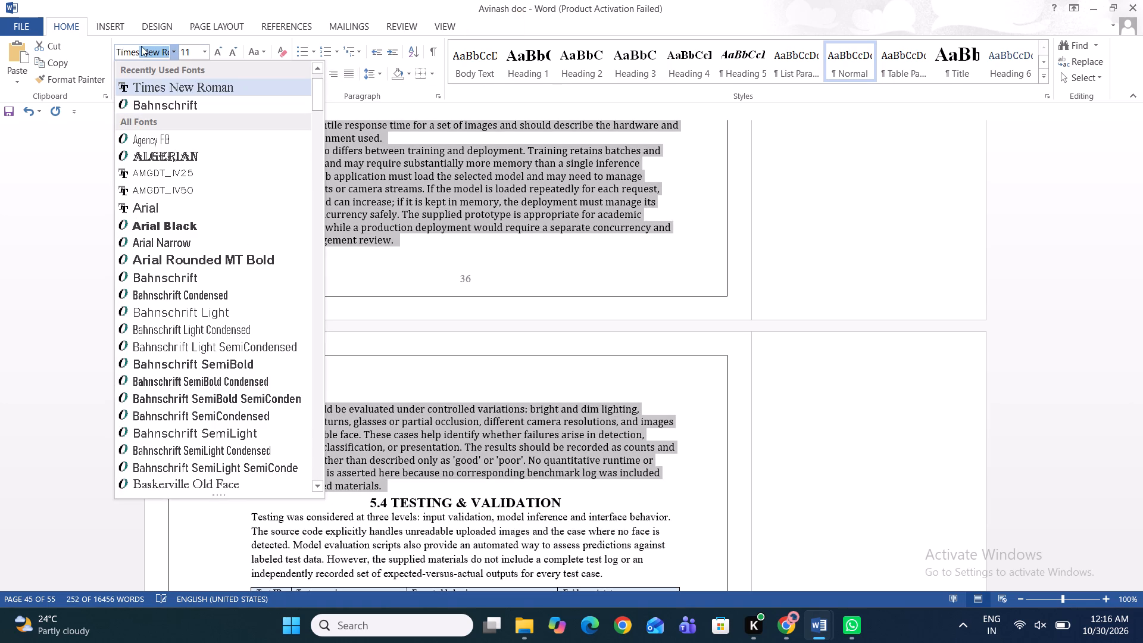
left_click(150, 77)
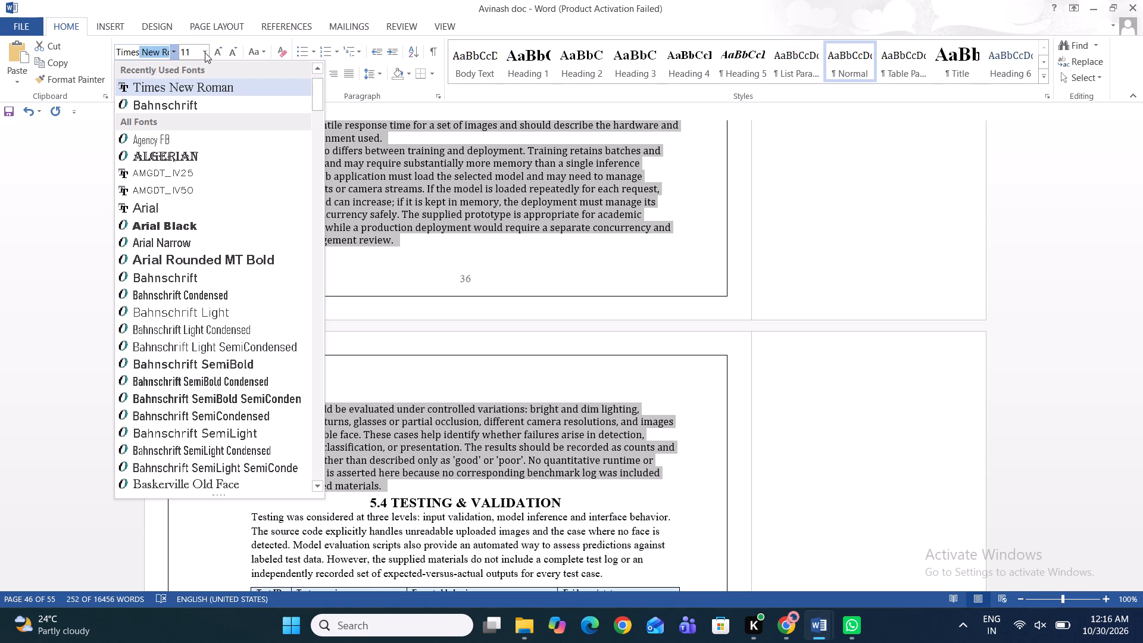
left_click(205, 52)
left_click(190, 126)
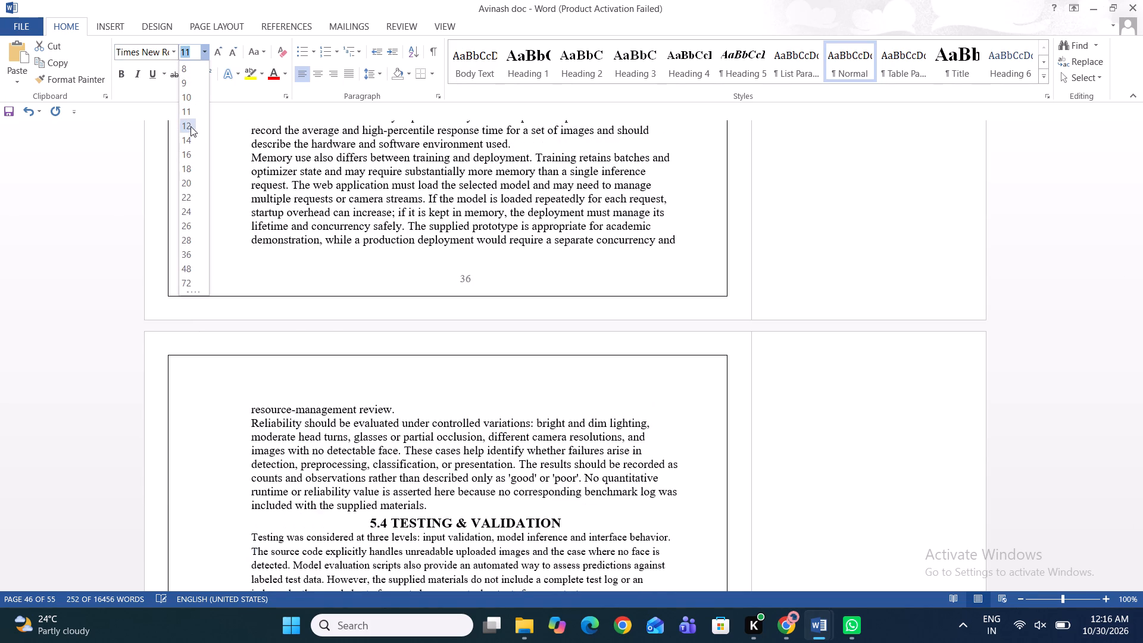
left_click(349, 77)
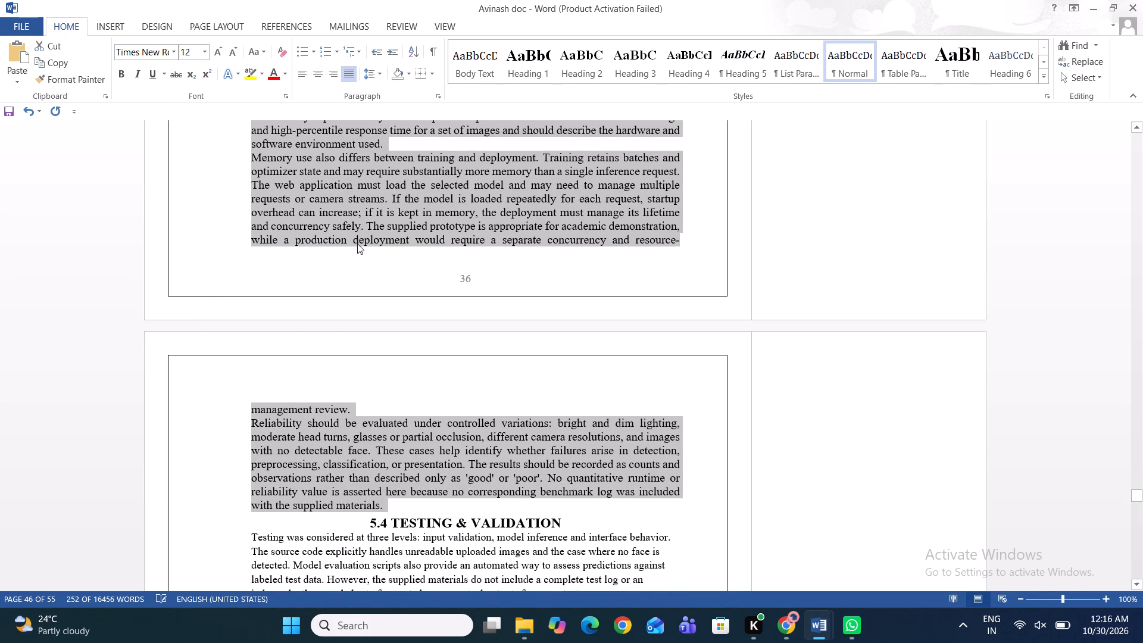
left_click(357, 275)
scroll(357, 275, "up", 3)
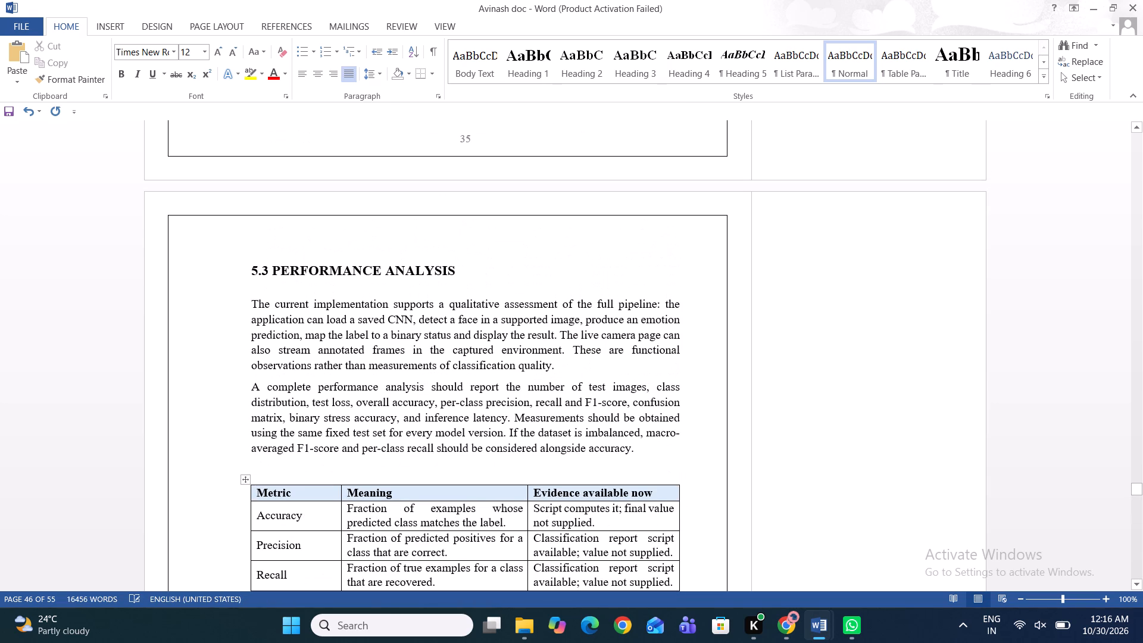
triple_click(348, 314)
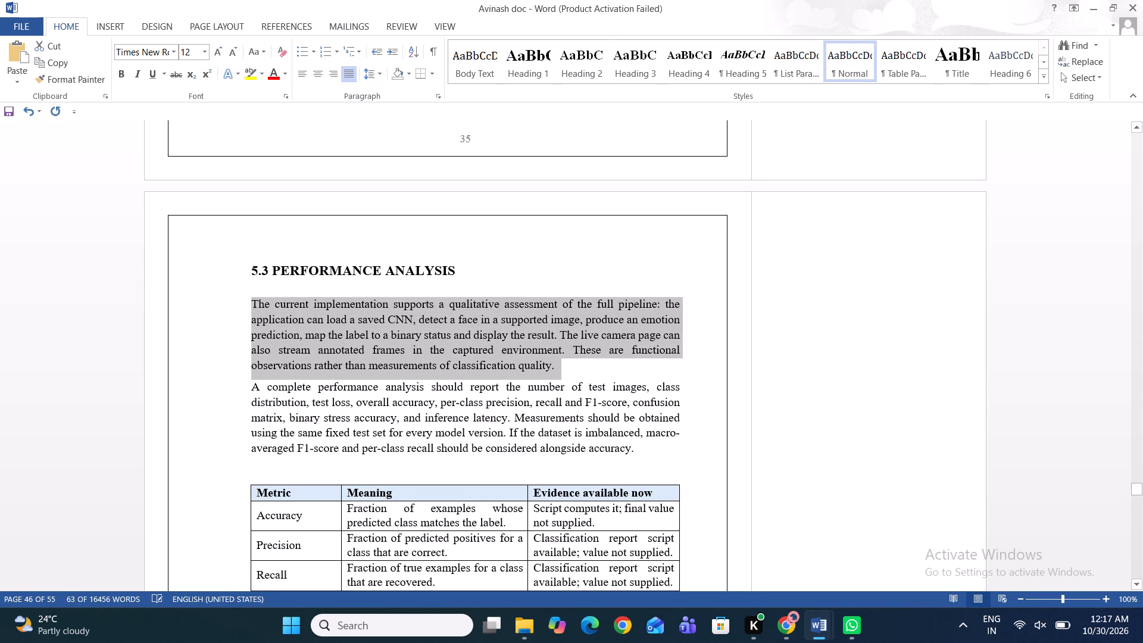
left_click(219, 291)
Insert a blank line between the last 5.3 paragraph and the 5.4 Testing & Validation heading.
scroll(219, 291, "down", 4)
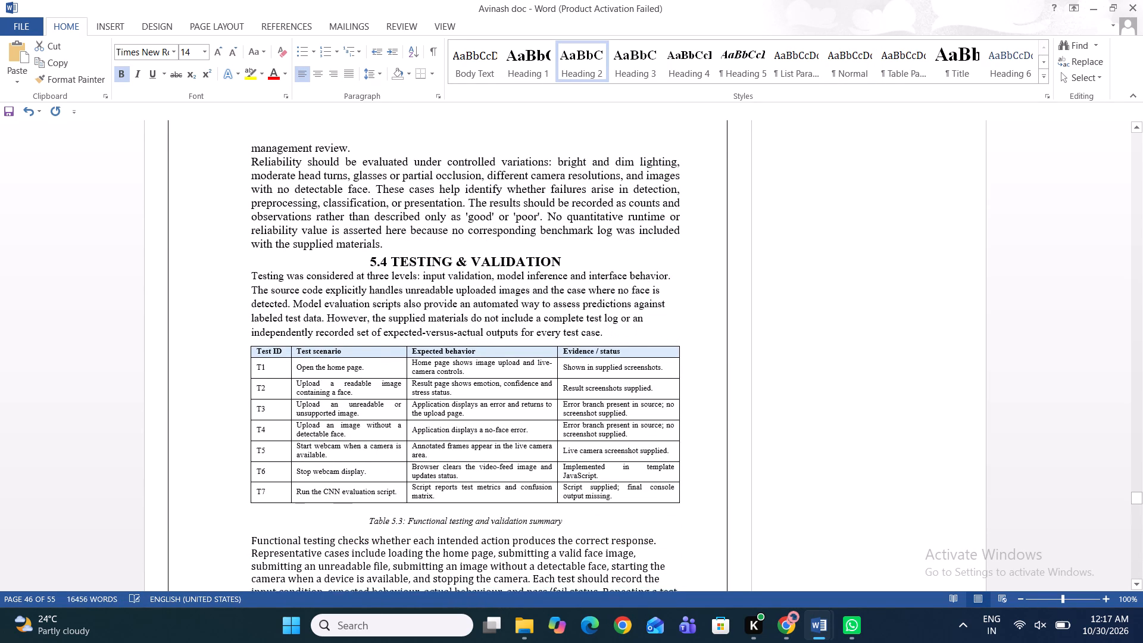
left_click(340, 252)
left_click(340, 252)
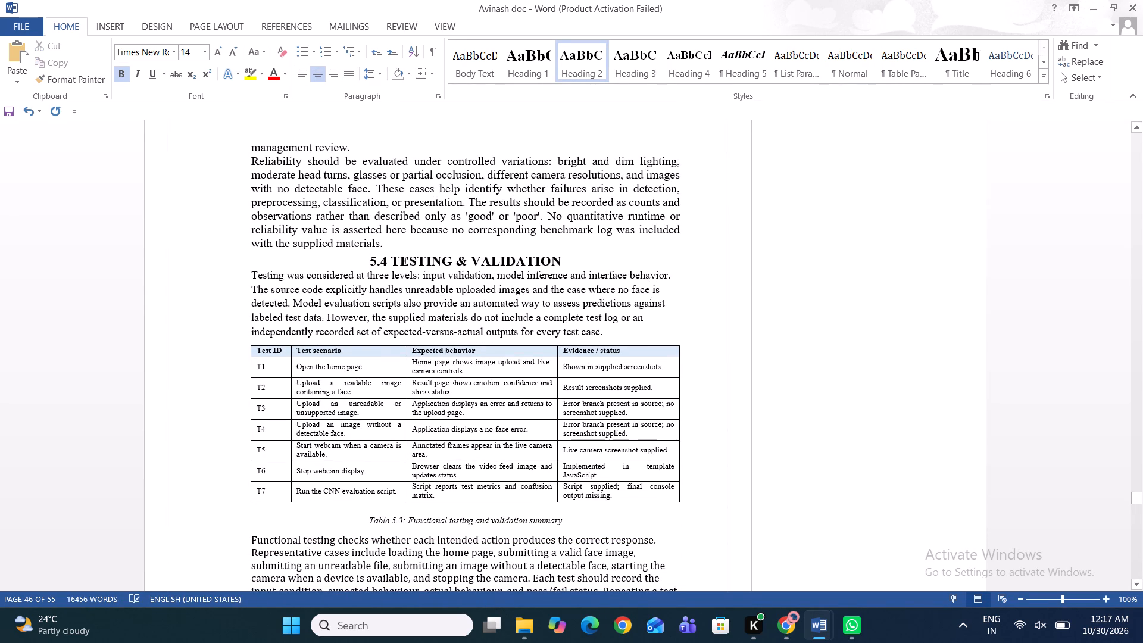
key("Up")
key("Right")
key("Right")
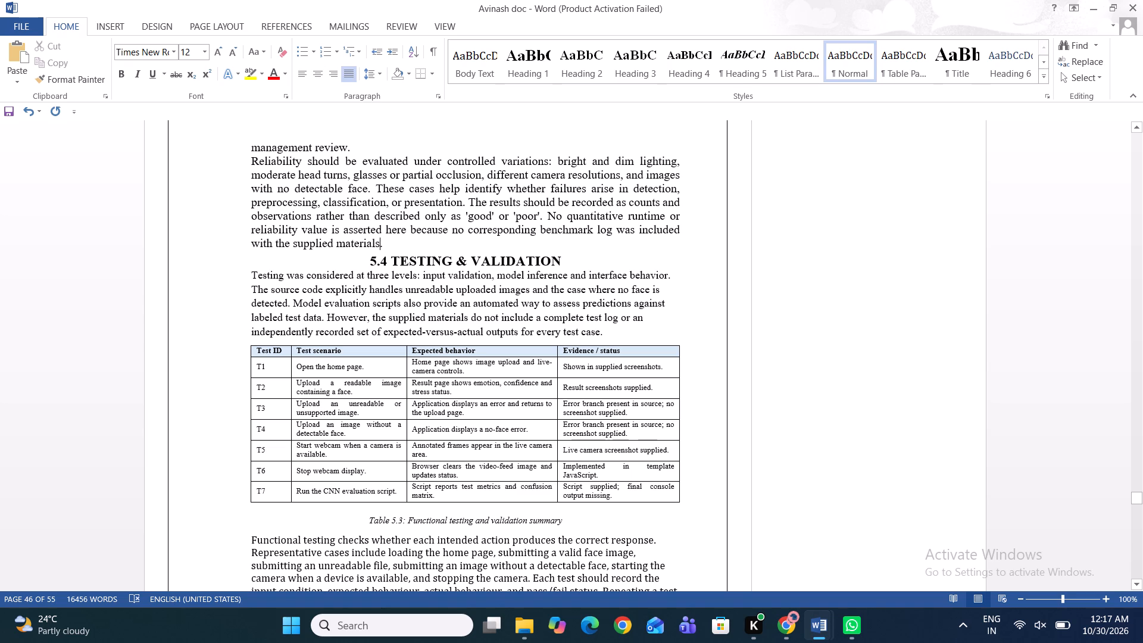
key("Right")
key("Return")
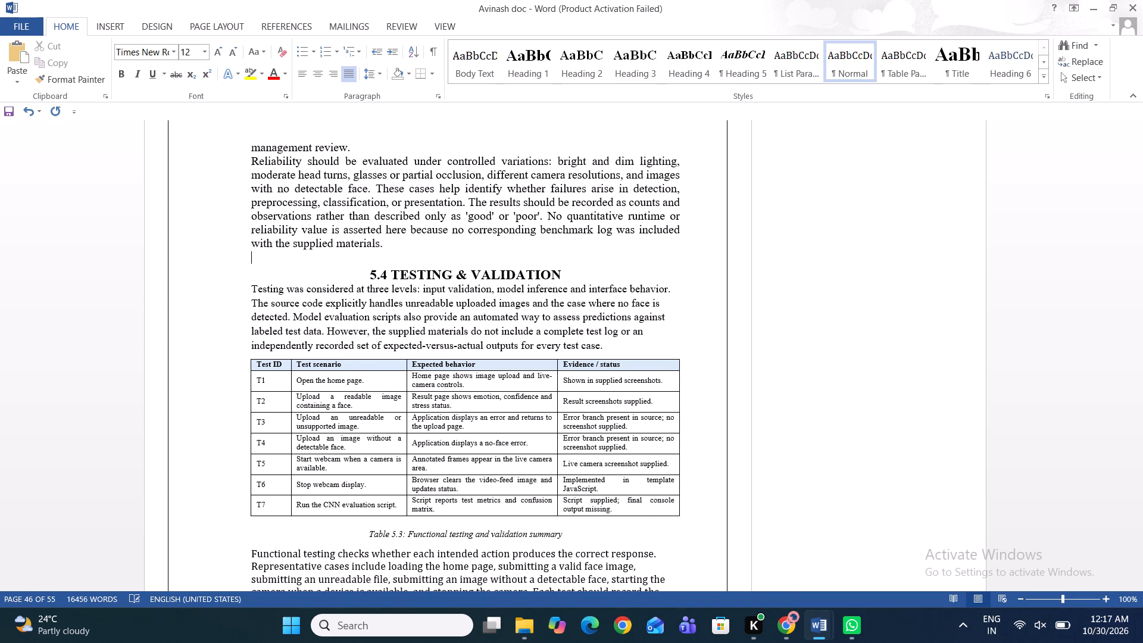
Left-align the 5.4 Testing & Validation heading.
key("Down")
key("BackSpace")
Insert a blank line between the 5.4 Testing & Validation heading and its first paragraph.
key("Right")
key("Right")
key("Right")
key("Right")
key("Right")
key("Right")
key("Right")
key("Right")
key("Right")
key("Right")
key("Right")
key("Right")
key("Right")
key("Right")
key("Right")
key("Right")
key("Right")
key("Right")
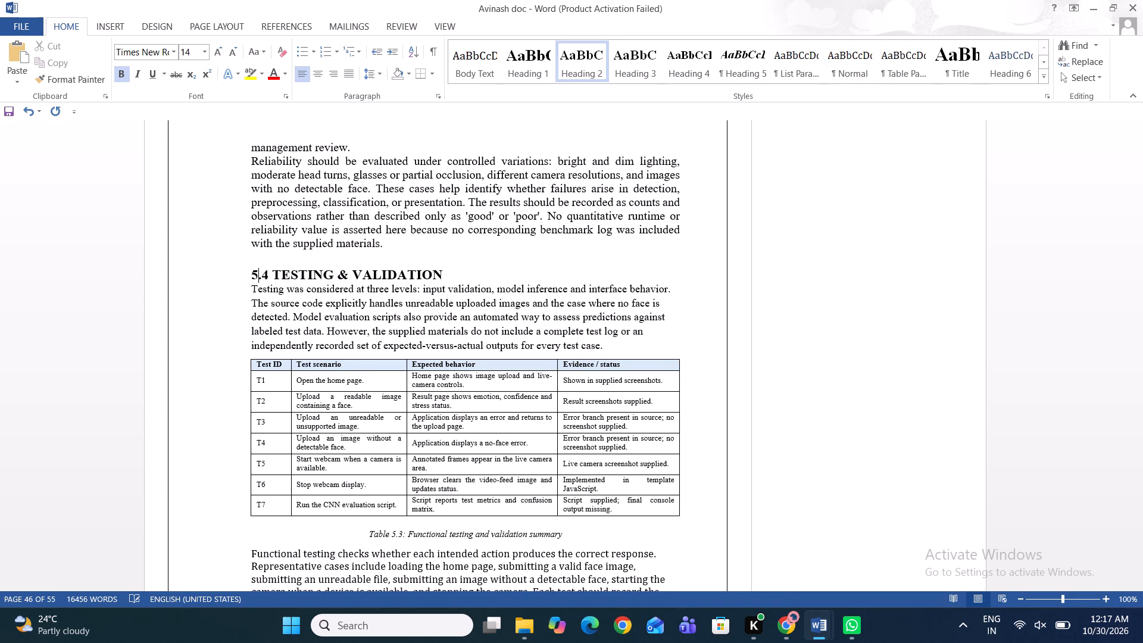
key("Right")
key("Right")
key("Right")
key("Right")
key("Right")
key("Right")
key("Return")
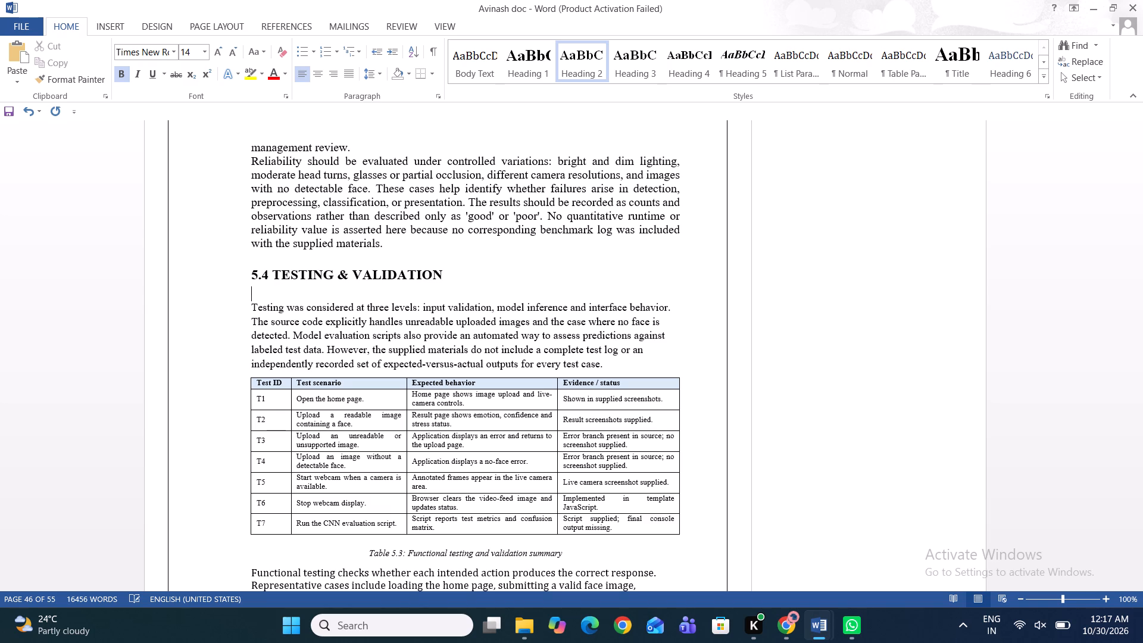
Set the first paragraph under the 5.4 Testing & Validation heading to 12 pt and justify it.
key("Down")
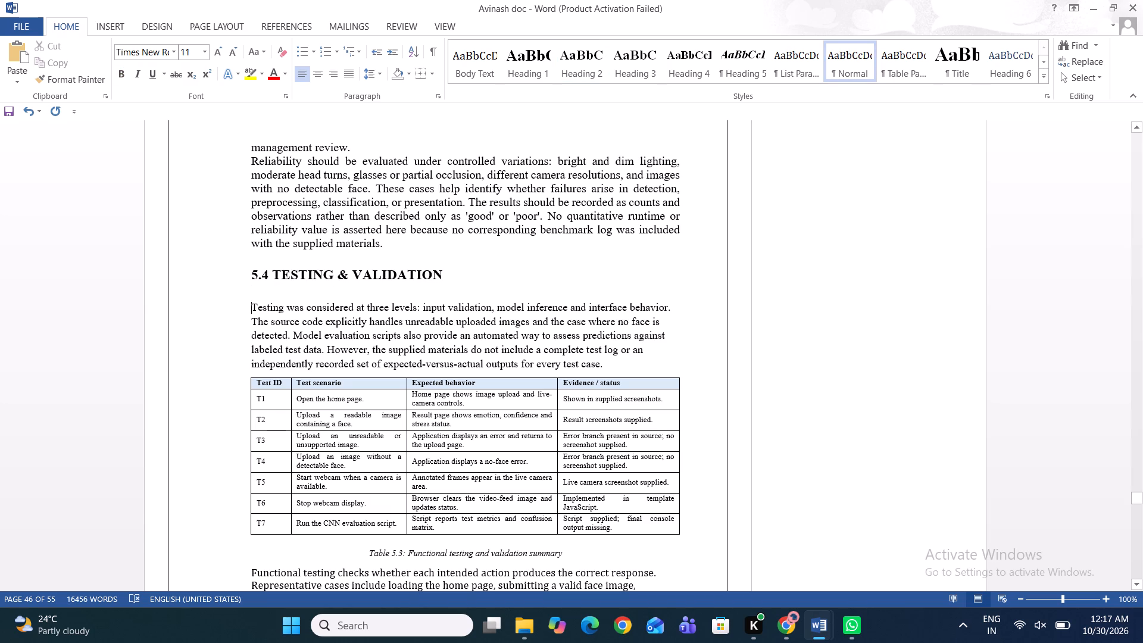
left_click_drag(250, 299, 584, 361)
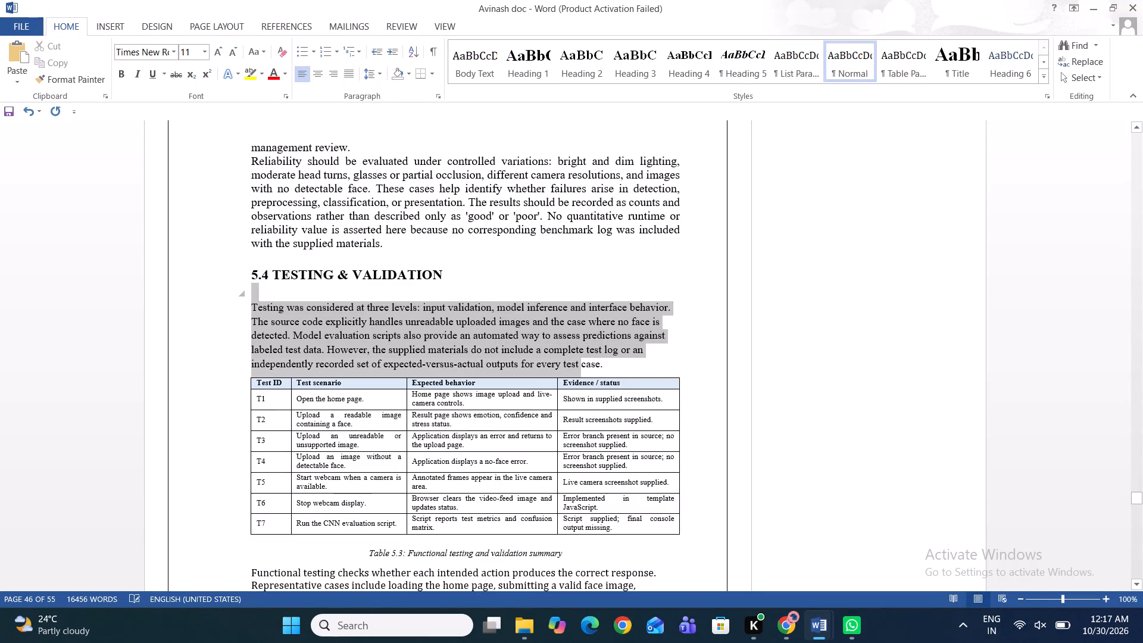
left_click_drag(584, 361, 605, 363)
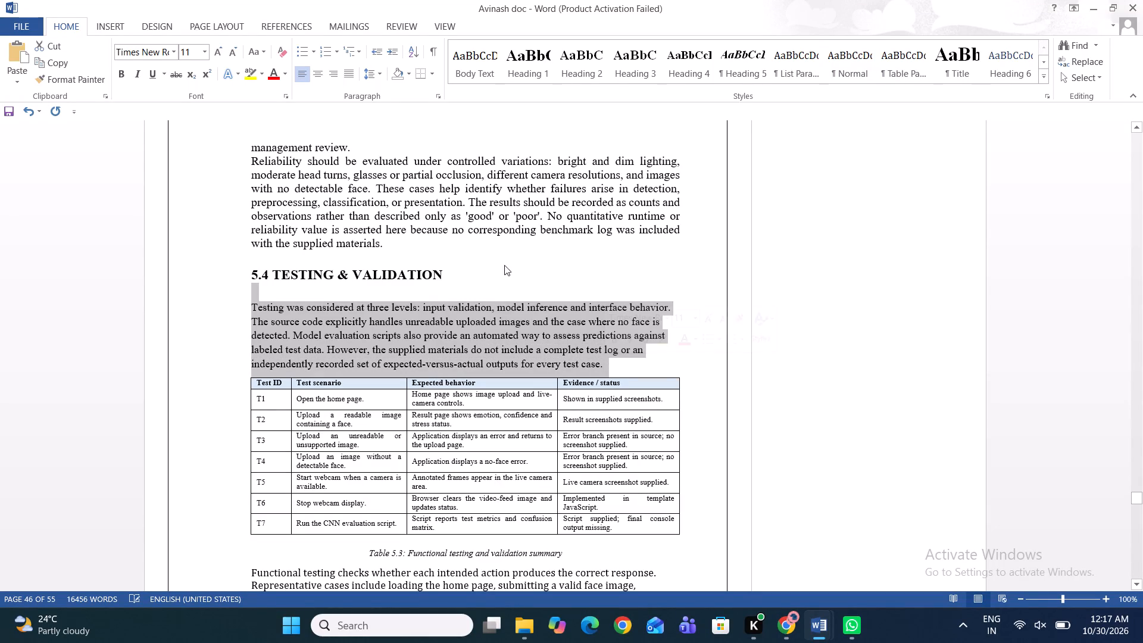
left_click(205, 52)
left_click(183, 128)
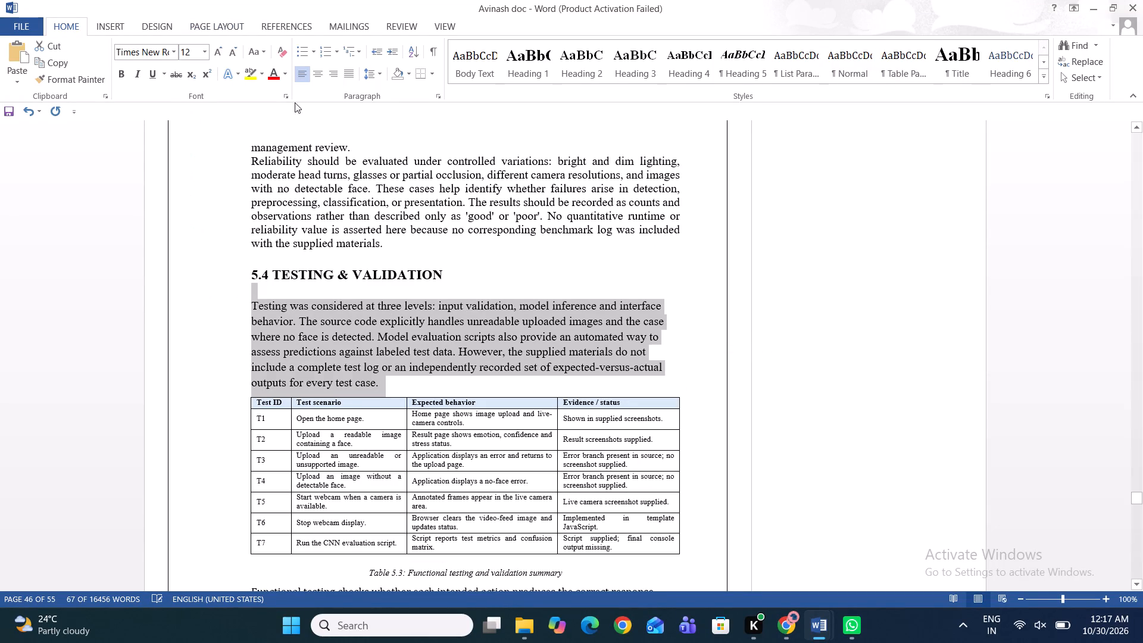
left_click(352, 75)
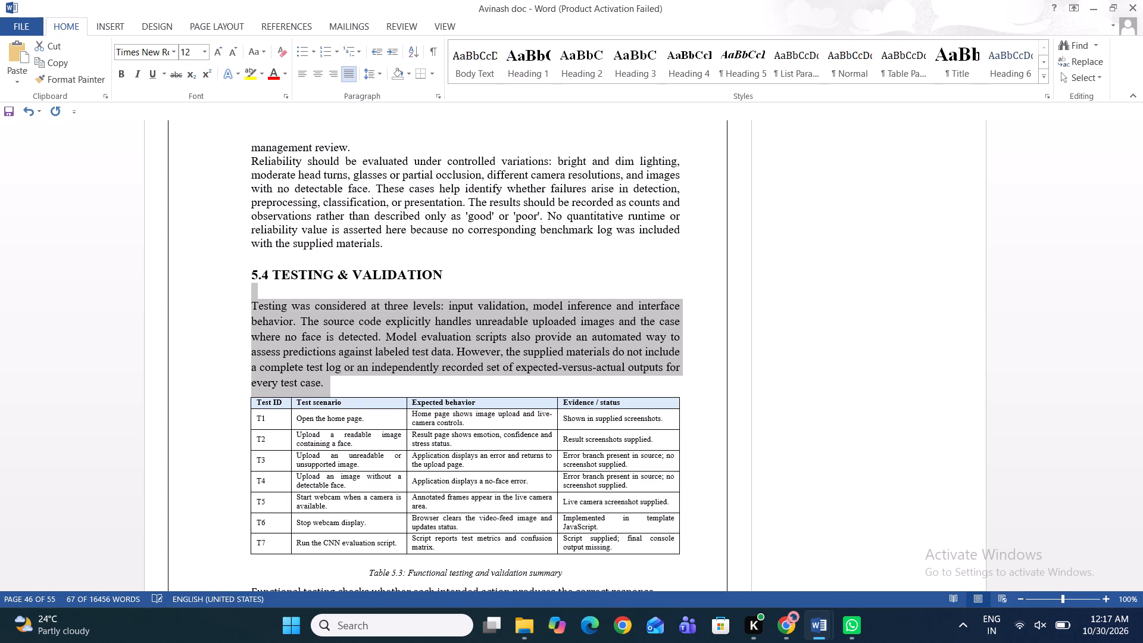
Insert a blank line between the first 5.4 paragraph and the test scenario table.
left_click(336, 379)
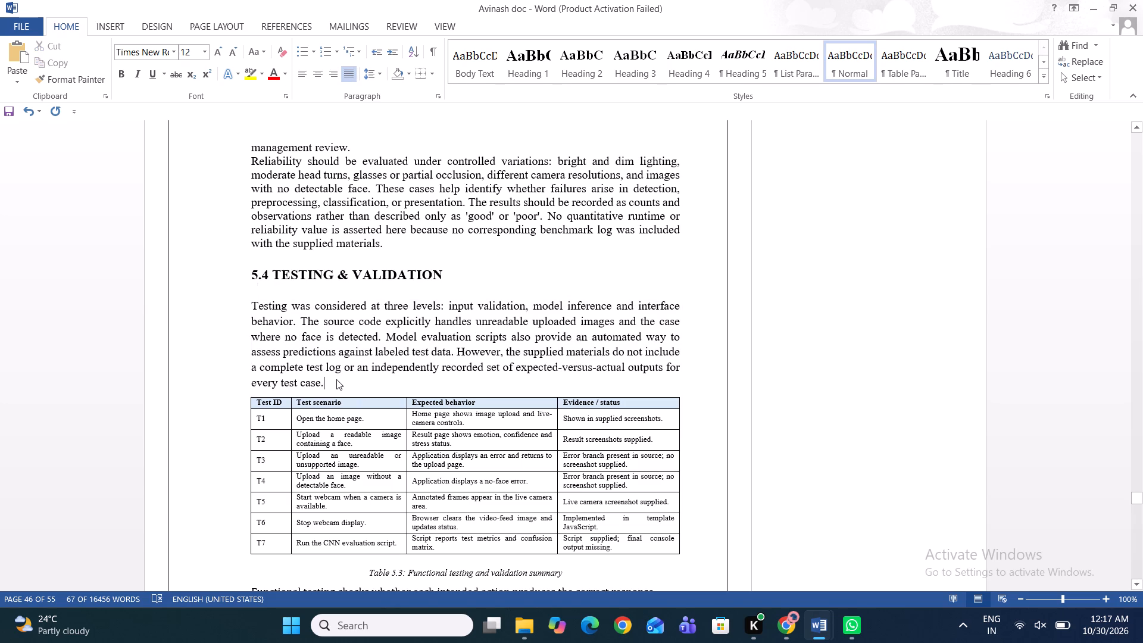
key("Return")
Set all text in the test scenario table above the Table 5.3 caption to 11 pt.
scroll(336, 379, "down", 1)
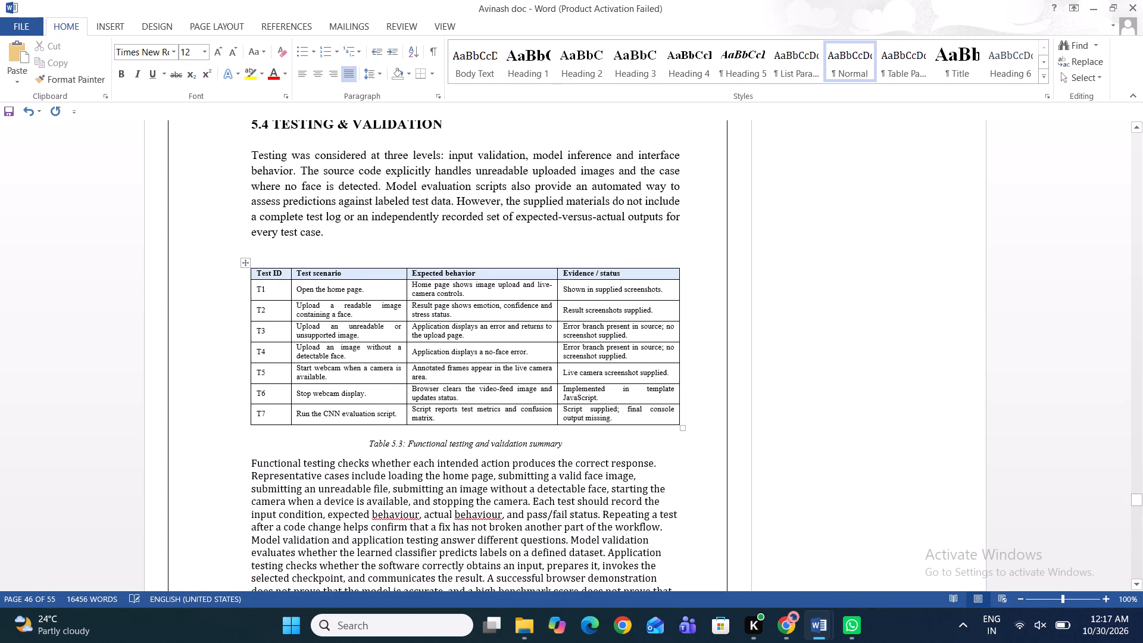
left_click_drag(623, 418, 407, 336)
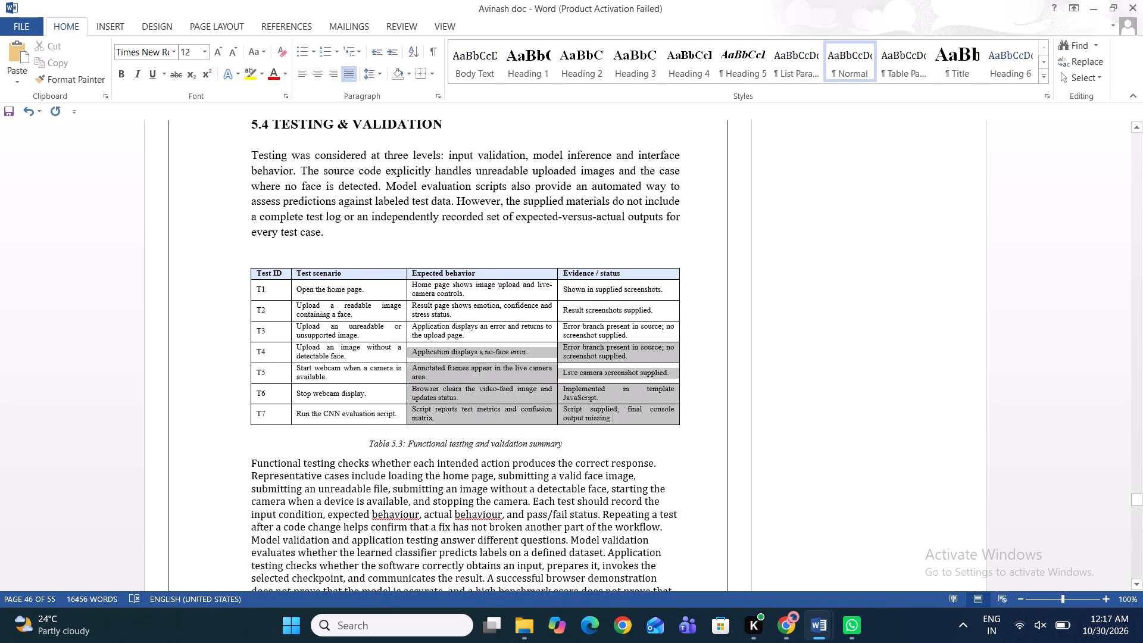
left_click_drag(407, 336, 258, 274)
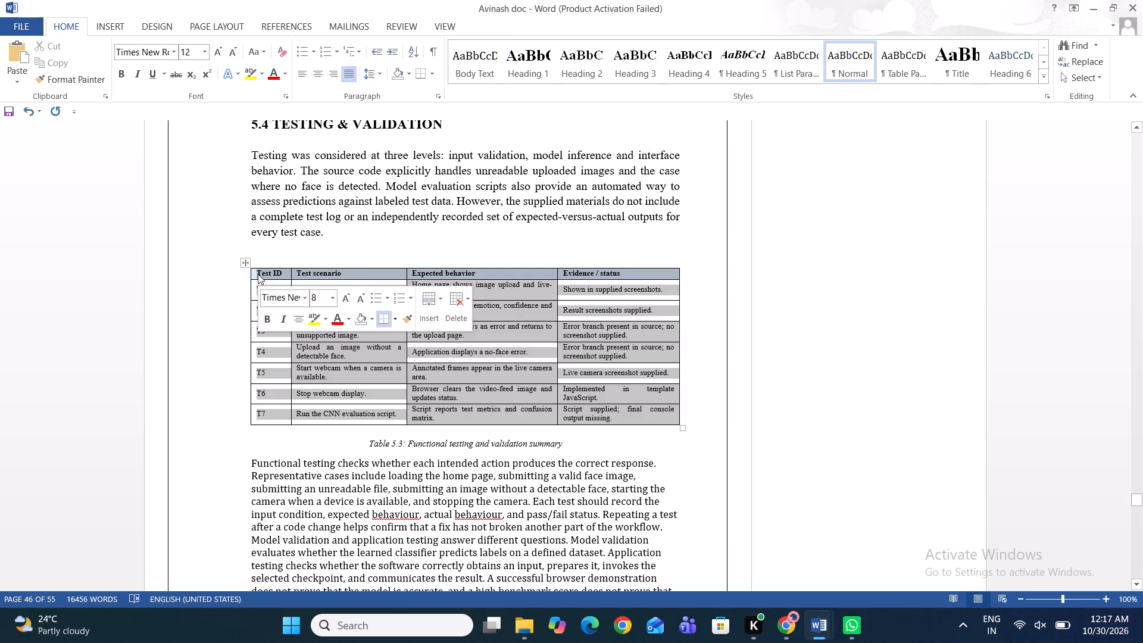
left_click_drag(202, 48, 192, 111)
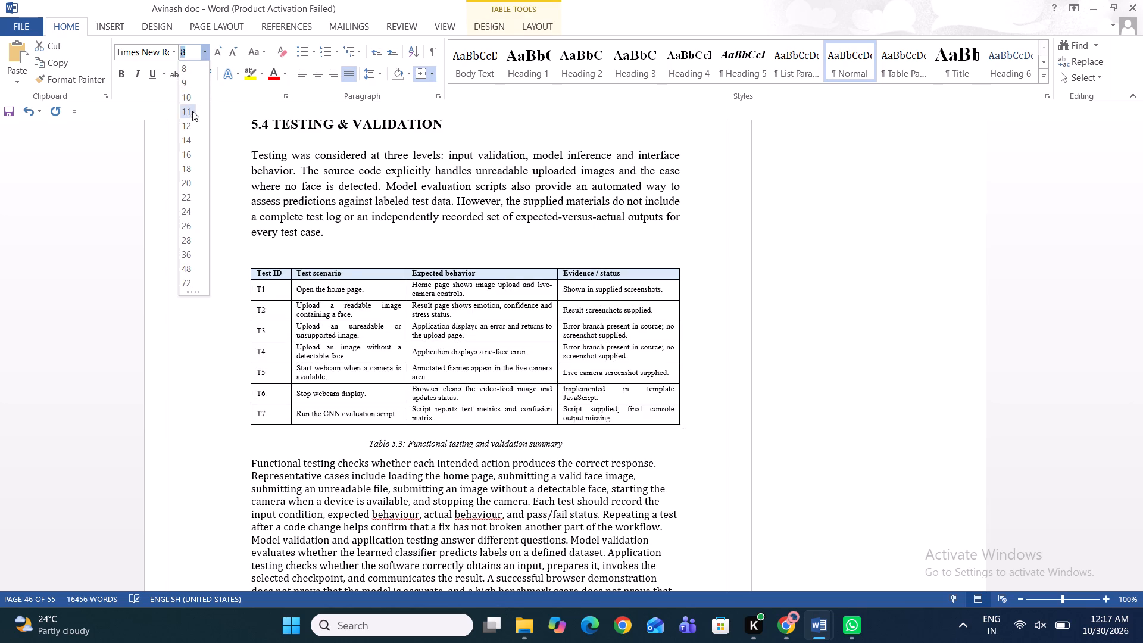
left_click_drag(192, 111, 193, 111)
left_click(193, 111)
left_click(223, 254)
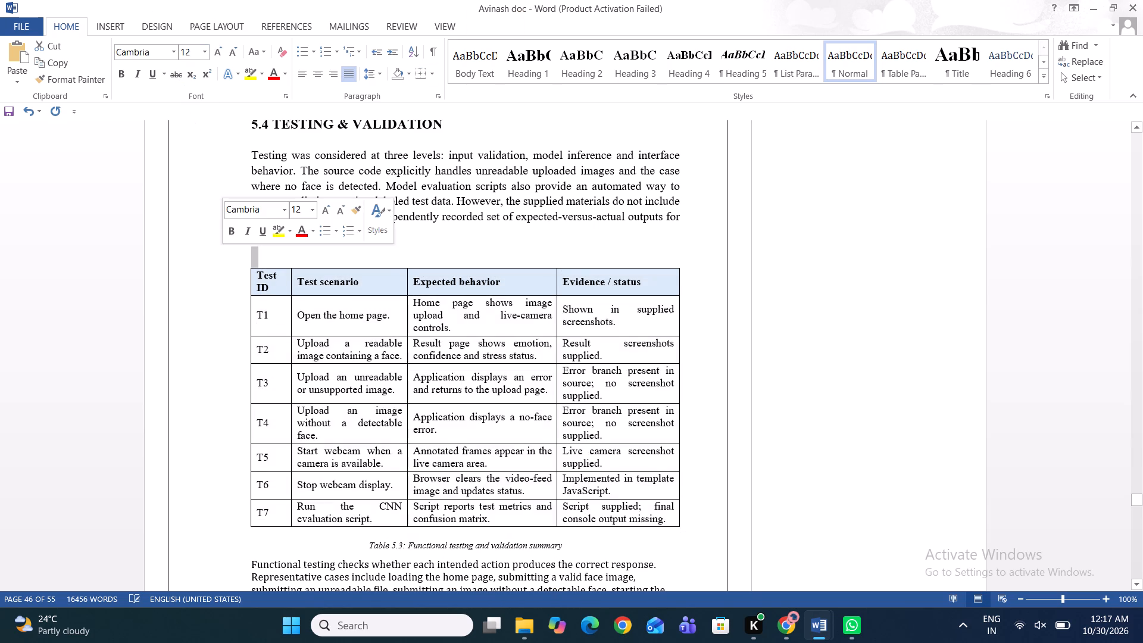
Format the three paragraphs between the Table 5.3 caption and the 5.5 heading as justified 12 pt Times New Roman.
scroll(281, 364, "down", 2)
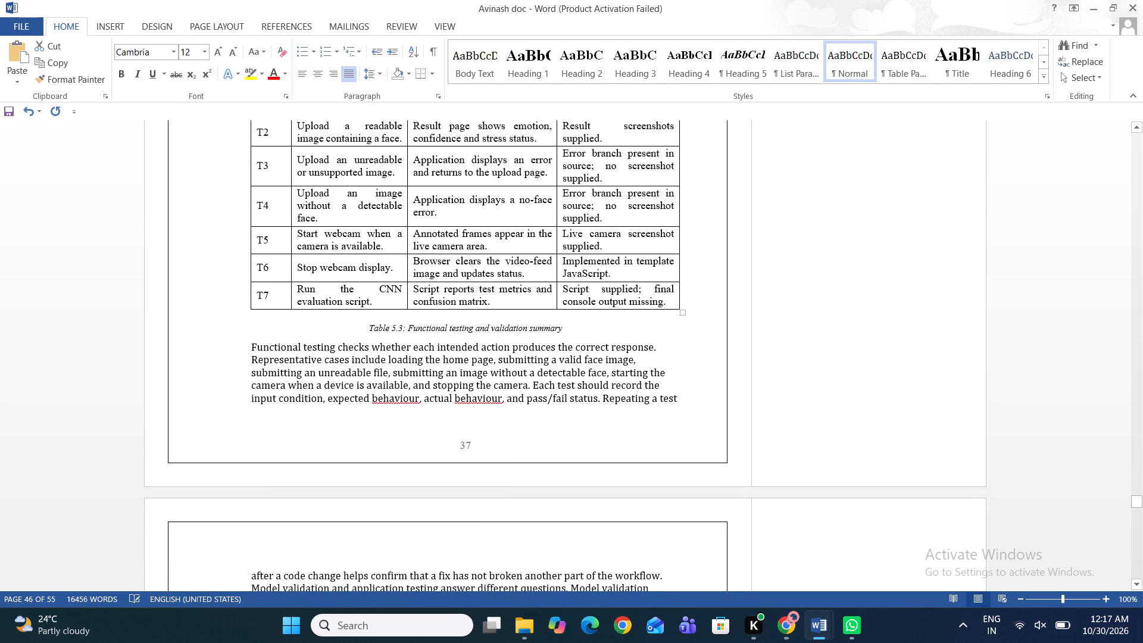
left_click_drag(252, 345, 328, 555)
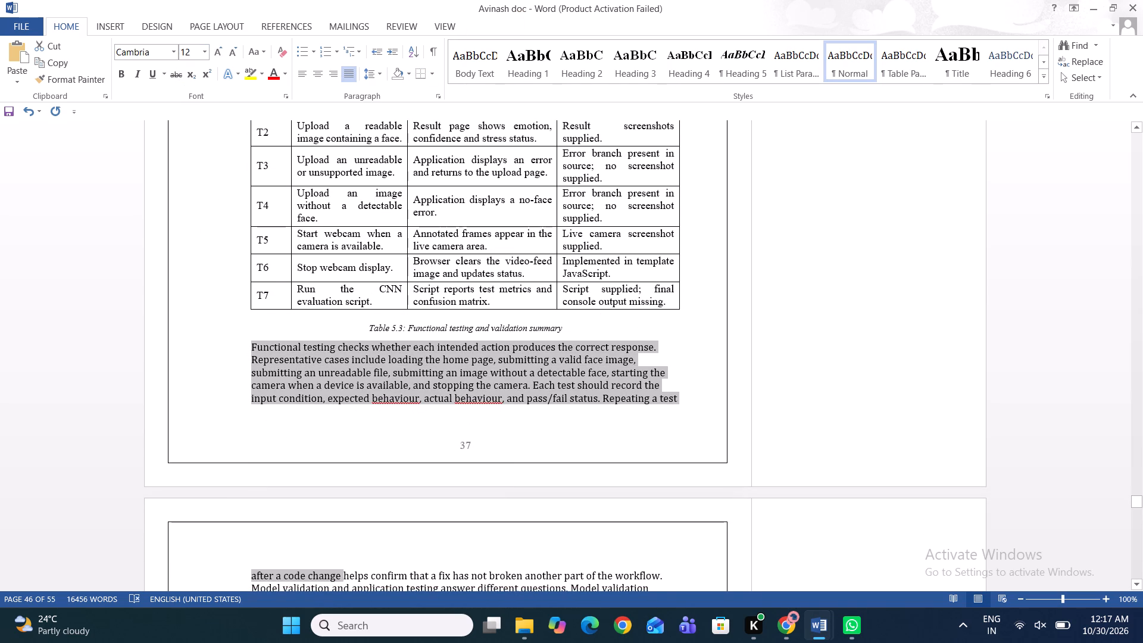
left_click_drag(328, 555, 404, 522)
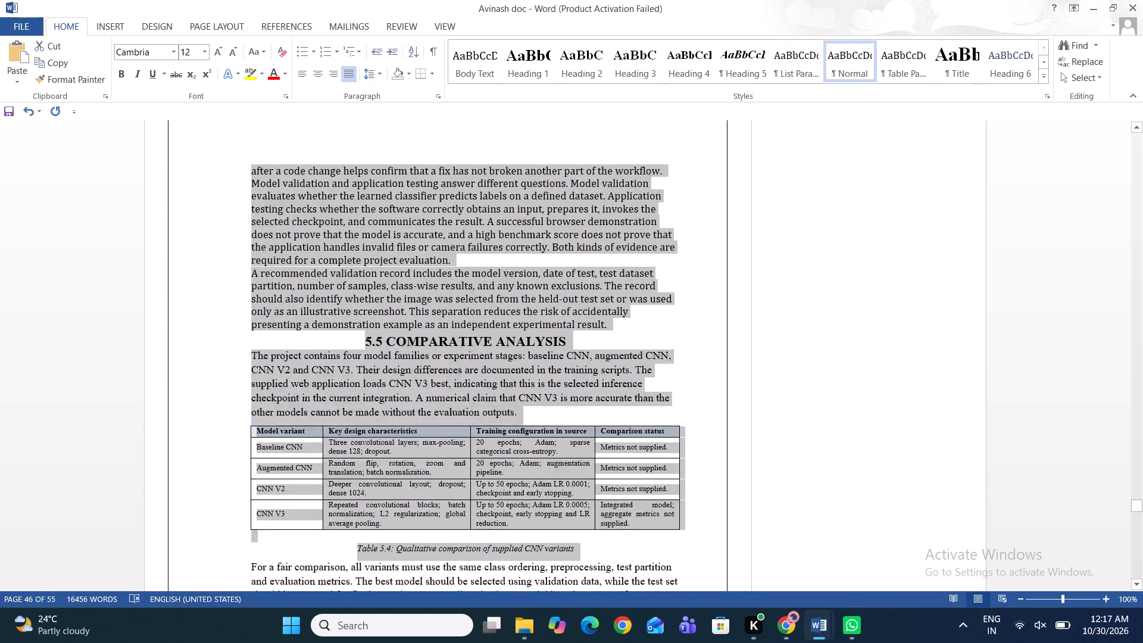
left_click_drag(404, 522, 570, 276)
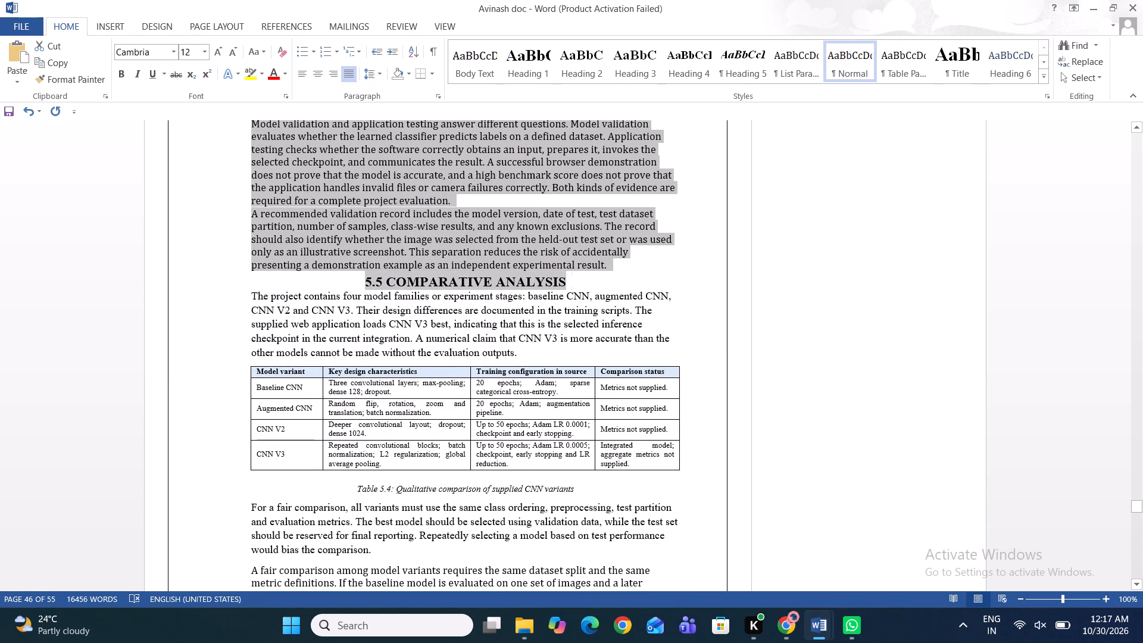
left_click_drag(570, 276, 669, 263)
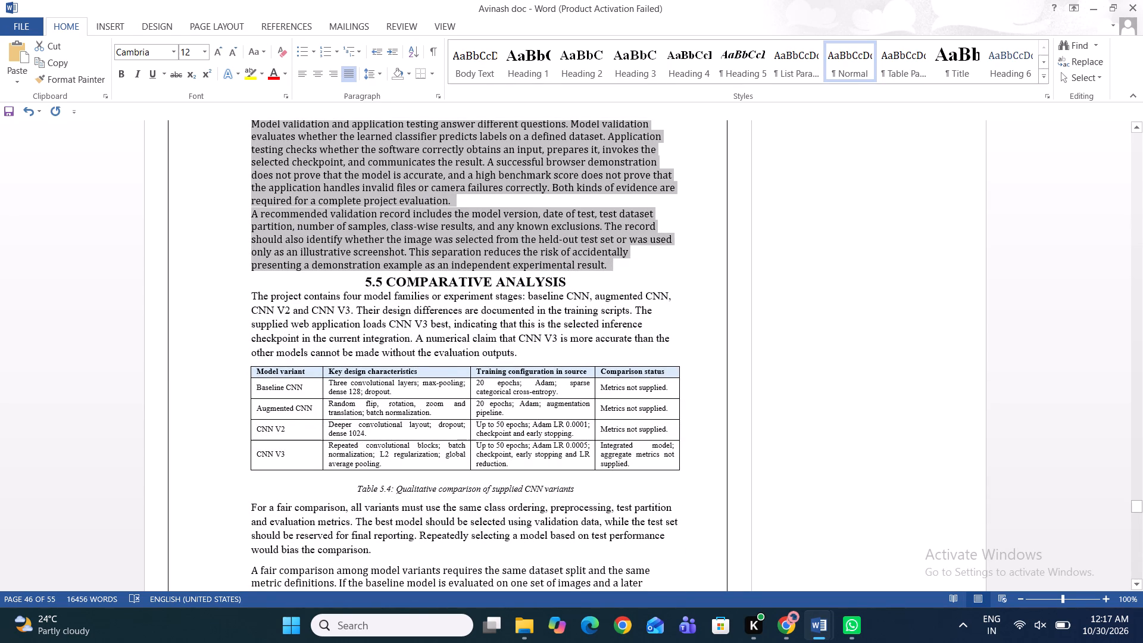
left_click_drag(669, 263, 694, 263)
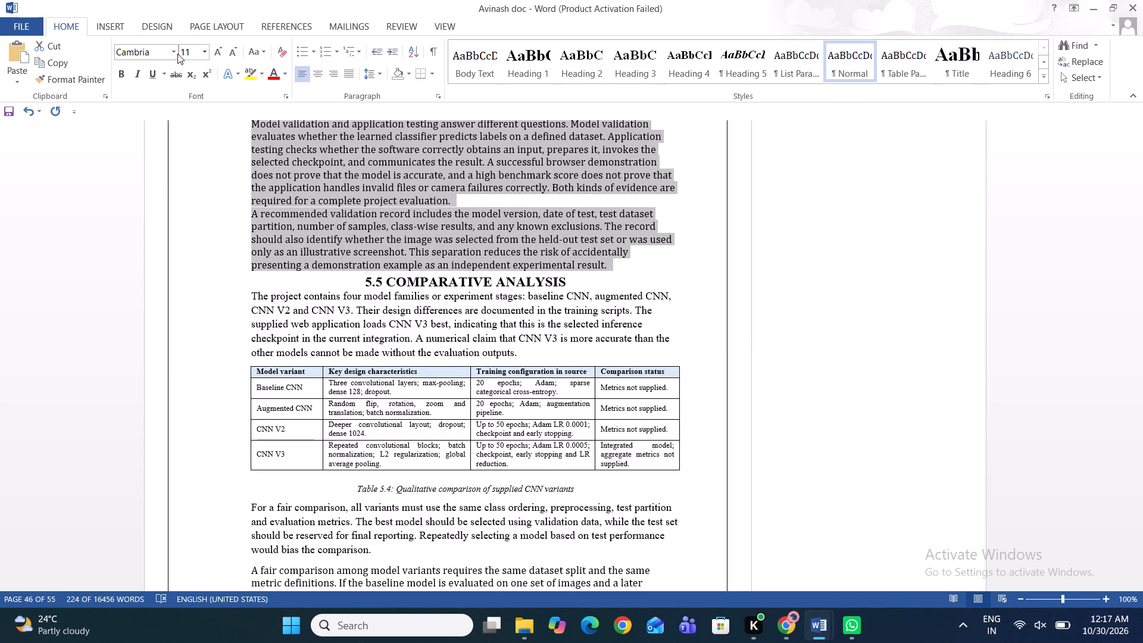
left_click(175, 49)
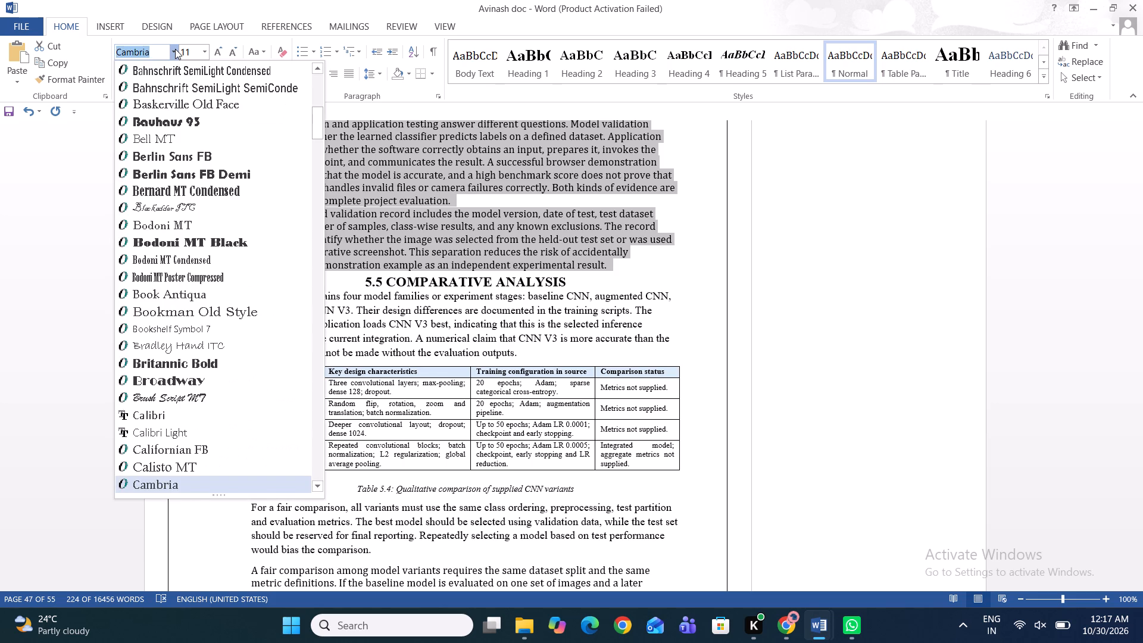
type("times")
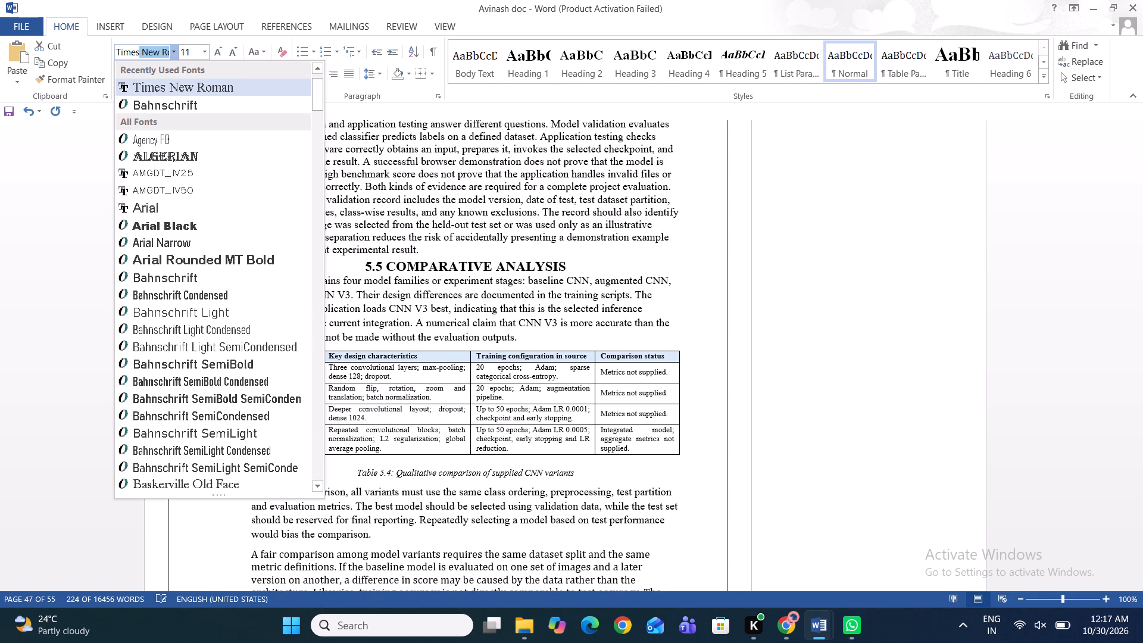
left_click(143, 83)
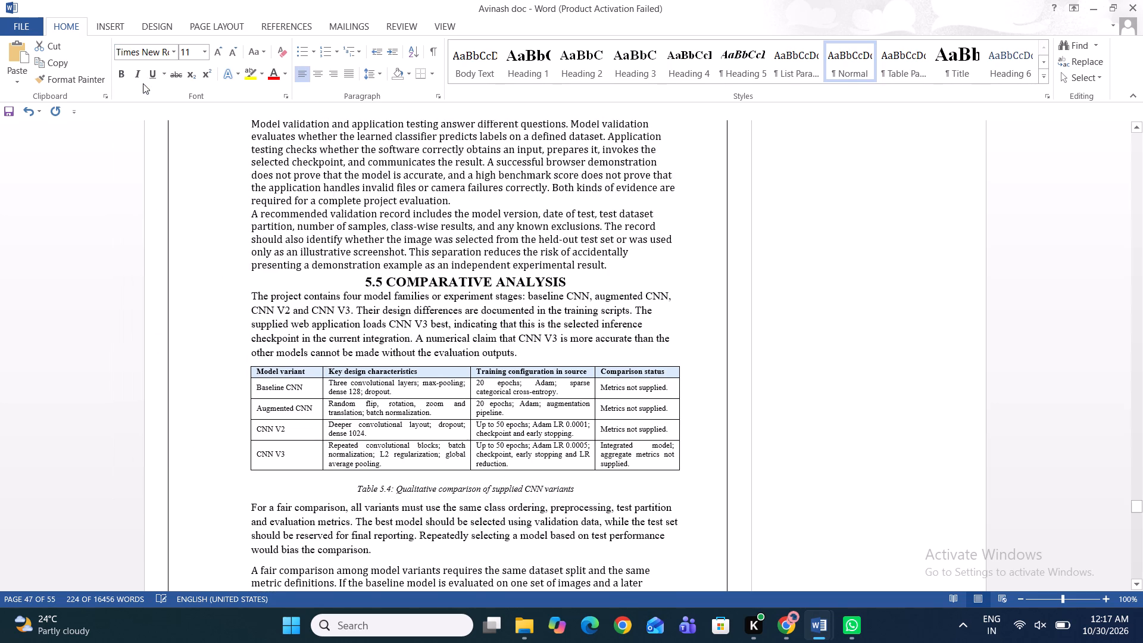
left_click(201, 55)
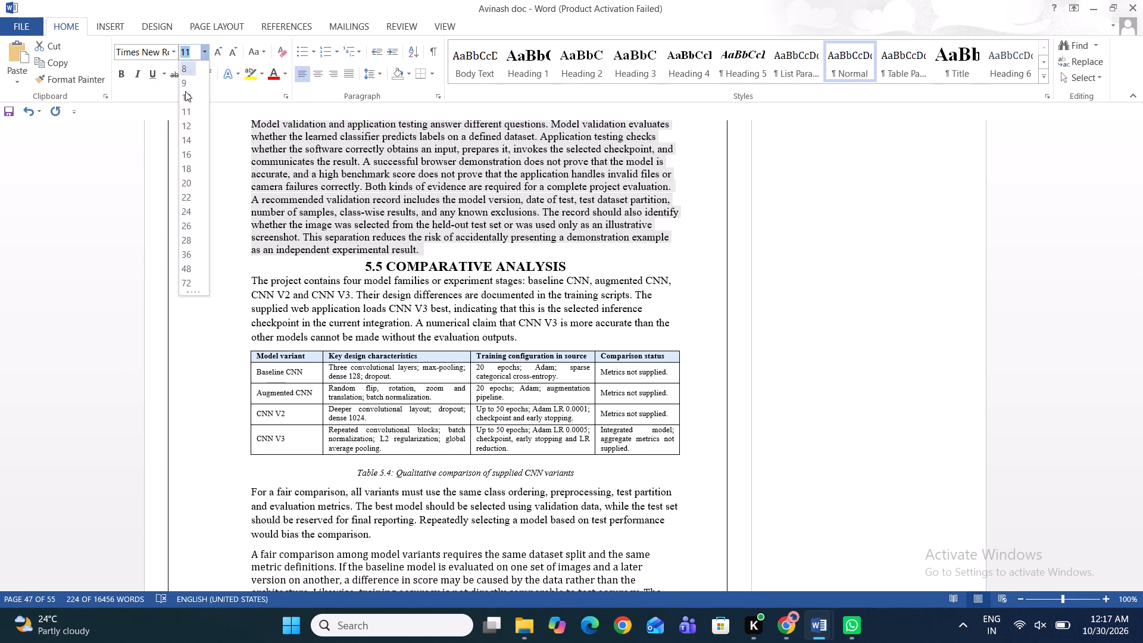
left_click(183, 123)
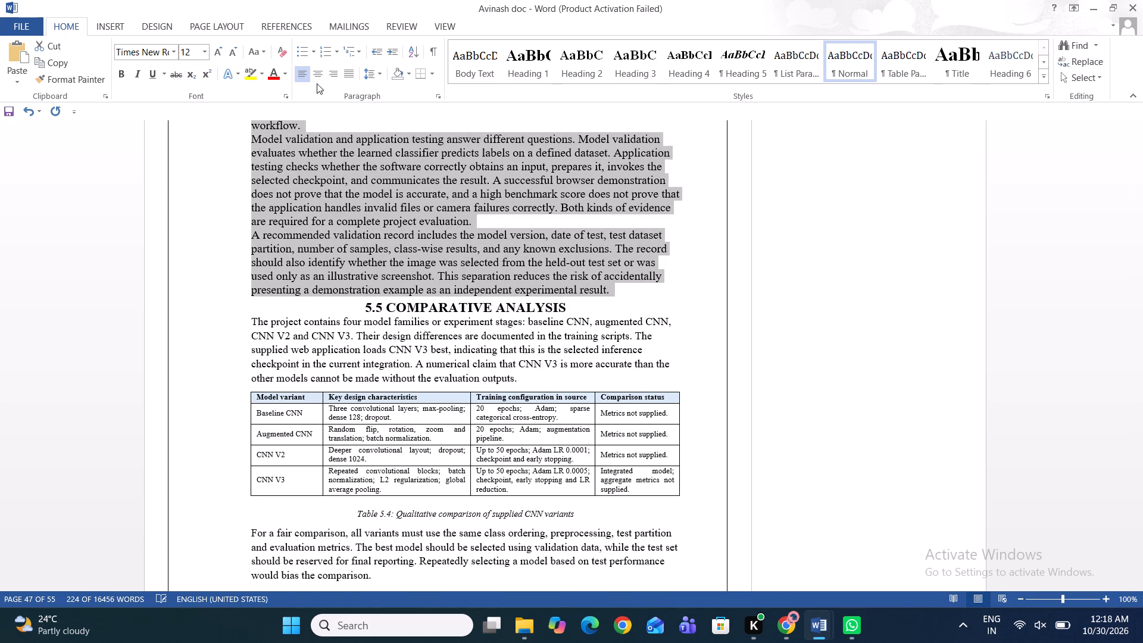
left_click(352, 76)
scroll(383, 143, "up", 1)
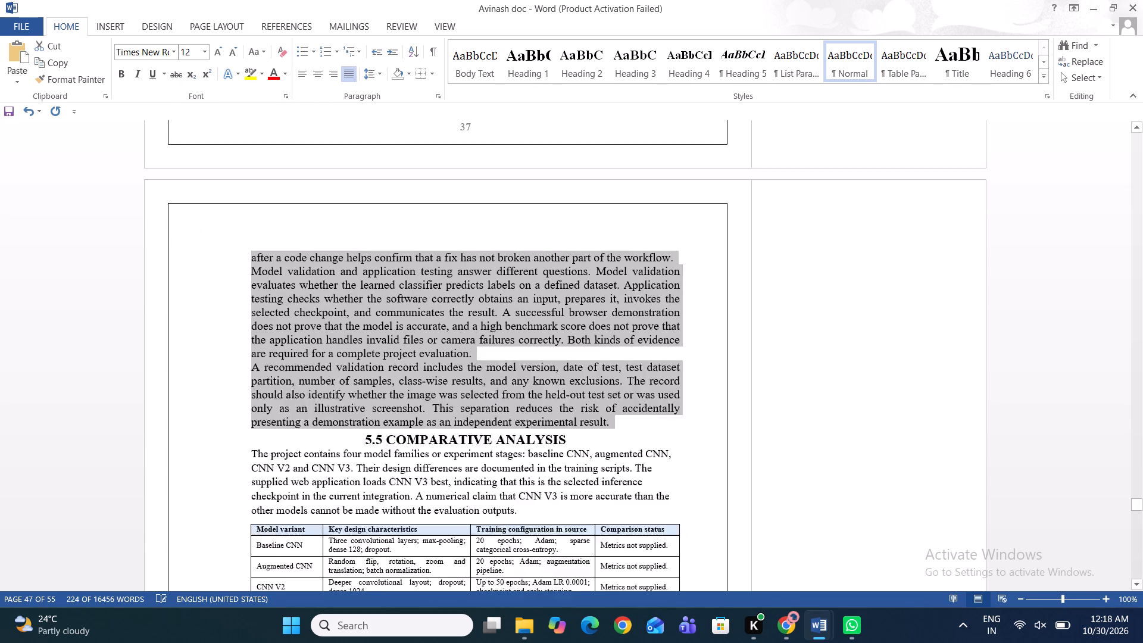
left_click(406, 247)
scroll(406, 247, "up", 1)
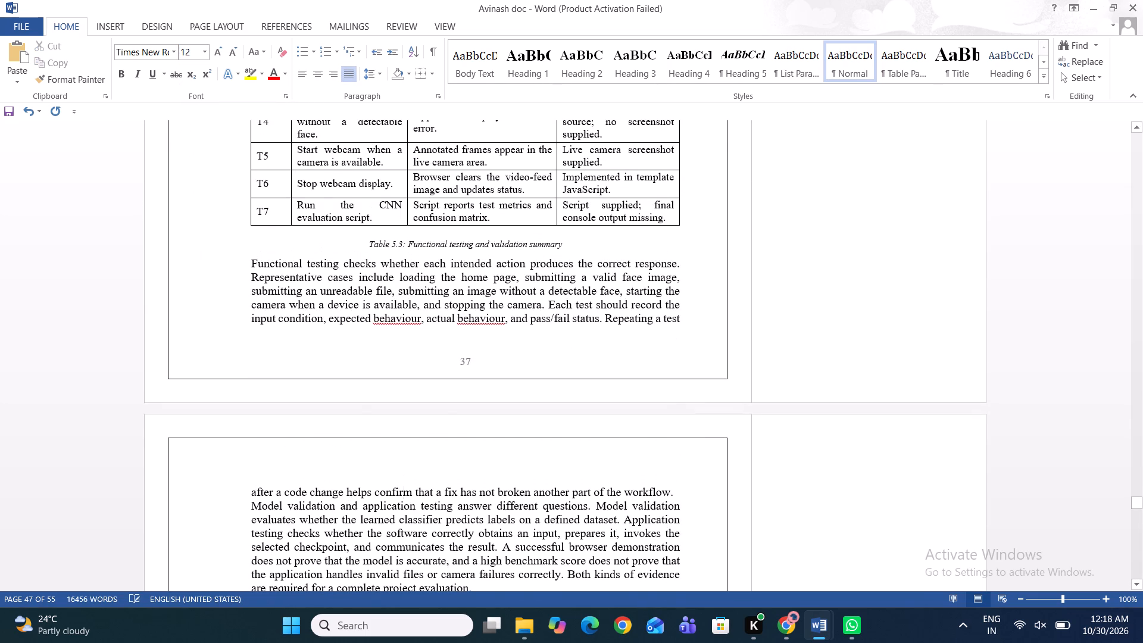
Insert a blank line between the last 5.4 paragraph and the 5.5 Comparative Analysis heading.
scroll(406, 247, "down", 2)
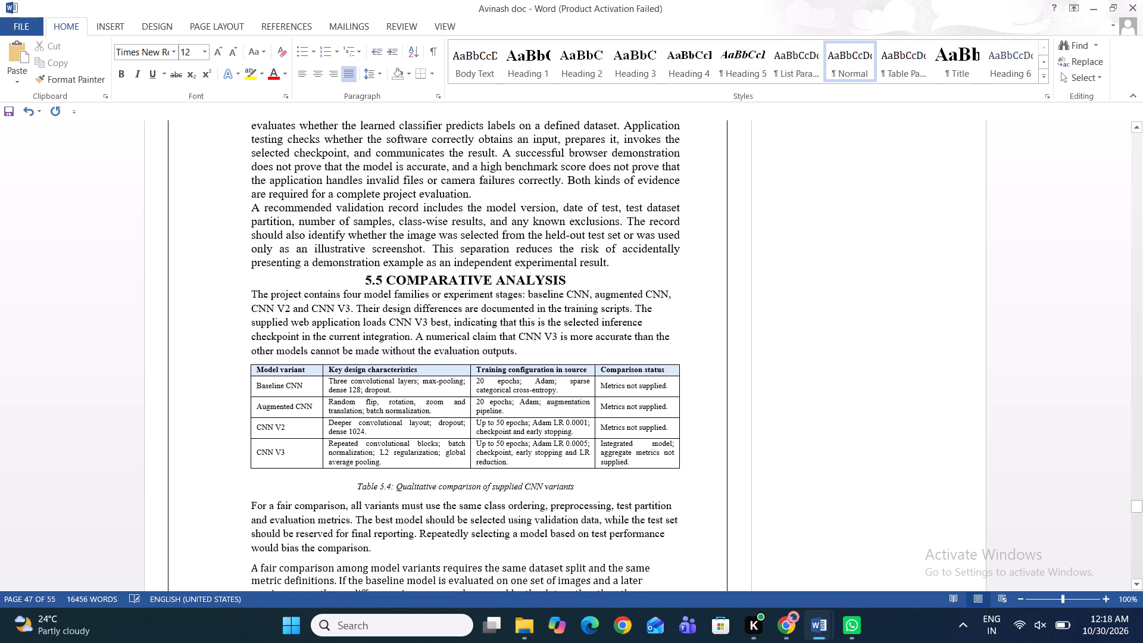
left_click(614, 259)
key("Return")
Left-align the 5.5 Comparative Analysis heading.
key("Down")
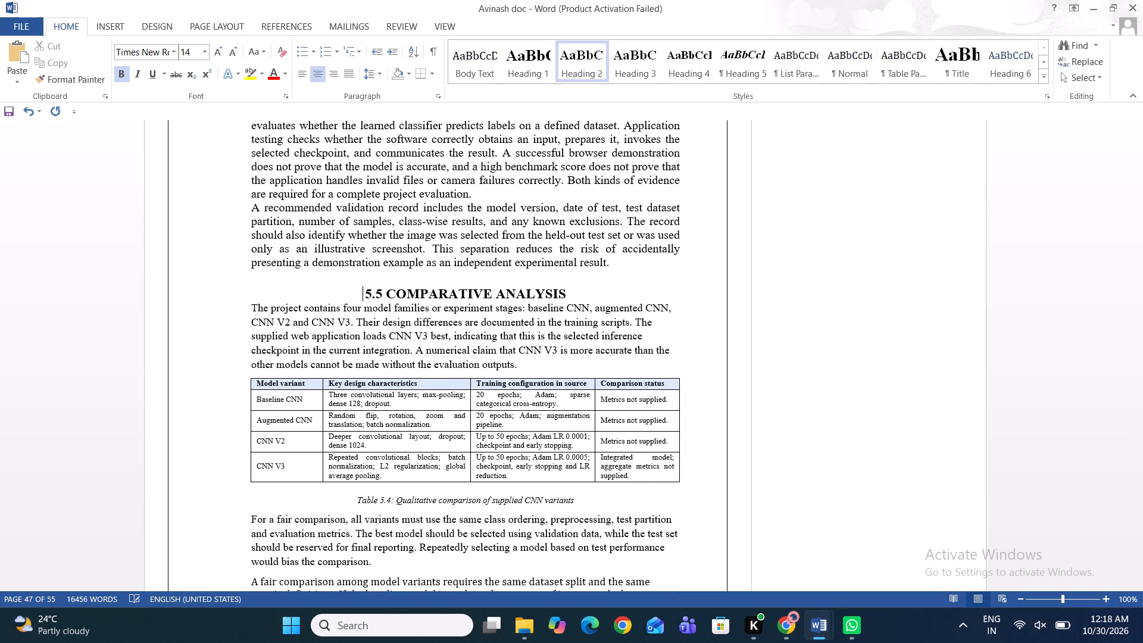
key("BackSpace")
Insert a blank line between the 5.5 Comparative Analysis heading and its first paragraph.
key("Right")
key("Right")
key("Right")
key("Right")
key("Right")
key("Right")
key("Right")
key("Right")
key("Right")
key("Right")
key("Right")
key("Right")
key("Right")
key("Right")
key("Right")
key("Right")
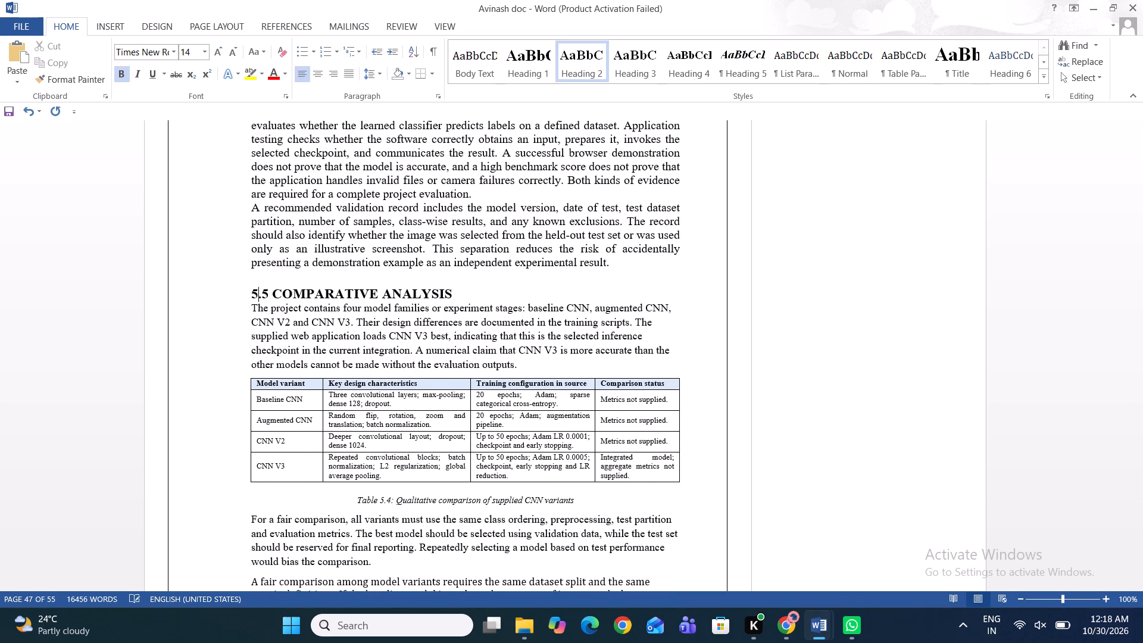
key("Right")
key("Right")
key("Right")
key("Right")
key("Right")
key("Right")
key("Right")
key("Right")
key("Return")
Format the first paragraph under the 5.5 Comparative Analysis heading as justified 12 pt text.
scroll(614, 259, "down", 1)
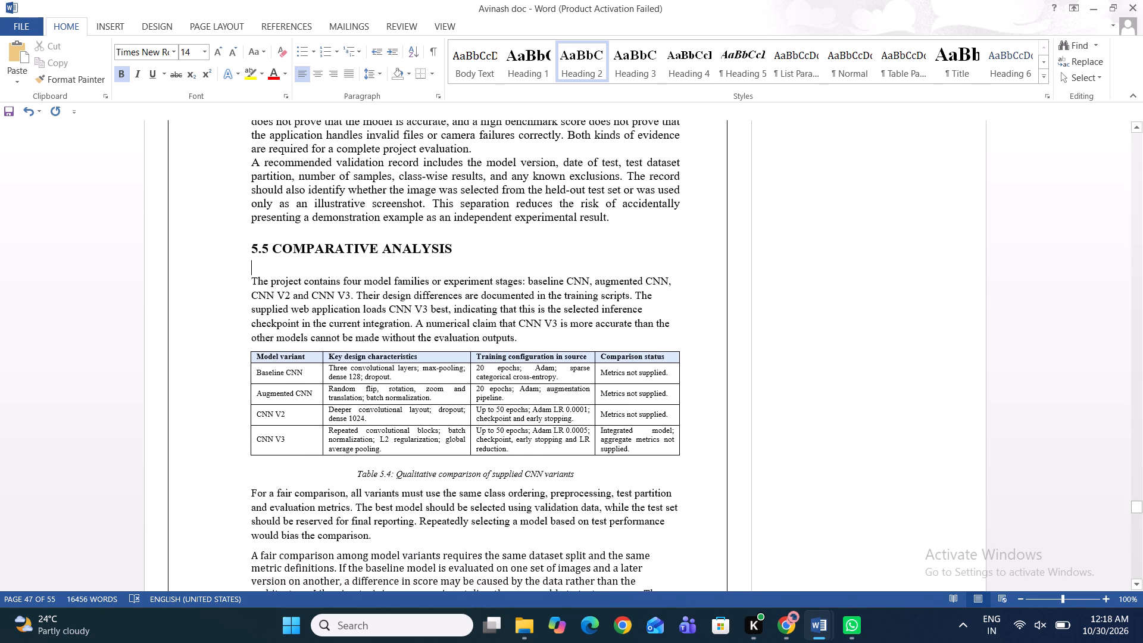
left_click_drag(526, 330, 313, 263)
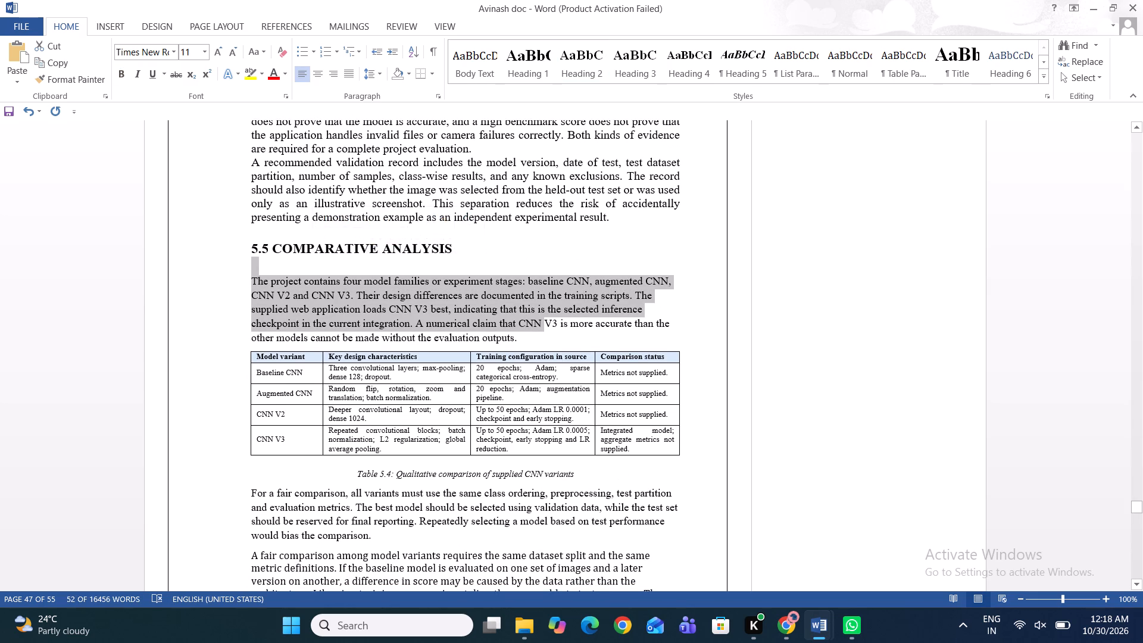
left_click(515, 337)
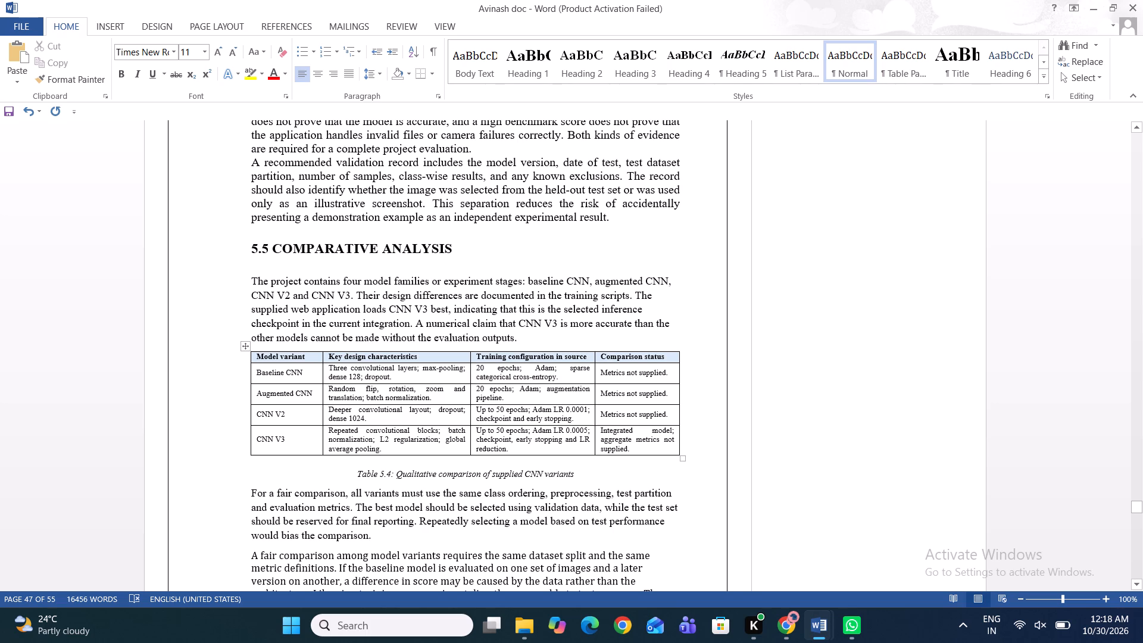
left_click_drag(523, 339, 433, 307)
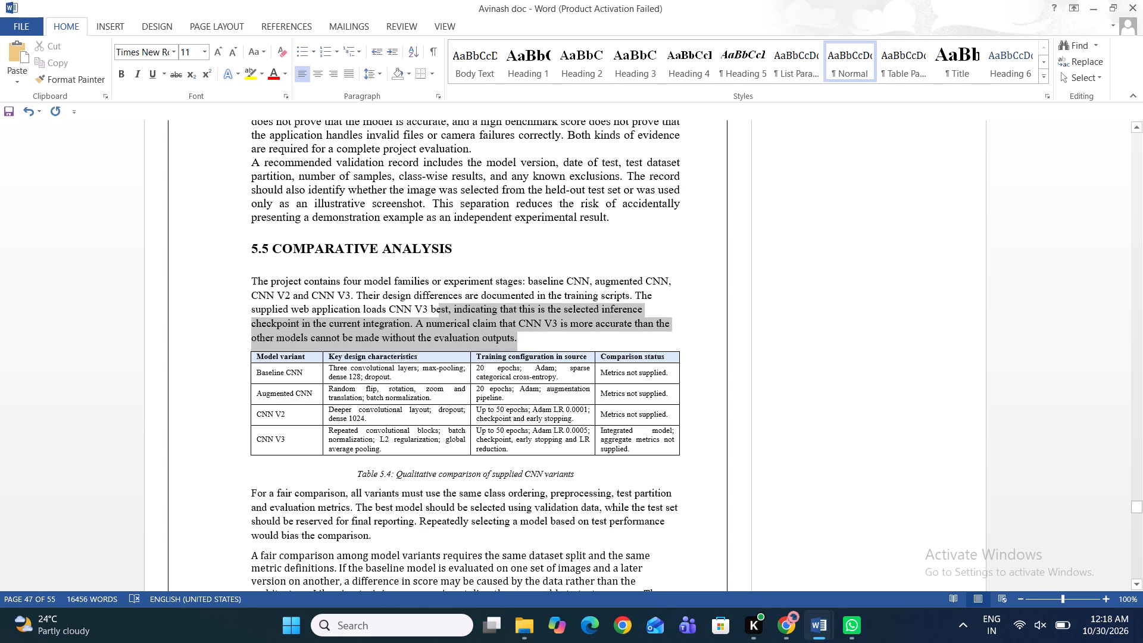
left_click_drag(433, 307, 280, 273)
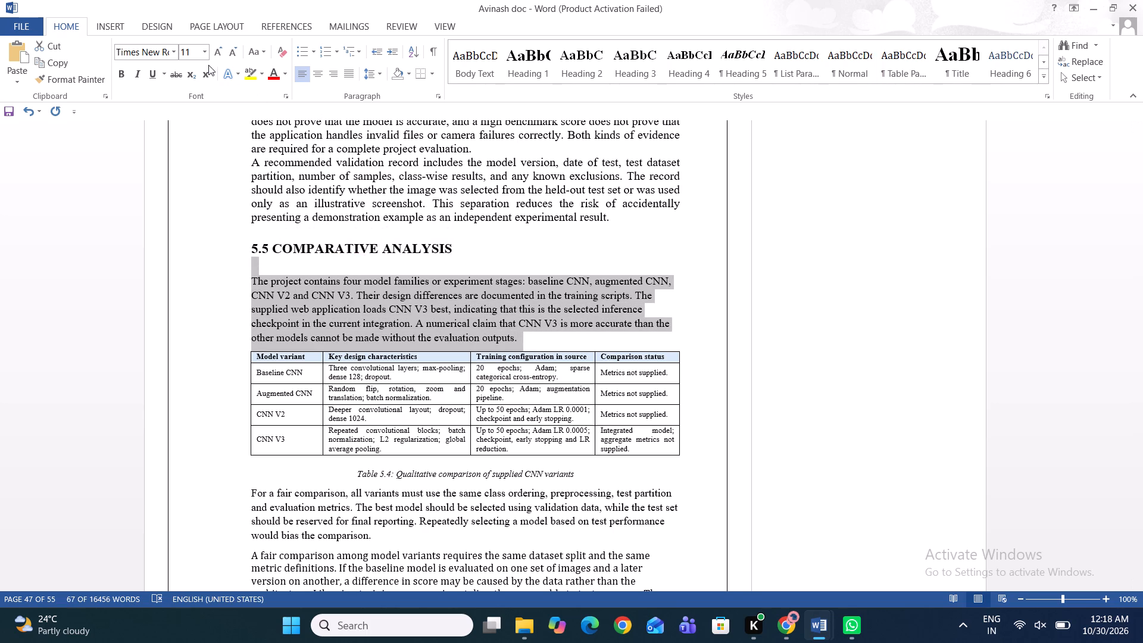
left_click(205, 55)
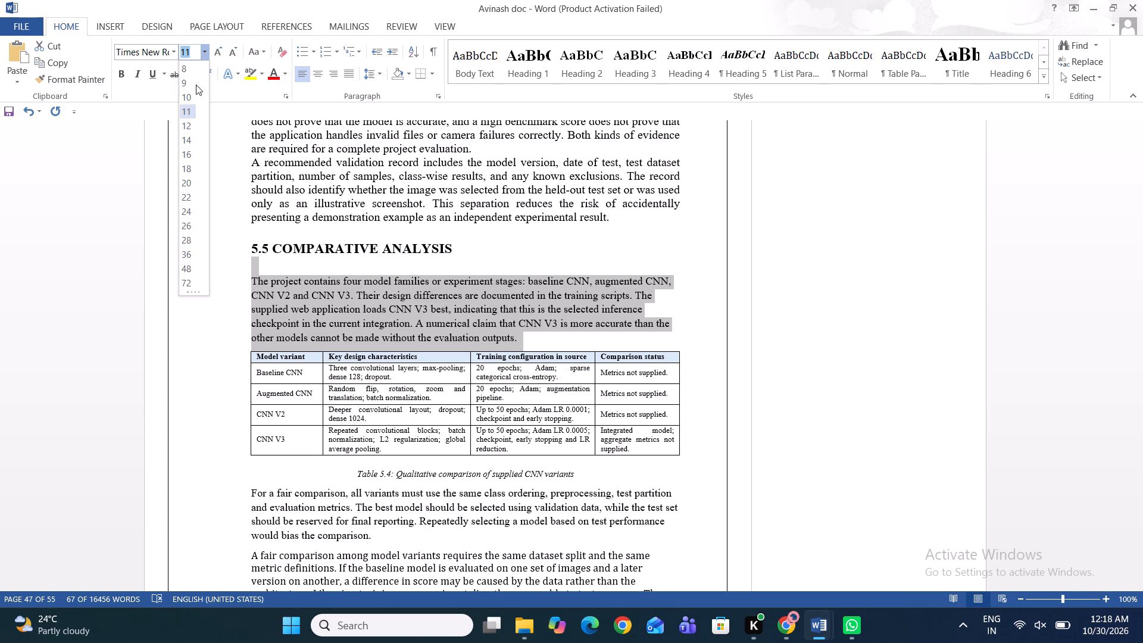
left_click(189, 126)
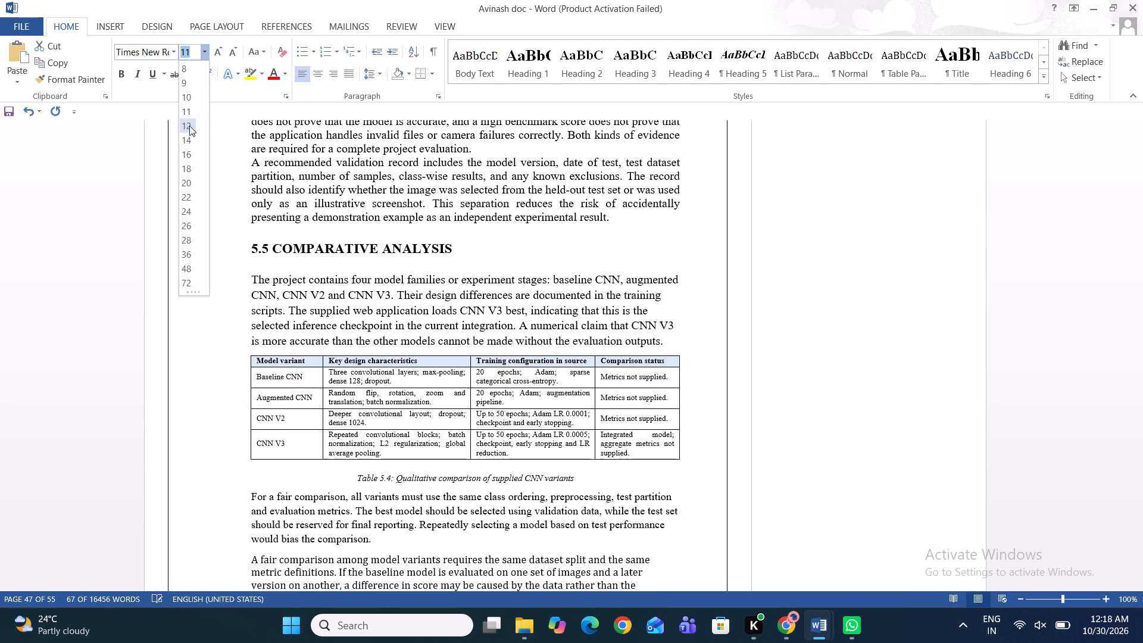
left_click(355, 75)
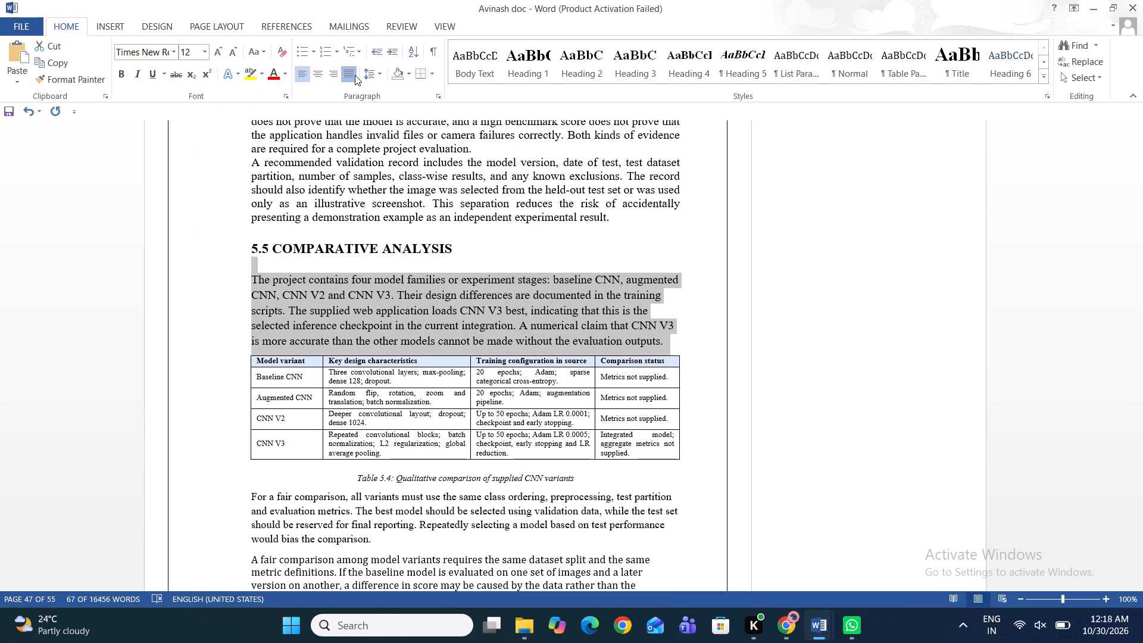
Insert a blank line between the first 5.5 paragraph and the model variant comparison table.
left_click(632, 341)
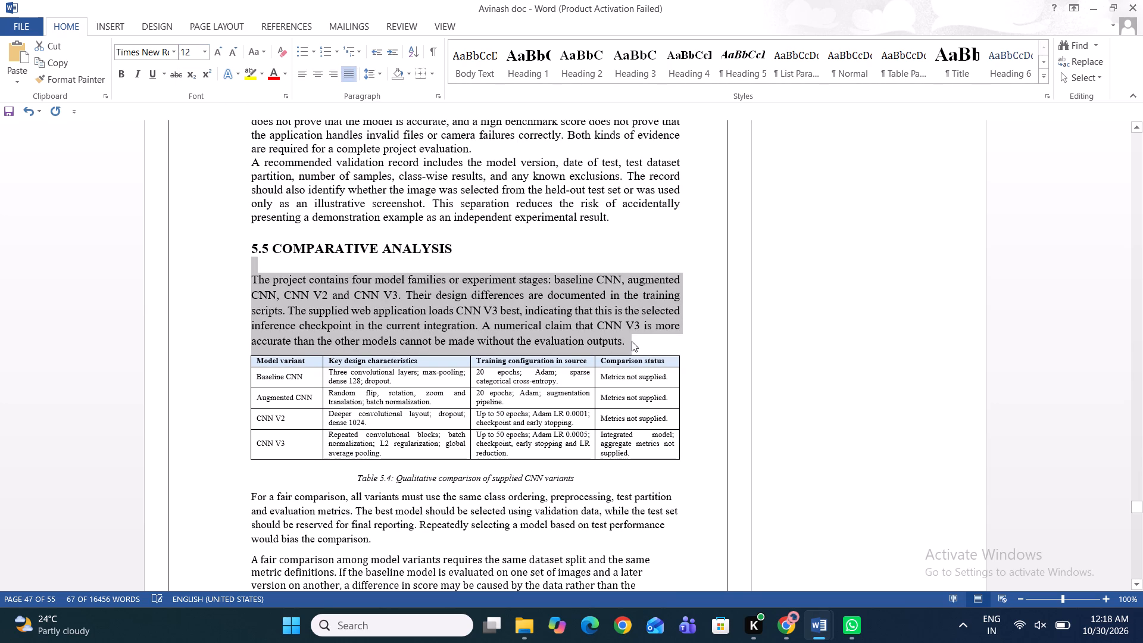
key("Return")
Set all the text in the model variant comparison table above the Table 5.4 caption to 11 pt.
scroll(632, 341, "down", 1)
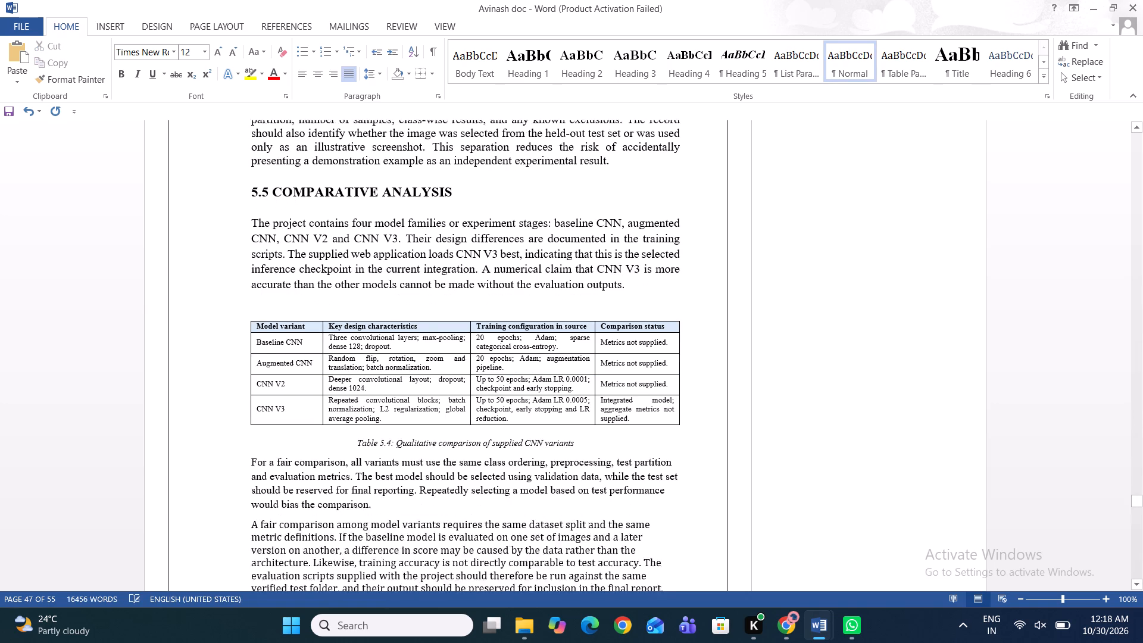
scroll(632, 341, "down", 1)
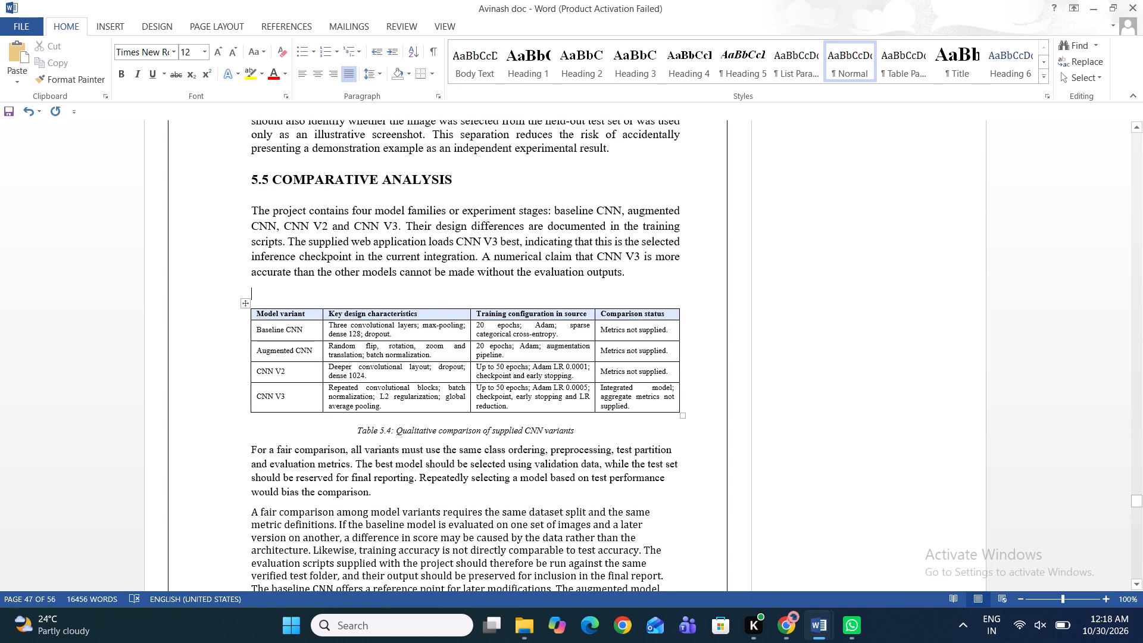
left_click_drag(255, 313, 548, 423)
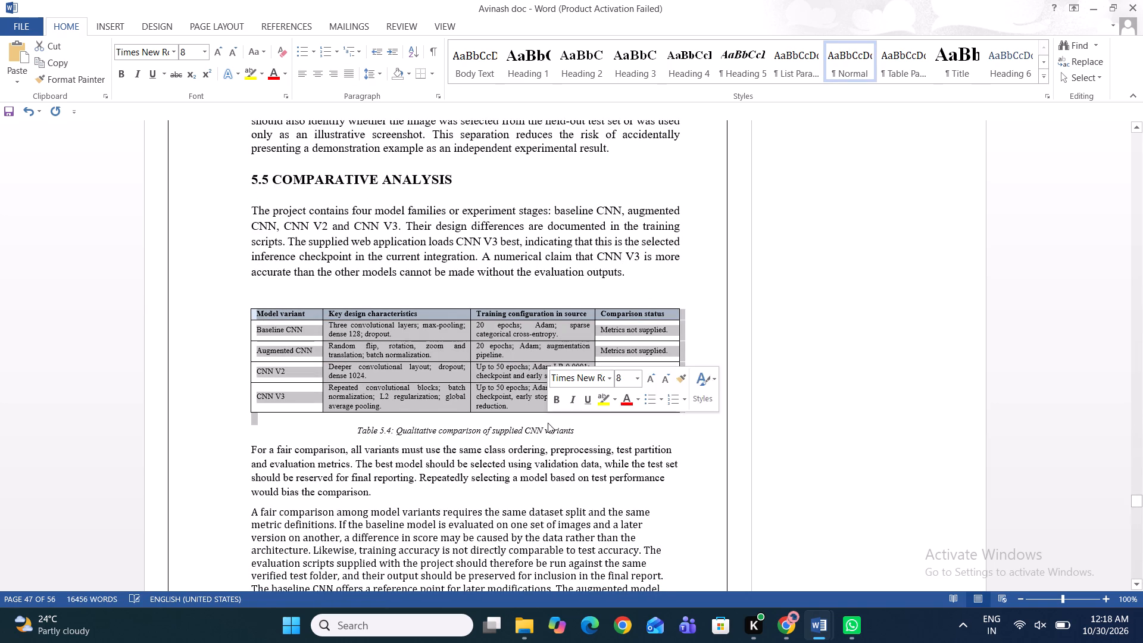
left_click(204, 51)
left_click(191, 114)
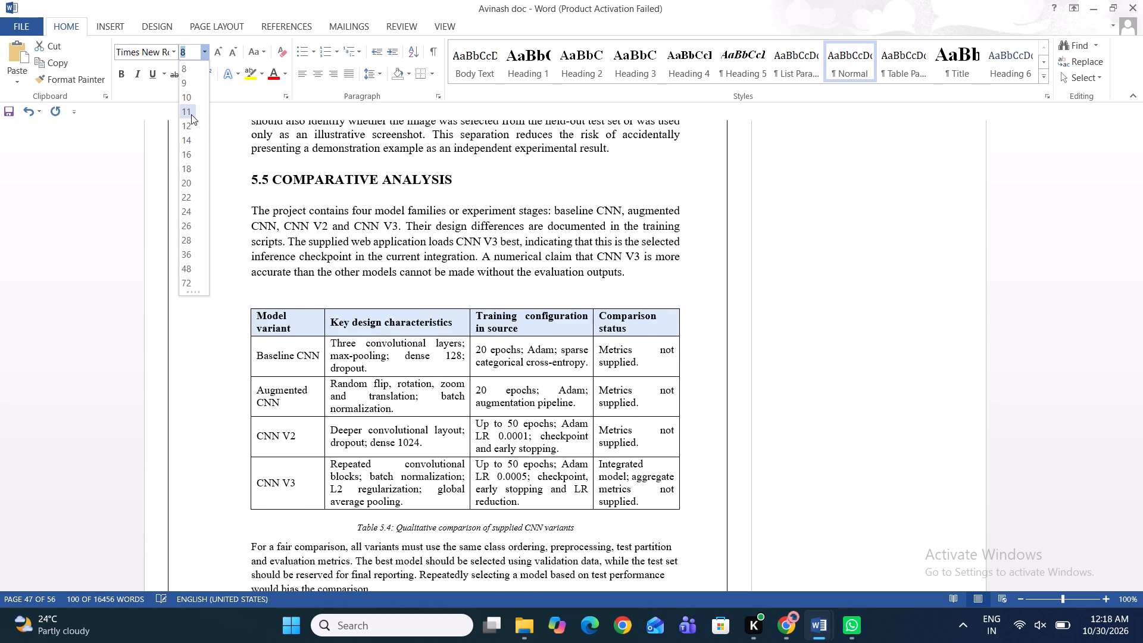
left_click(227, 268)
Insert a blank line between the Table 5.4 caption and the paragraph starting "For a fair comparison".
scroll(227, 268, "down", 1)
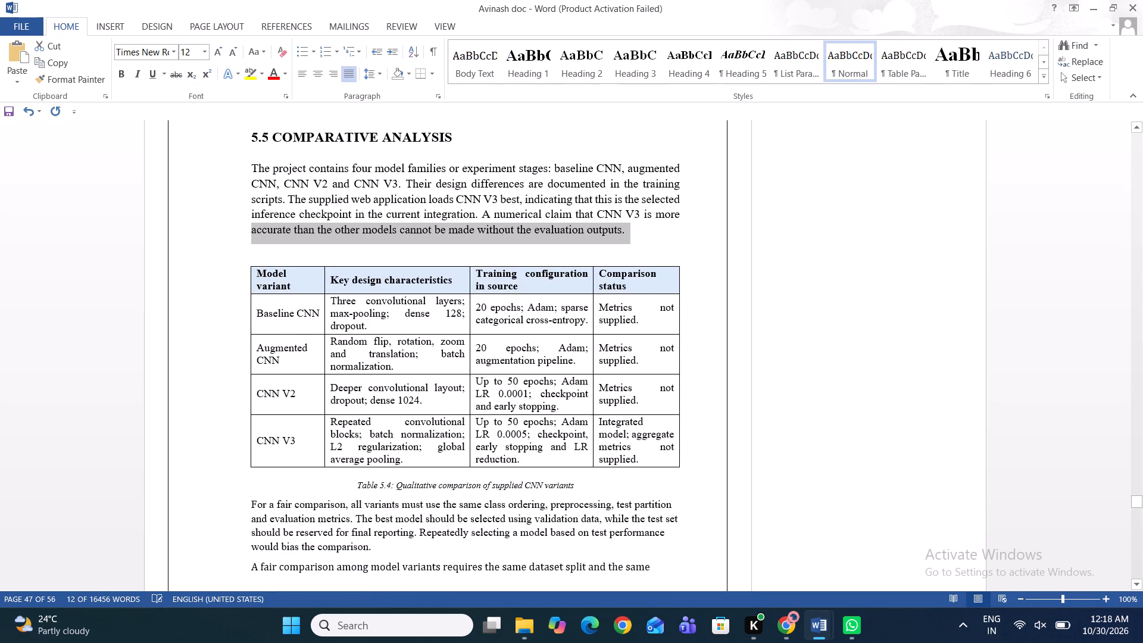
scroll(227, 268, "down", 1)
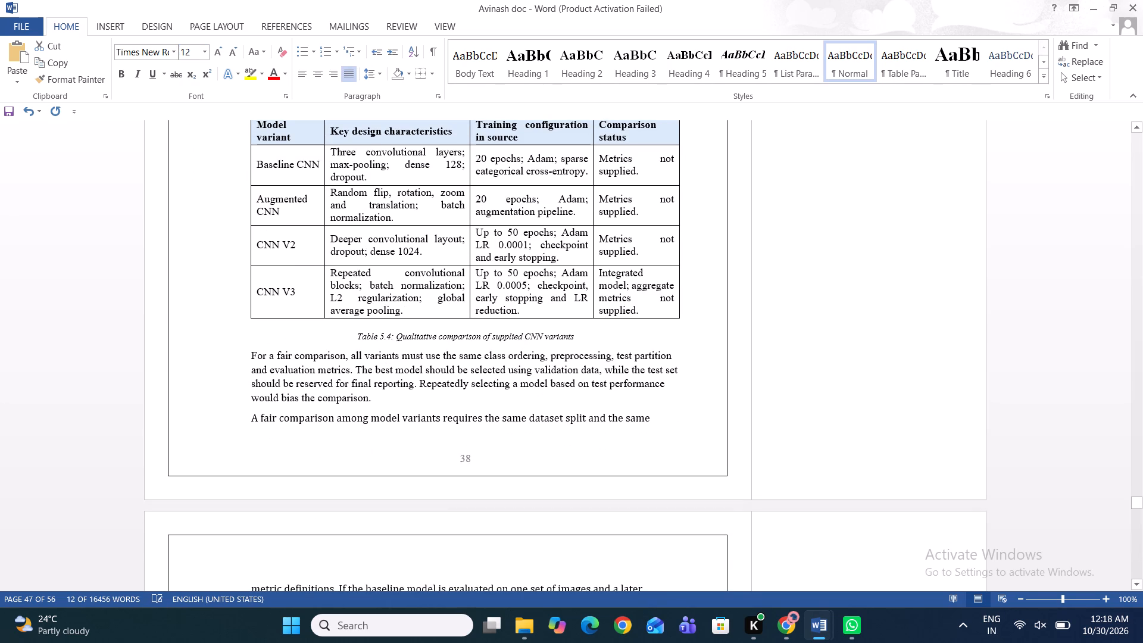
left_click(248, 355)
key("Return")
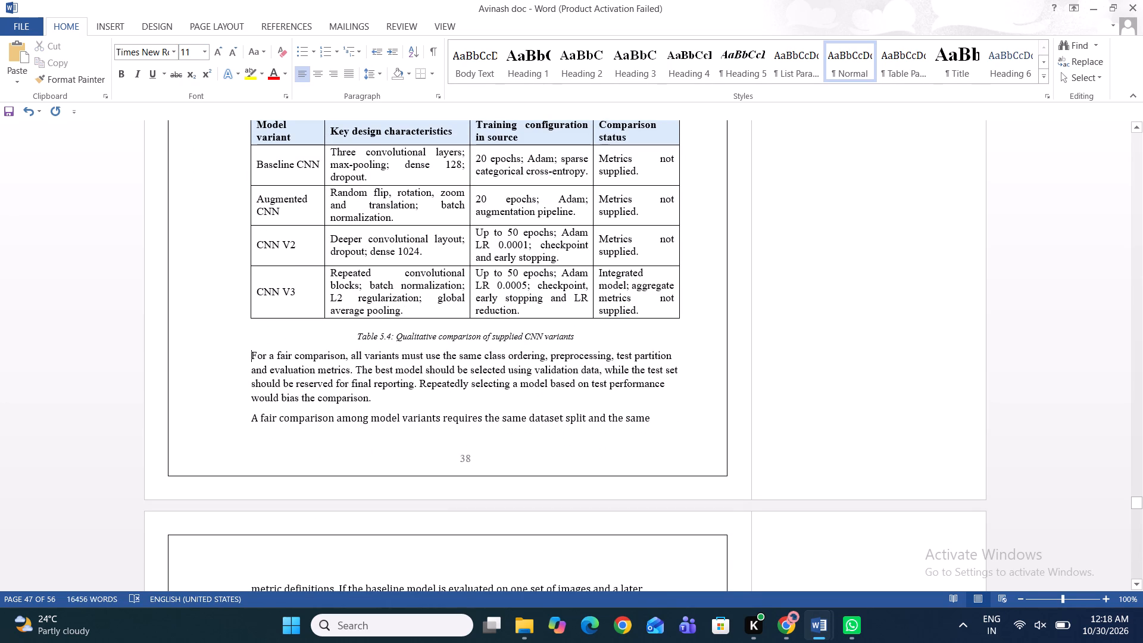
Format the four paragraphs between the Table 5.4 caption and the 5.6 heading as justified 12 pt Times New Roman.
scroll(248, 355, "down", 1)
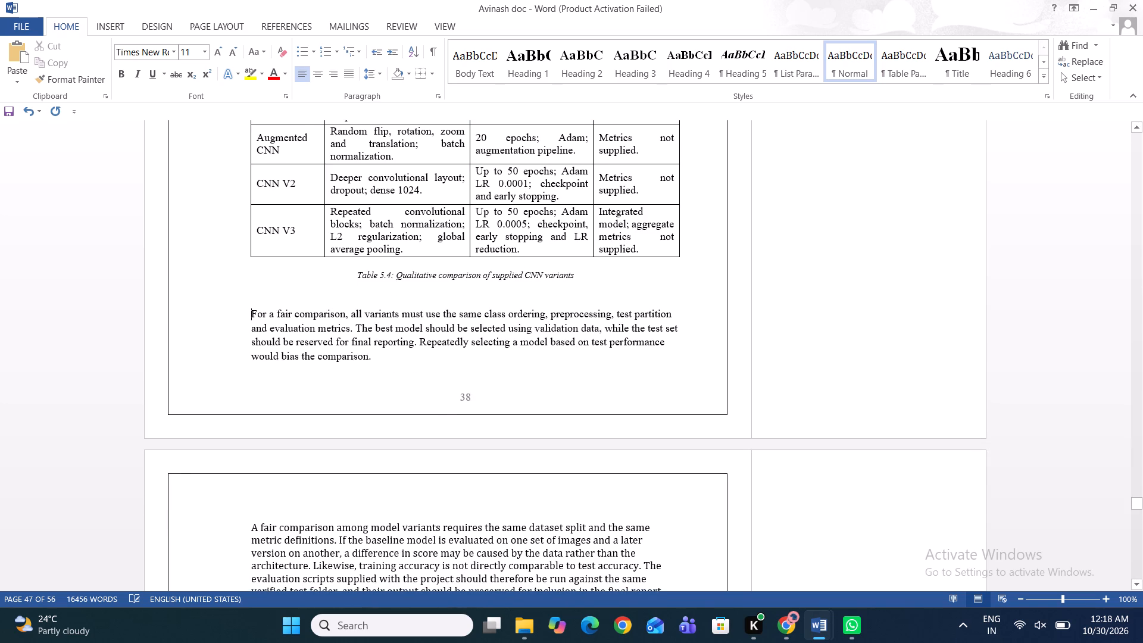
left_click_drag(255, 310, 341, 551)
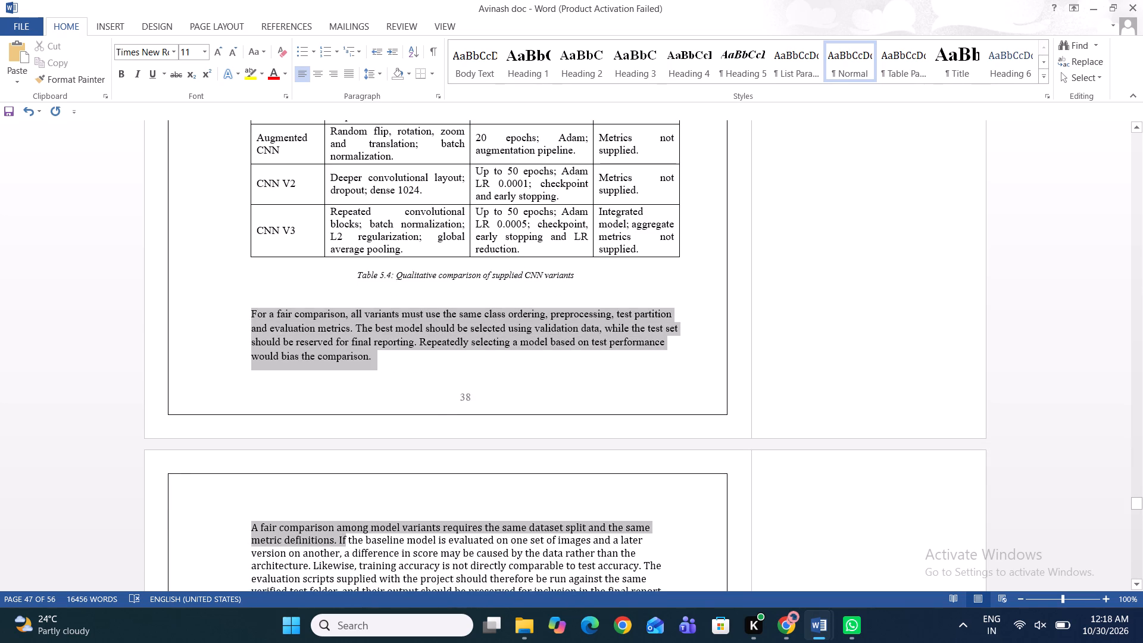
left_click_drag(341, 551, 449, 260)
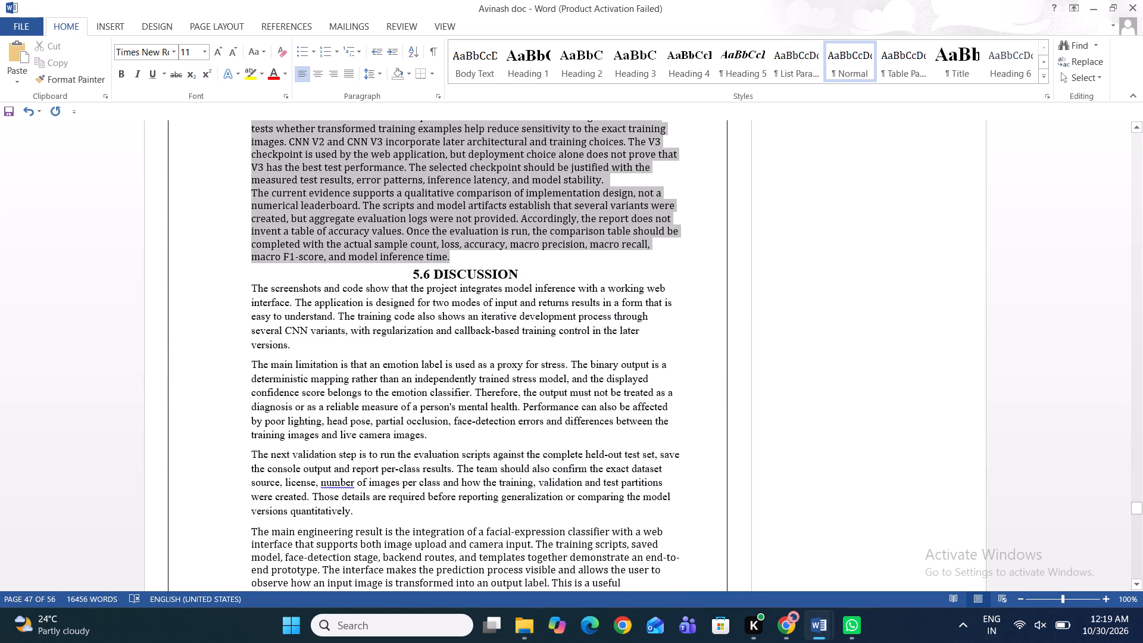
left_click_drag(449, 260, 460, 262)
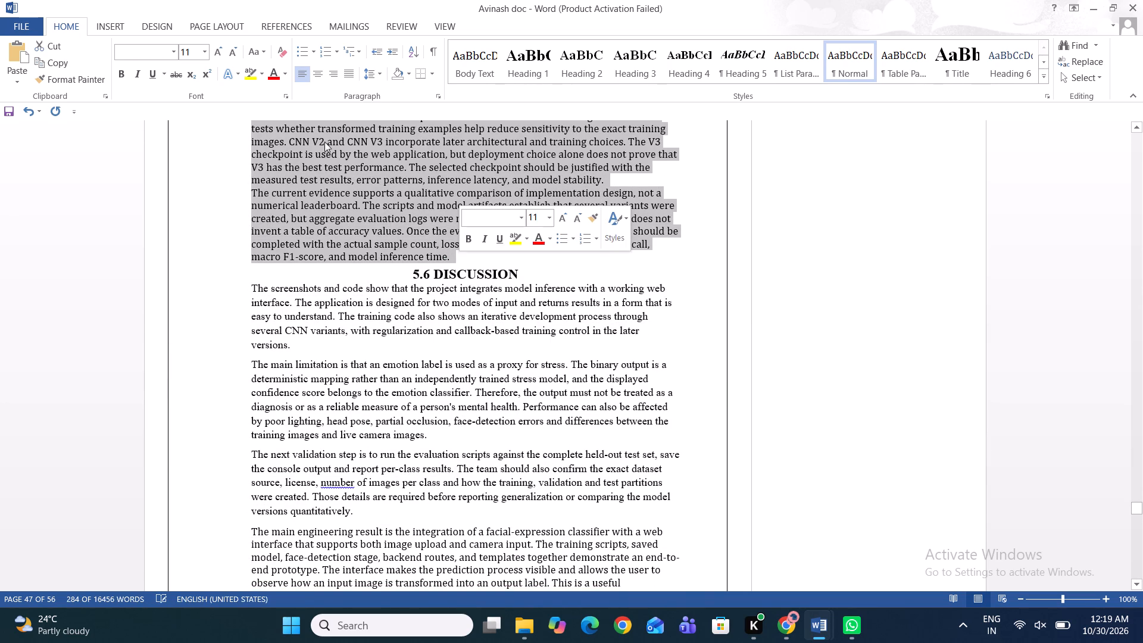
left_click(206, 53)
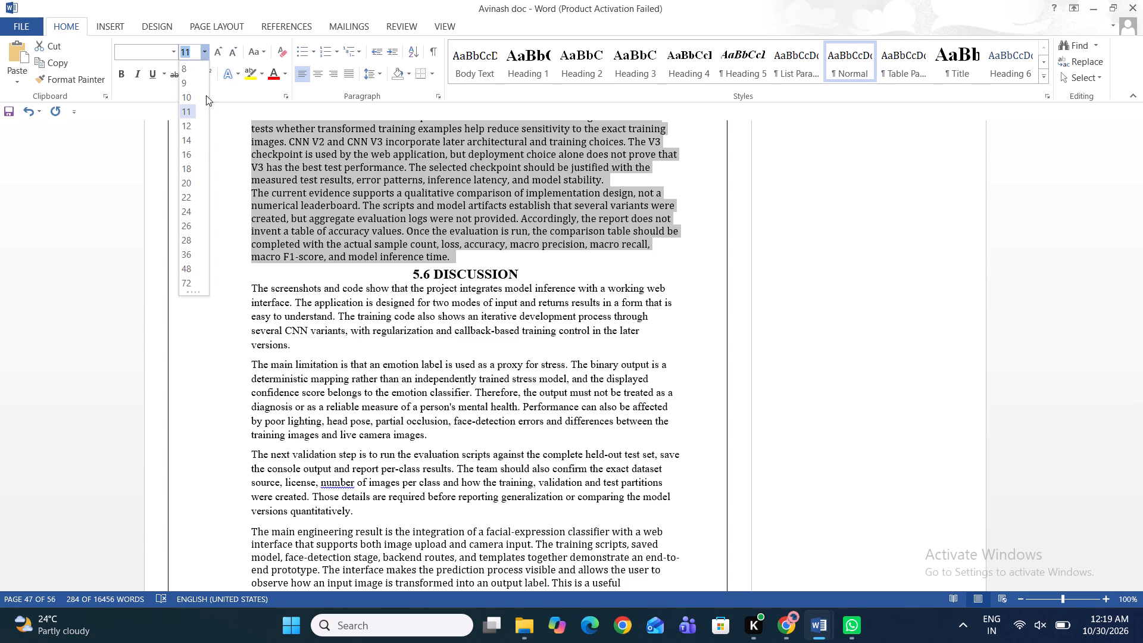
left_click(193, 127)
left_click(151, 53)
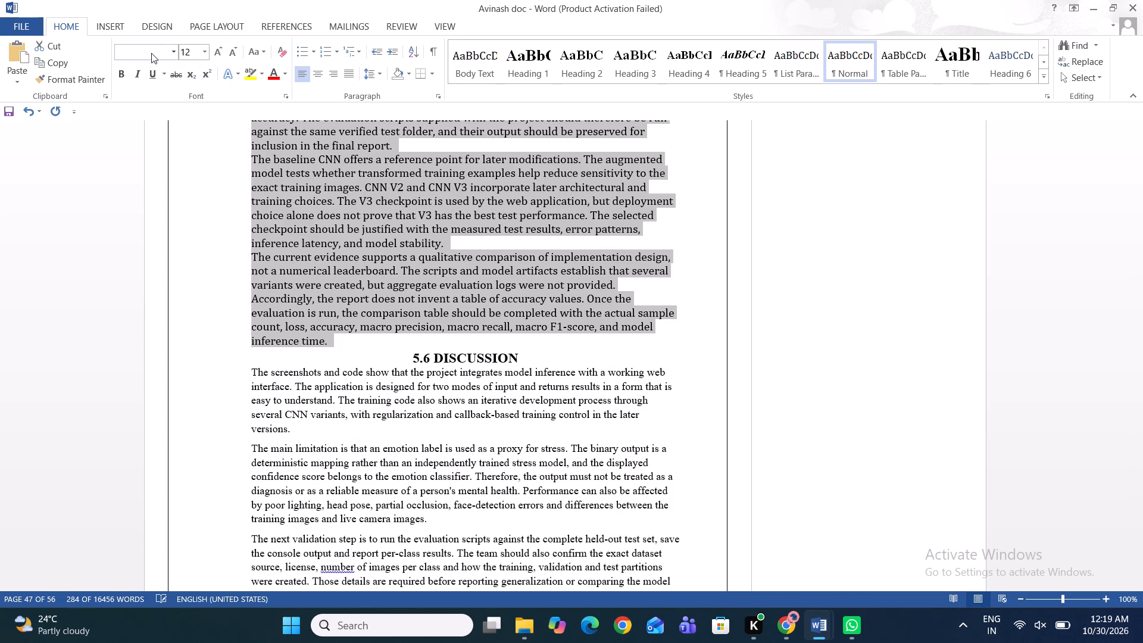
left_click(177, 52)
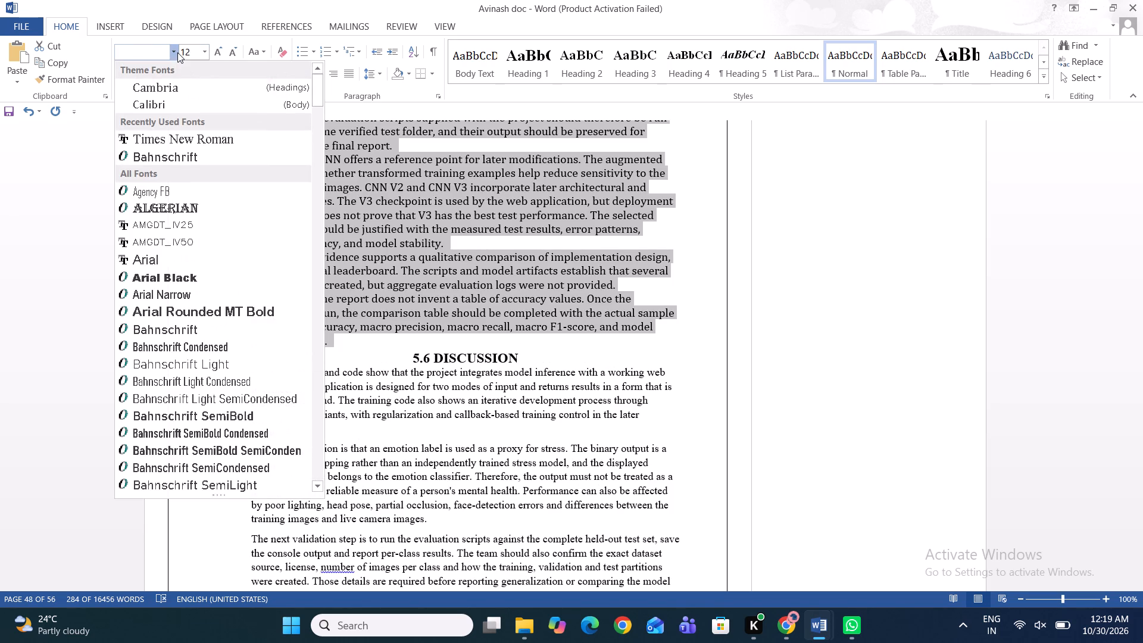
left_click(185, 135)
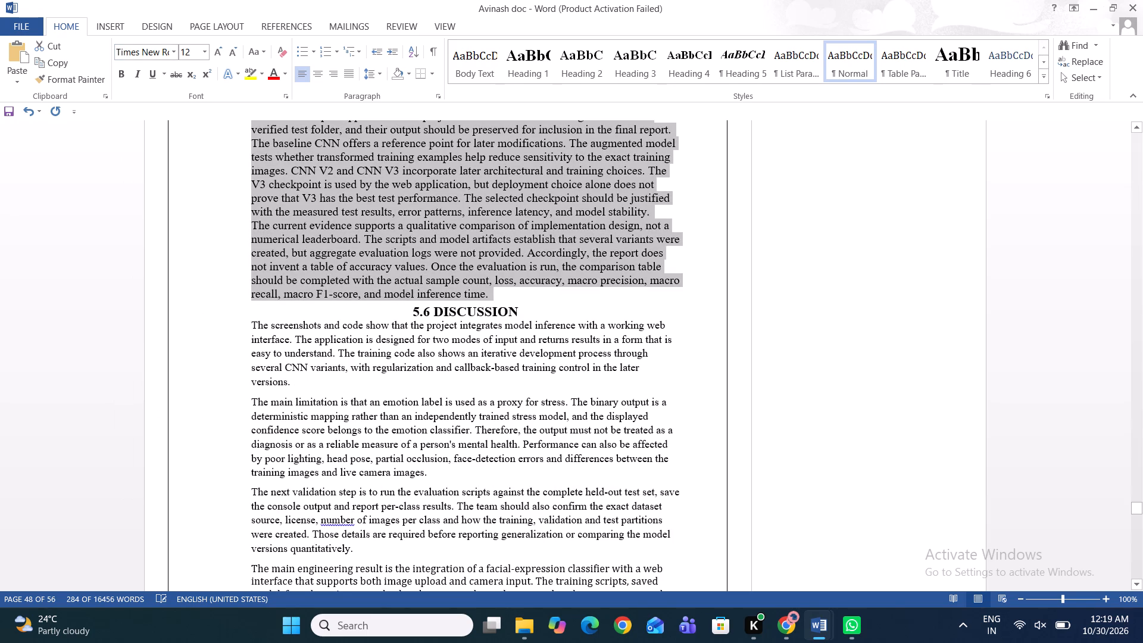
left_click(348, 79)
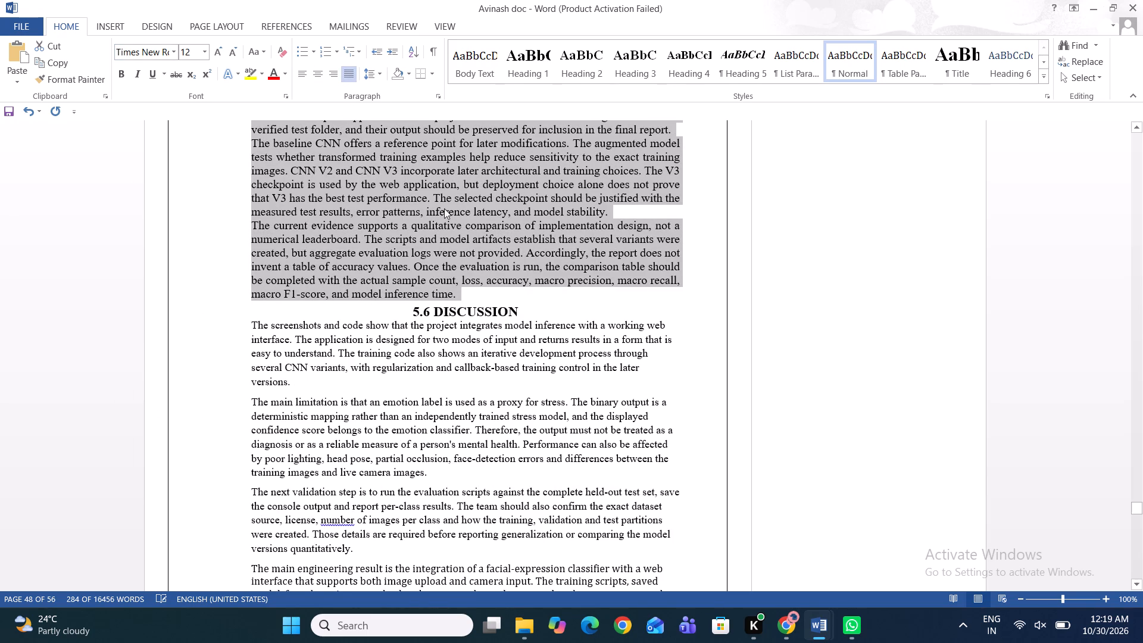
Insert a blank line between the last 5.5 paragraph and the 5.6 Discussion heading.
left_click(470, 291)
scroll(470, 291, "up", 2)
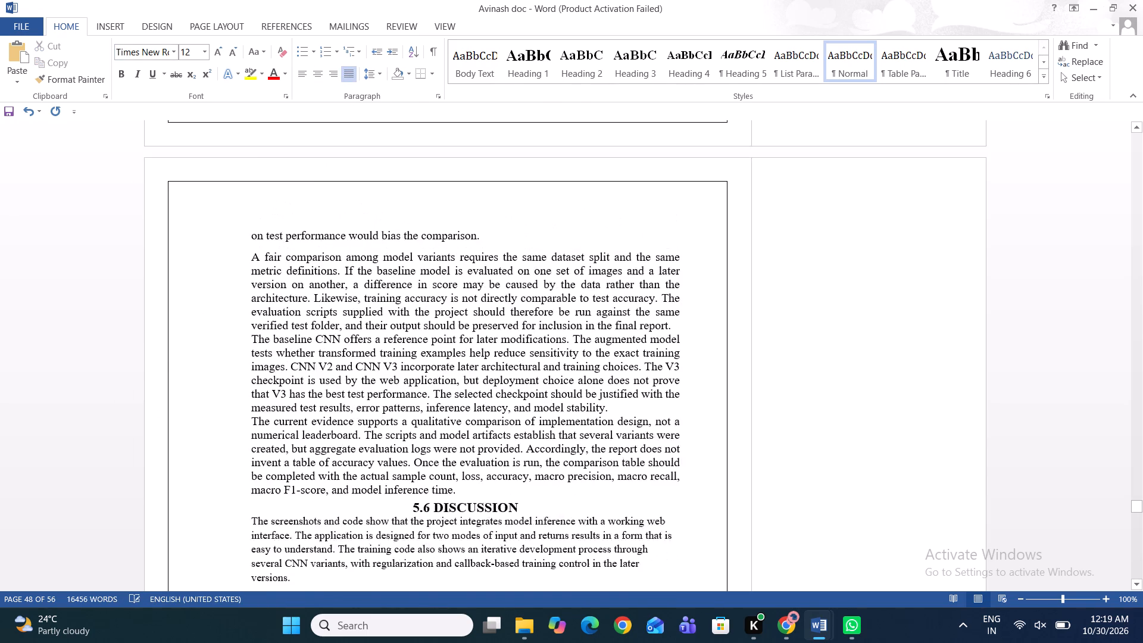
scroll(470, 291, "up", 1)
scroll(470, 291, "down", 1)
key("Return")
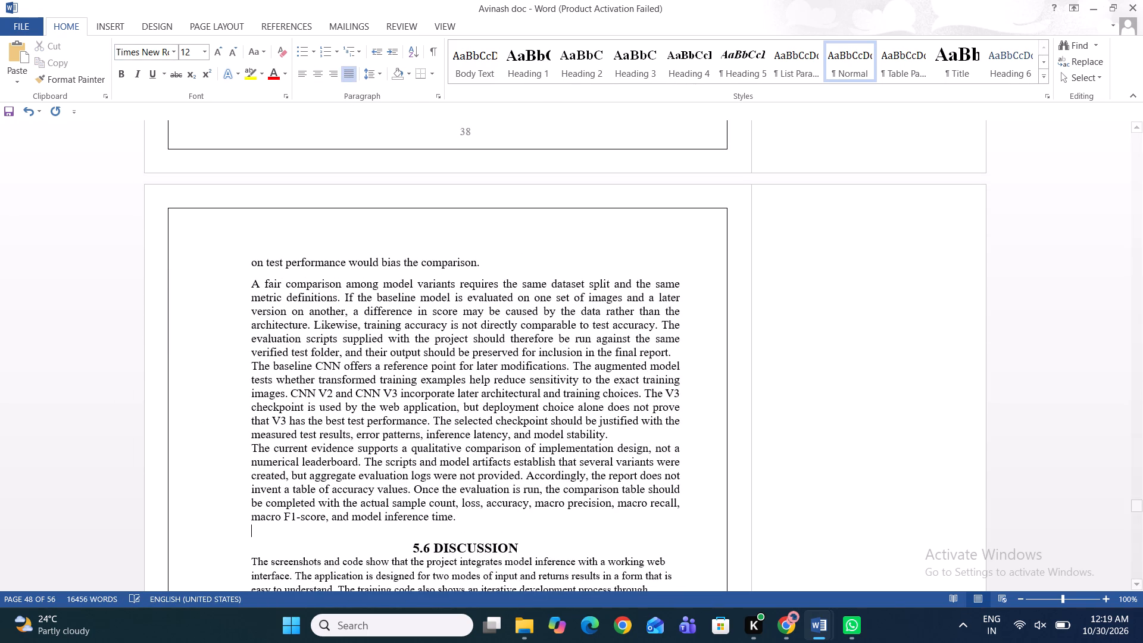
Left-align the 5.6 Discussion heading.
key("Down")
key("BackSpace")
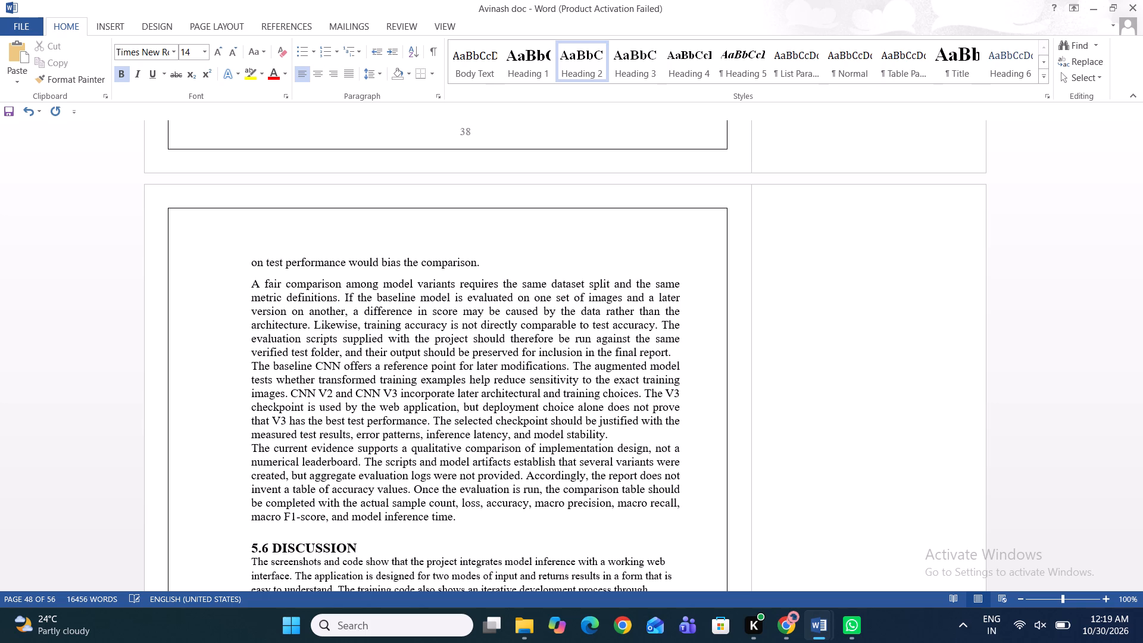
Insert a blank line between the 5.6 Discussion heading and its first paragraph.
key("Right")
key("Right")
key("Right")
key("Right")
key("Right")
key("Right")
key("Right")
key("Right")
key("Right")
key("Right")
key("Right")
key("Right")
key("Right")
key("Right")
key("Return")
Format all body paragraphs under the 5.6 Discussion heading as justified 12 pt Times New Roman.
scroll(470, 291, "down", 1)
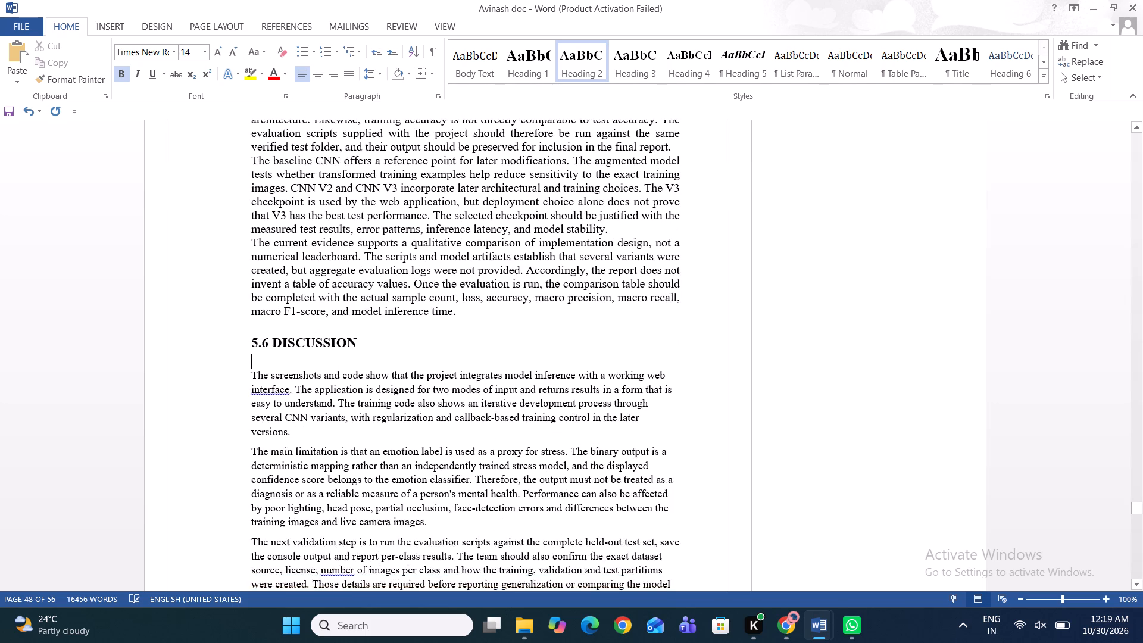
scroll(470, 291, "down", 1)
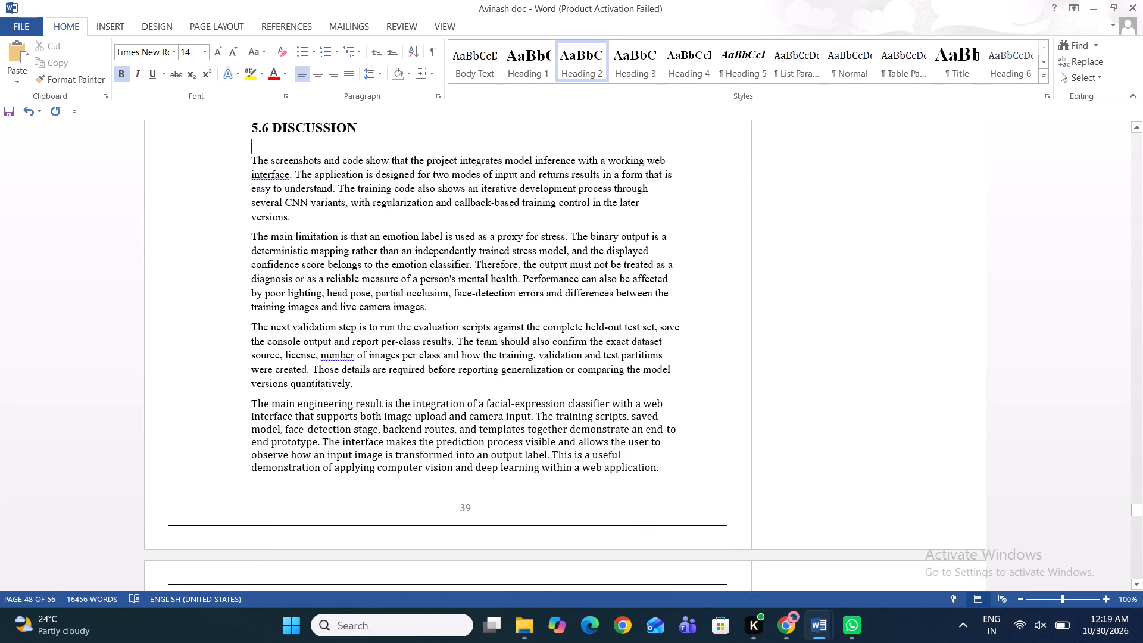
key("Down")
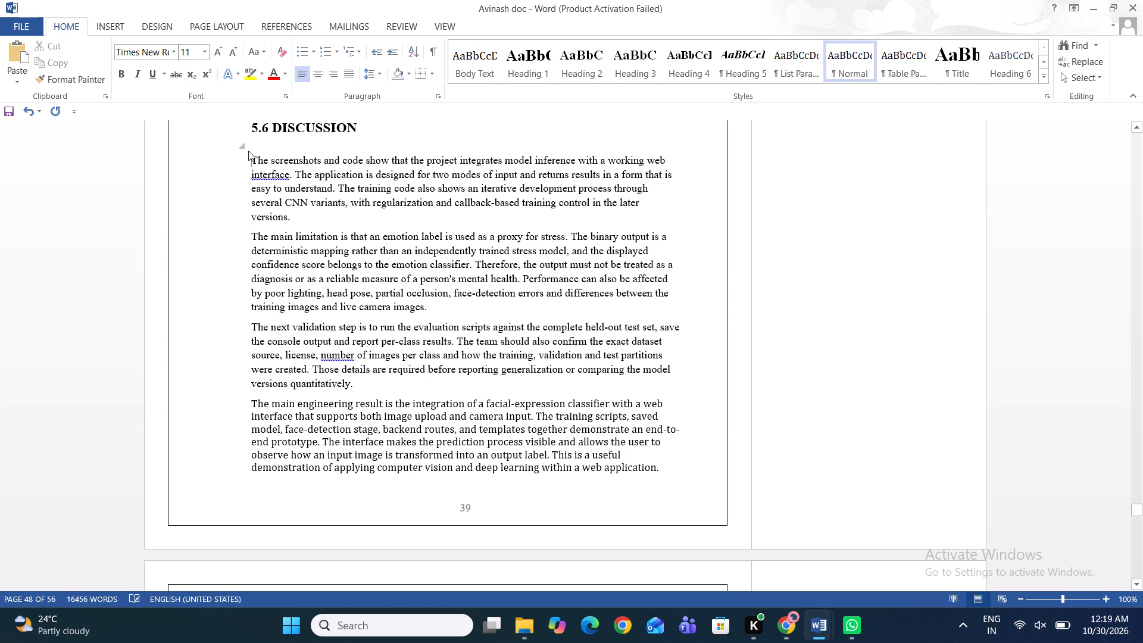
left_click_drag(248, 151, 219, 226)
left_click_drag(219, 226, 249, 160)
left_click_drag(249, 160, 249, 160)
left_click_drag(249, 160, 389, 419)
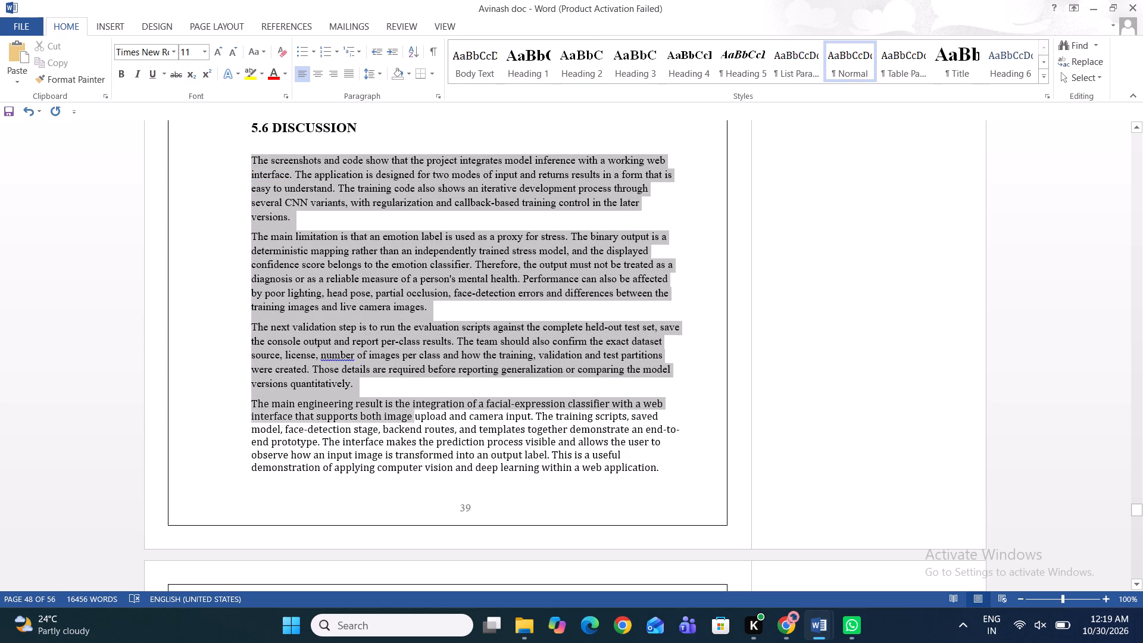
left_click_drag(389, 419, 421, 642)
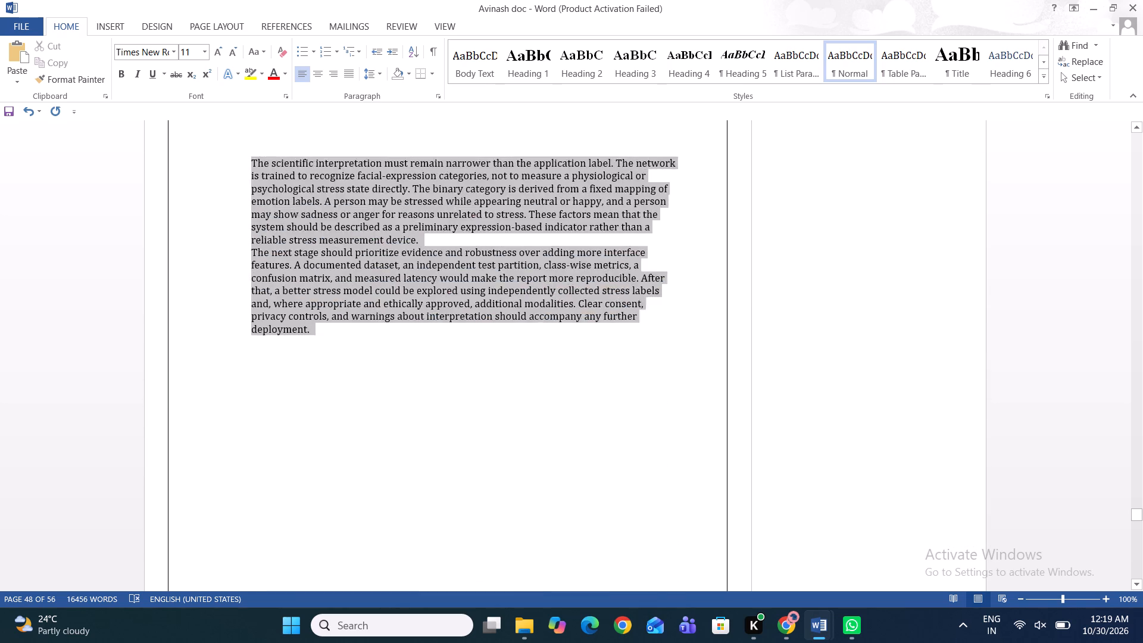
left_click_drag(421, 642, 340, 303)
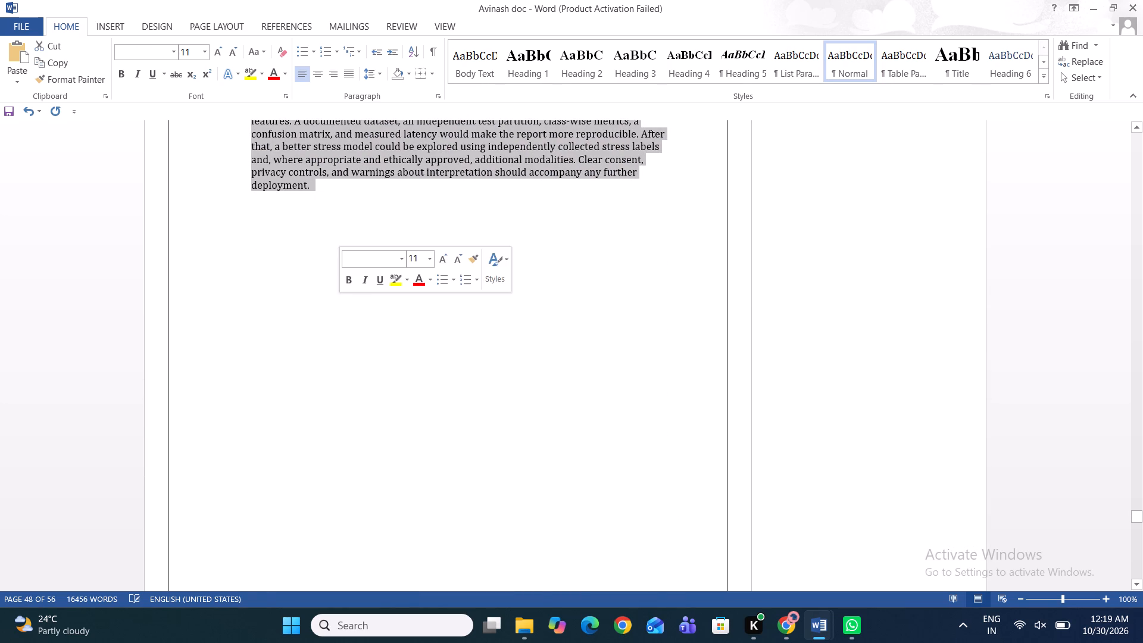
left_click(208, 44)
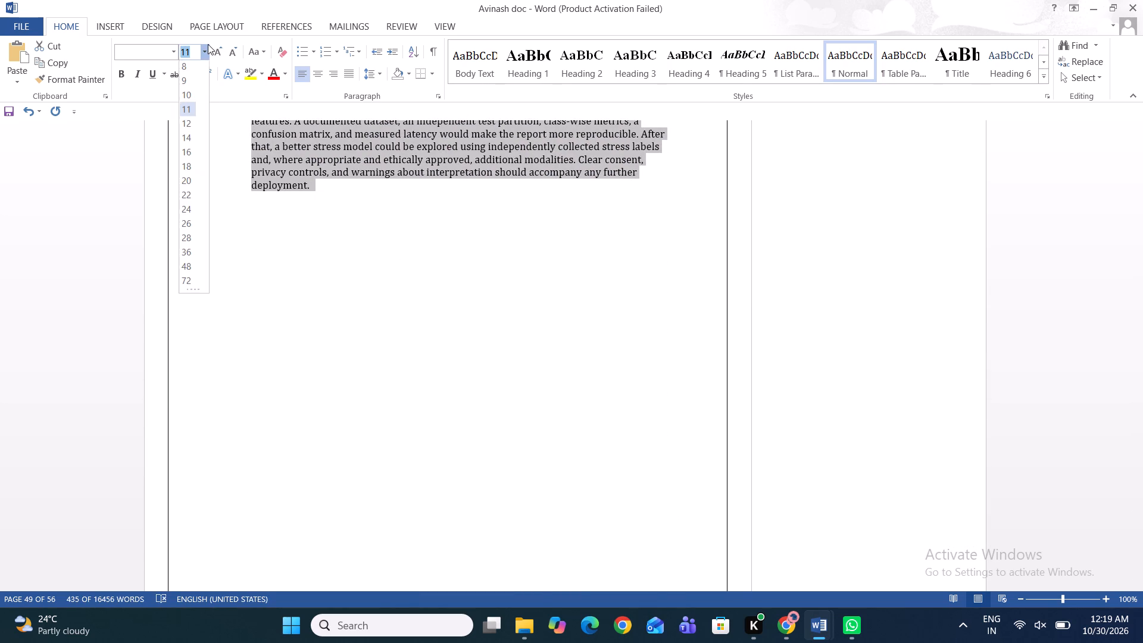
left_click(192, 121)
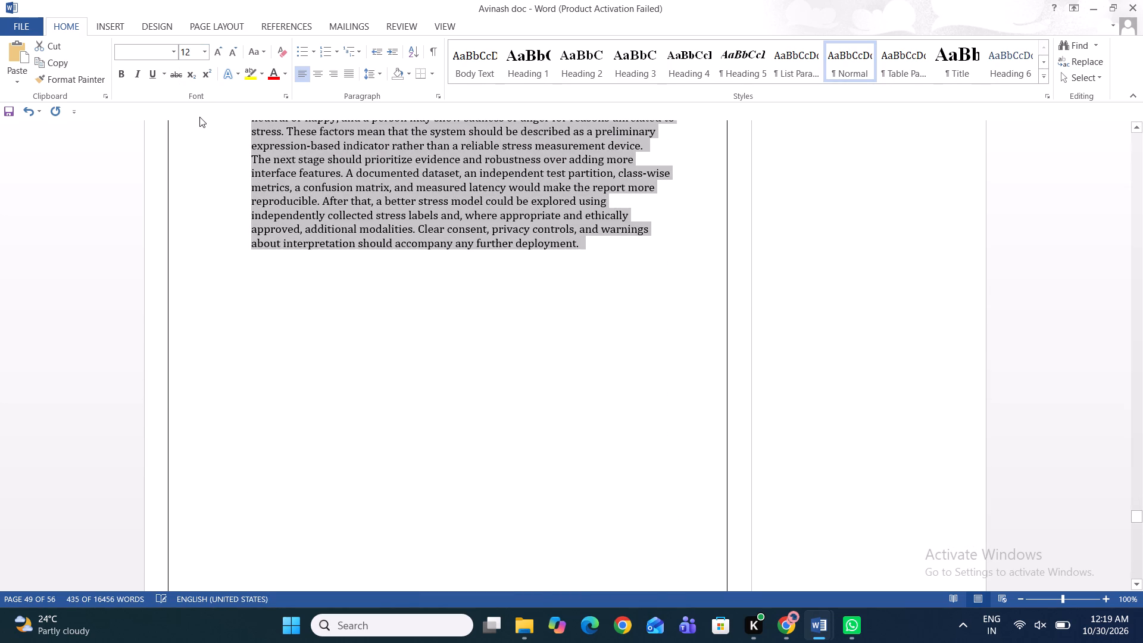
left_click(168, 57)
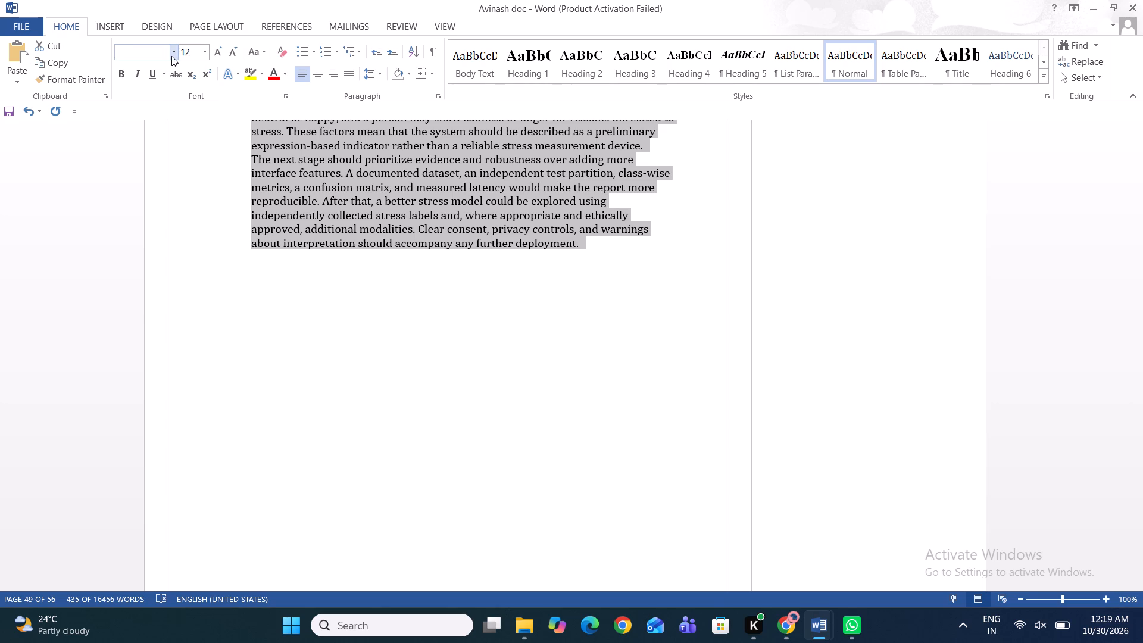
left_click(171, 56)
left_click(175, 135)
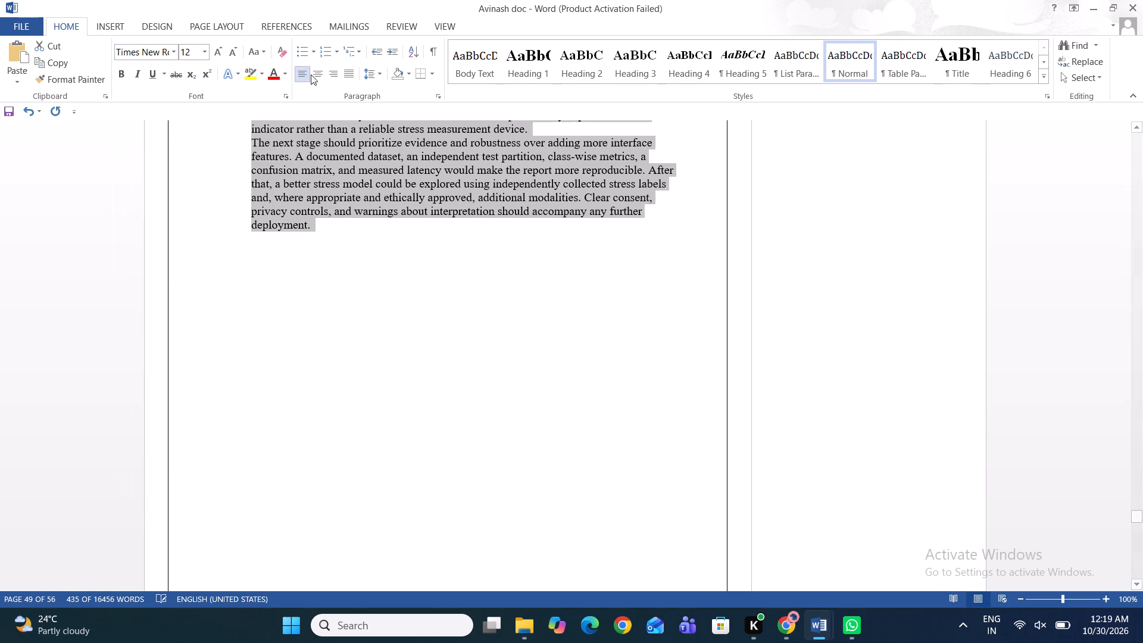
left_click(349, 76)
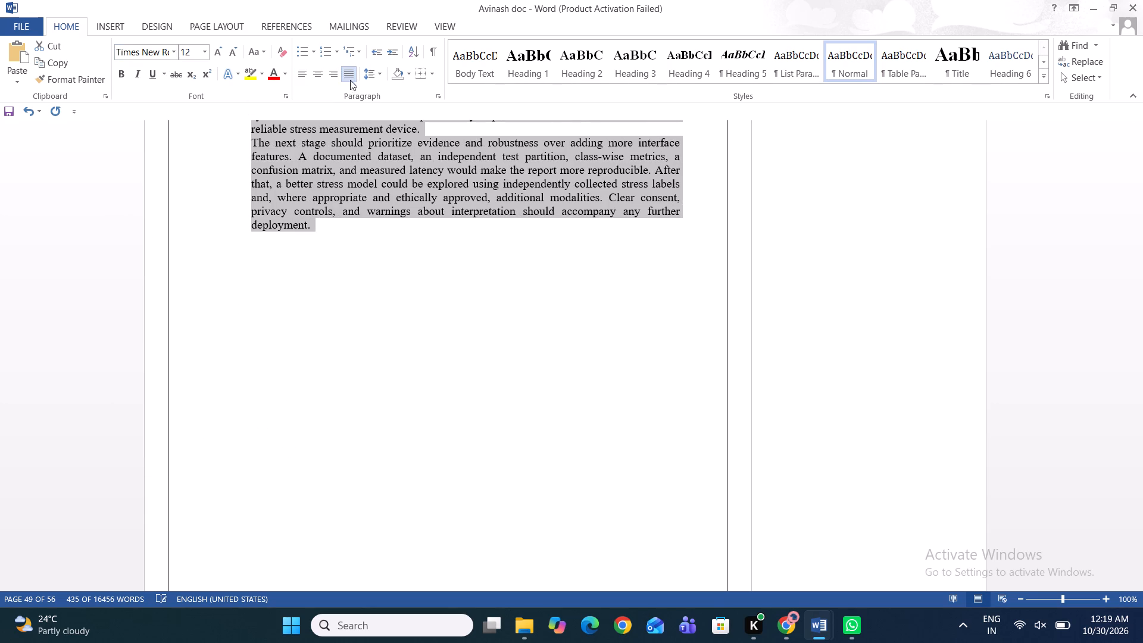
left_click(376, 239)
Left-align the 6.1 Conclusion heading in Chapter 6.
scroll(376, 239, "up", 3)
scroll(376, 239, "down", 1)
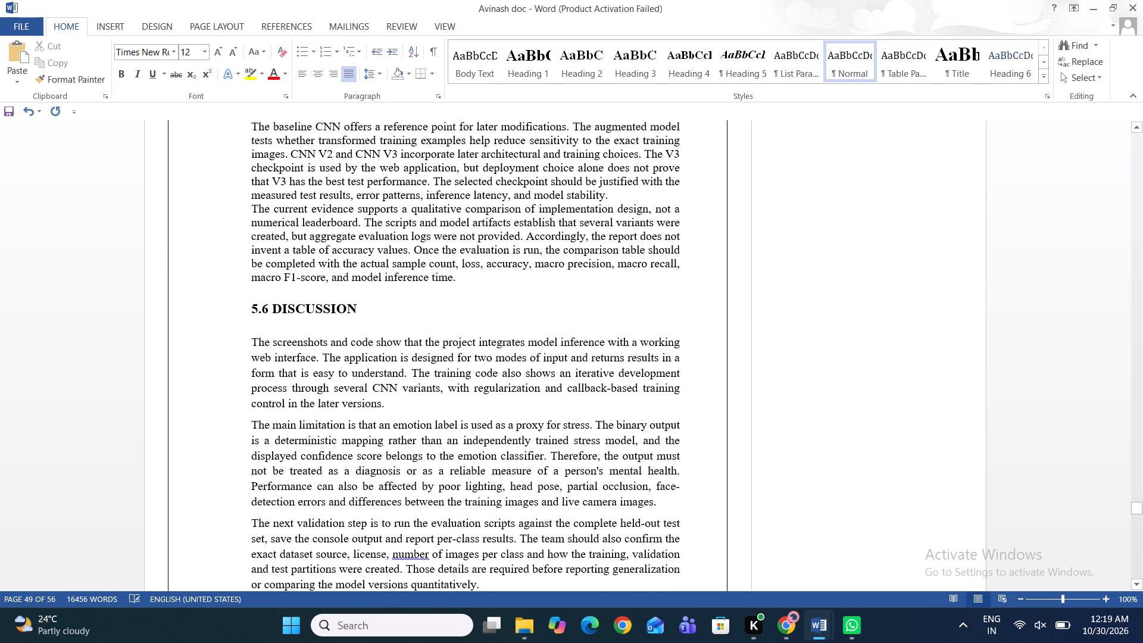
scroll(376, 239, "down", 7)
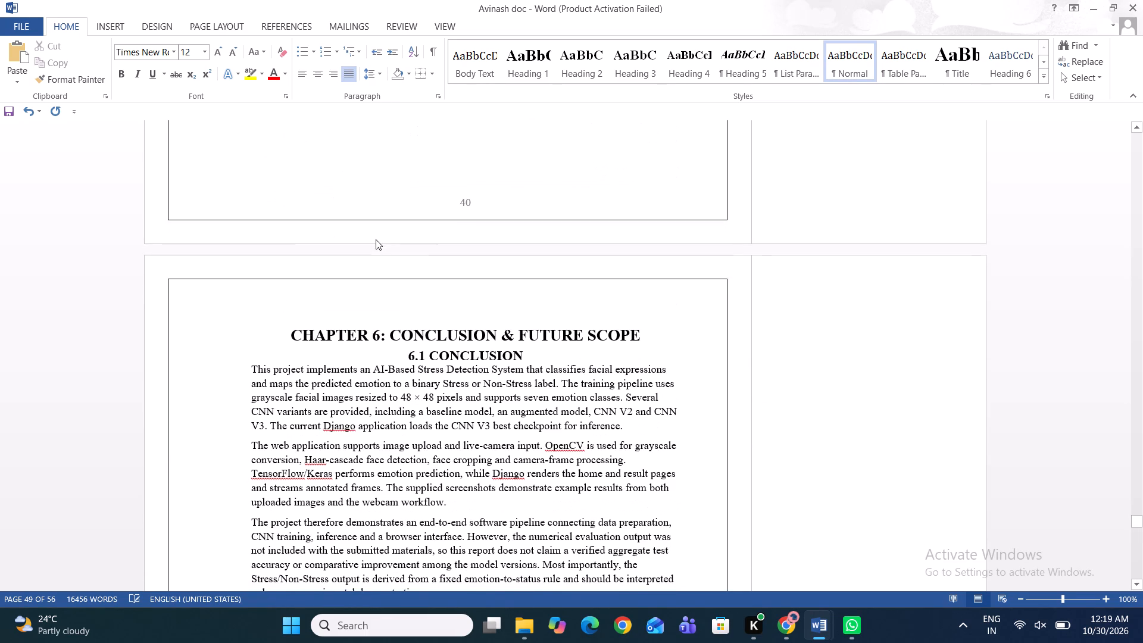
scroll(376, 239, "up", 2)
scroll(376, 239, "down", 1)
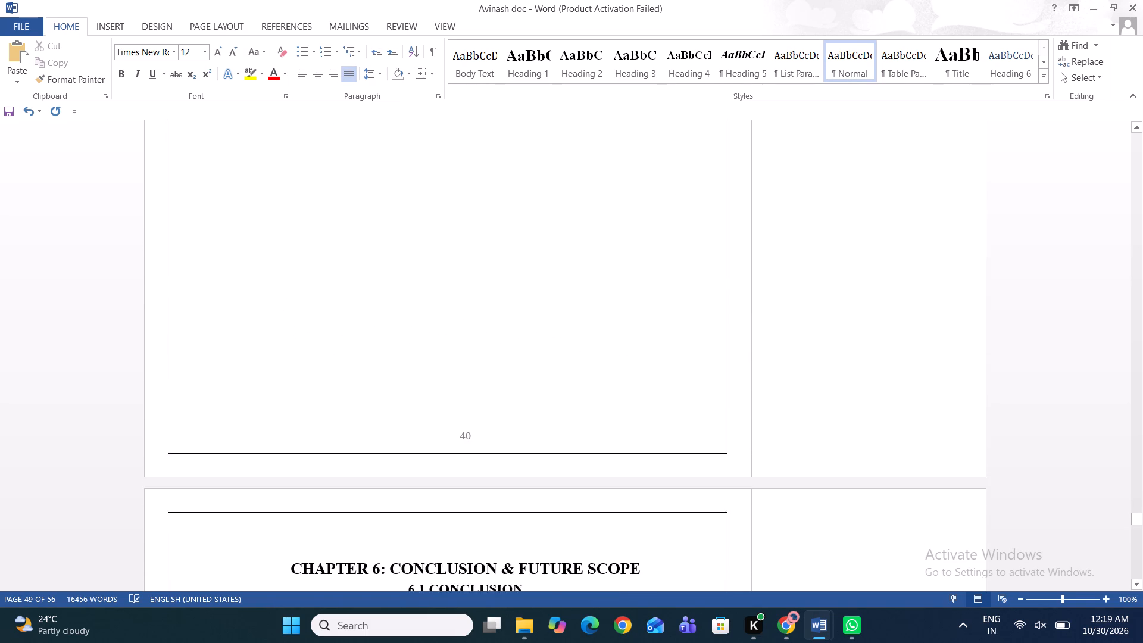
scroll(376, 239, "down", 1)
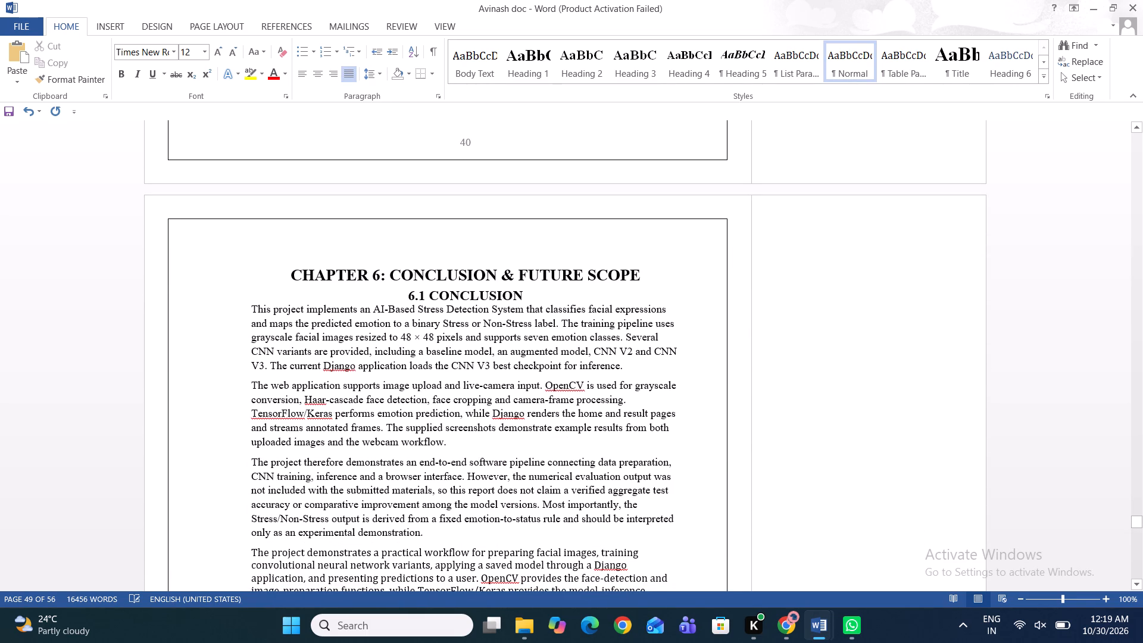
left_click(414, 341)
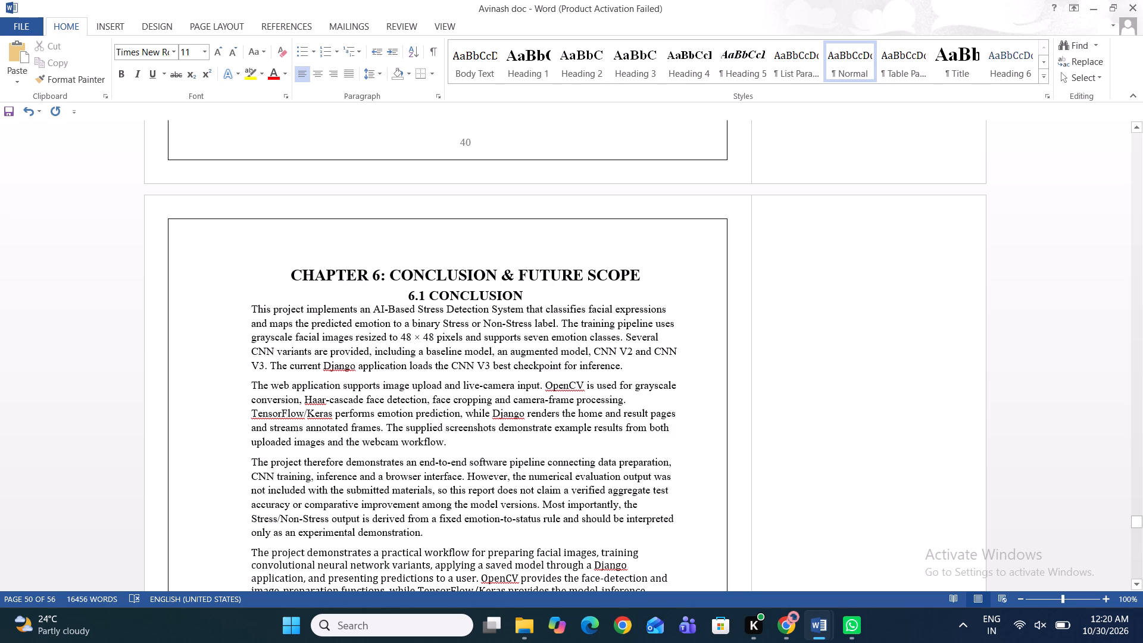
left_click(410, 298)
key("BackSpace")
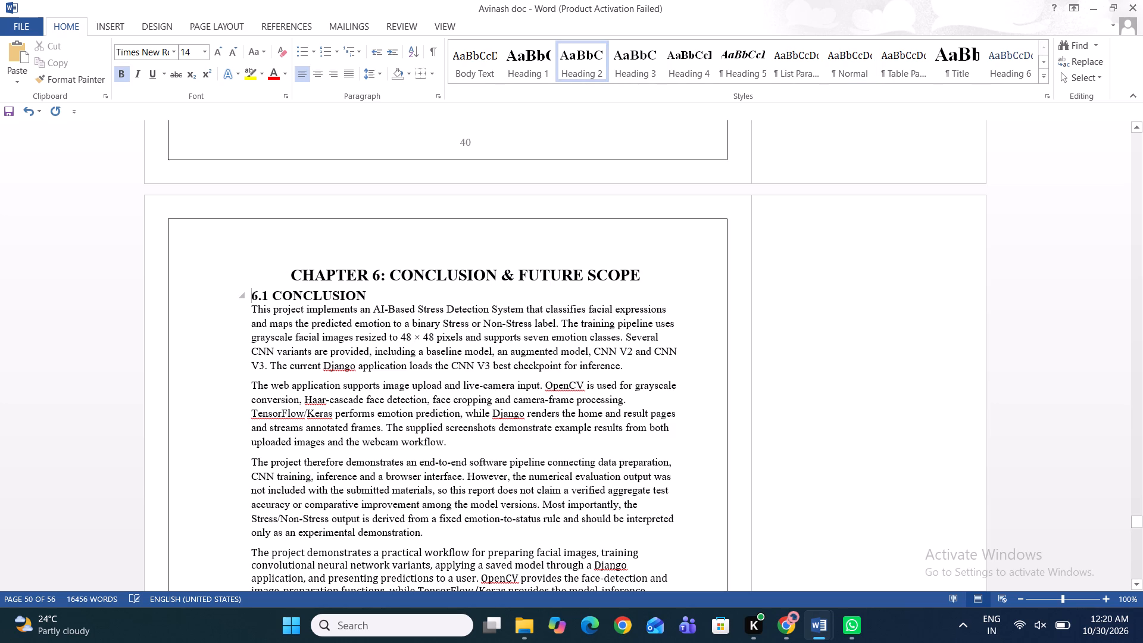
Insert a blank line between the 6.1 Conclusion heading and its first paragraph.
left_click(395, 293)
key("Return")
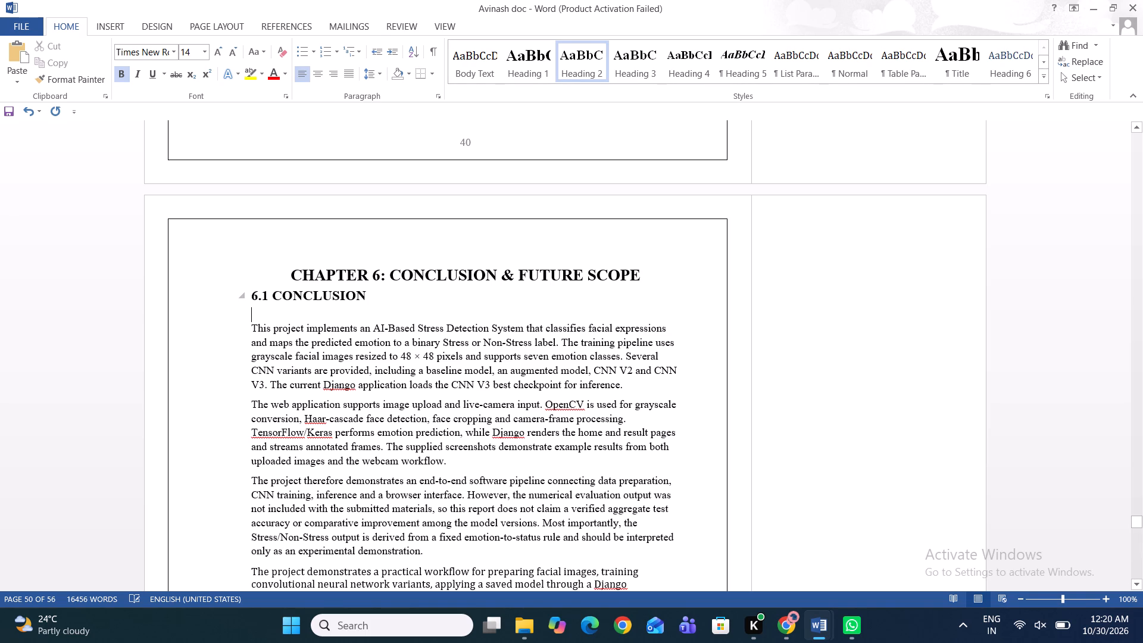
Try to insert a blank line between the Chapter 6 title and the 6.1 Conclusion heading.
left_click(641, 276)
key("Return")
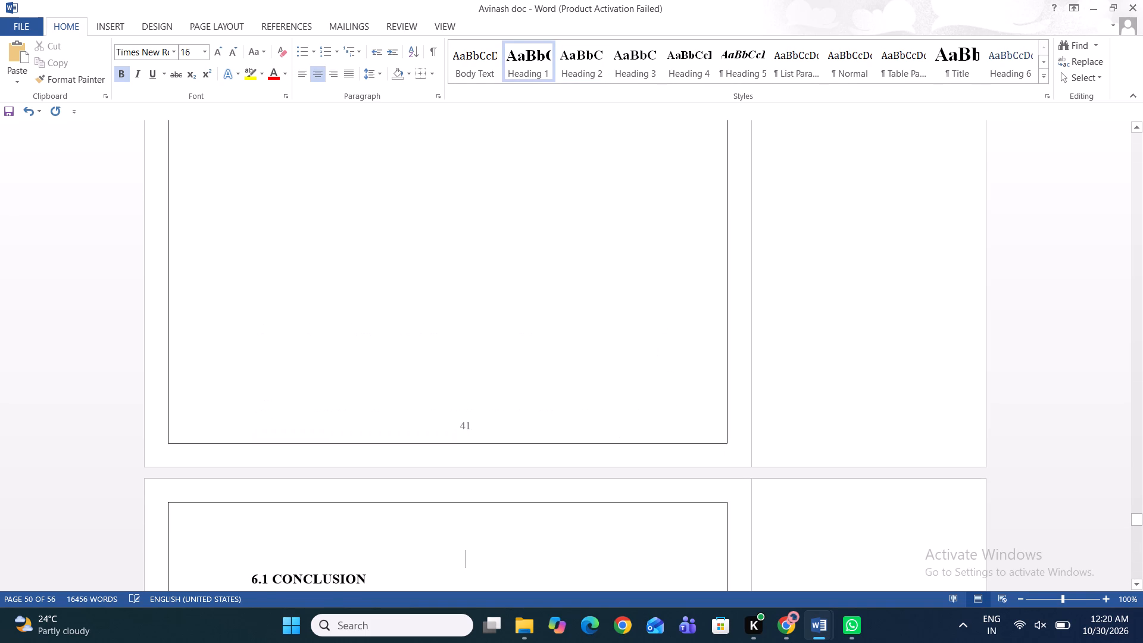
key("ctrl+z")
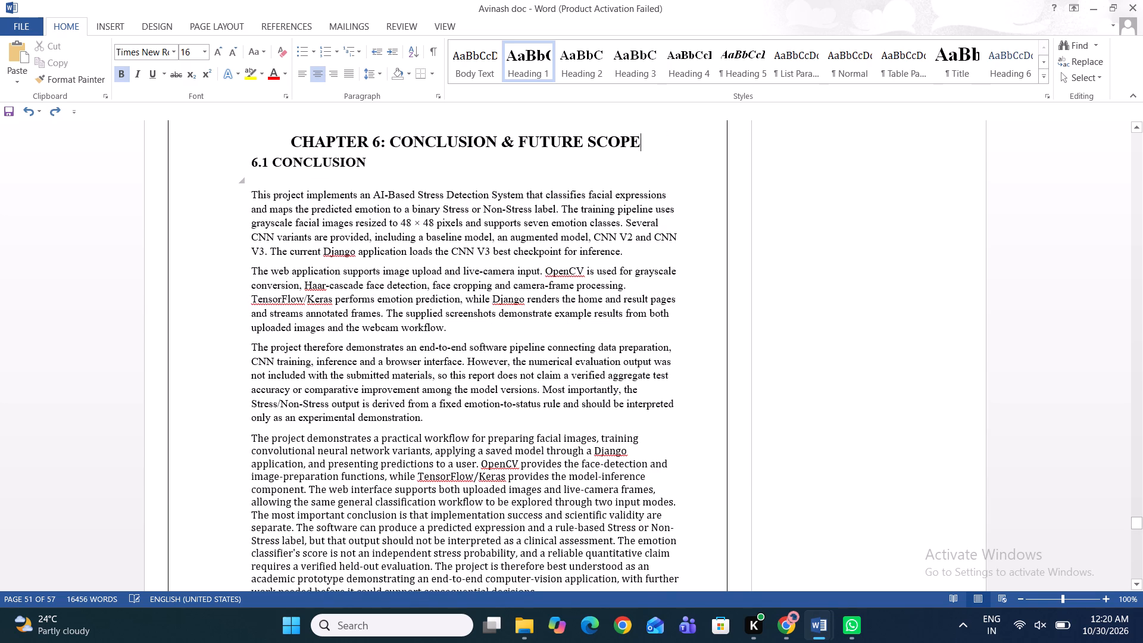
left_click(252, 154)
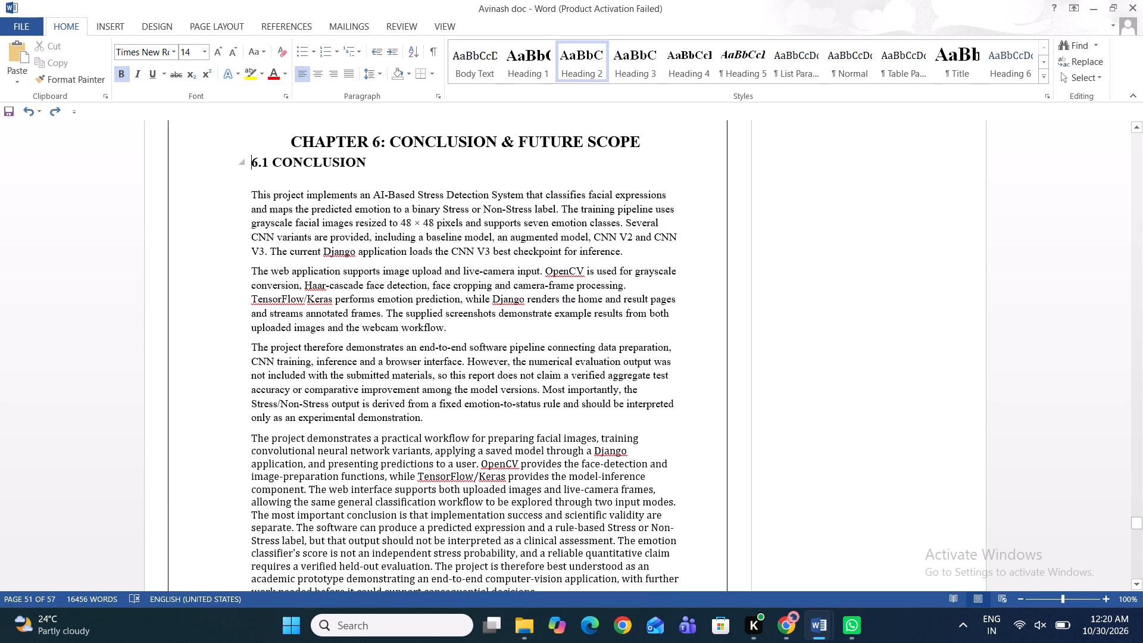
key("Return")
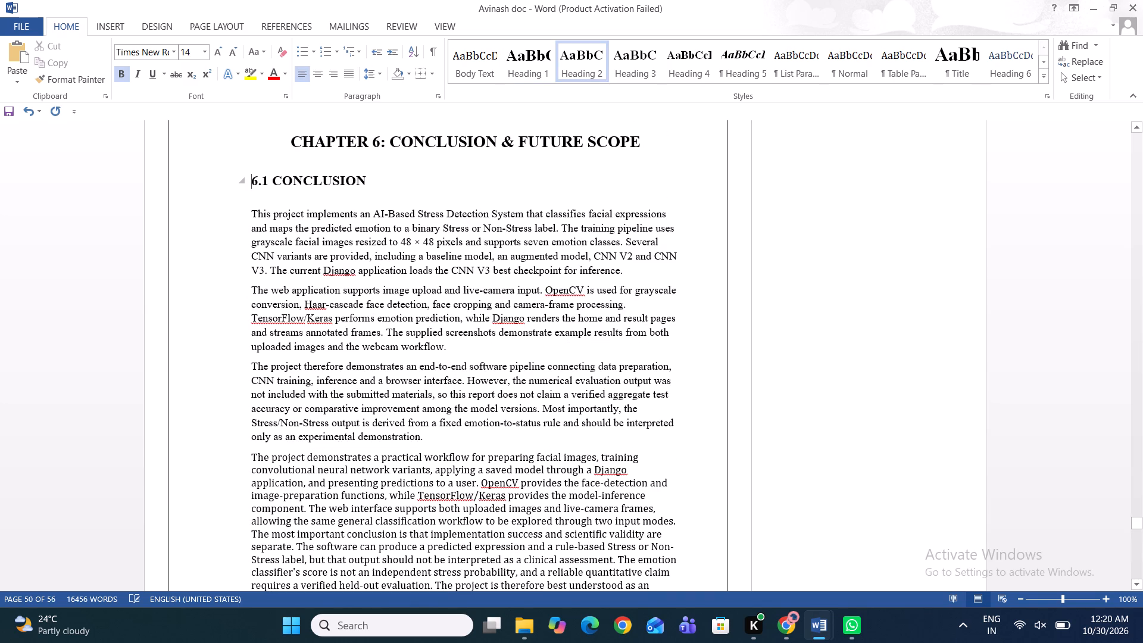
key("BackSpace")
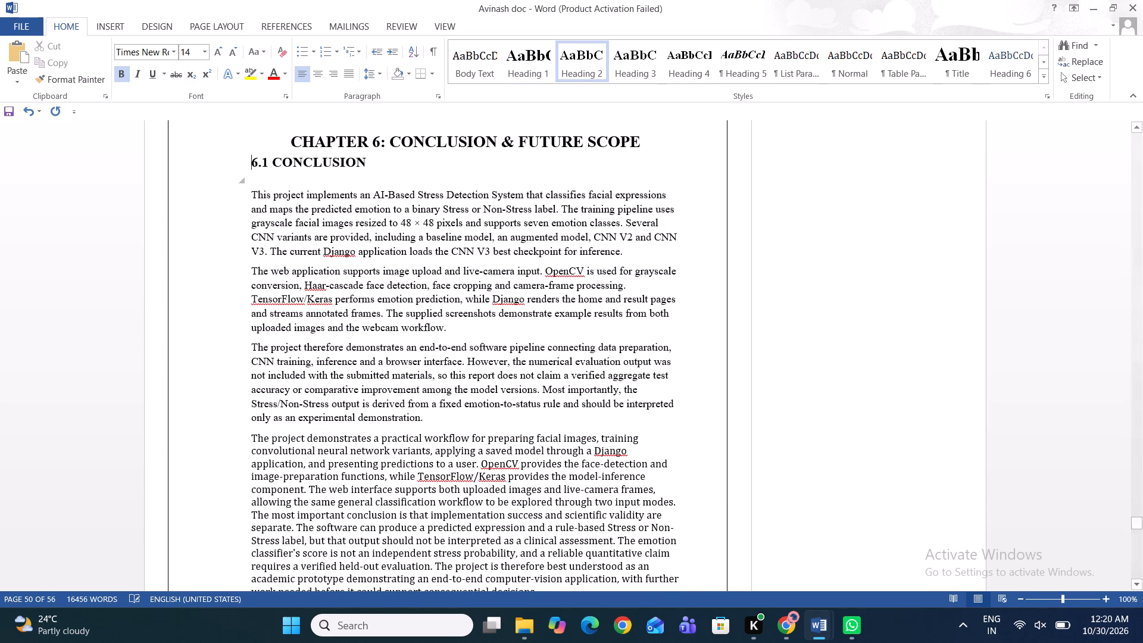
Format all body paragraphs between the 6.1 Conclusion and 6.2 Limitations headings as justified 12 pt Times New Roman.
left_click_drag(249, 188, 368, 422)
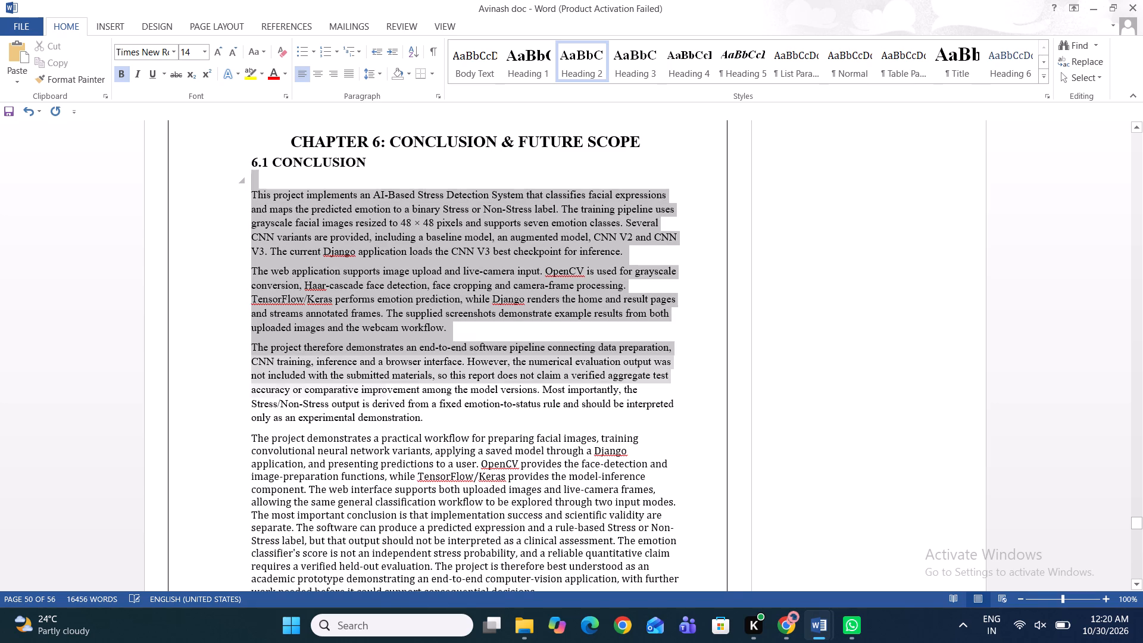
left_click_drag(368, 422, 463, 68)
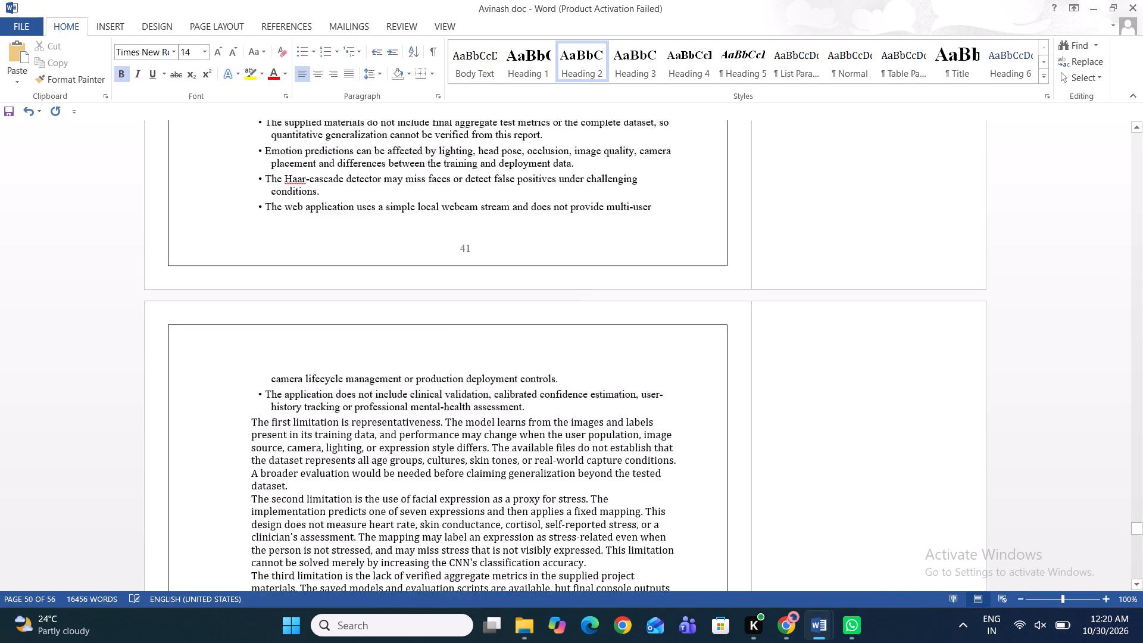
left_click_drag(463, 68, 480, 417)
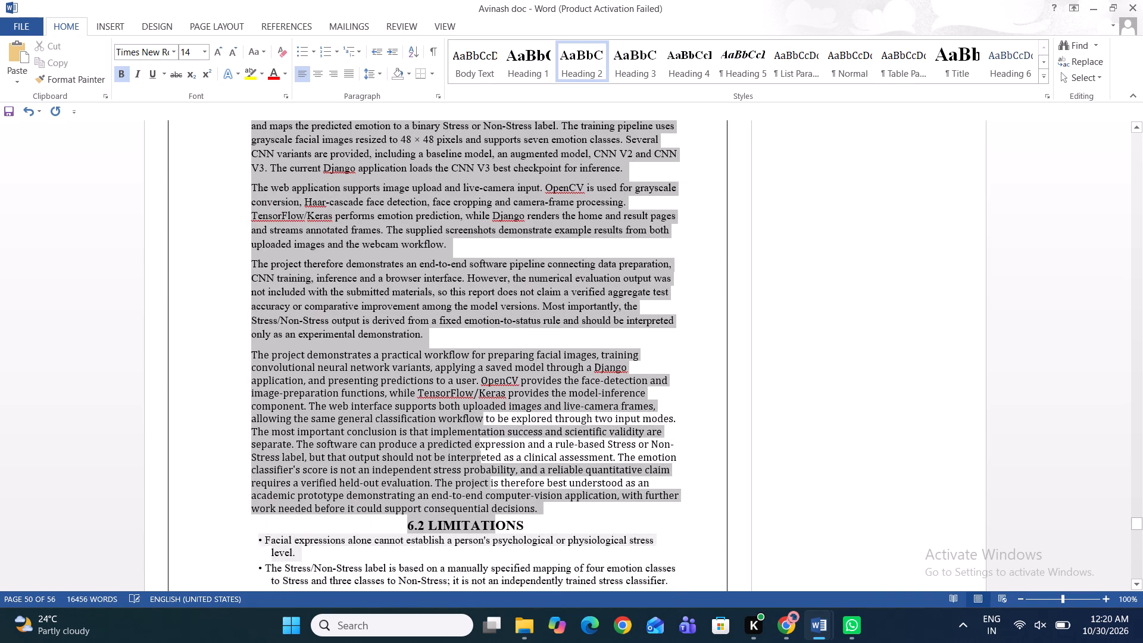
left_click_drag(480, 417, 531, 488)
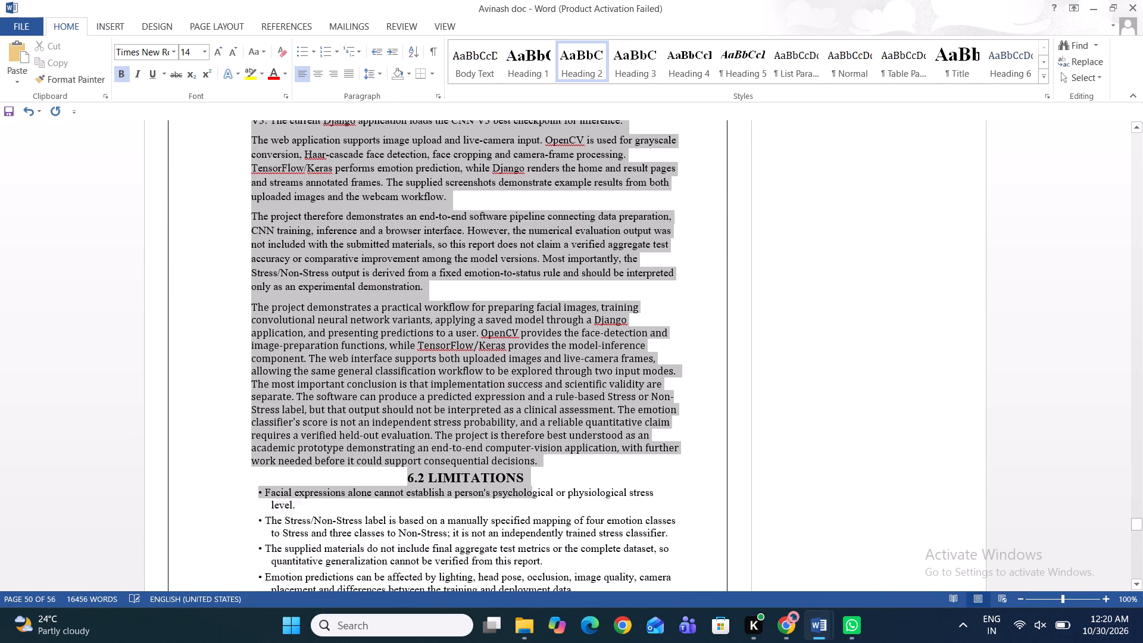
left_click_drag(531, 488, 545, 458)
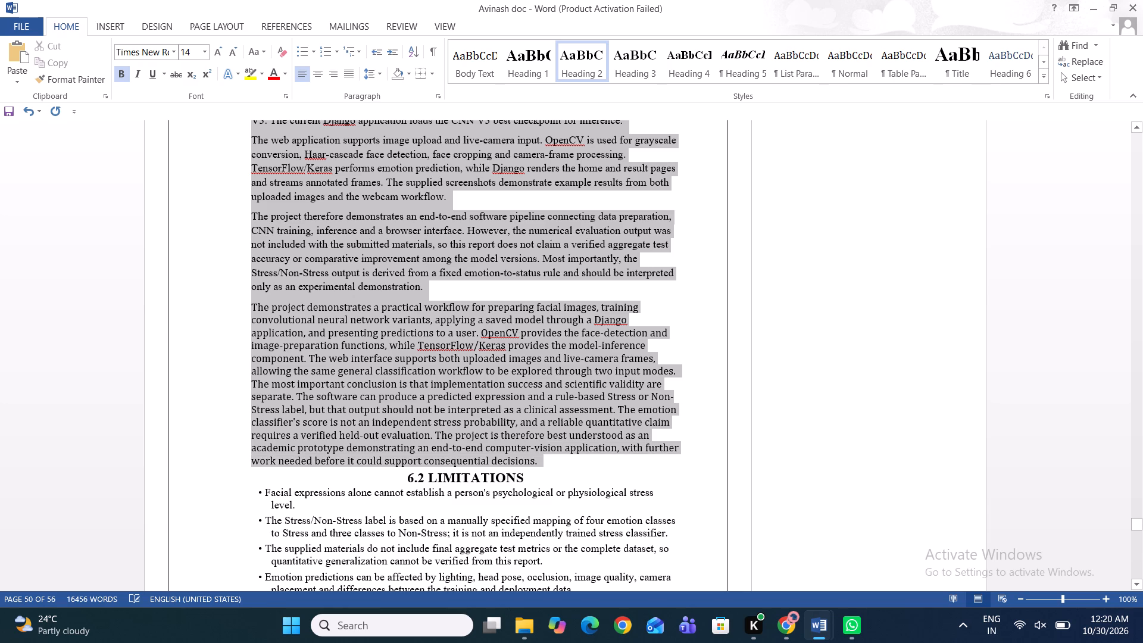
left_click(207, 50)
left_click(189, 124)
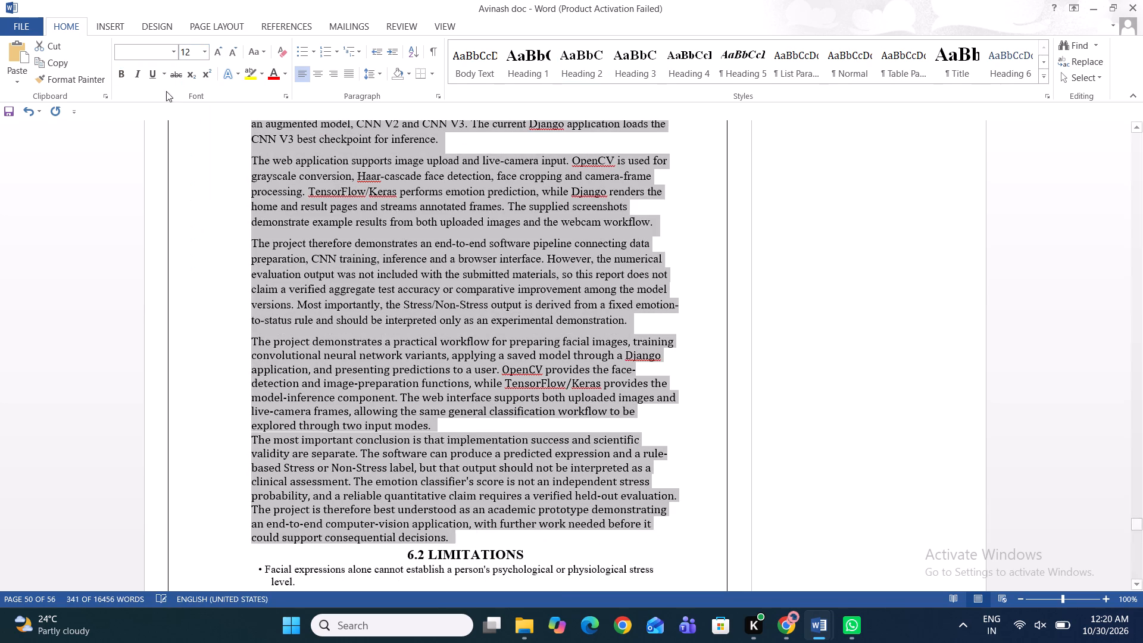
left_click(150, 61)
left_click(146, 55)
left_click(173, 55)
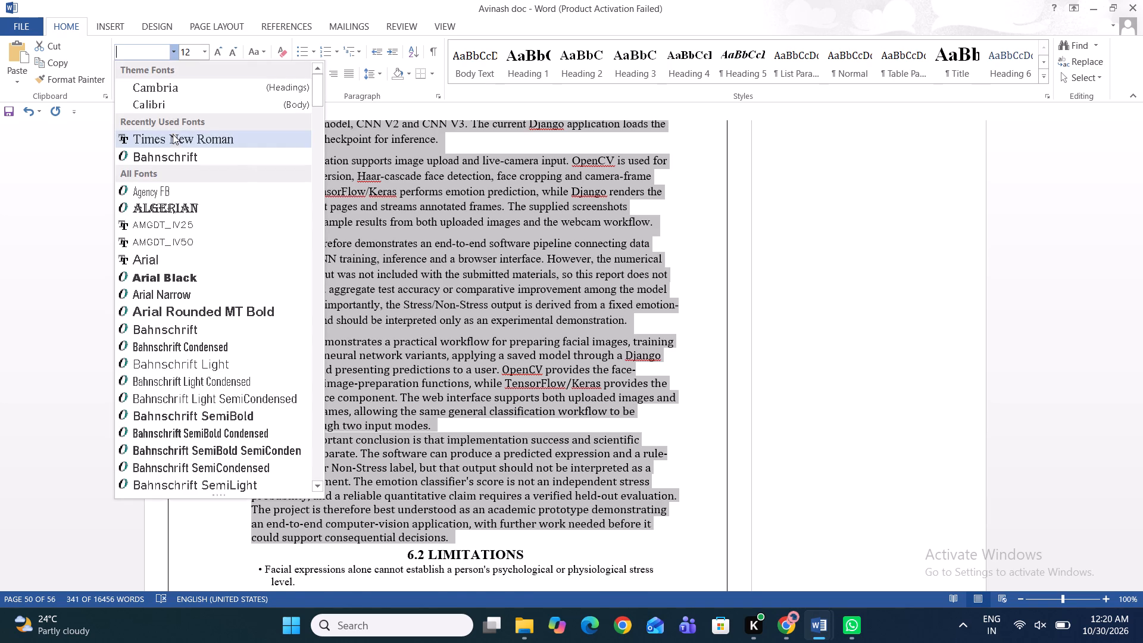
left_click(173, 138)
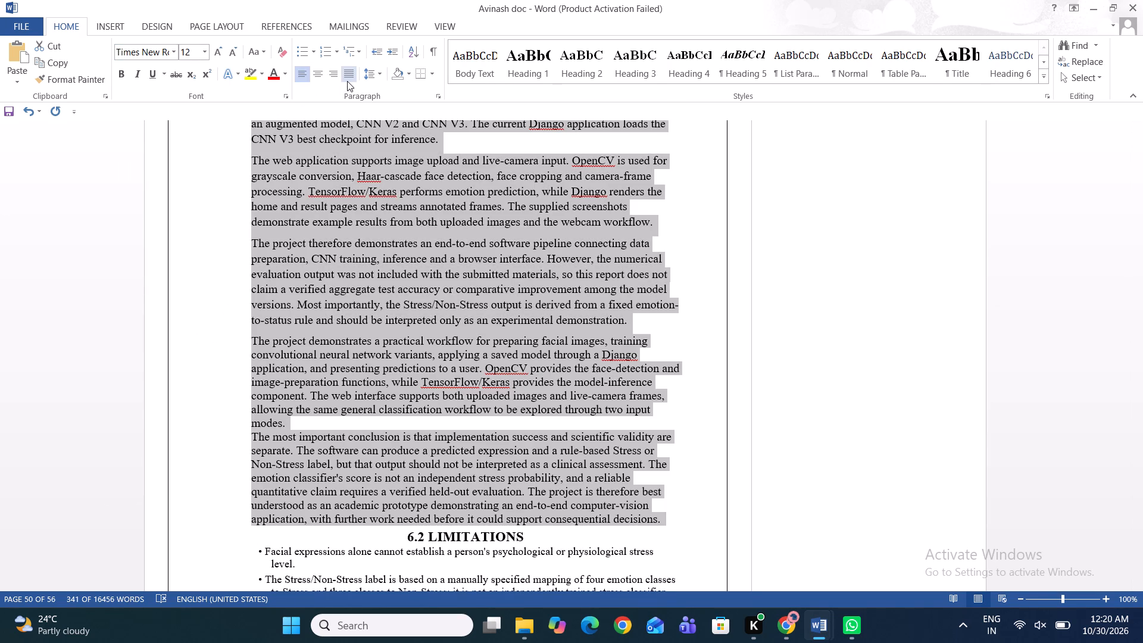
left_click(347, 81)
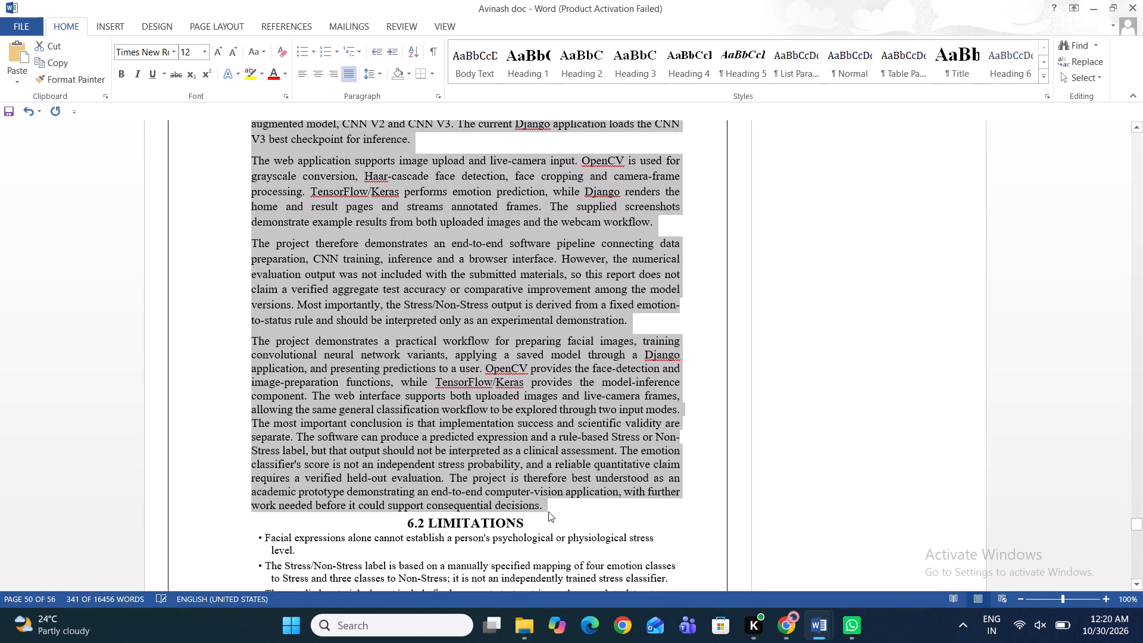
Insert a blank line above the 6.2 Limitations heading and left-align the heading.
left_click(552, 511)
key("Return")
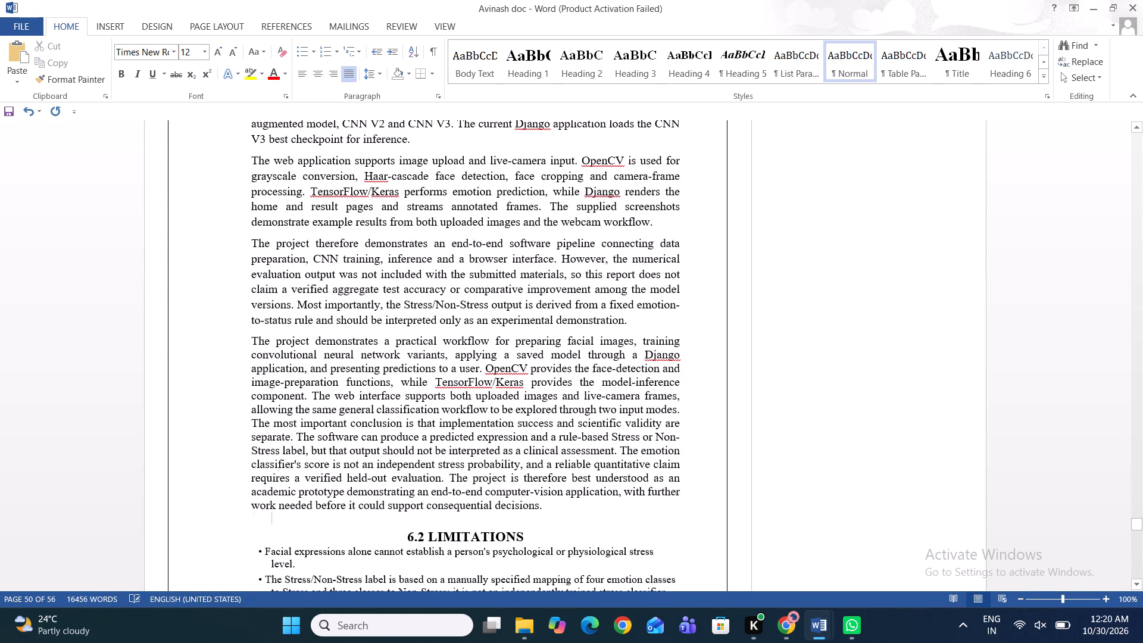
key("Down")
key("Up")
key("Down")
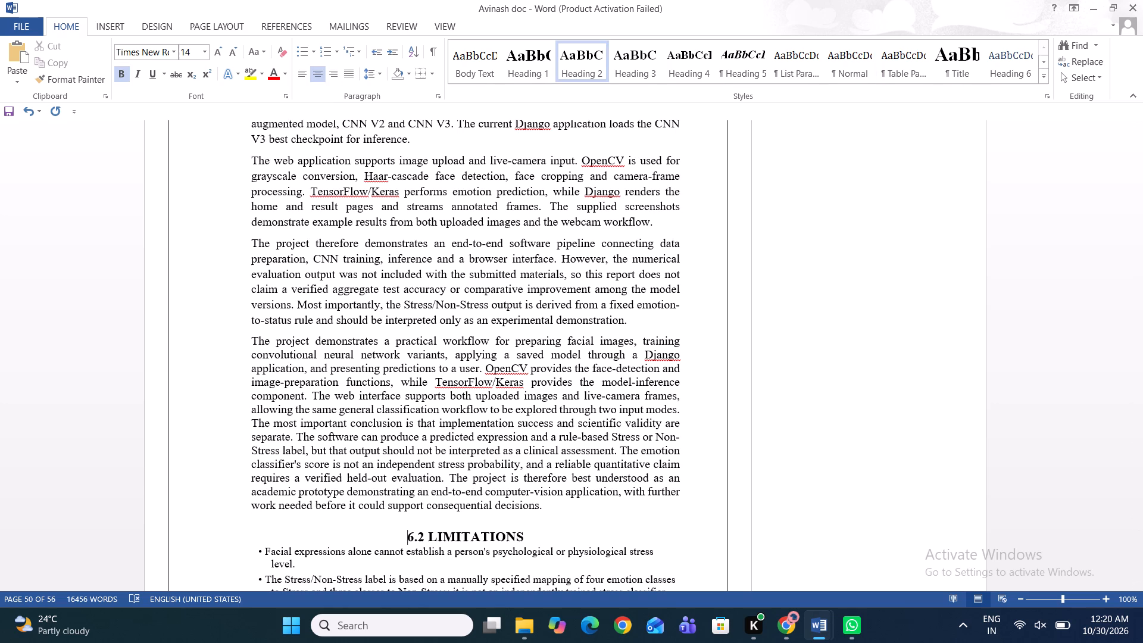
key("BackSpace")
Insert a blank line between the 6.2 Limitations heading and its first bullet point.
key("Right")
key("Right")
key("Right")
key("Right")
key("Right")
key("Right")
key("Right")
key("Right")
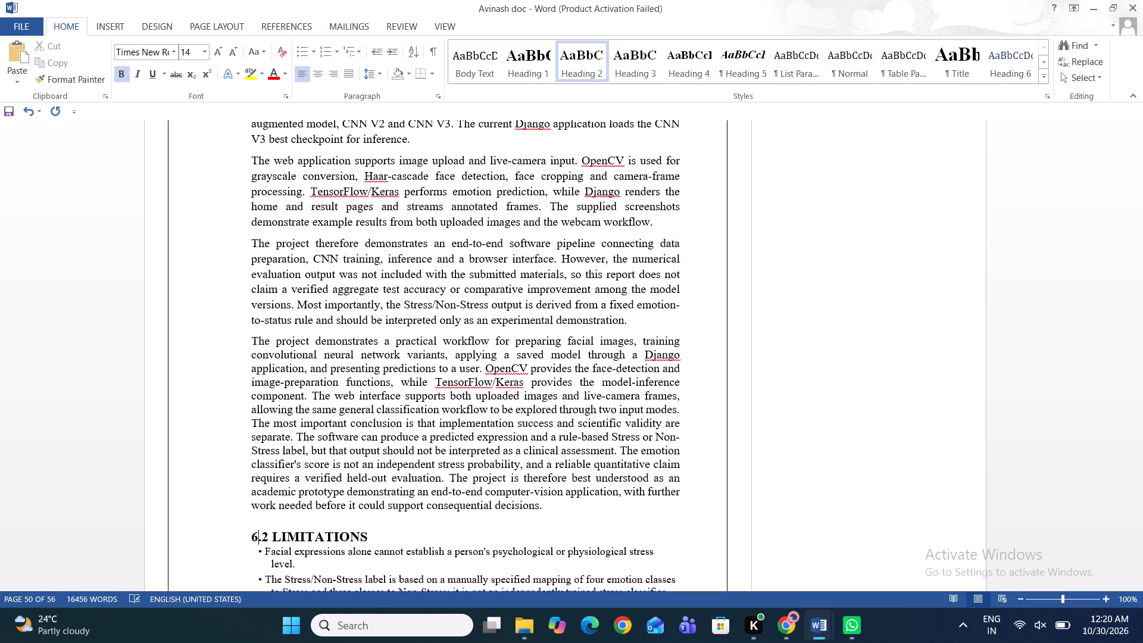
key("Right")
key("Right")
key("Right")
key("Right")
key("Right")
key("Right")
key("Right")
key("Return")
Format all bullets and paragraphs between the 6.2 Limitations and 6.3 Future Scope headings as justified 12 pt Times New Roman.
scroll(550, 505, "down", 1)
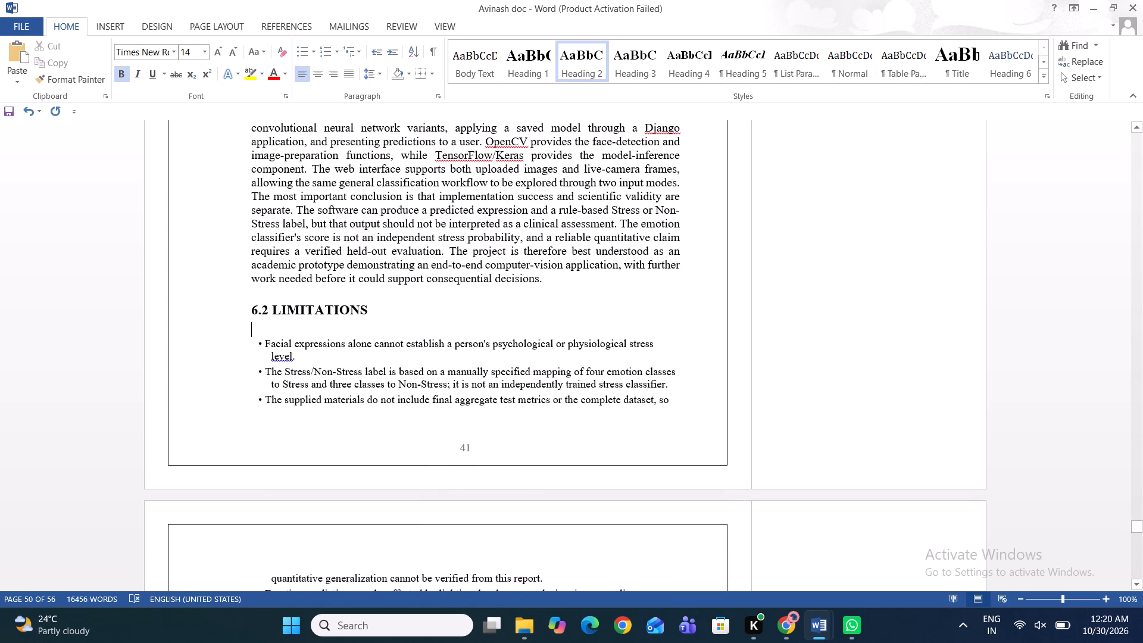
left_click(394, 432)
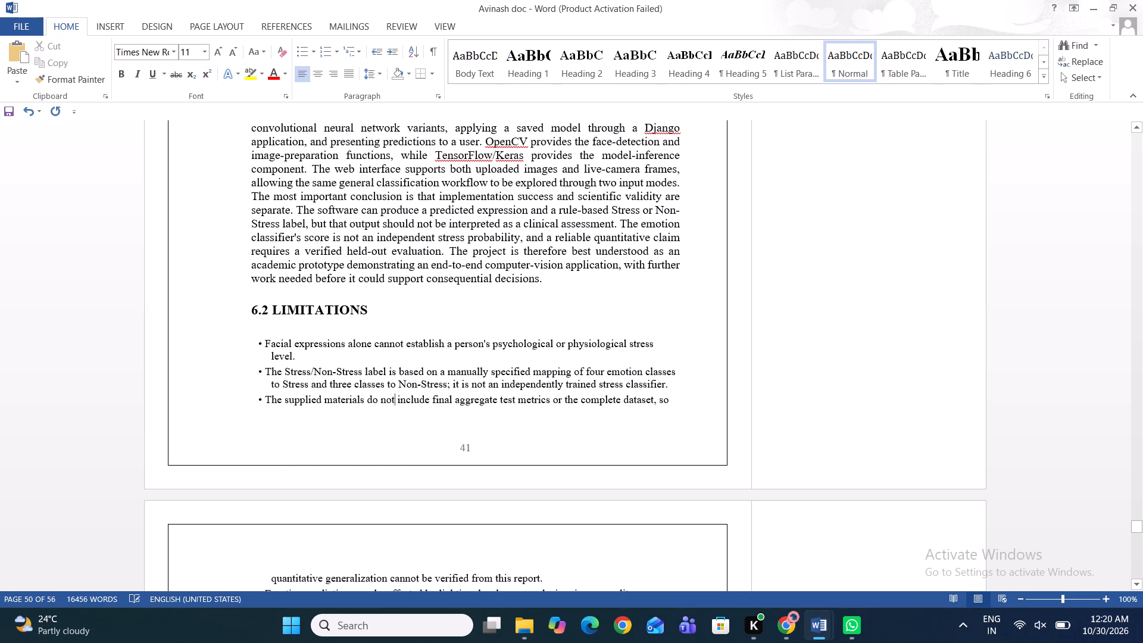
left_click_drag(258, 338, 407, 408)
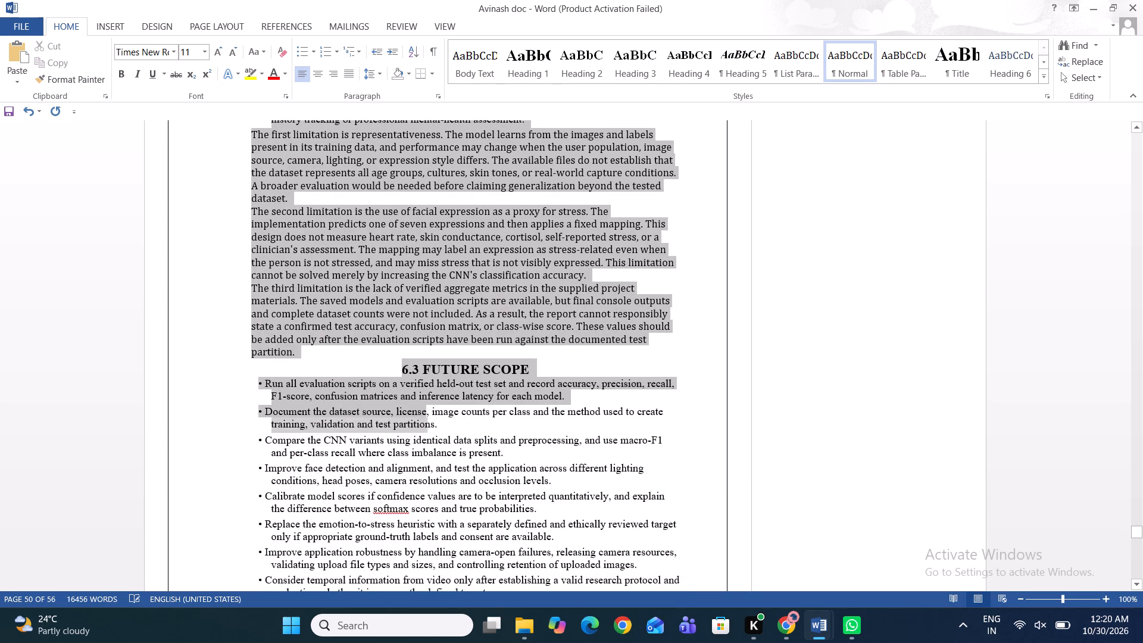
left_click_drag(407, 408, 307, 365)
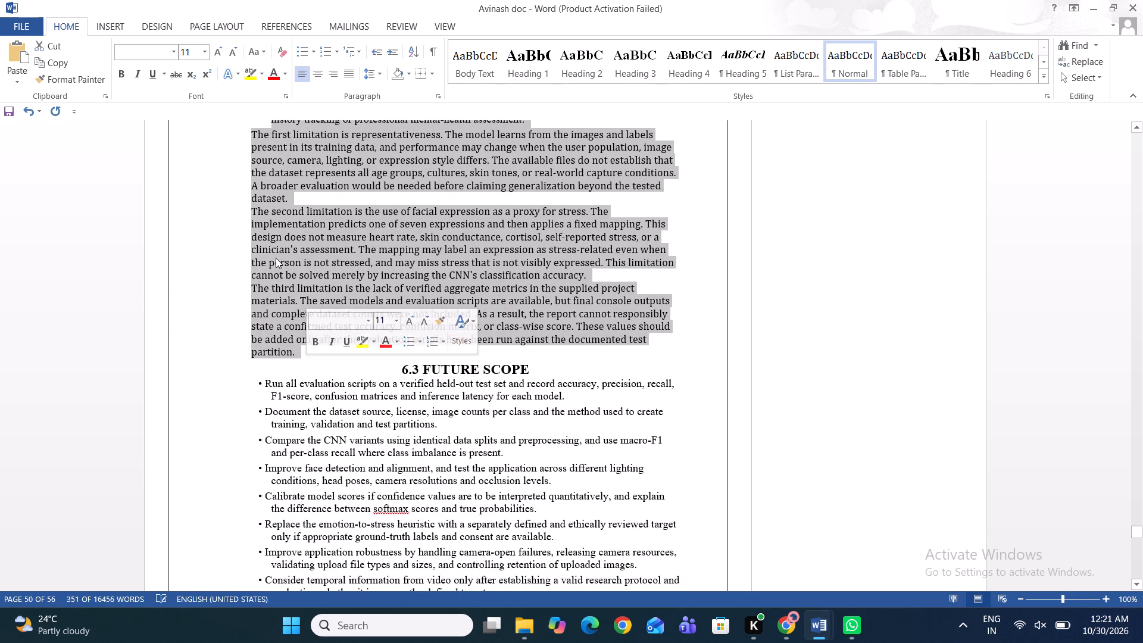
left_click(204, 44)
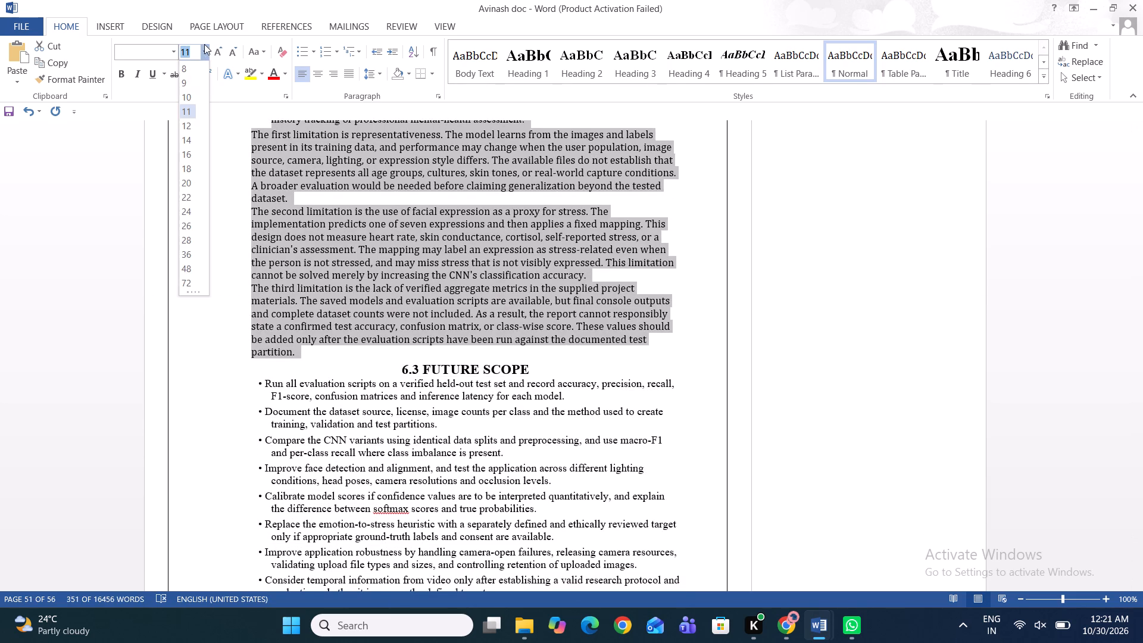
left_click(194, 121)
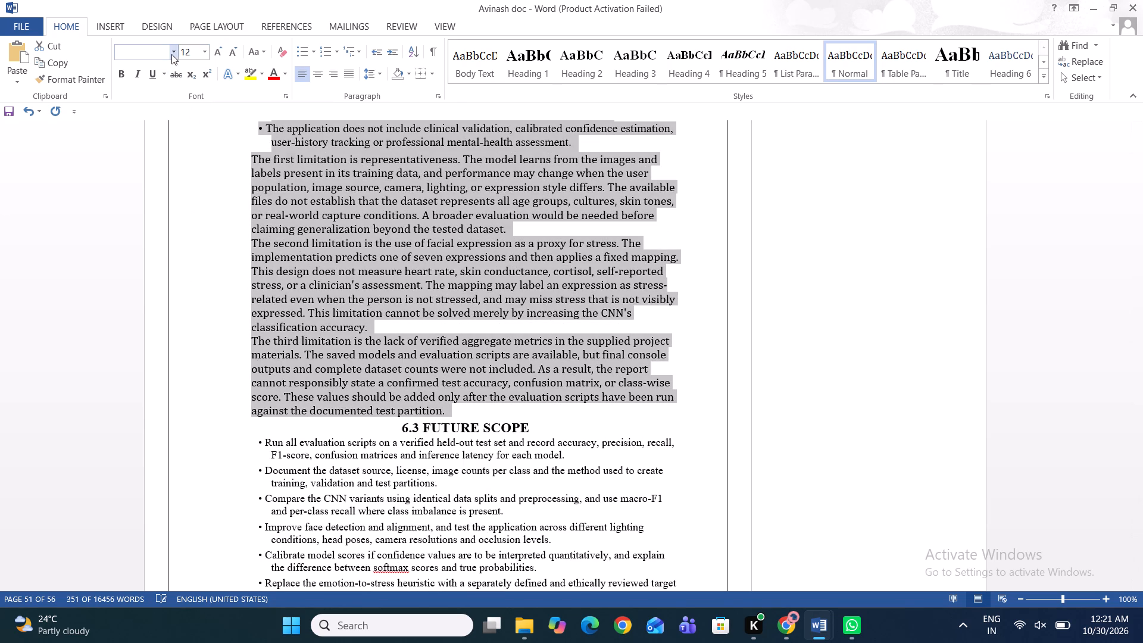
left_click(171, 54)
left_click(165, 142)
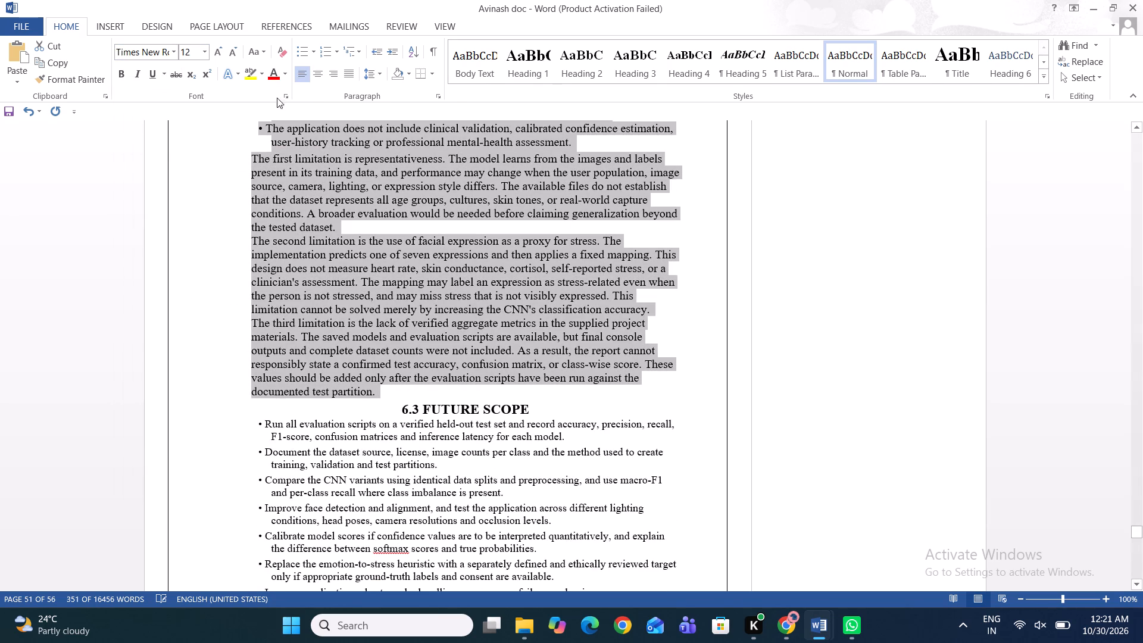
left_click(348, 79)
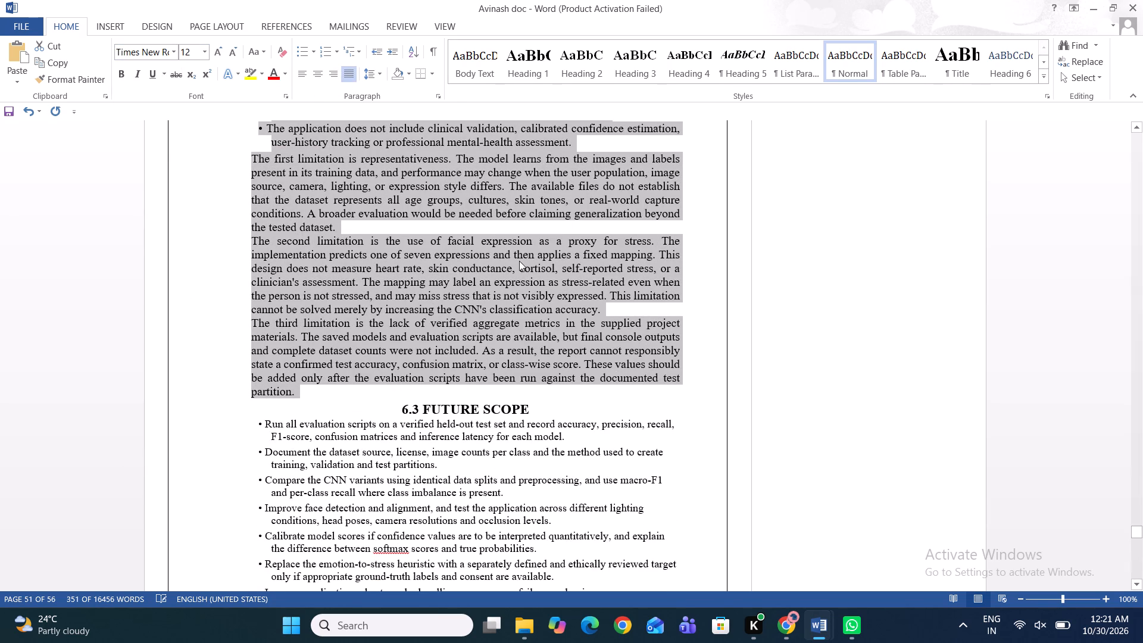
left_click(624, 382)
scroll(624, 382, "up", 1)
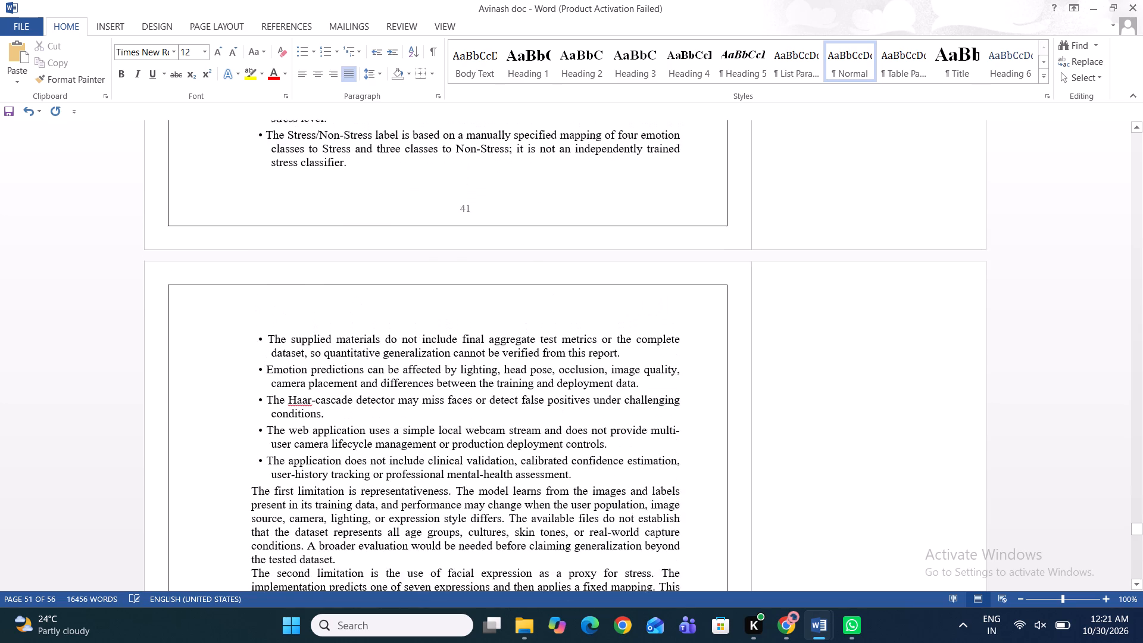
scroll(624, 382, "up", 1)
Insert a blank line above the 6.3 Future Scope heading and left-align the heading.
scroll(624, 382, "down", 3)
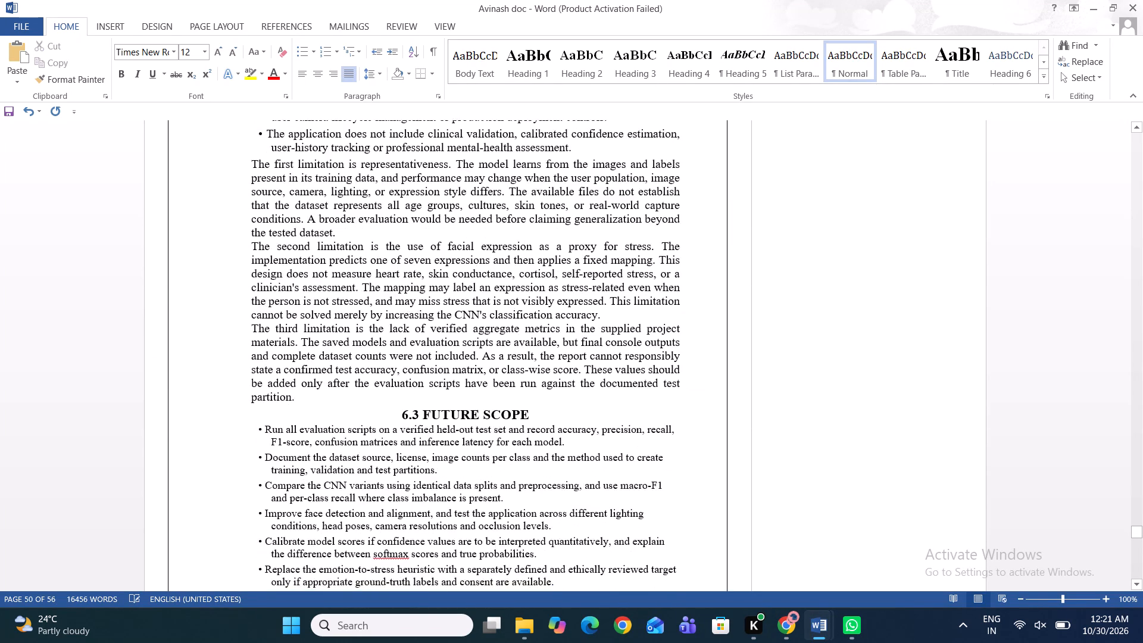
scroll(624, 382, "down", 1)
left_click(301, 231)
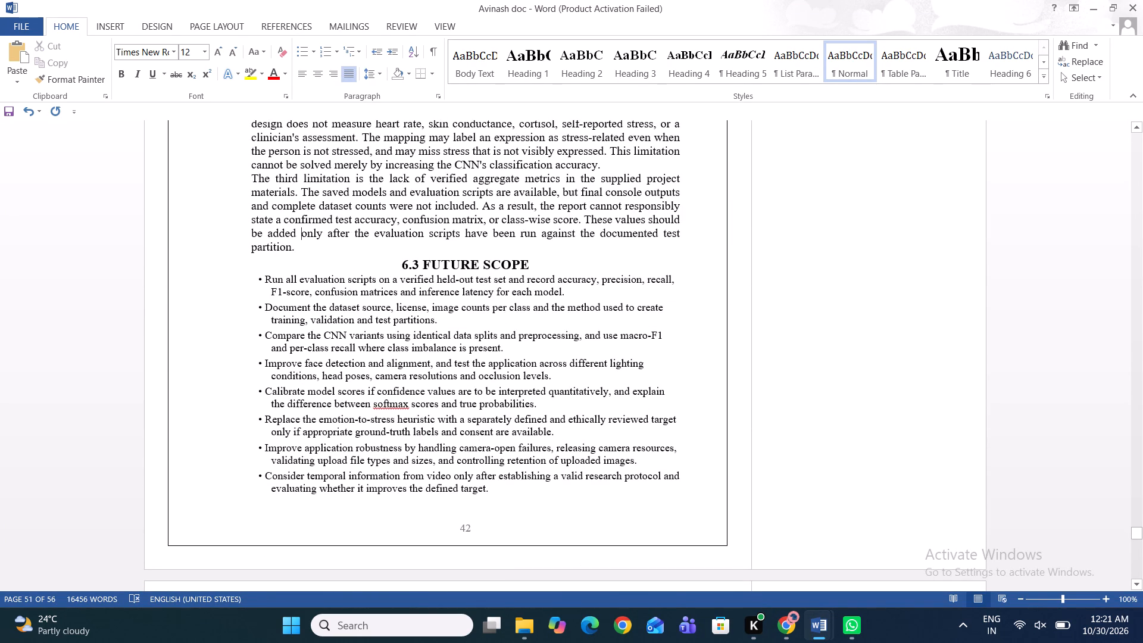
left_click(301, 245)
key("Return")
key("Down")
key("BackSpace")
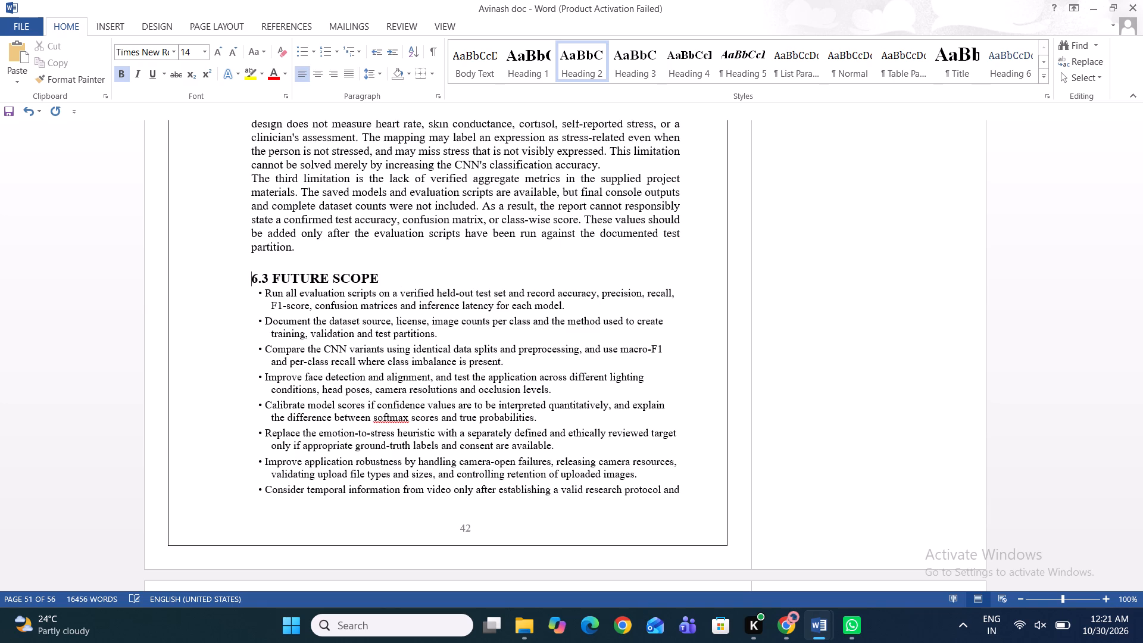
Insert a blank line between the 6.3 Future Scope heading and its first bullet point.
key("Right")
key("Right")
key("Right")
key("Right")
key("Right")
key("Right")
key("Right")
key("Right")
key("Right")
key("Right")
key("Right")
key("Right")
key("Right")
key("Right")
key("Right")
key("Right")
key("Return")
Format all bullets and paragraphs under 6.3 Future Scope, through the end of Chapter 6, as justified 12 pt Times New Roman.
scroll(301, 245, "down", 1)
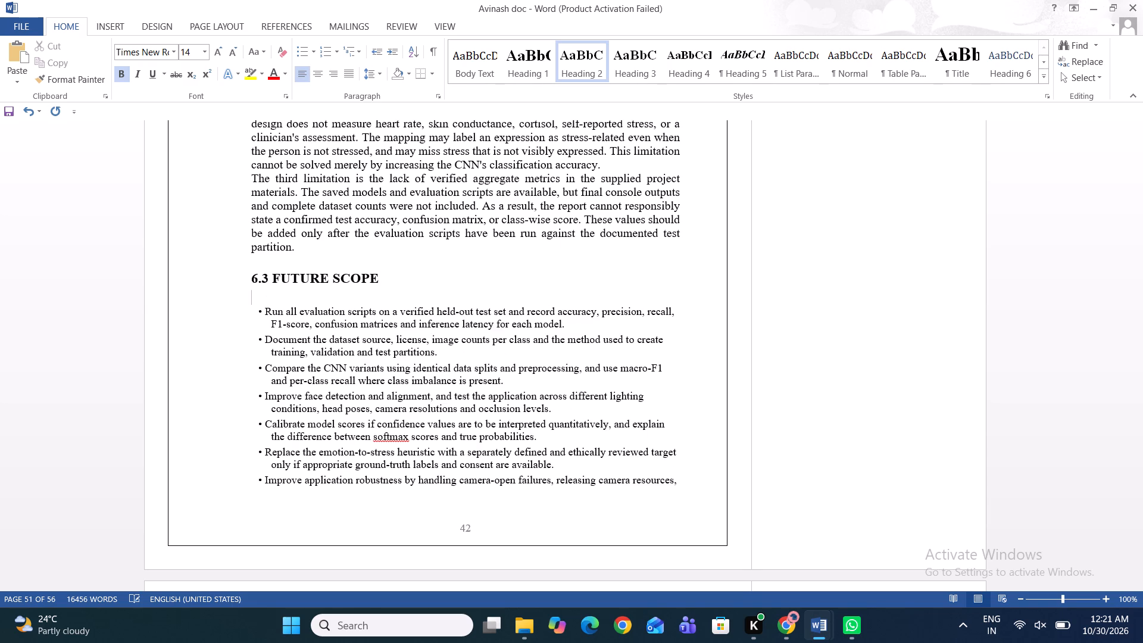
scroll(301, 245, "down", 1)
left_click_drag(256, 256, 342, 469)
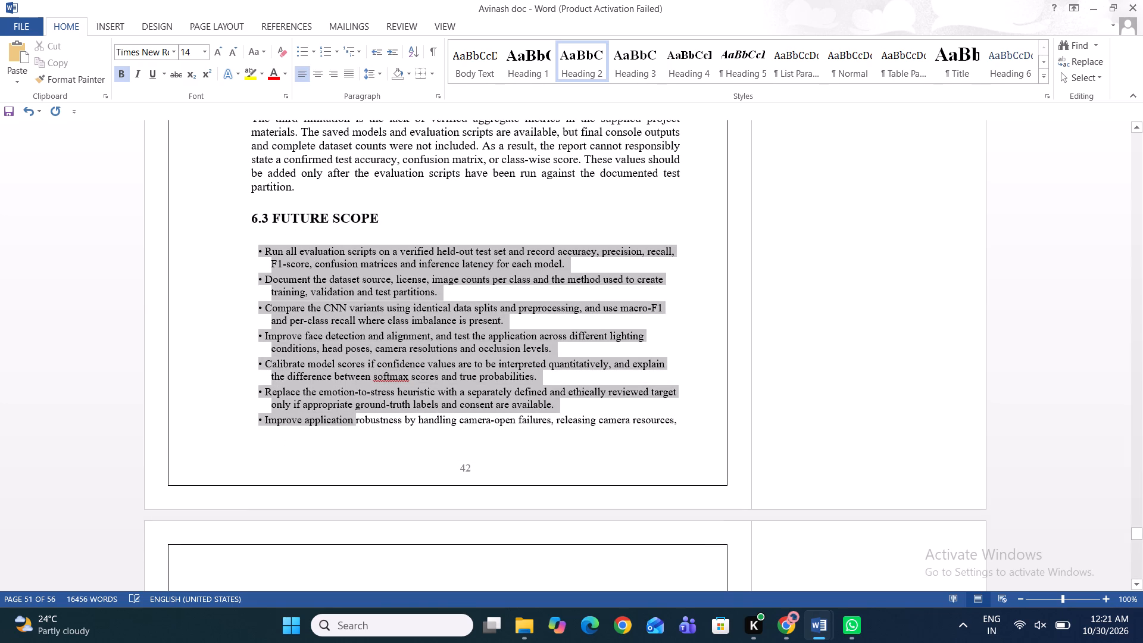
left_click_drag(342, 469, 340, 395)
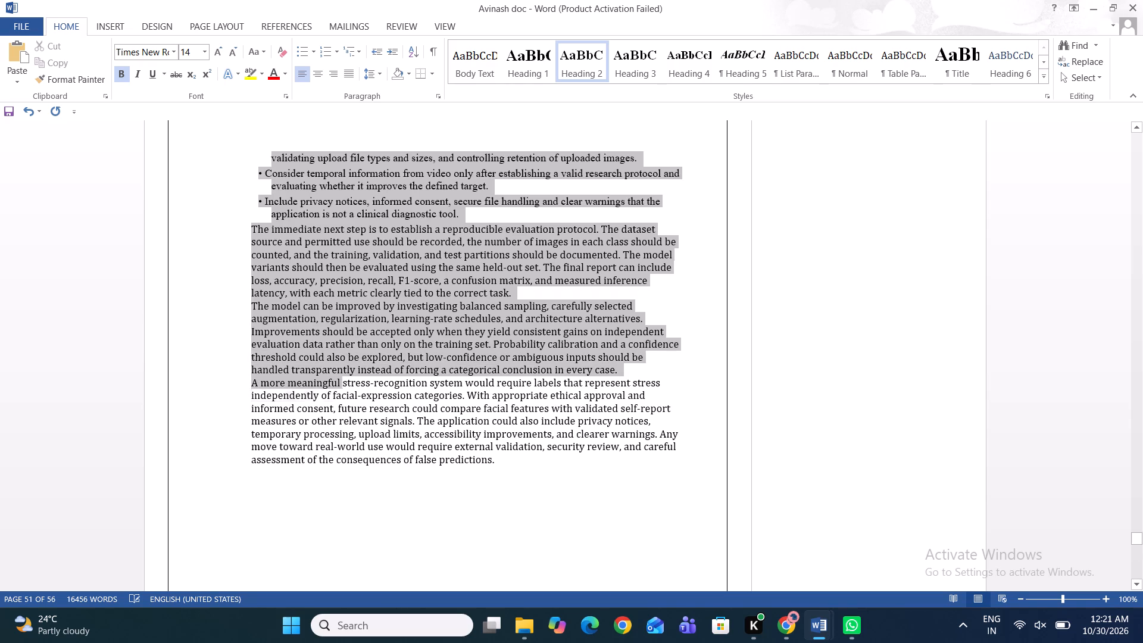
left_click_drag(340, 395, 505, 458)
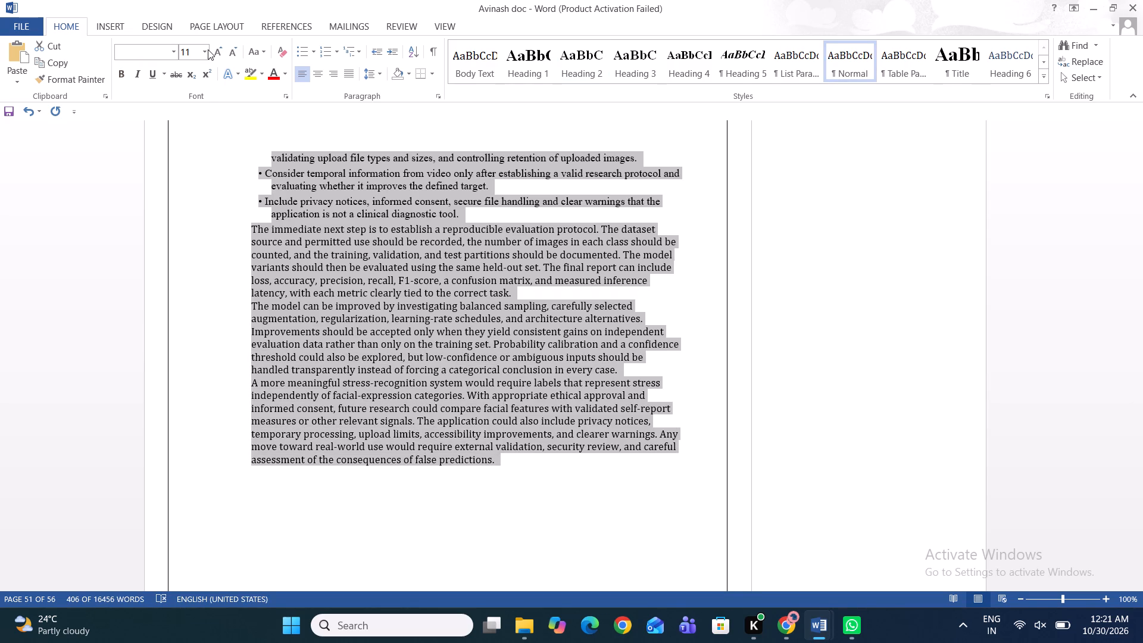
left_click(208, 49)
left_click(186, 127)
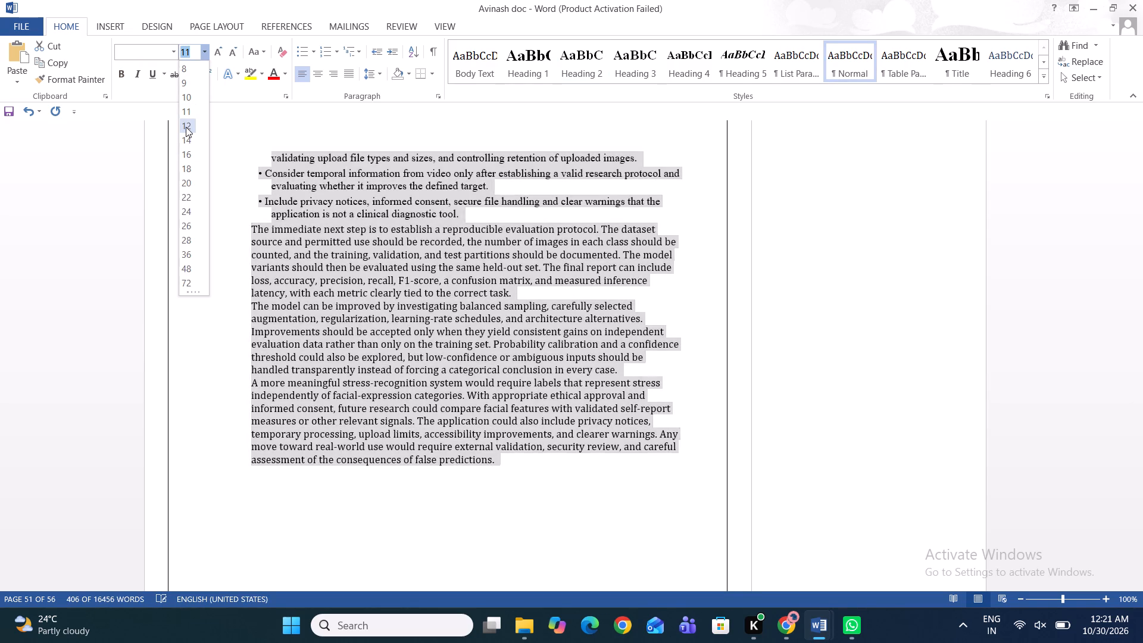
left_click(165, 48)
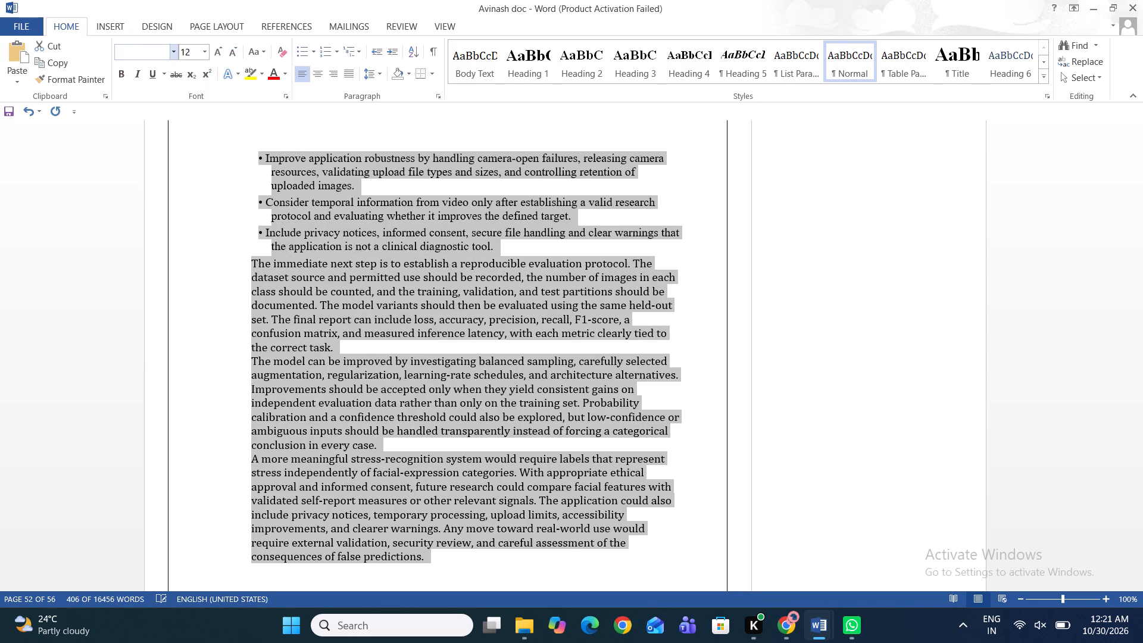
left_click(170, 49)
left_click(161, 138)
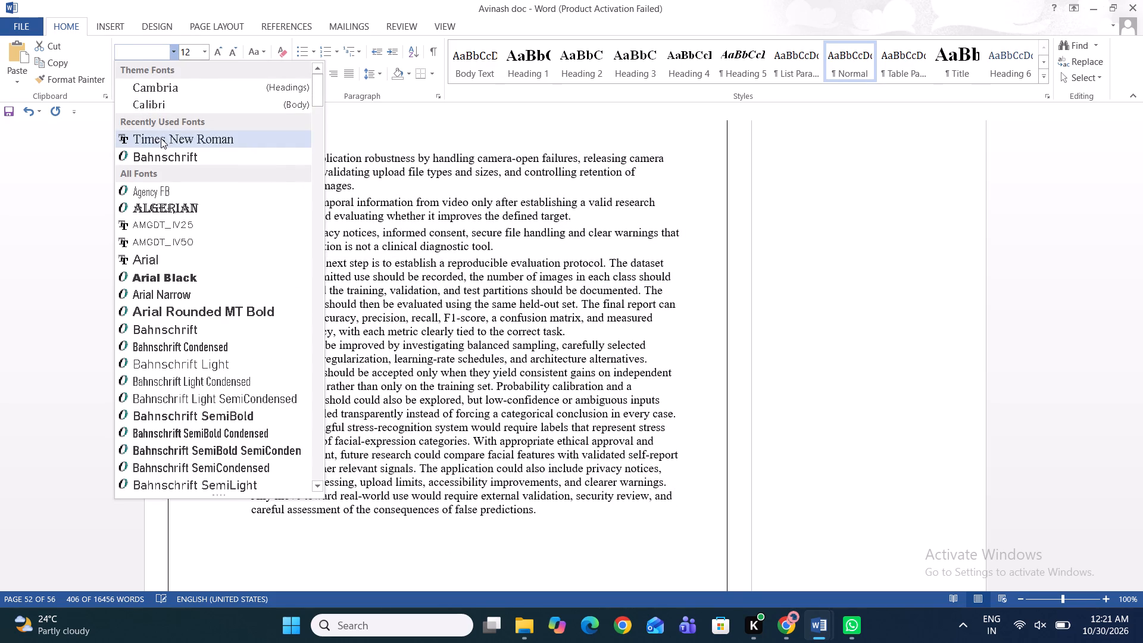
left_click(344, 74)
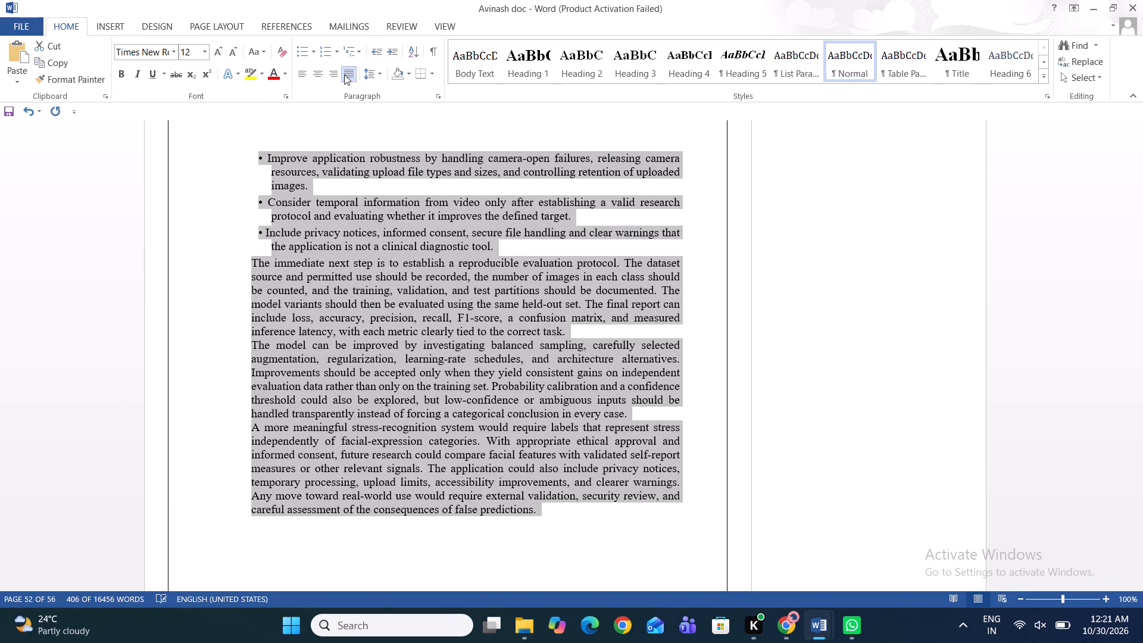
left_click(549, 480)
Left-align the Appendix A: Dataset Description heading beneath the Appendices title.
scroll(549, 480, "down", 1)
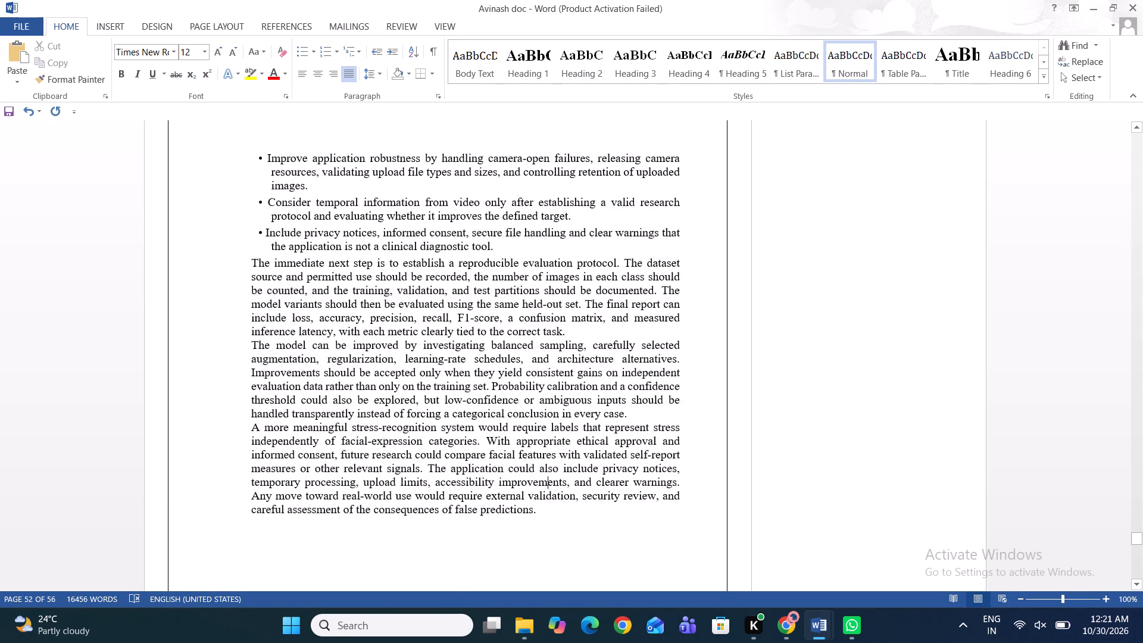
scroll(549, 480, "down", 3)
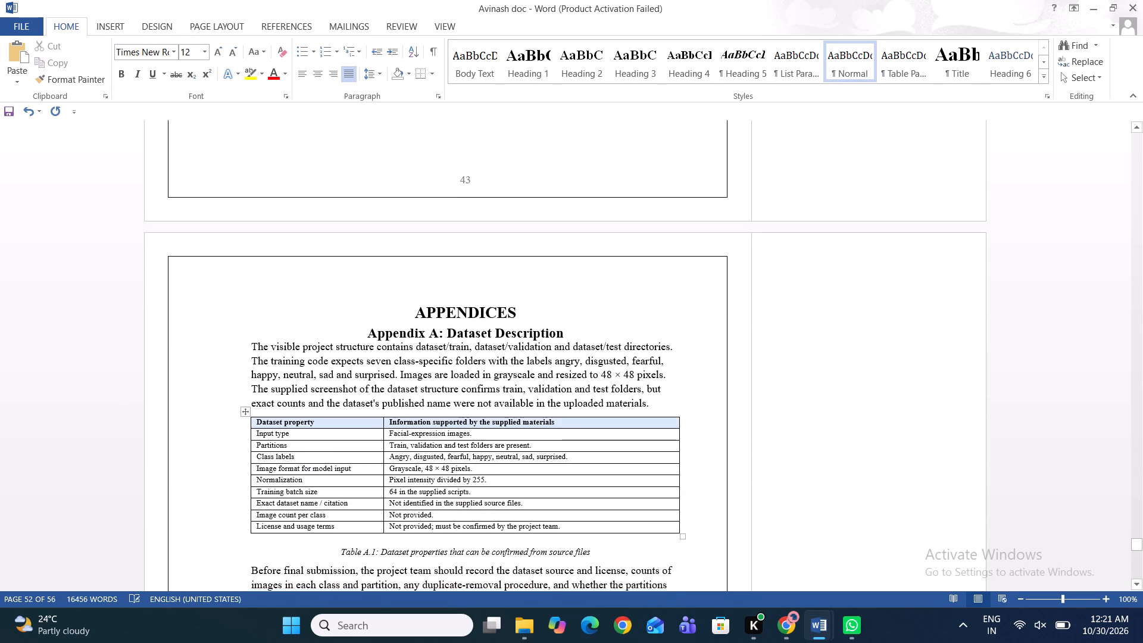
scroll(549, 480, "down", 1)
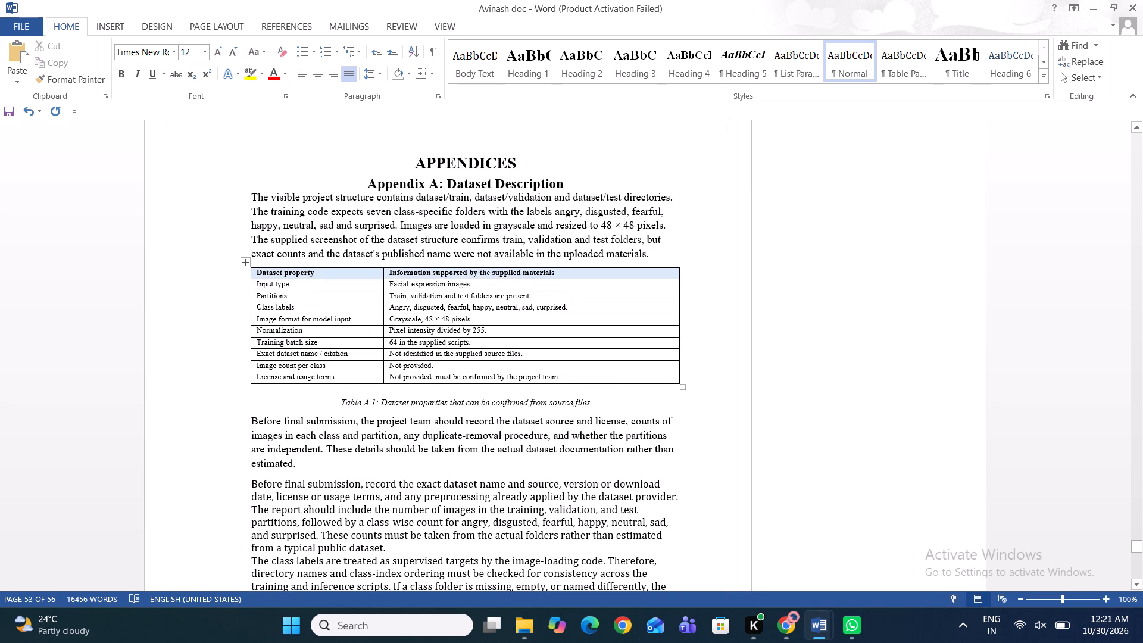
triple_click(417, 171)
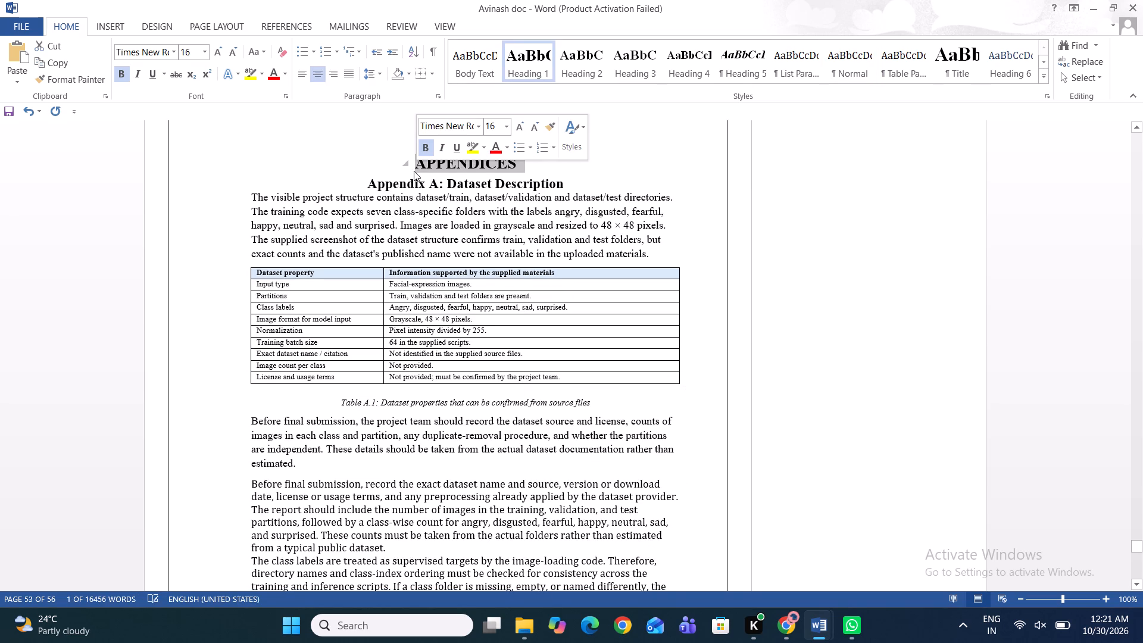
left_click(370, 176)
key("BackSpace")
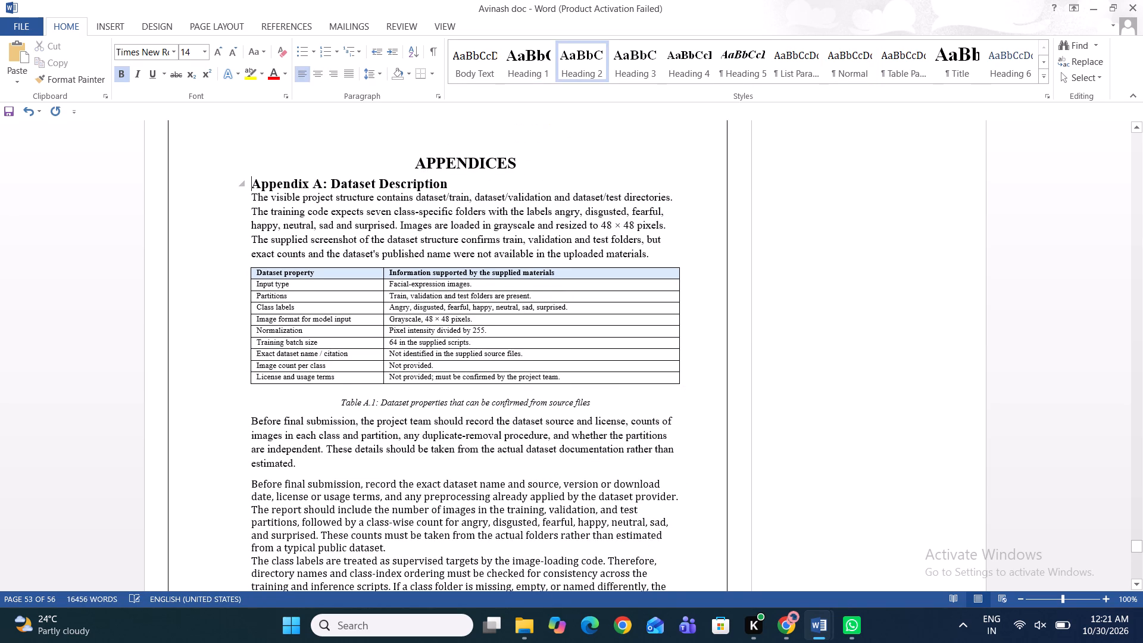
Insert a blank line between the Appendix A: Dataset Description heading and its first paragraph.
left_click(446, 184)
key("Return")
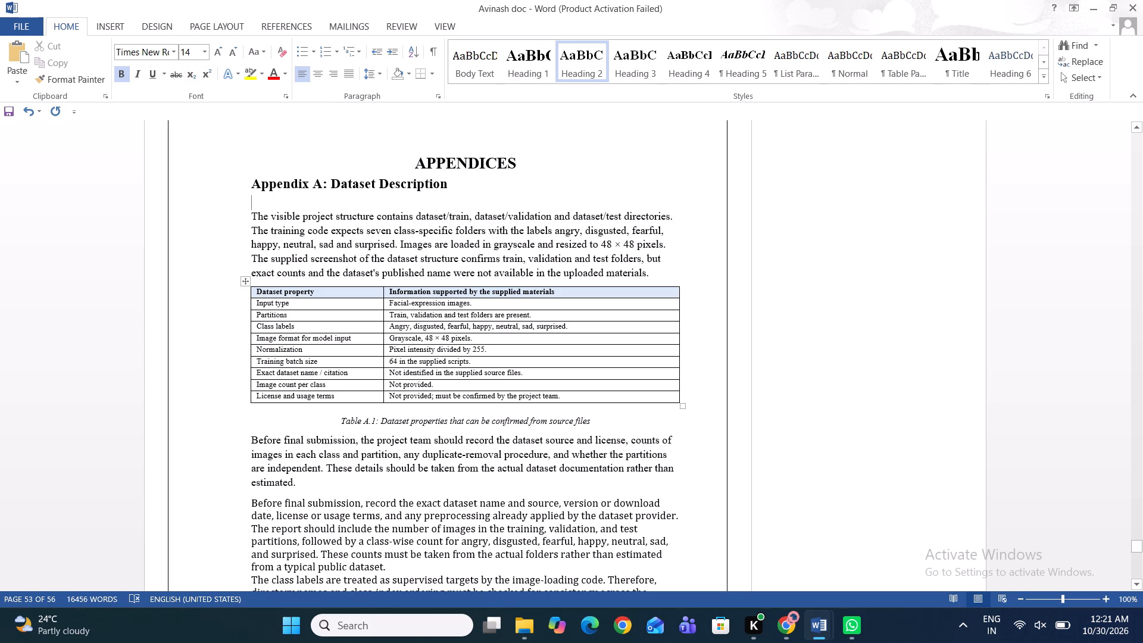
Set the first paragraph under the Appendix A: Dataset Description heading to 12 pt.
left_click_drag(648, 275, 293, 200)
left_click_drag(201, 50, 203, 121)
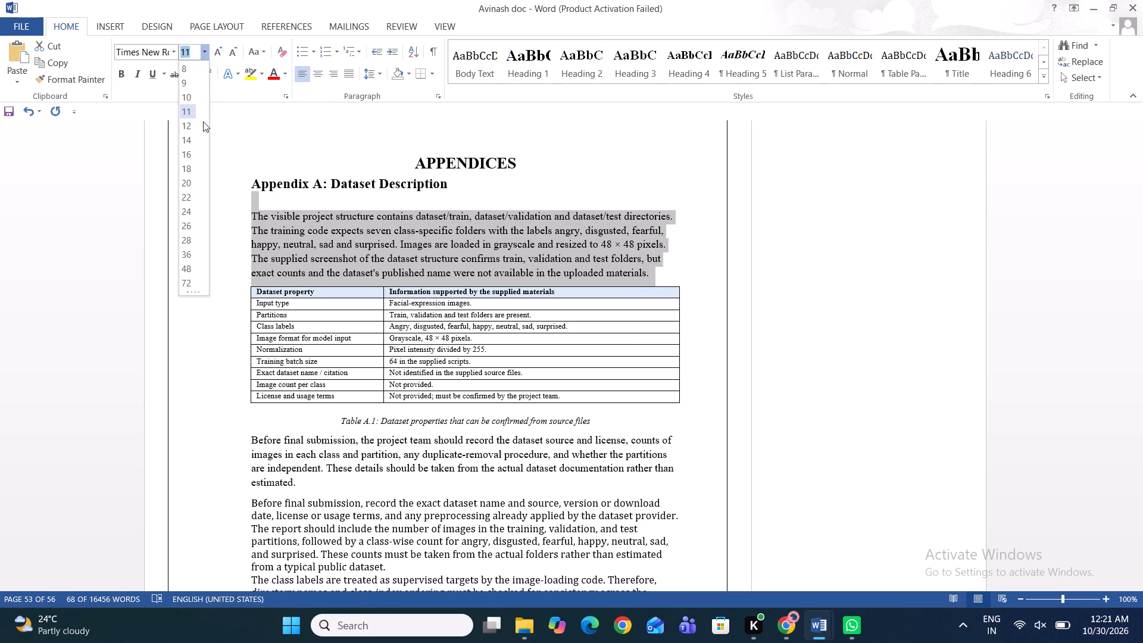
left_click_drag(203, 121, 189, 124)
left_click(189, 124)
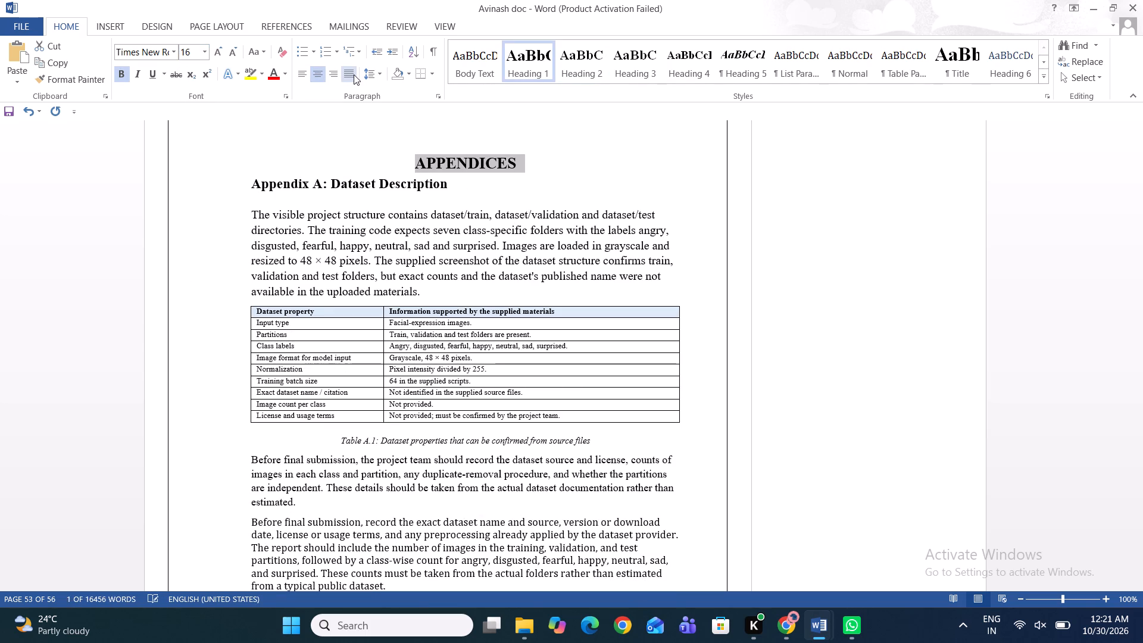
Change the alignment of the APPENDICES title to justified.
left_click(354, 74)
left_click(419, 277)
Insert a blank line between Appendix A's first paragraph and the dataset property table.
scroll(419, 277, "down", 1)
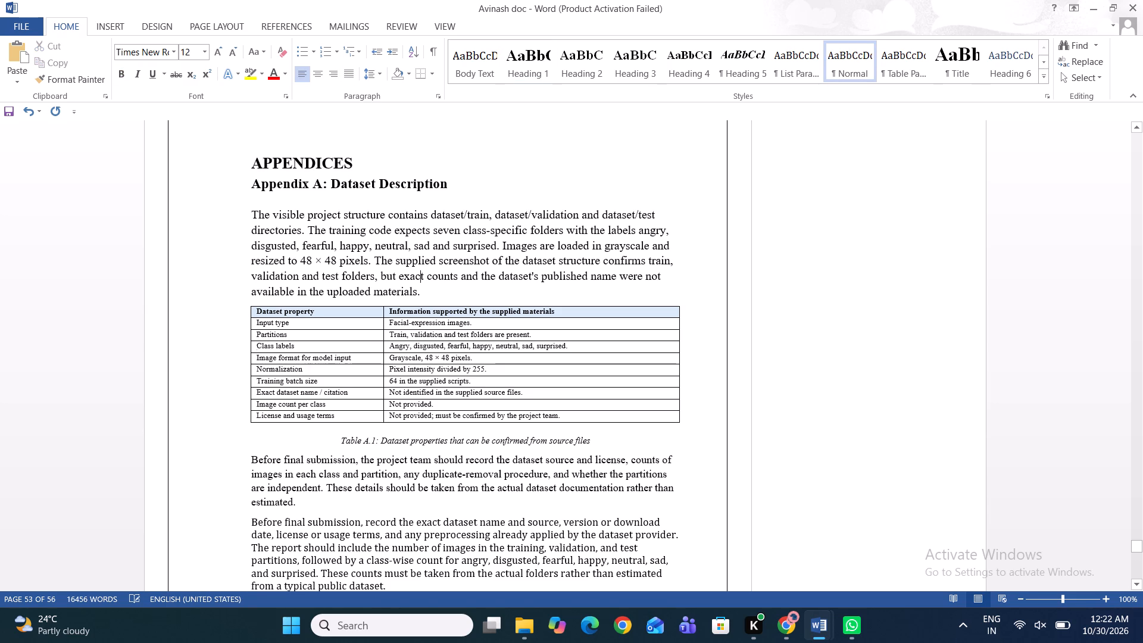
scroll(419, 277, "down", 1)
left_click(436, 259)
key("Return")
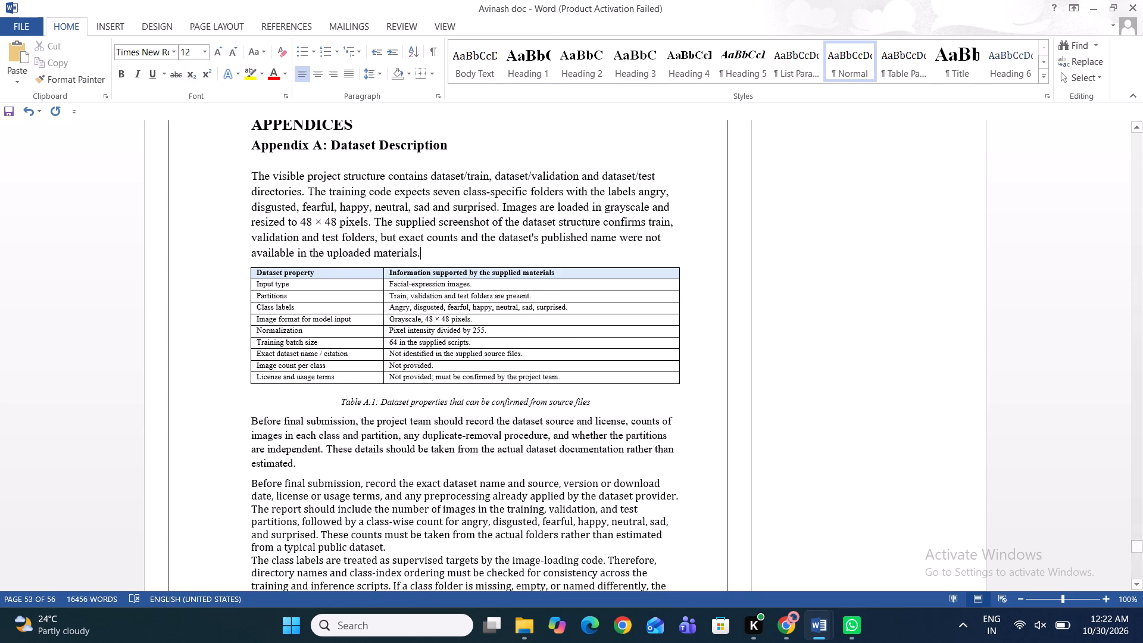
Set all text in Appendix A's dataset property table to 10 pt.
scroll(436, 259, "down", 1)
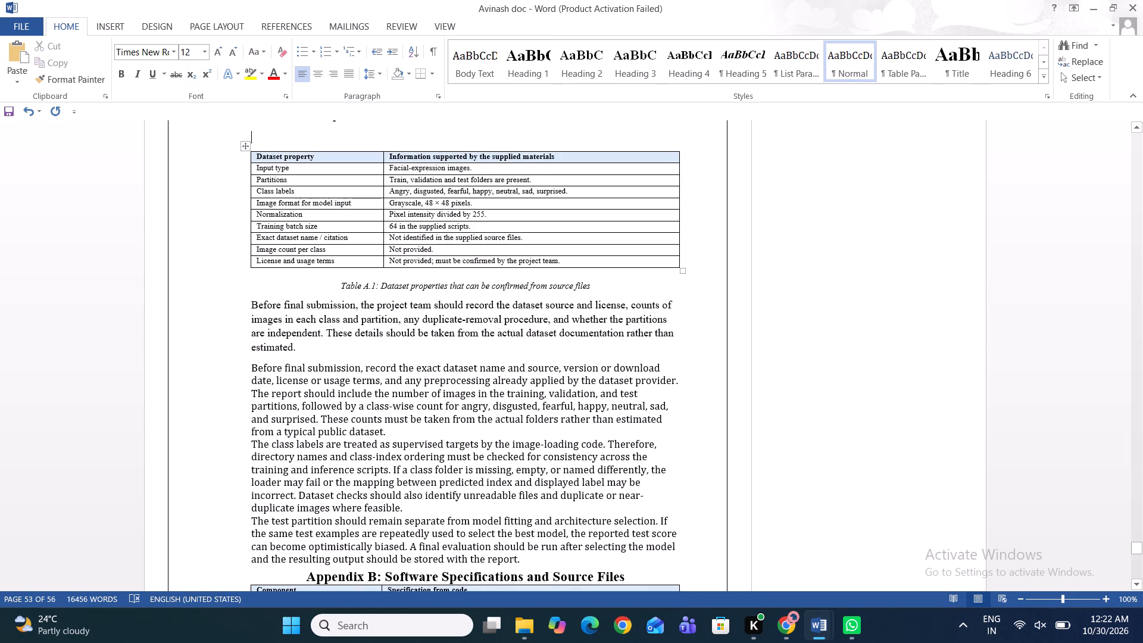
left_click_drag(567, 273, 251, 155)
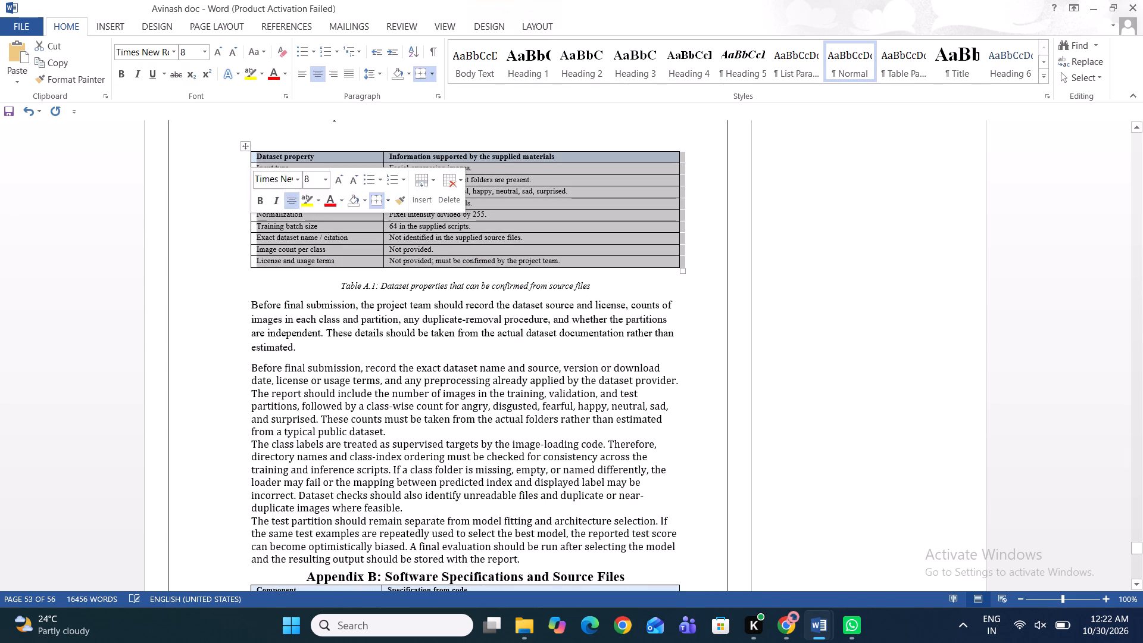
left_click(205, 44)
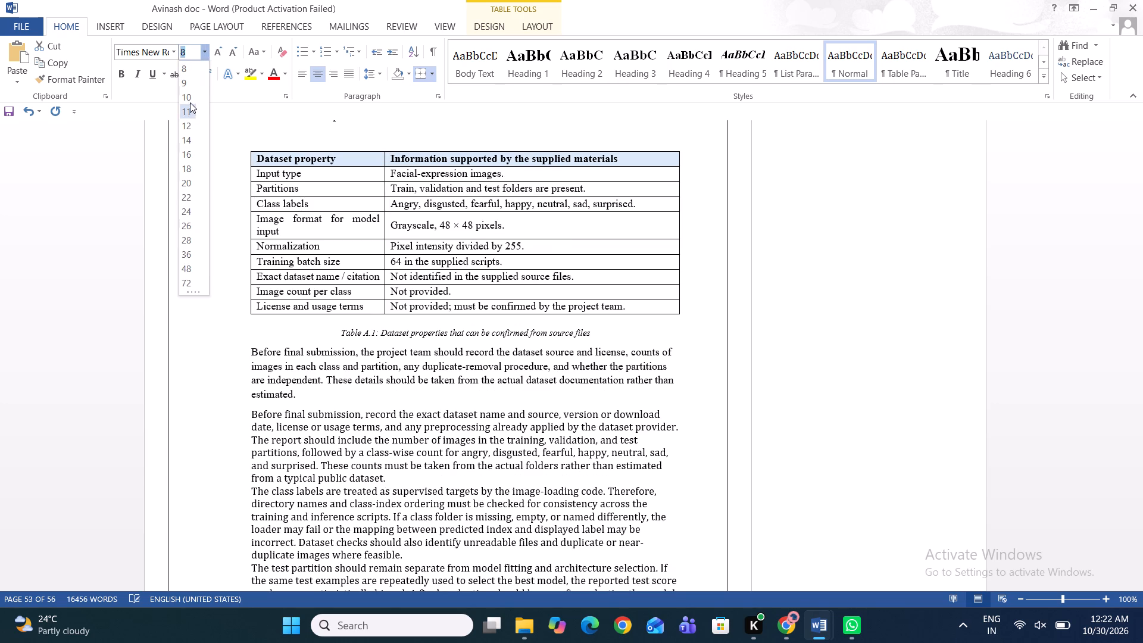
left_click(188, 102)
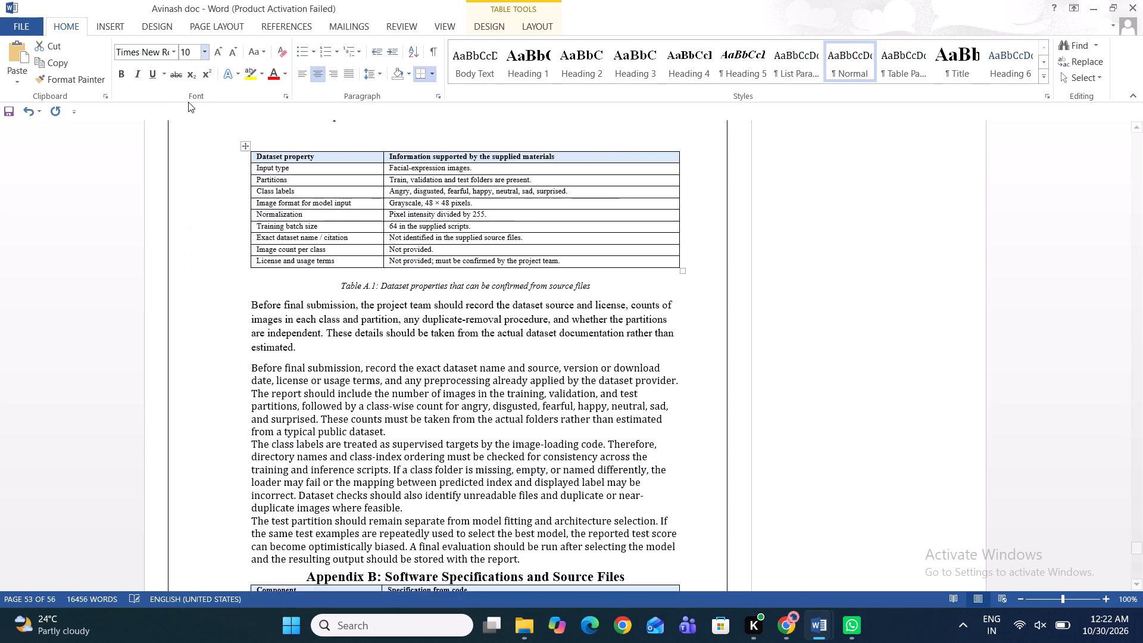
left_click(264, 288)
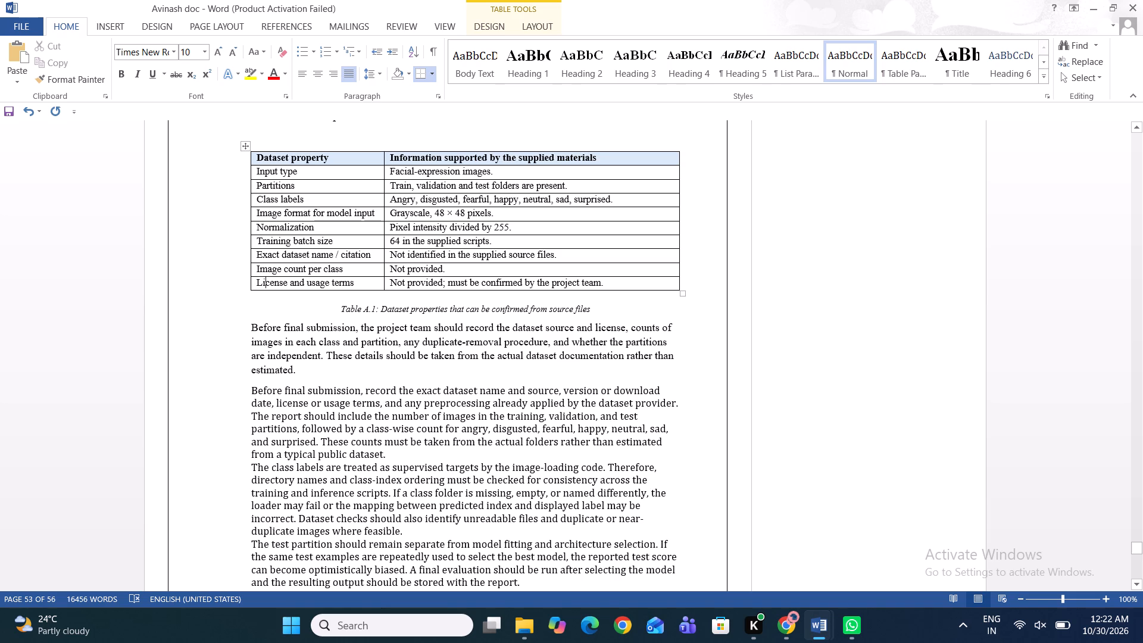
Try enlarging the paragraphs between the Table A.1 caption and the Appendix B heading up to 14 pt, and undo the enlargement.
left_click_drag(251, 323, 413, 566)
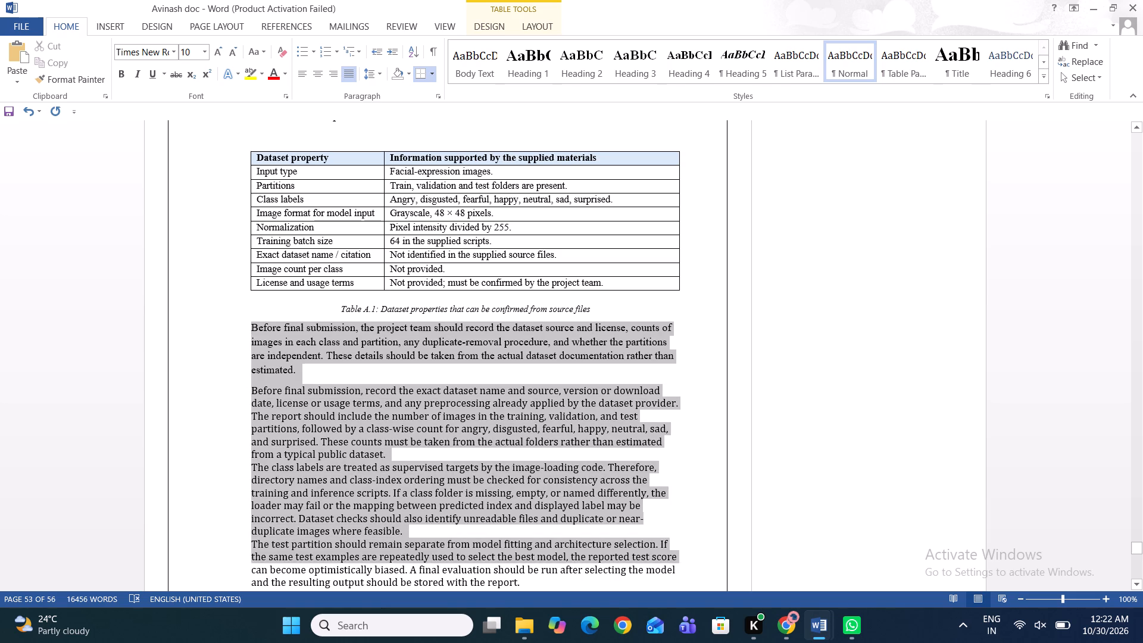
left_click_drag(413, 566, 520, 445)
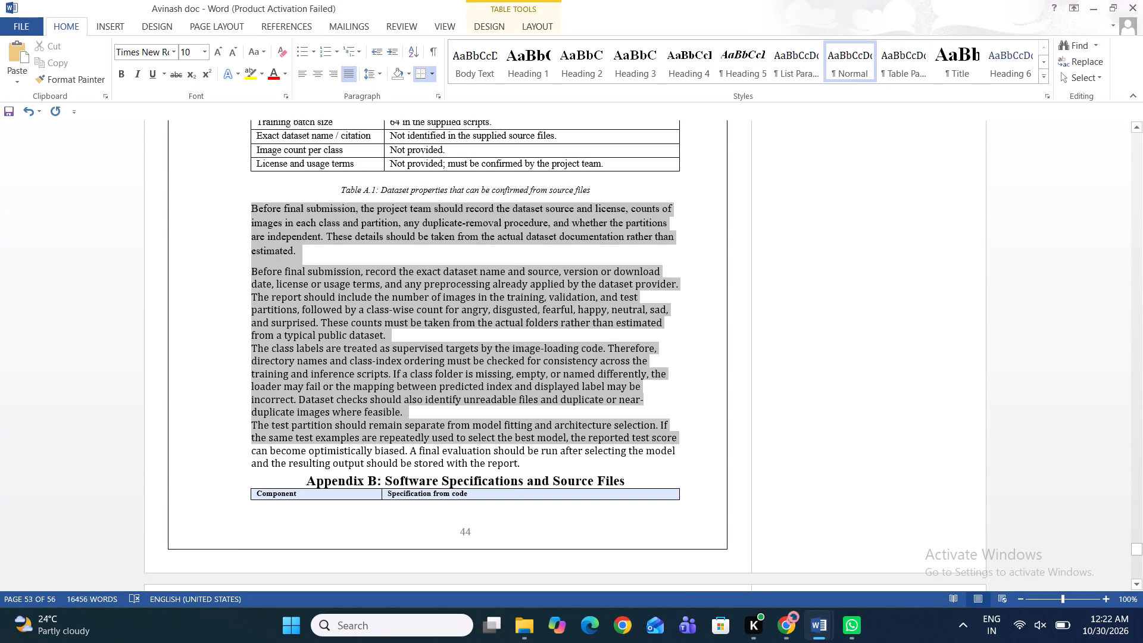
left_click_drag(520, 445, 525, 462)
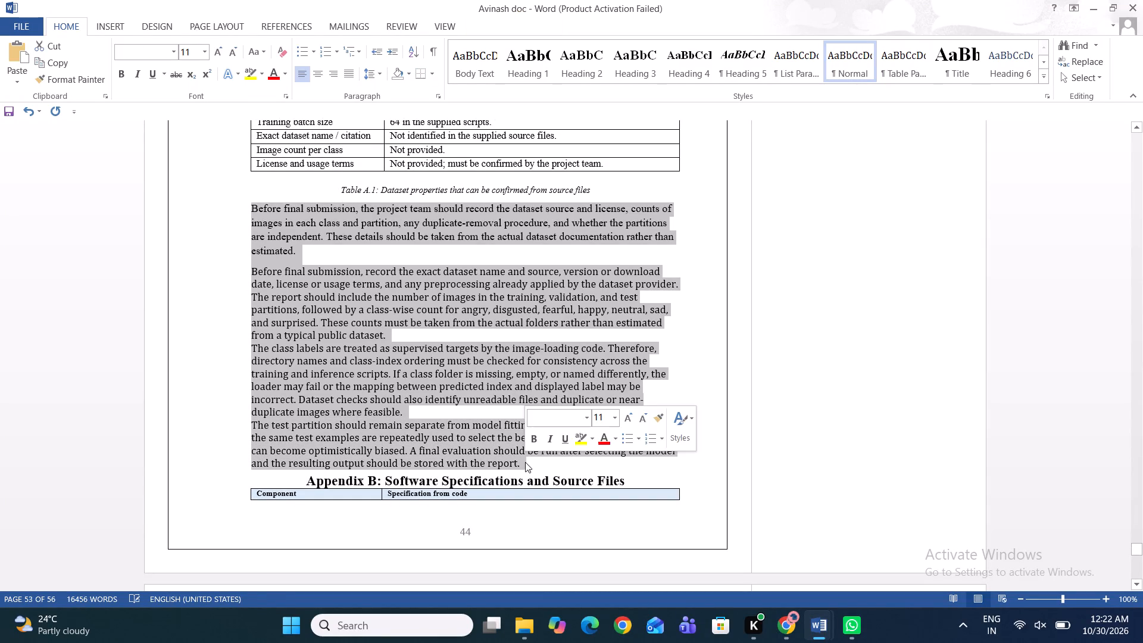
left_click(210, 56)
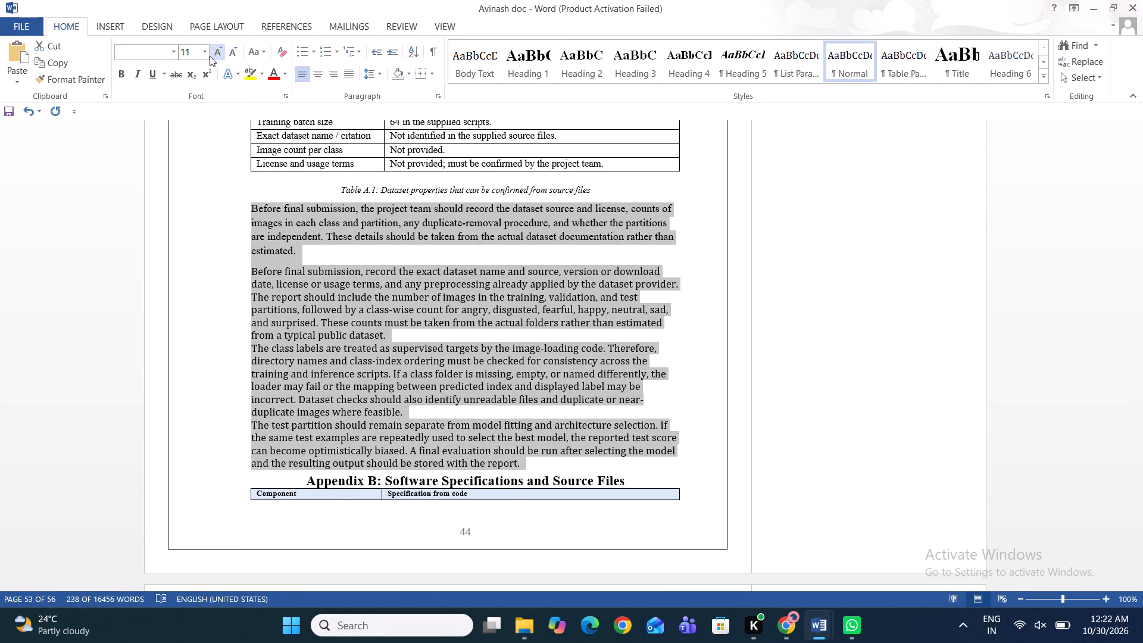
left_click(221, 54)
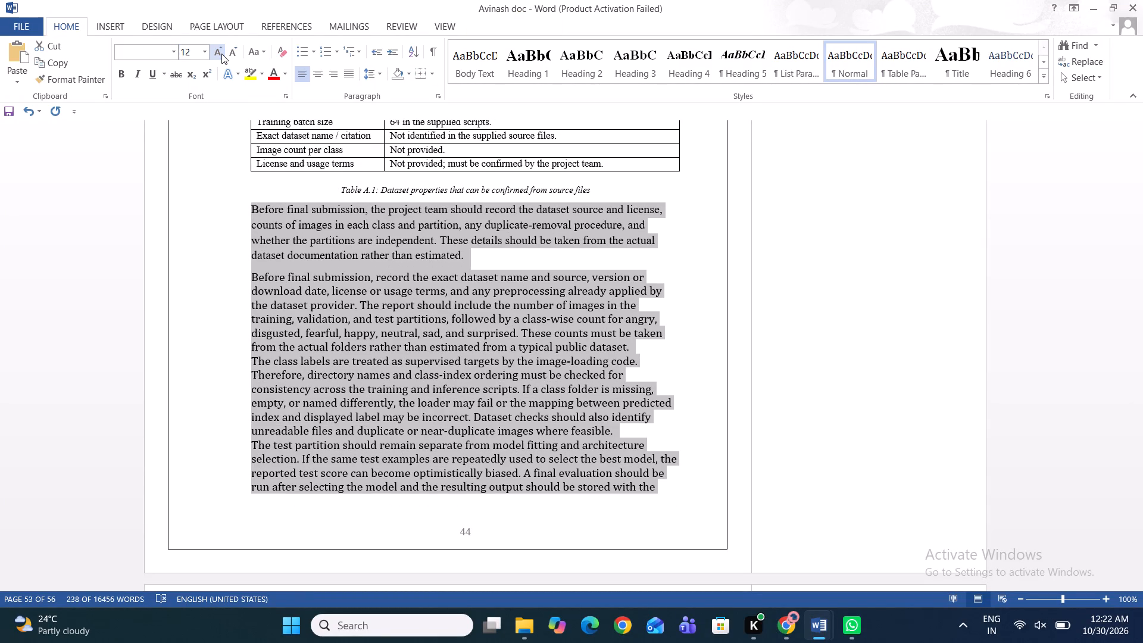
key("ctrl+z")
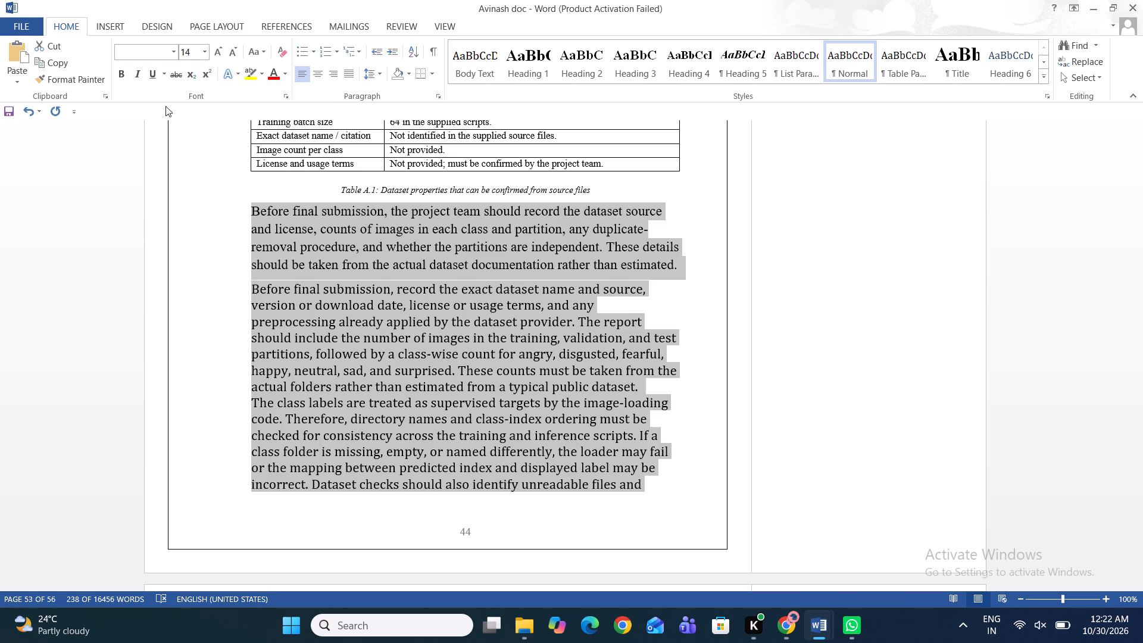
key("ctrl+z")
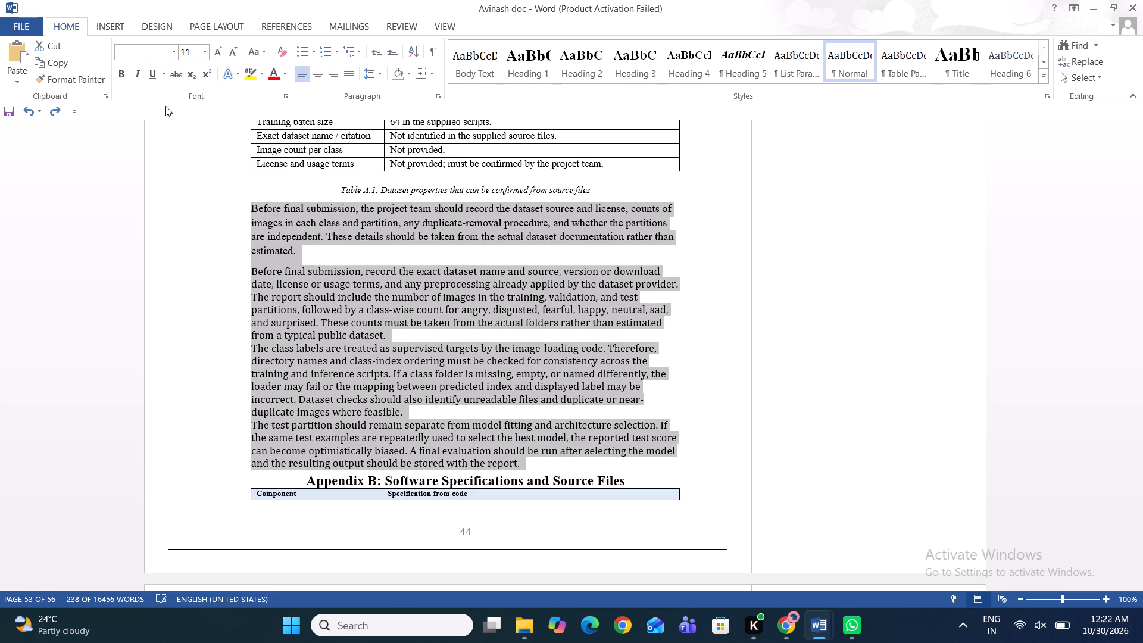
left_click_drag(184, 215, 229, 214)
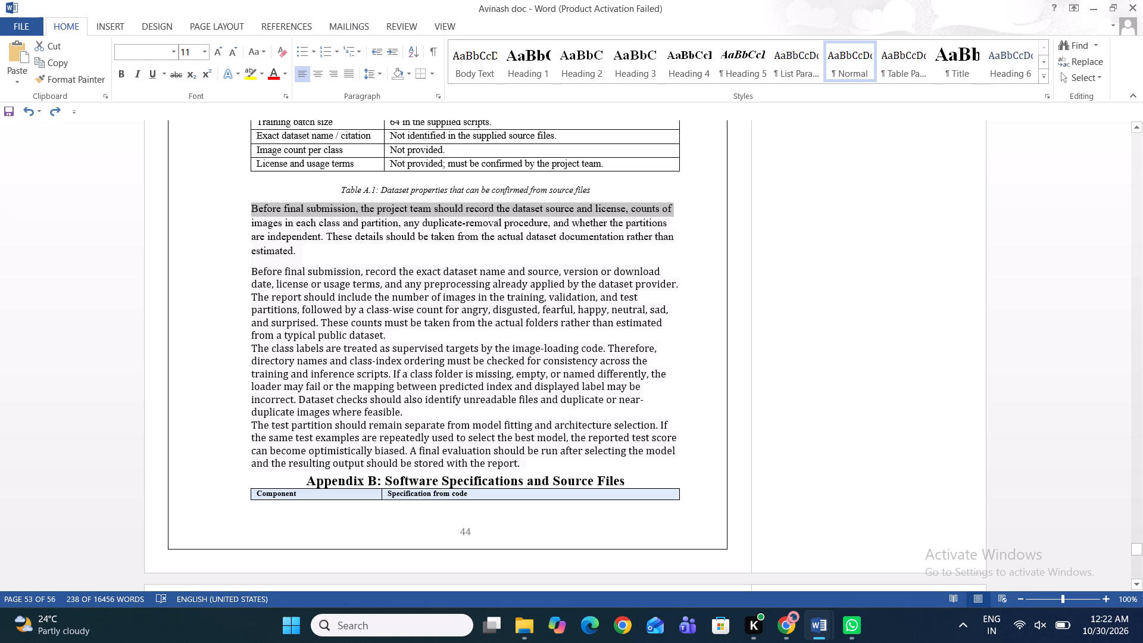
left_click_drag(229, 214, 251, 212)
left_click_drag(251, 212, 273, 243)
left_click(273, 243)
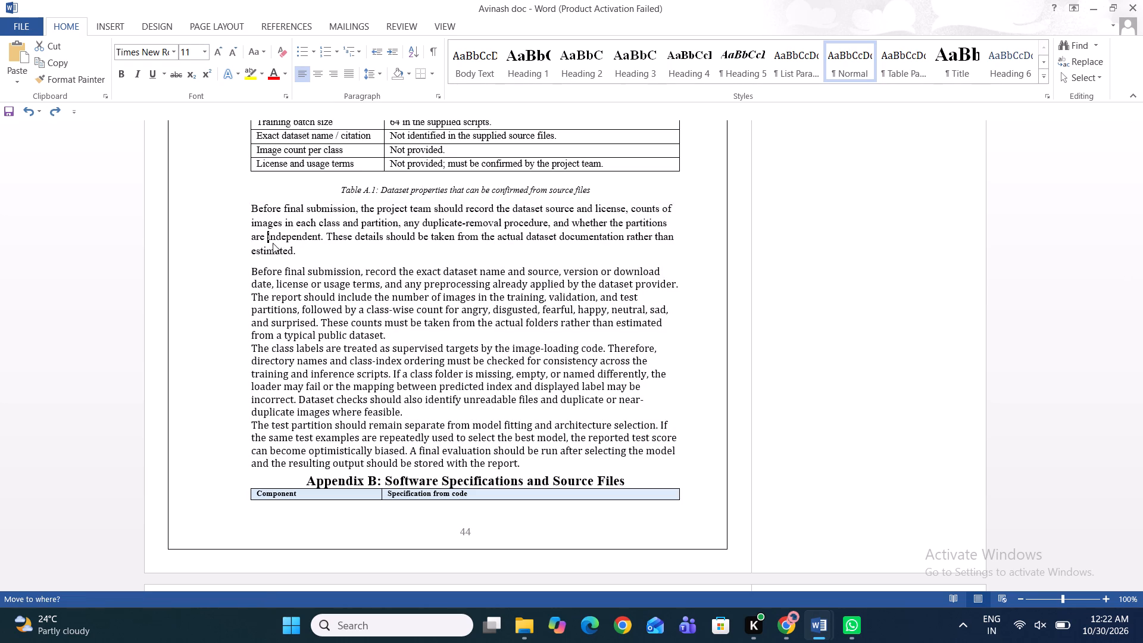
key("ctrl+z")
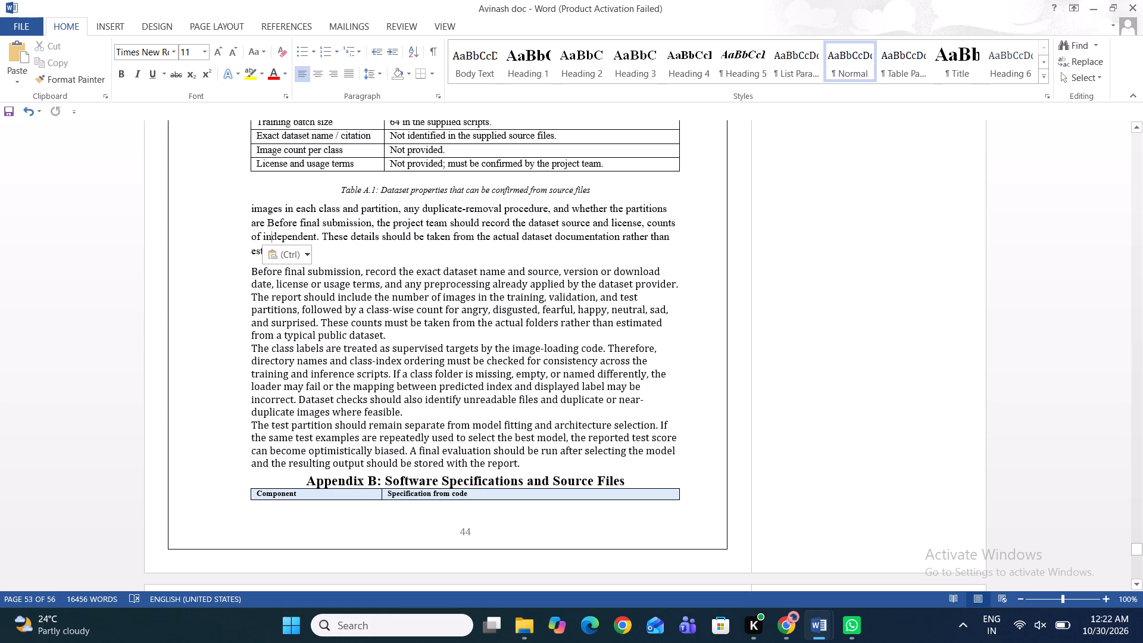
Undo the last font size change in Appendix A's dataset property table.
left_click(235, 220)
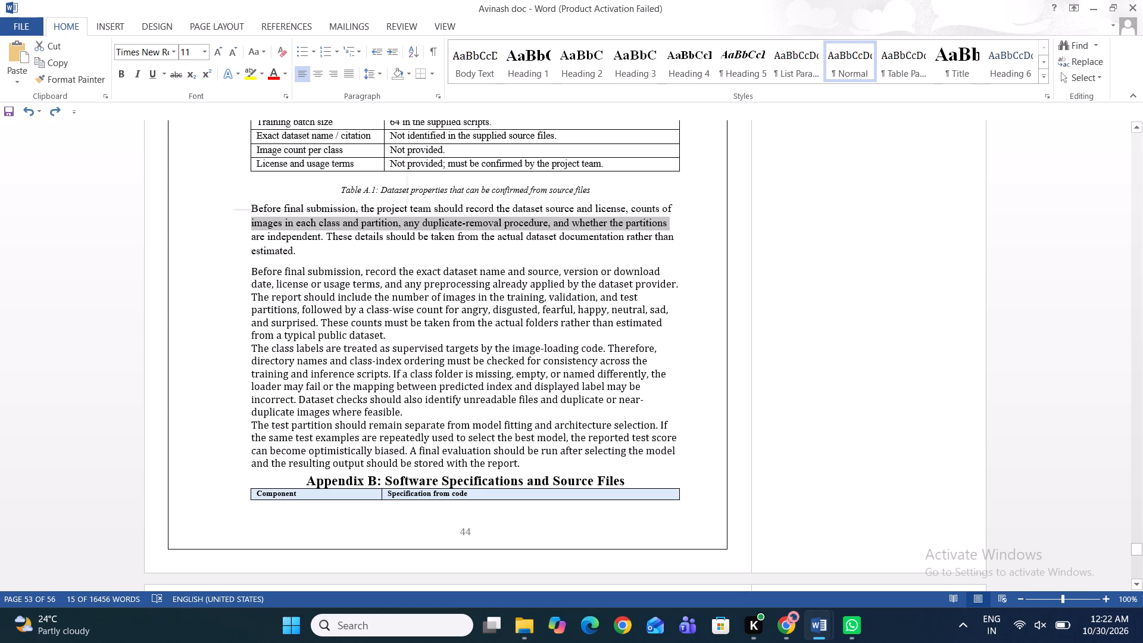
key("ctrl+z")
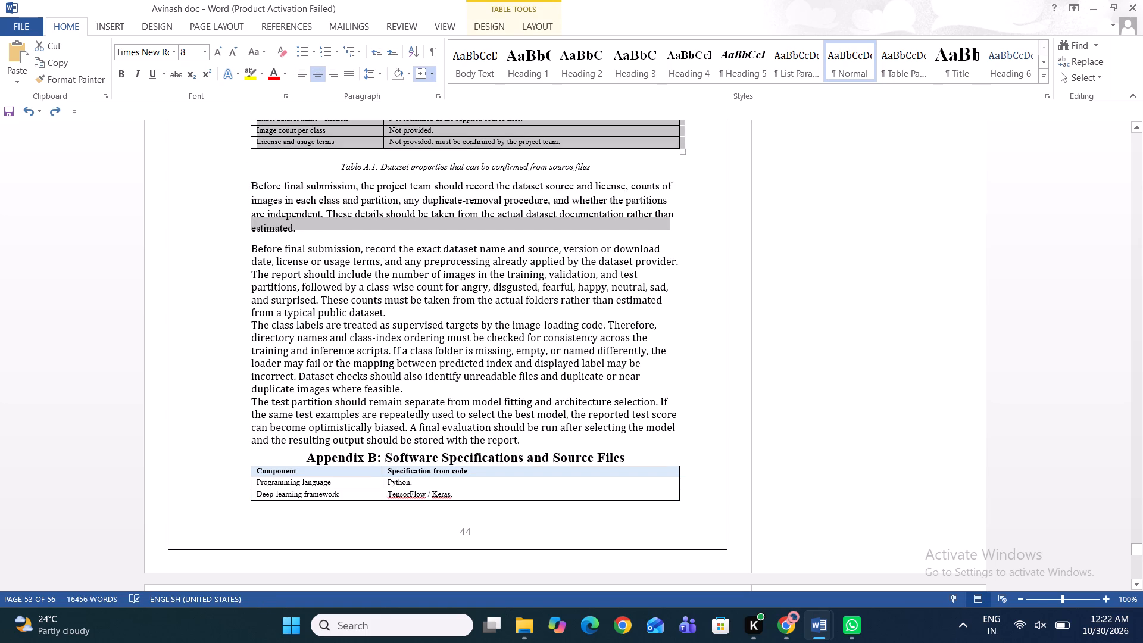
Set all text in Appendix A's dataset property table, including the header row, to 11 pt.
left_click(235, 220)
scroll(235, 220, "up", 2)
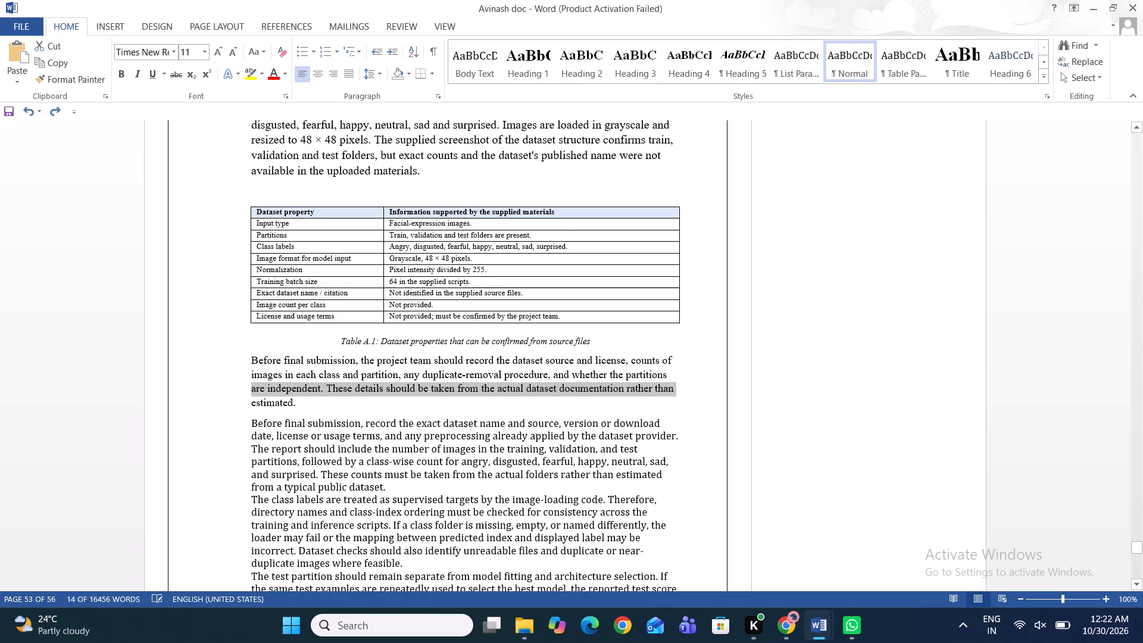
scroll(235, 220, "up", 1)
left_click_drag(257, 215, 558, 317)
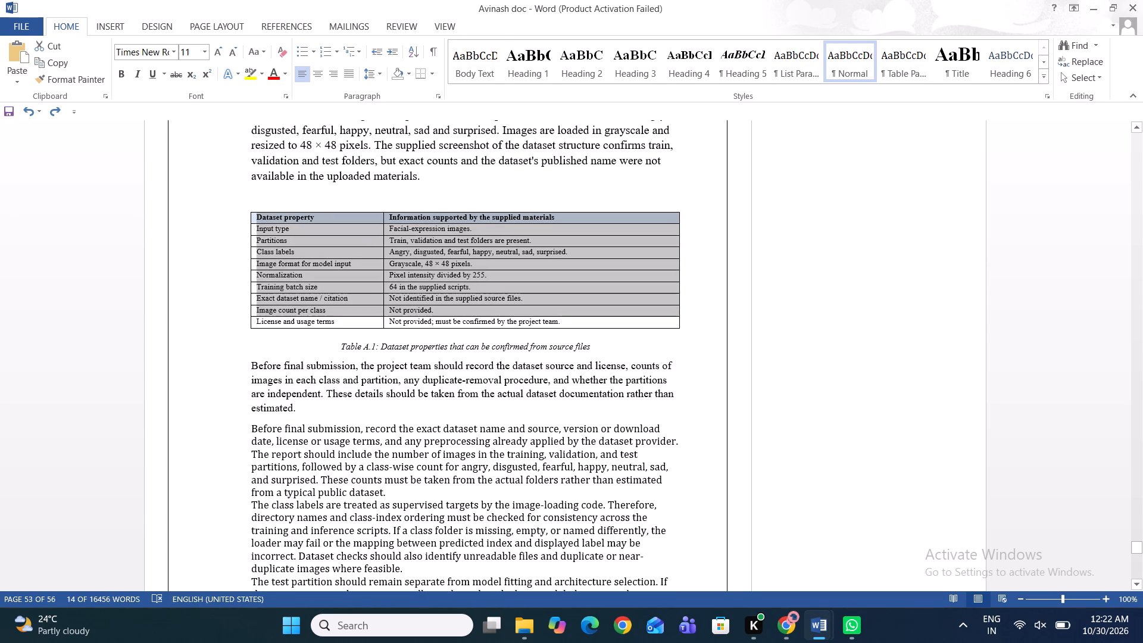
left_click_drag(558, 317, 558, 318)
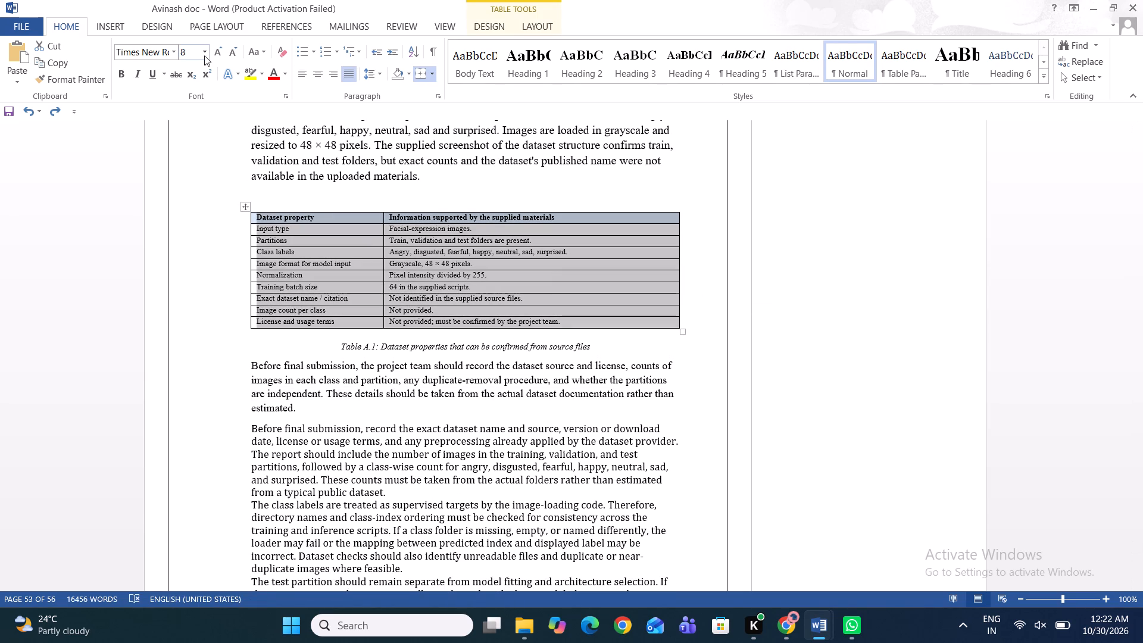
left_click(208, 55)
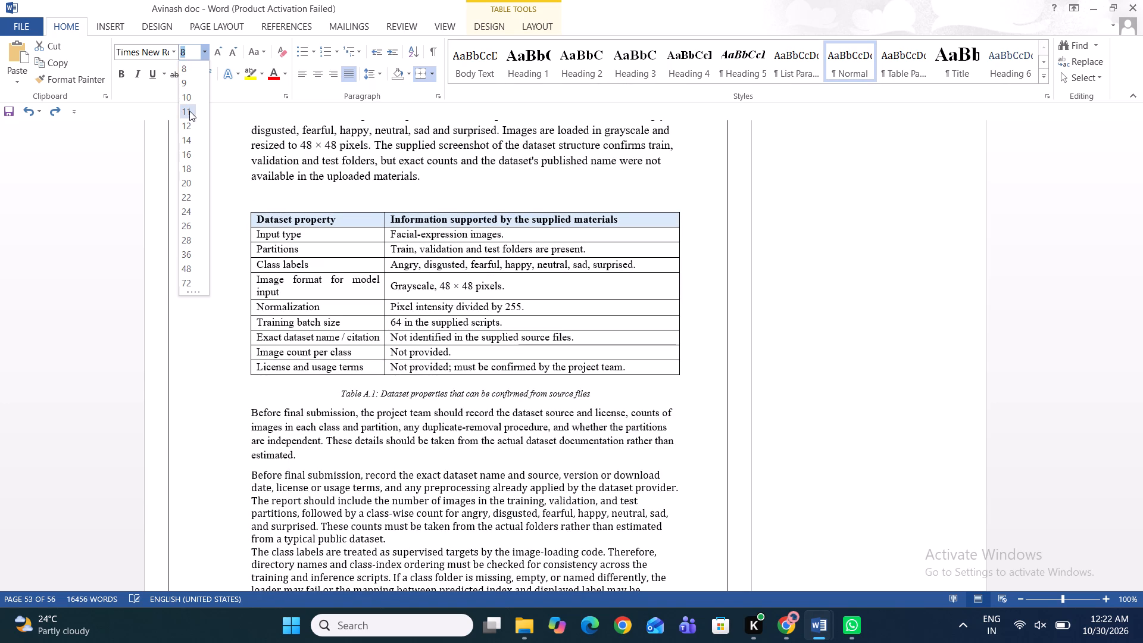
left_click(189, 111)
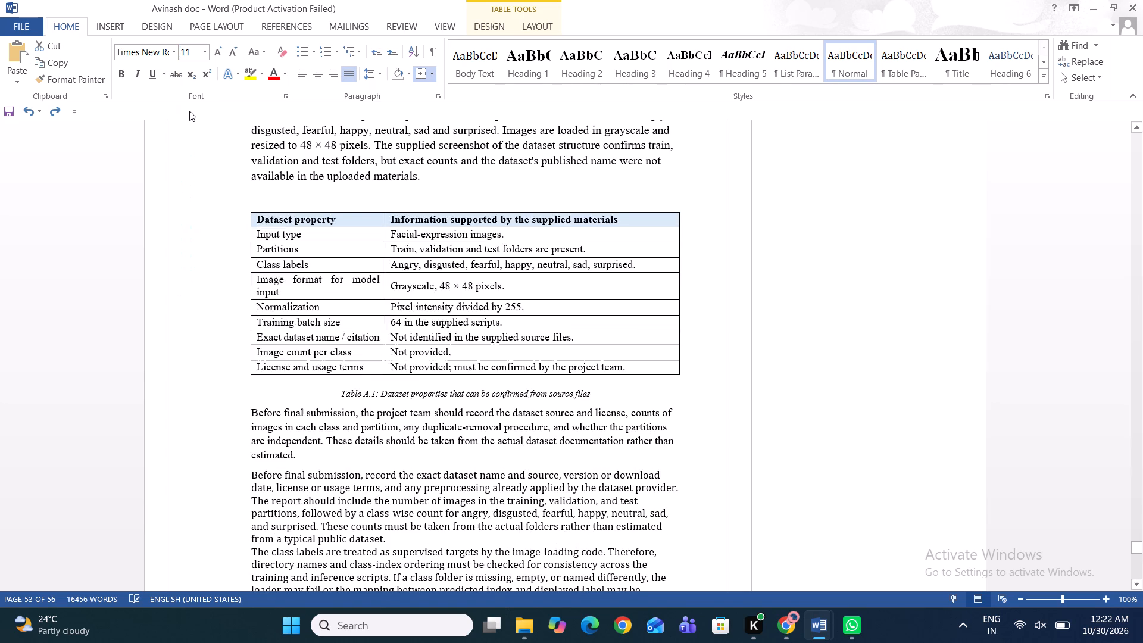
left_click(335, 402)
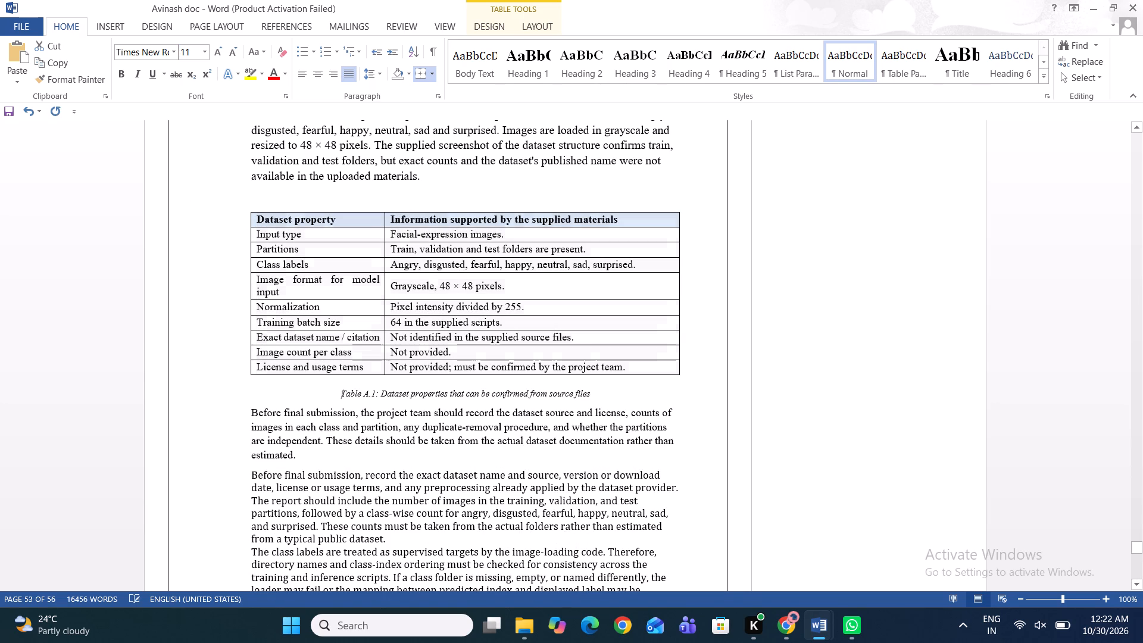
Set the paragraphs between the Table A.1 caption and the Appendix B heading to 12 pt Times New Roman.
scroll(279, 410, "down", 1)
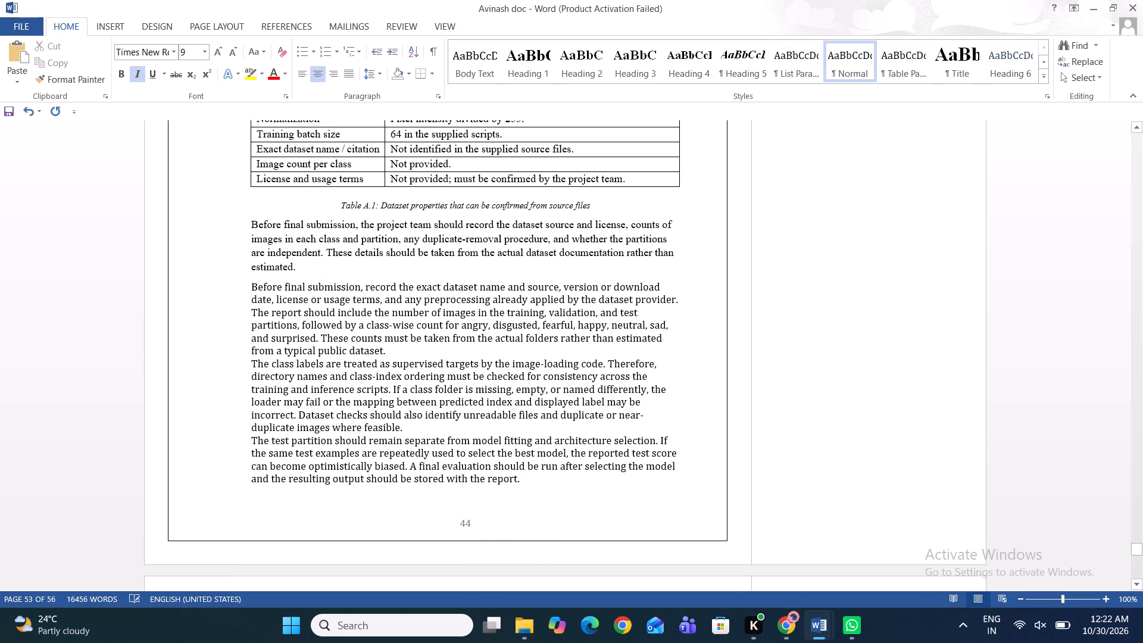
left_click_drag(248, 220, 493, 461)
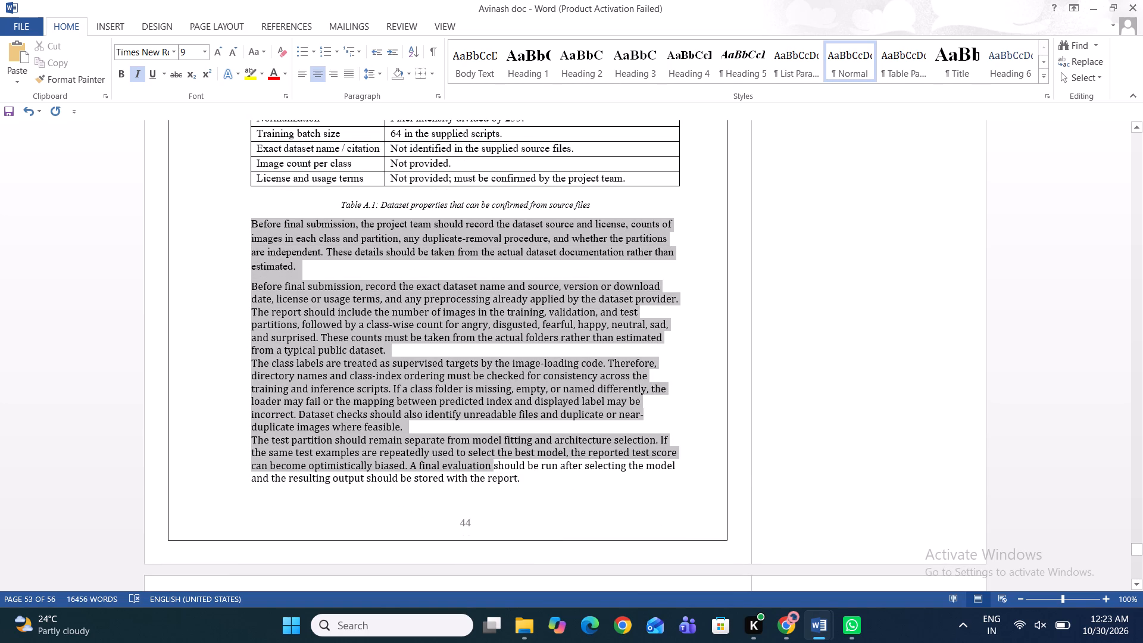
left_click_drag(493, 461, 523, 514)
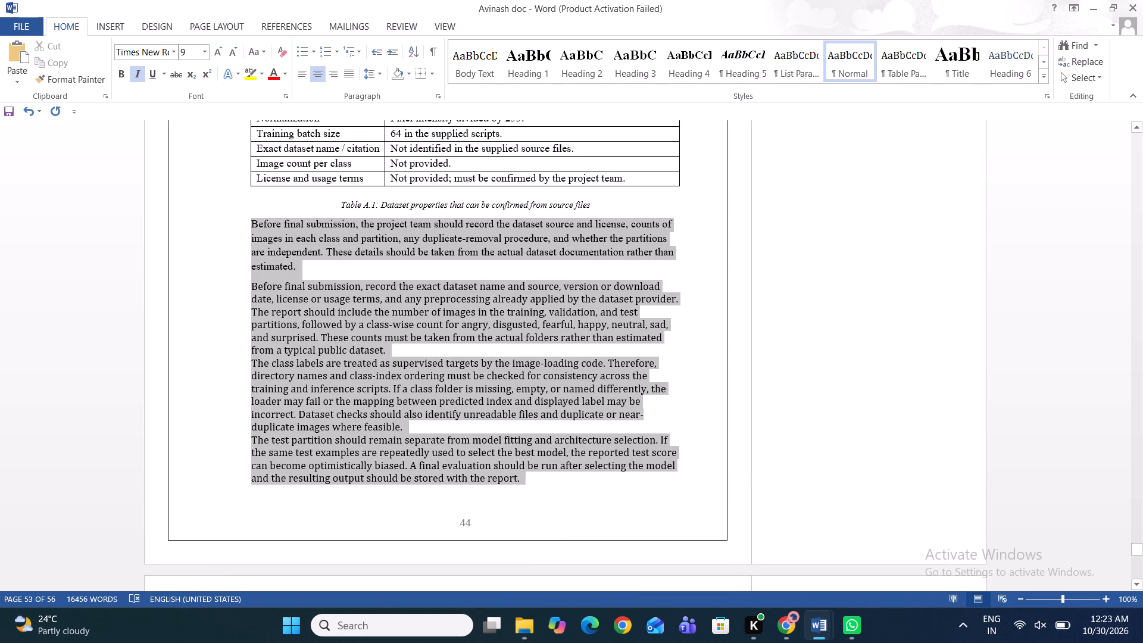
left_click_drag(523, 514, 504, 235)
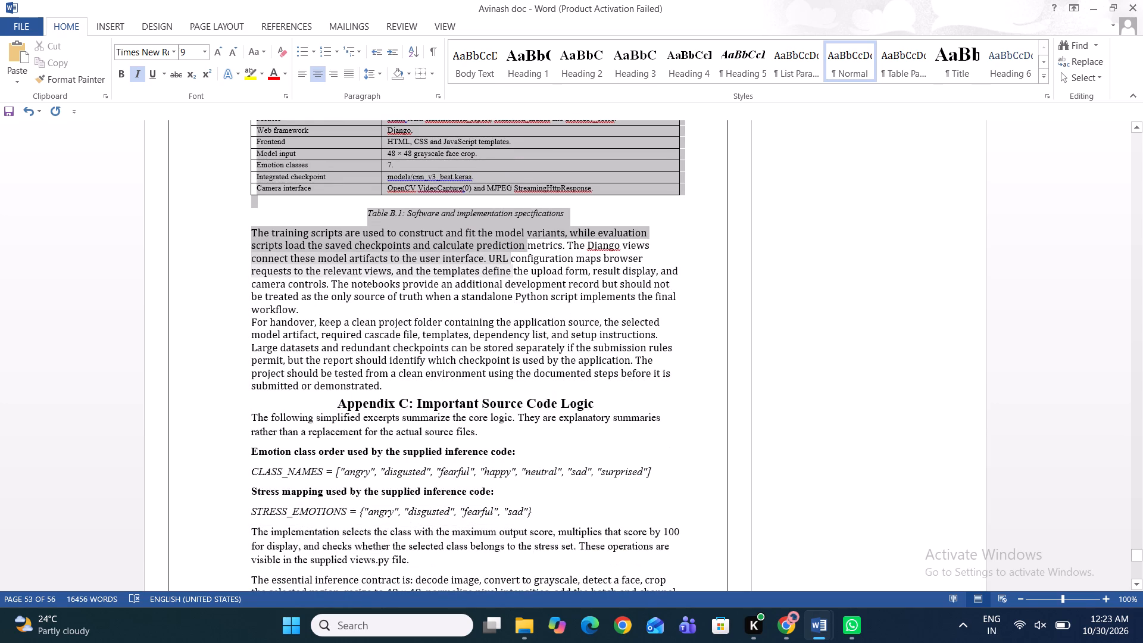
left_click_drag(504, 235, 429, 113)
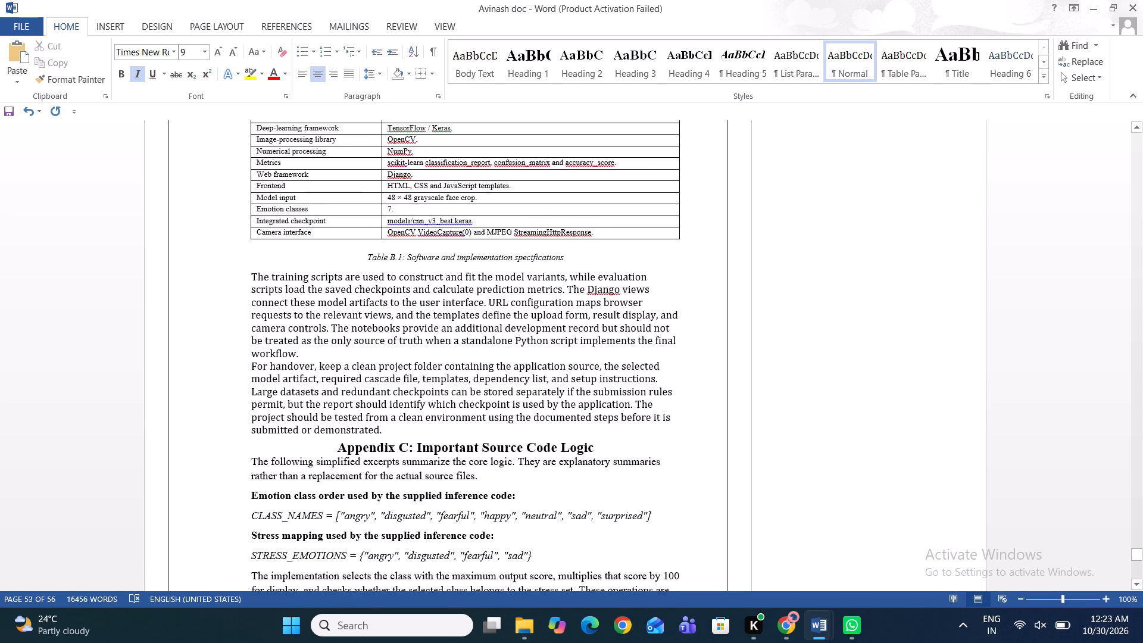
left_click_drag(429, 113, 544, 413)
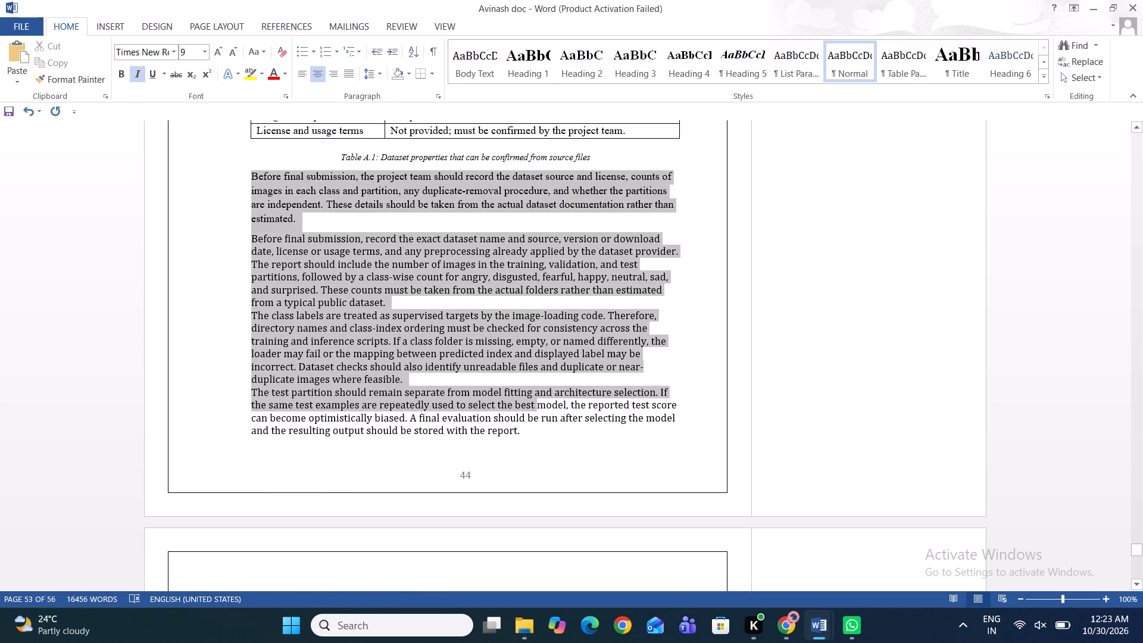
left_click_drag(544, 413, 544, 439)
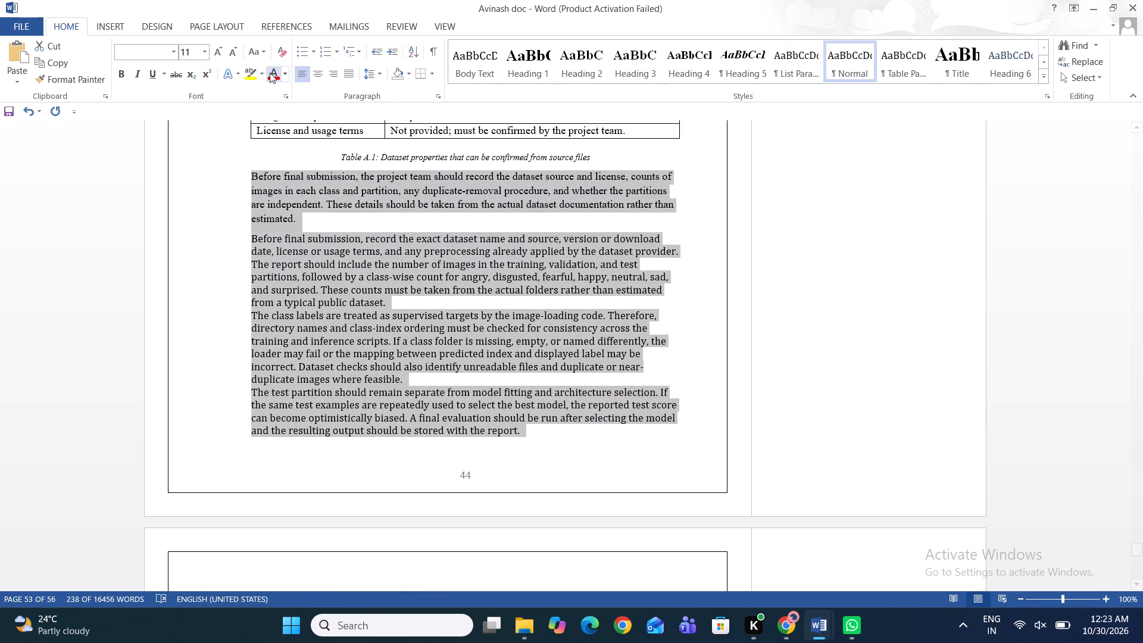
left_click(201, 49)
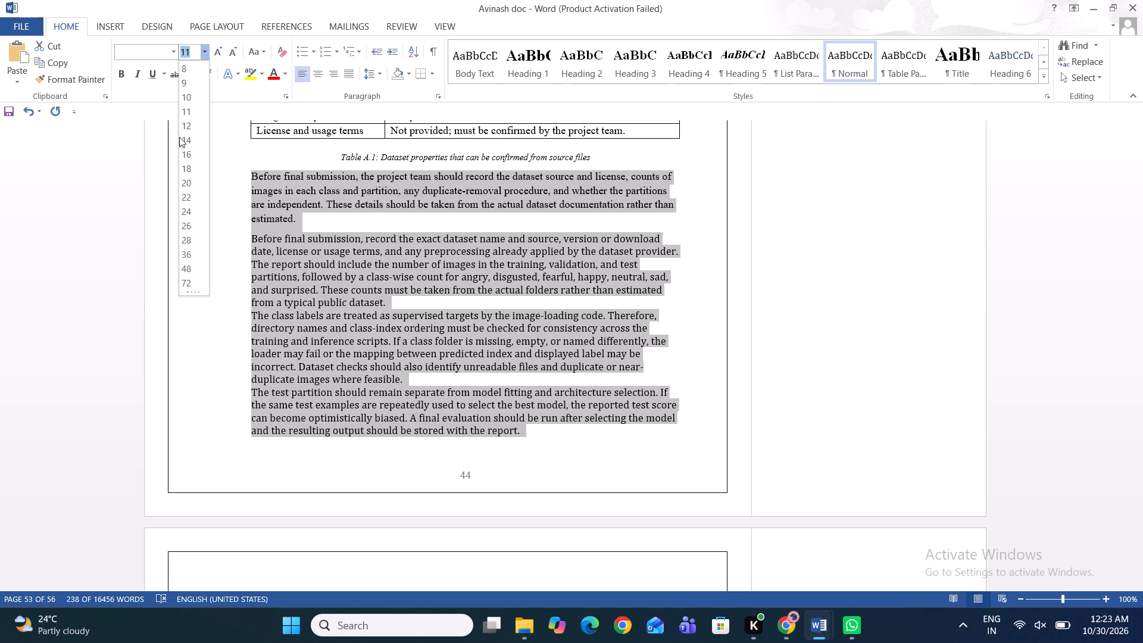
left_click(183, 126)
left_click(171, 46)
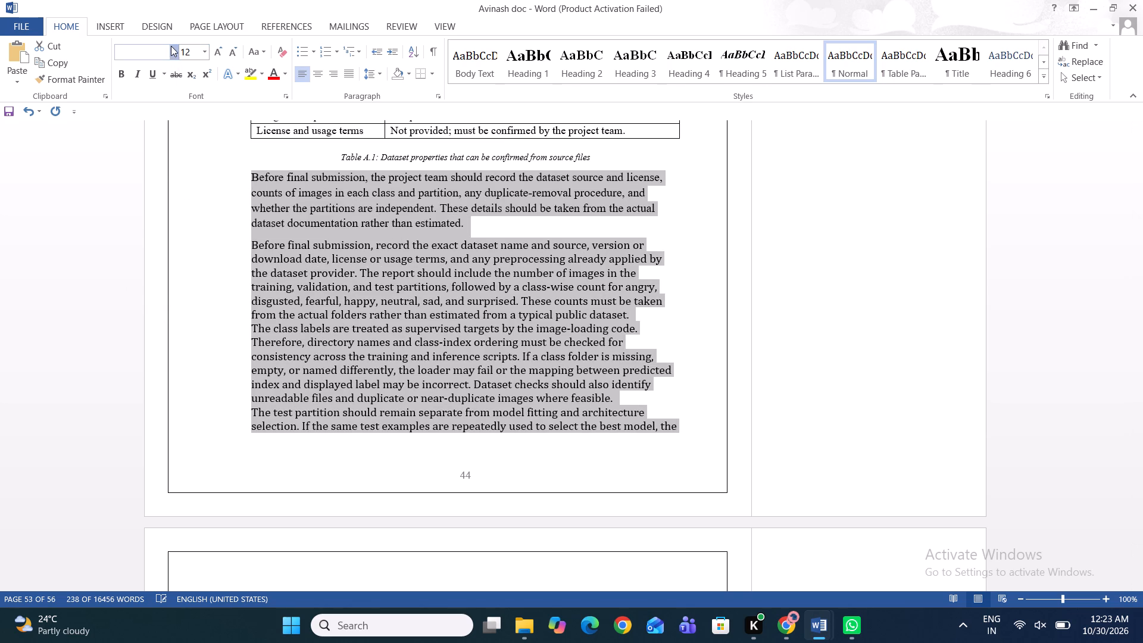
left_click(210, 132)
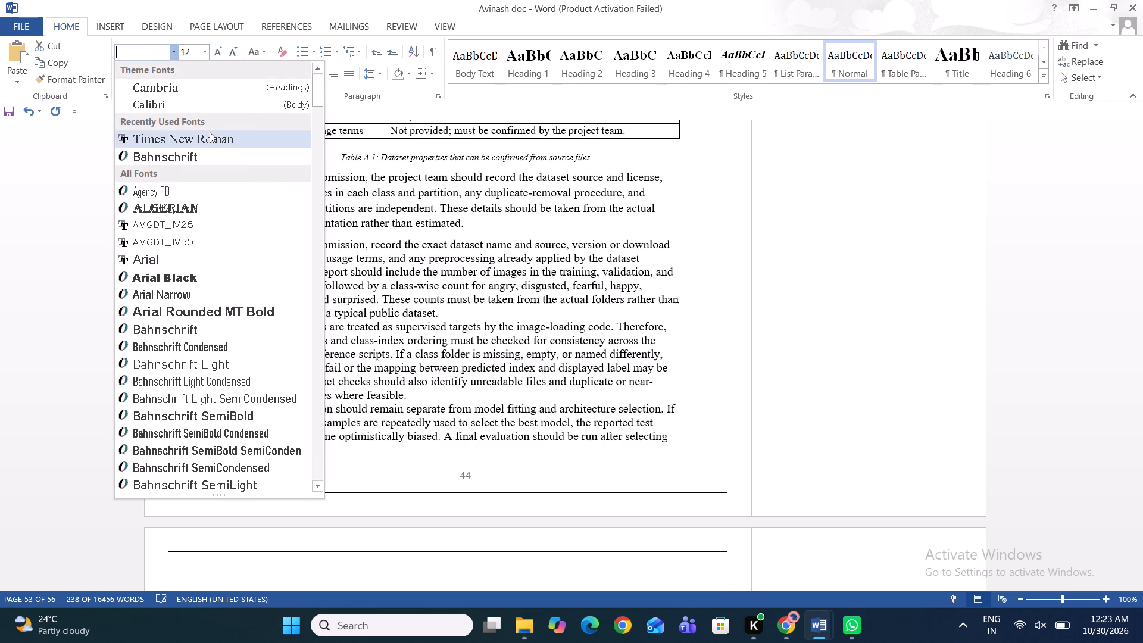
left_click(233, 157)
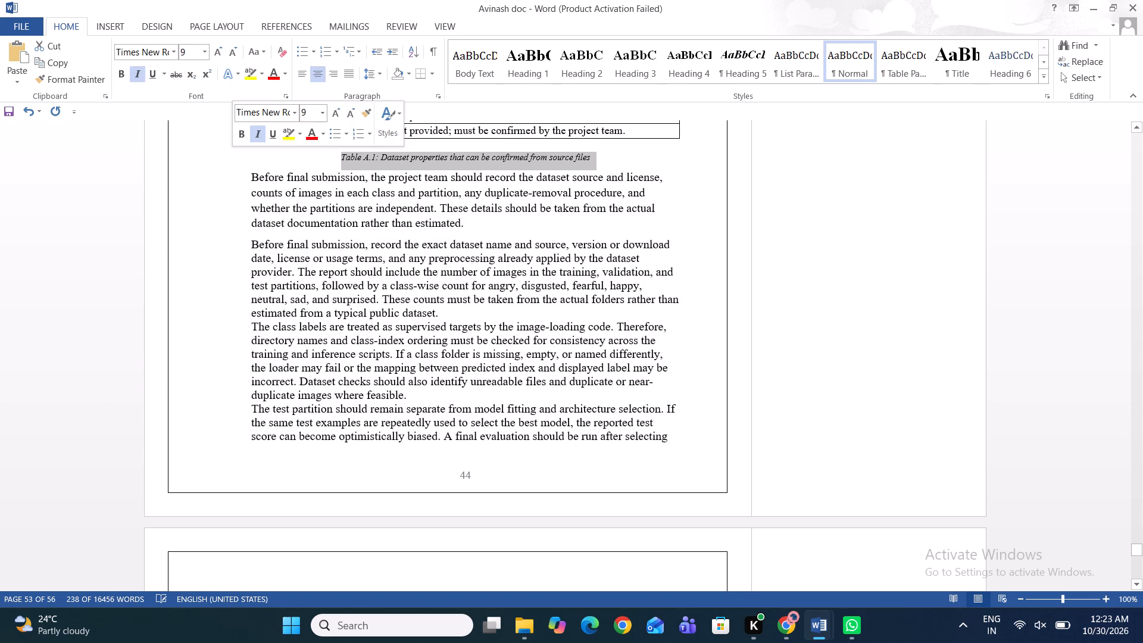
scroll(282, 178, "up", 1)
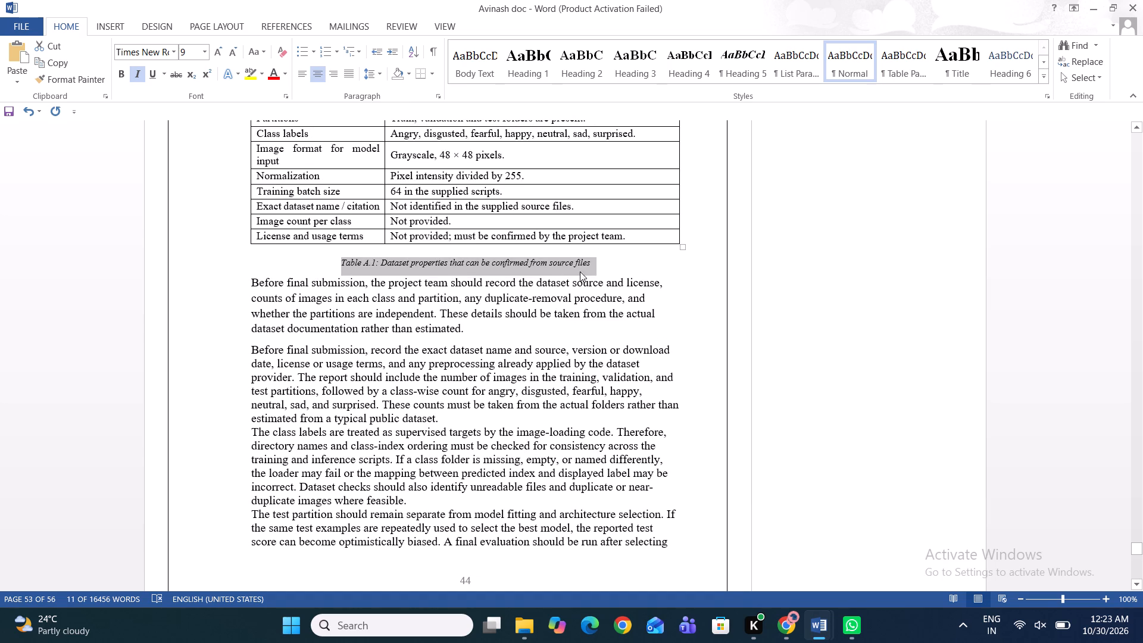
left_click(601, 267)
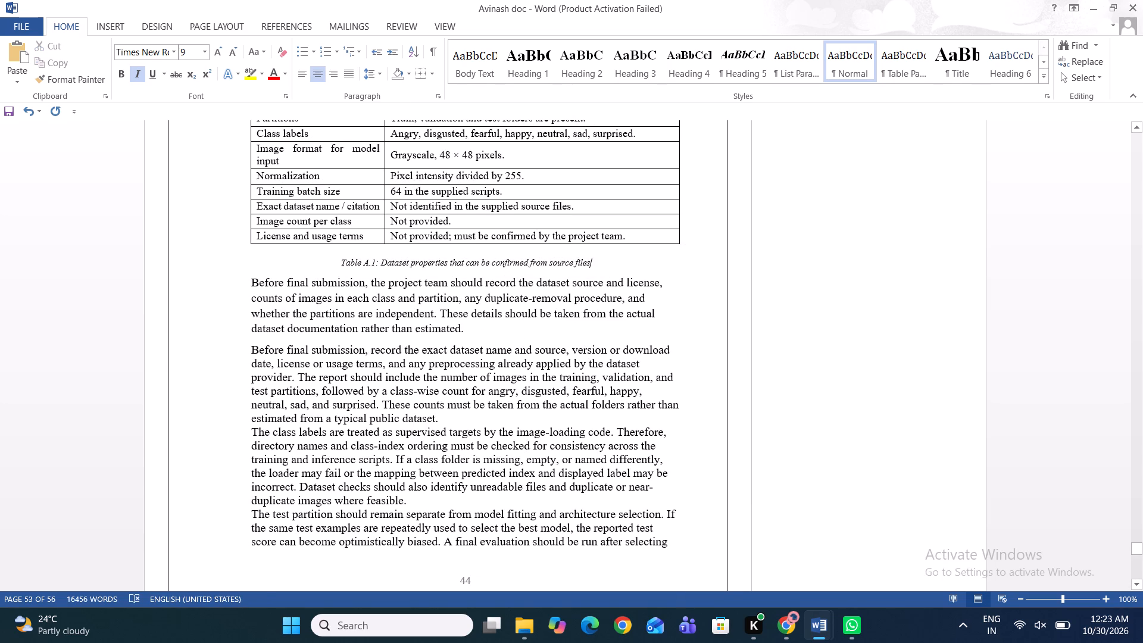
Justify the paragraphs between the Table A.1 caption and the Appendix B heading.
scroll(559, 280, "down", 1)
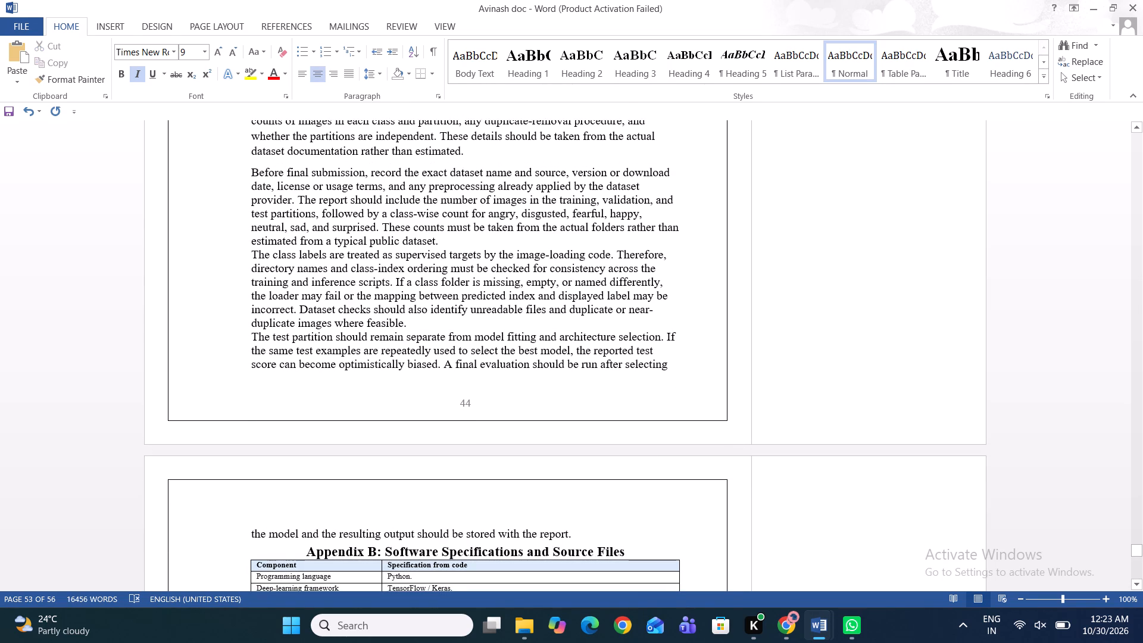
left_click_drag(676, 368, 416, 174)
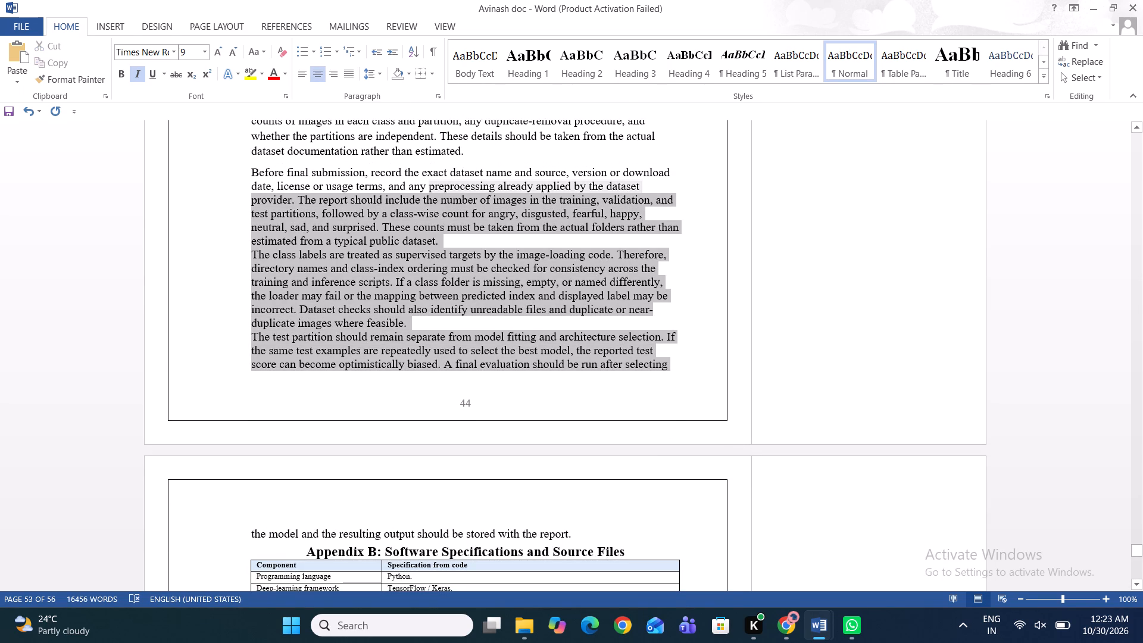
left_click_drag(416, 174, 278, 205)
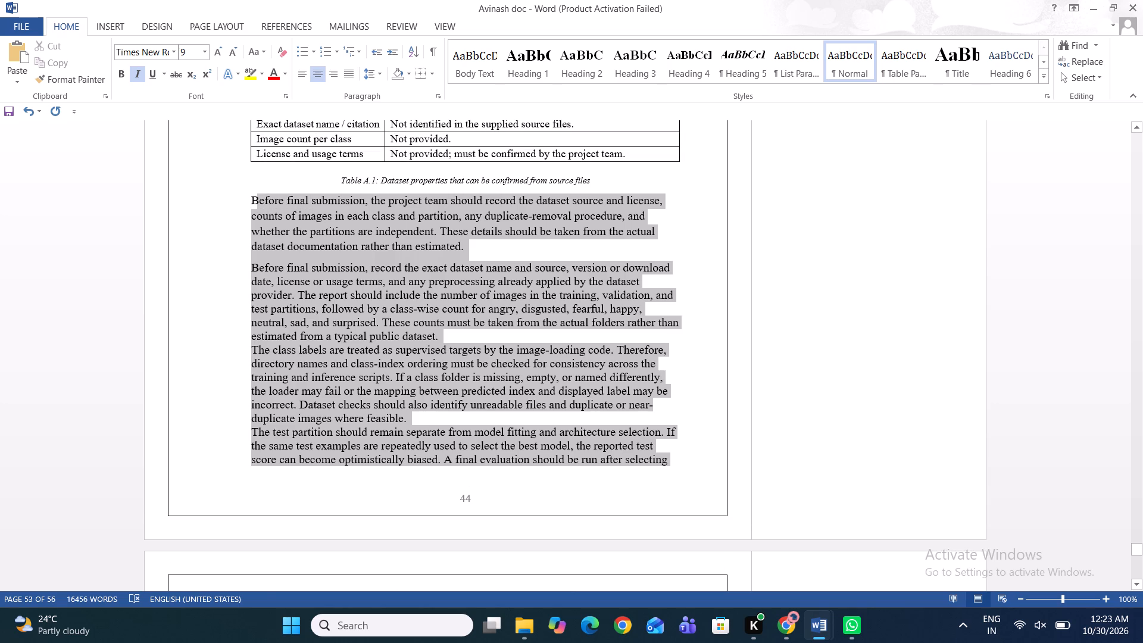
left_click_drag(278, 205, 260, 201)
left_click(352, 76)
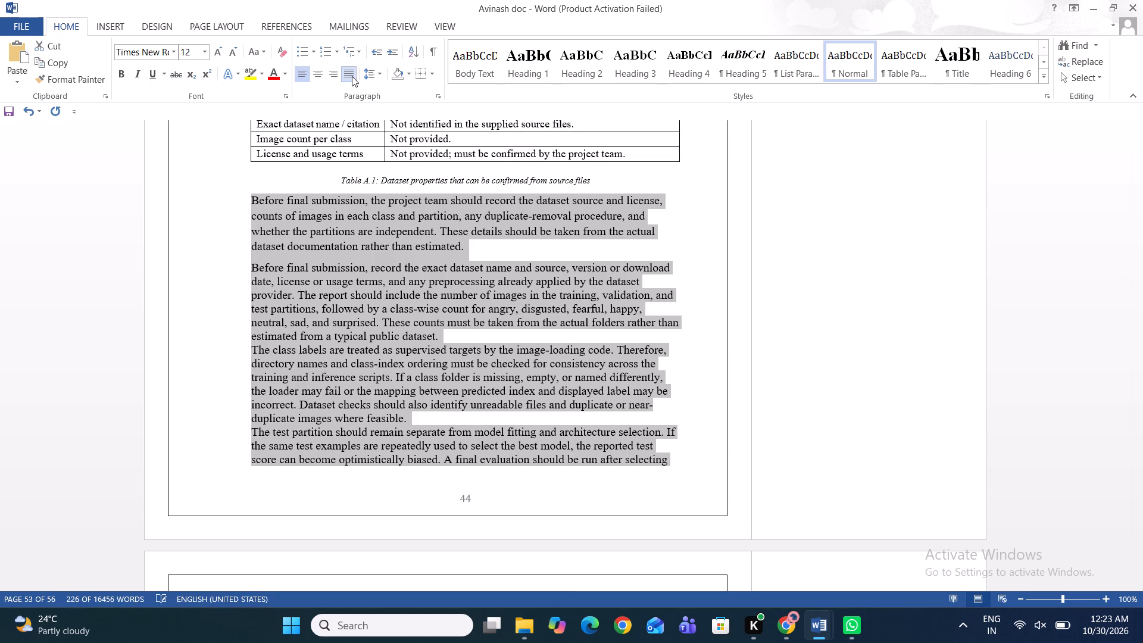
left_click(675, 455)
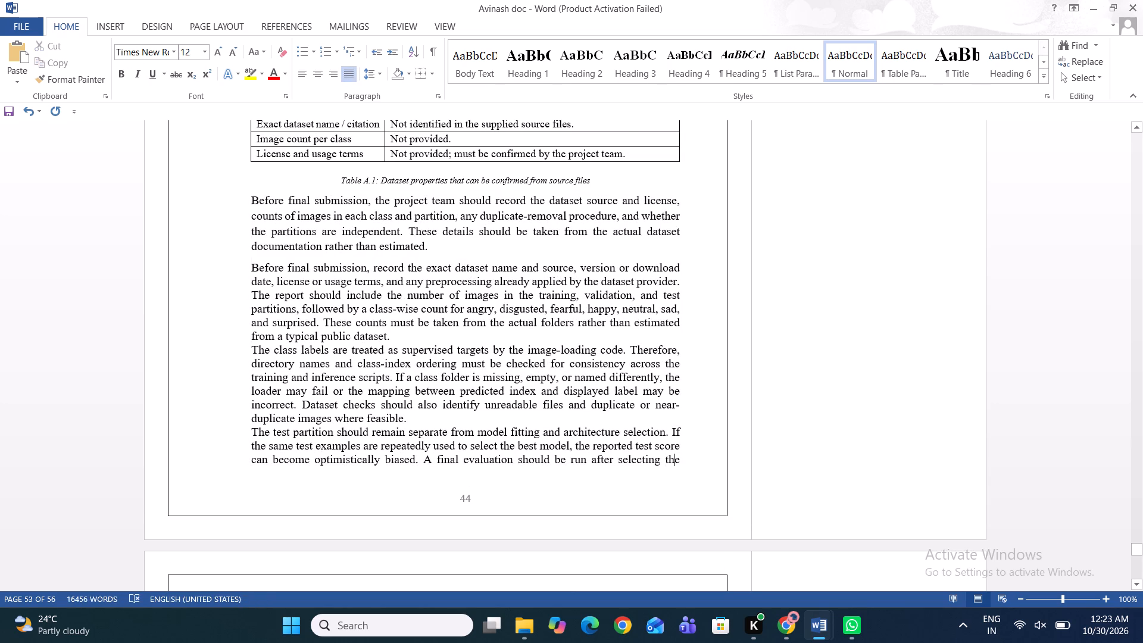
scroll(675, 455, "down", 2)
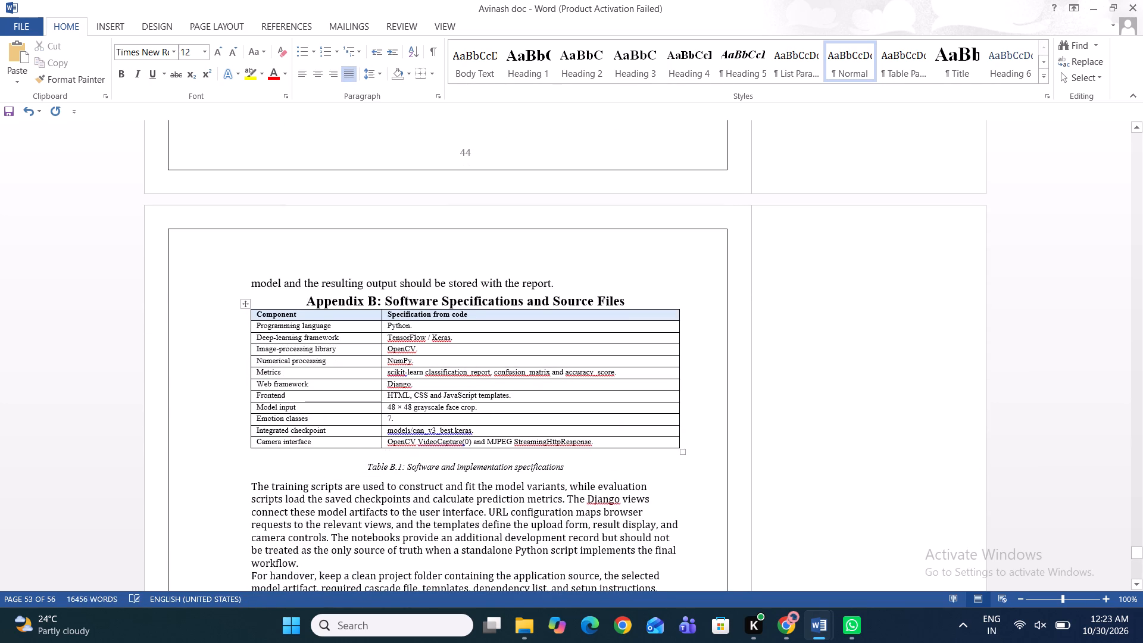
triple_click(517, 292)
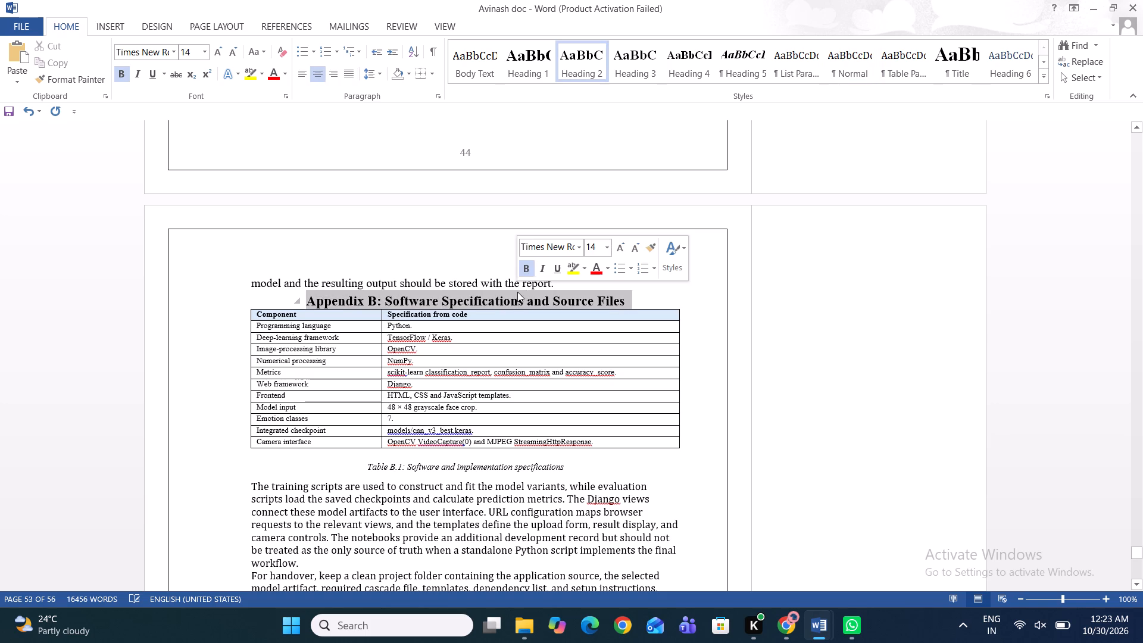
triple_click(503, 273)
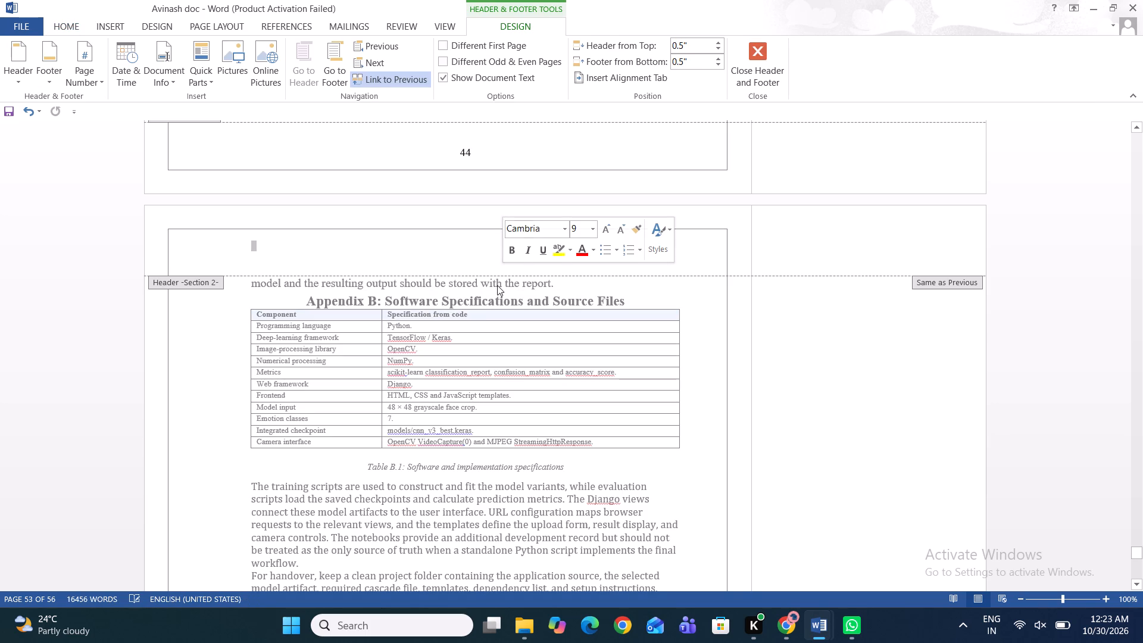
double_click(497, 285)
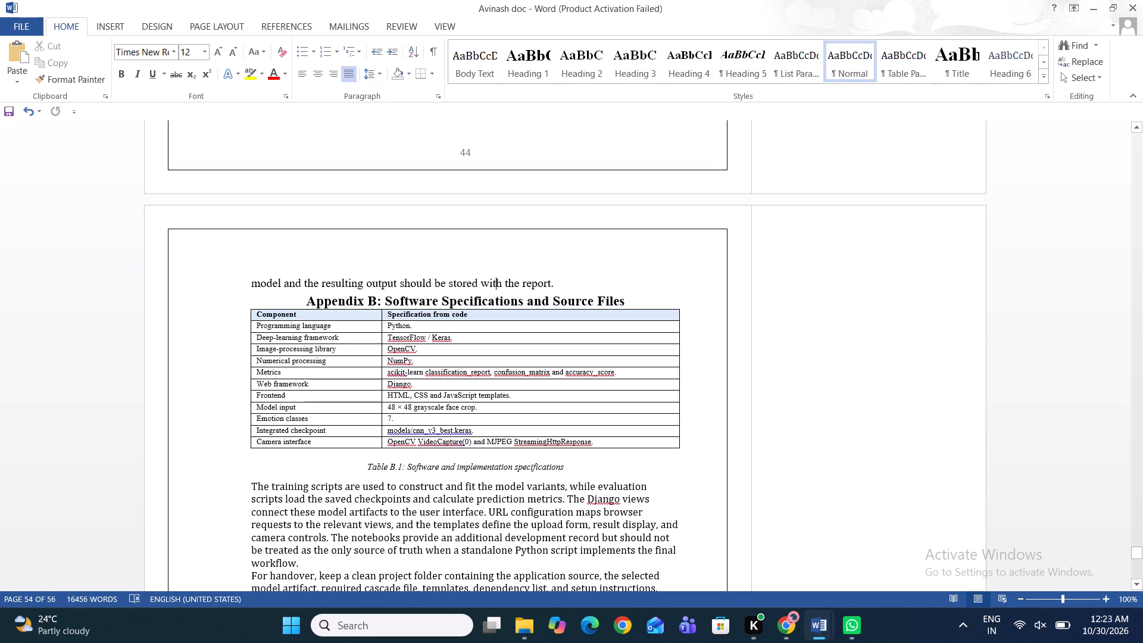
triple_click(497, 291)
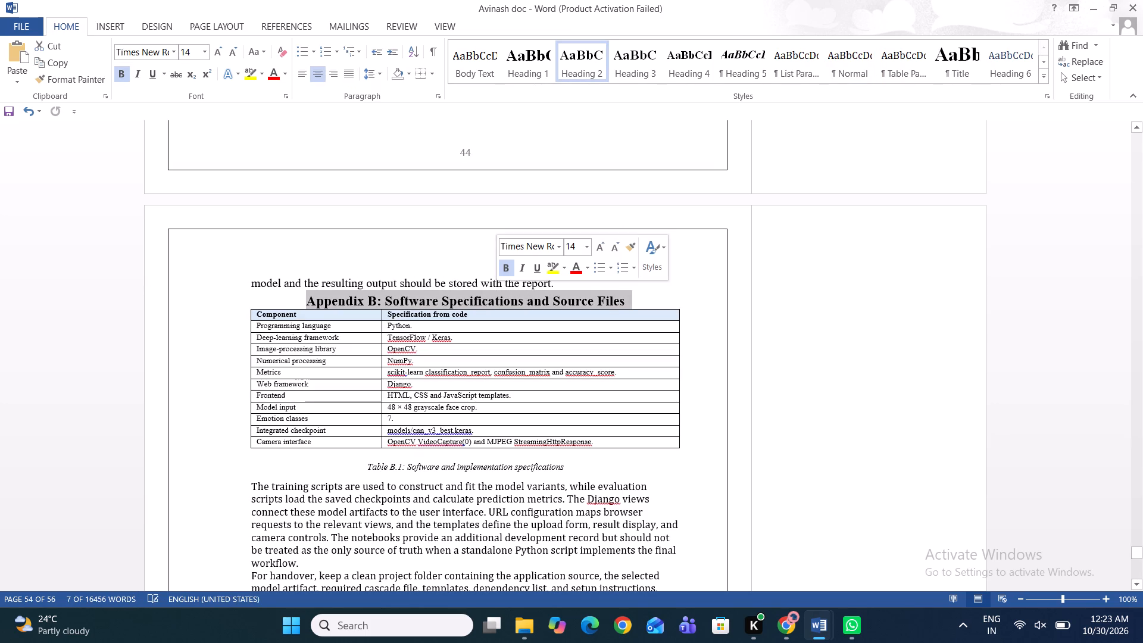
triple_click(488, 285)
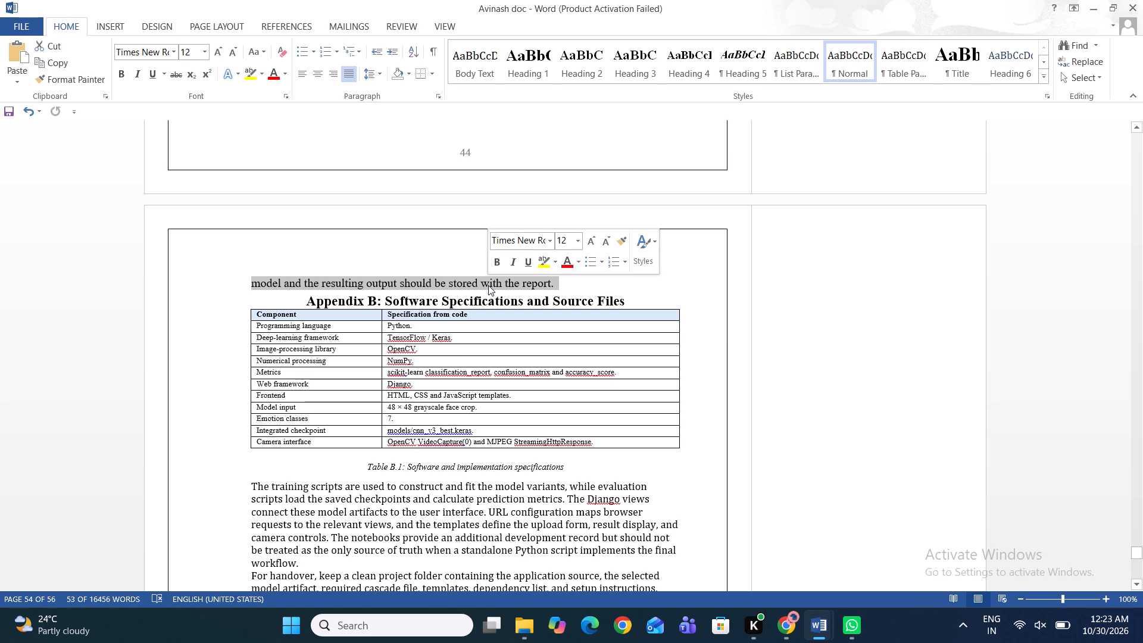
Left-align the heading "Appendix B: Software Specifications and Source Files".
left_click(314, 300)
key("Left")
key("BackSpace")
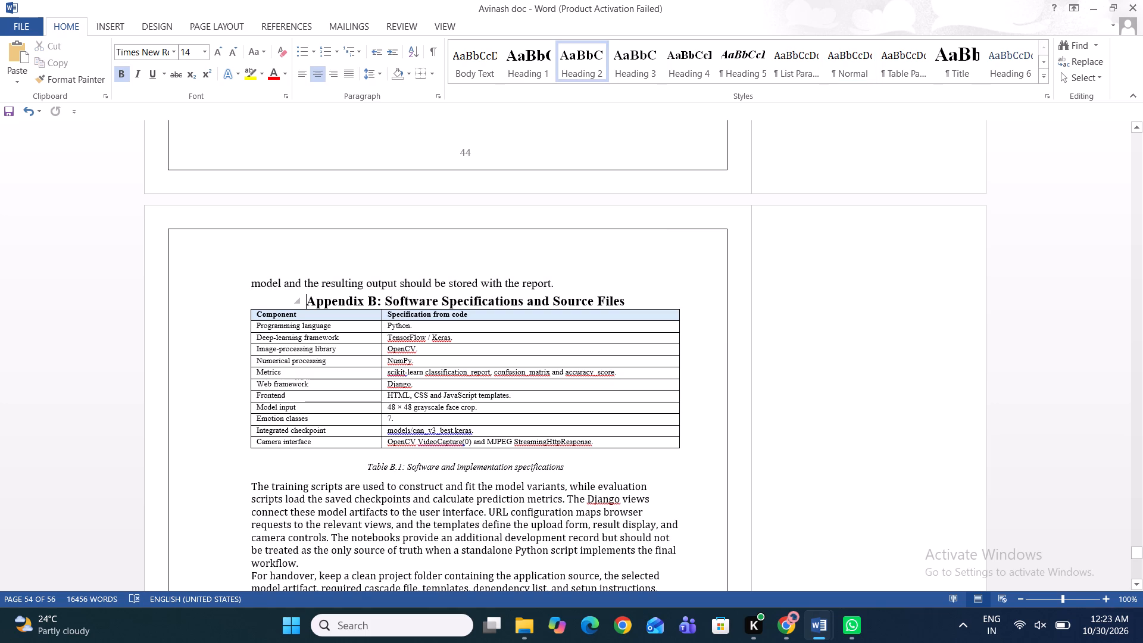
Insert one blank line above the Appendix B heading and one between the heading and its table.
left_click(581, 282)
key("Return")
key("Down")
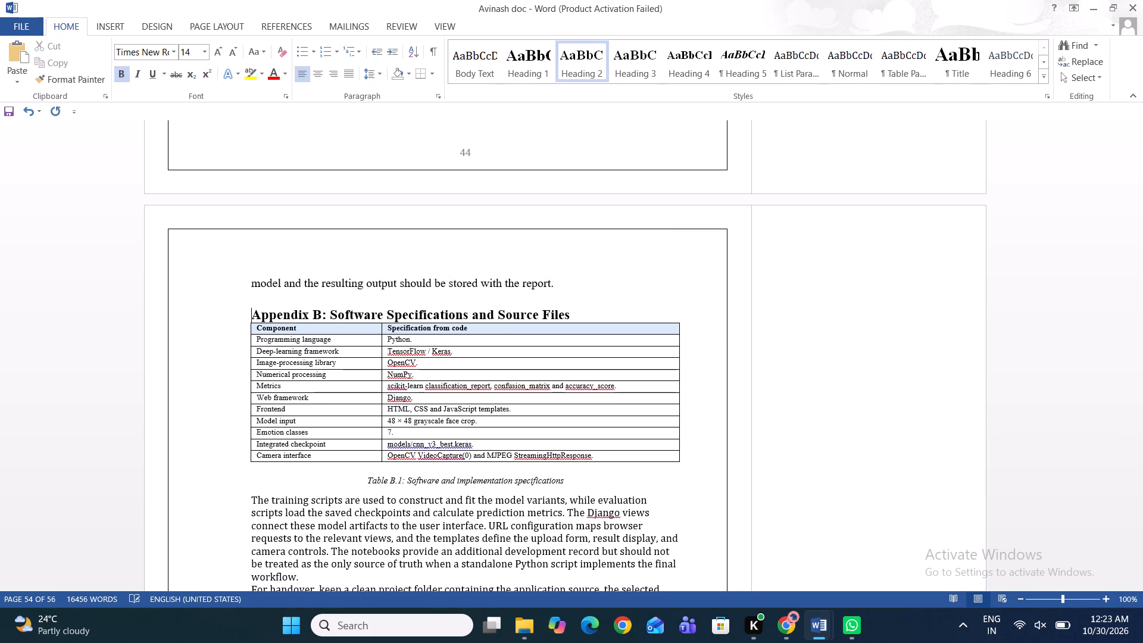
key("Right")
key("Right")
key("Right")
key("Right")
key("Right")
key("Right")
key("Right")
key("Right")
key("Right")
key("Right")
key("Right")
key("Right")
key("Right")
key("Right")
key("Right")
key("Right")
key("Right")
key("Right")
key("Right")
key("Right")
key("Right")
key("Return")
Set all text in Appendix B's software specifications table, including the header row, to 10 pt.
scroll(581, 282, "down", 1)
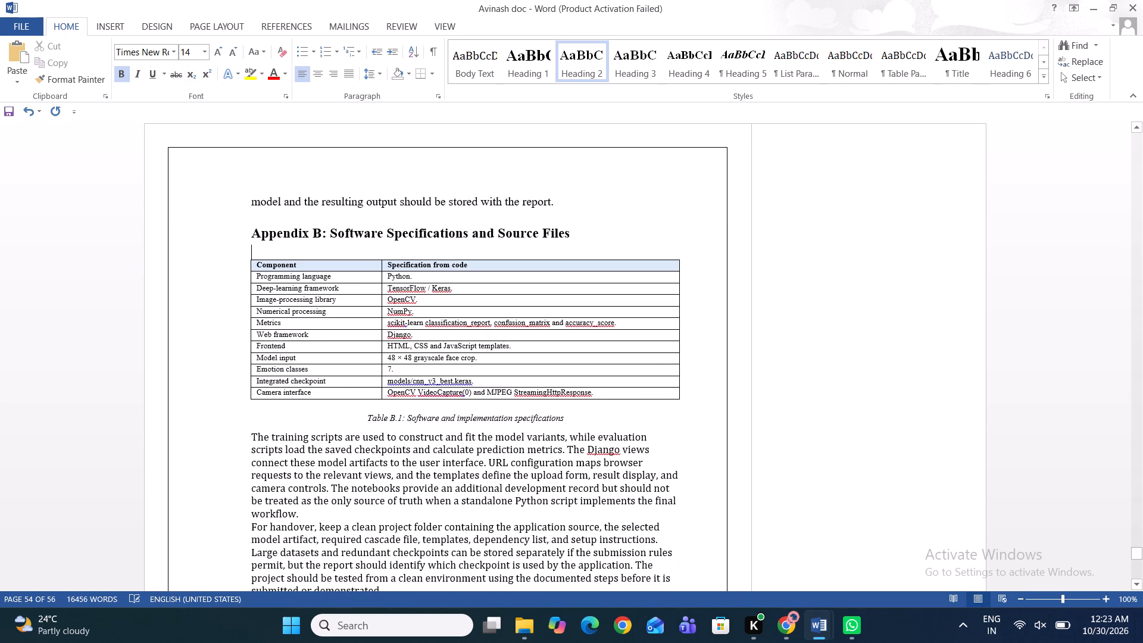
left_click_drag(255, 266, 485, 391)
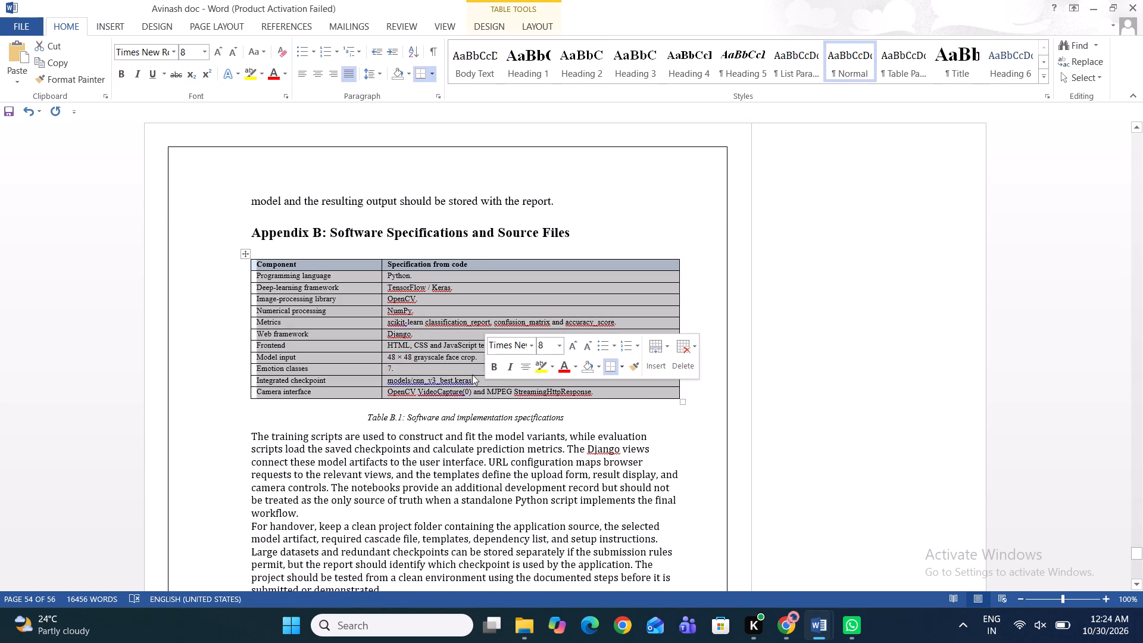
left_click(202, 51)
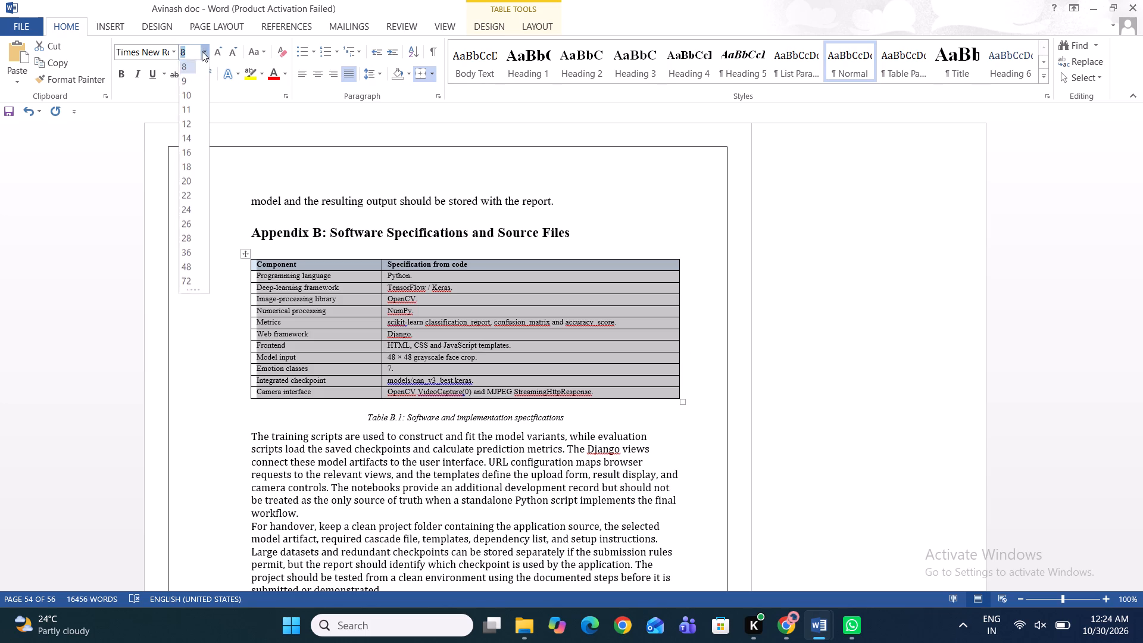
left_click(194, 96)
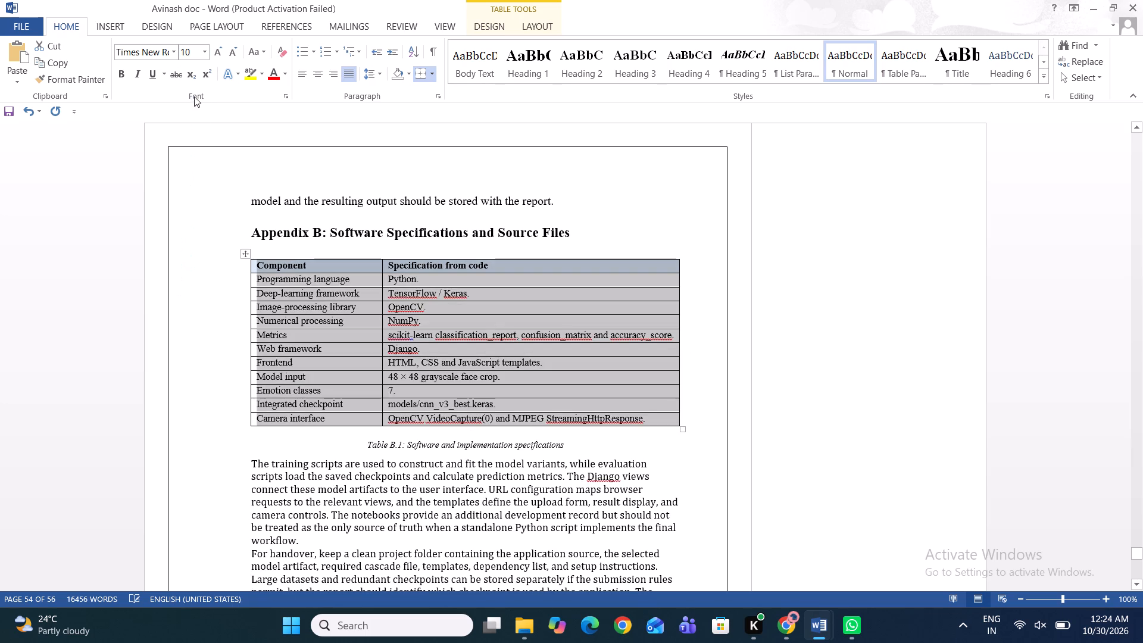
left_click(224, 272)
Set the two paragraphs between the Table B.1 caption and the Appendix C heading to 12 pt Times New Roman.
scroll(224, 272, "down", 1)
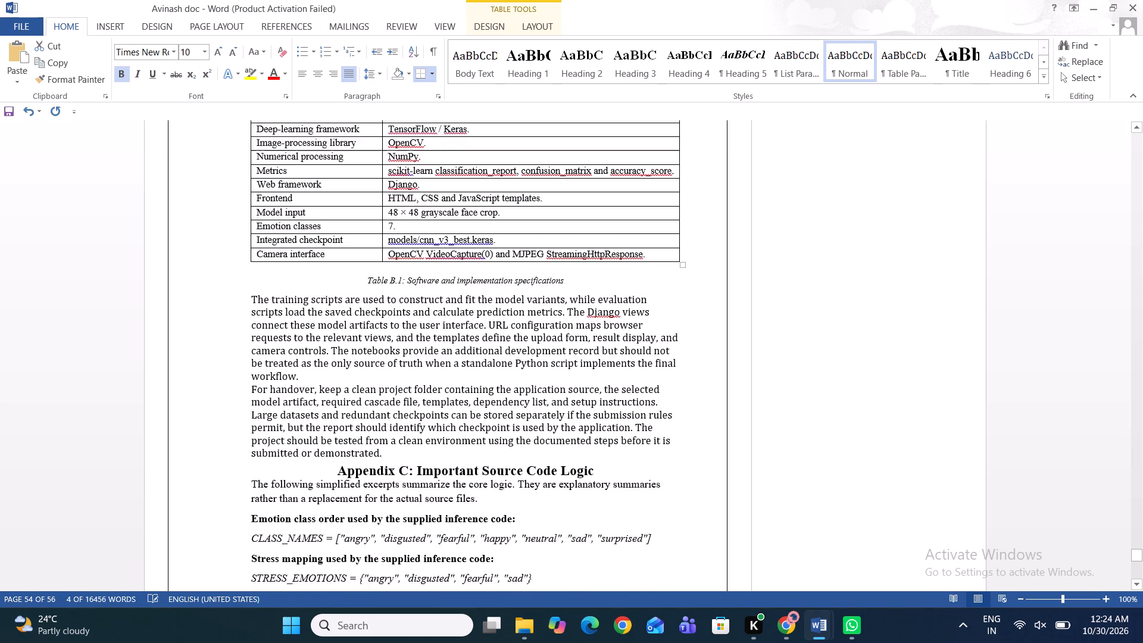
scroll(224, 272, "down", 1)
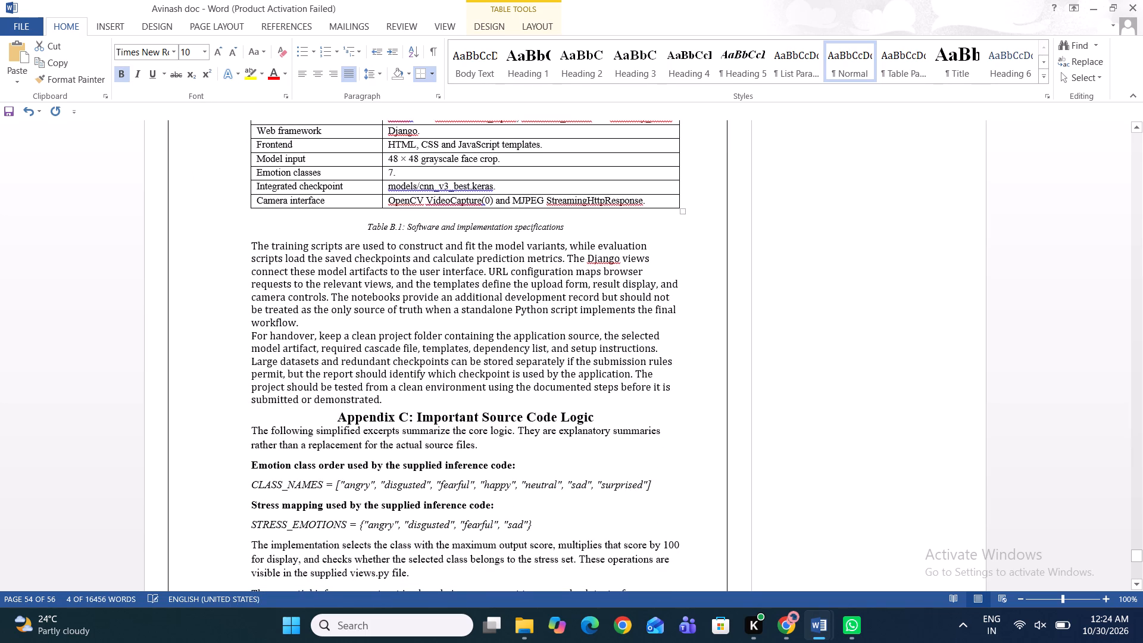
left_click_drag(249, 246, 416, 396)
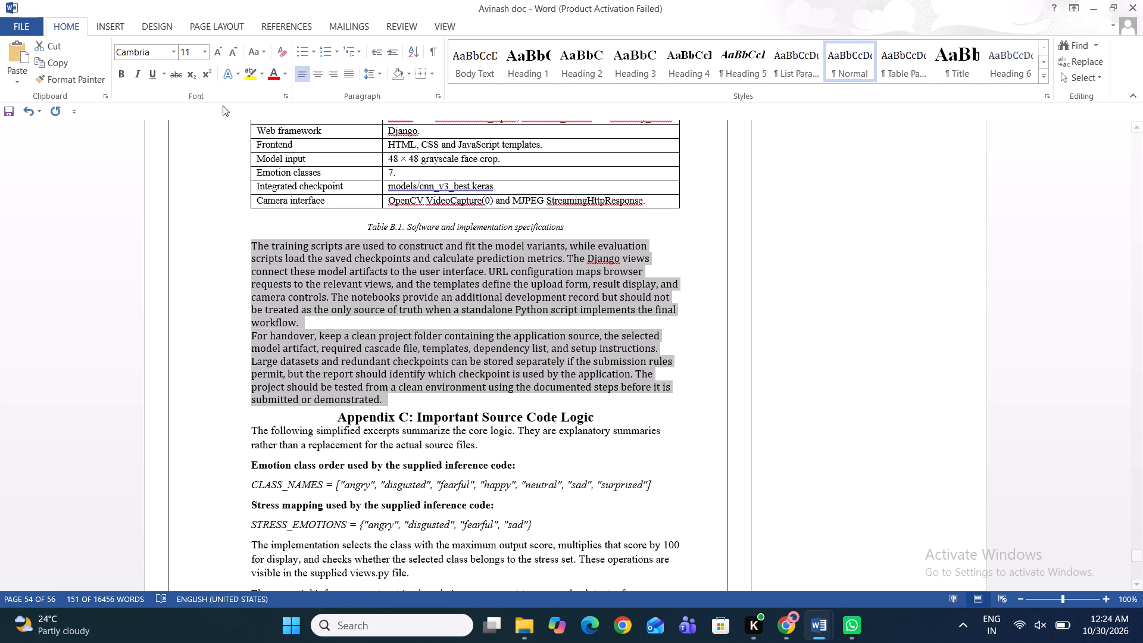
left_click(174, 57)
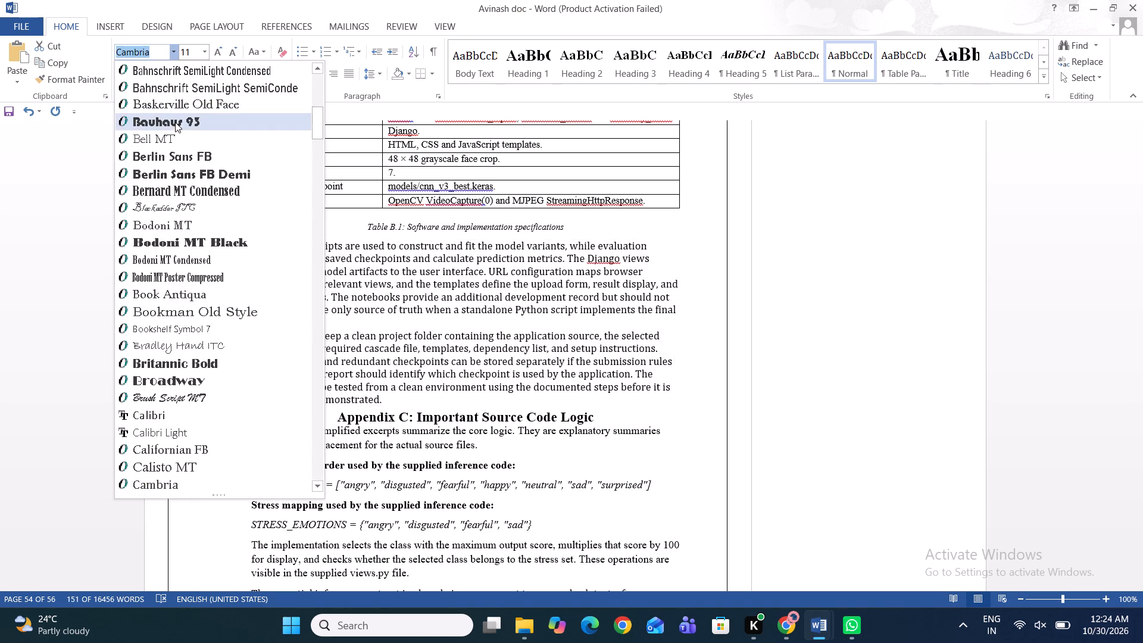
key("BackSpace")
type("times")
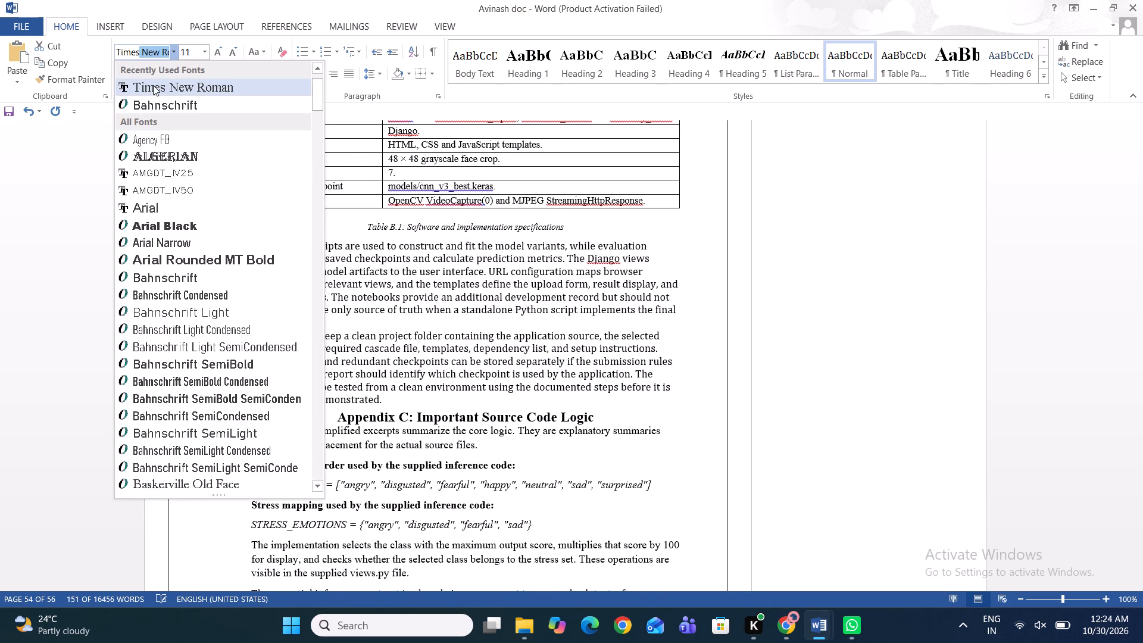
left_click(154, 86)
left_click(204, 54)
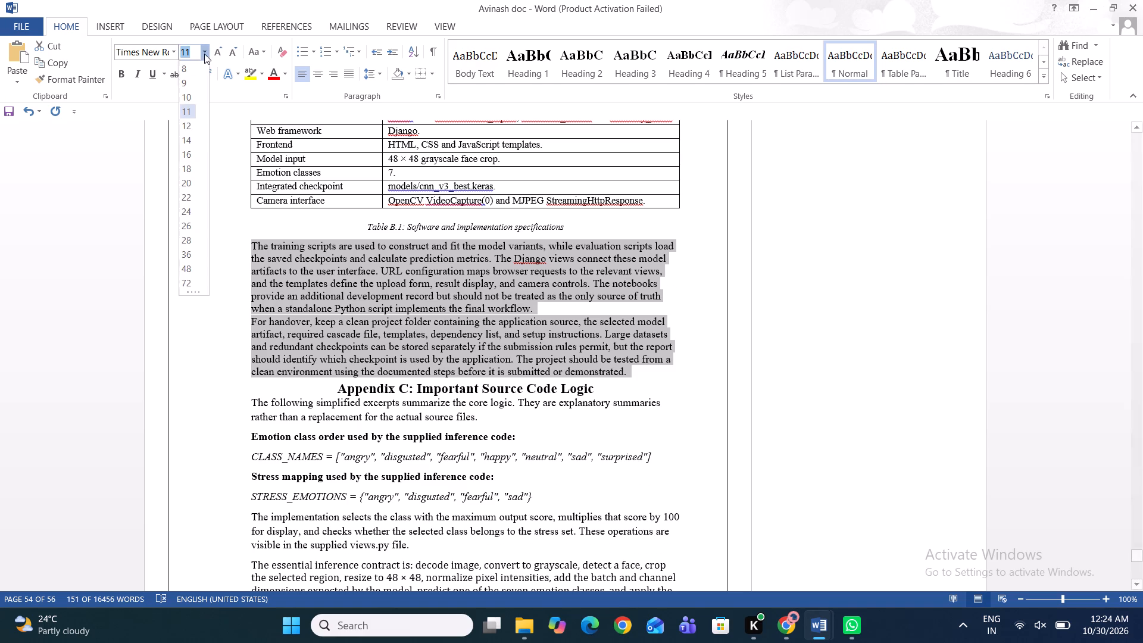
left_click(192, 133)
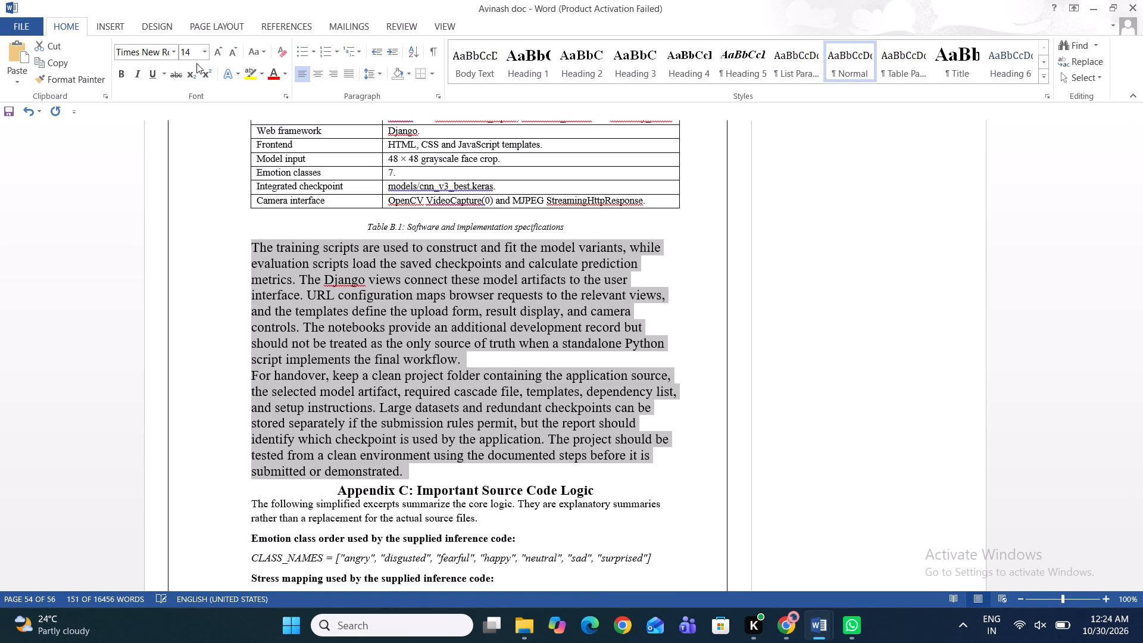
left_click(202, 57)
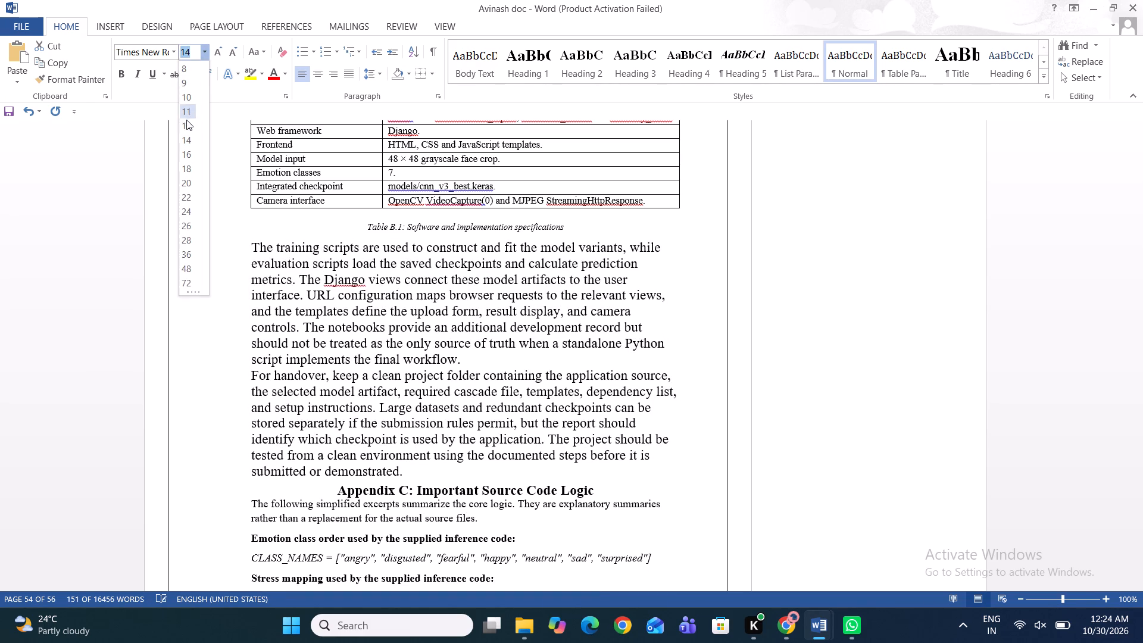
left_click(186, 120)
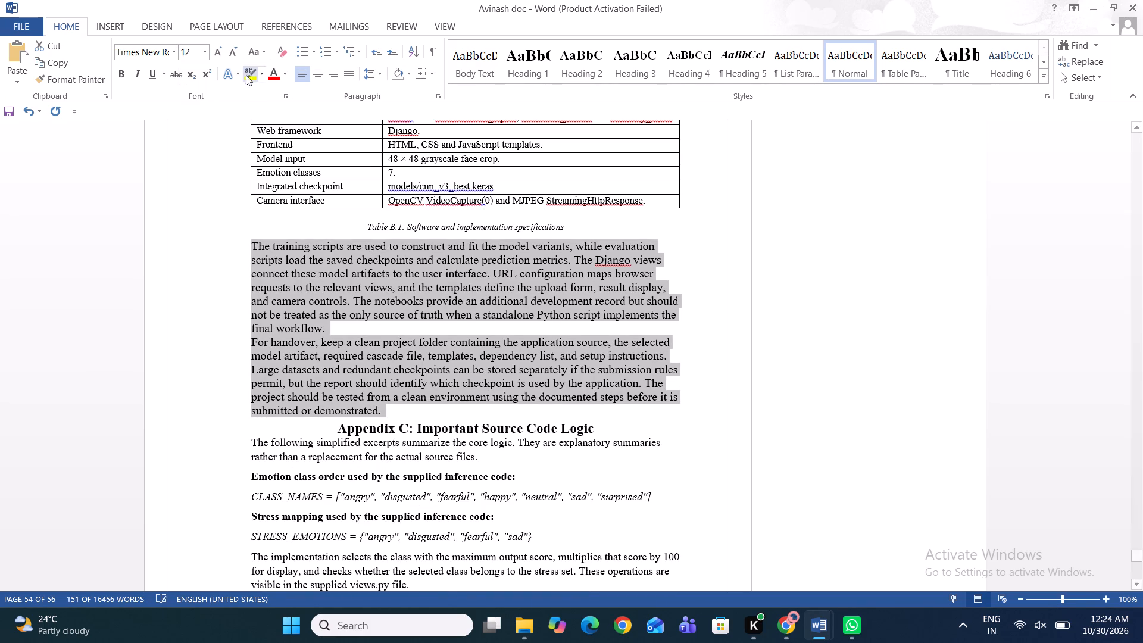
Justify the two paragraphs between the Table B.1 caption and the Appendix C heading.
left_click(276, 289)
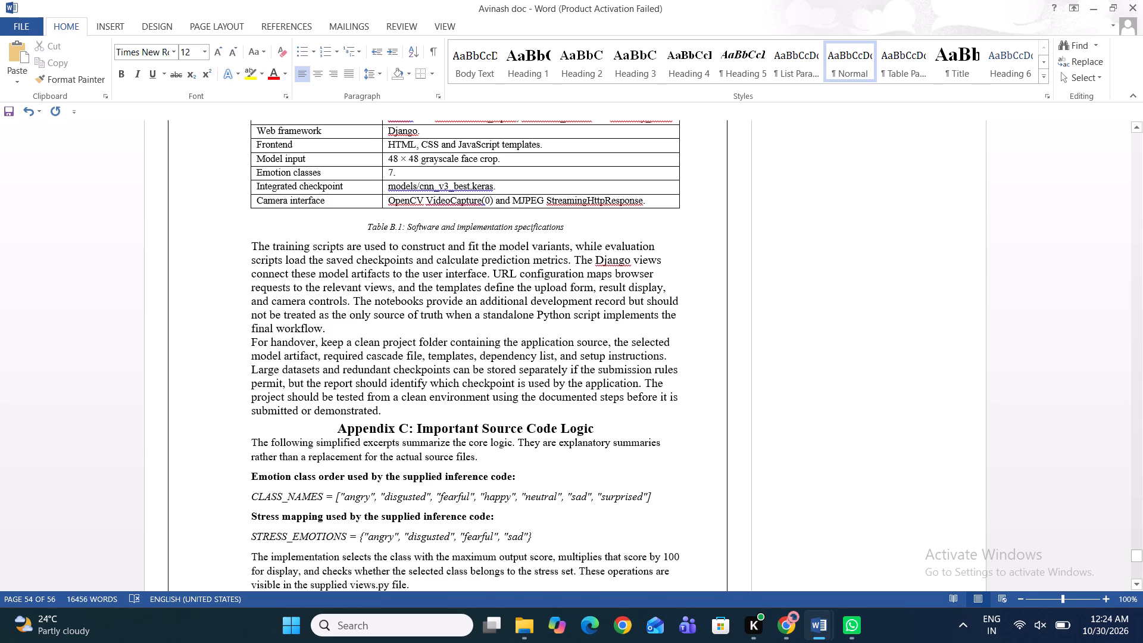
left_click_drag(386, 408, 312, 298)
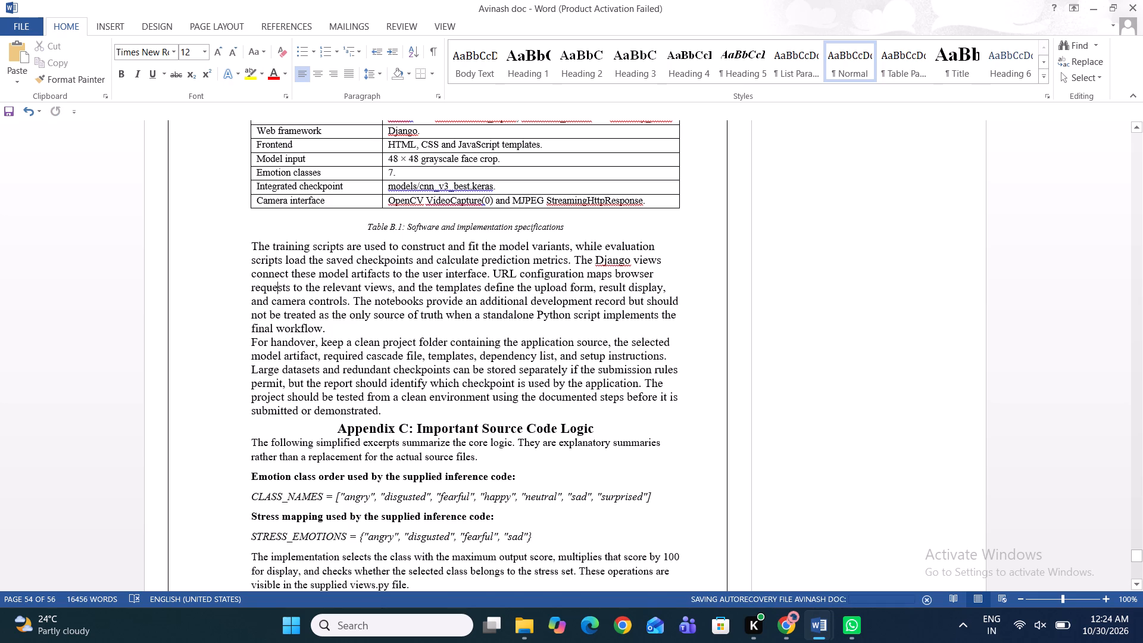
left_click_drag(312, 298, 249, 248)
left_click(249, 248)
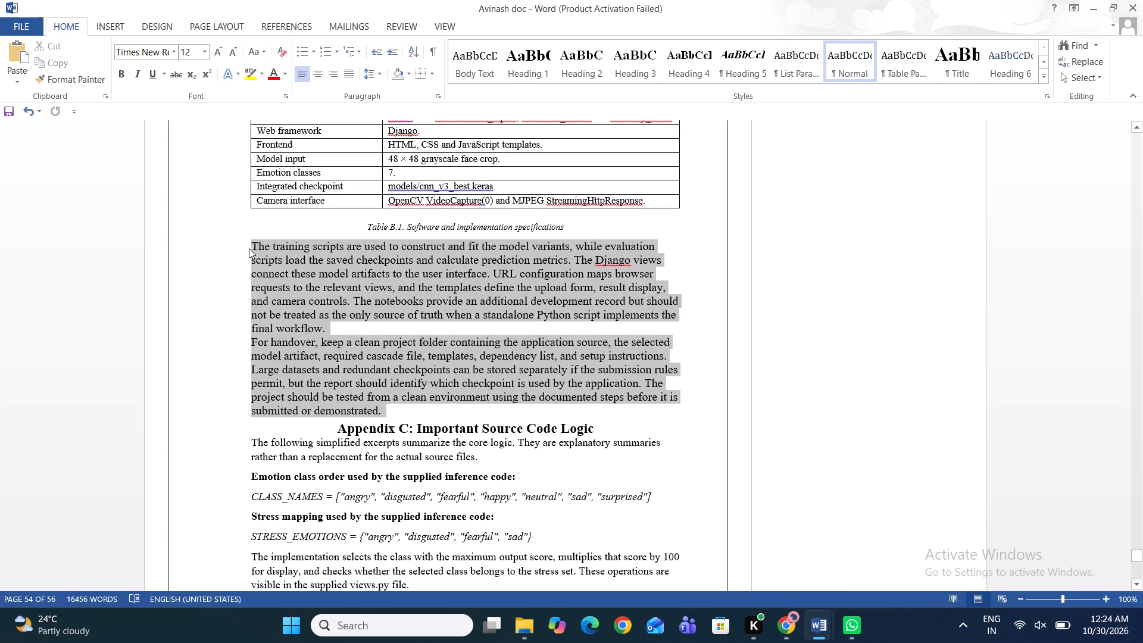
left_click_drag(380, 410, 222, 241)
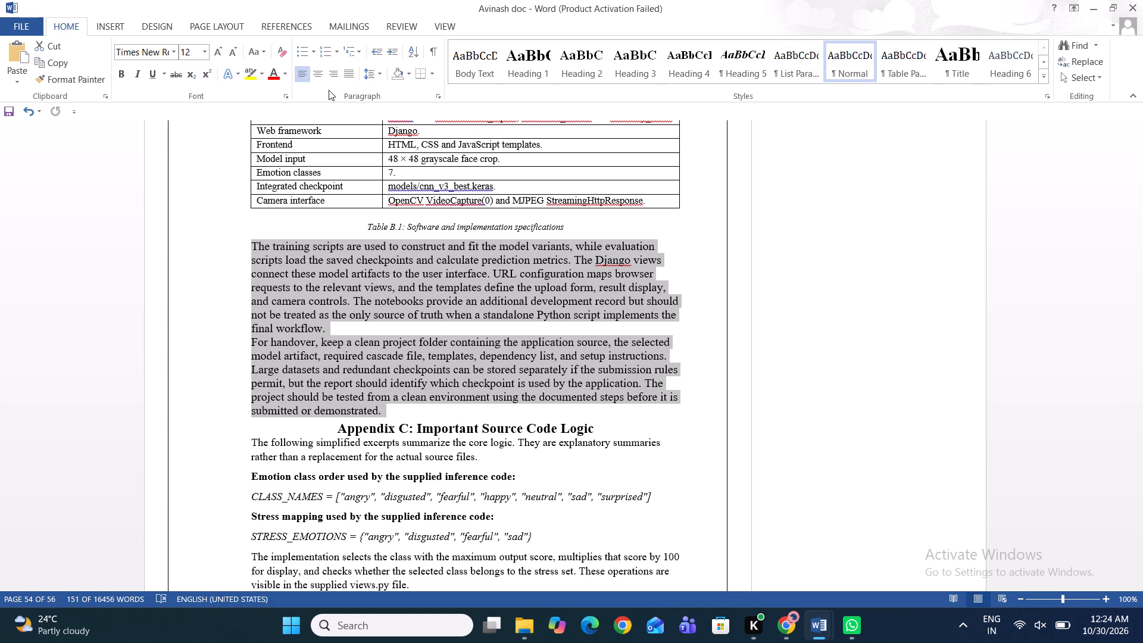
left_click(343, 76)
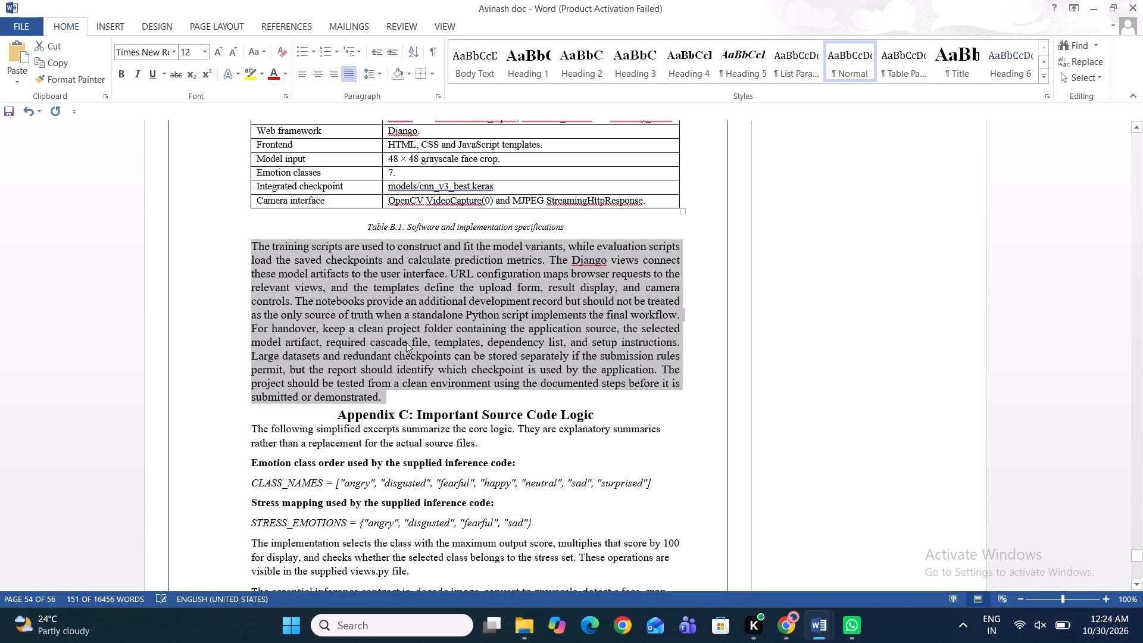
Insert a blank line above the heading "Appendix C: Important Source Code Logic" and left-align the heading.
left_click(399, 397)
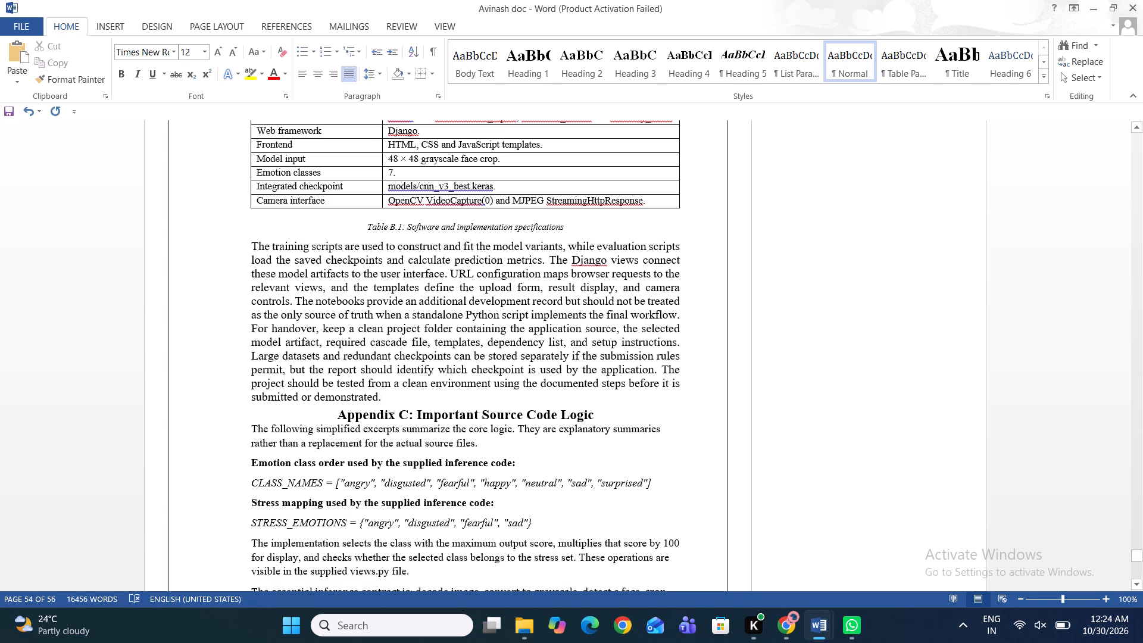
key("Return")
key("Down")
key("BackSpace")
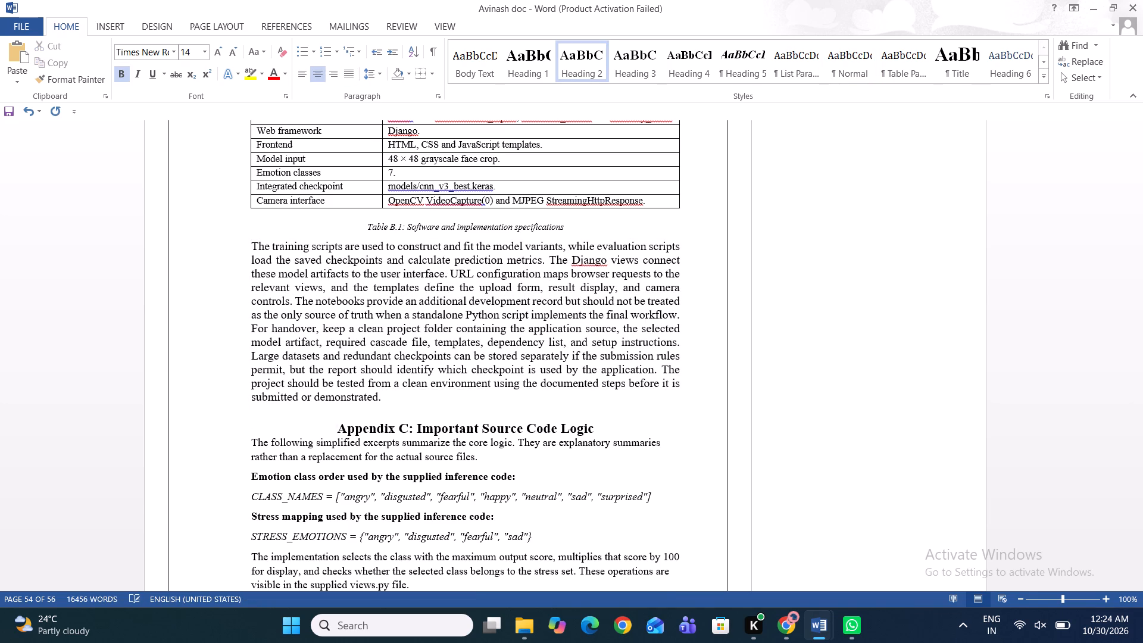
Insert a blank line between the Appendix C heading and its introductory paragraph.
key("Right")
key("Right")
key("Right")
key("Right")
key("Right")
key("Right")
key("Right")
key("Right")
key("Right")
key("Right")
key("Right")
key("Right")
key("Right")
key("Right")
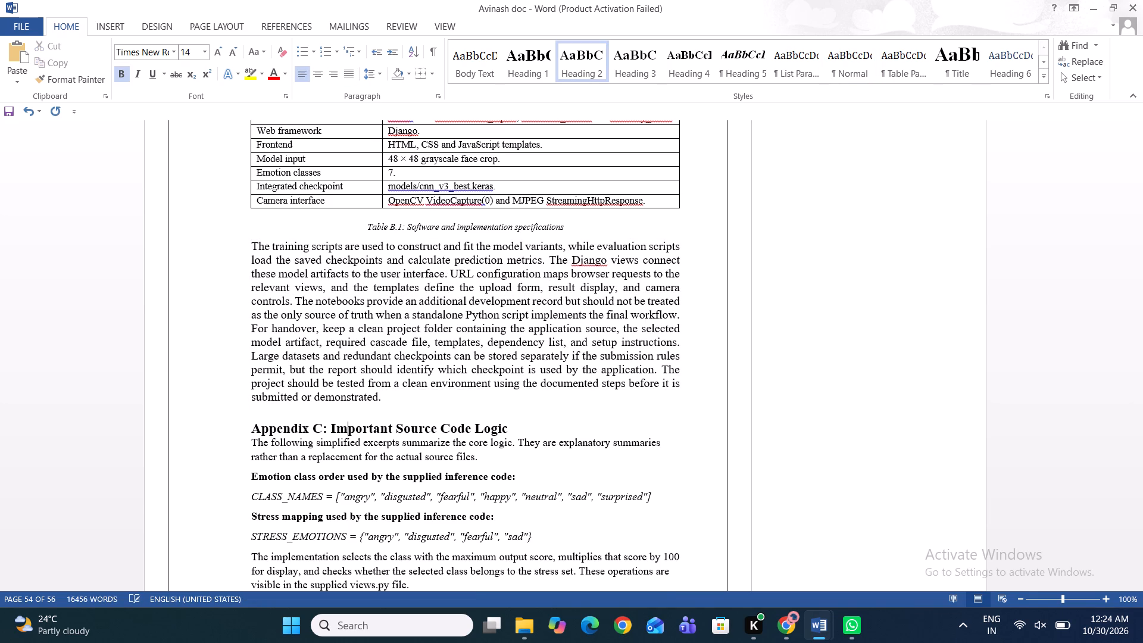
key("Right")
key("Right")
key("Right")
key("Right")
key("Right")
key("Right")
key("Right")
key("Right")
key("Right")
key("Right")
key("Right")
key("Right")
key("Right")
key("Right")
key("Right")
key("Right")
key("Right")
key("Right")
key("Right")
key("Right")
key("Right")
key("Right")
key("Right")
key("Right")
key("Right")
key("Return")
Set Appendix C's introductory paragraph about the simplified excerpts to 12 pt.
scroll(398, 397, "down", 1)
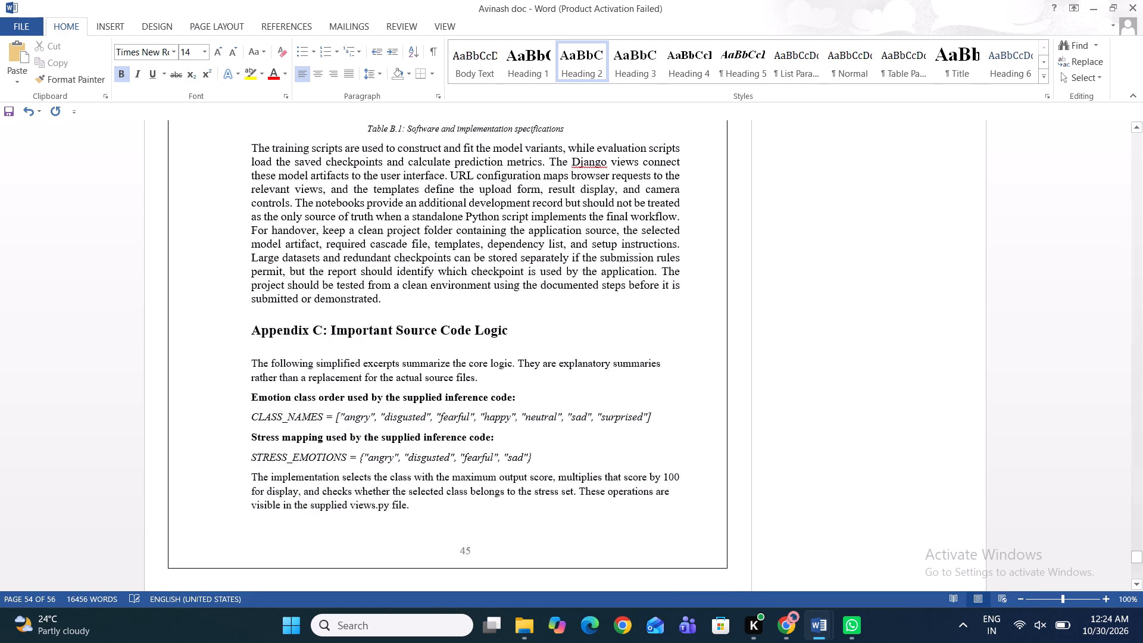
scroll(398, 397, "down", 1)
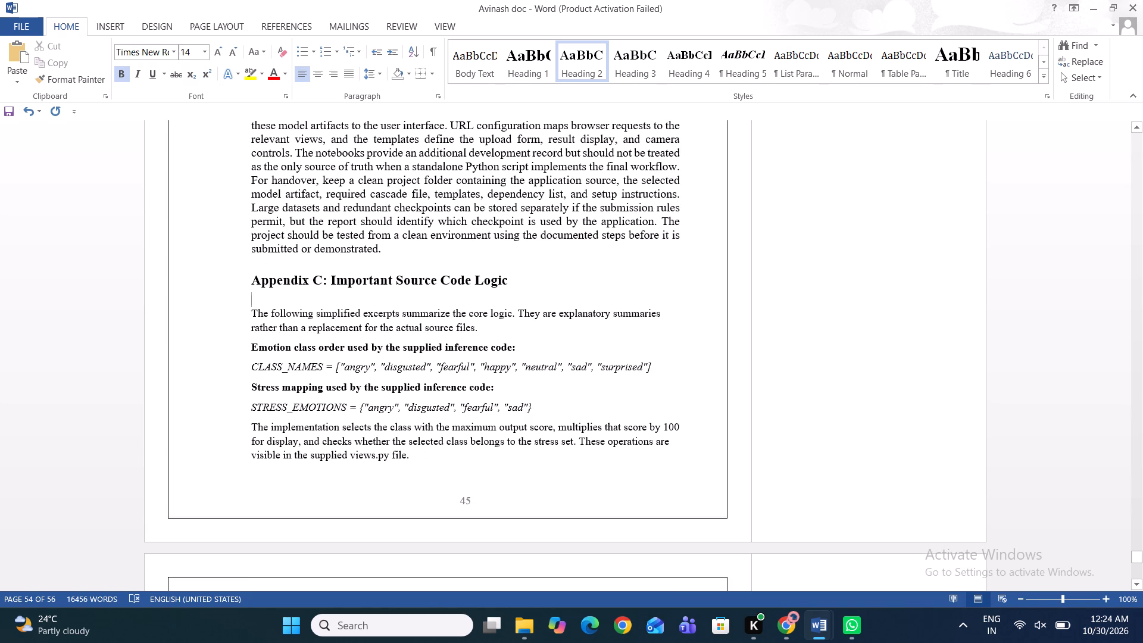
left_click_drag(491, 327, 221, 309)
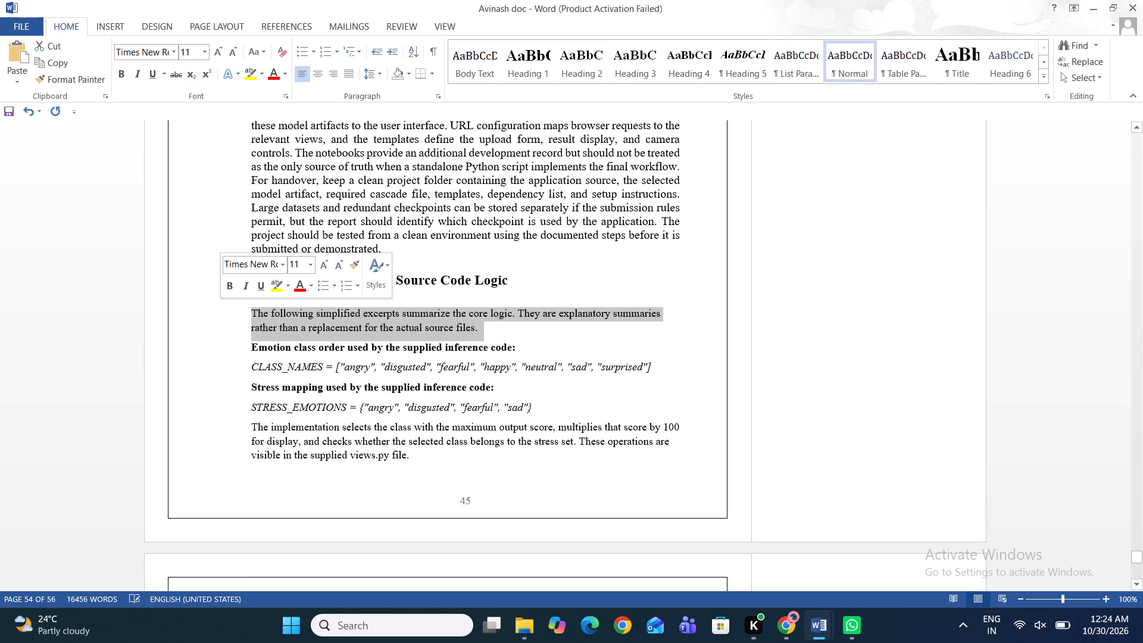
left_click_drag(207, 53, 203, 95)
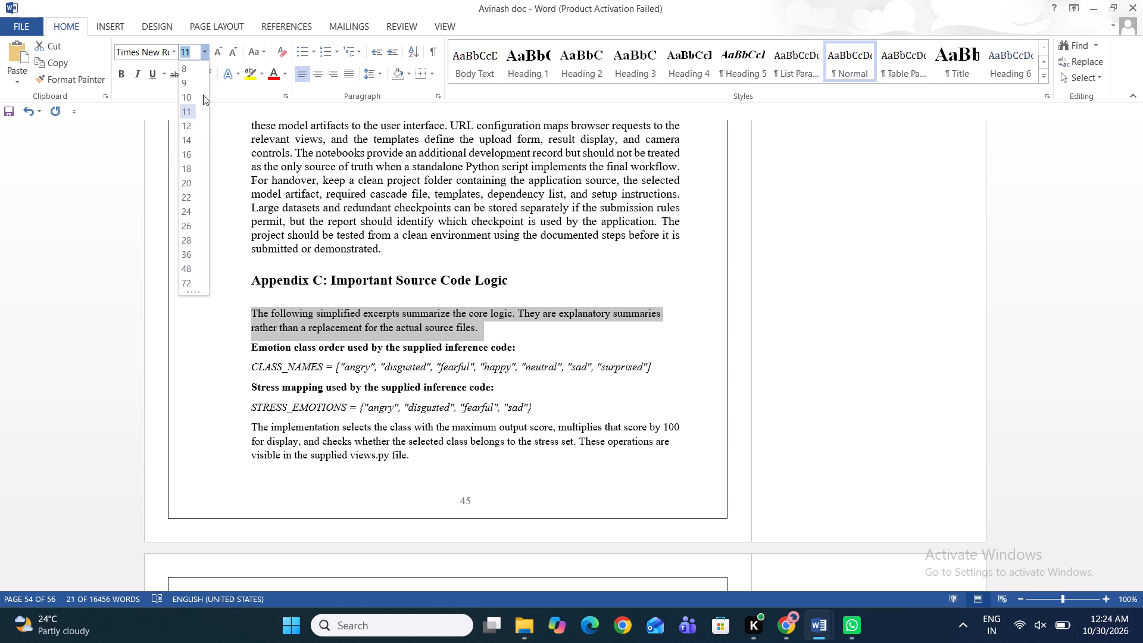
left_click_drag(203, 95, 192, 123)
left_click(192, 123)
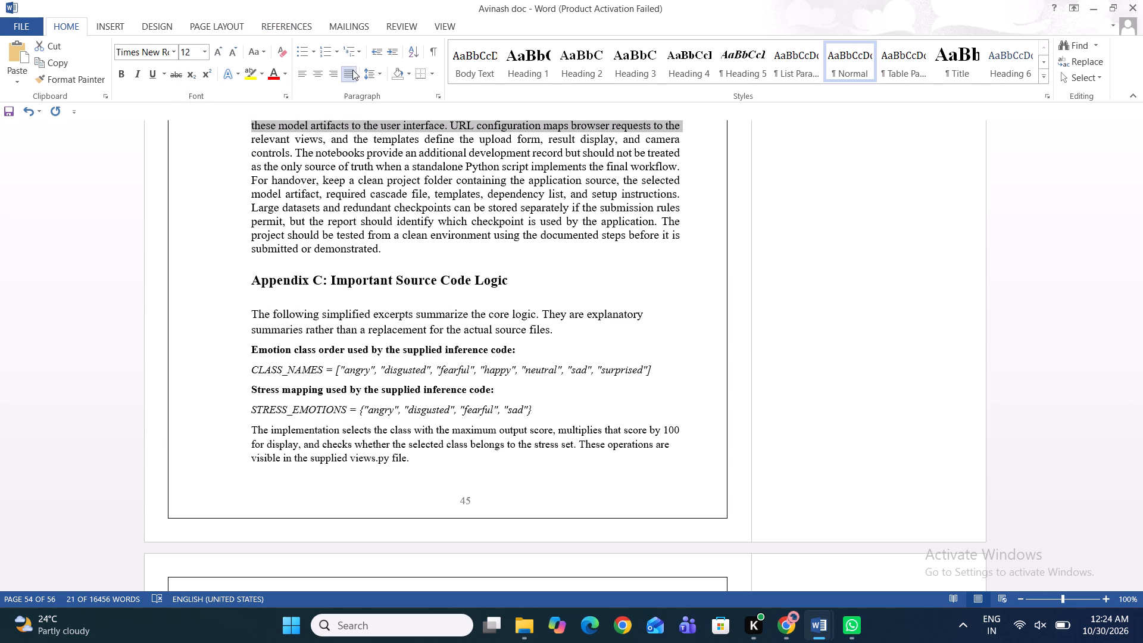
Try to justify Appendix C's introductory paragraph.
left_click(351, 72)
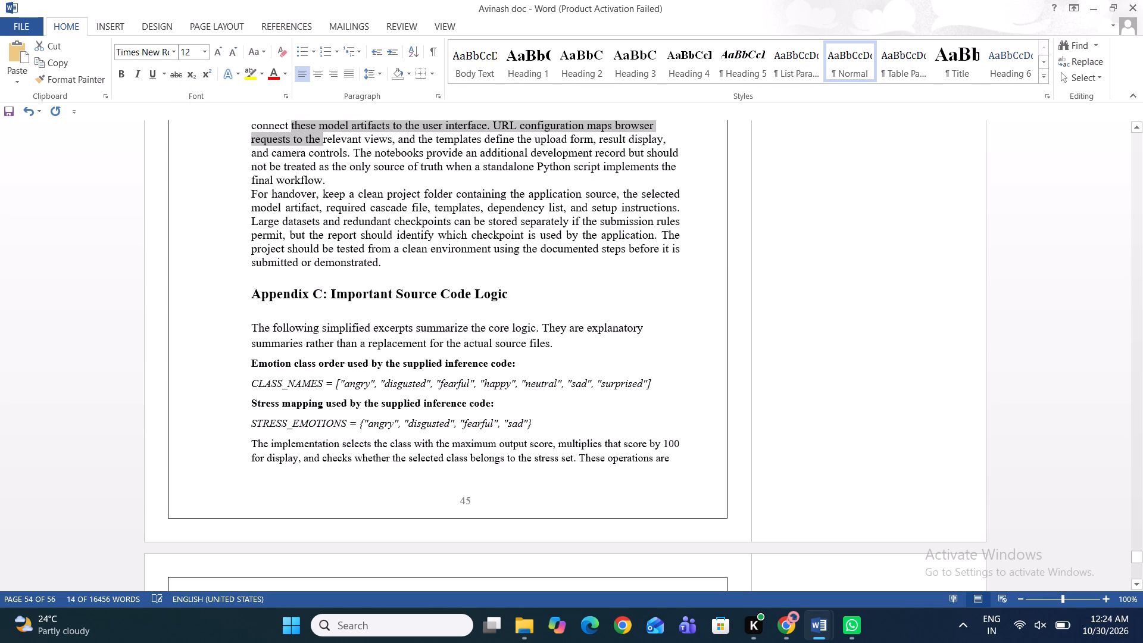
Set the subheading "Emotion class order used by the supplied inference code:" to 14 pt.
triple_click(526, 364)
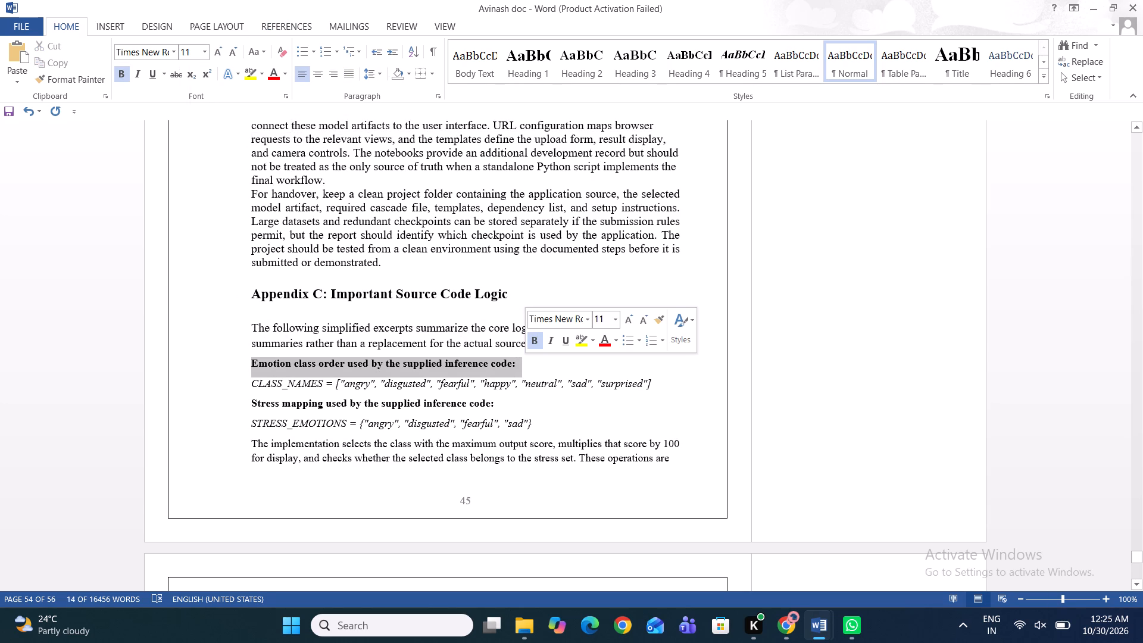
left_click(201, 55)
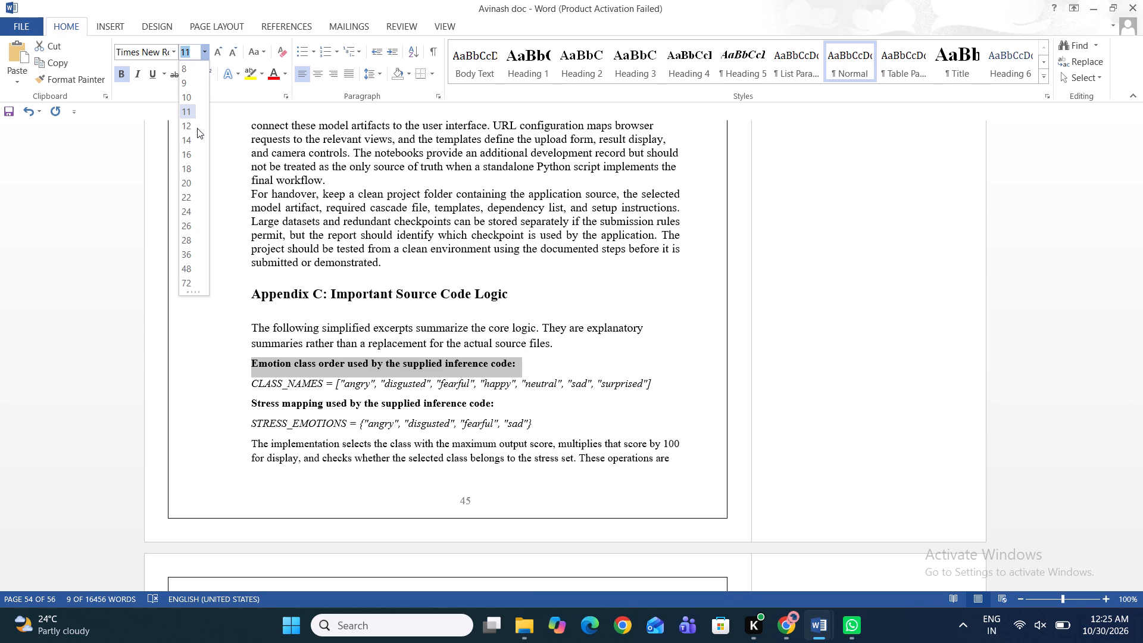
left_click(188, 135)
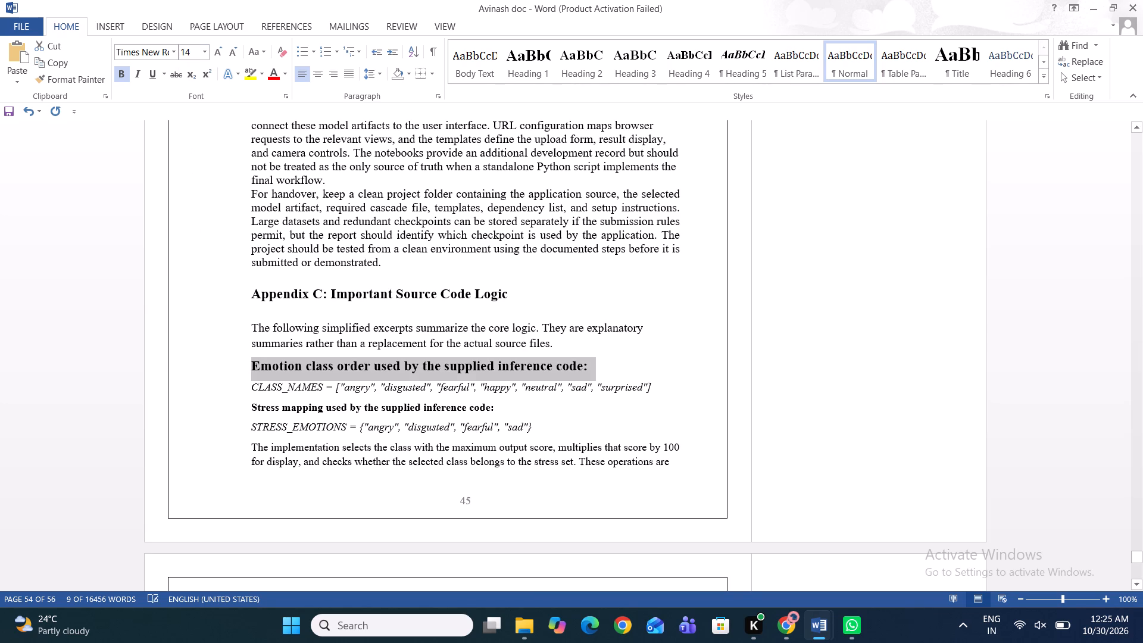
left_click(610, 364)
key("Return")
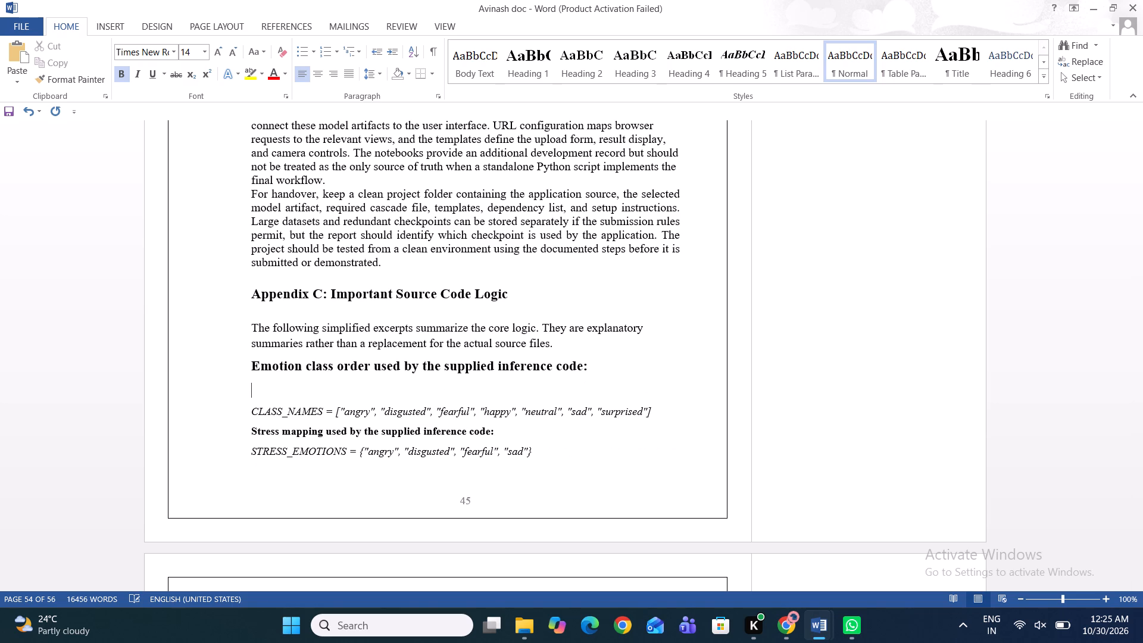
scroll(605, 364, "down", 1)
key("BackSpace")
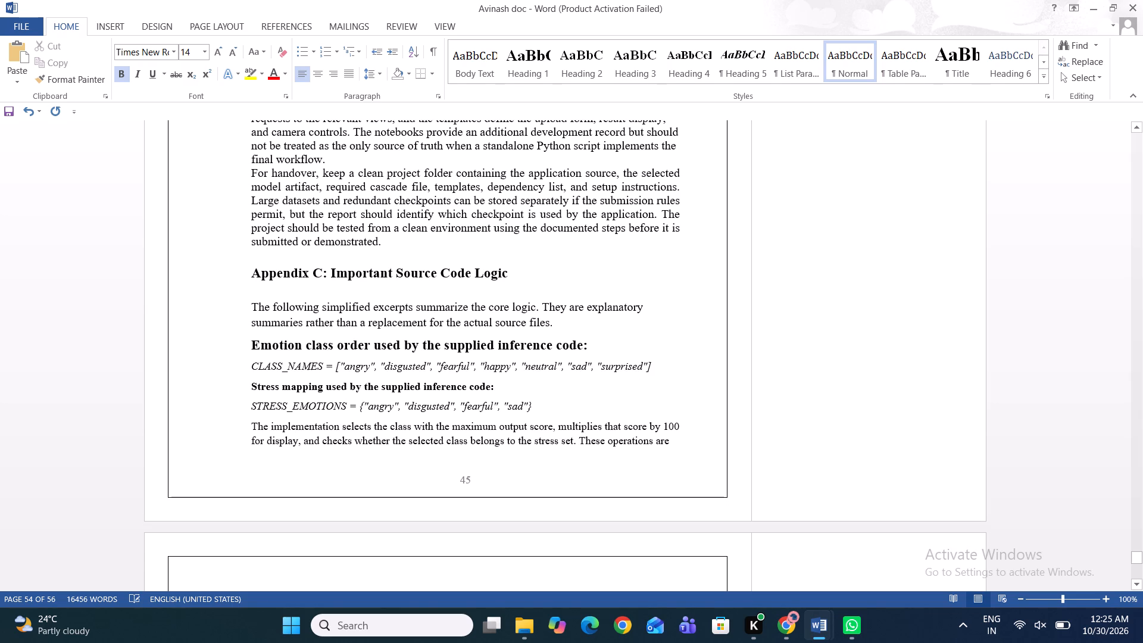
Set the CLASS_NAMES code line in Appendix C to 12 pt.
triple_click(537, 361)
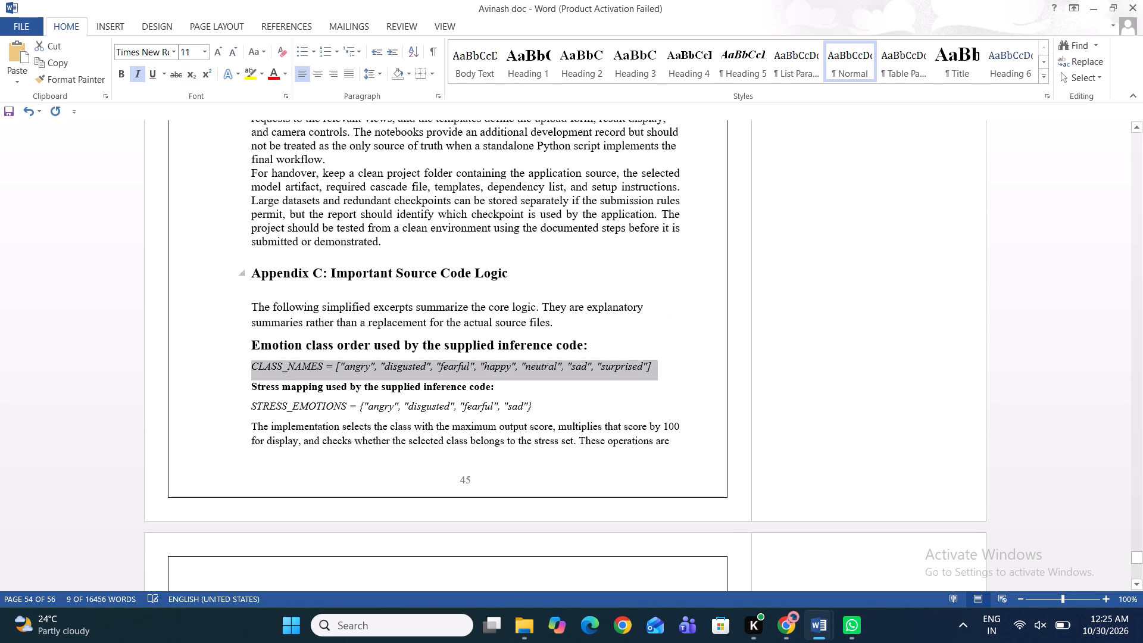
left_click(204, 54)
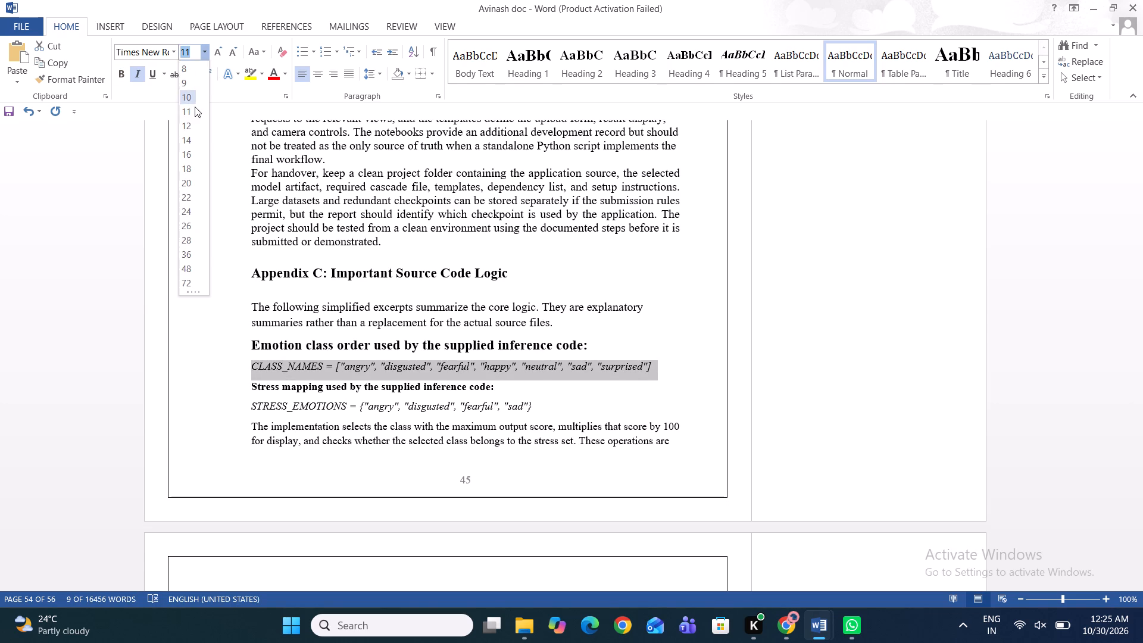
left_click(192, 125)
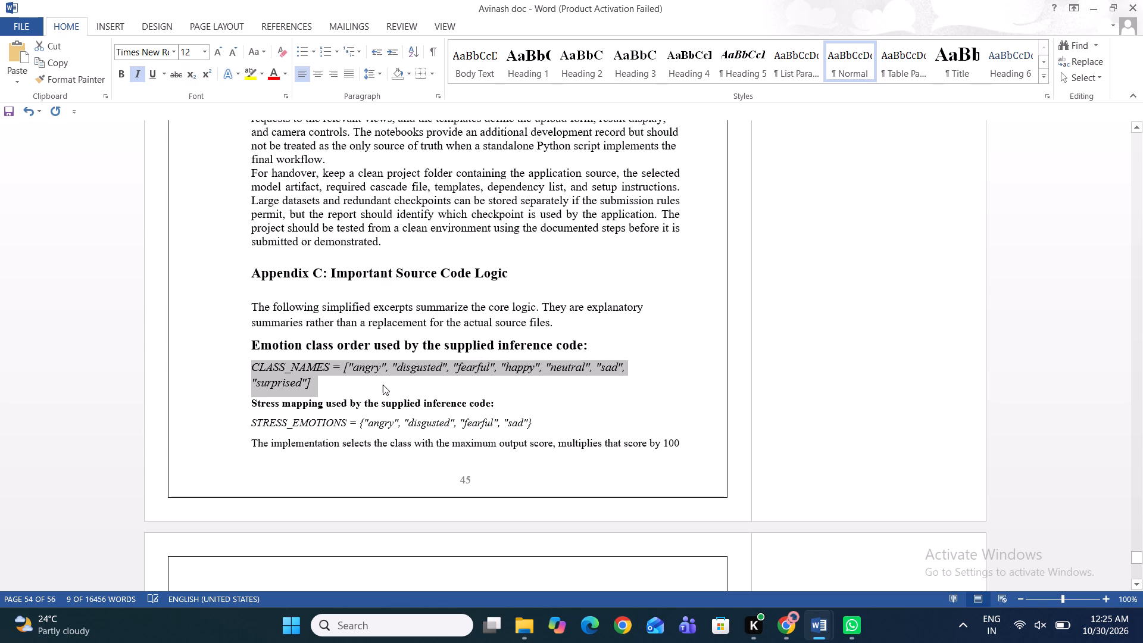
left_click(376, 385)
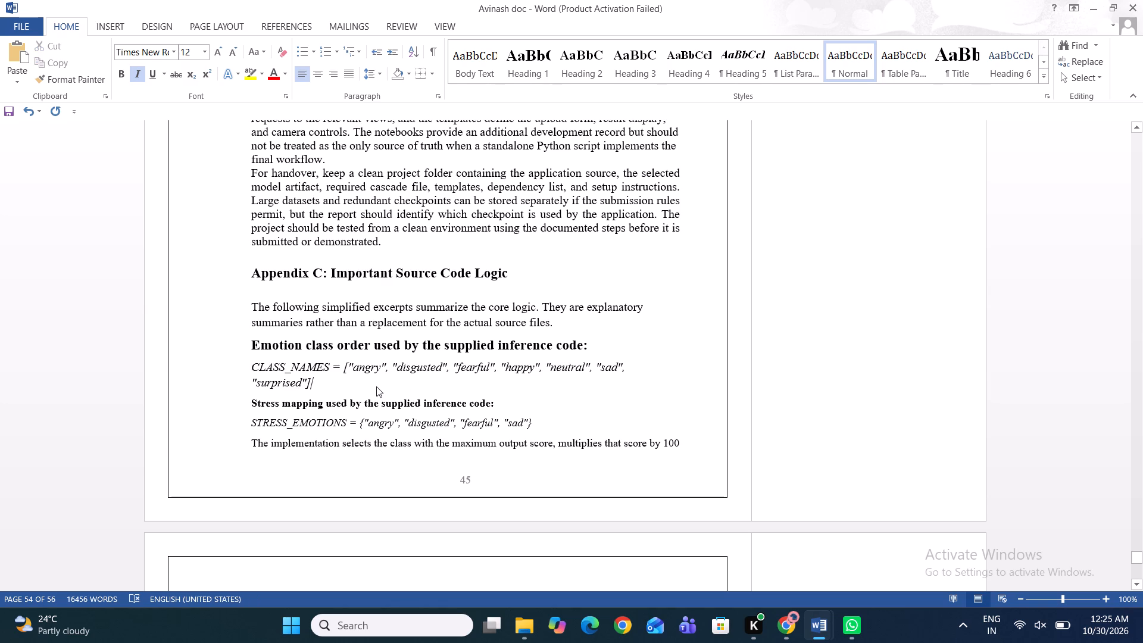
Set the subheading "Stress mapping used by the supplied inference code:" to 12 pt.
triple_click(382, 399)
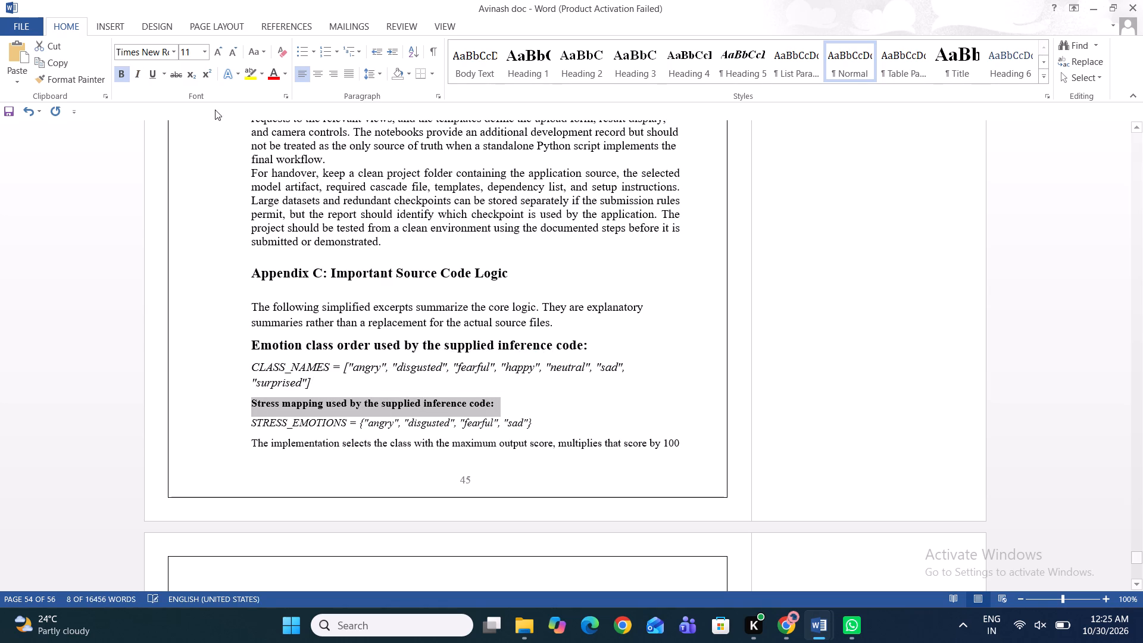
left_click_drag(203, 51, 190, 120)
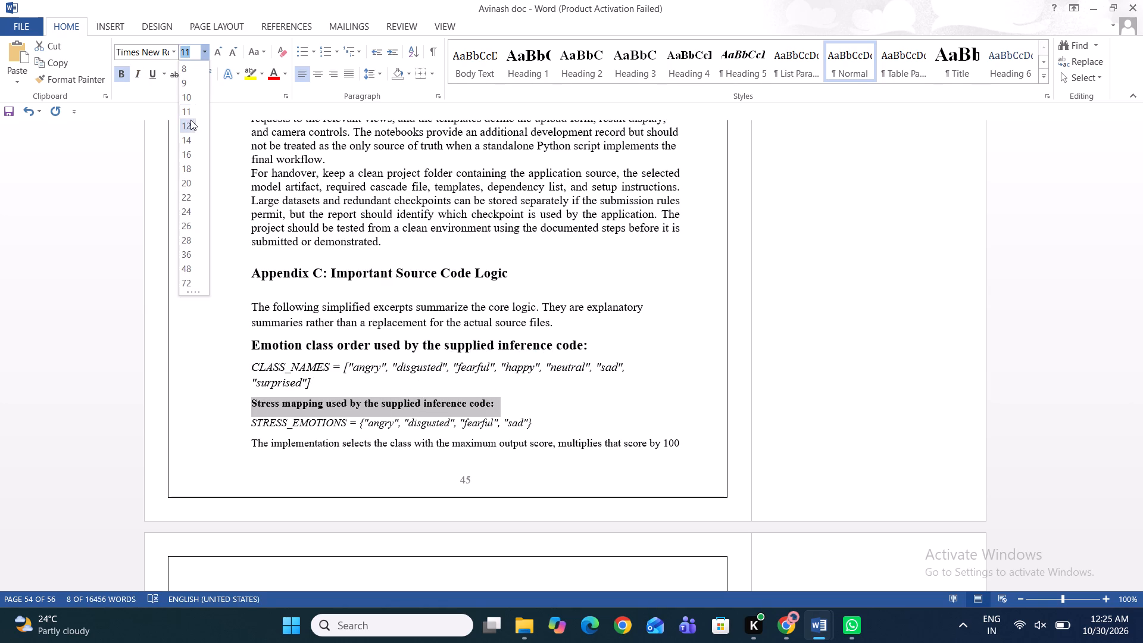
left_click_drag(190, 120, 189, 121)
left_click(189, 121)
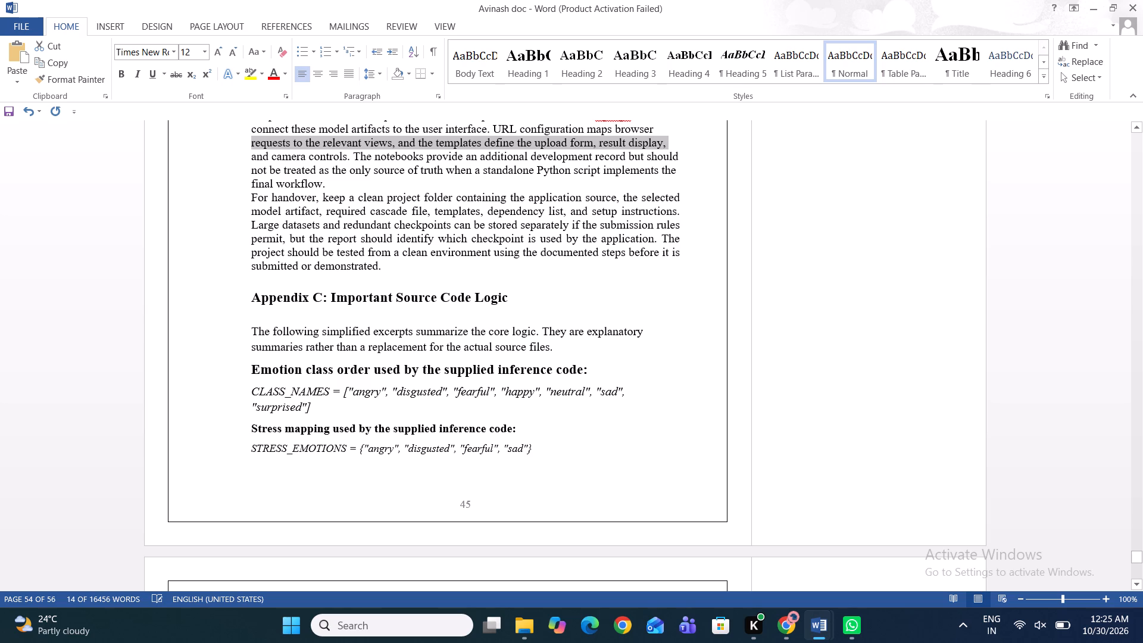
Set the subheading "Emotion class order used by the supplied inference code:" to 12 pt.
triple_click(332, 373)
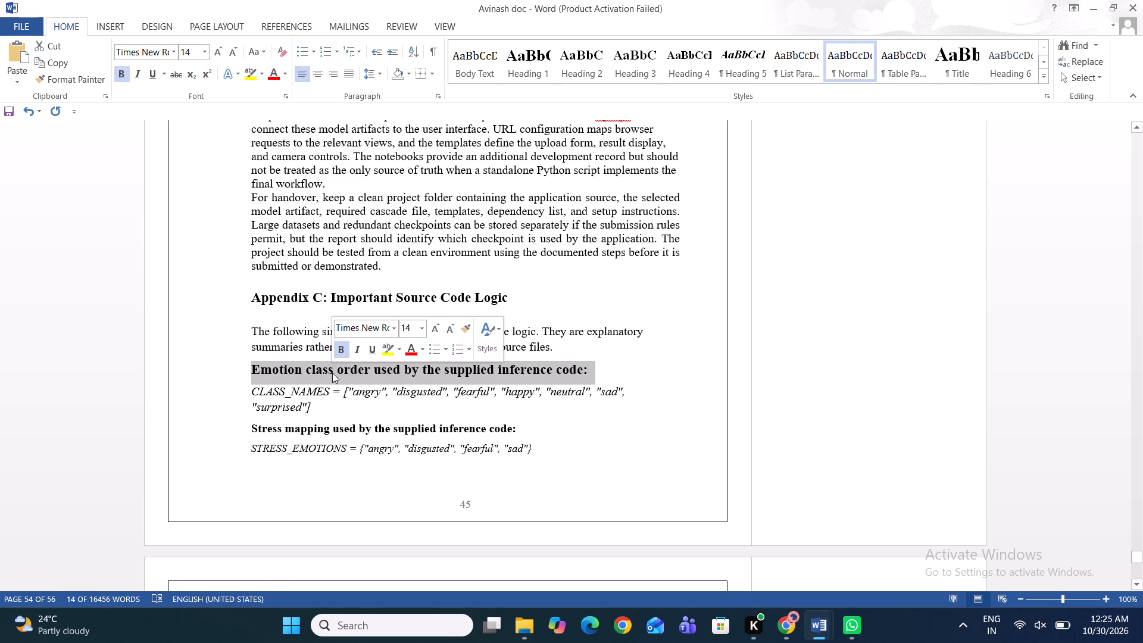
left_click(204, 52)
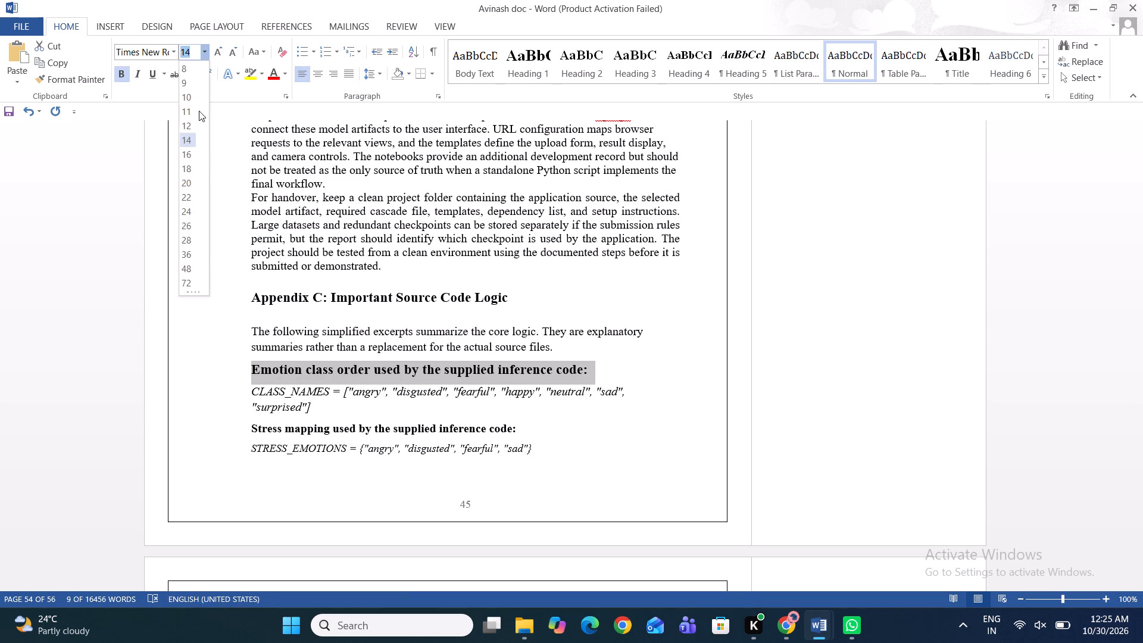
left_click(189, 128)
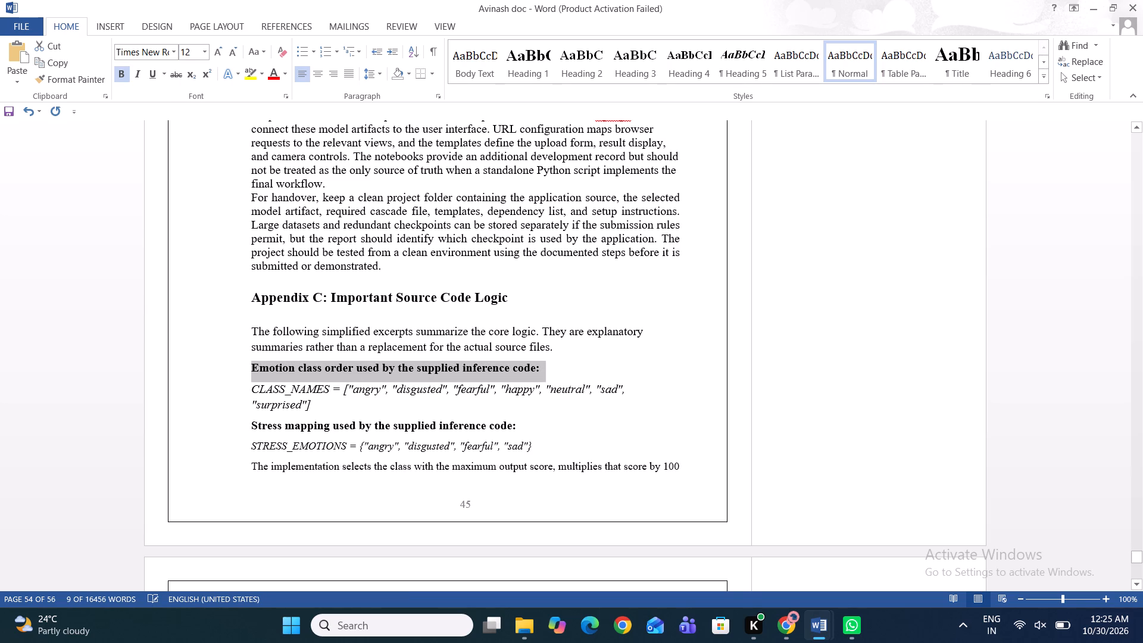
left_click(529, 429)
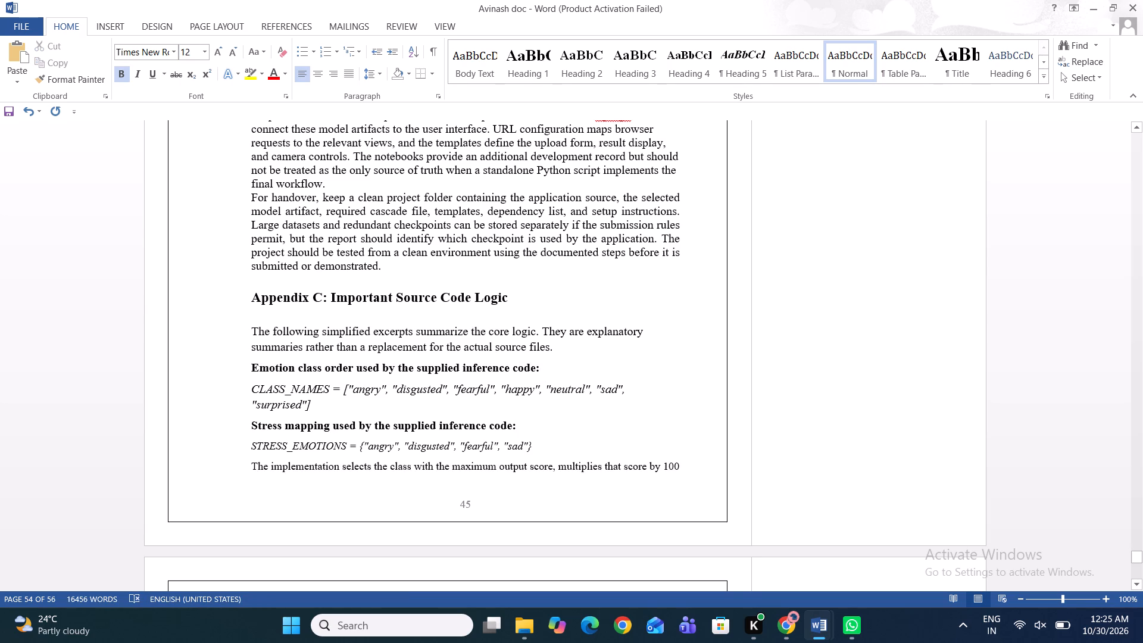
Format Appendix C from the STRESS_EMOTIONS line through its final pseudocode paragraph as justified 12 pt Times New Roman.
left_click_drag(248, 442, 403, 565)
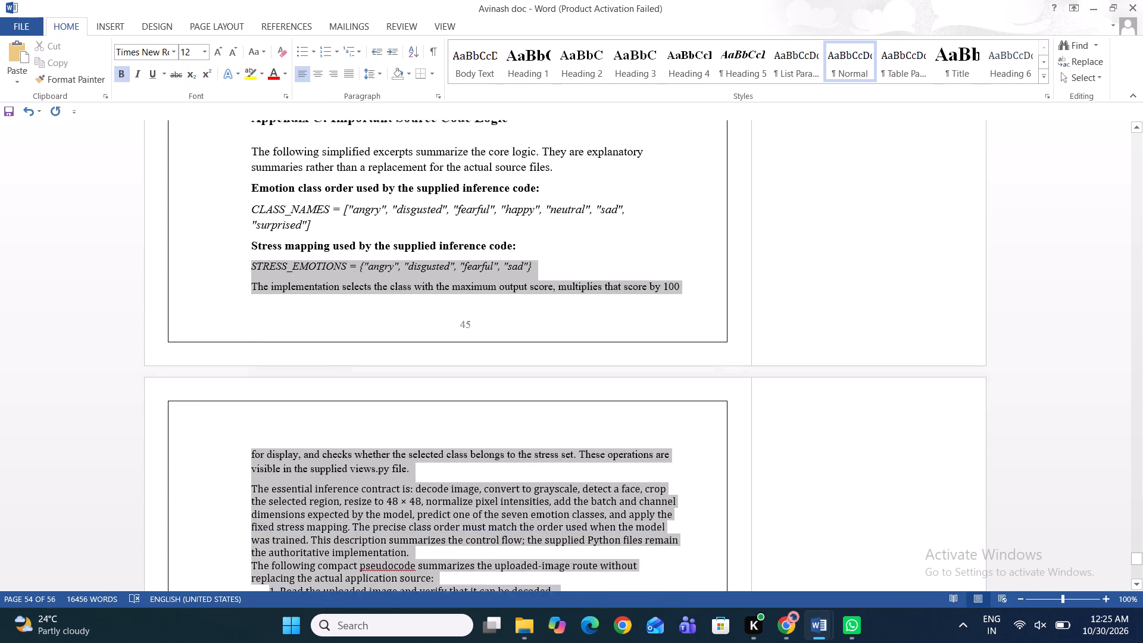
left_click_drag(403, 565, 402, 541)
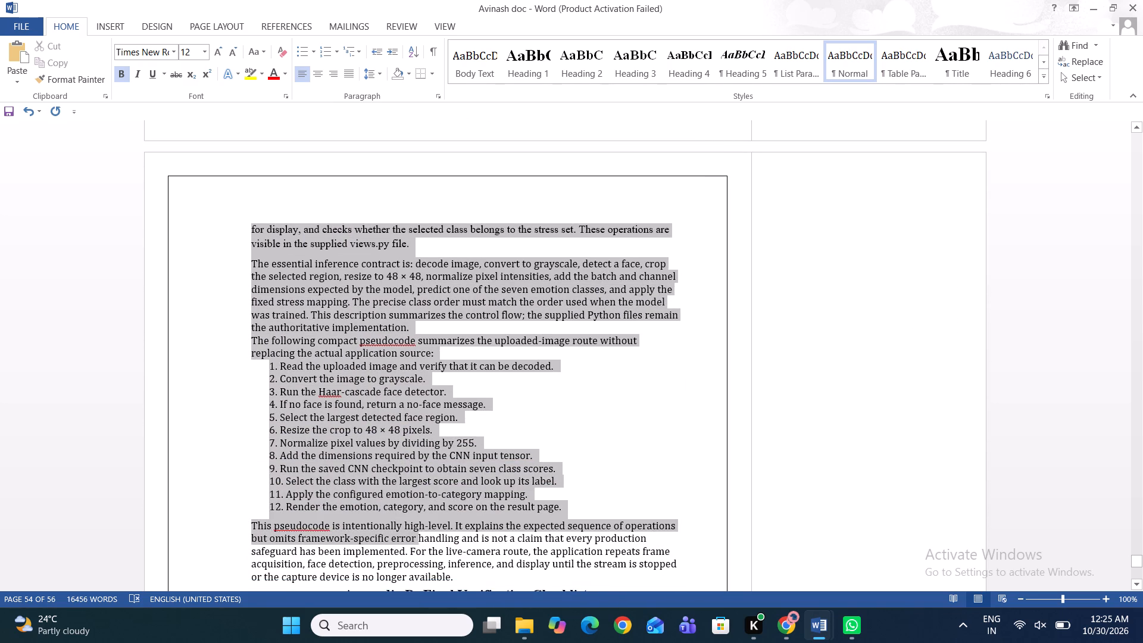
left_click_drag(402, 541, 430, 466)
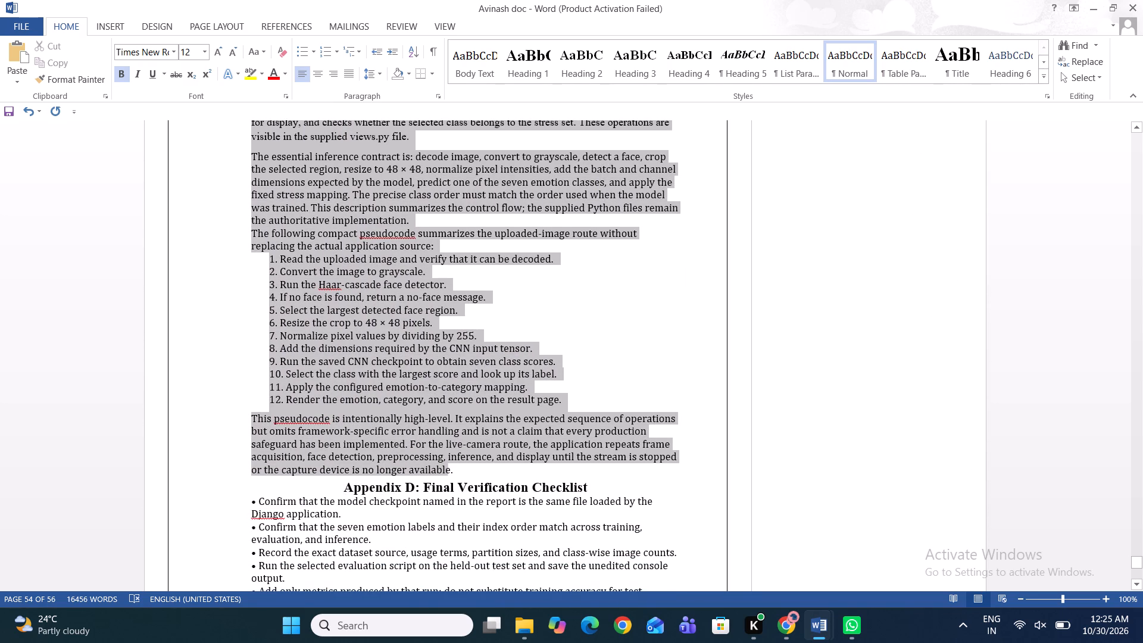
left_click_drag(430, 466, 462, 466)
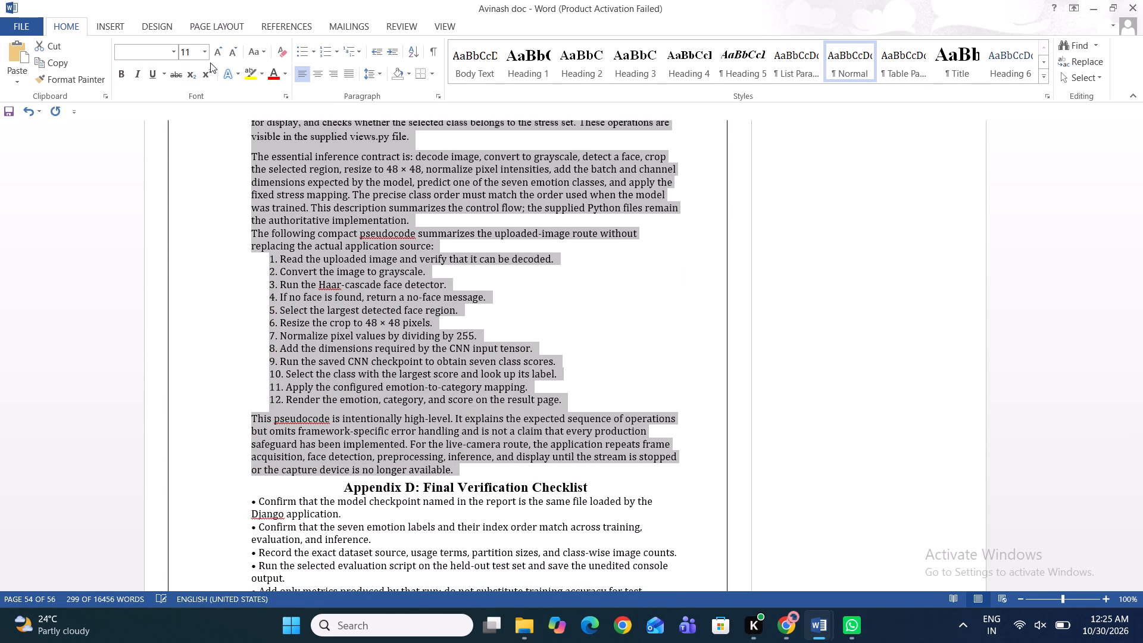
left_click(205, 54)
left_click(188, 126)
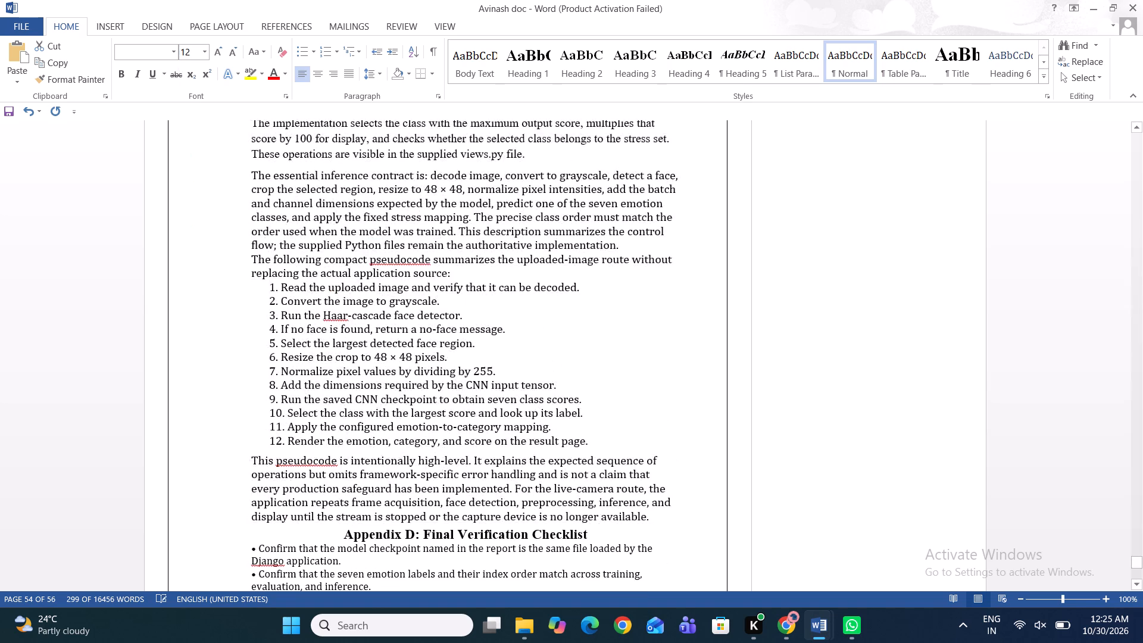
left_click(172, 49)
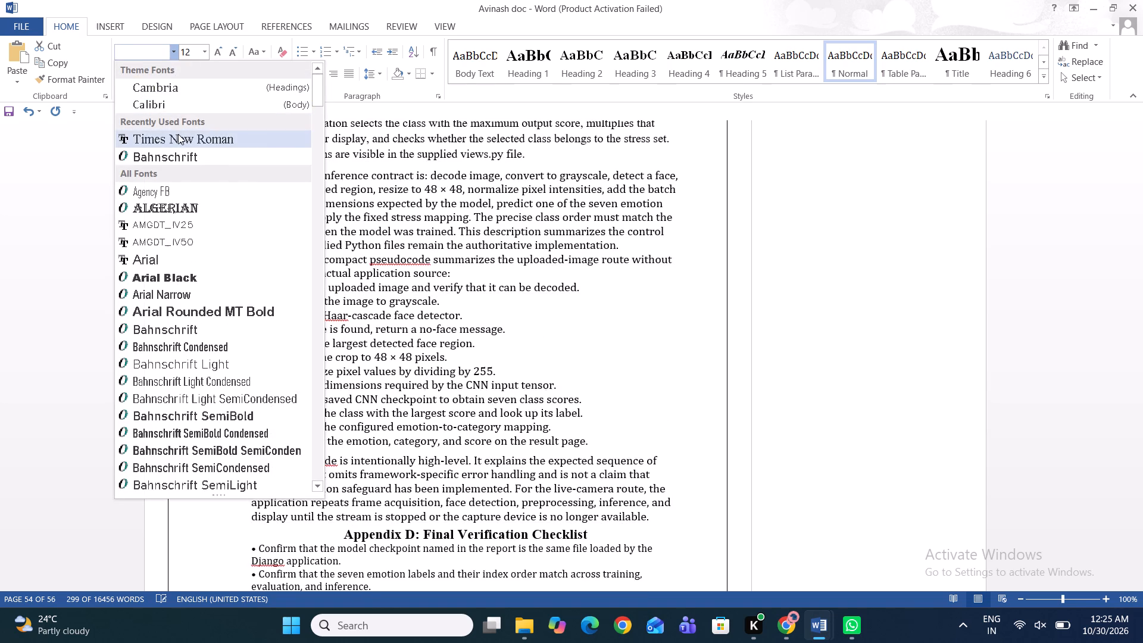
left_click(178, 135)
left_click(351, 73)
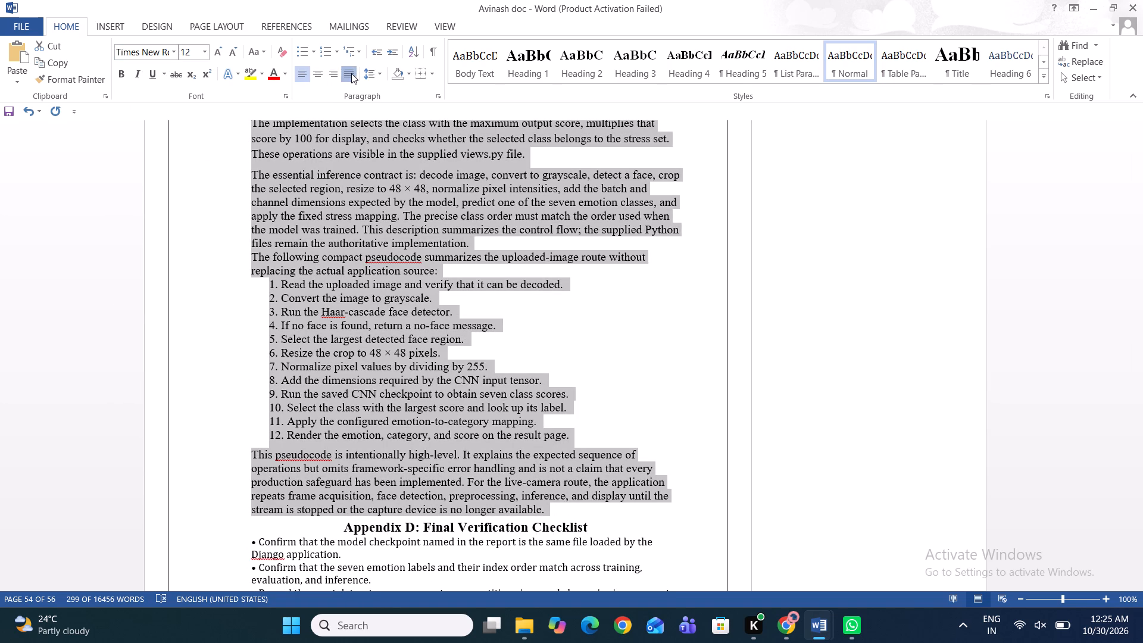
left_click(554, 321)
Insert a blank line above the heading "Appendix D: Final Verification Checklist" and left-align that heading.
scroll(554, 321, "down", 1)
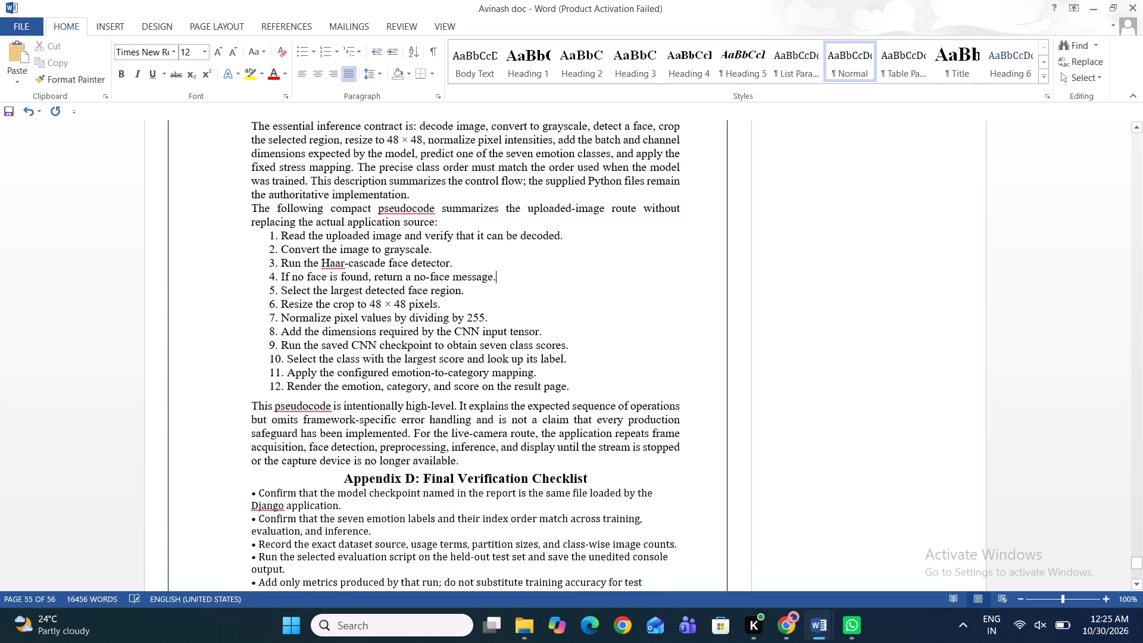
scroll(554, 321, "down", 1)
left_click(469, 411)
key("Return")
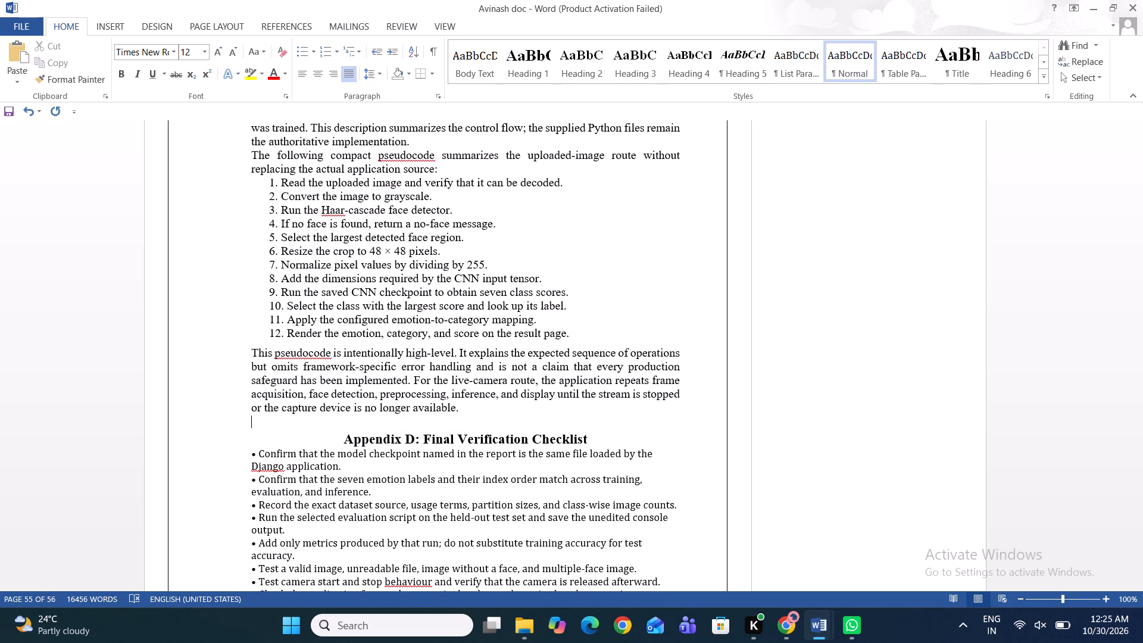
left_click(529, 422)
key("Down")
key("BackSpace")
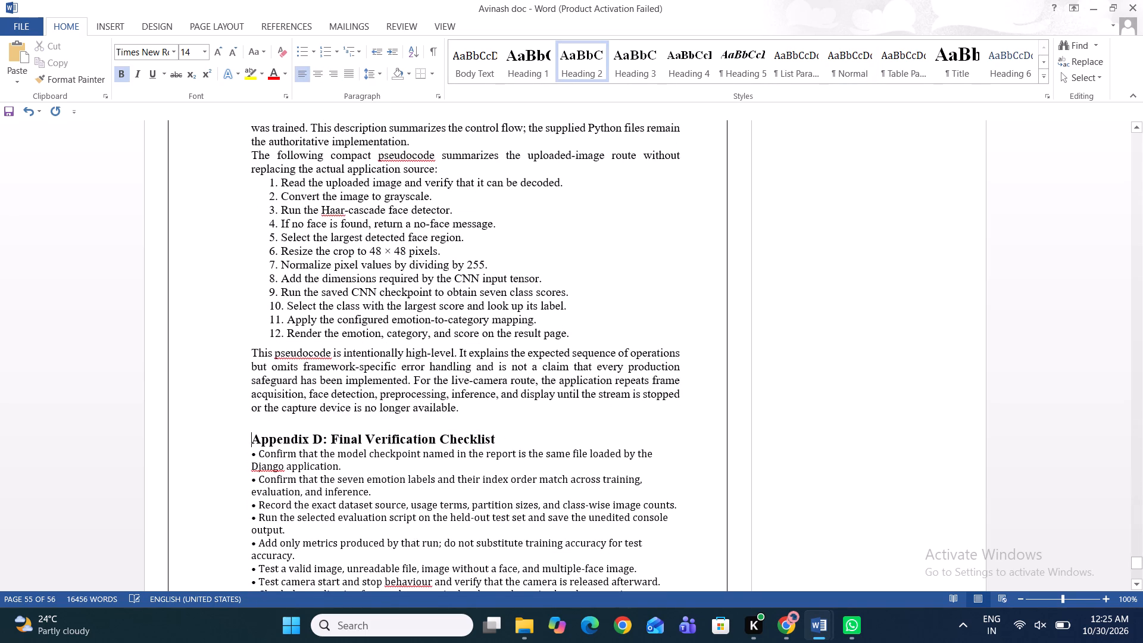
Insert a blank line between the Appendix D heading and its first checklist item.
key("Right")
key("Right")
key("Right")
key("Right")
key("Right")
key("Right")
key("Right")
key("Right")
key("Right")
key("Right")
key("Right")
key("Right")
key("Right")
key("Right")
key("Right")
key("Right")
key("Right")
key("Right")
key("Right")
key("Right")
key("Right")
key("Right")
key("Right")
key("Right")
key("Right")
key("Right")
key("Right")
key("Right")
key("Right")
key("Right")
key("Right")
key("Right")
key("Right")
key("Right")
key("Right")
key("Return")
Format all of Appendix D's checklist items, including those continuing on the following page, as justified 12 pt Times New Roman.
scroll(529, 422, "down", 2)
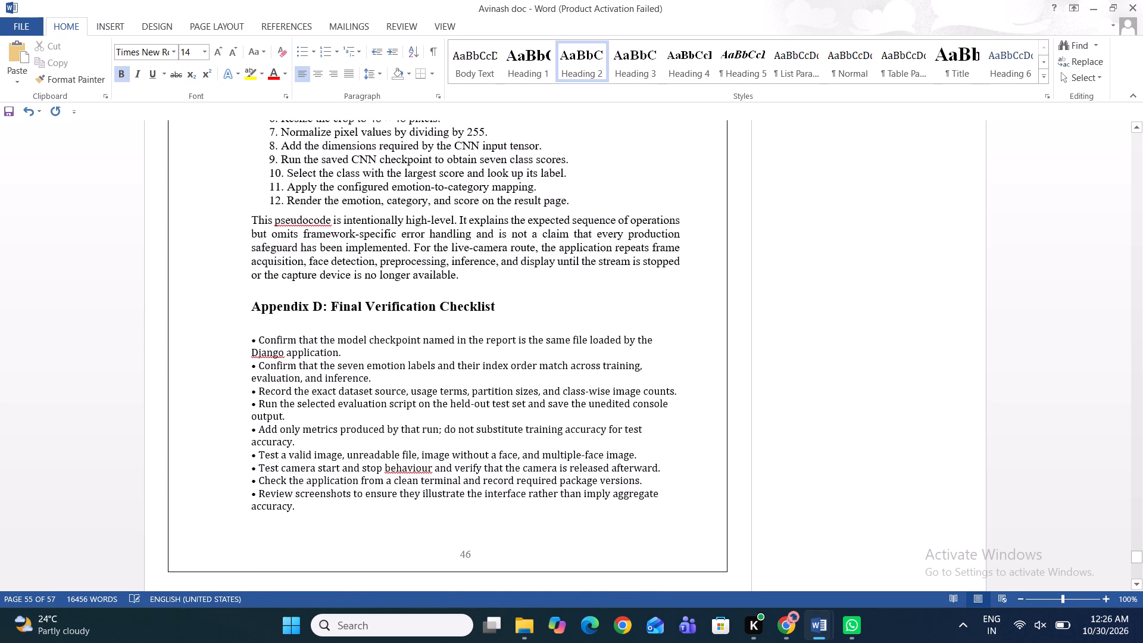
scroll(529, 422, "down", 1)
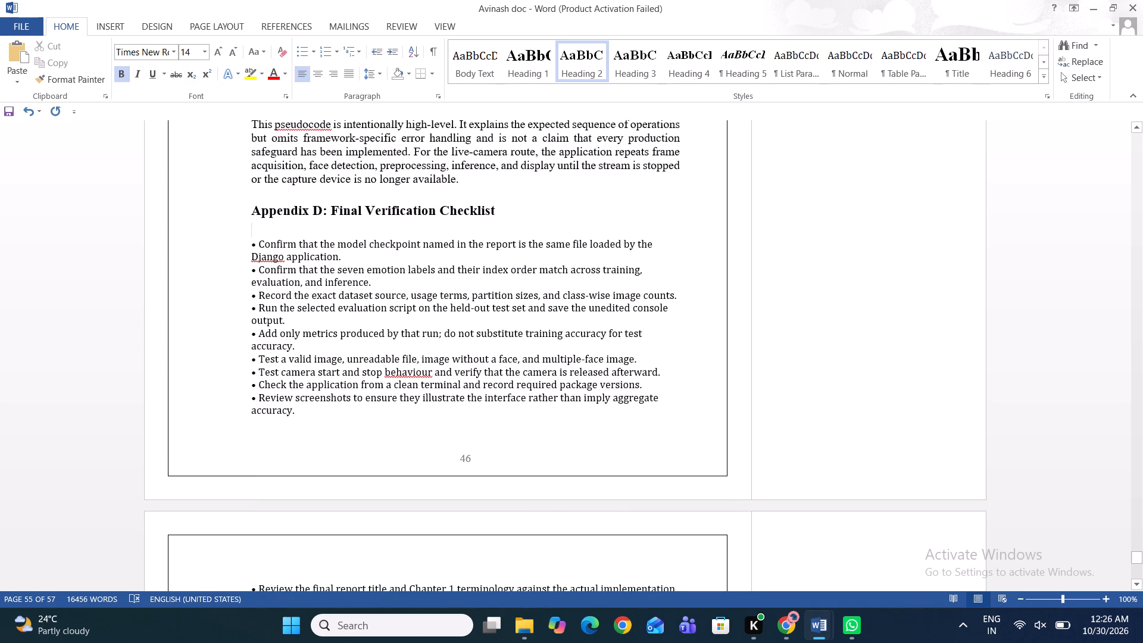
key("Down")
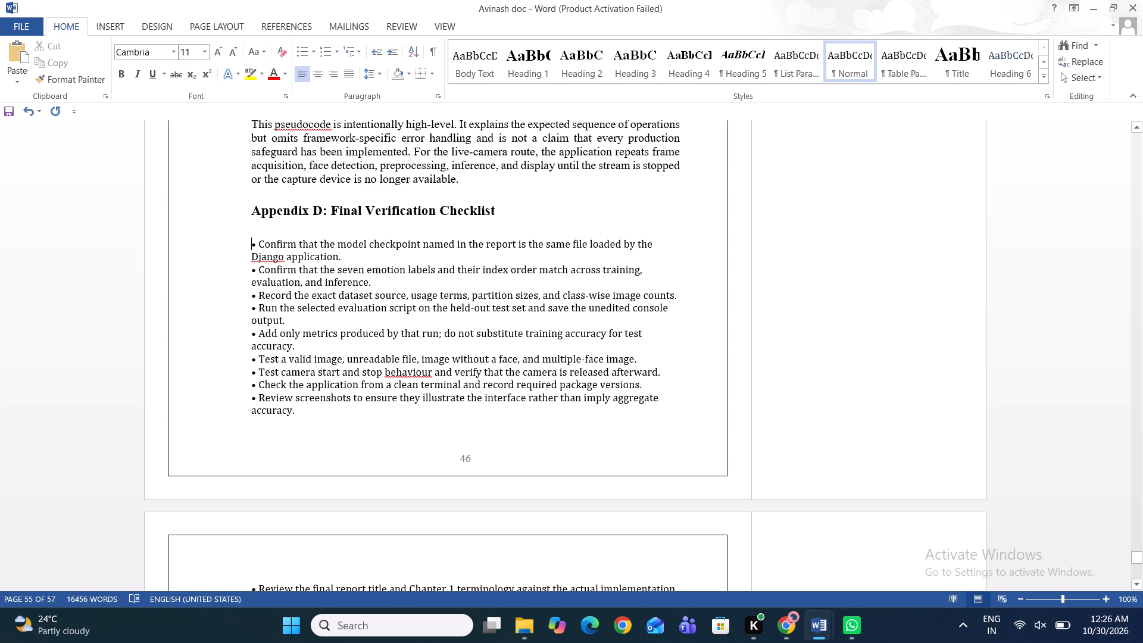
left_click_drag(255, 242, 389, 490)
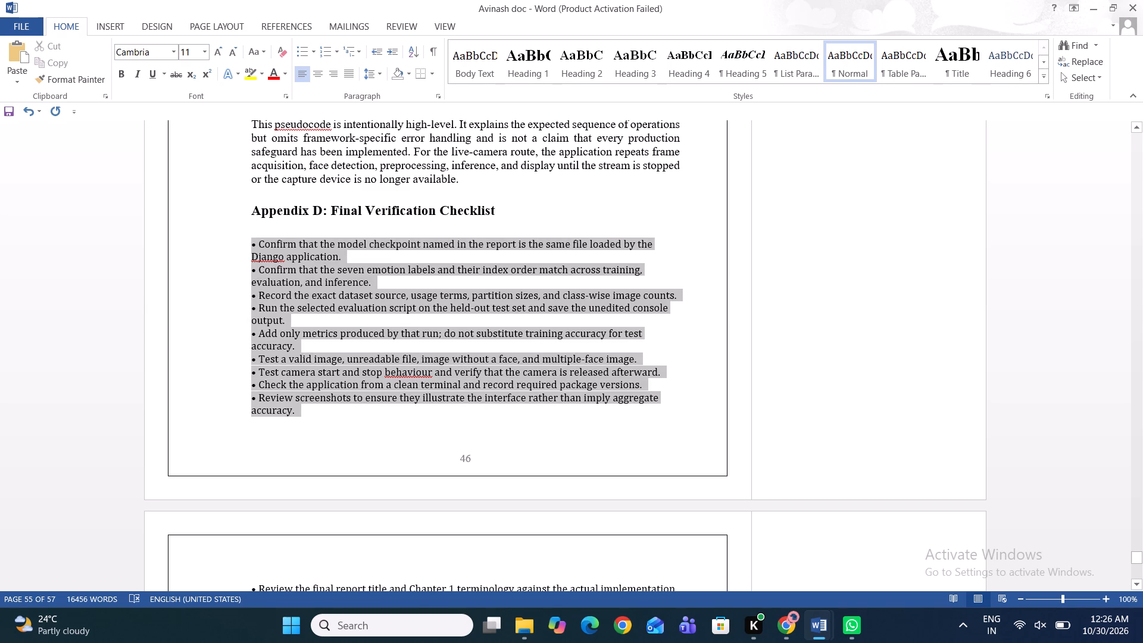
left_click_drag(389, 490, 429, 567)
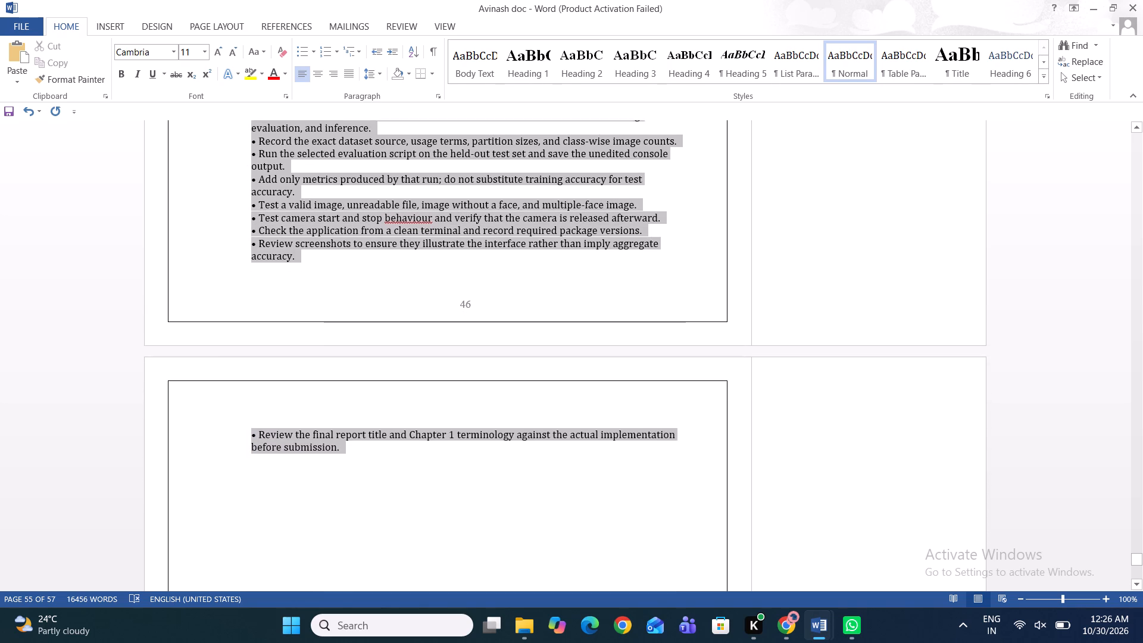
left_click_drag(429, 567, 298, 102)
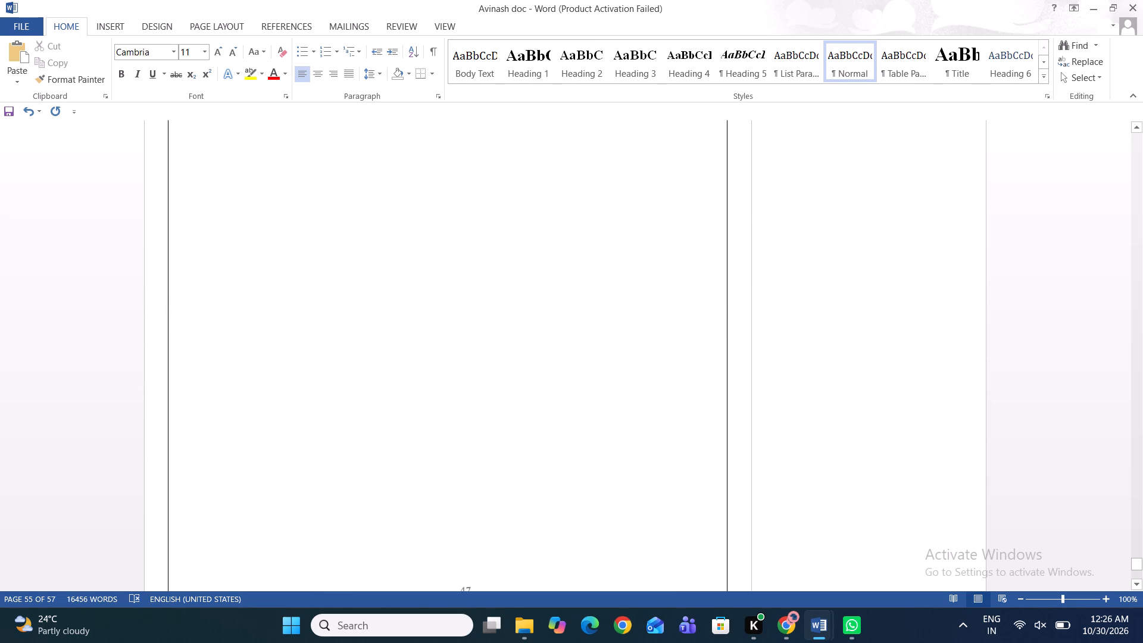
left_click_drag(298, 102, 374, 504)
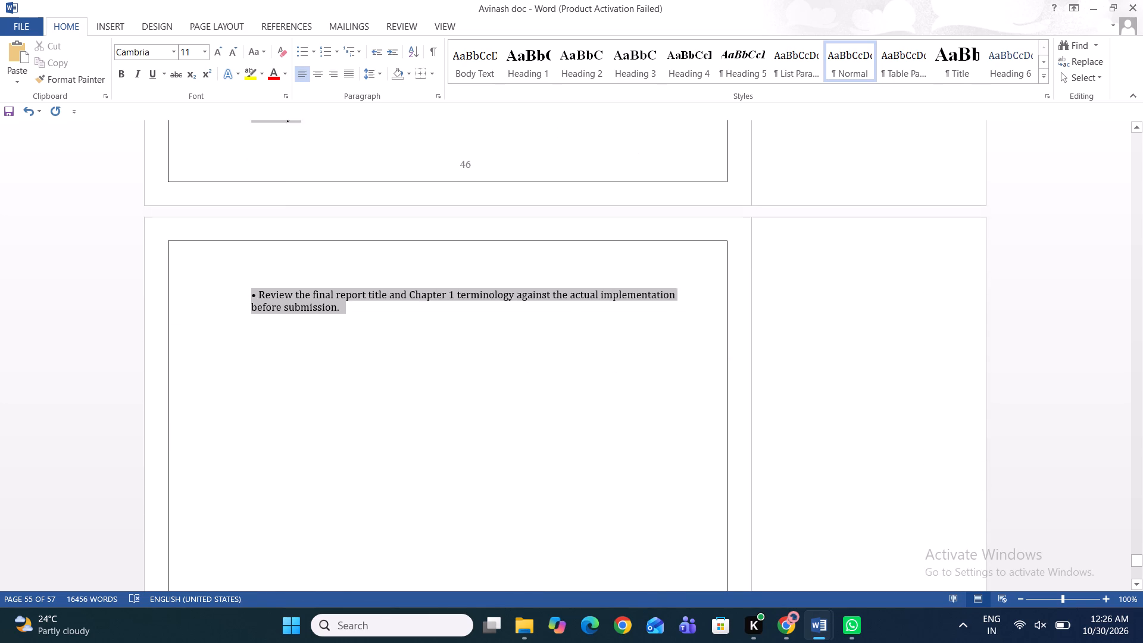
left_click_drag(374, 504, 380, 410)
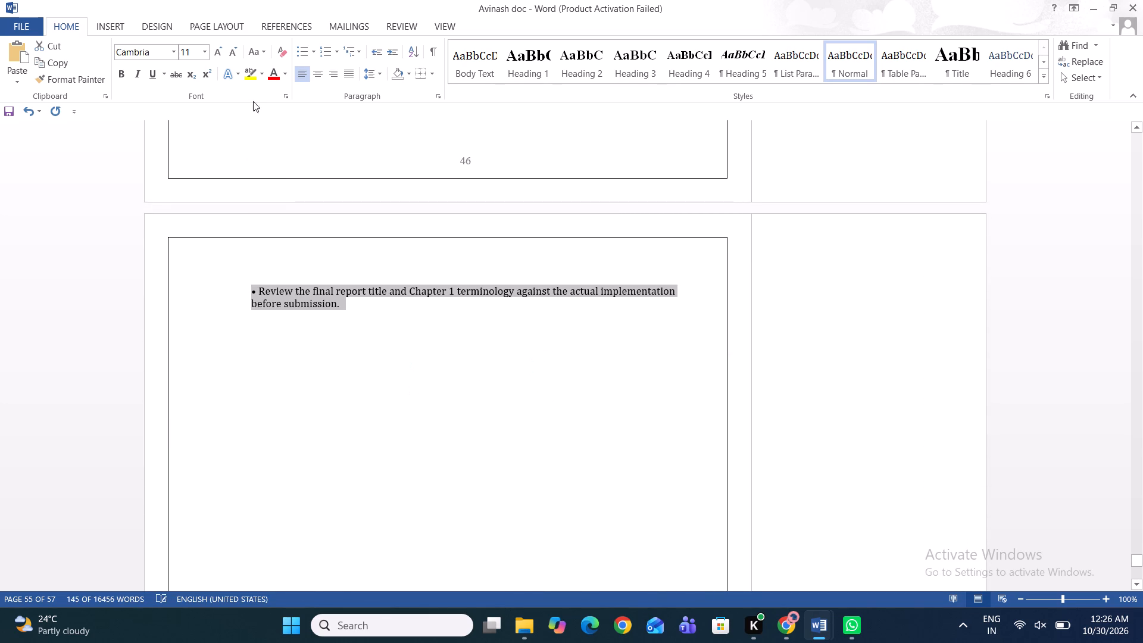
left_click(209, 52)
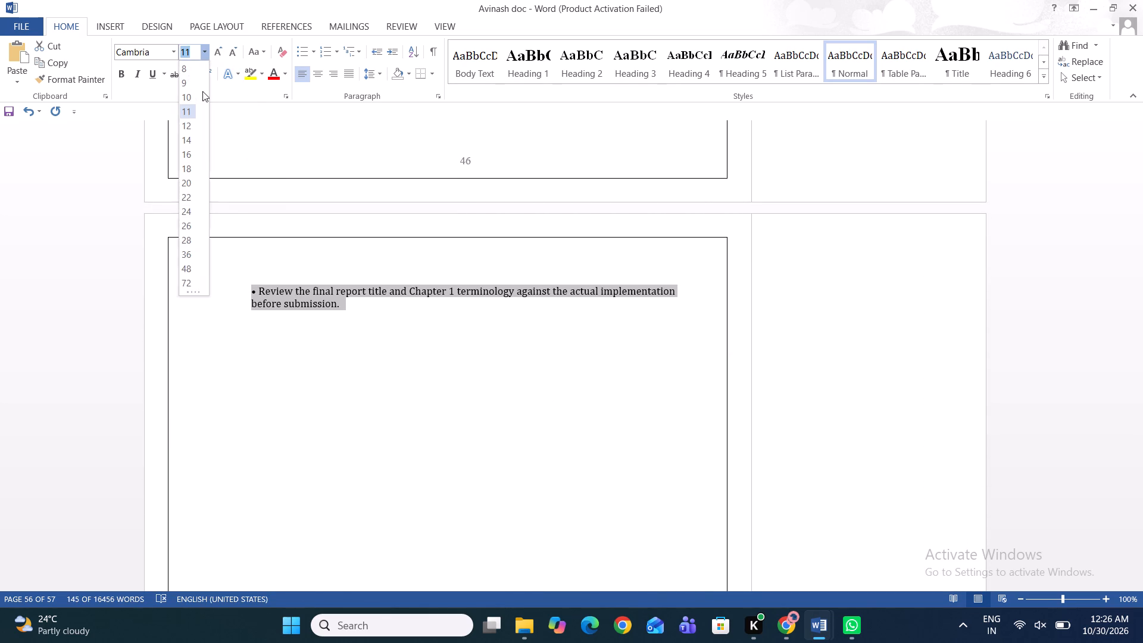
left_click(190, 121)
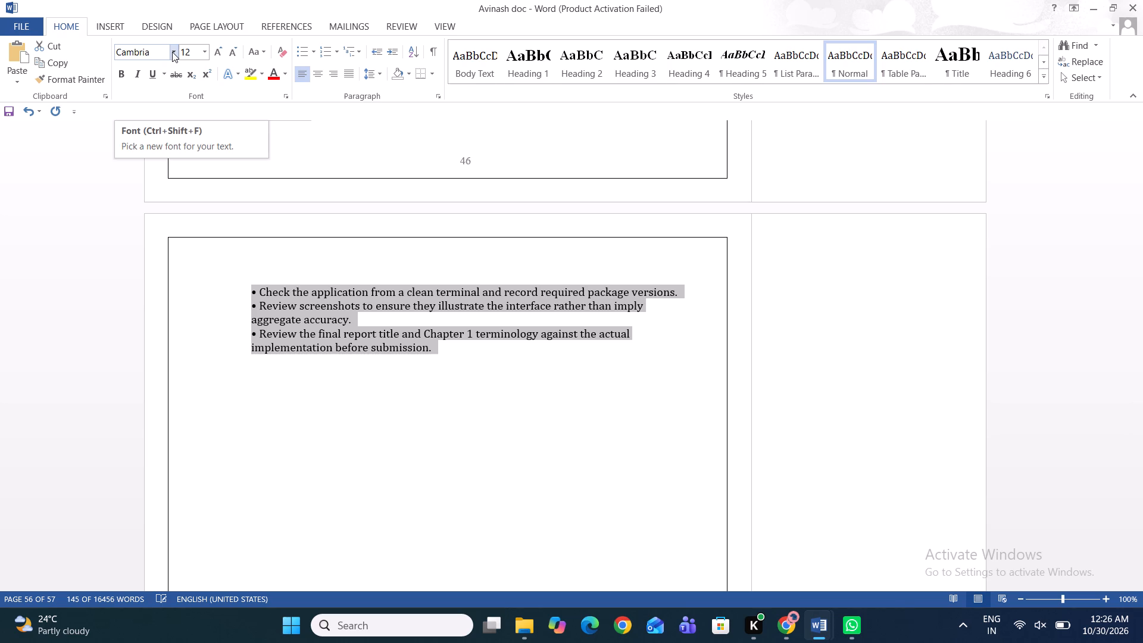
left_click(172, 52)
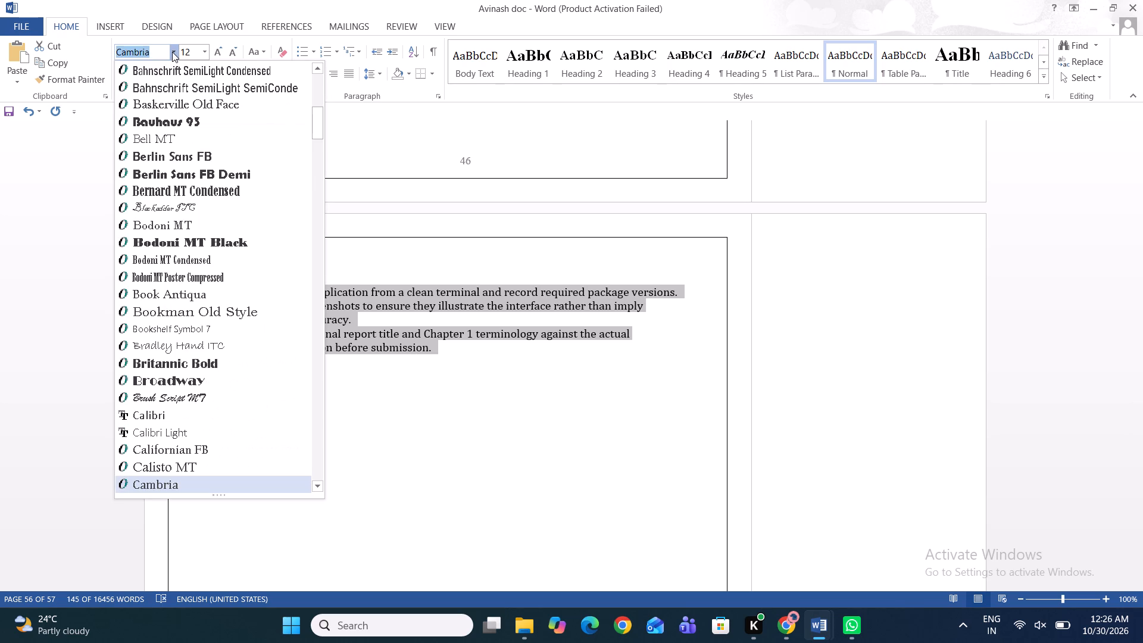
key("BackSpace")
type("times")
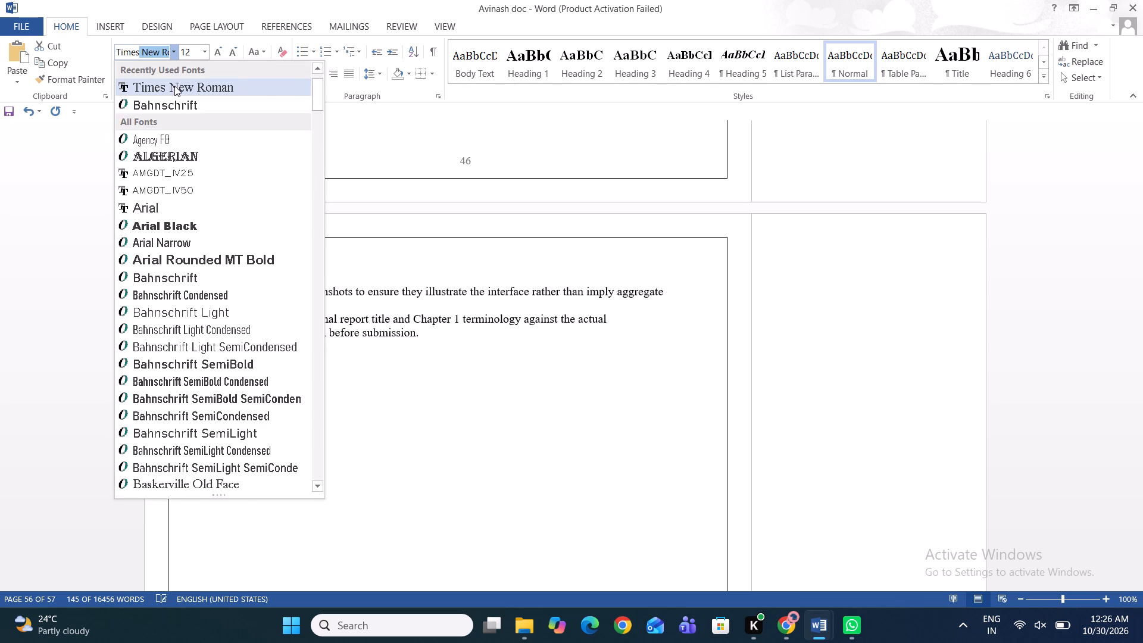
left_click(174, 86)
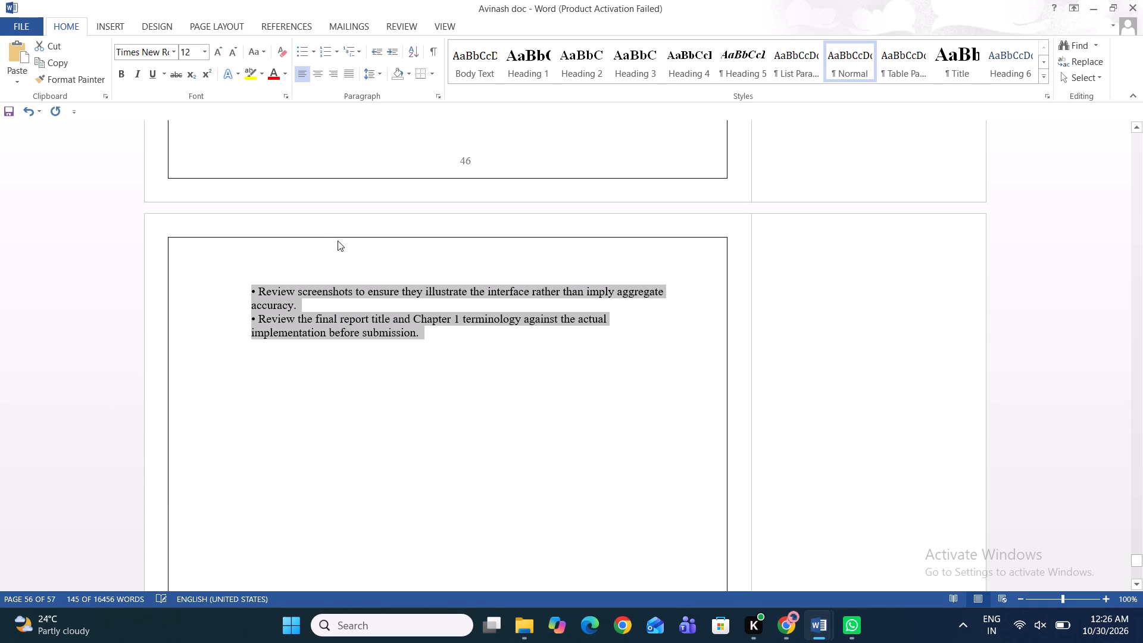
left_click(346, 74)
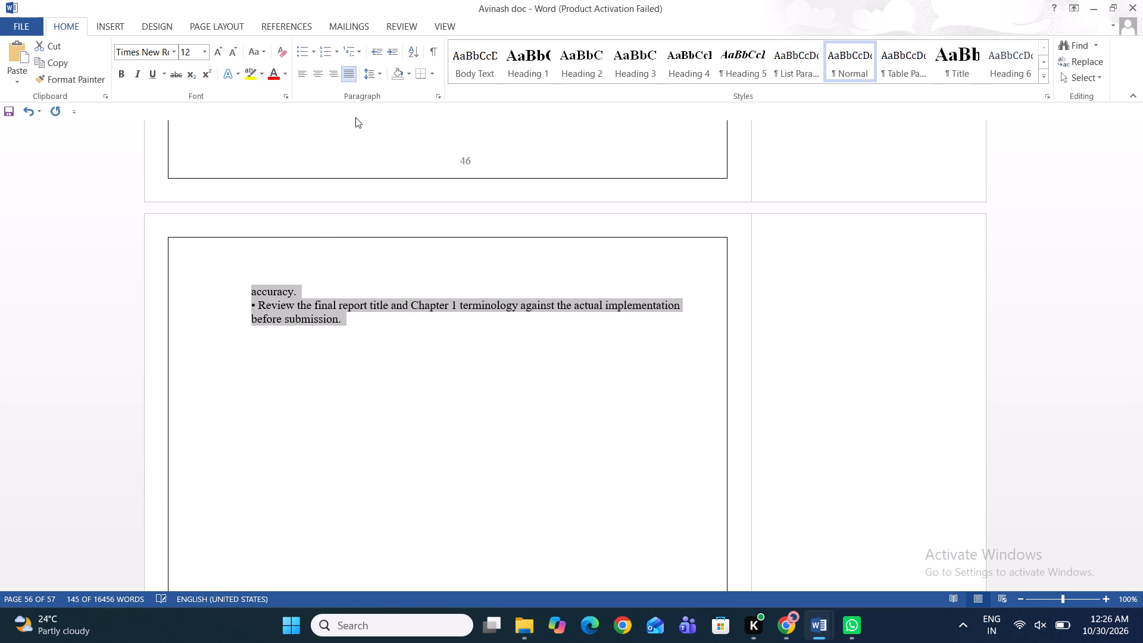
left_click(382, 333)
scroll(382, 333, "up", 1)
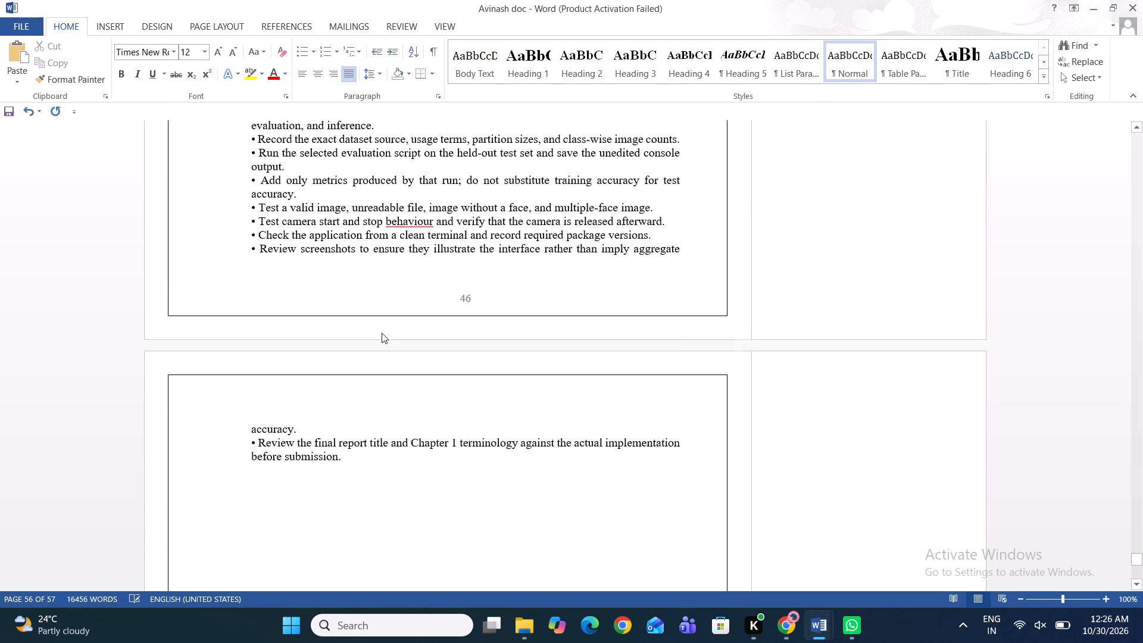
Review the formatted Appendix D checklist across its two pages and on to the REFERENCES page.
scroll(382, 333, "up", 3)
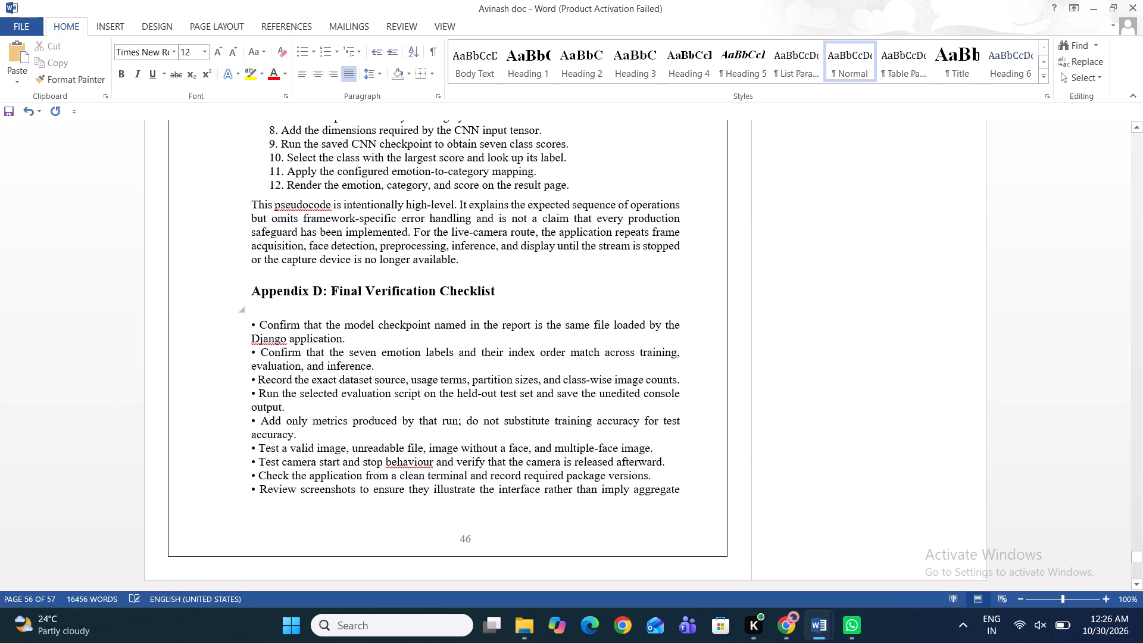
left_click(361, 345)
scroll(361, 345, "down", 1)
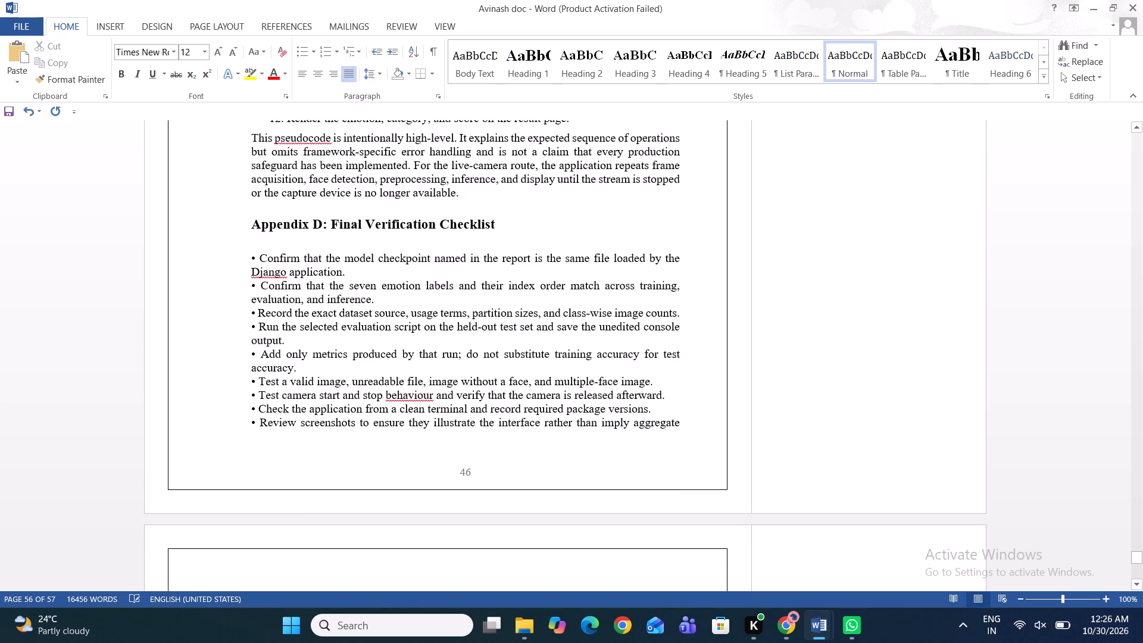
scroll(361, 345, "down", 2)
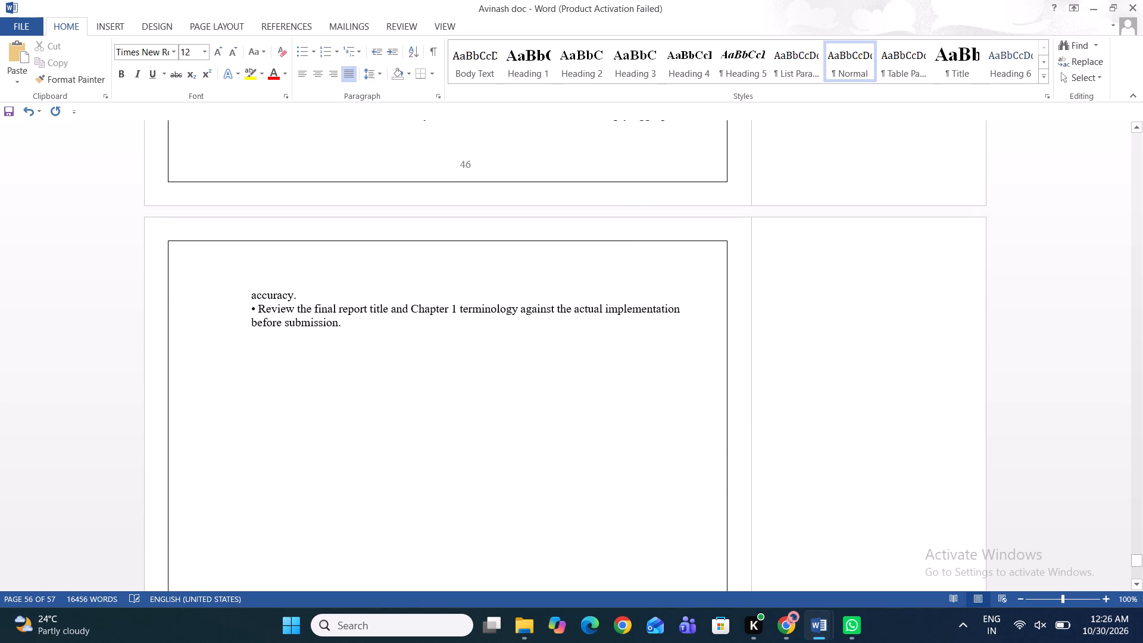
scroll(361, 345, "down", 10)
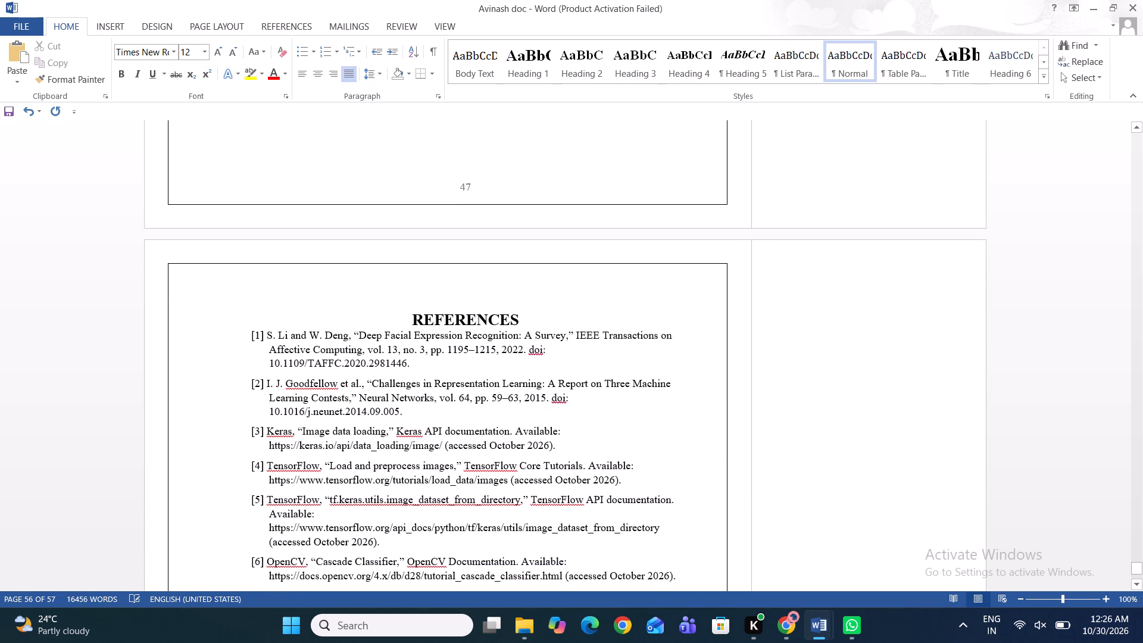
scroll(361, 345, "down", 1)
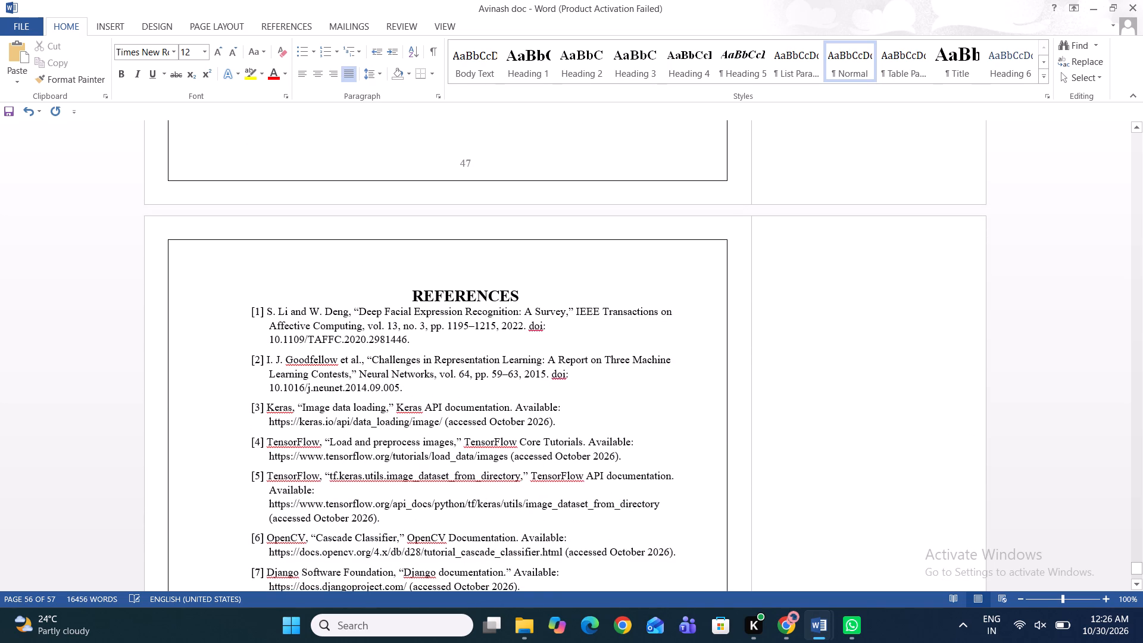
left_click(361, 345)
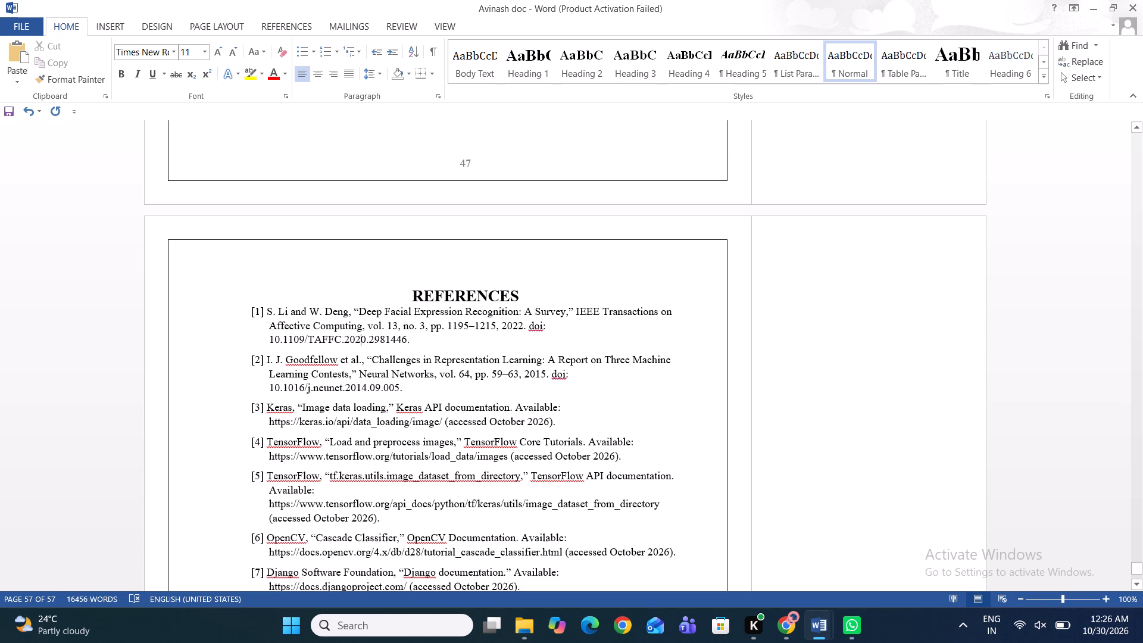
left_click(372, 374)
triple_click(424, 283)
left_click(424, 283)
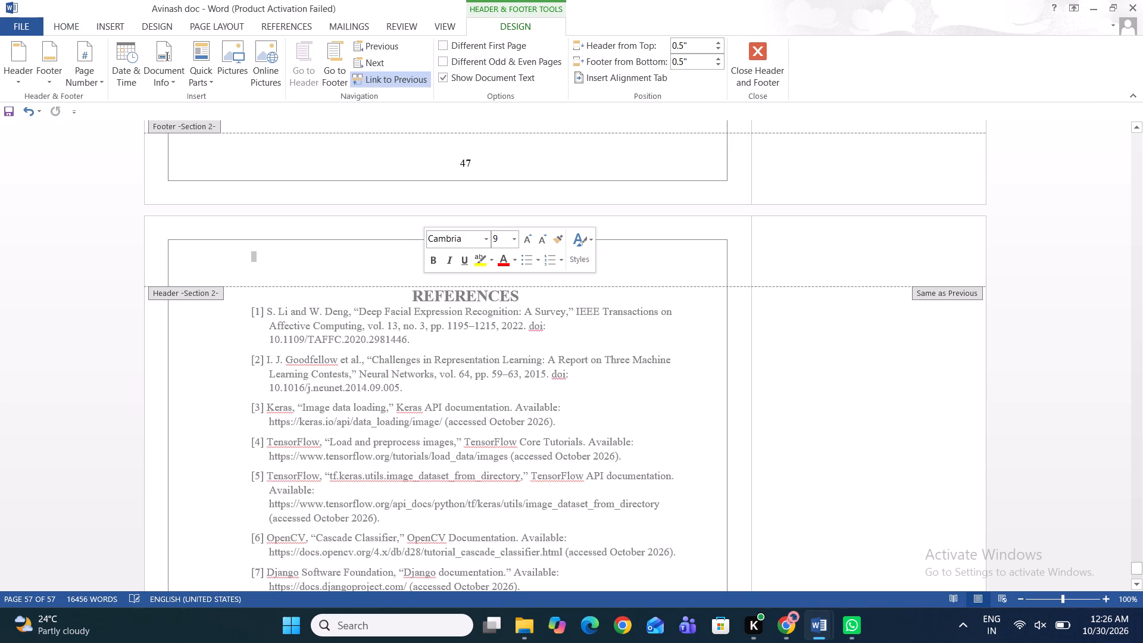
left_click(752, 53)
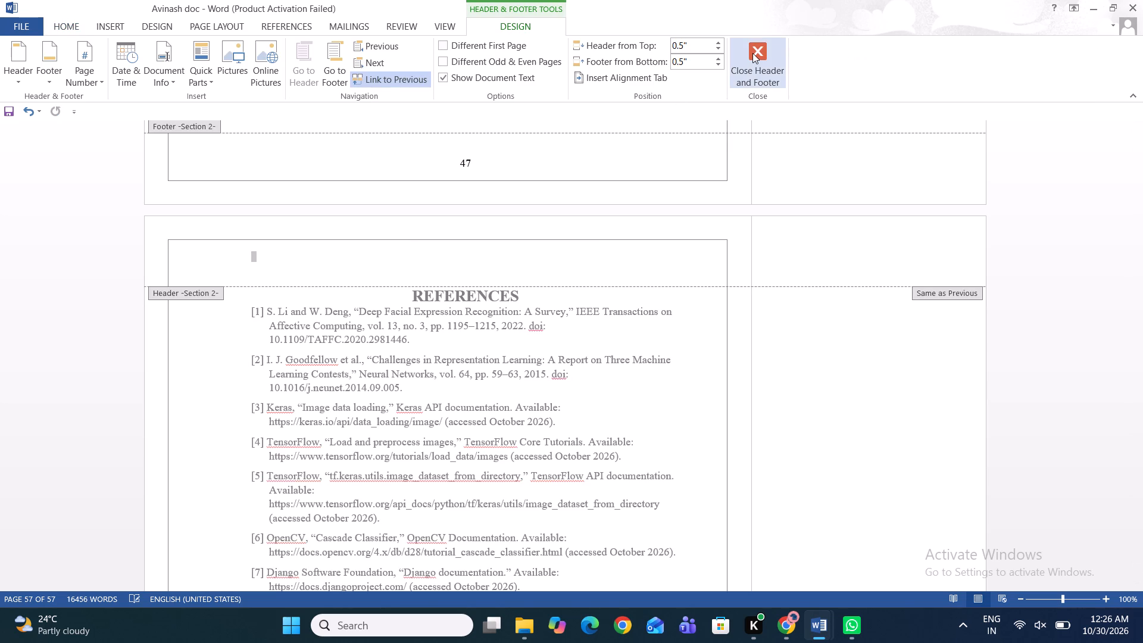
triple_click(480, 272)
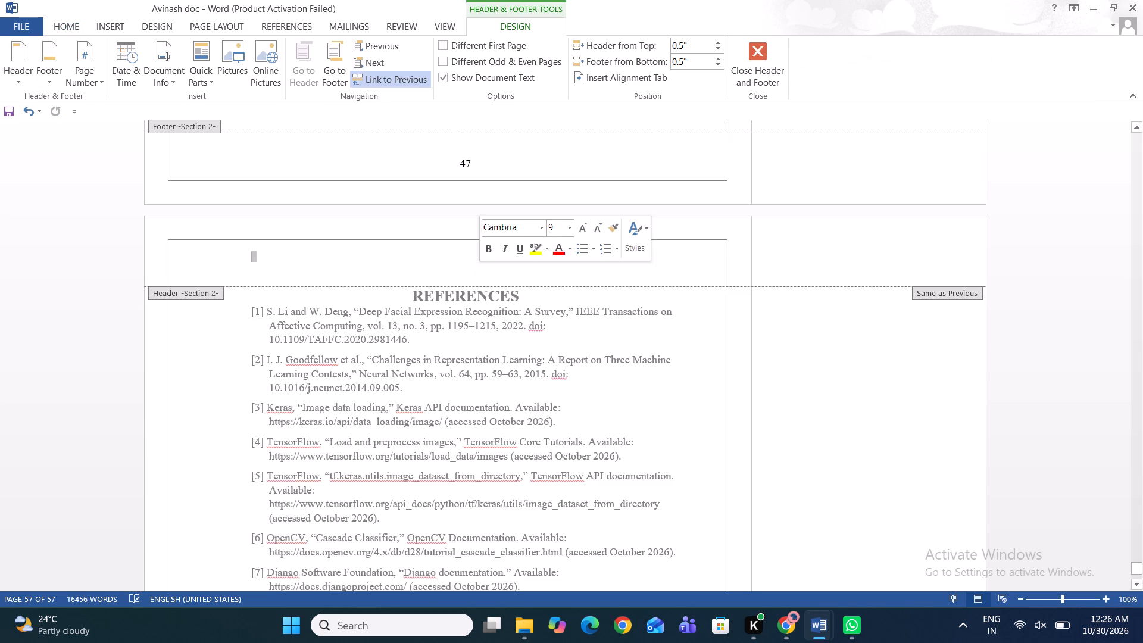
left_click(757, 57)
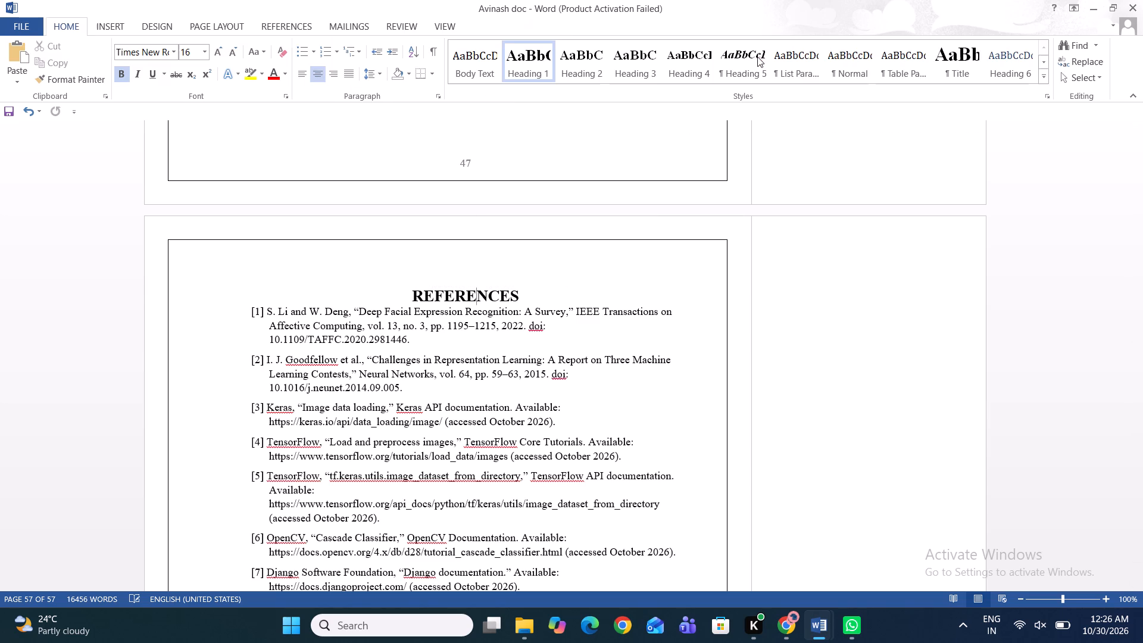
Format all reference entries [1] to [10] under REFERENCES as justified 12 pt text.
triple_click(457, 295)
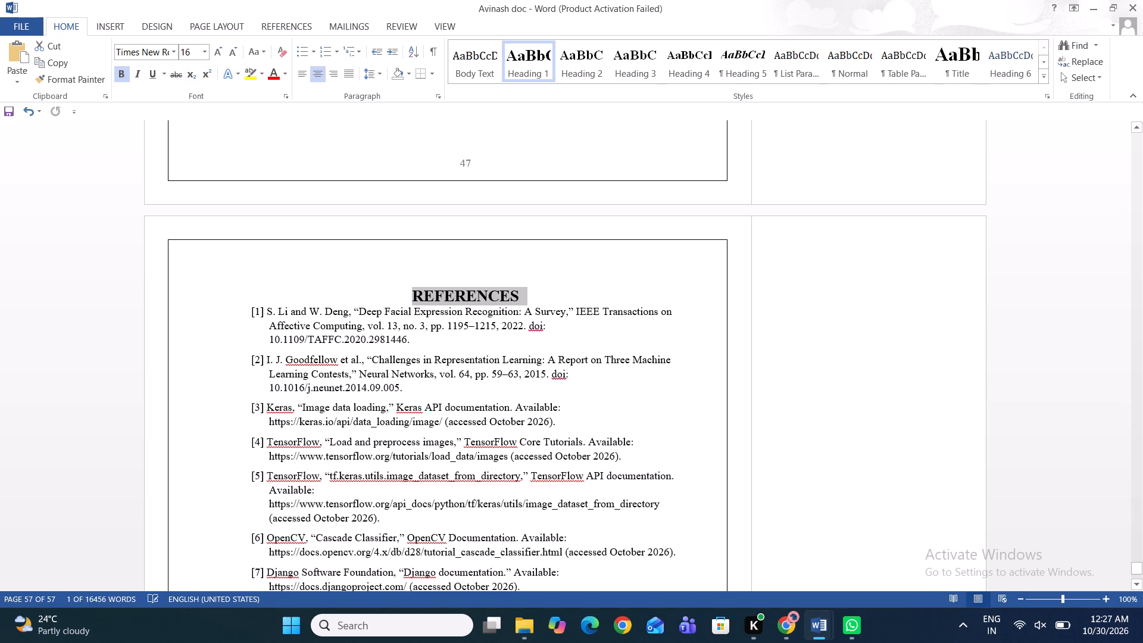
left_click_drag(252, 312, 394, 527)
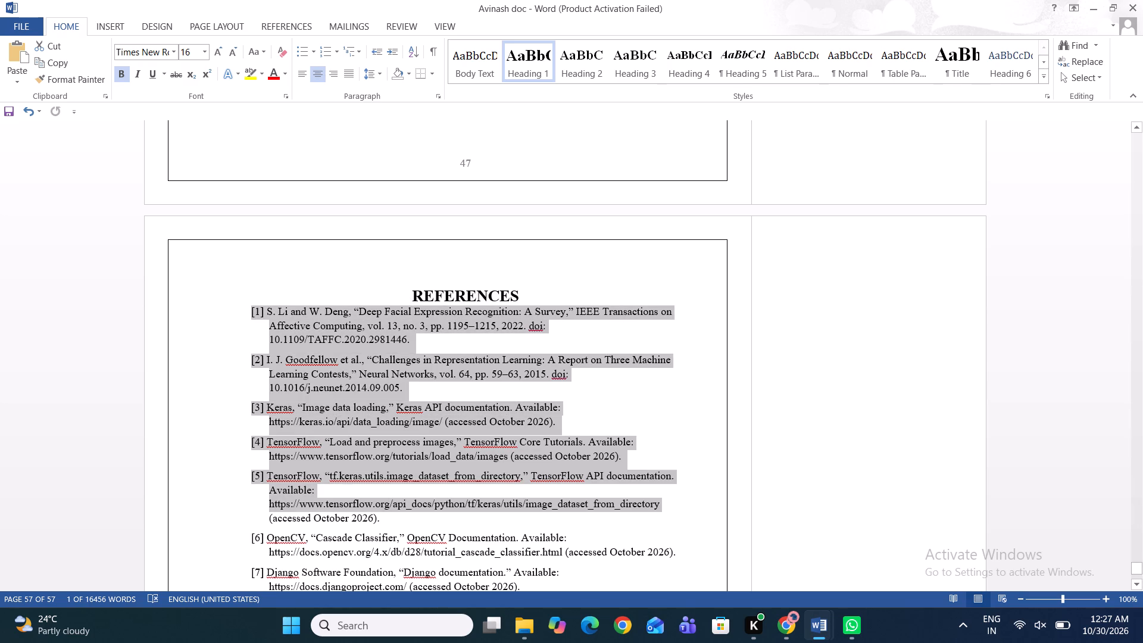
left_click_drag(394, 527, 440, 590)
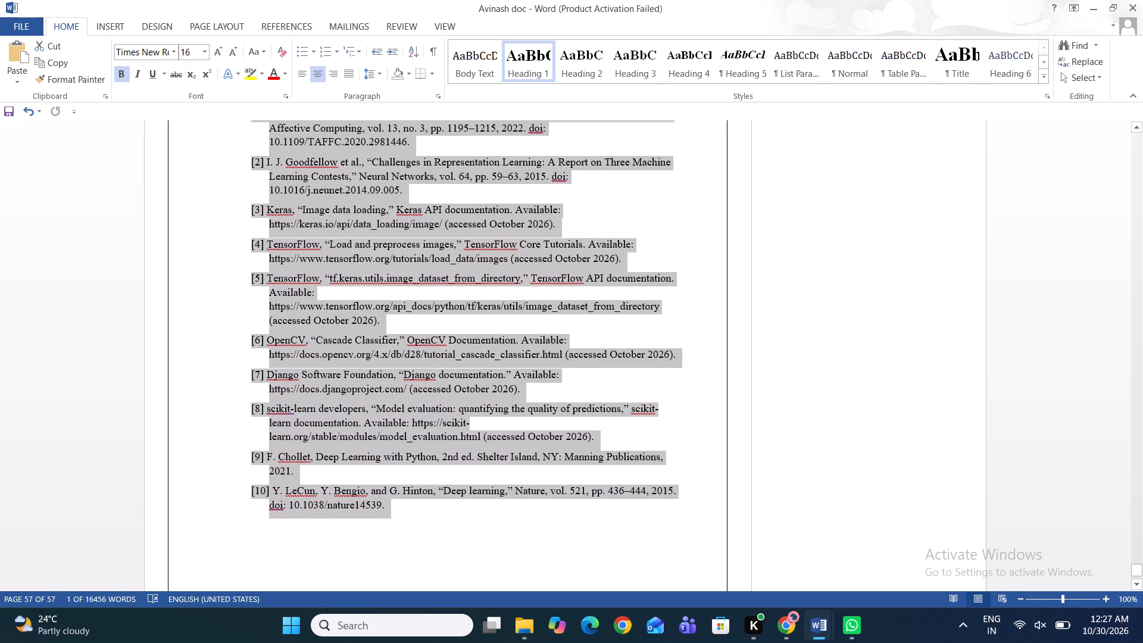
left_click_drag(440, 590, 410, 597)
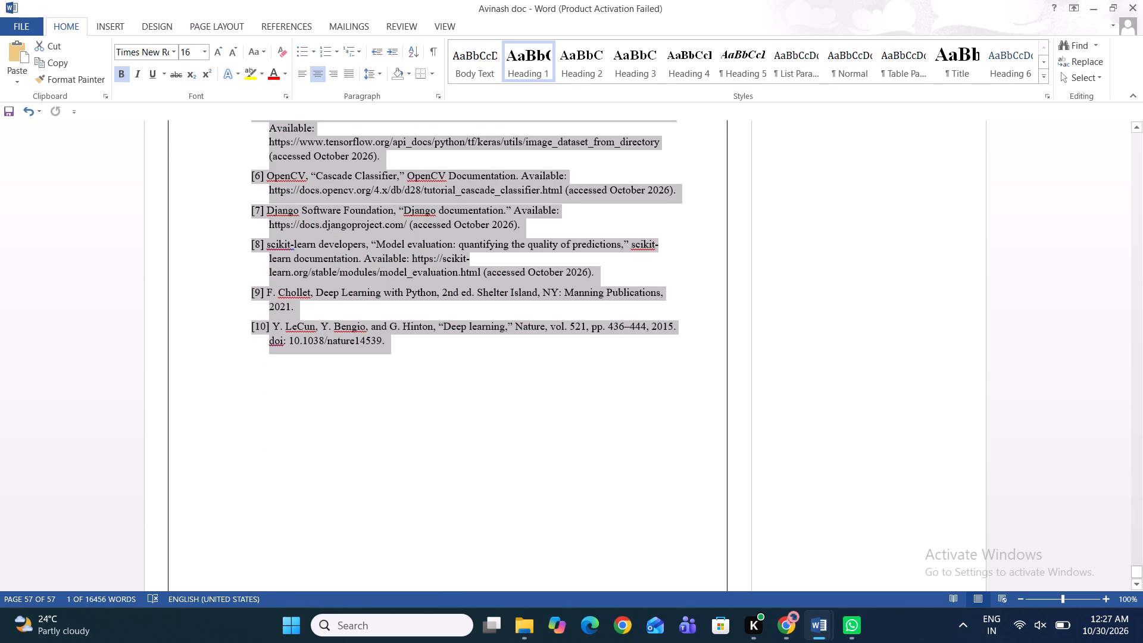
left_click_drag(410, 597, 404, 414)
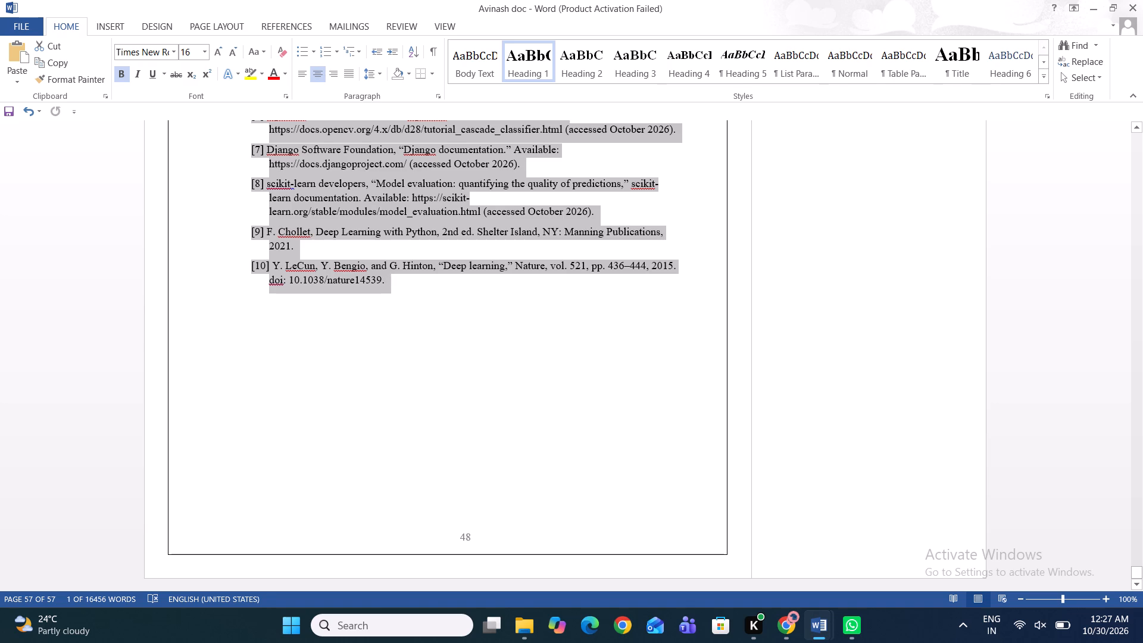
left_click(349, 79)
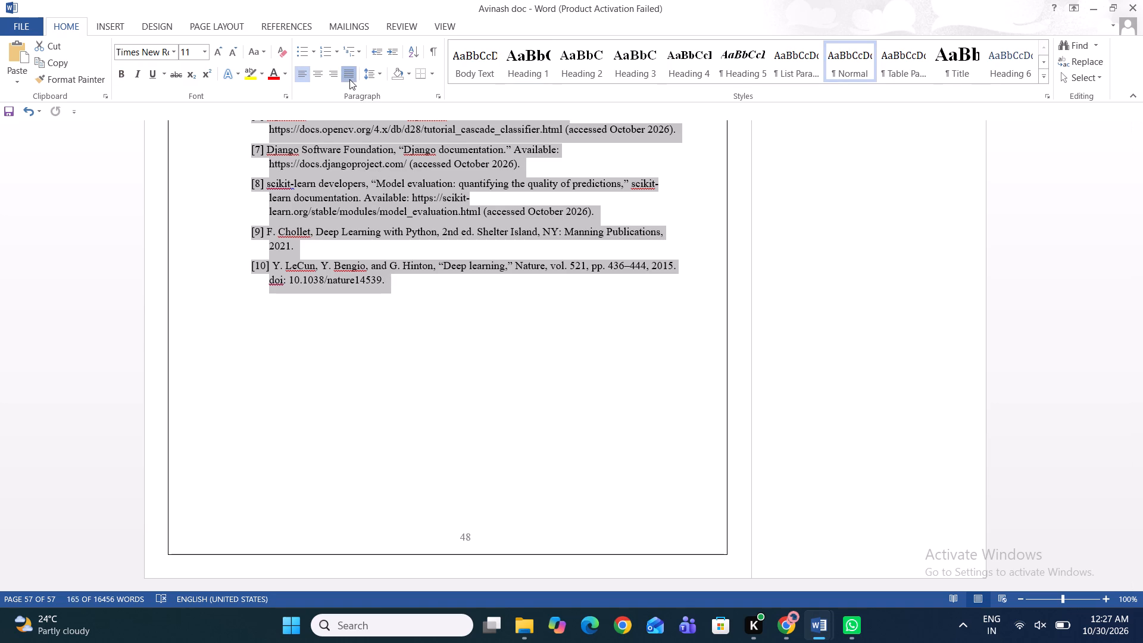
left_click(206, 53)
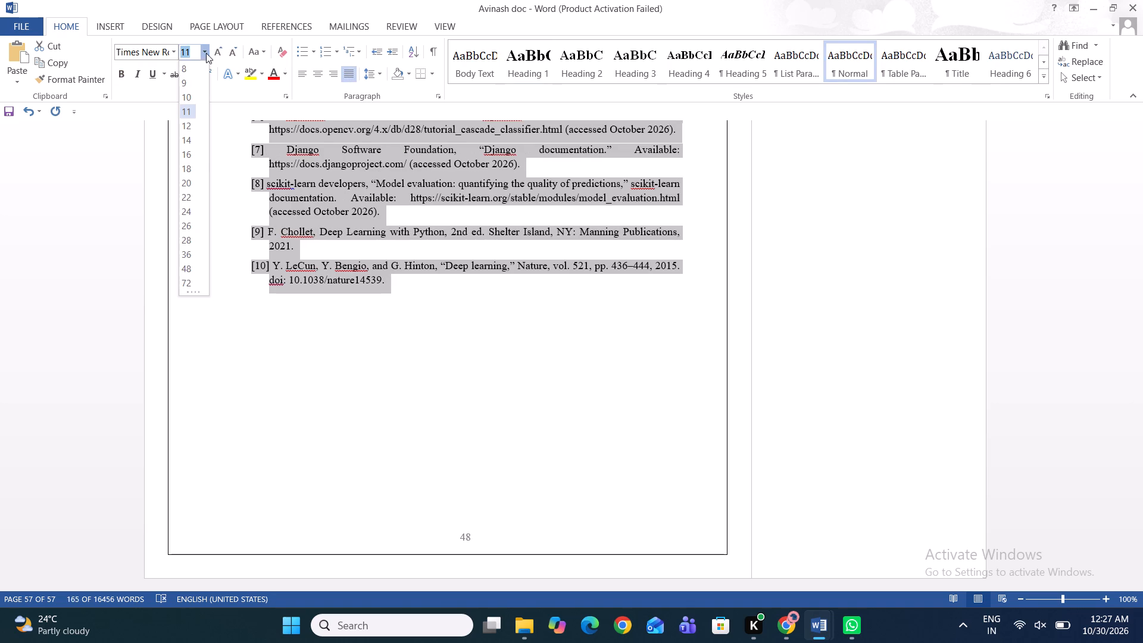
left_click(189, 122)
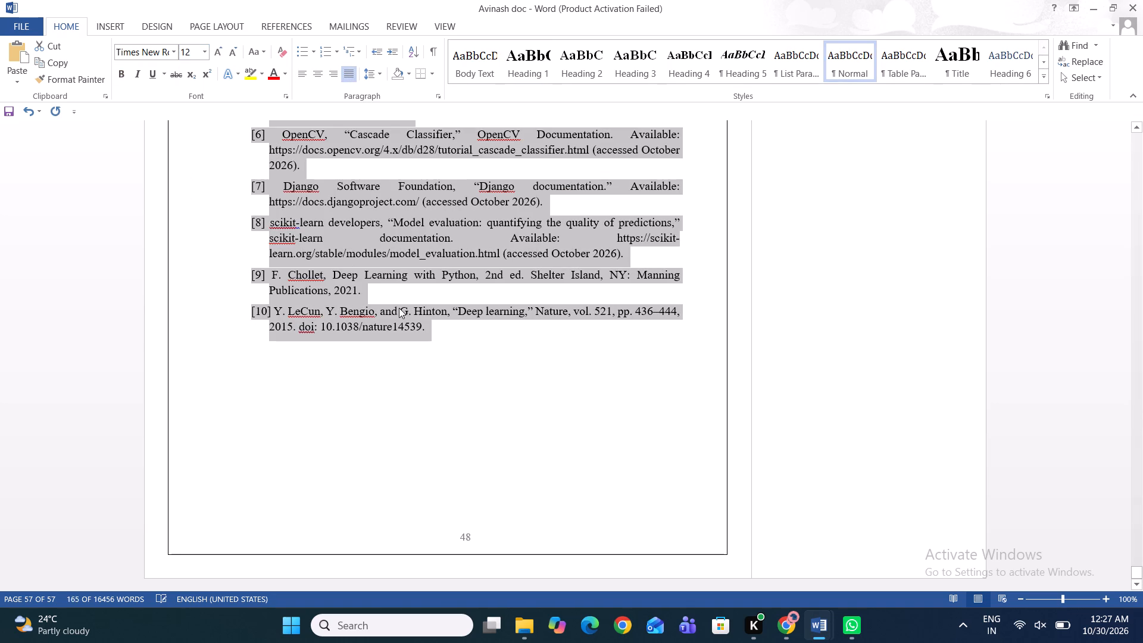
left_click(442, 328)
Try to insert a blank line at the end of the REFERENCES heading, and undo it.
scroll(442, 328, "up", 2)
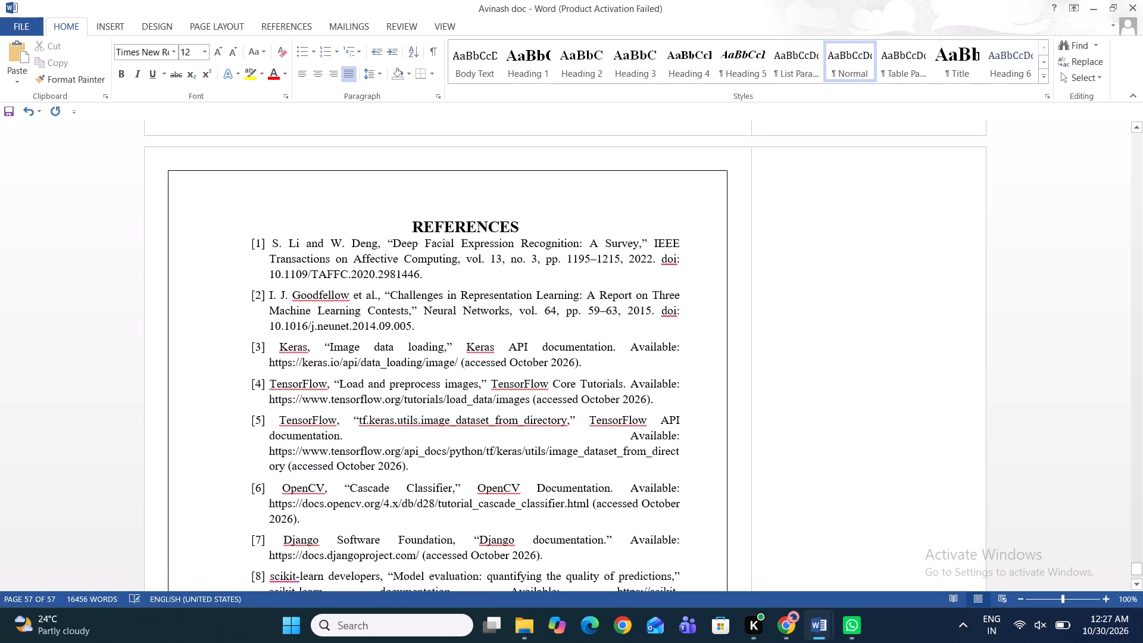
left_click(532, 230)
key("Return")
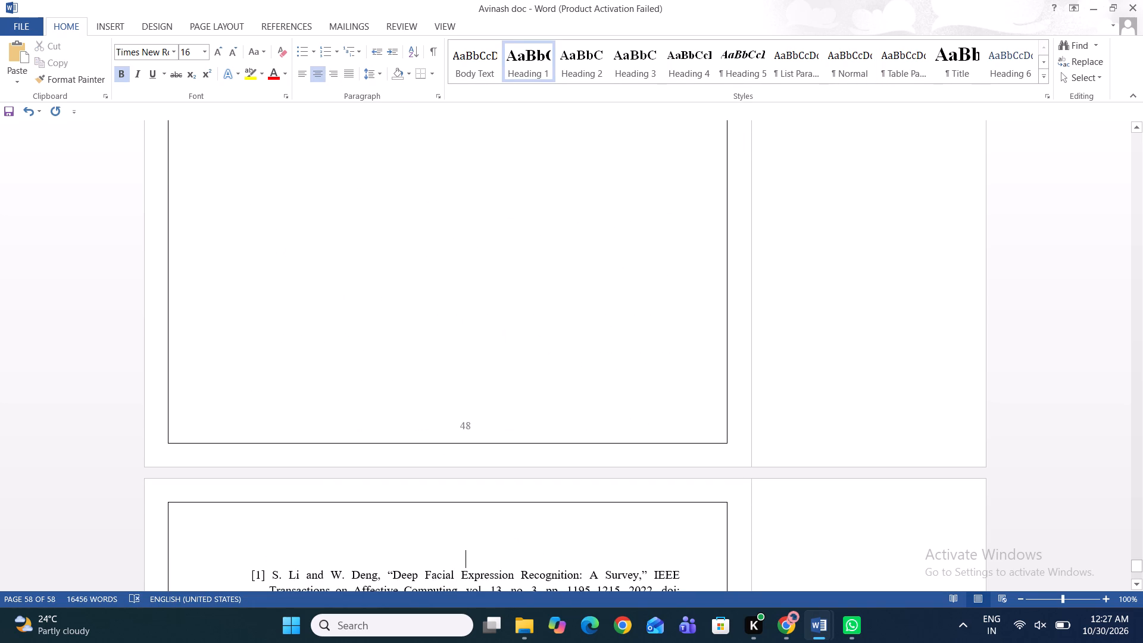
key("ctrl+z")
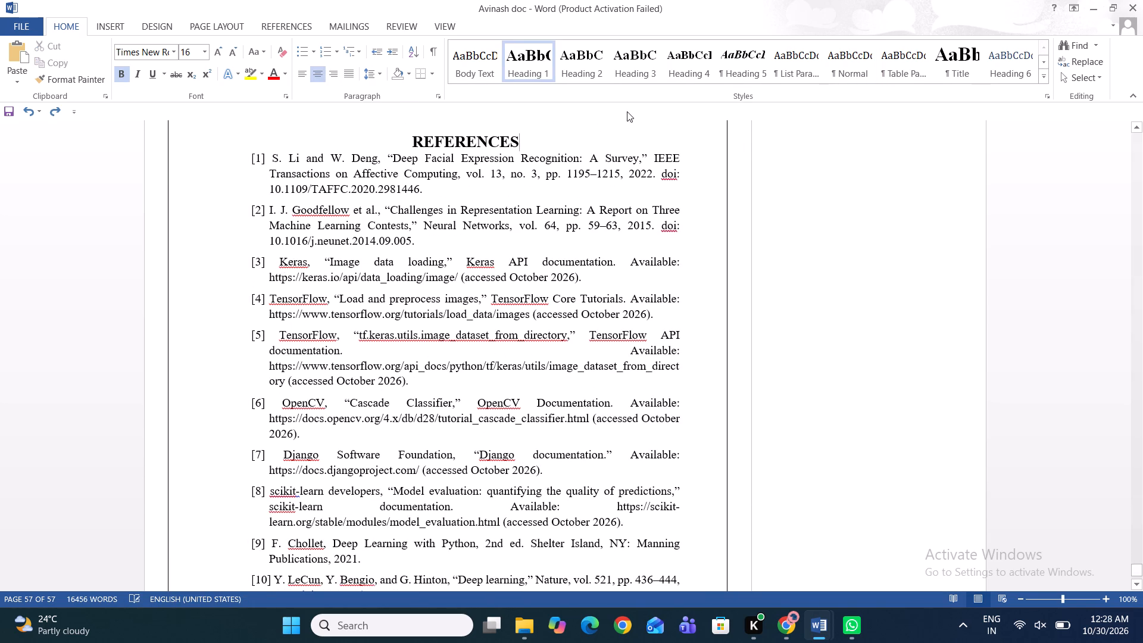
Insert a blank line before reference [1], between it and the REFERENCES heading.
left_click(251, 155)
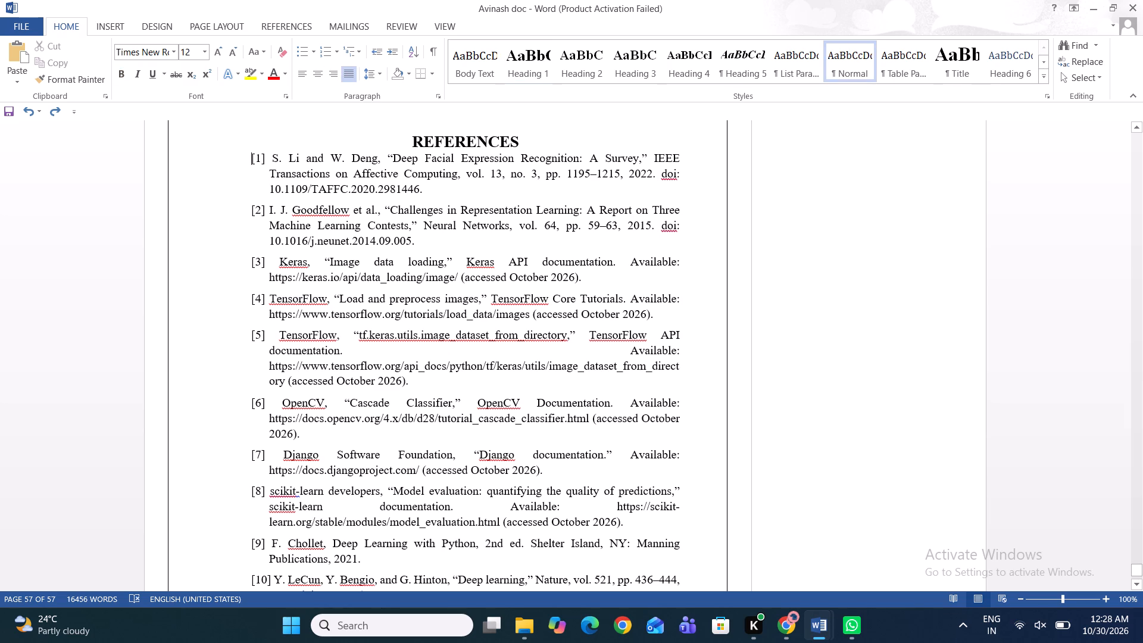
key("Return")
Check the end of the reference list, then skim the appendices and chapters back to the report's title page.
scroll(251, 155, "down", 2)
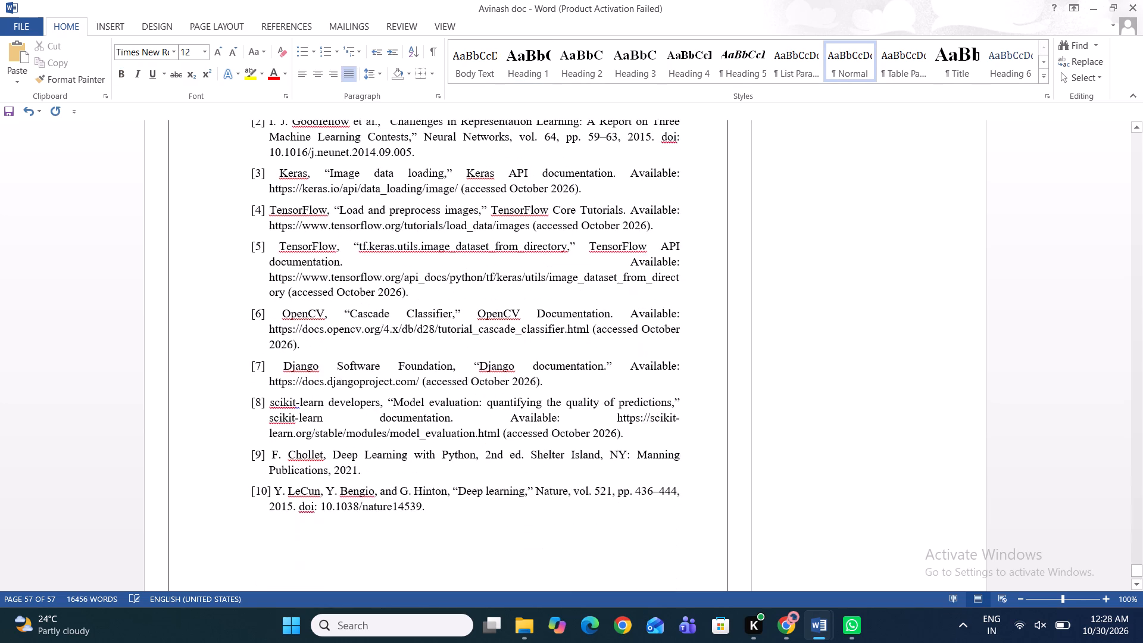
scroll(251, 155, "down", 4)
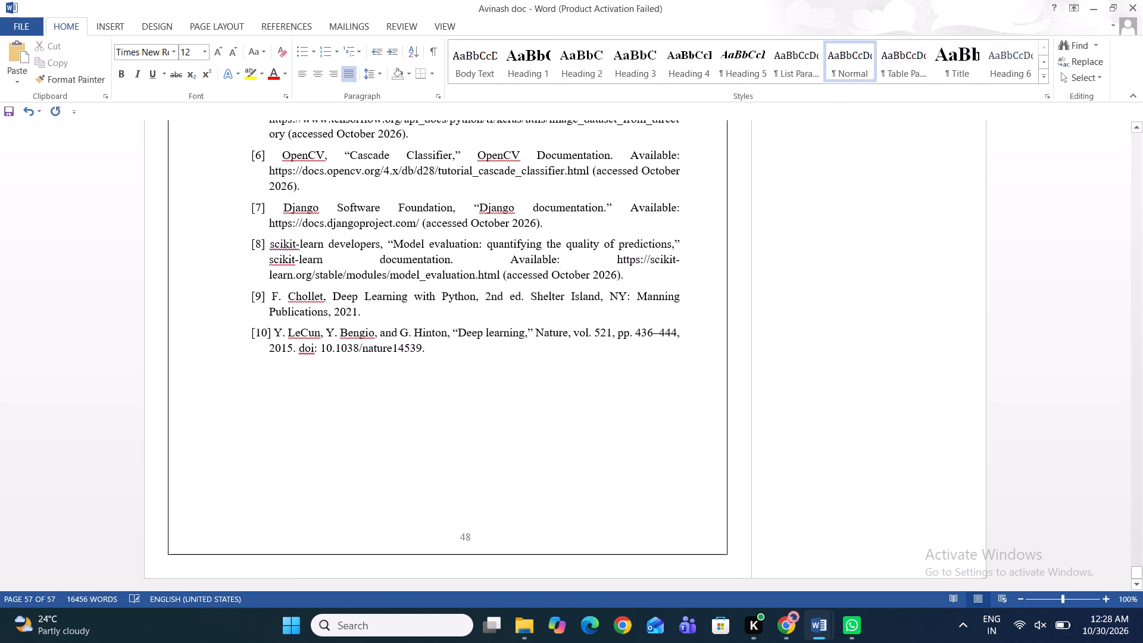
scroll(313, 186, "up", 13)
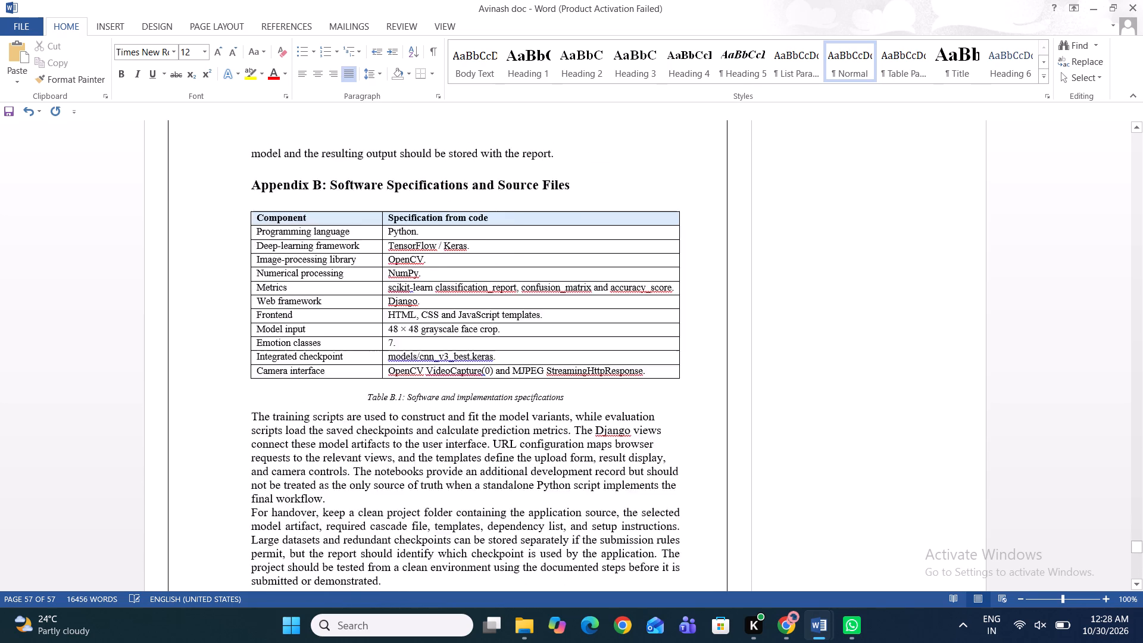
scroll(313, 186, "up", 5)
scroll(313, 186, "down", 8)
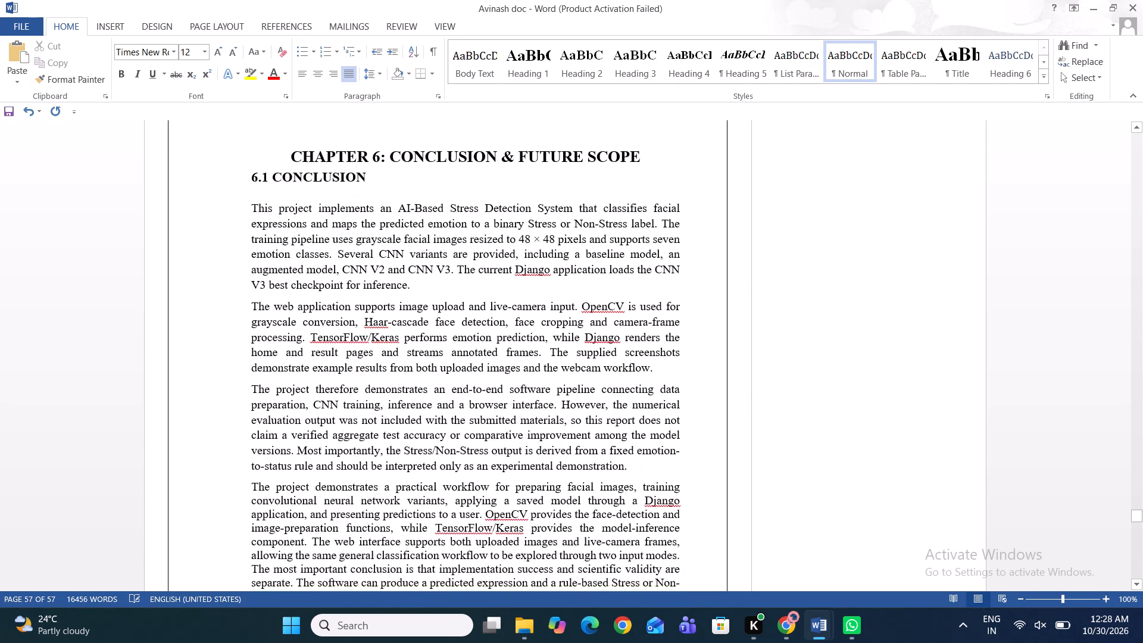
scroll(313, 186, "down", 13)
scroll(313, 186, "up", 9)
scroll(313, 186, "up", 20)
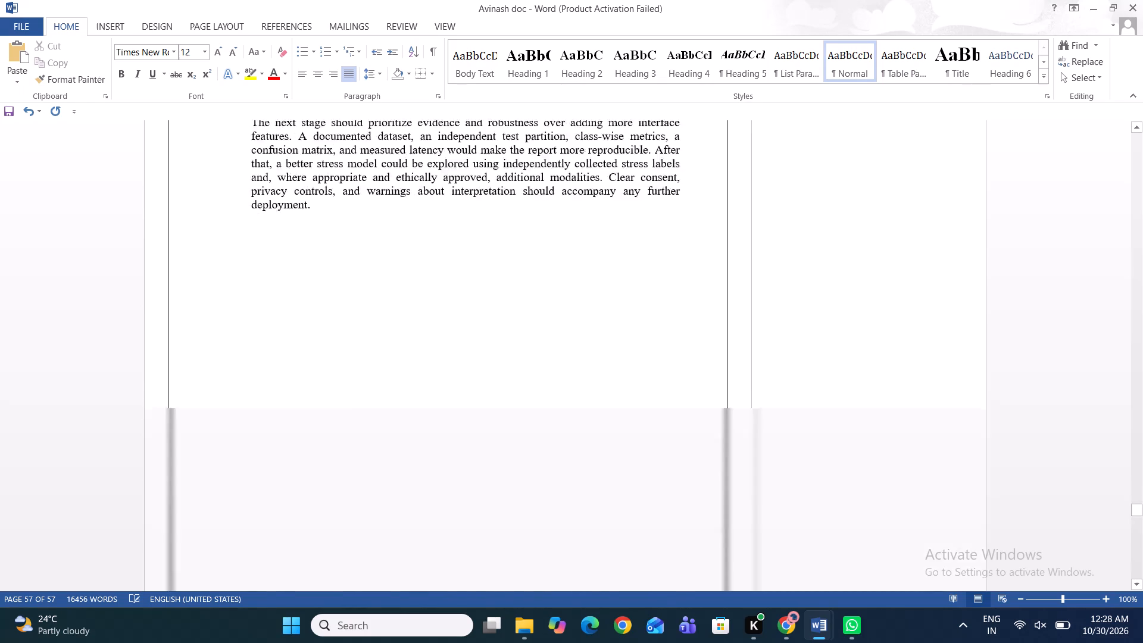
scroll(313, 186, "up", 20)
scroll(313, 186, "up", 20)
scroll(313, 186, "up", 20)
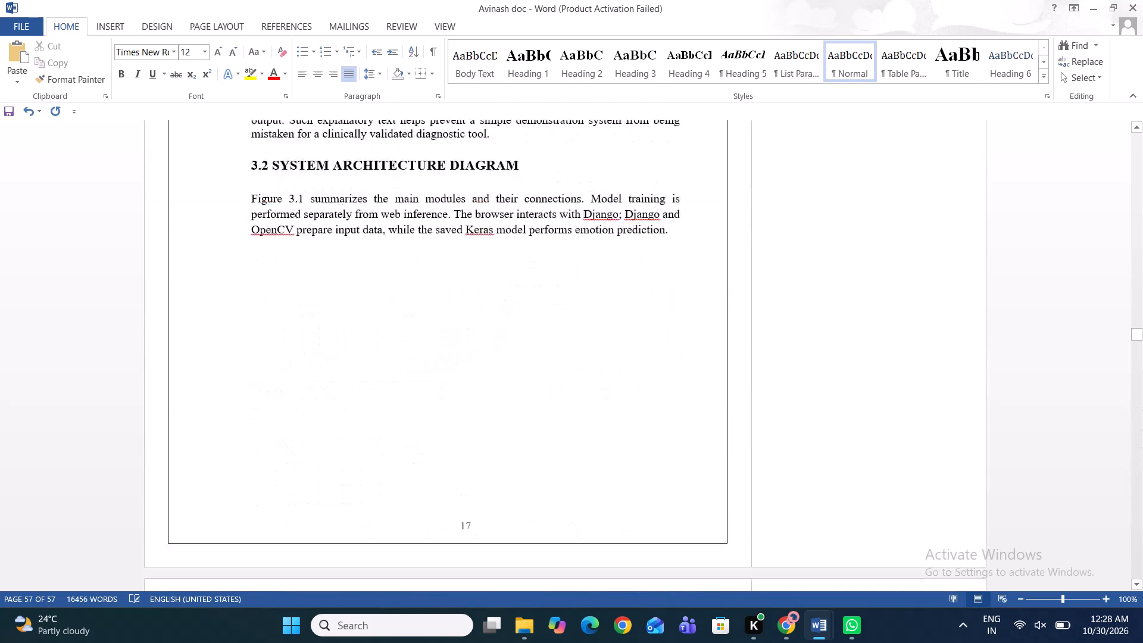
scroll(313, 186, "up", 20)
scroll(313, 186, "up", 20)
scroll(313, 186, "up", 20)
scroll(313, 186, "up", 5)
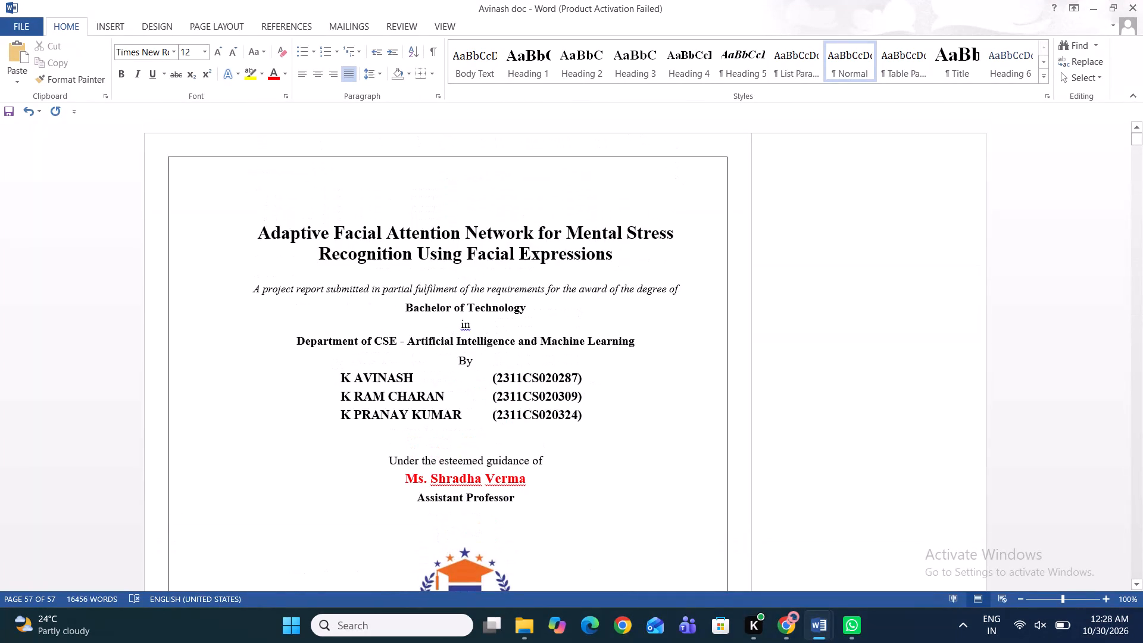
Review the front matter from the certificate through the contents and lists to section 1.1, returning to the title page.
scroll(313, 186, "down", 5)
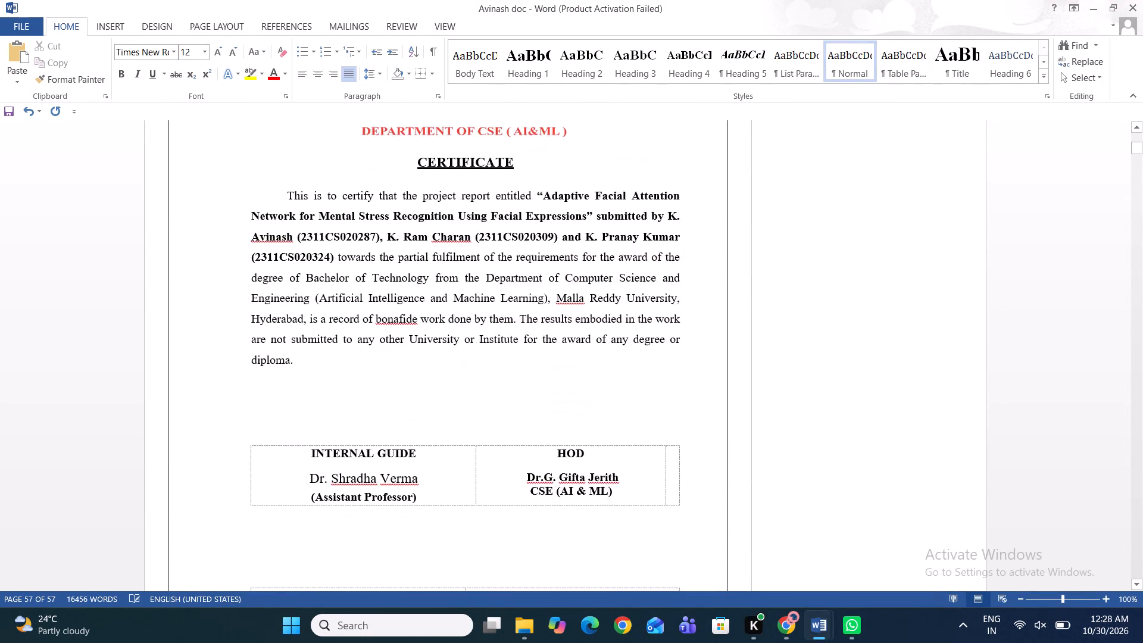
scroll(313, 186, "down", 5)
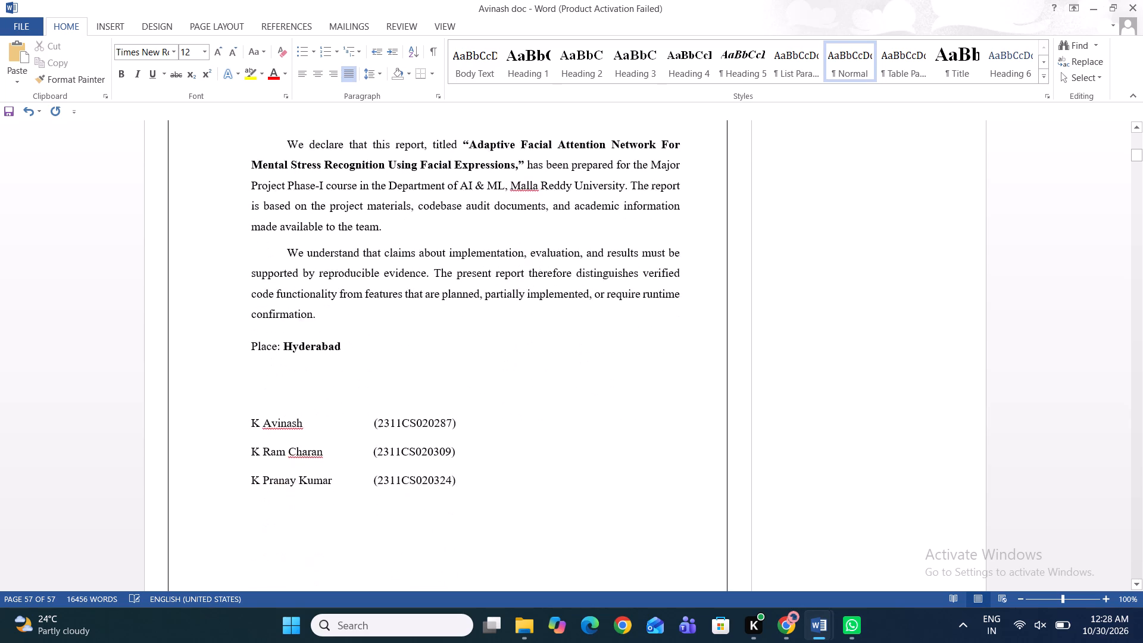
scroll(313, 186, "down", 5)
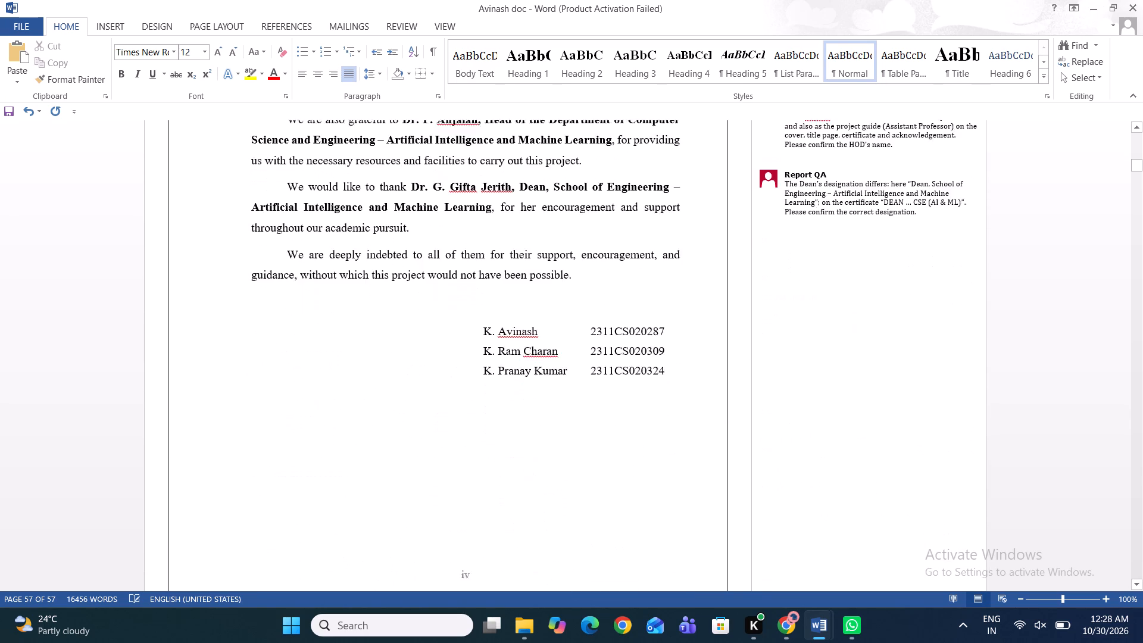
scroll(313, 186, "down", 4)
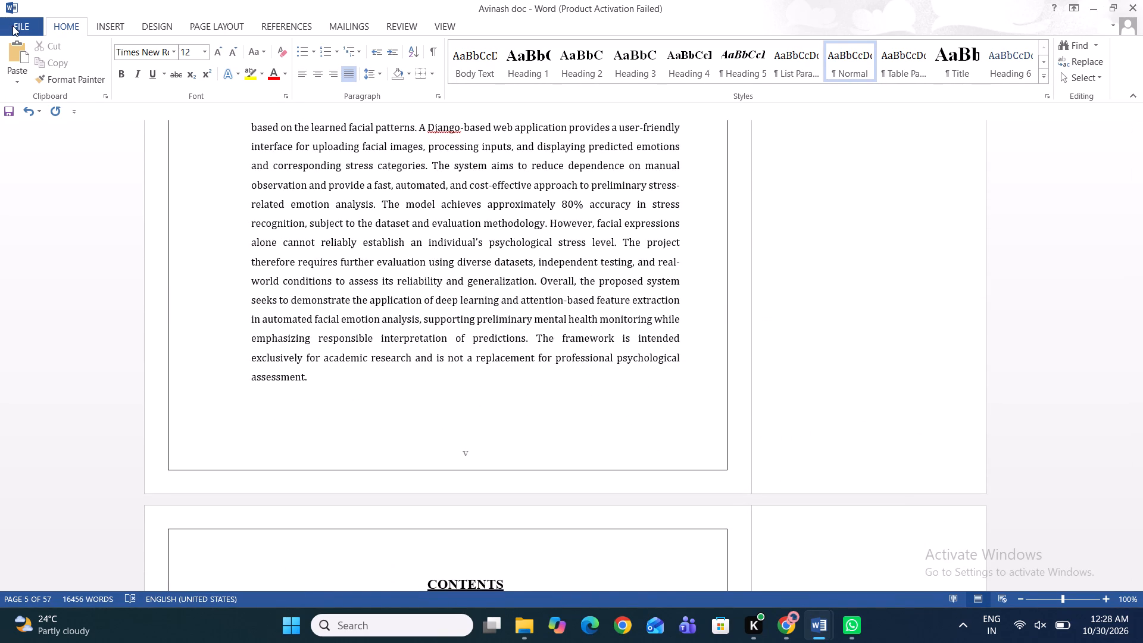
scroll(198, 244, "down", 3)
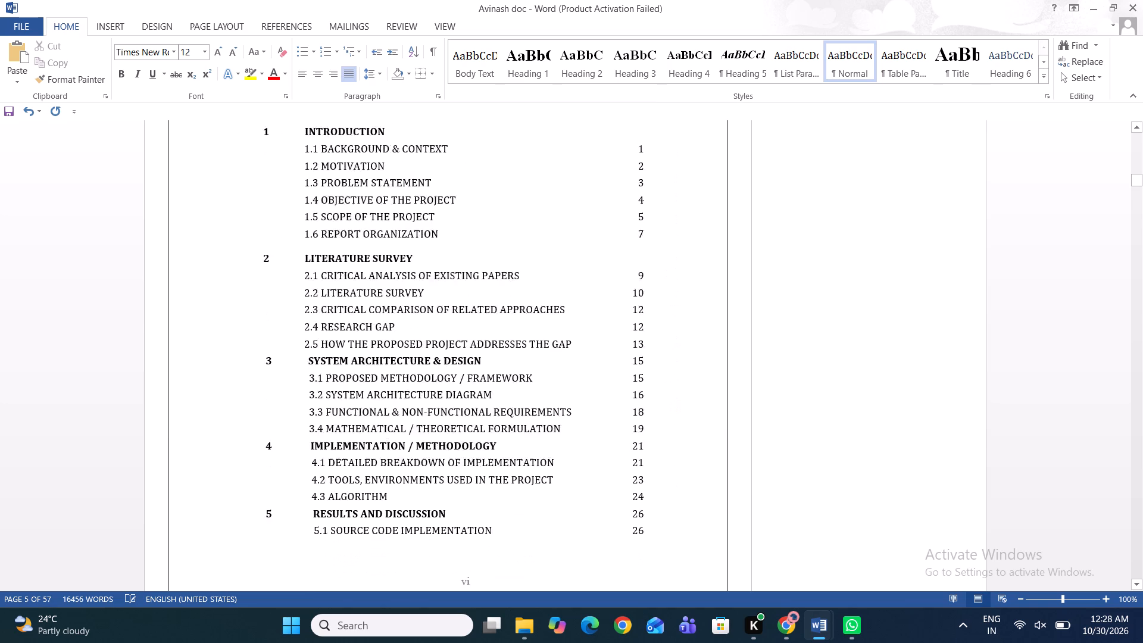
scroll(198, 244, "down", 5)
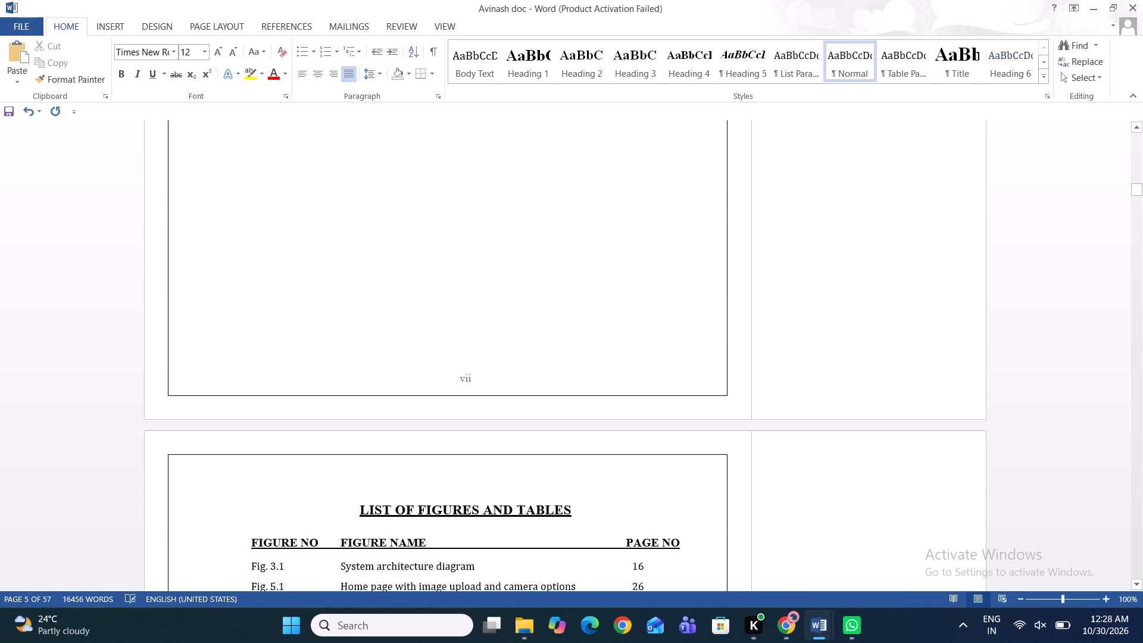
scroll(198, 244, "down", 5)
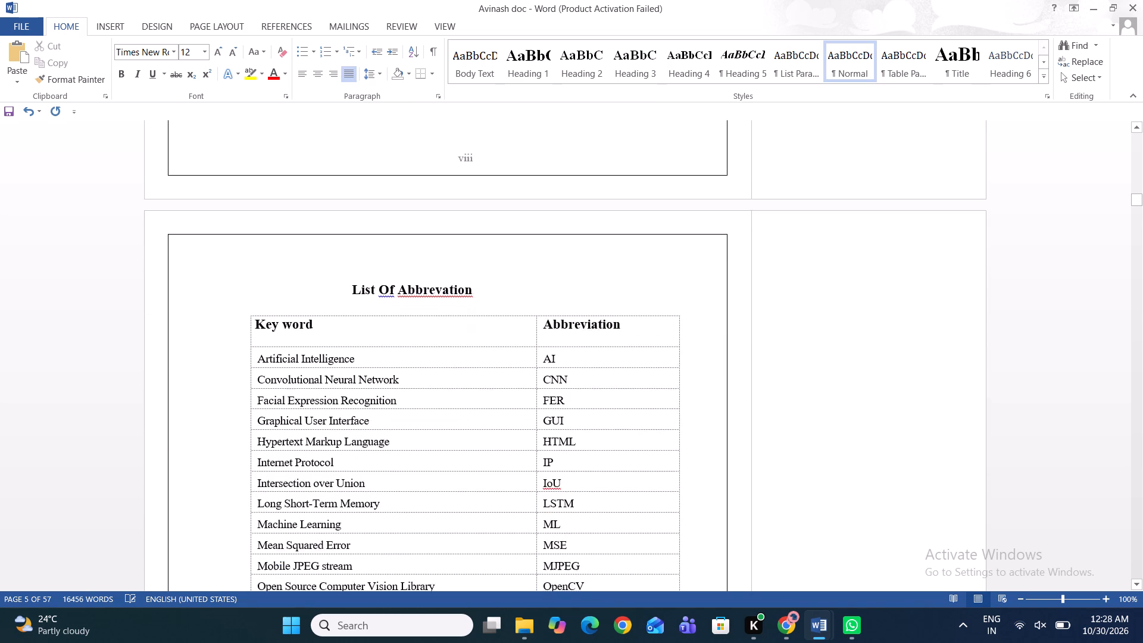
scroll(198, 244, "down", 5)
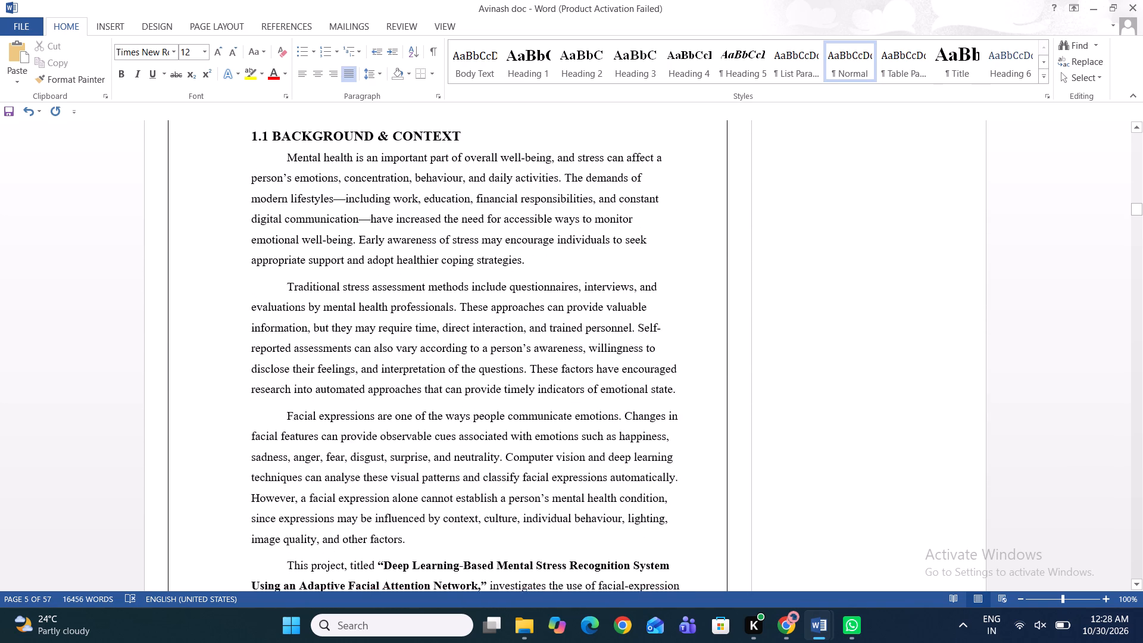
scroll(198, 244, "down", 2)
scroll(198, 244, "up", 6)
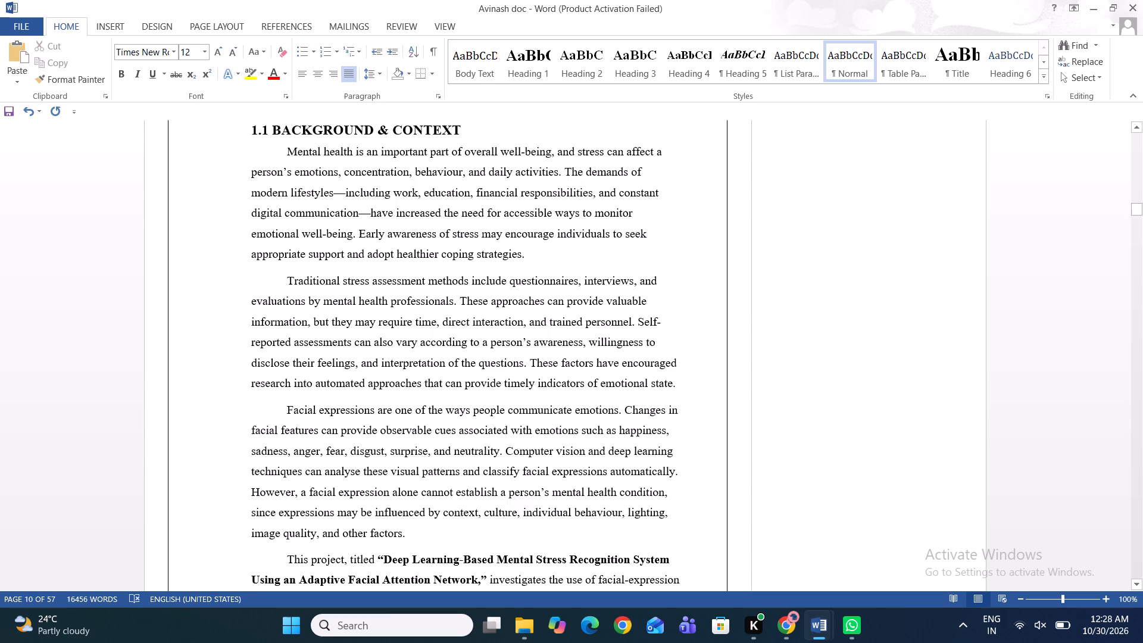
scroll(198, 244, "up", 8)
scroll(198, 244, "up", 20)
scroll(198, 244, "up", 14)
scroll(198, 244, "up", 9)
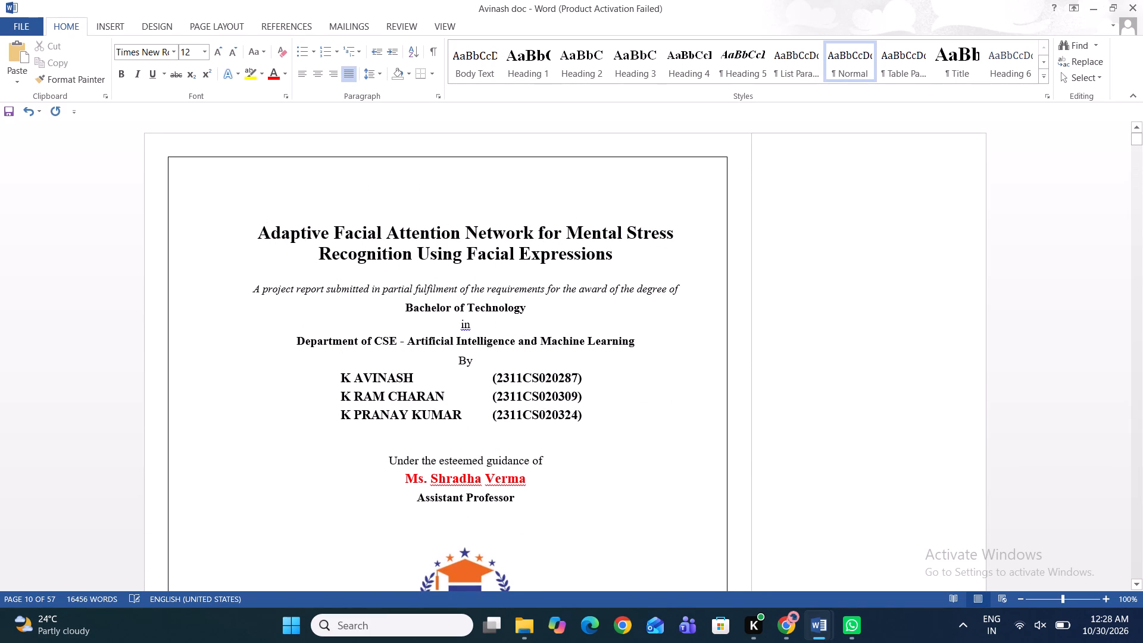
scroll(198, 244, "up", 12)
Save the report as a Word Document named "major project phase 1 doc" in the Downloads folder.
left_click(32, 26)
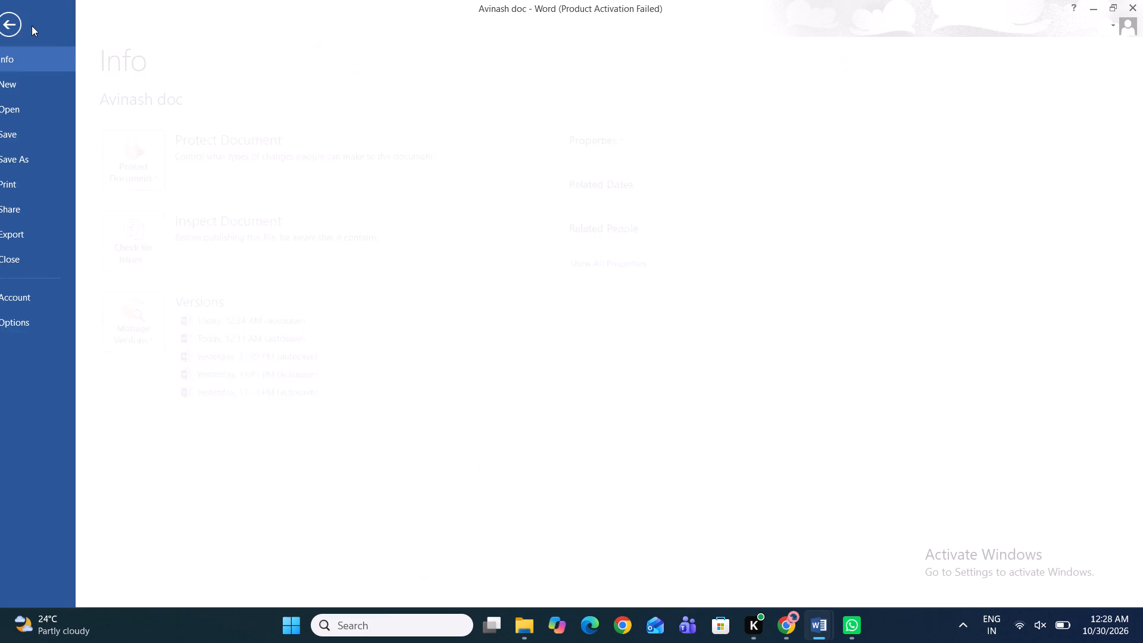
left_click(50, 164)
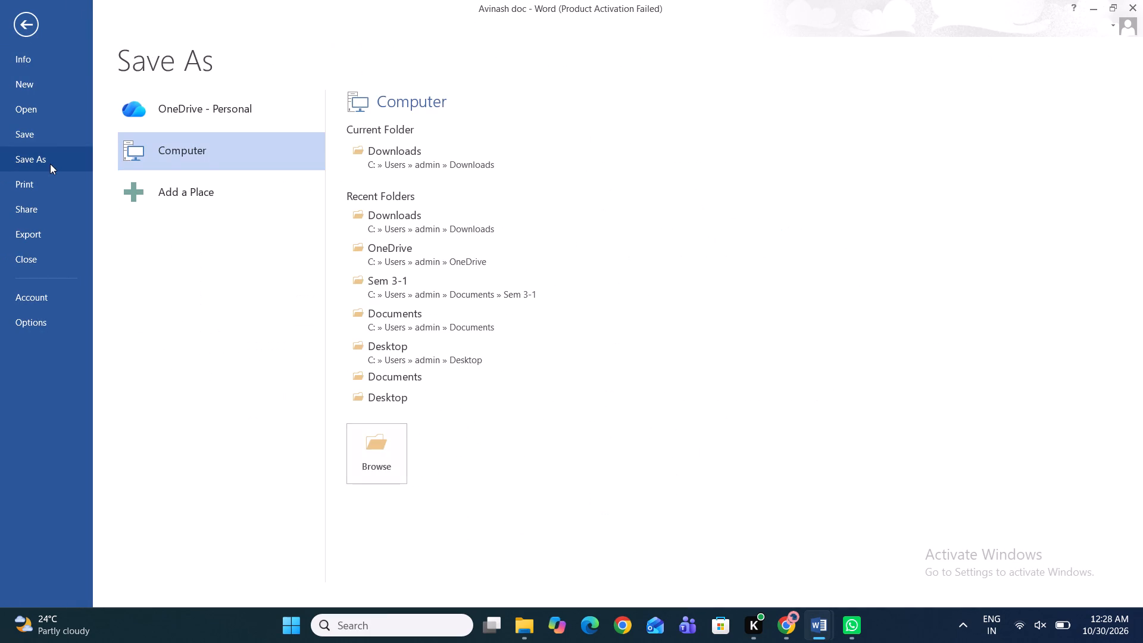
left_click(385, 146)
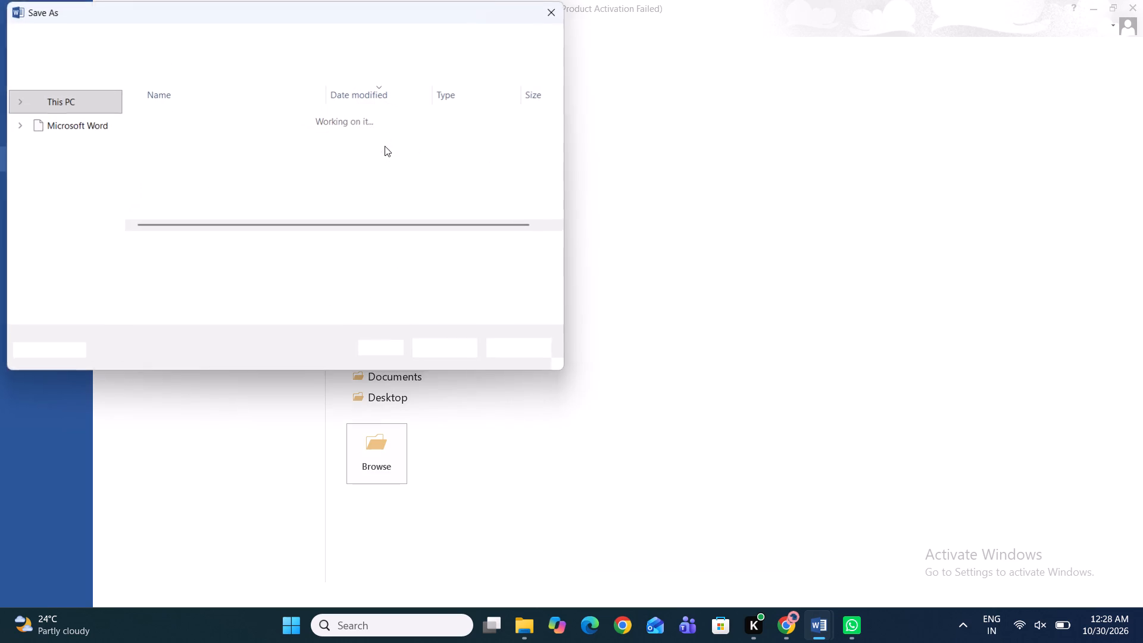
left_click(213, 241)
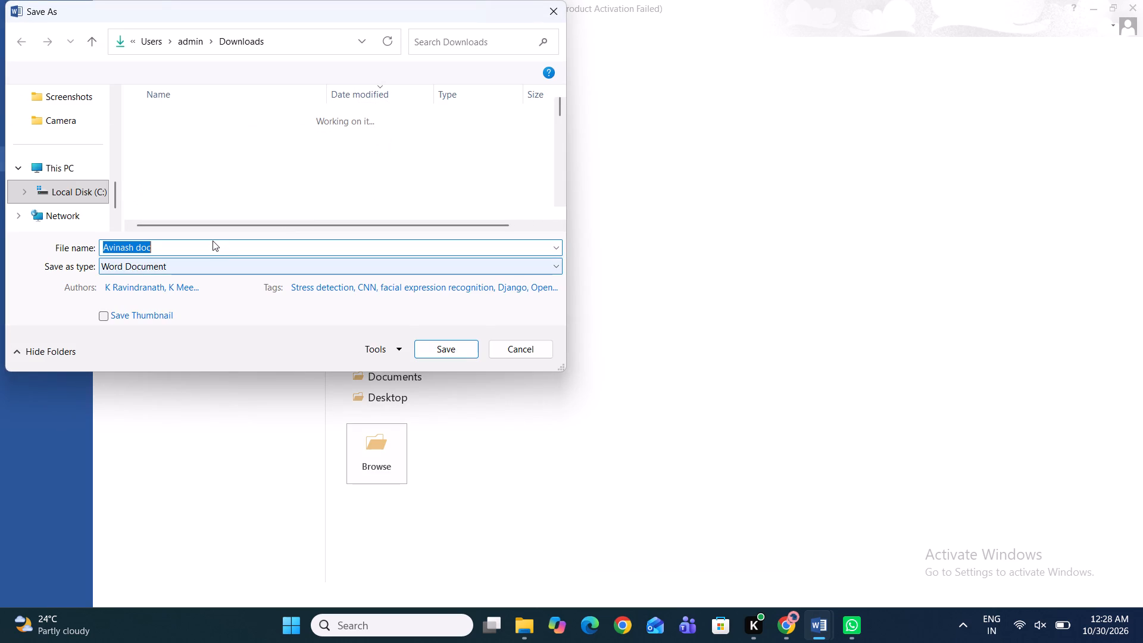
key("BackSpace")
type("ma")
type("jor")
key("space")
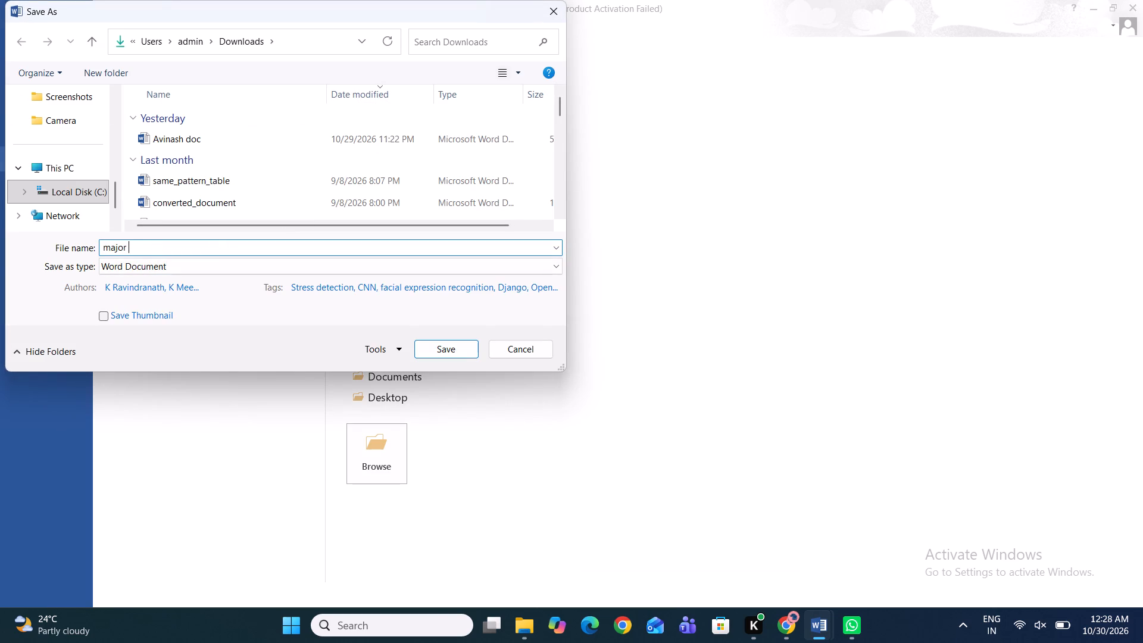
type("project phase")
key("space")
key("1")
key("BackSpace")
key("space")
key("space")
type("1")
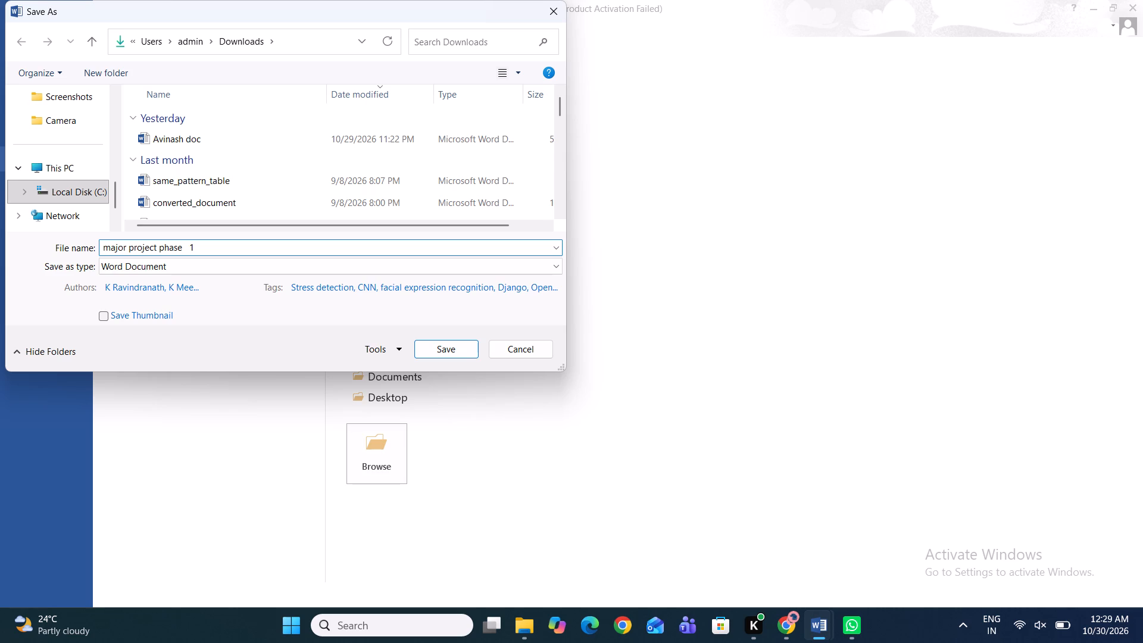
key("BackSpace")
key("BackSpace")
key("BackSpace")
type("1")
key("space")
type("doc")
left_click(452, 353)
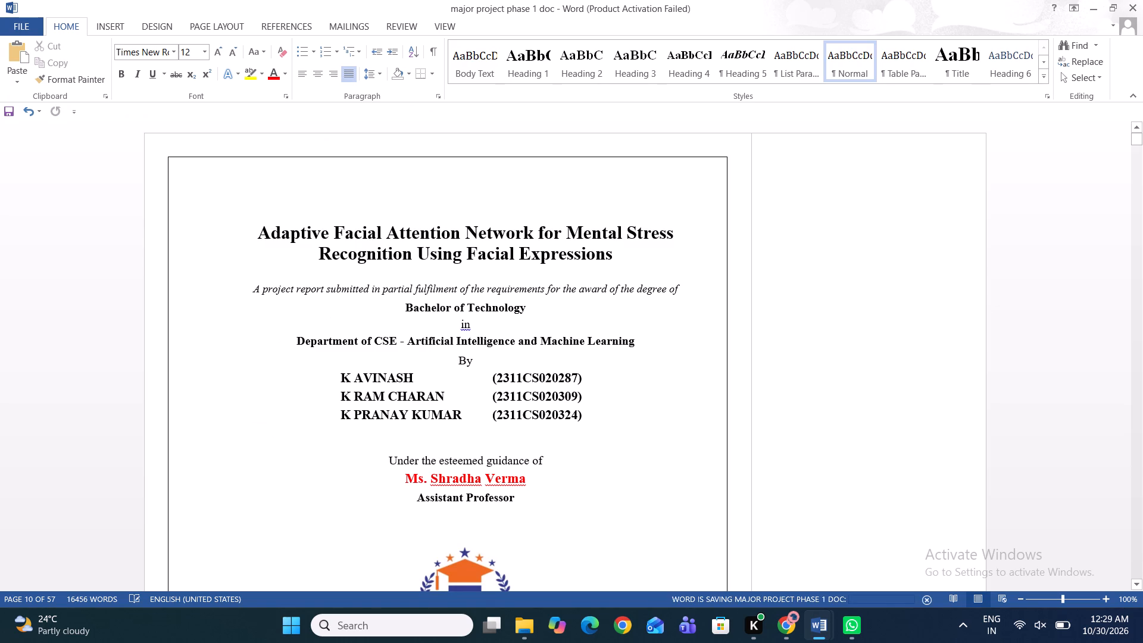
Review the saved report's layout from the title page through Chapter 1 and into the Chapter 2 literature survey sections.
scroll(588, 359, "down", 4)
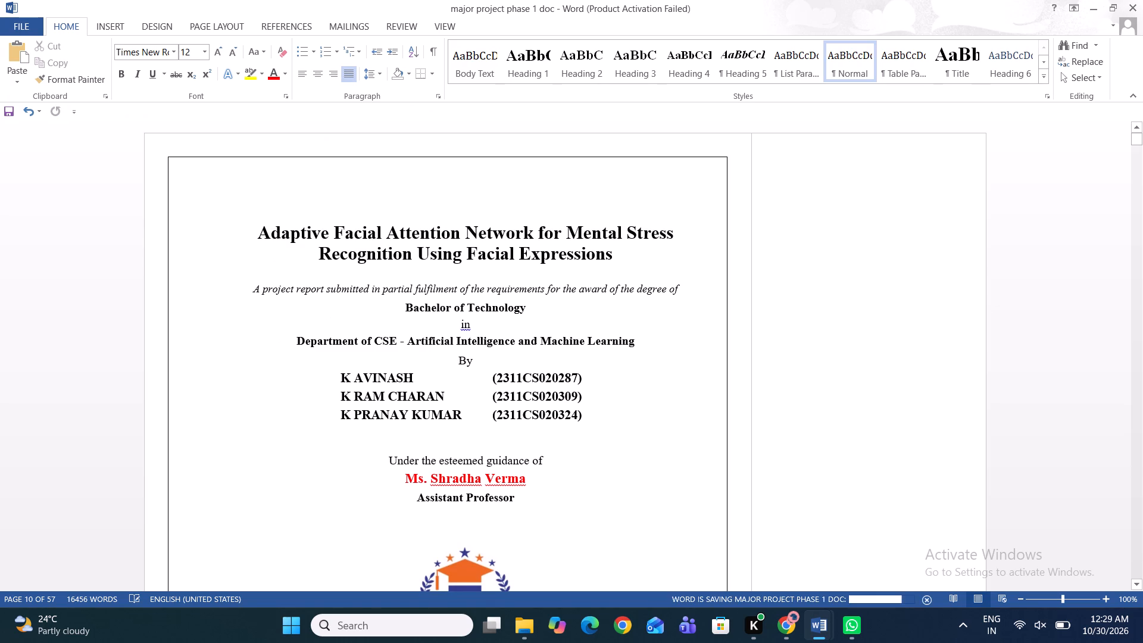
scroll(588, 359, "down", 20)
scroll(588, 359, "down", 20)
scroll(588, 359, "down", 9)
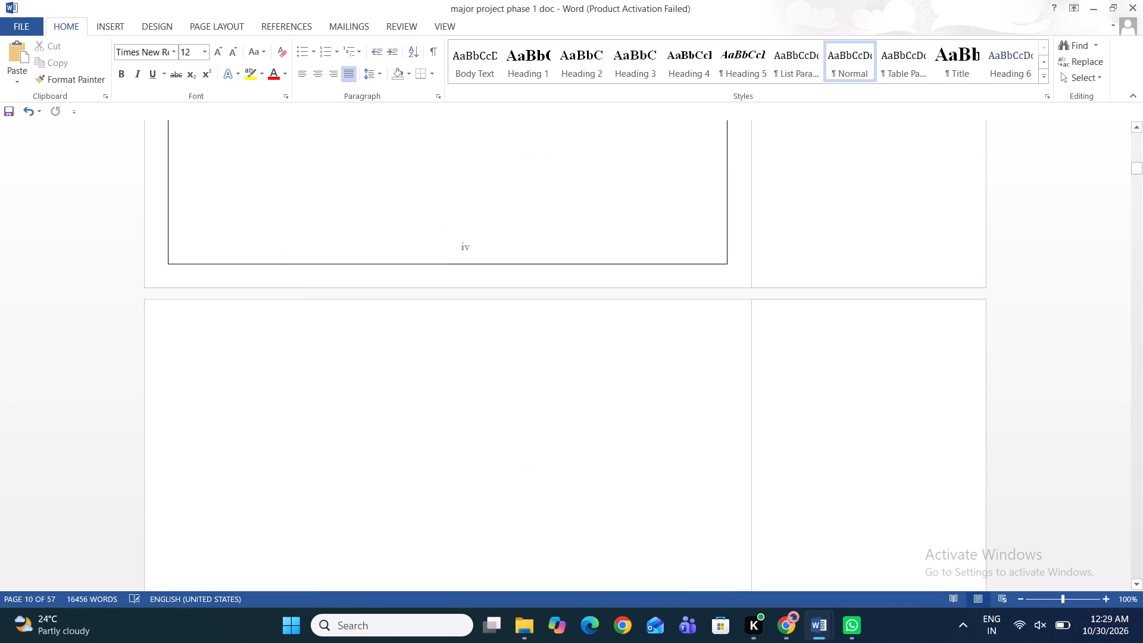
scroll(588, 359, "down", 20)
scroll(588, 359, "down", 6)
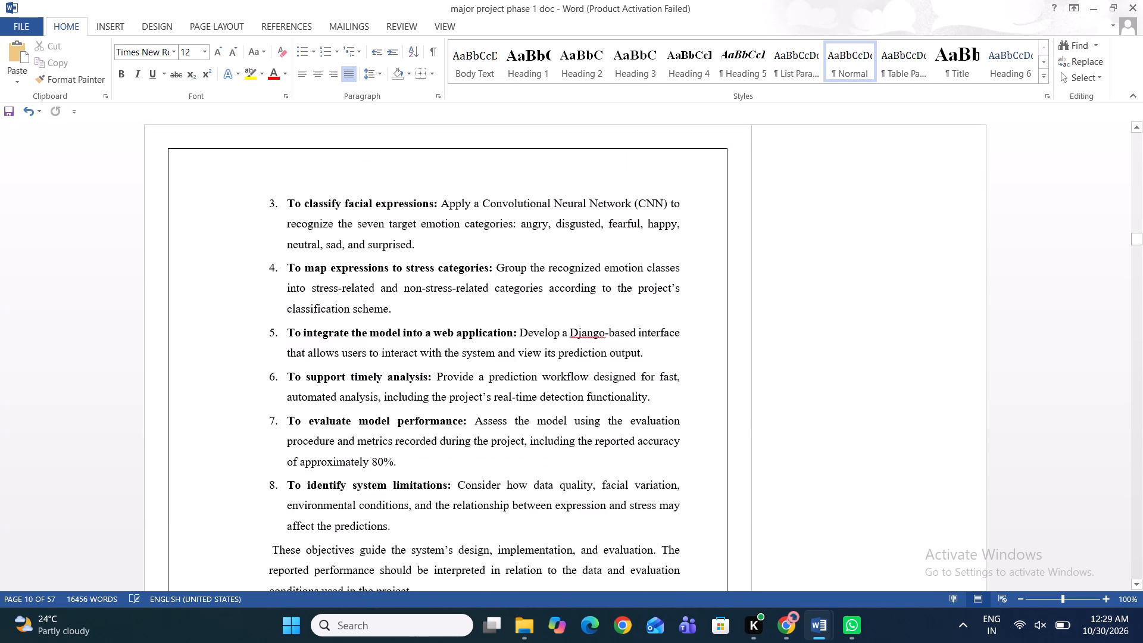
scroll(588, 359, "down", 3)
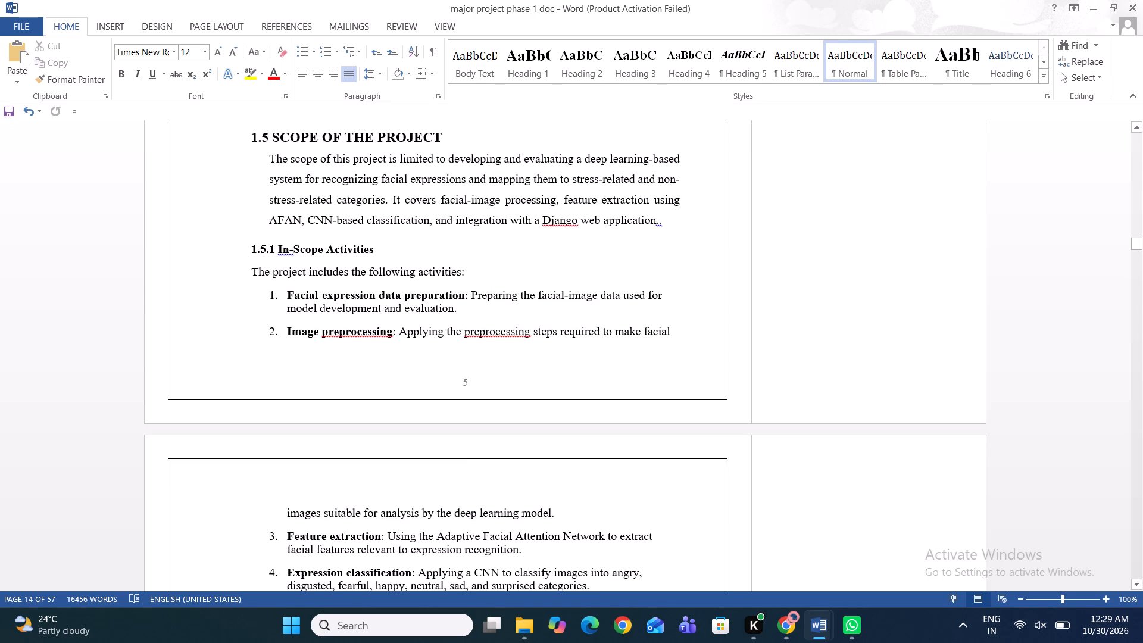
scroll(588, 359, "down", 2)
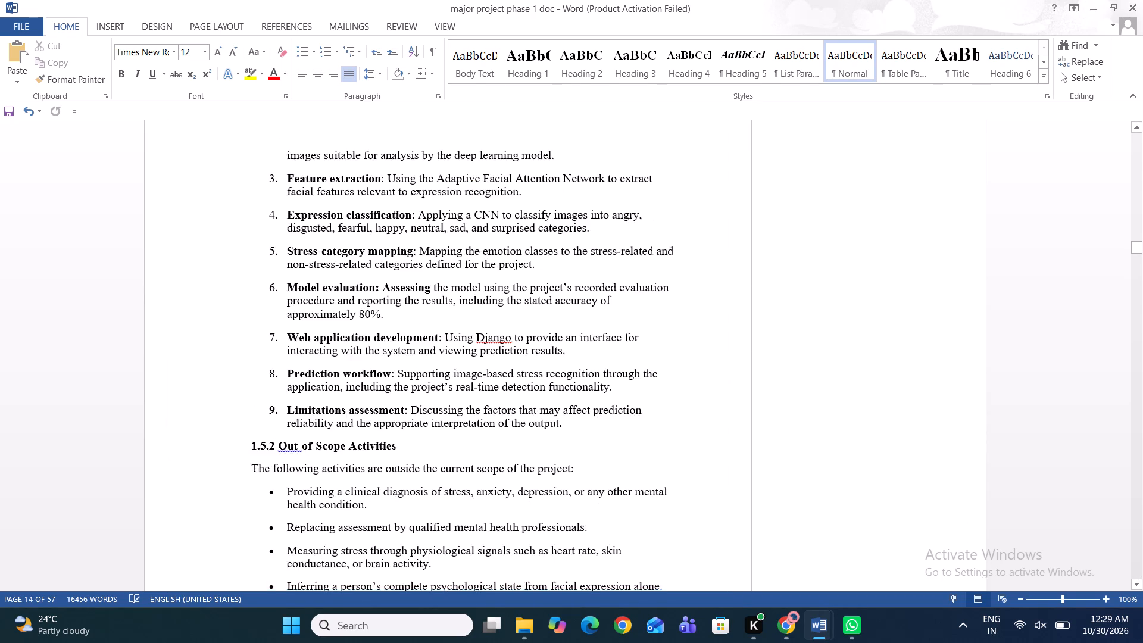
scroll(588, 359, "up", 3)
scroll(588, 359, "down", 3)
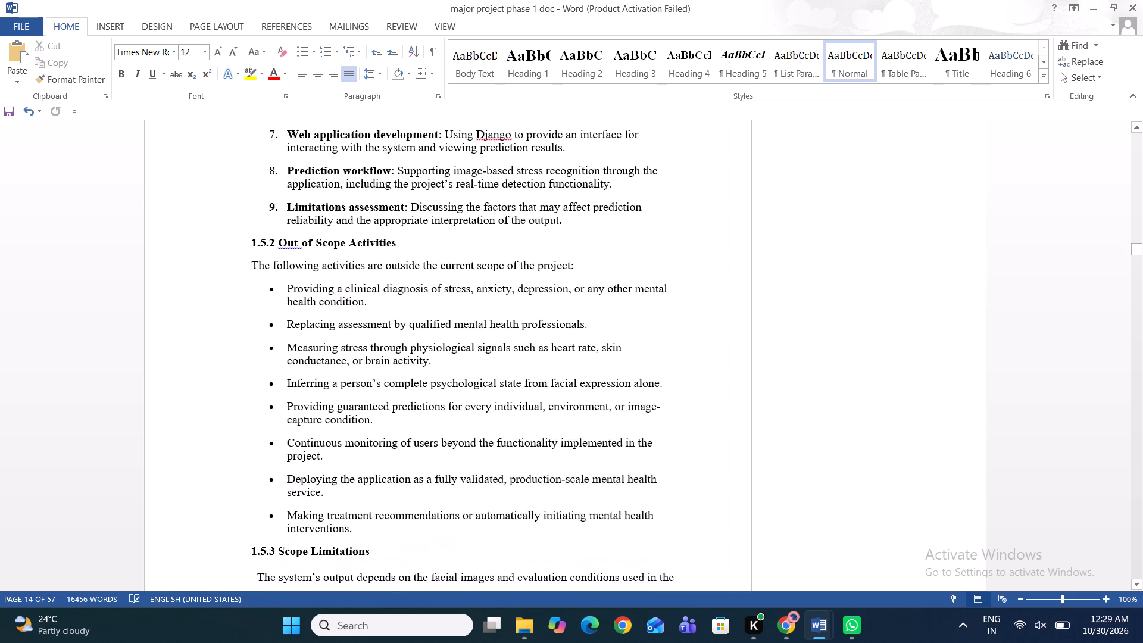
scroll(588, 359, "down", 5)
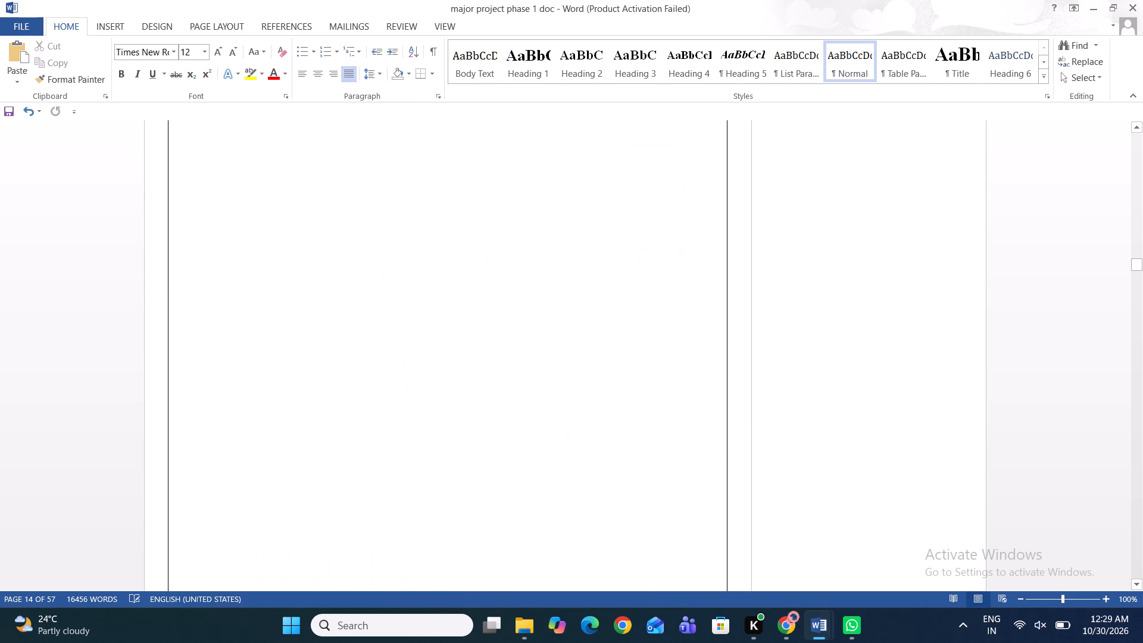
scroll(588, 359, "down", 3)
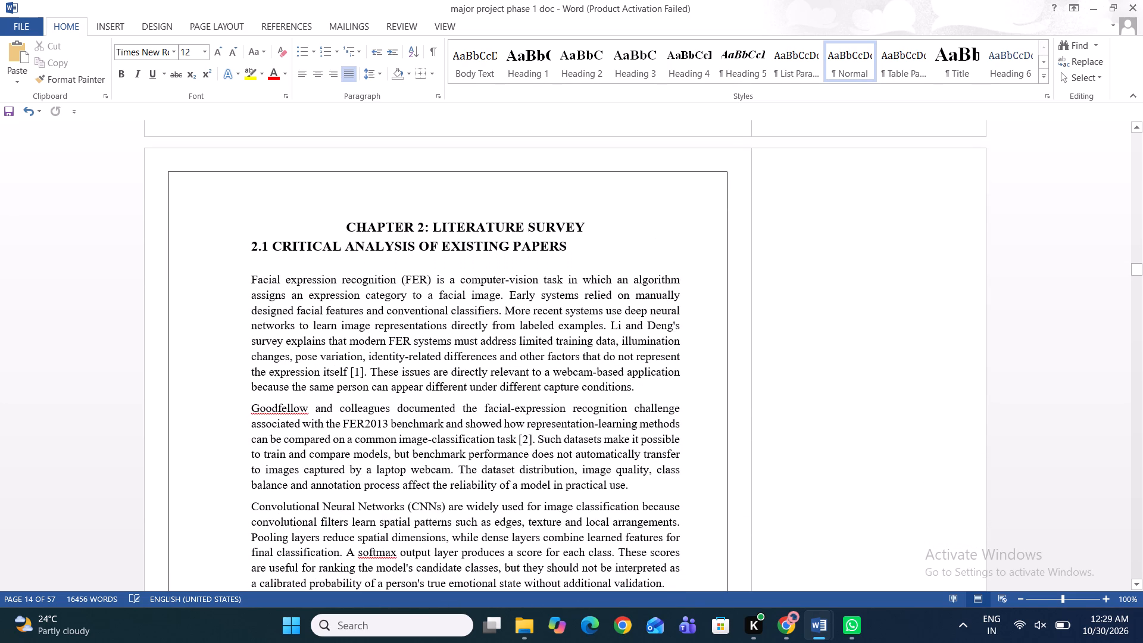
scroll(588, 359, "down", 2)
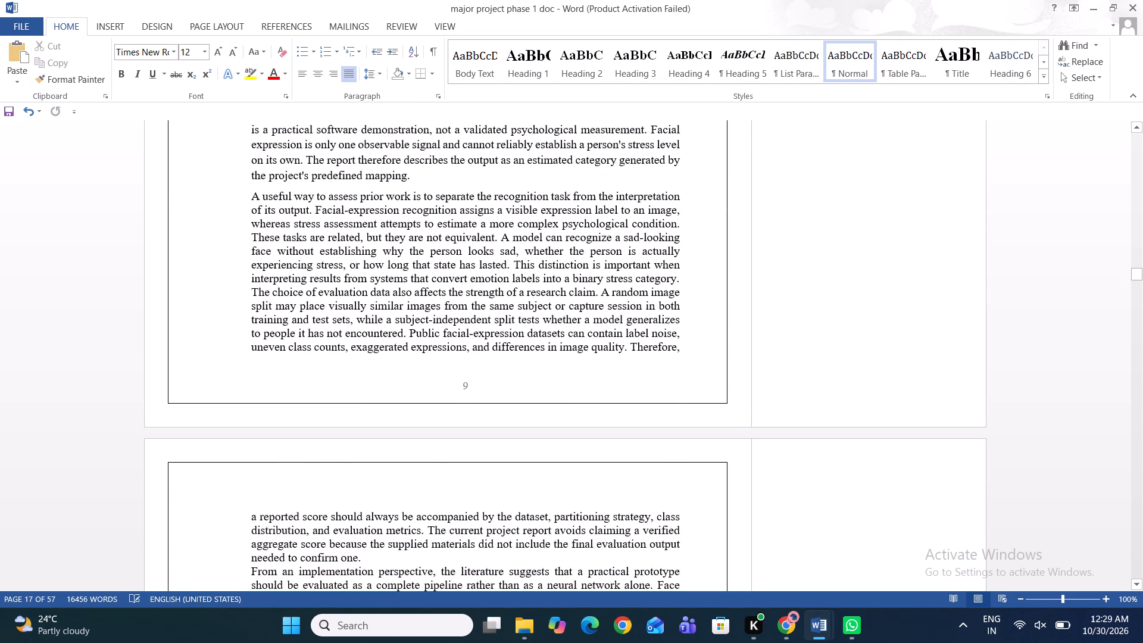
scroll(588, 359, "down", 4)
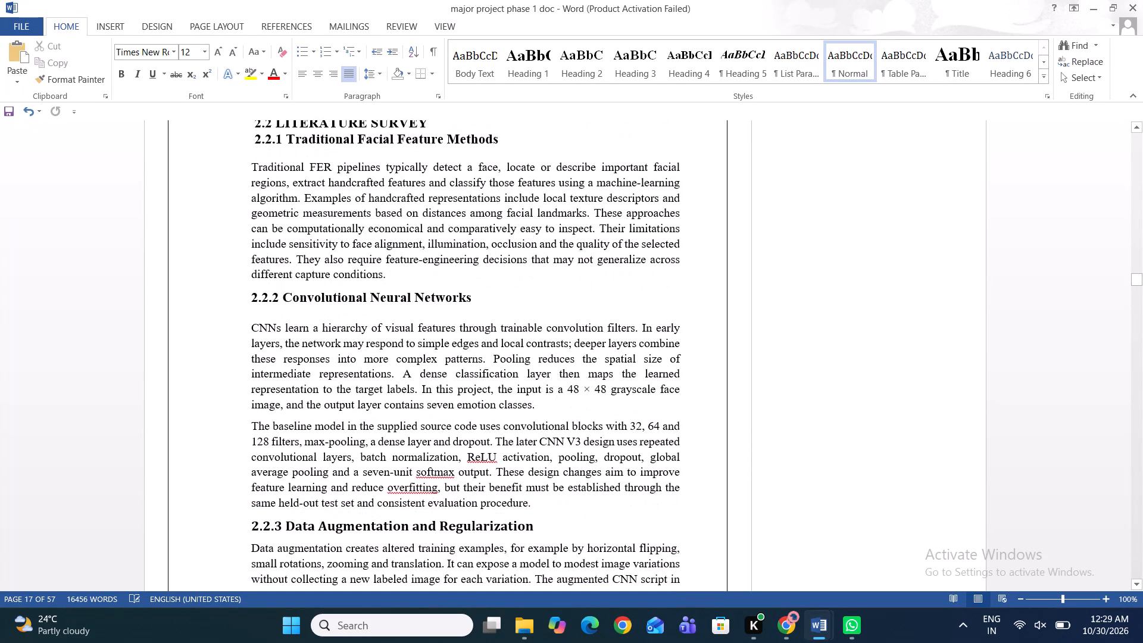
scroll(588, 359, "down", 3)
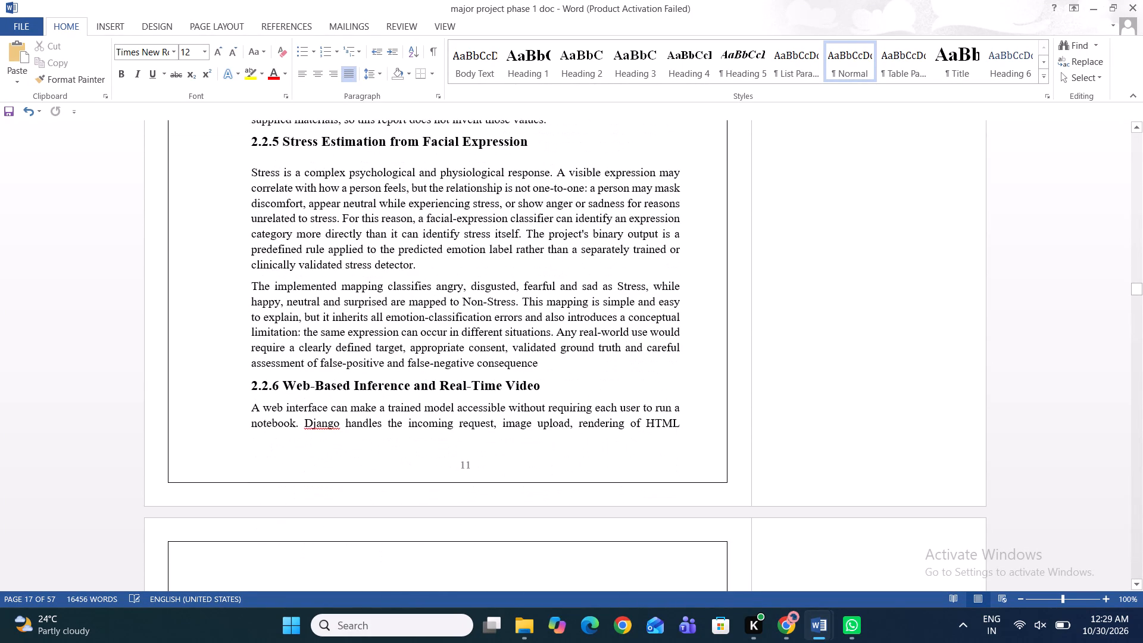